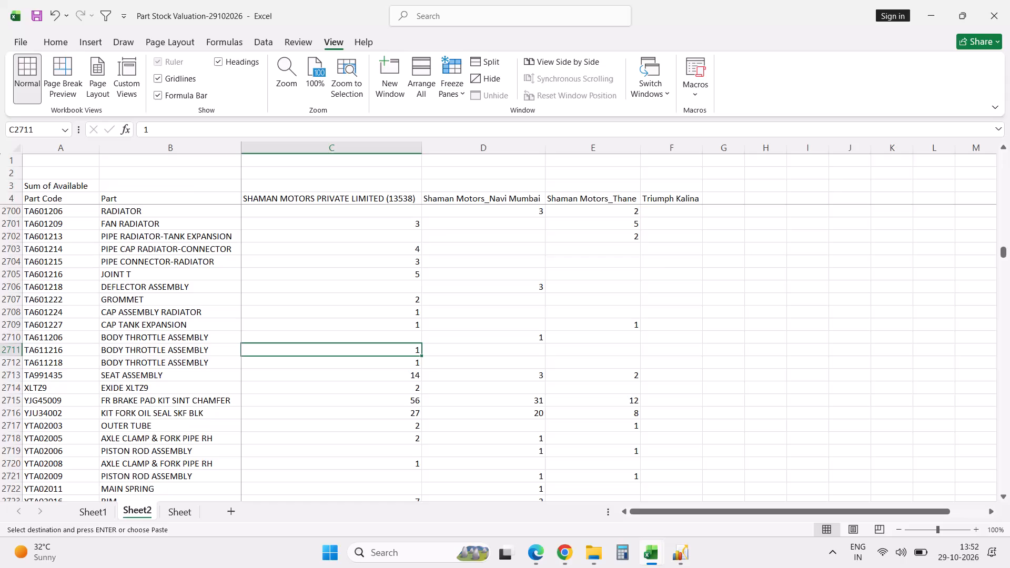
# In the PNA workbook's GG PNA sheet, review row 12's delay remark, order details and adjoining cells.
pyautogui.hotkey('alt', 'Tab')
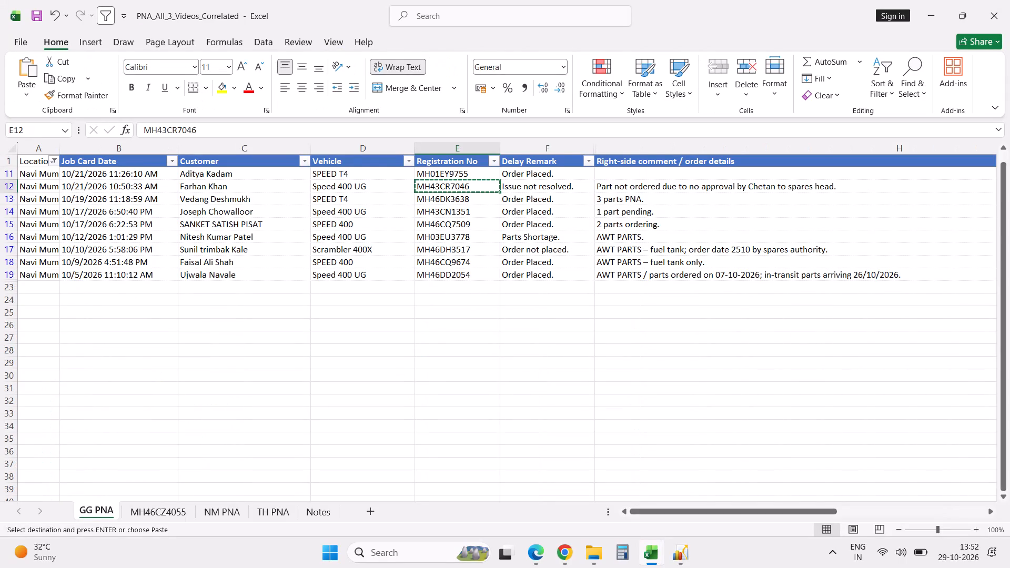
pyautogui.click(682, 190)
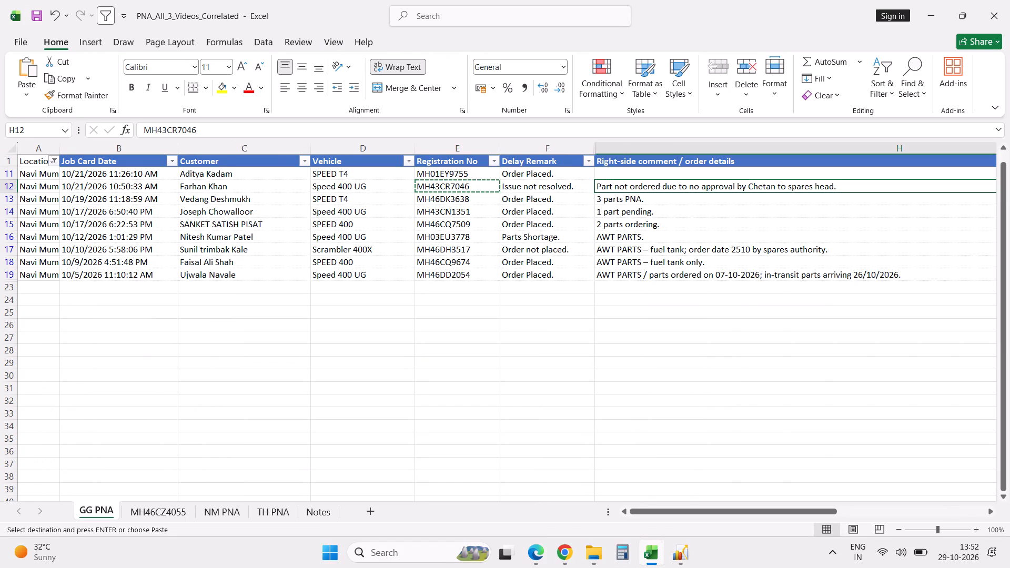
pyautogui.press('Right')
pyautogui.hotkey('alt', 'Tab')
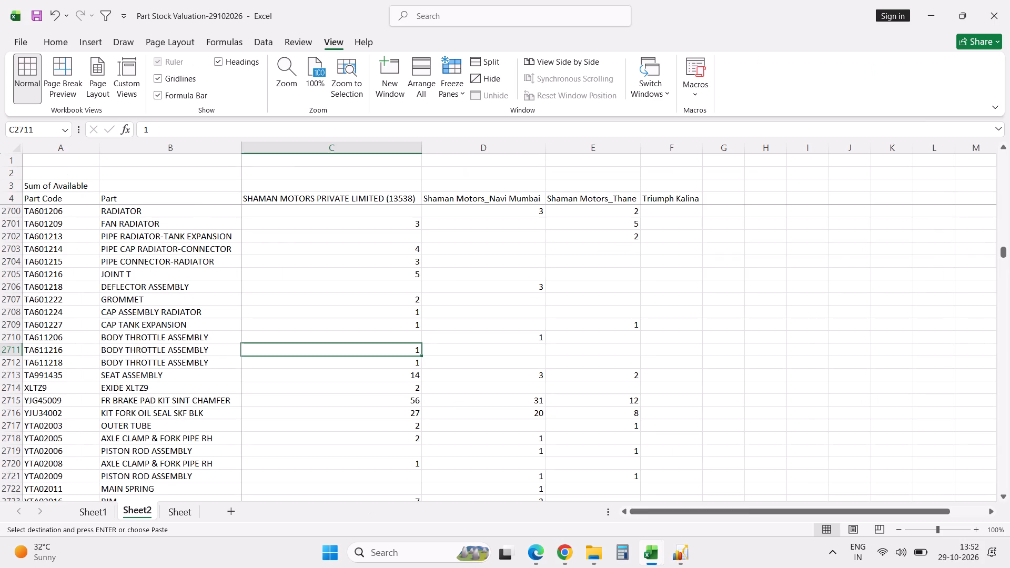
pyautogui.hotkey('alt', 'Tab')
pyautogui.press('Left')
pyautogui.press('Left')
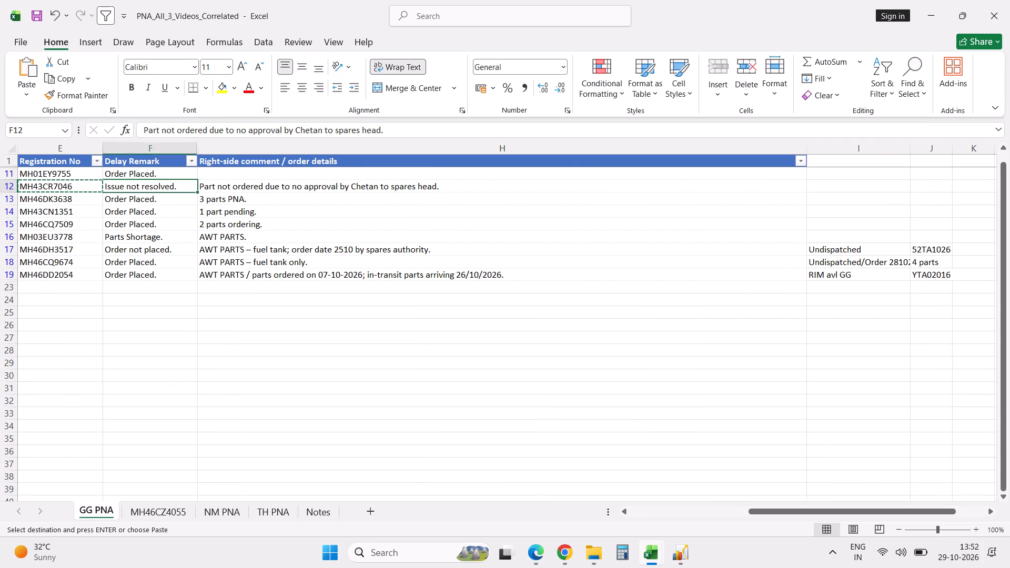
pyautogui.press('Left')
pyautogui.press('Left')
pyautogui.press('Left')
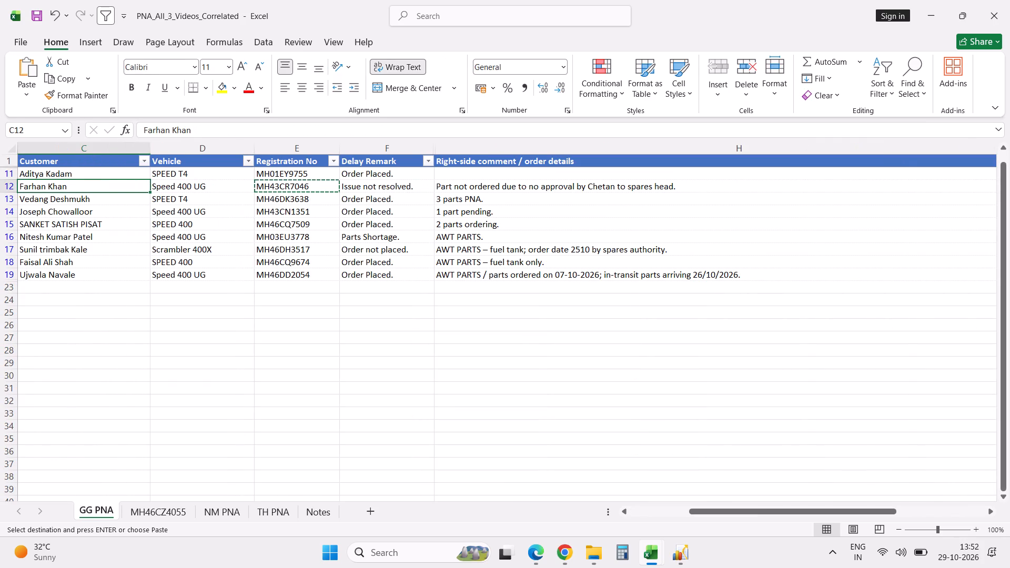
# Select the filtered Registration No column from its header through row 19.
pyautogui.click(298, 161)
pyautogui.keyDown('shift'); pyautogui.click(311, 272); pyautogui.keyUp('shift')
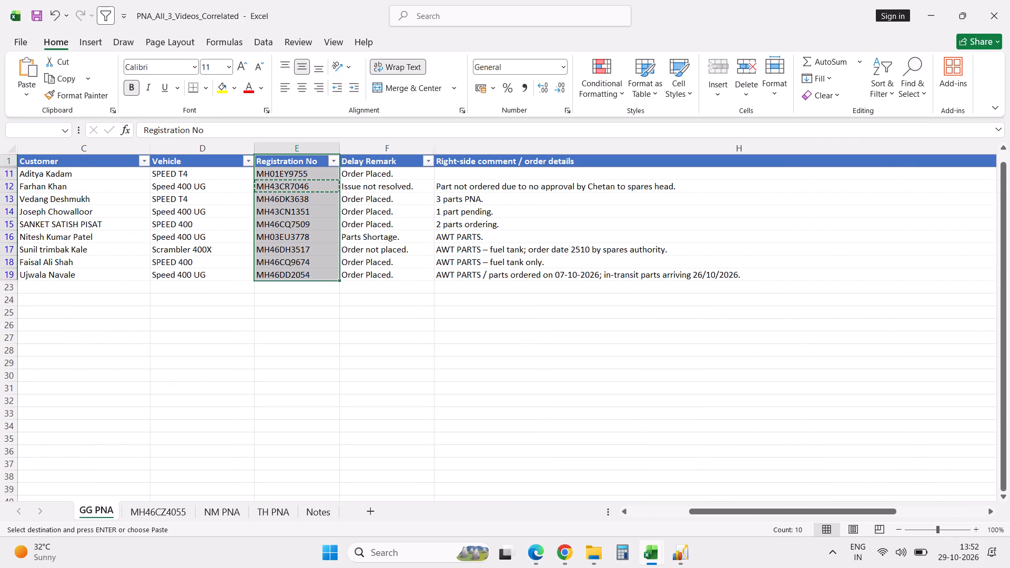
# Review the filtered rows across the order details and the unlabelled columns beyond them, and row 19 back to its Location cell.
pyautogui.keyDown('shift'); pyautogui.click(495, 279); pyautogui.keyUp('shift')
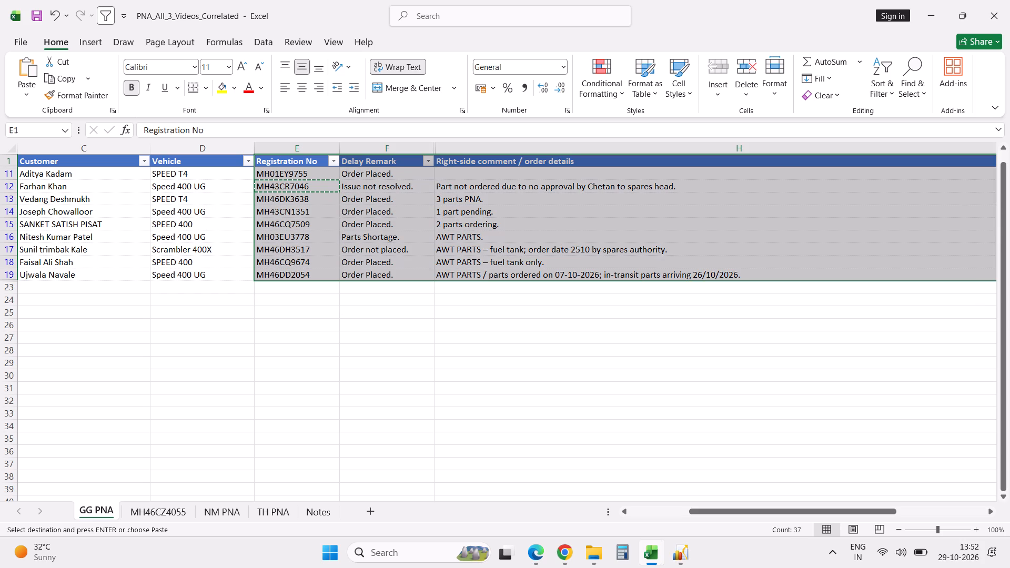
pyautogui.press('Right')
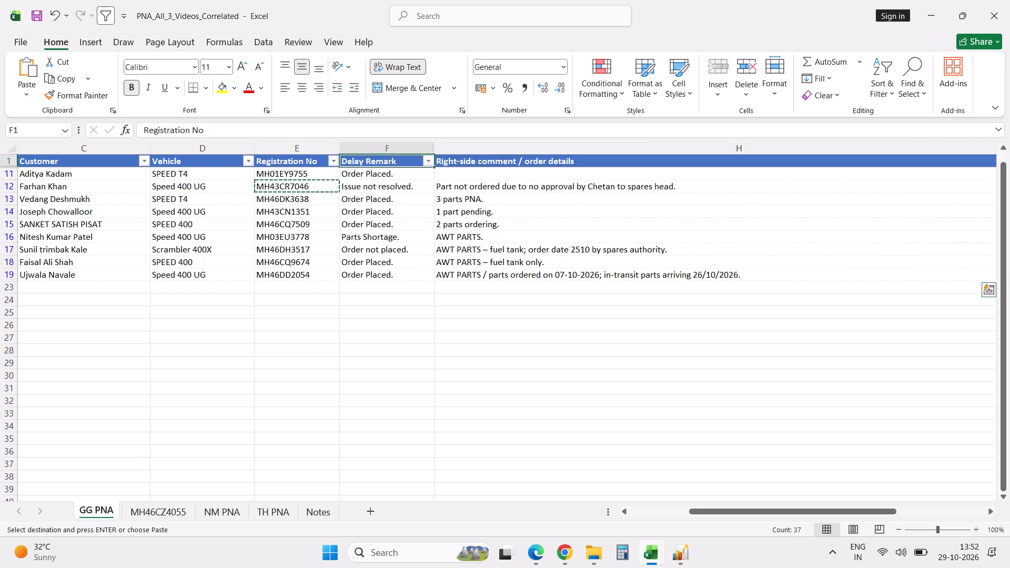
pyautogui.press('Right')
pyautogui.press('Right')
pyautogui.press('Right')
pyautogui.press('Right')
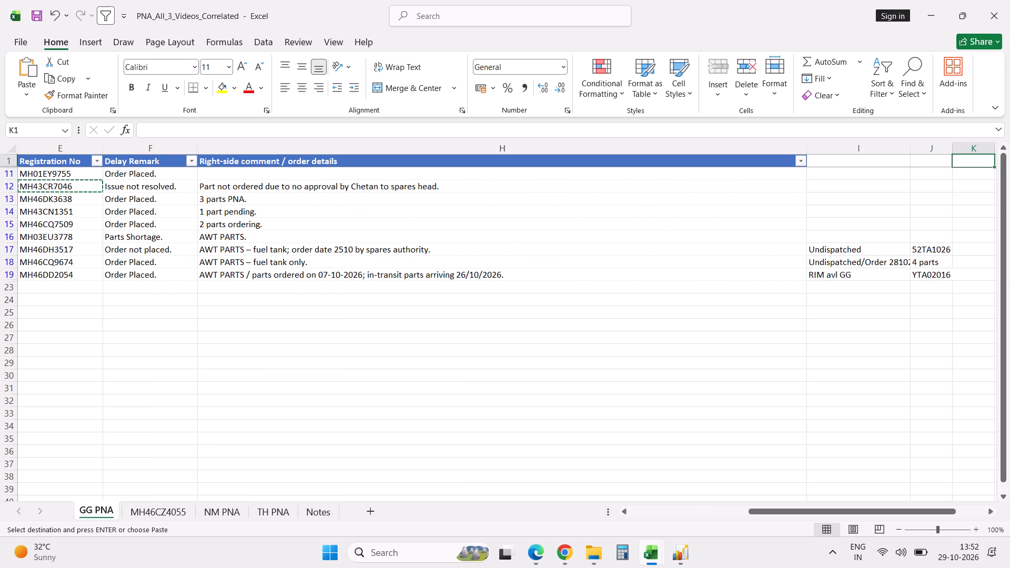
pyautogui.click(88, 277)
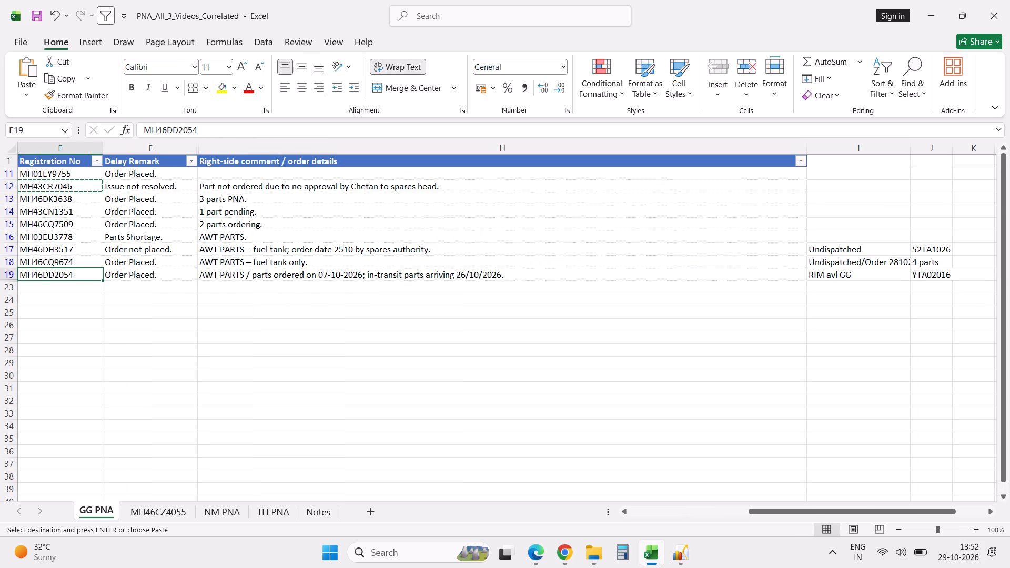
pyautogui.press('Left')
pyautogui.press('Left')
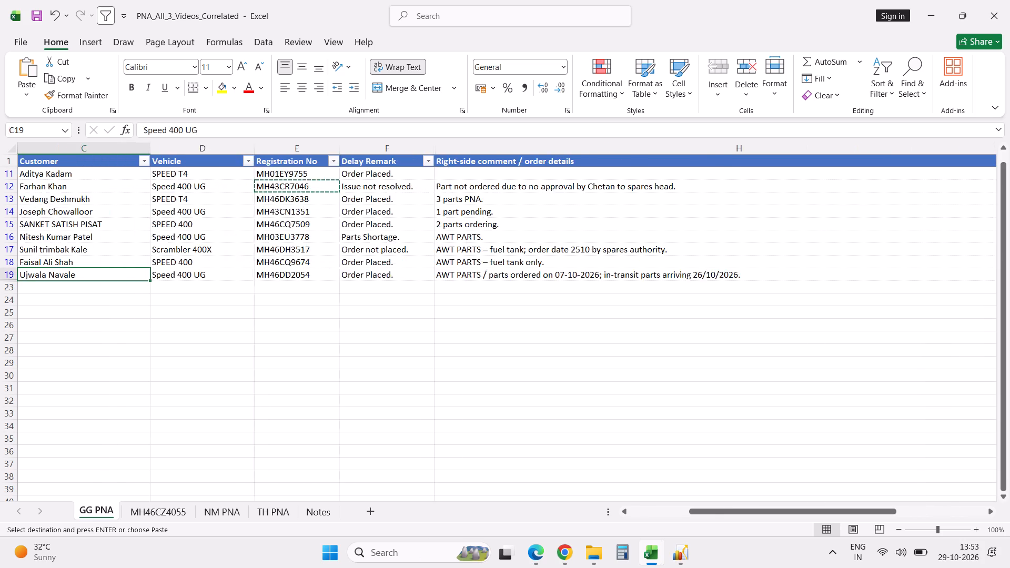
pyautogui.press('Left')
pyautogui.press('Left')
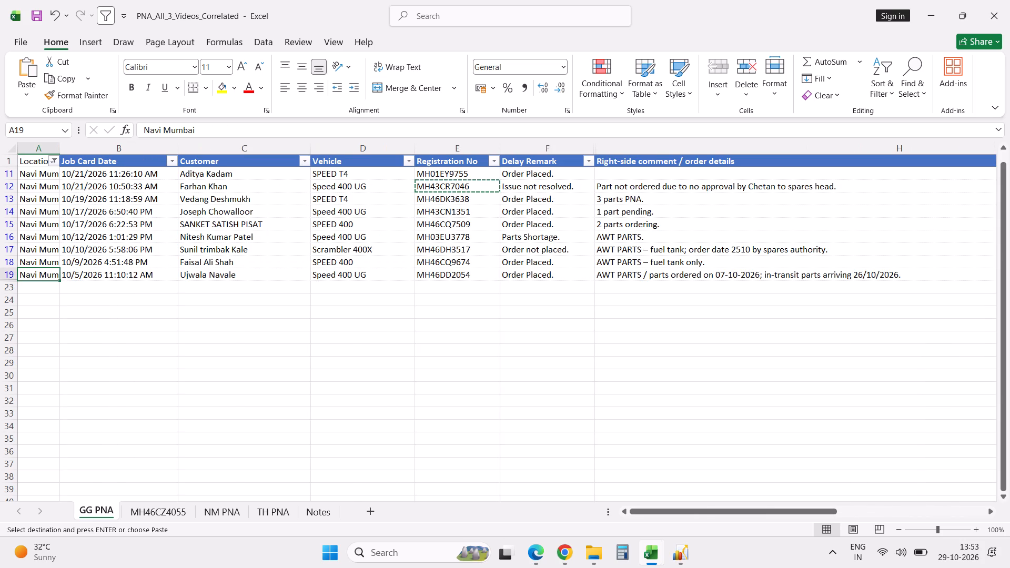
# Copy the filtered Customer, Vehicle and Registration No columns from their headers through row 19.
pyautogui.click(228, 165)
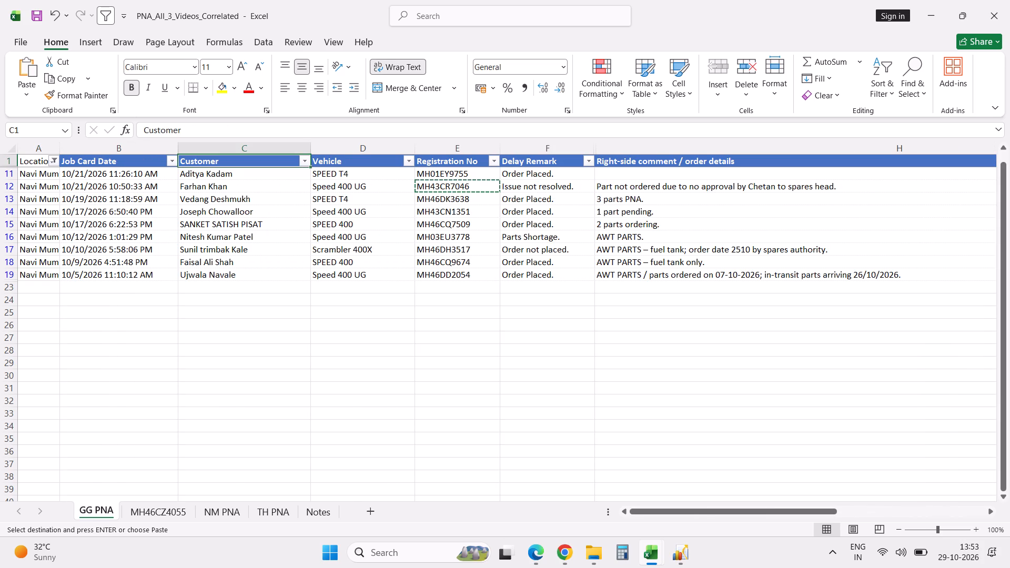
pyautogui.keyDown('shift'); pyautogui.click(452, 276); pyautogui.keyUp('shift')
pyautogui.hotkey('ctrl', 'c')
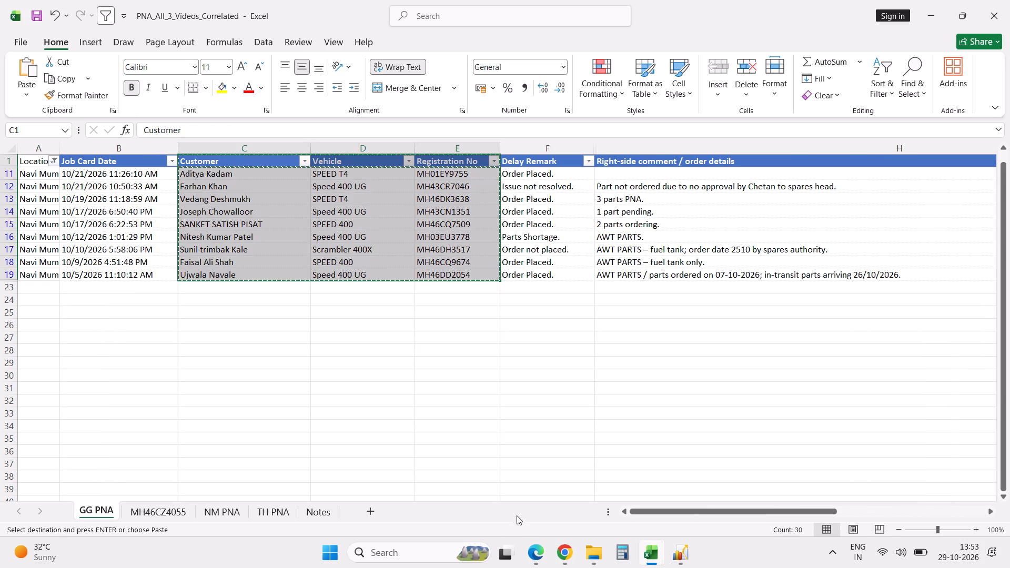
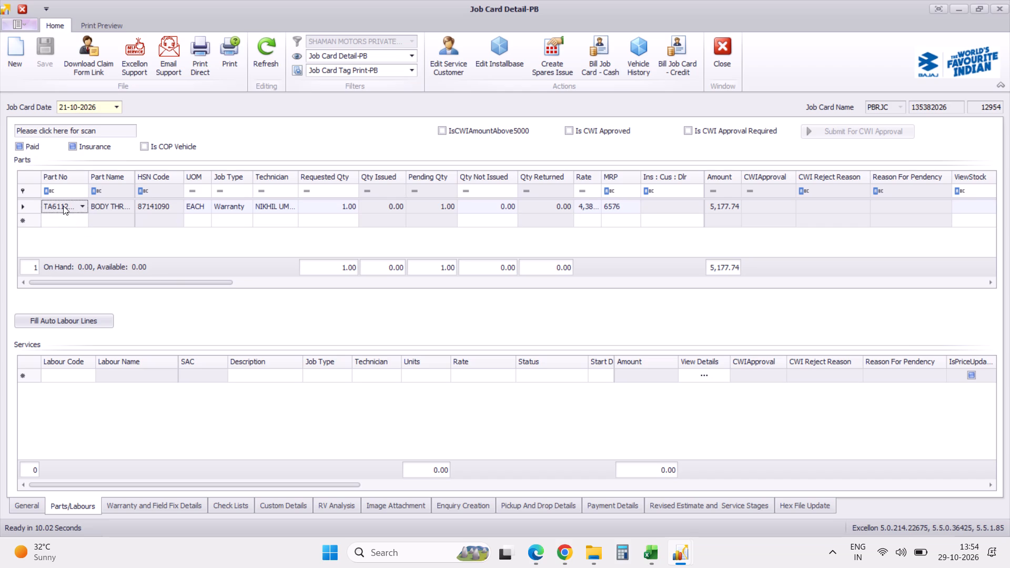
# Switch from the job card's parts list to the GG PNA sheet of the PNA_All_3_Videos_Correlated workbook in Excel.
pyautogui.rightClick(63, 206)
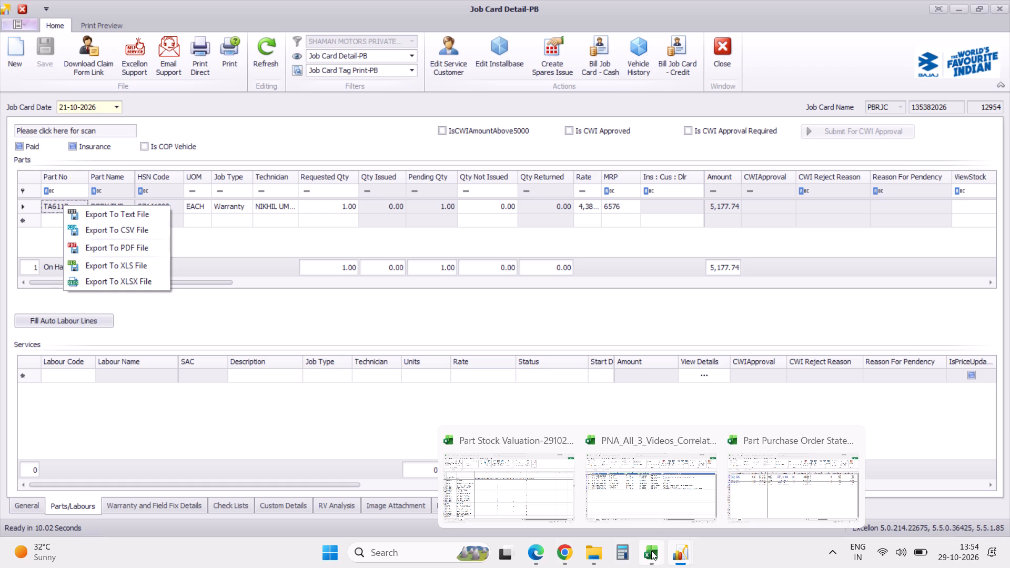
pyautogui.click(638, 508)
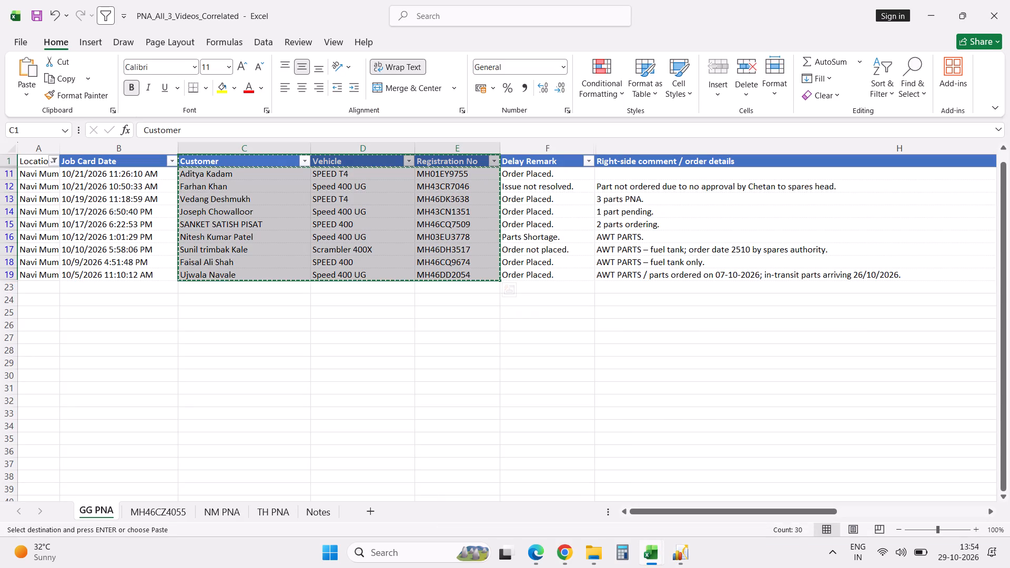
# Append part number TA611216, read from the open Excellon job card, to row 12's order details comment in the GG PNA sheet.
pyautogui.doubleClick(860, 187)
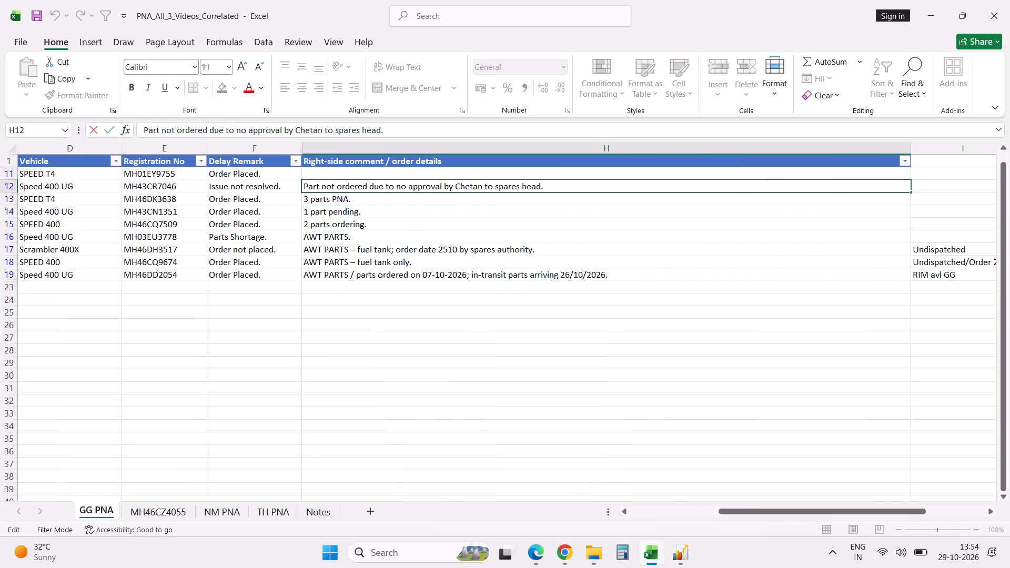
pyautogui.hotkey('alt', 'Tab')
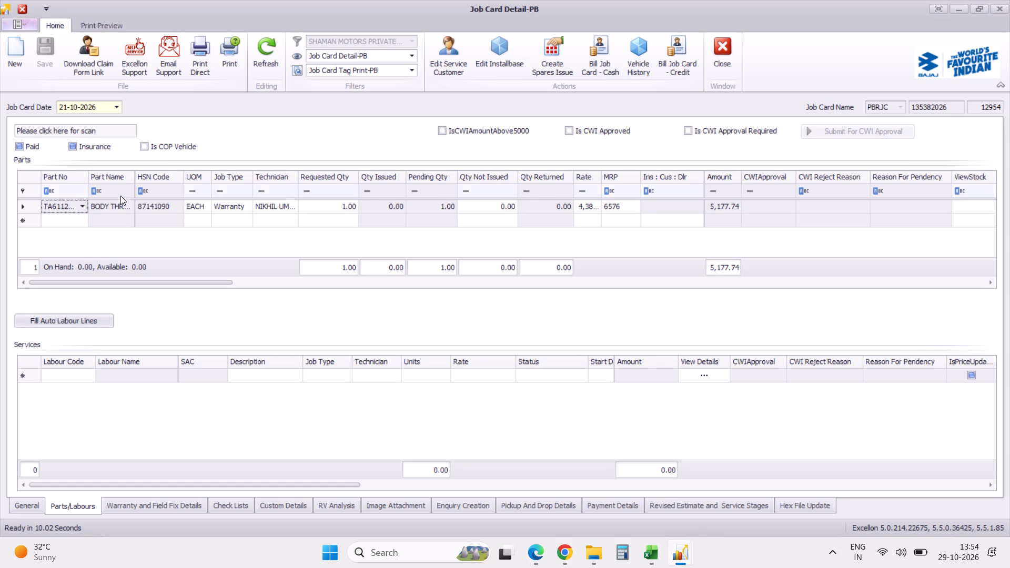
pyautogui.moveTo(89, 177); pyautogui.dragTo(107, 174)
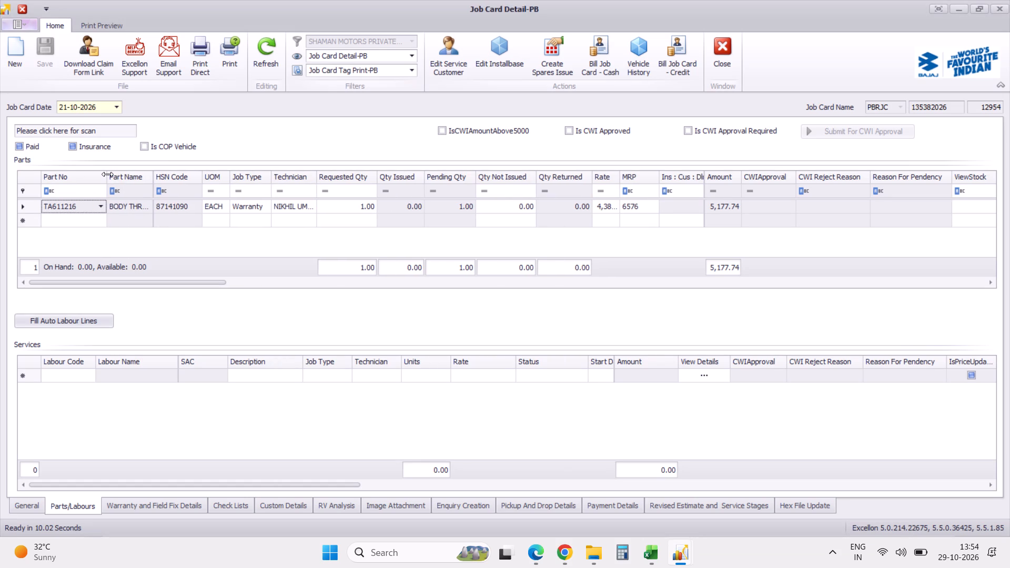
pyautogui.hotkey('alt', 'Tab')
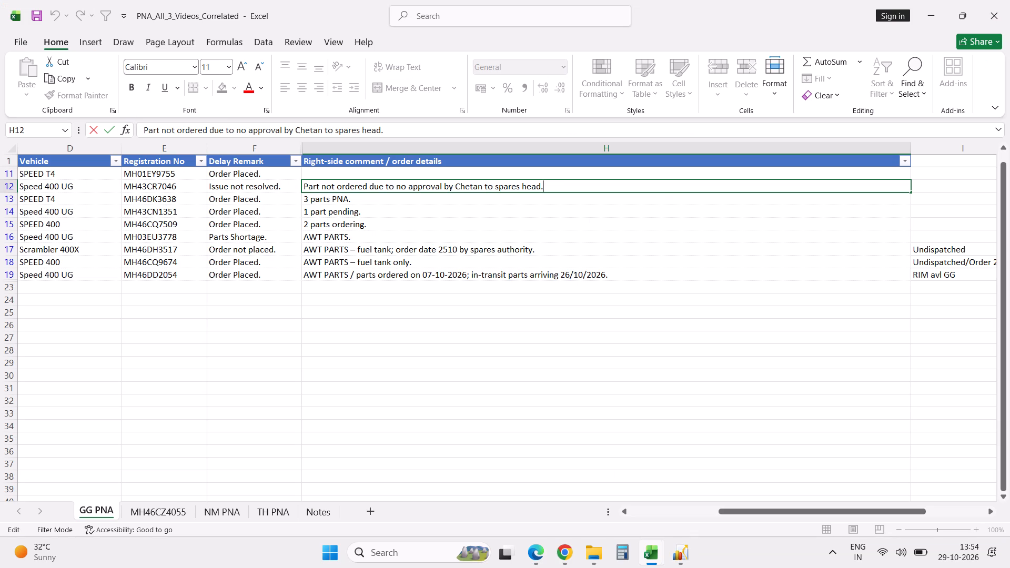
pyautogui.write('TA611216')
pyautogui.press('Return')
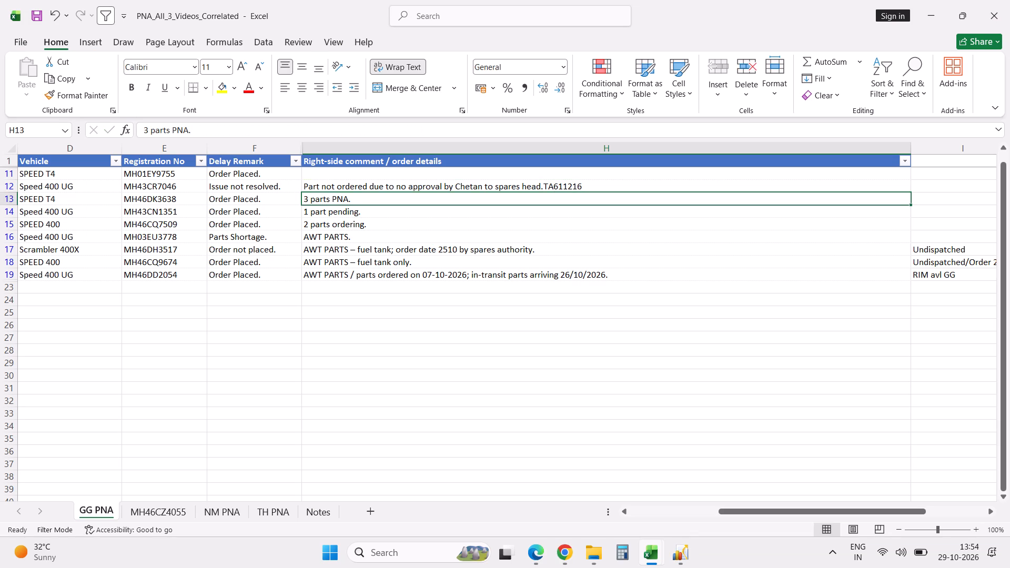
# Copy row 11's registration number, close the open job card in Excellon and filter All Open Job Cards-PB by that registration number.
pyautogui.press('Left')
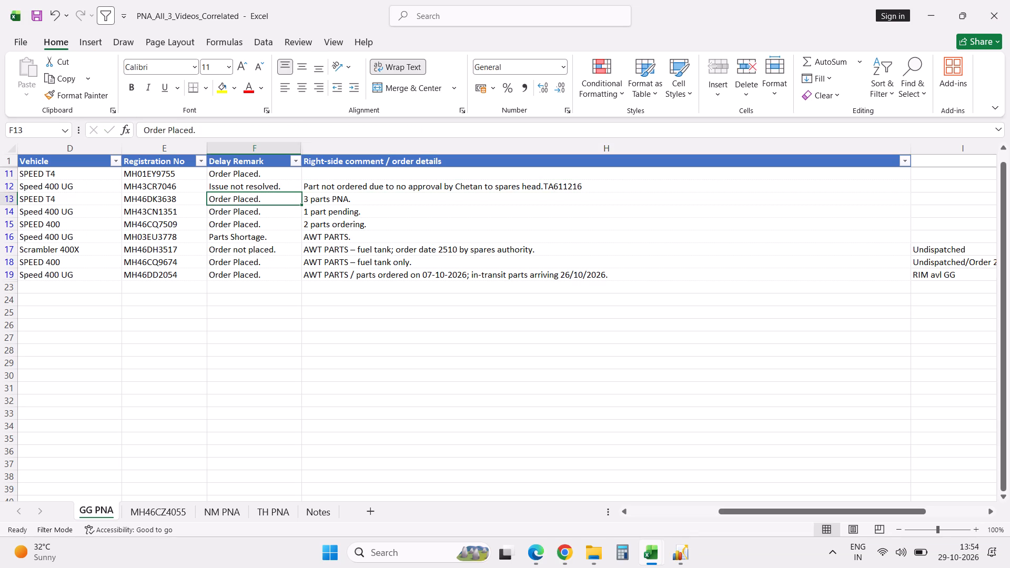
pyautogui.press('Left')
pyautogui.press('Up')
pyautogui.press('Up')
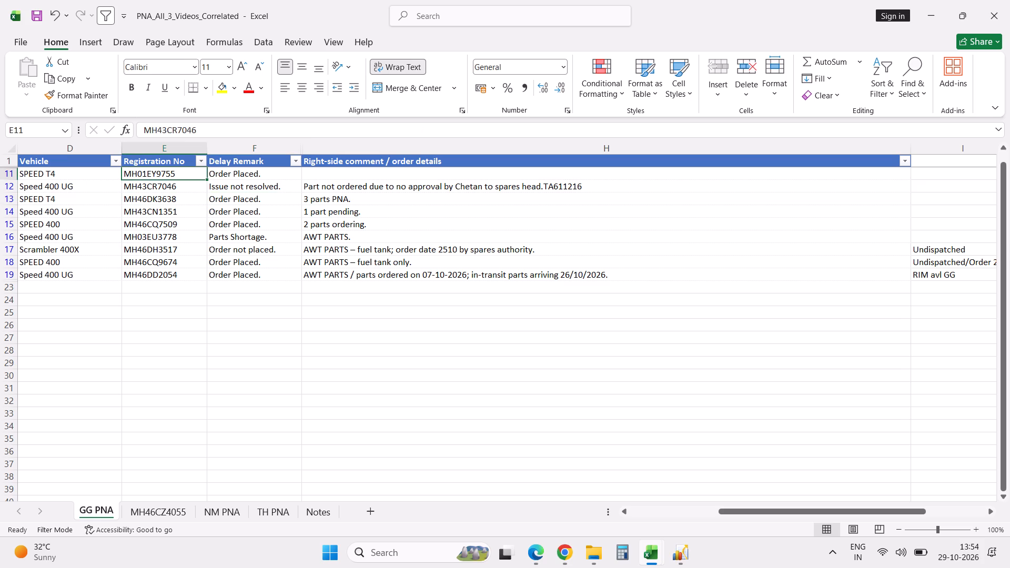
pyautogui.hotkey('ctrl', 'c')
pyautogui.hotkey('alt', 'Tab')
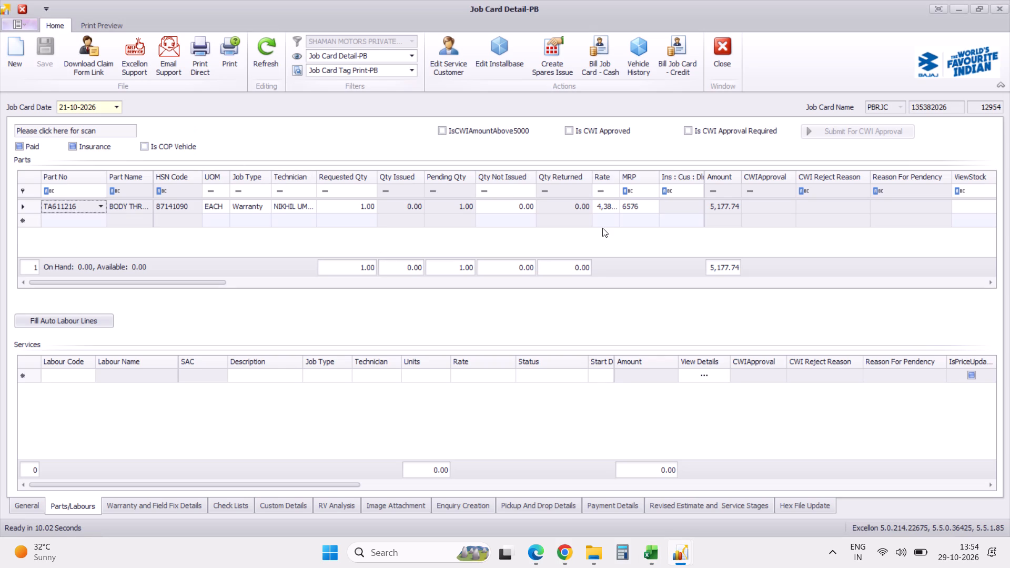
pyautogui.click(731, 53)
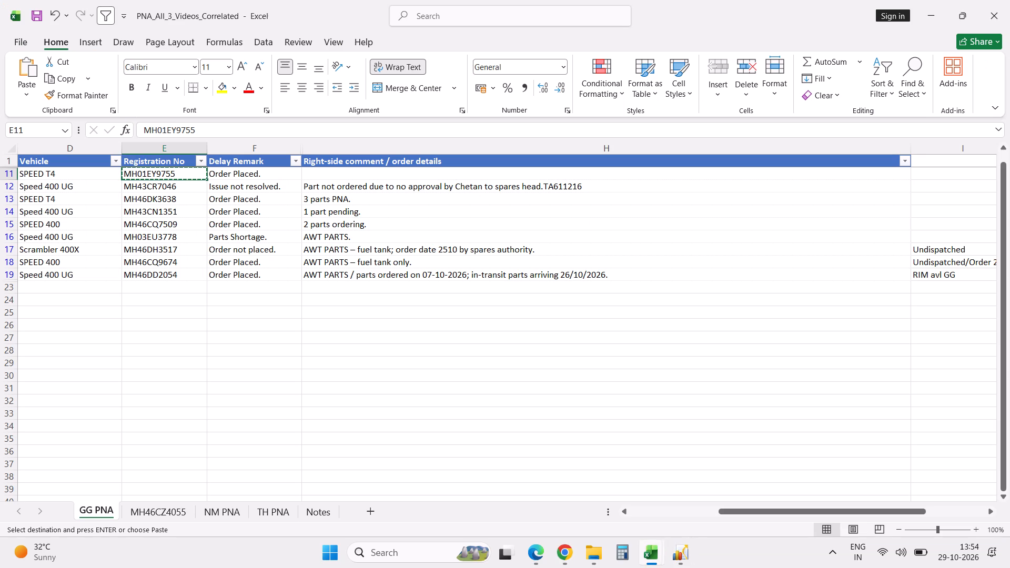
pyautogui.click(683, 555)
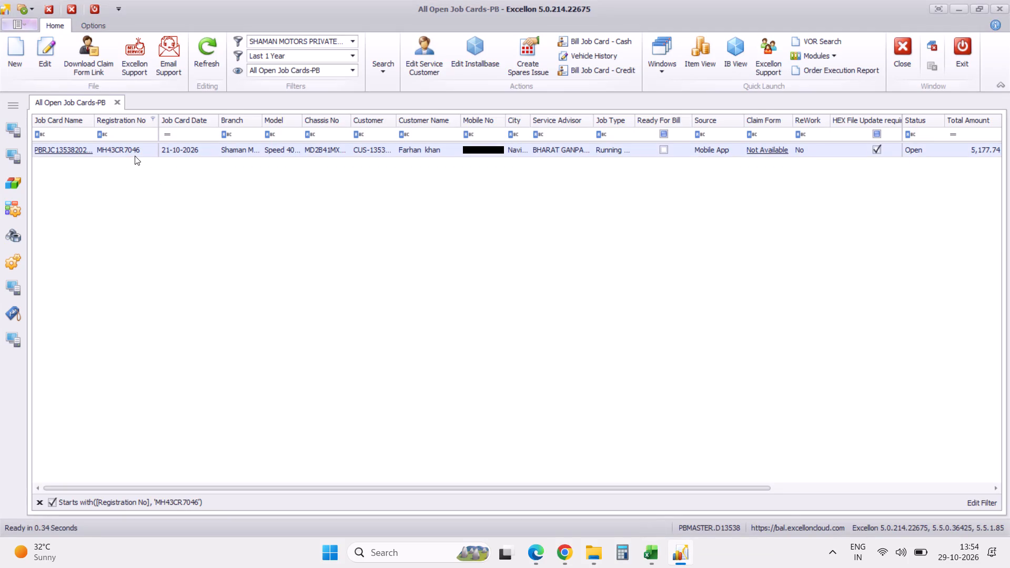
pyautogui.click(135, 135)
pyautogui.hotkey('ctrl', 'v')
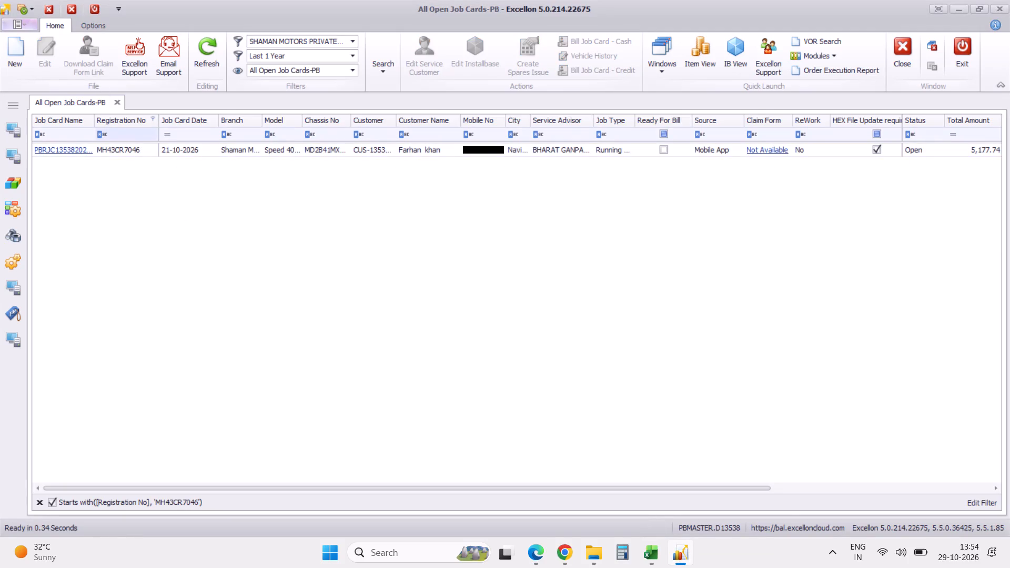
pyautogui.press('Return')
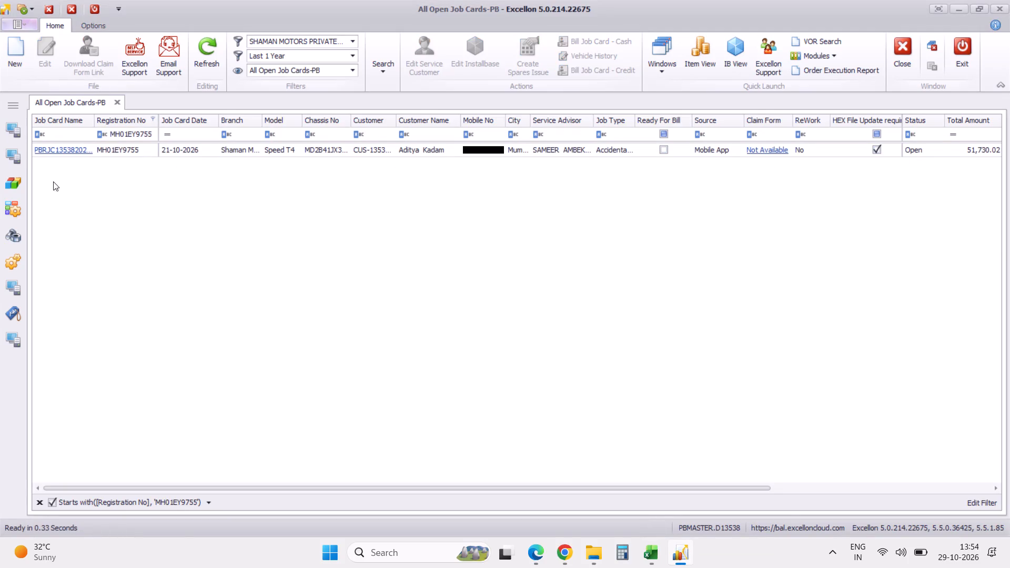
# Open the filtered job card for row 11's Speed T4 and dismiss its pending-reason and HEX file notices.
pyautogui.click(69, 151)
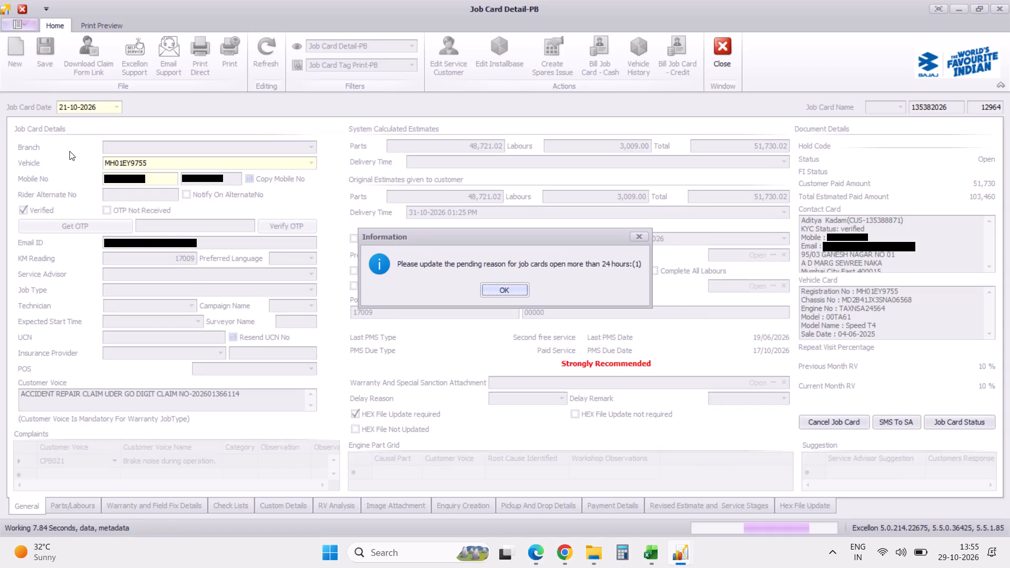
pyautogui.click(520, 291)
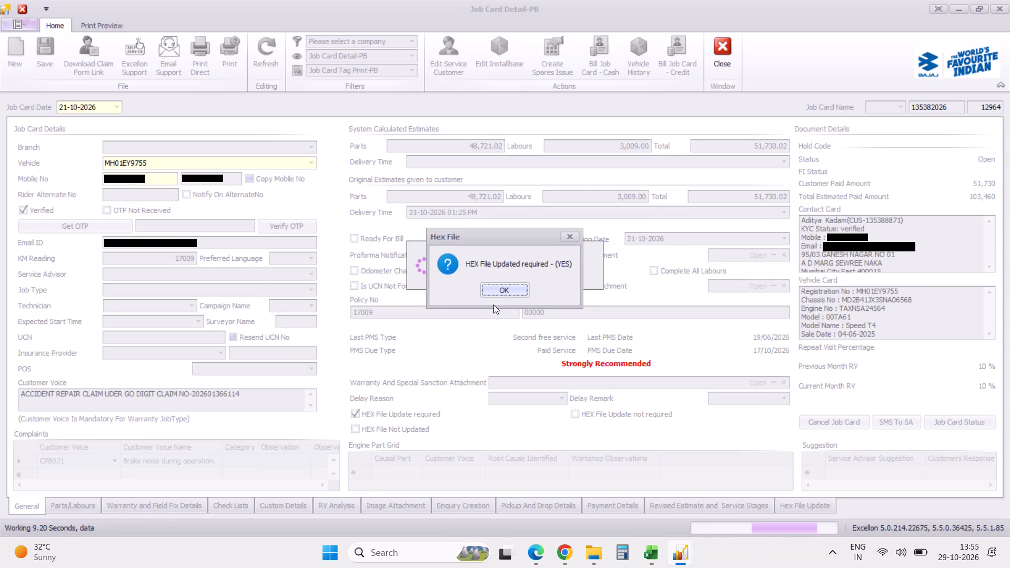
pyautogui.click(510, 292)
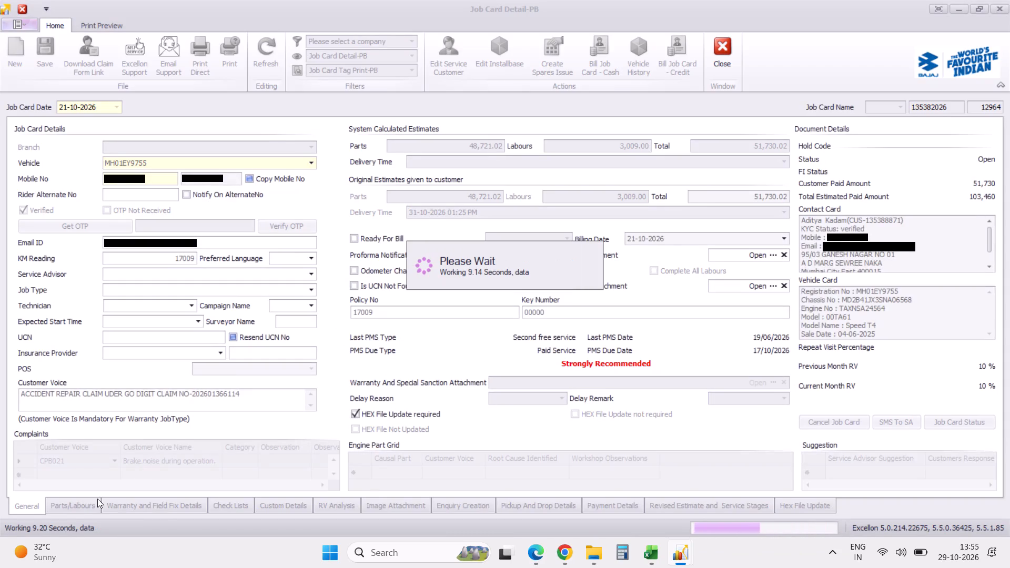
# Review the job card's requested parts and their pending quantities, and check the order remark in its custom details.
pyautogui.click(82, 507)
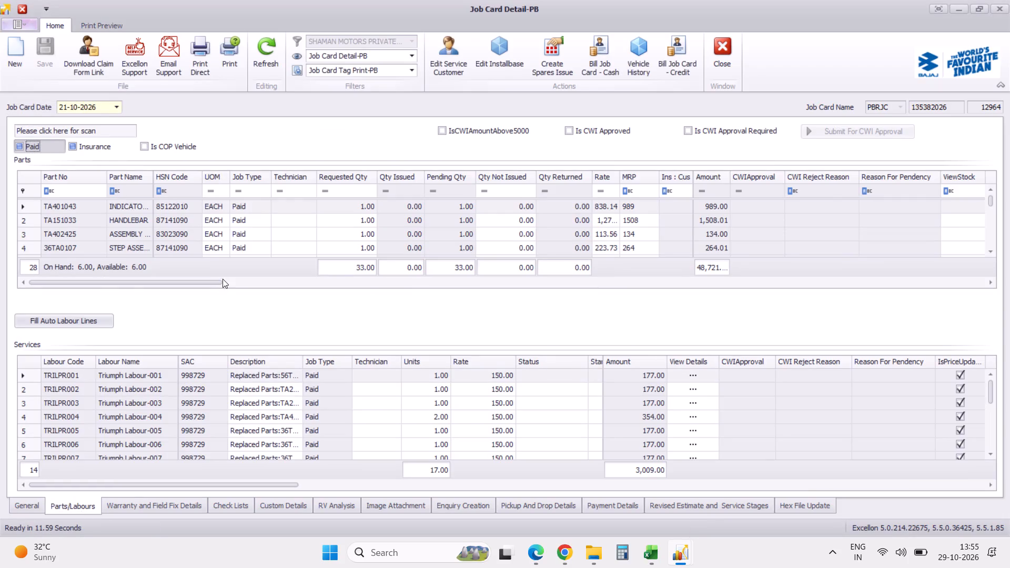
pyautogui.scroll(-20, 238, 242)
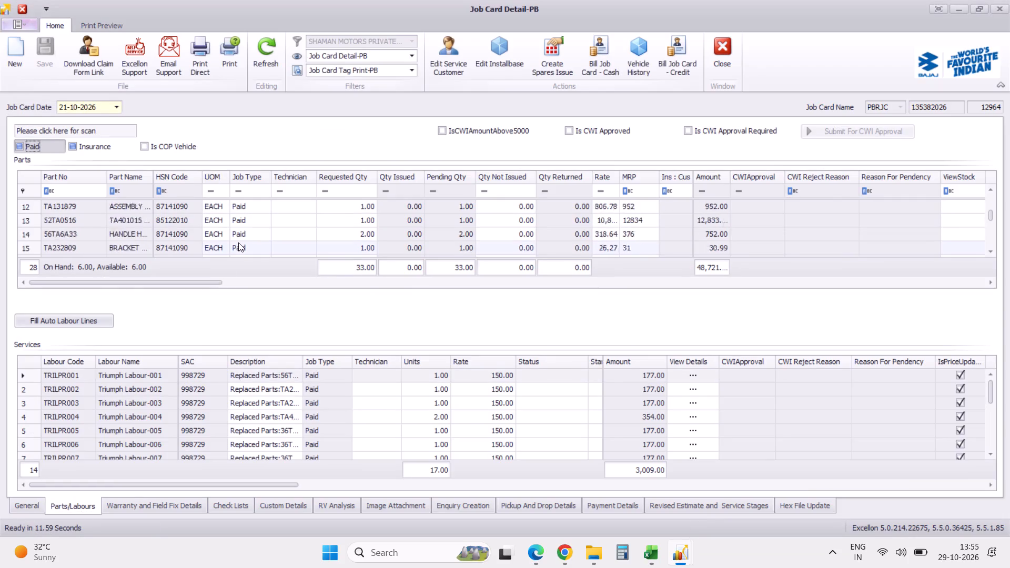
pyautogui.scroll(-19, 238, 242)
pyautogui.scroll(-14, 238, 242)
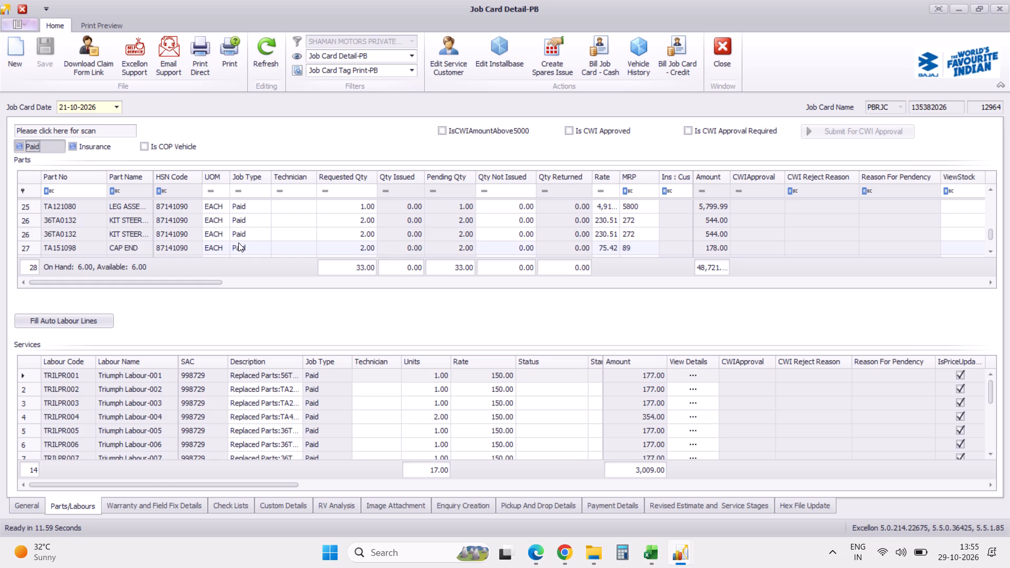
pyautogui.scroll(12, 238, 242)
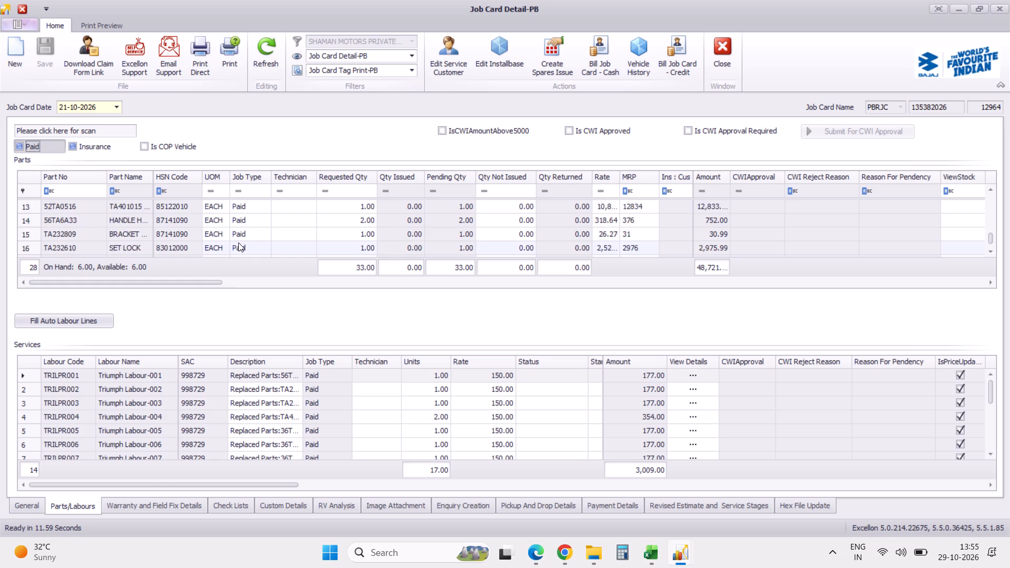
pyautogui.scroll(20, 238, 242)
pyautogui.scroll(20, 238, 242)
pyautogui.scroll(20, 238, 242)
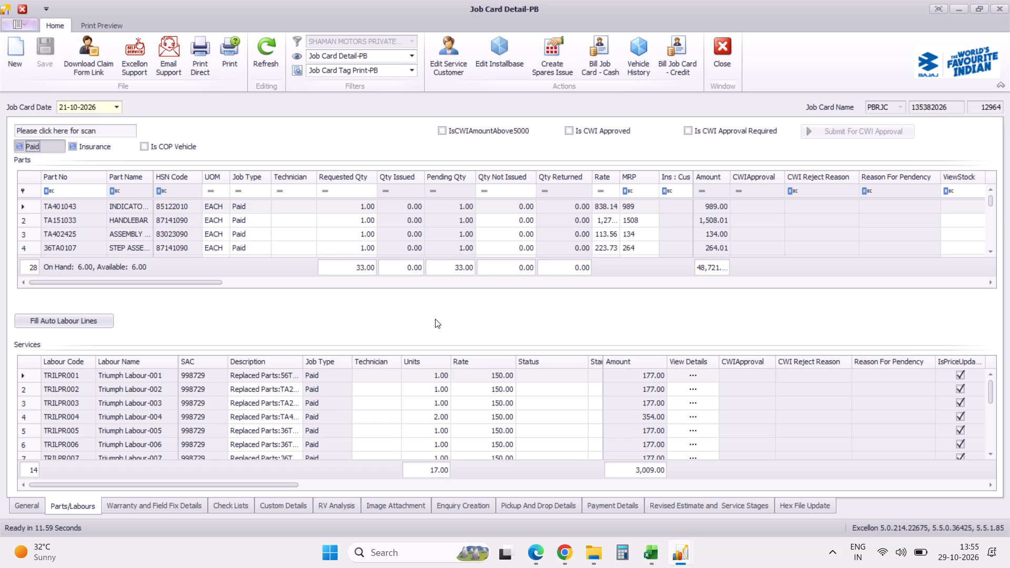
pyautogui.click(292, 504)
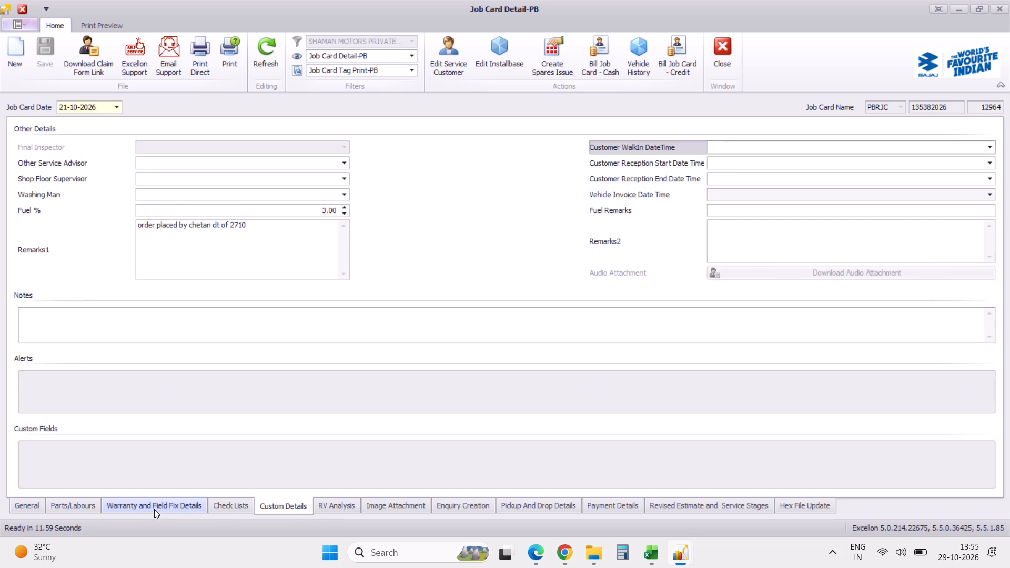
pyautogui.click(84, 506)
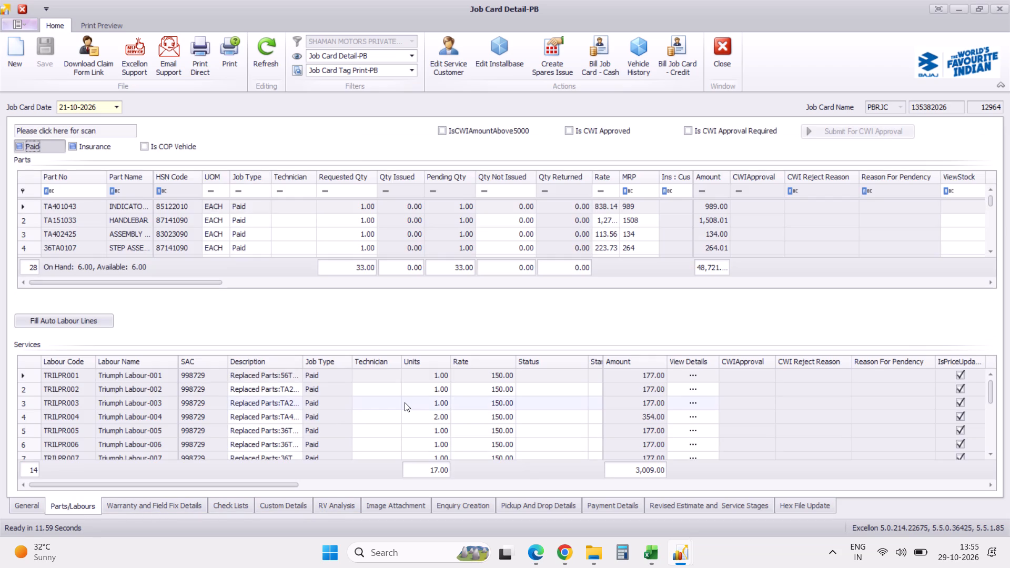
# Switch to the Part Purchase Order Statement workbook in Excel and remove the existing filter from its sheet.
pyautogui.hotkey('alt', 'Tab')
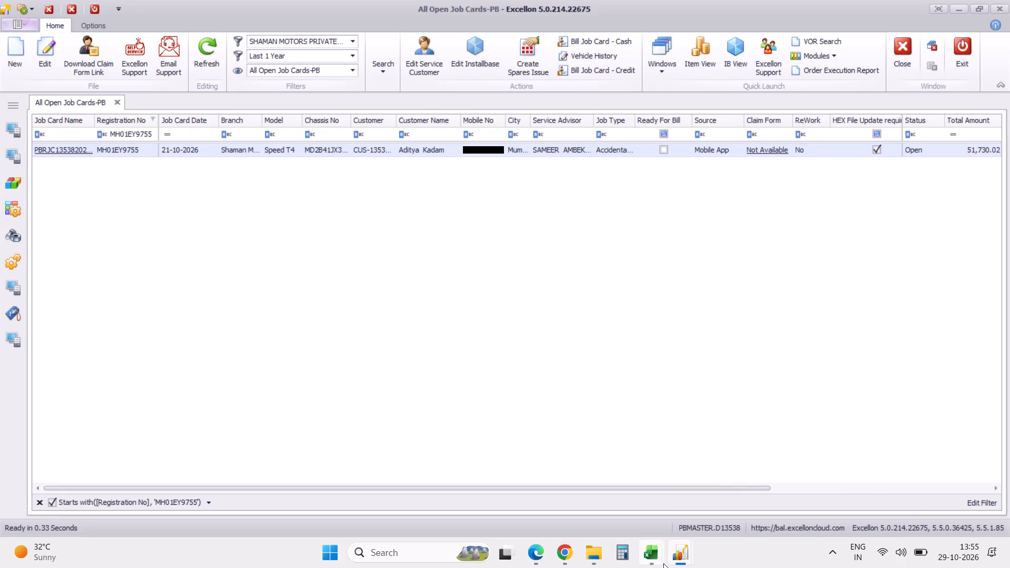
pyautogui.click(655, 552)
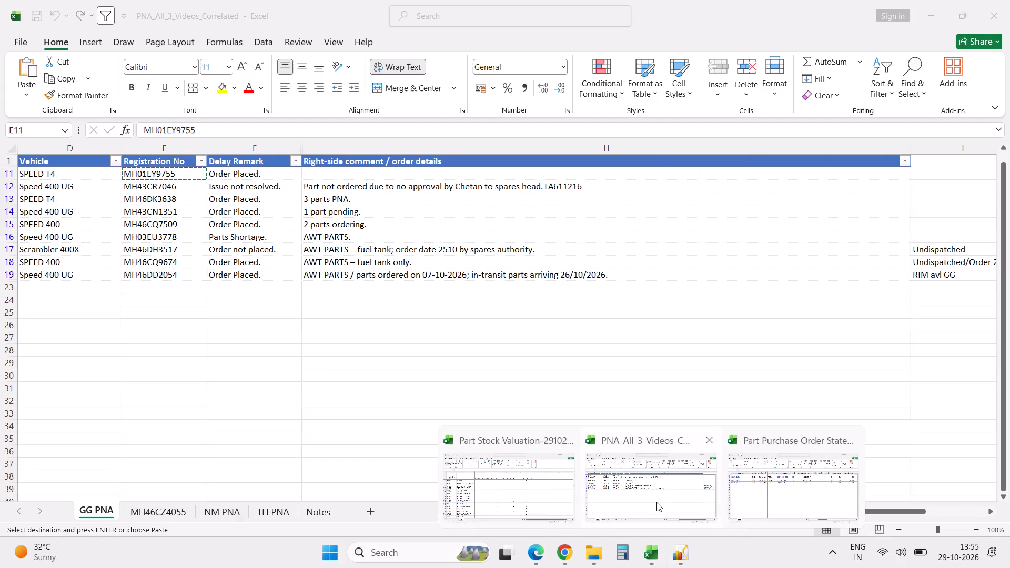
pyautogui.click(751, 494)
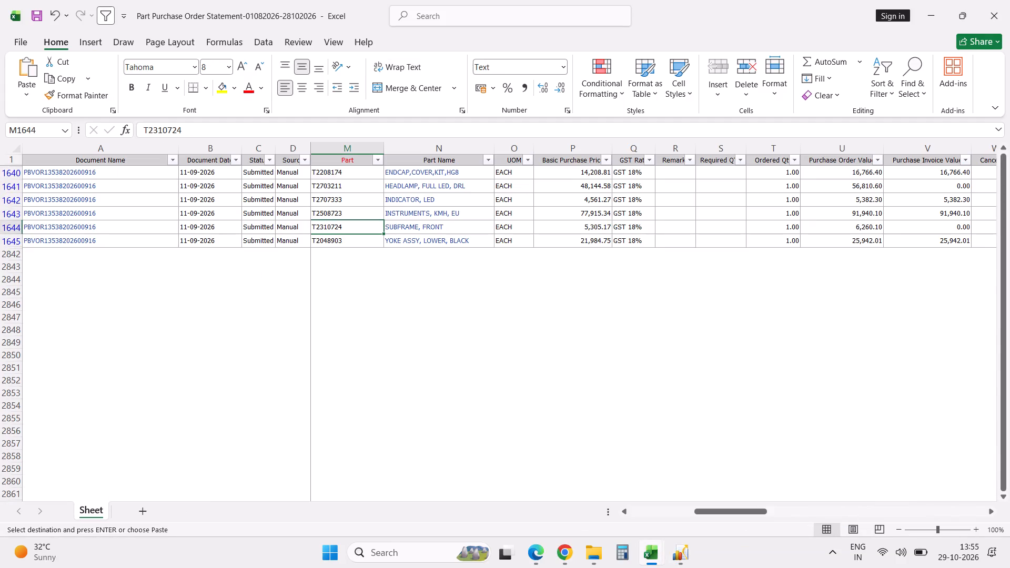
pyautogui.write('DFF')
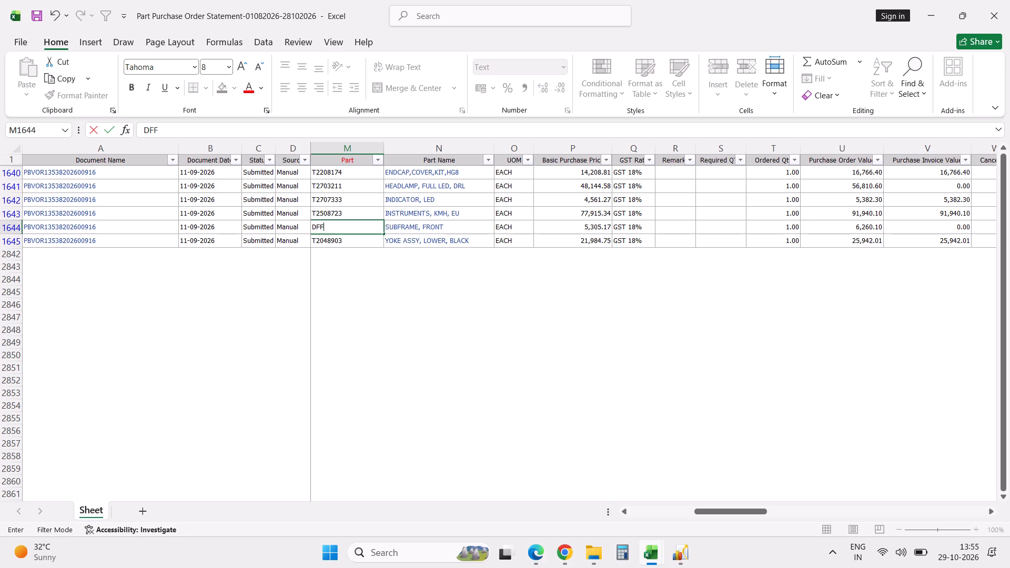
pyautogui.press('Escape')
pyautogui.hotkey('alt', 'd')
pyautogui.write('FF')
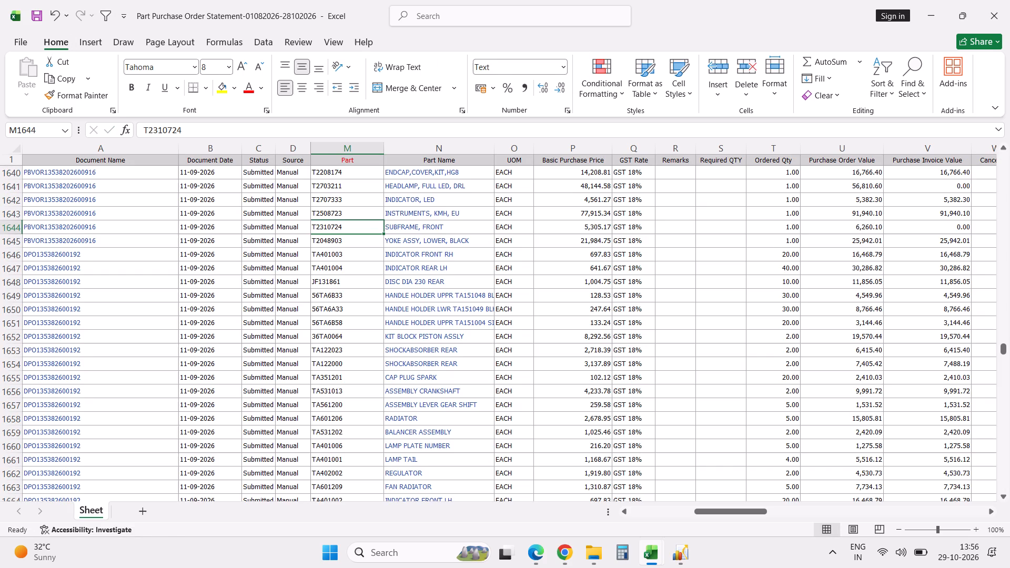
# Reapply filters to the header row and filter Document Date to 27 October 2026 only.
pyautogui.click(265, 163)
pyautogui.hotkey('alt', 'd')
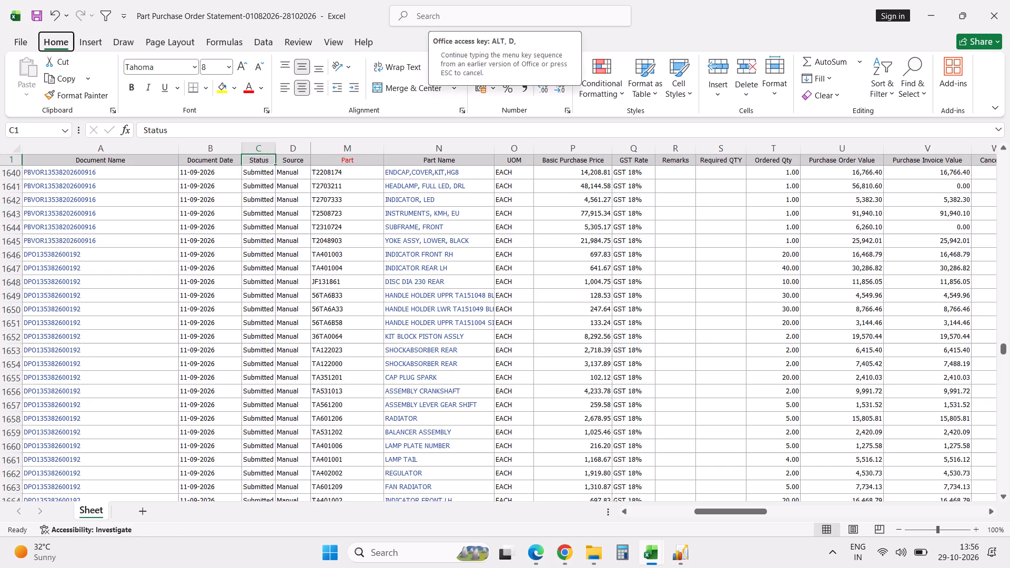
pyautogui.write('FF')
pyautogui.click(235, 159)
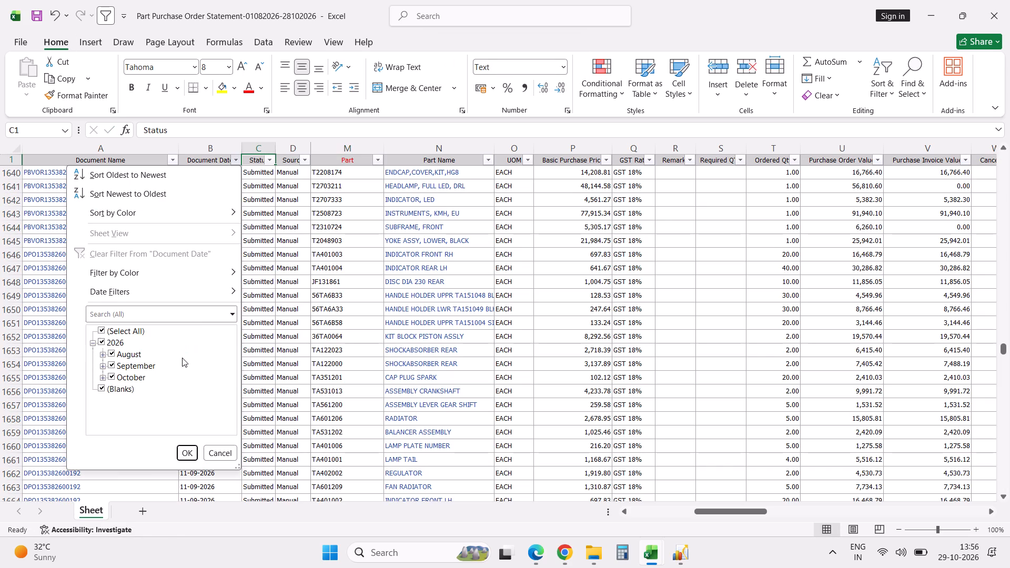
pyautogui.click(132, 329)
pyautogui.click(132, 329)
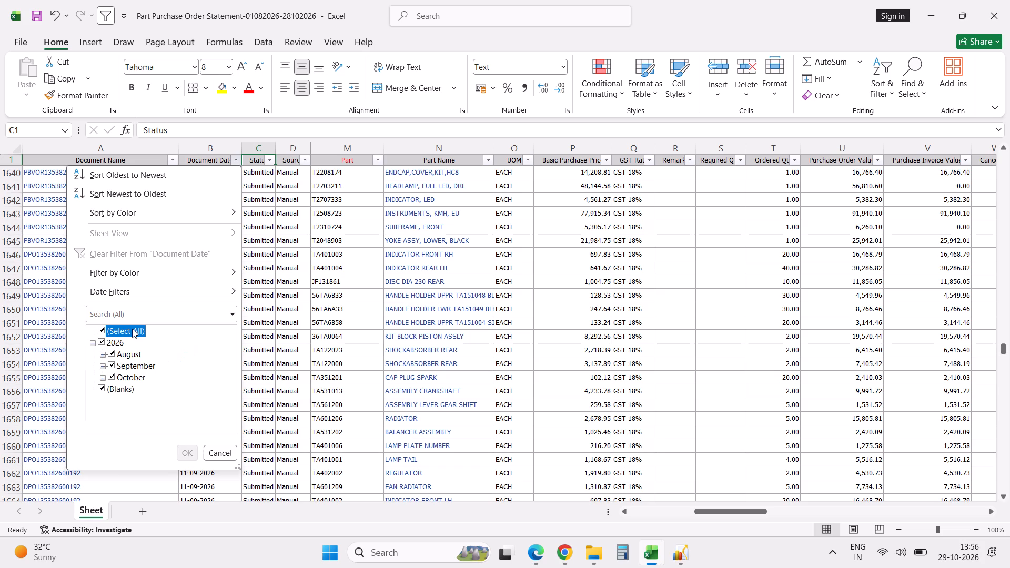
pyautogui.click(132, 329)
pyautogui.click(103, 377)
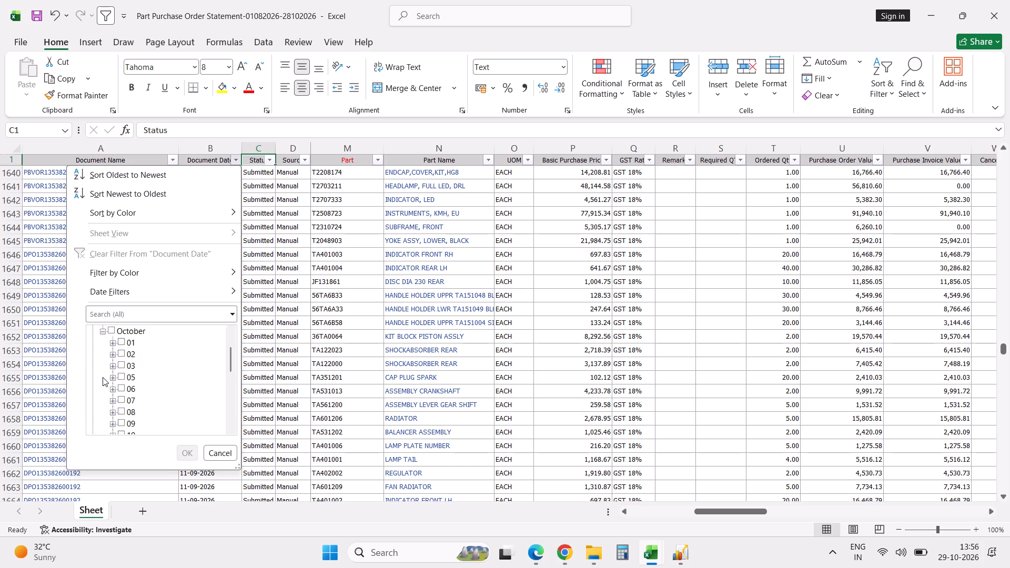
pyautogui.click(229, 418)
pyautogui.click(229, 418)
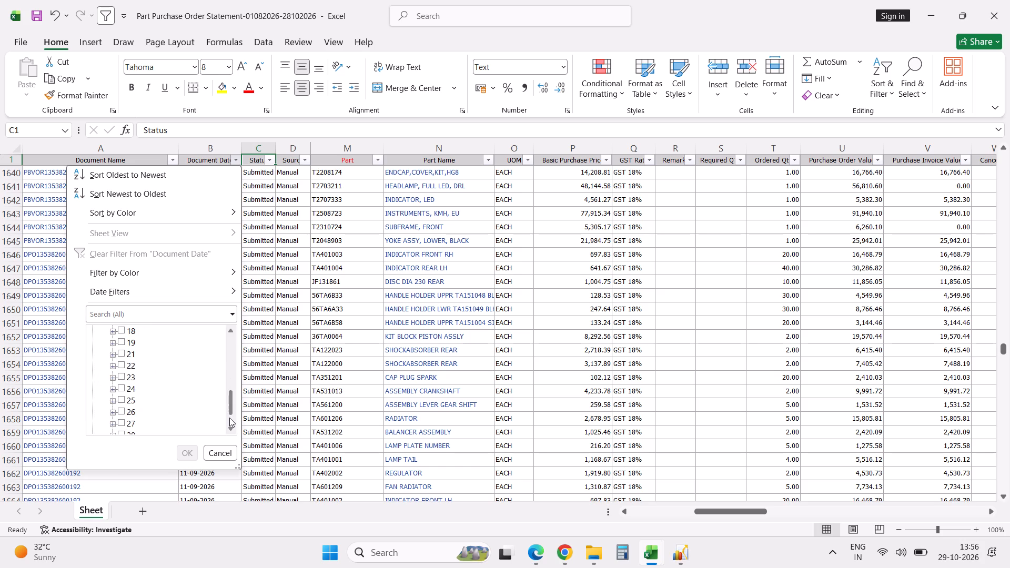
pyautogui.click(123, 422)
pyautogui.click(187, 458)
pyautogui.scroll(4, 227, 400)
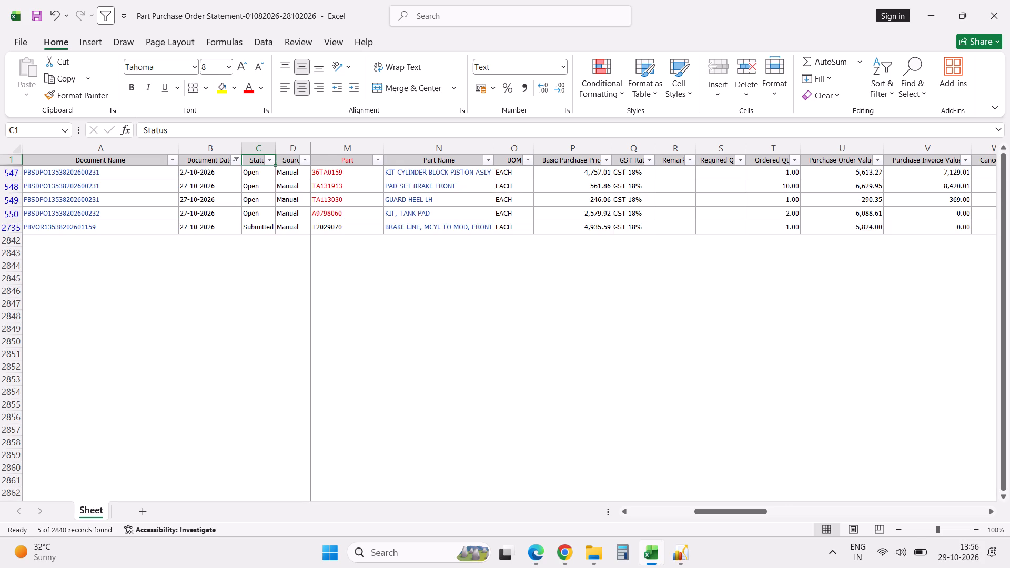
# Compare the orders dated 27 October 2026 with the requested parts on the Excellon job card, returning to the purchase order workbook.
pyautogui.scroll(20, 227, 400)
pyautogui.scroll(10, 227, 400)
pyautogui.hotkey('alt', 'Tab')
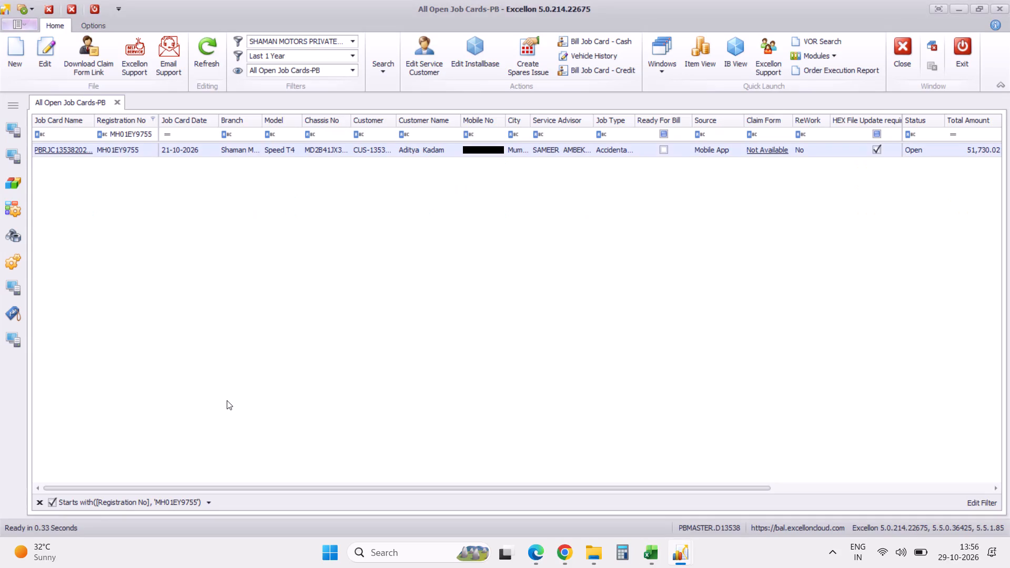
pyautogui.hotkey('alt', 'Tab')
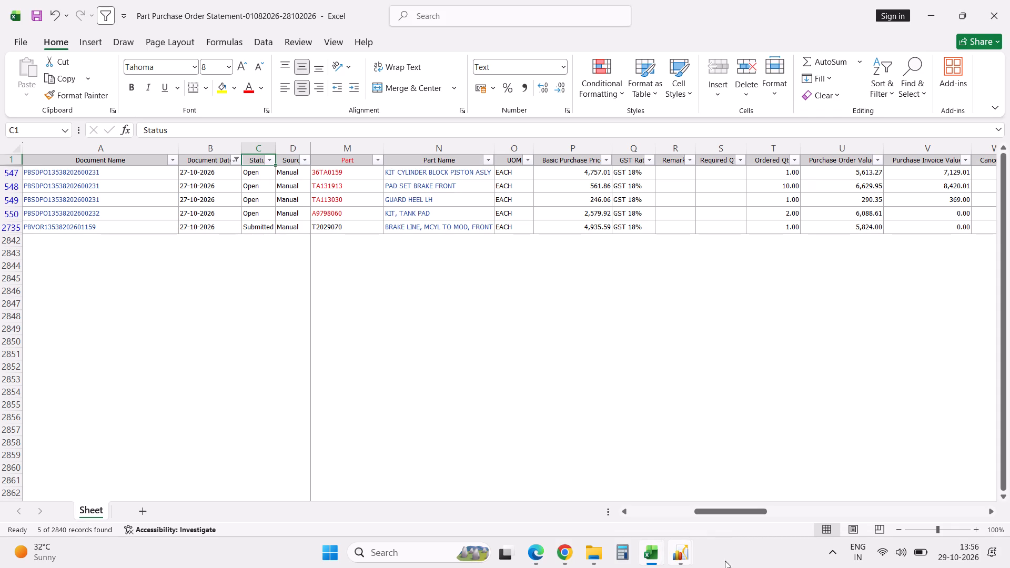
pyautogui.click(733, 500)
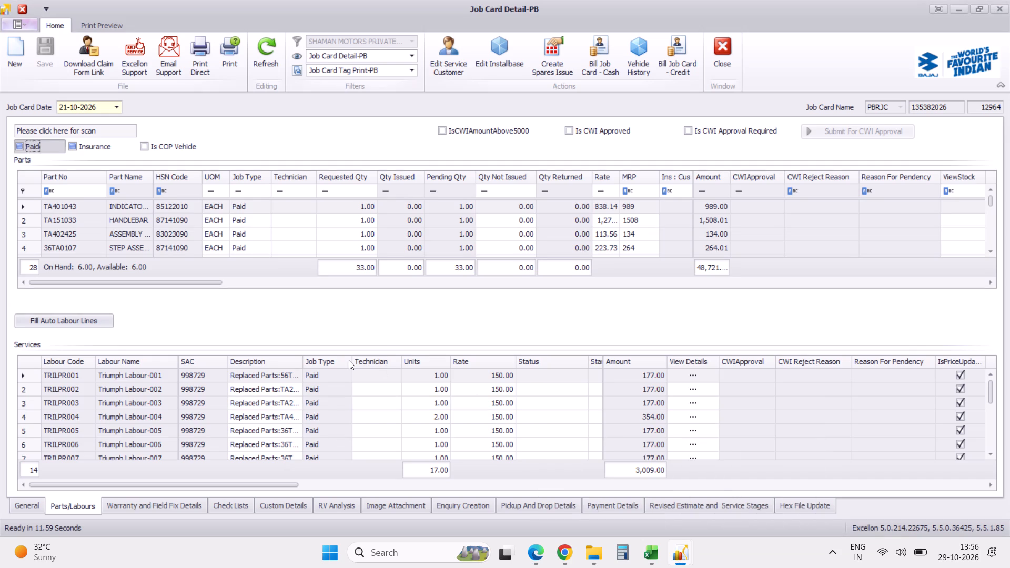
pyautogui.hotkey('alt', 'Tab')
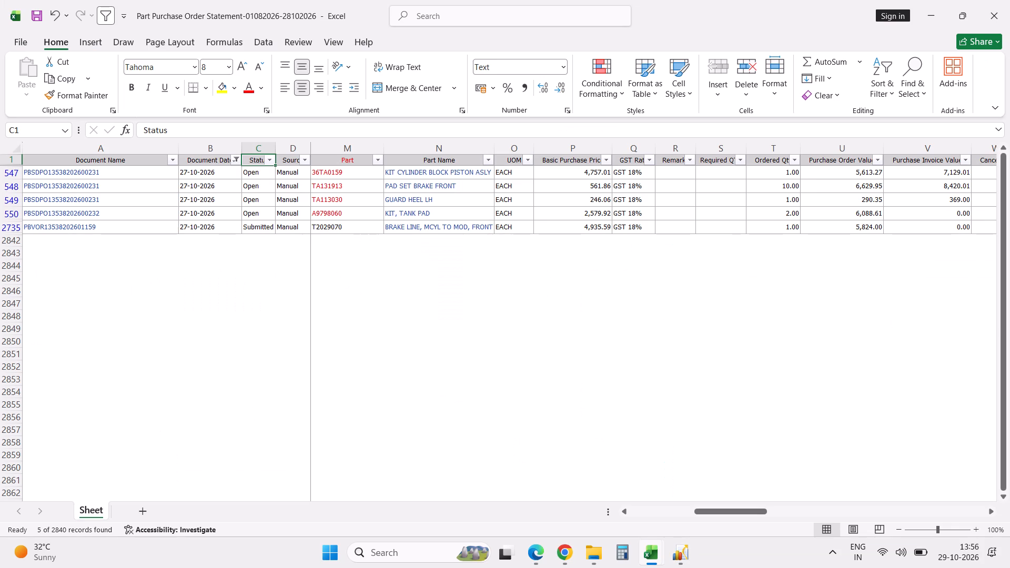
# Remove the Document Date filter from the purchase order sheet.
pyautogui.hotkey('alt', 'd')
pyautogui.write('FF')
# Search the purchase order sheet for part number 402425, step through the matching orders and check the order details in row 2558.
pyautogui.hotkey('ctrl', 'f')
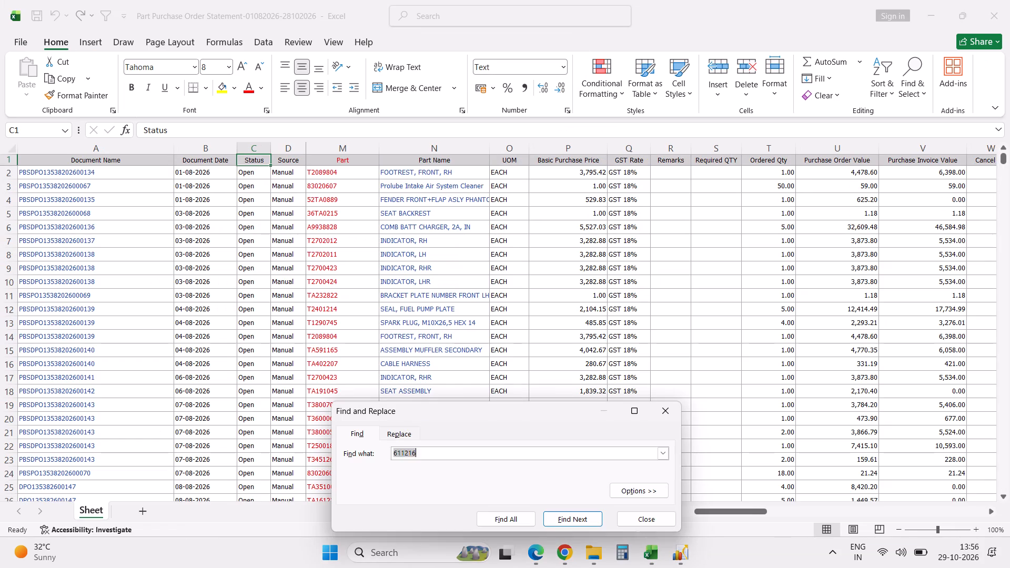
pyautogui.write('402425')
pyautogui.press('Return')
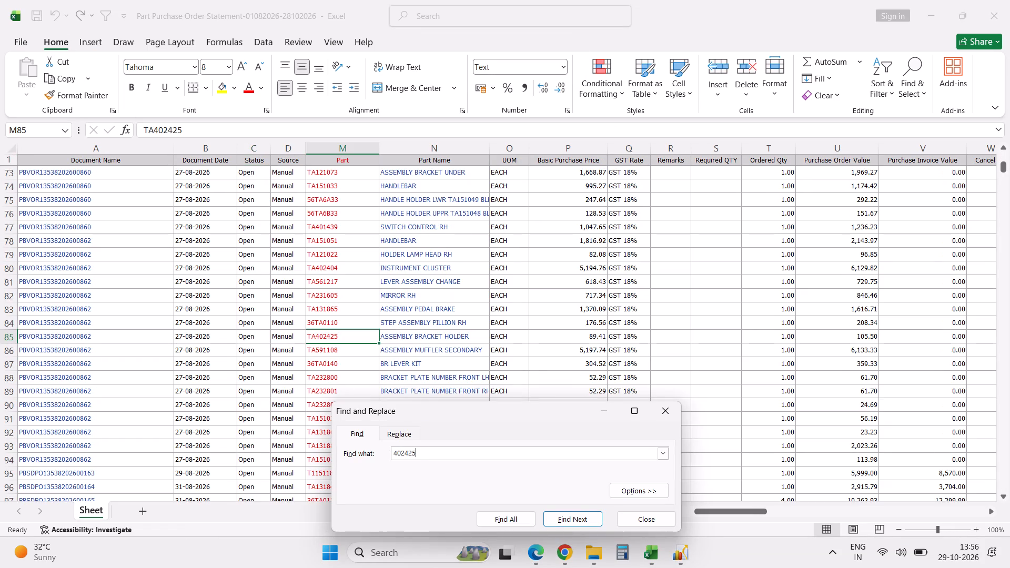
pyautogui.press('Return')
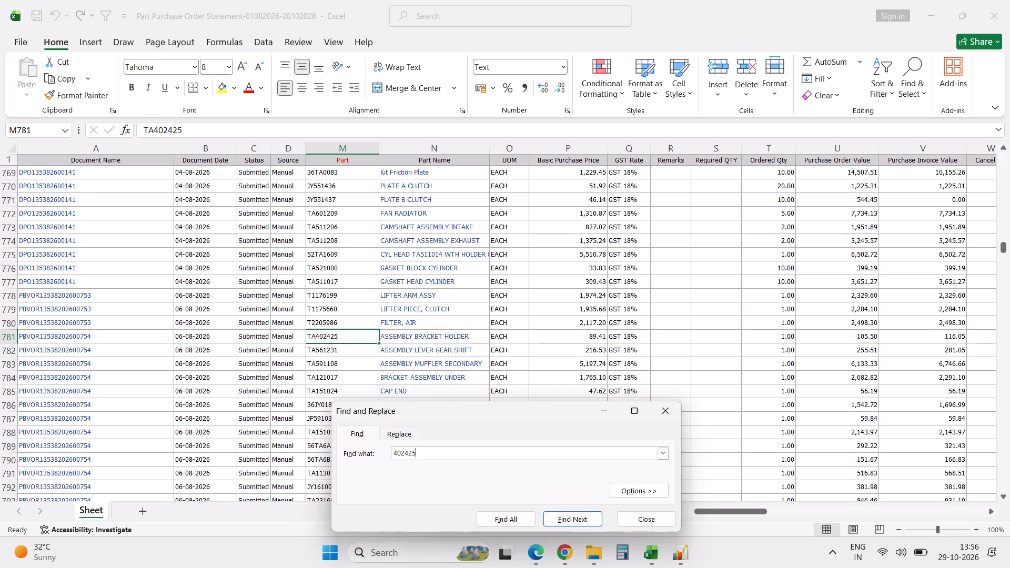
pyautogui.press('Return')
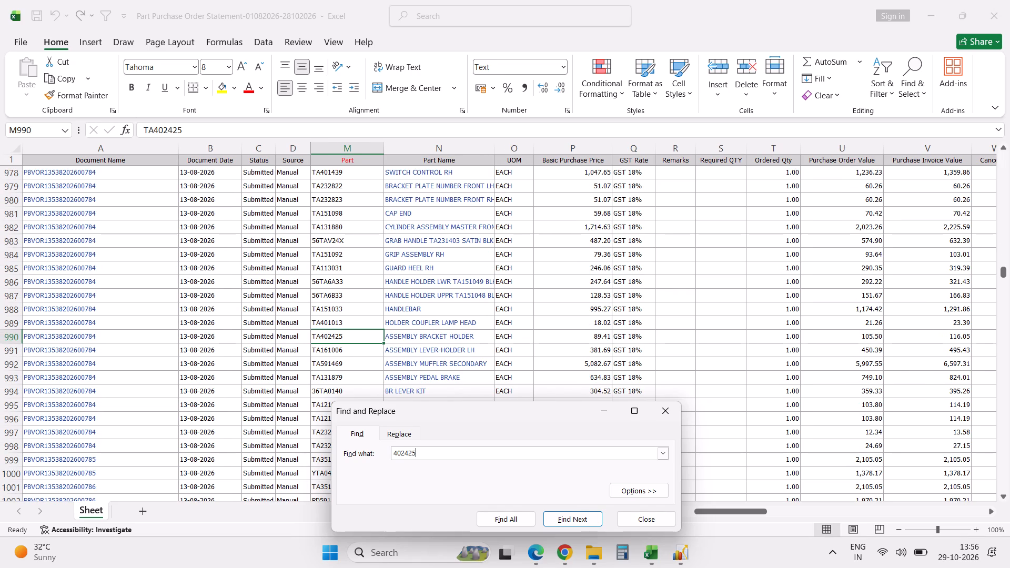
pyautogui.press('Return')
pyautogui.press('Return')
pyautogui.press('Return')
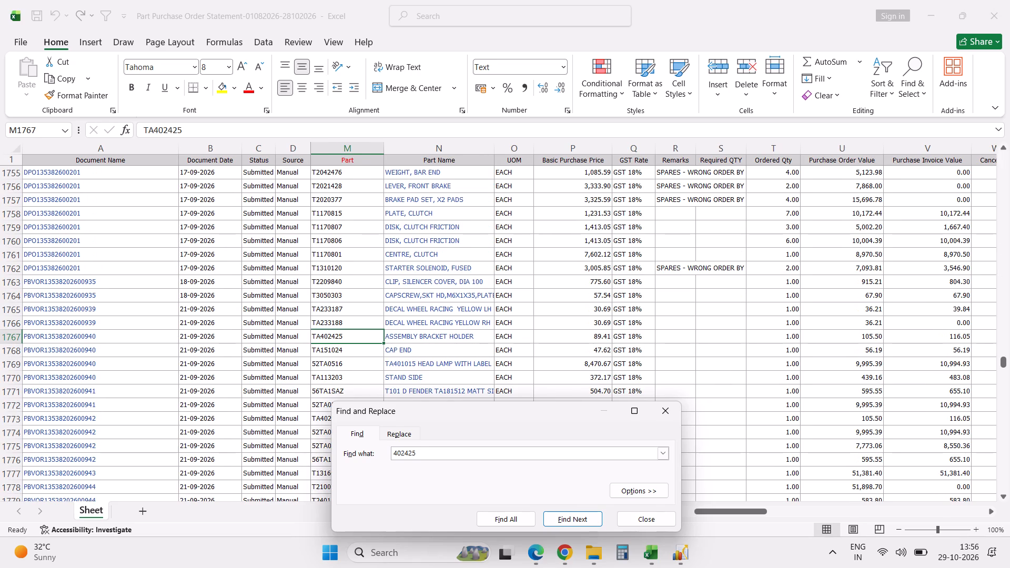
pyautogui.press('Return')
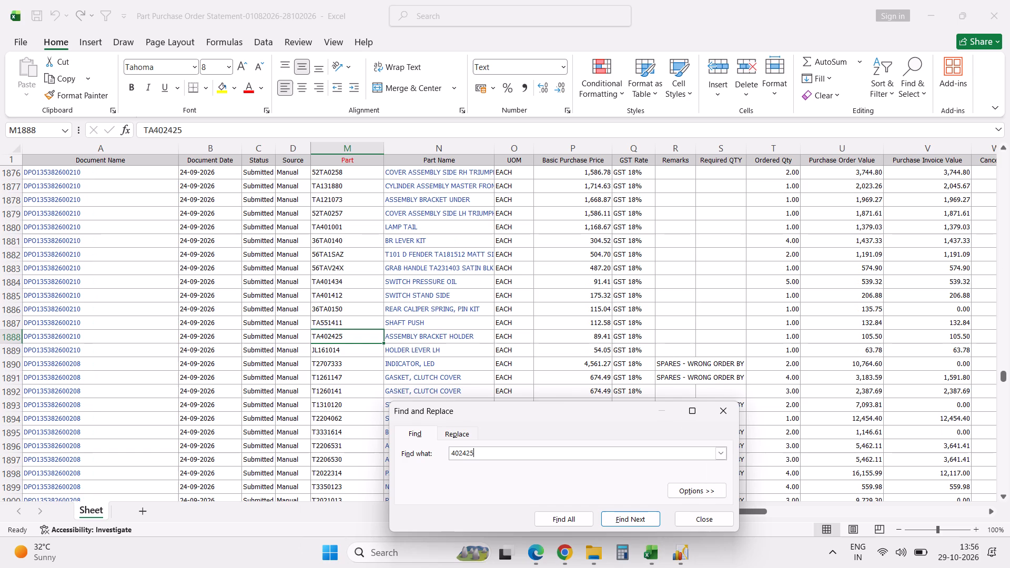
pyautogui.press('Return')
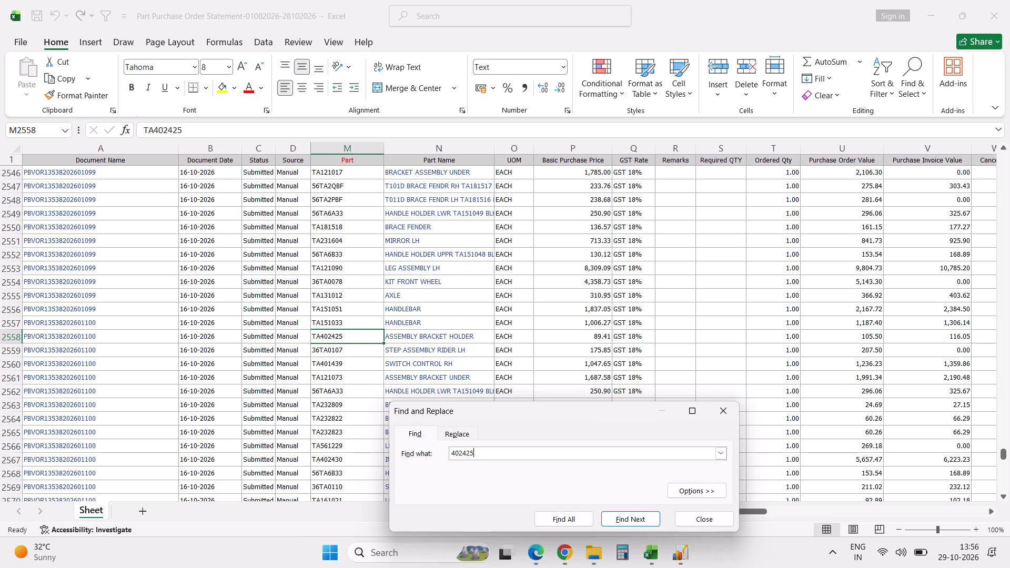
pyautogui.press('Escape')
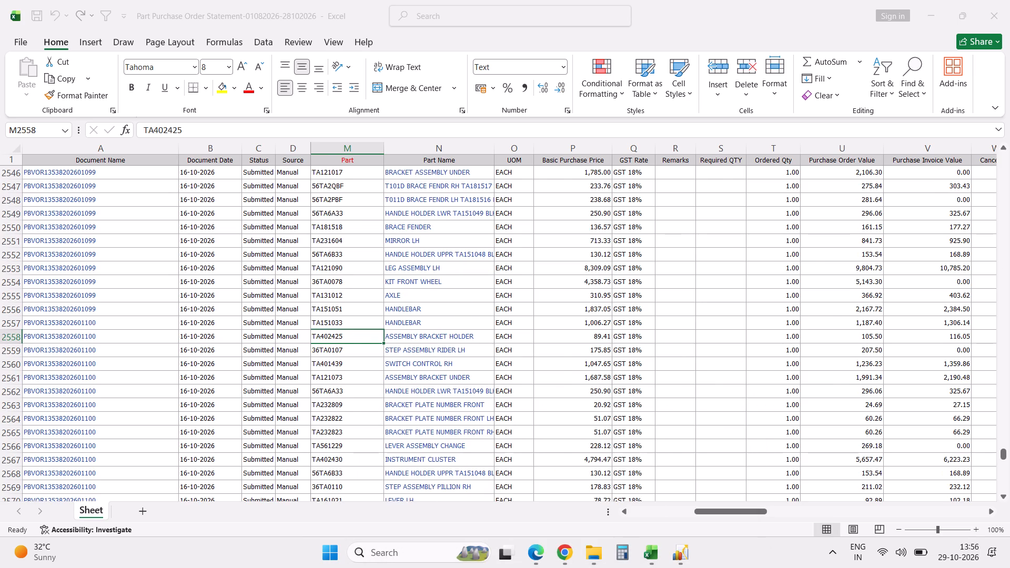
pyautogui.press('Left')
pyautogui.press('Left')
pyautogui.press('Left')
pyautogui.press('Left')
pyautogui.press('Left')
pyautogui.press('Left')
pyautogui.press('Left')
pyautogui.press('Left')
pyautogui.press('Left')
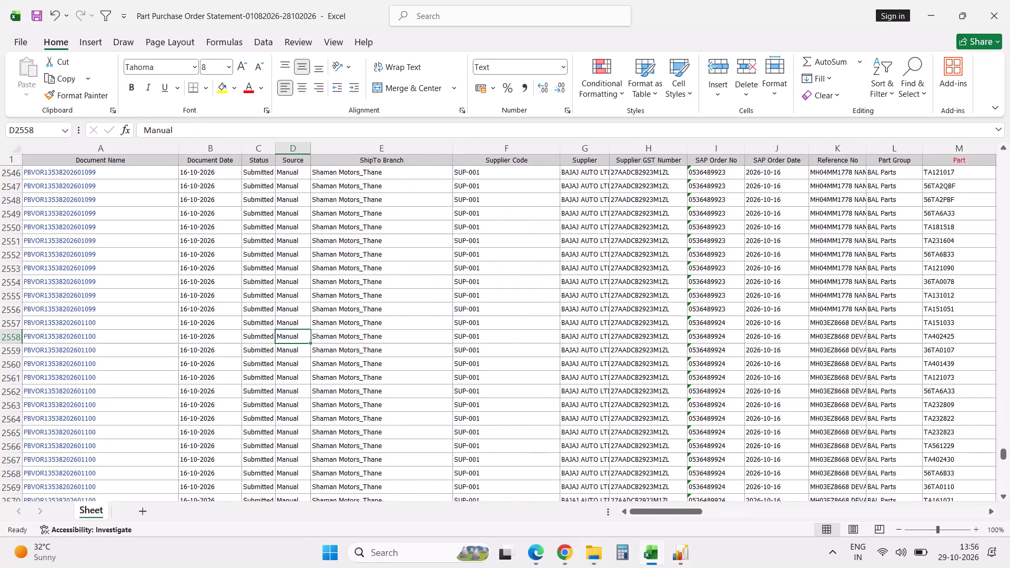
# Continue through the remaining 402425 matches and examine row 85's status, ship-to branch, SAP order and reference columns.
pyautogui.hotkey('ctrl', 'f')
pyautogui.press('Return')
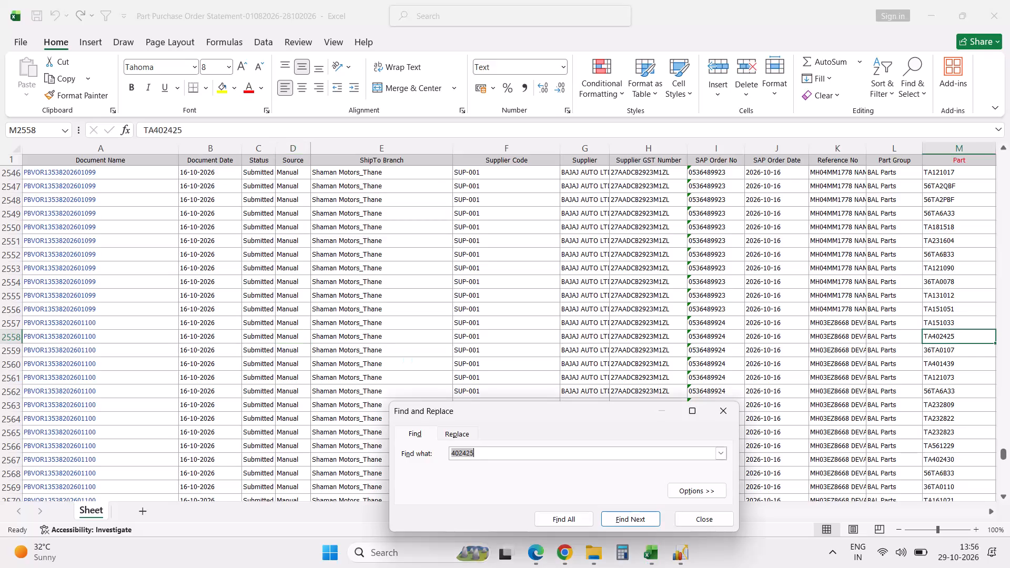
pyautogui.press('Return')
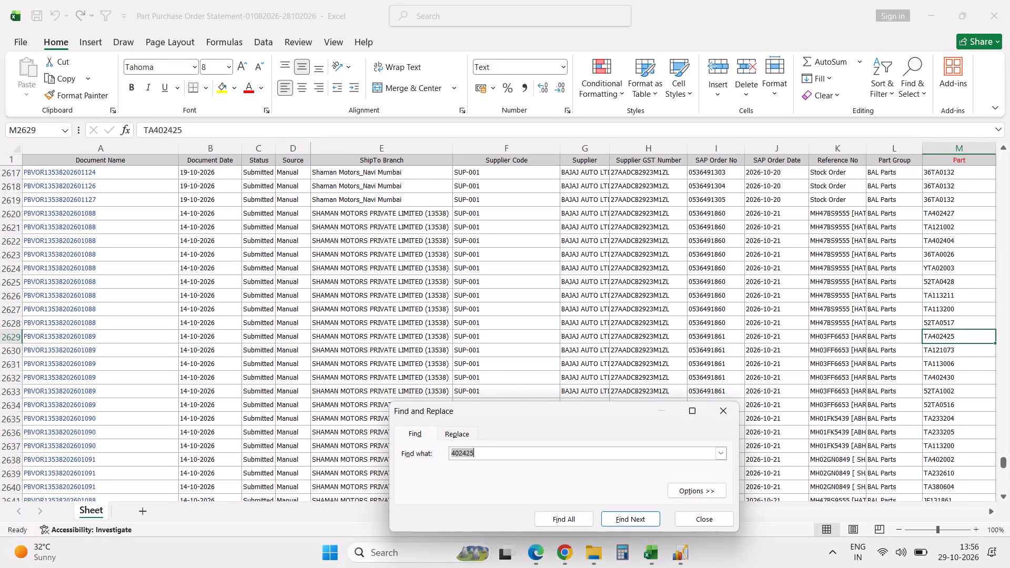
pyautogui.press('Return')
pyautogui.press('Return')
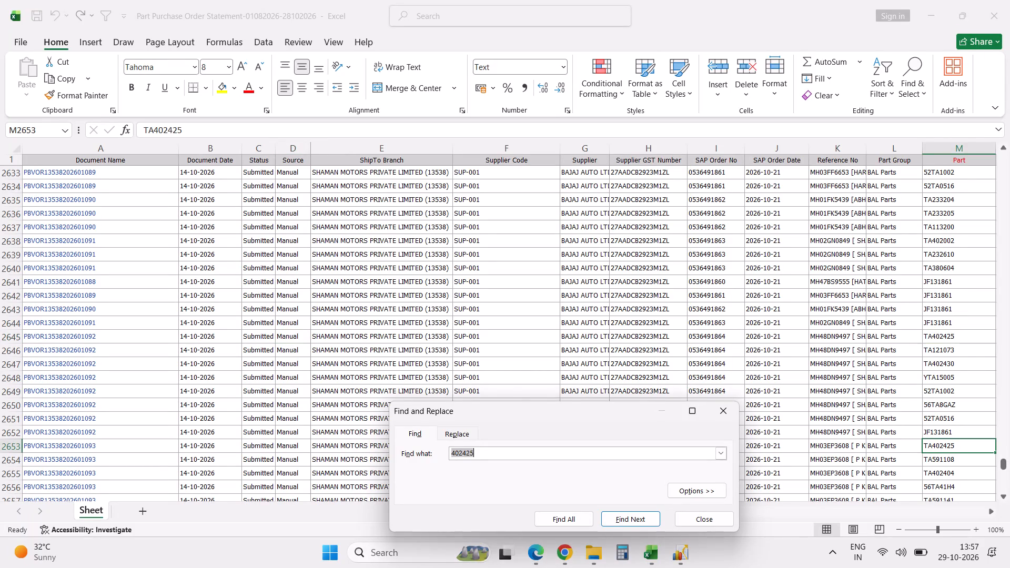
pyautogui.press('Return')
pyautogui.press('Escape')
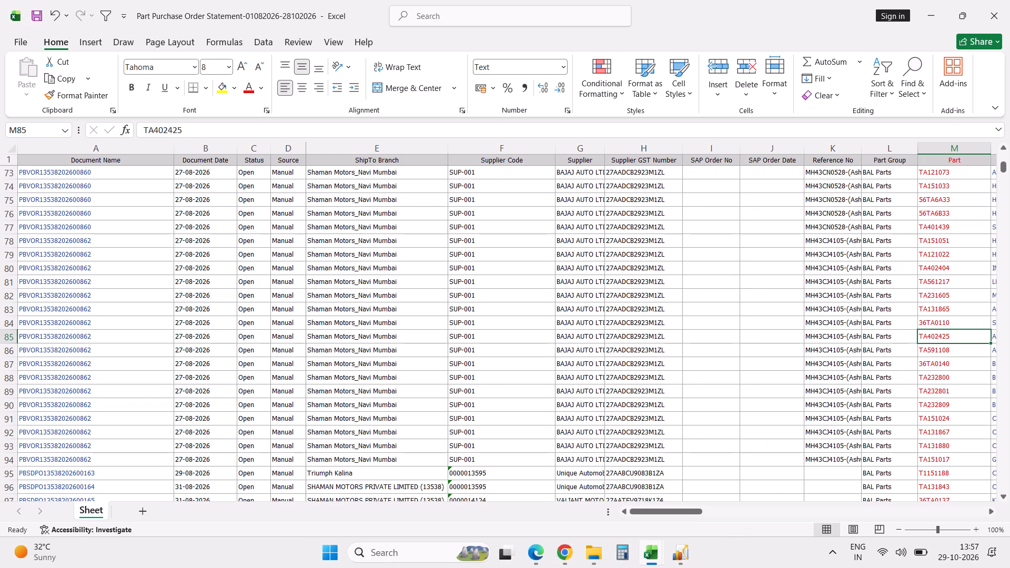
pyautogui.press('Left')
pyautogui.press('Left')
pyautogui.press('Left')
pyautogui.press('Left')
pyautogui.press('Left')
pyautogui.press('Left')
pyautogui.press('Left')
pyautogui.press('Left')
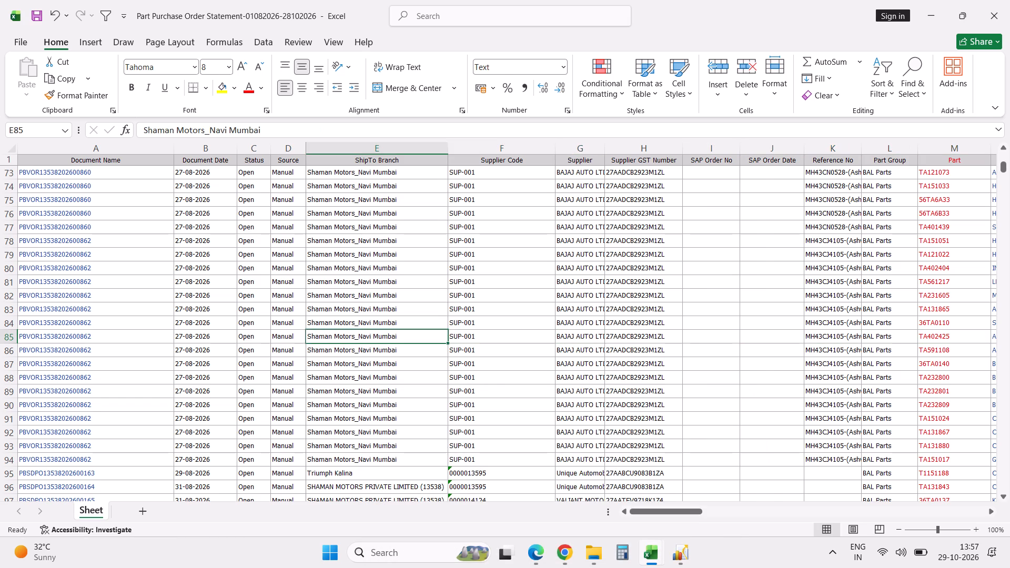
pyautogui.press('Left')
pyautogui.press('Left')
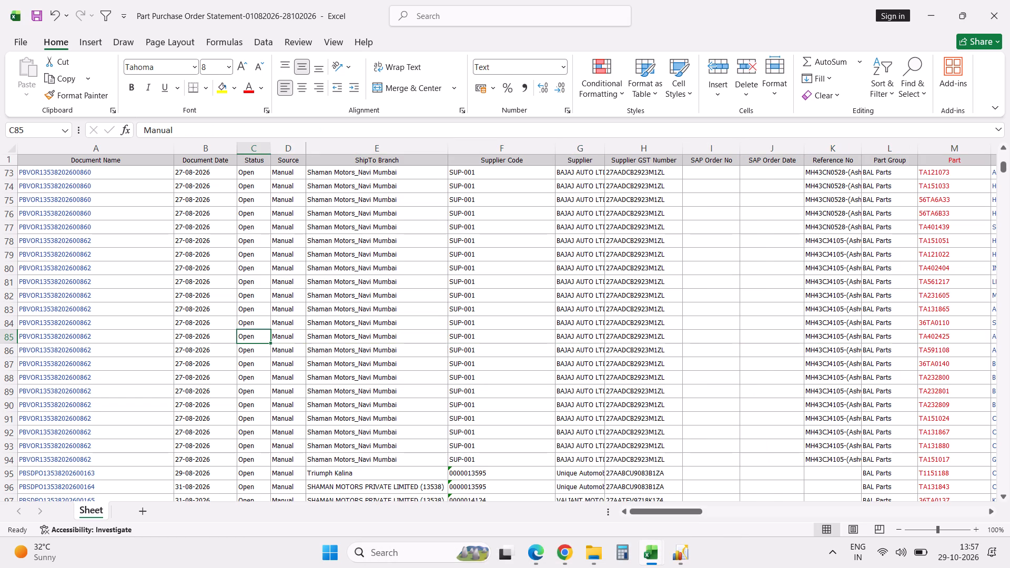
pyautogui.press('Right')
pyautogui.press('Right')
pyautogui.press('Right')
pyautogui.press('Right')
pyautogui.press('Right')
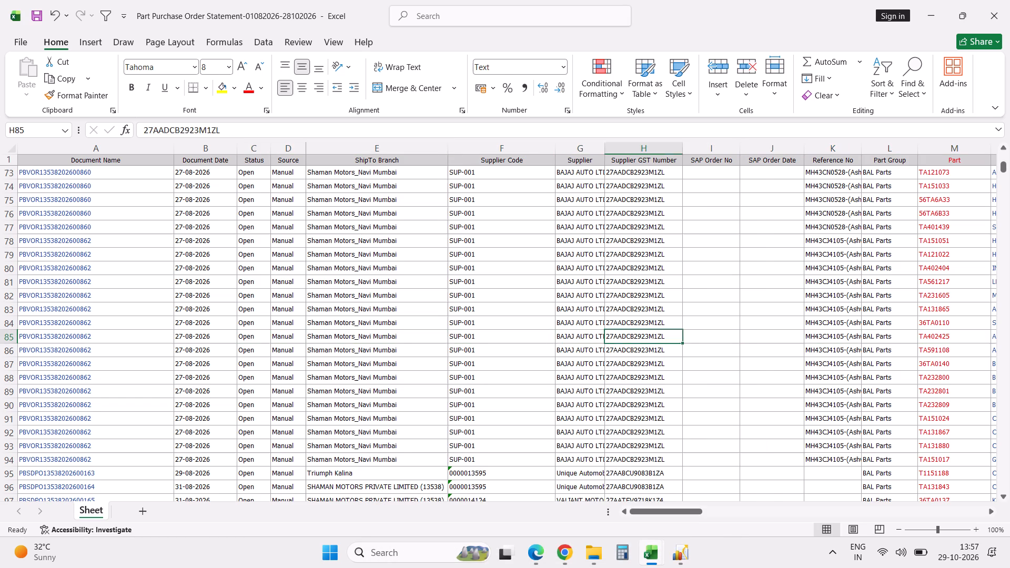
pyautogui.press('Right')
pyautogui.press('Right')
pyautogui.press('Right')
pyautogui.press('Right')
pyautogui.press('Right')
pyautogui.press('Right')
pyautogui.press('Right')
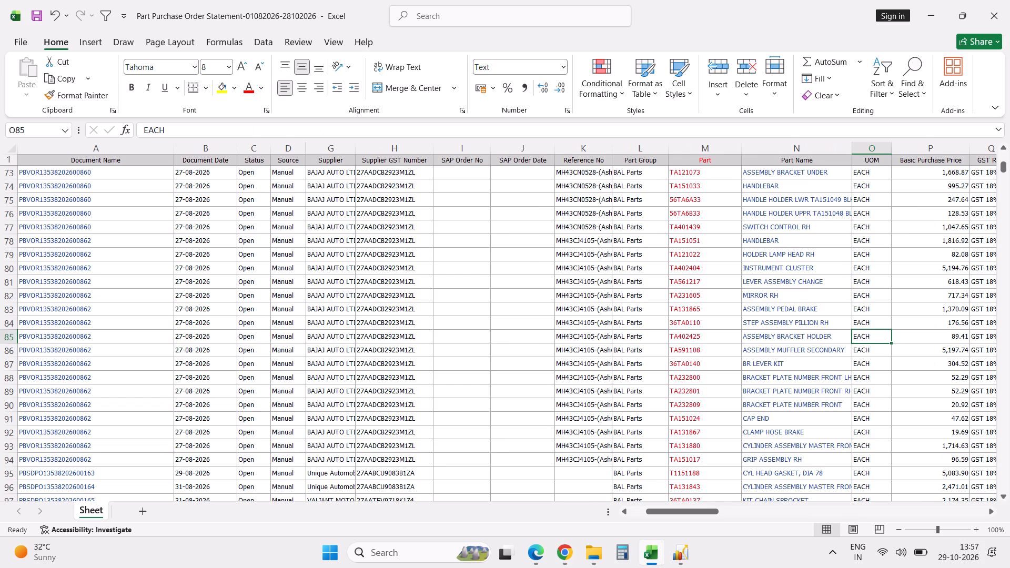
# Check the job card's general details in Excellon, then examine the Reference No of row 85 in the purchase order workbook.
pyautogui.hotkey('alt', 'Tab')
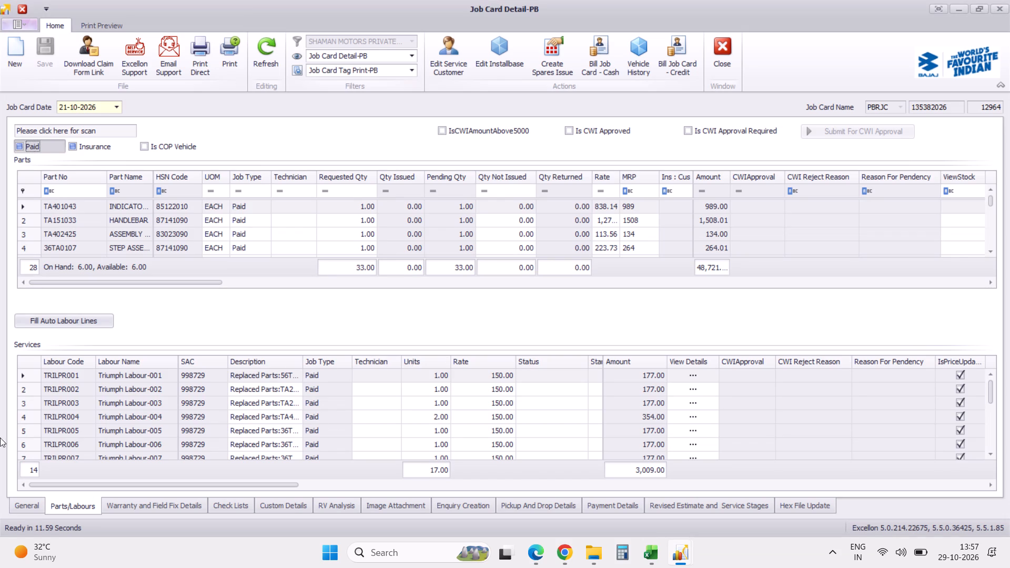
pyautogui.click(31, 505)
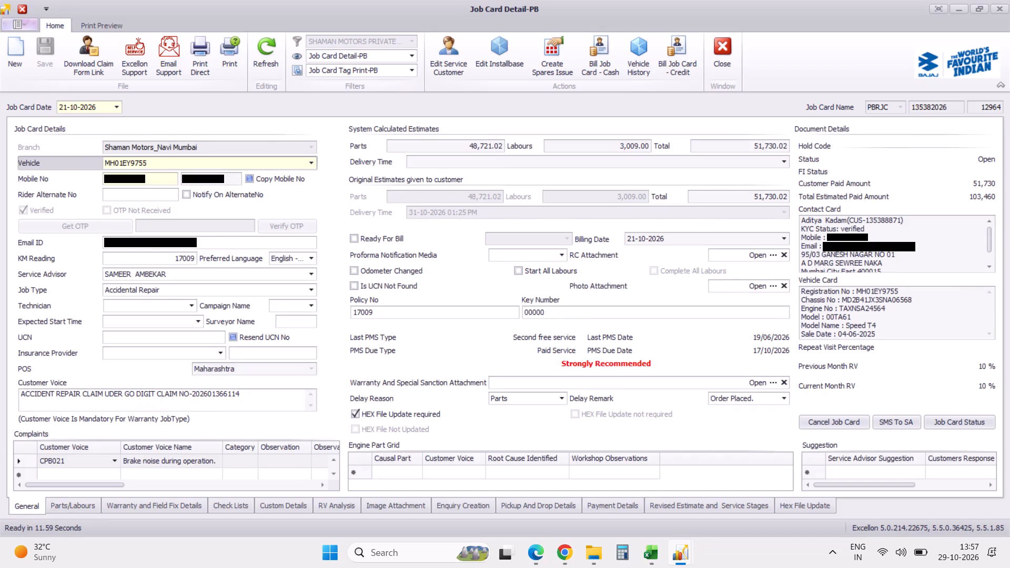
pyautogui.hotkey('alt', 'Tab')
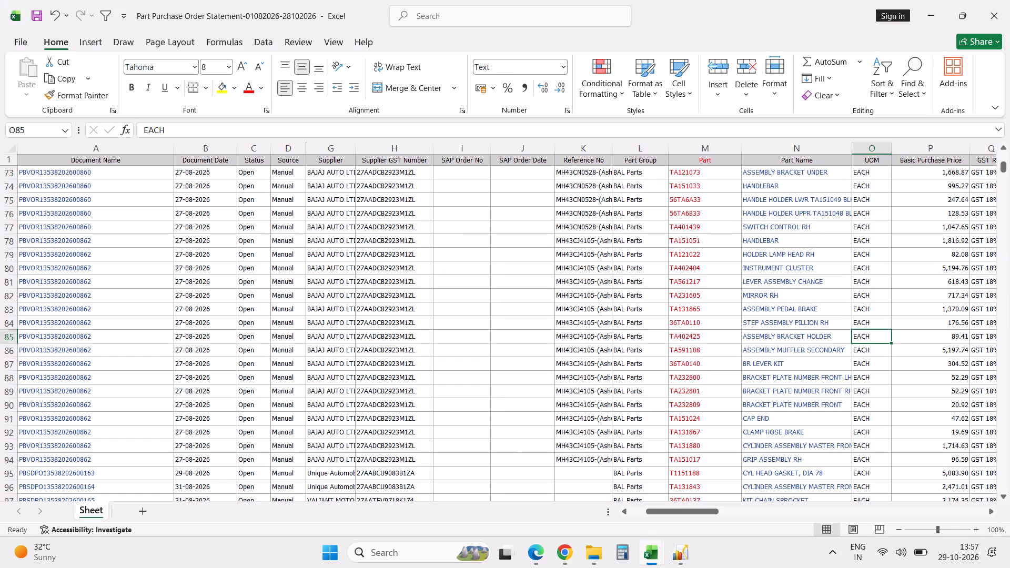
pyautogui.press('Left')
pyautogui.press('Left')
pyautogui.press('Left')
pyautogui.press('Left')
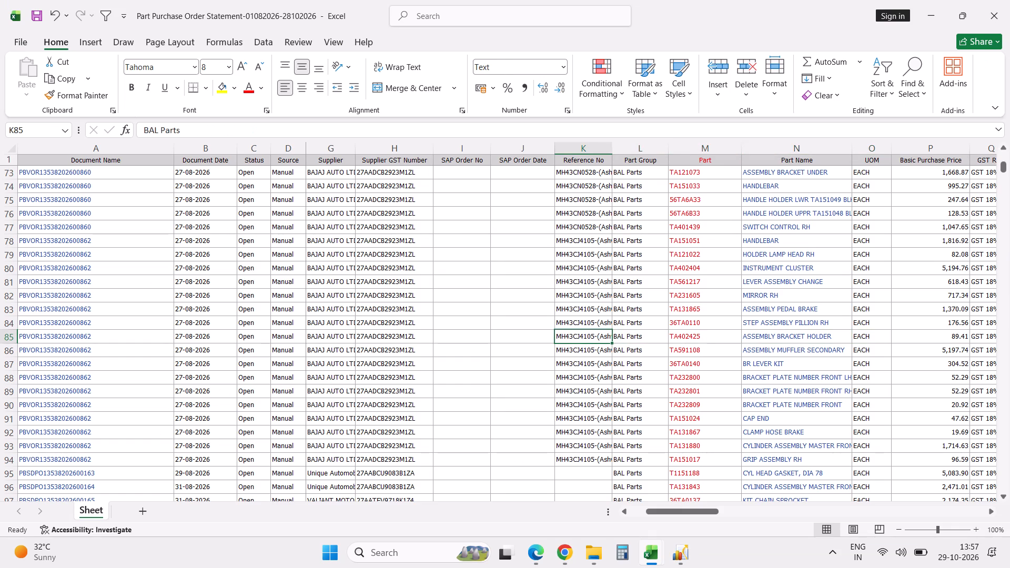
pyautogui.hotkey('ctrl', 'f')
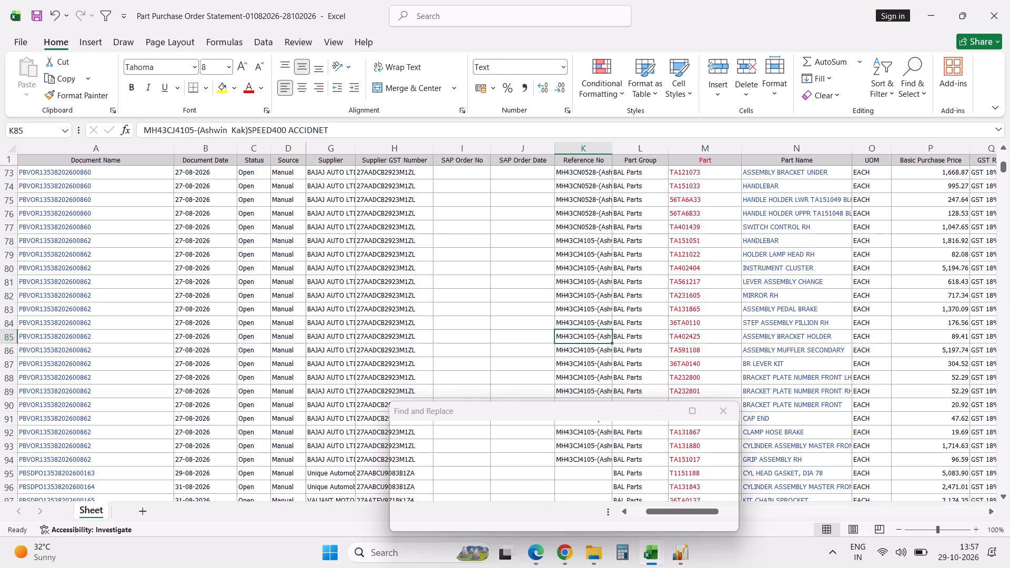
pyautogui.press('Escape')
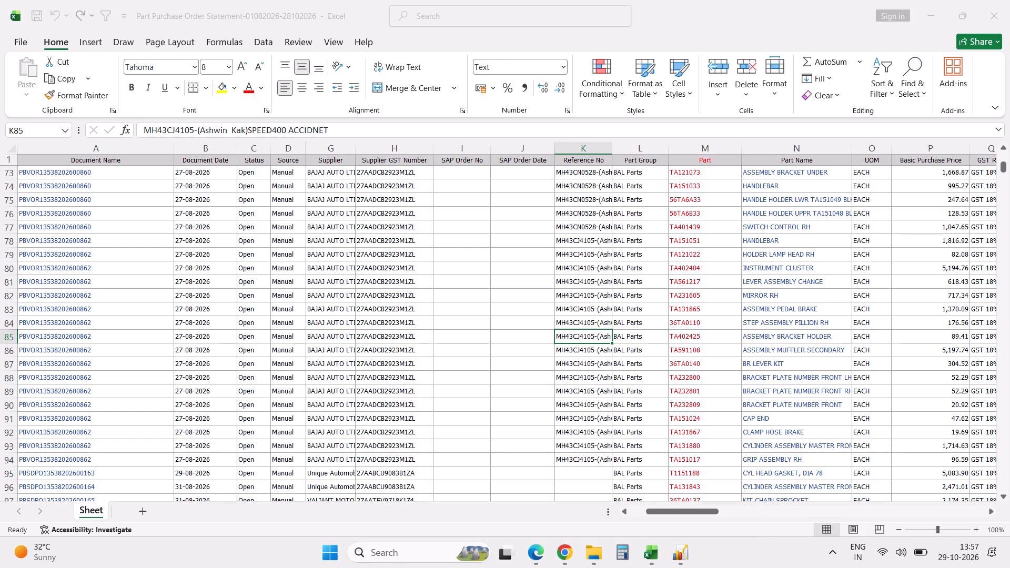
# Reapply filters to the header row and filter ShipTo Branch to Shaman Motors_Navi Mumbai only.
pyautogui.click(155, 159)
pyautogui.hotkey('alt', 'd')
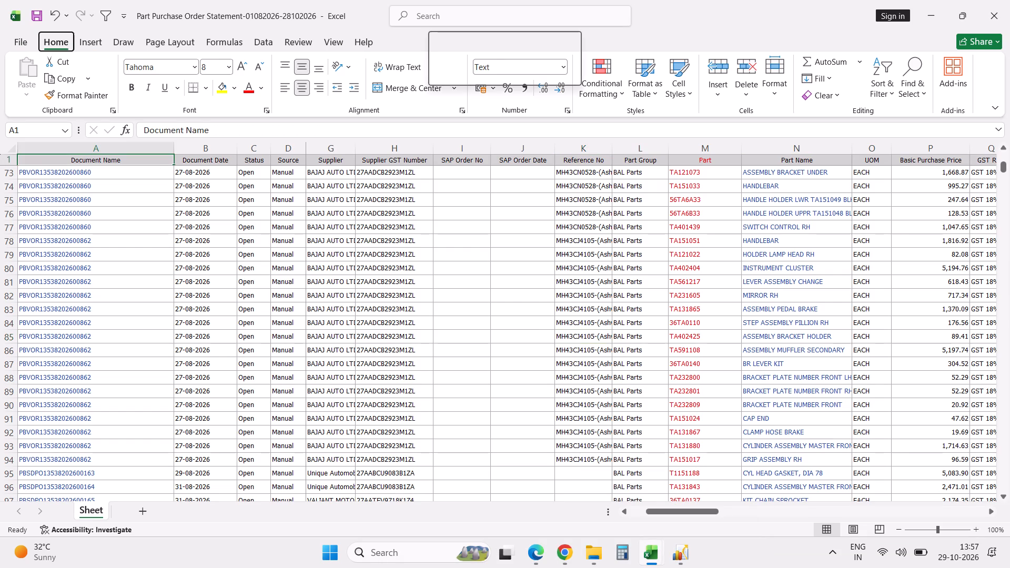
pyautogui.write('FF')
pyautogui.press('Tab')
pyautogui.press('Tab')
pyautogui.press('Tab')
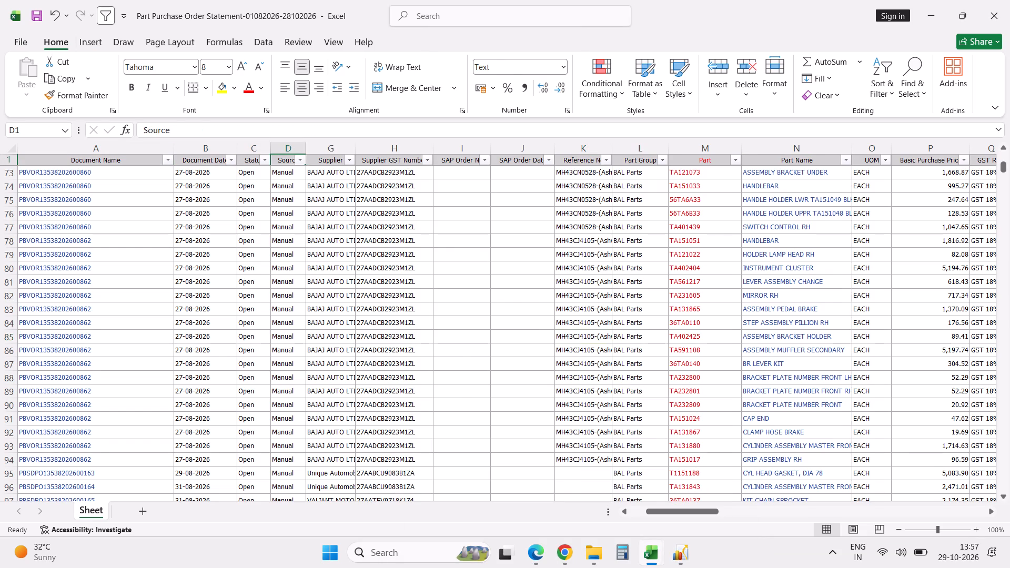
pyautogui.press('Tab')
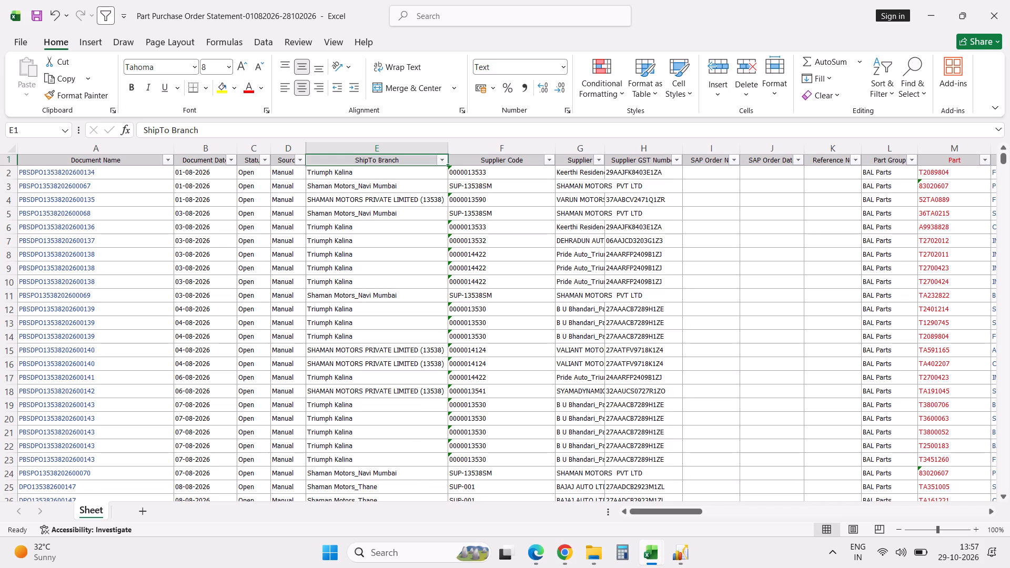
pyautogui.click(442, 160)
pyautogui.click(332, 327)
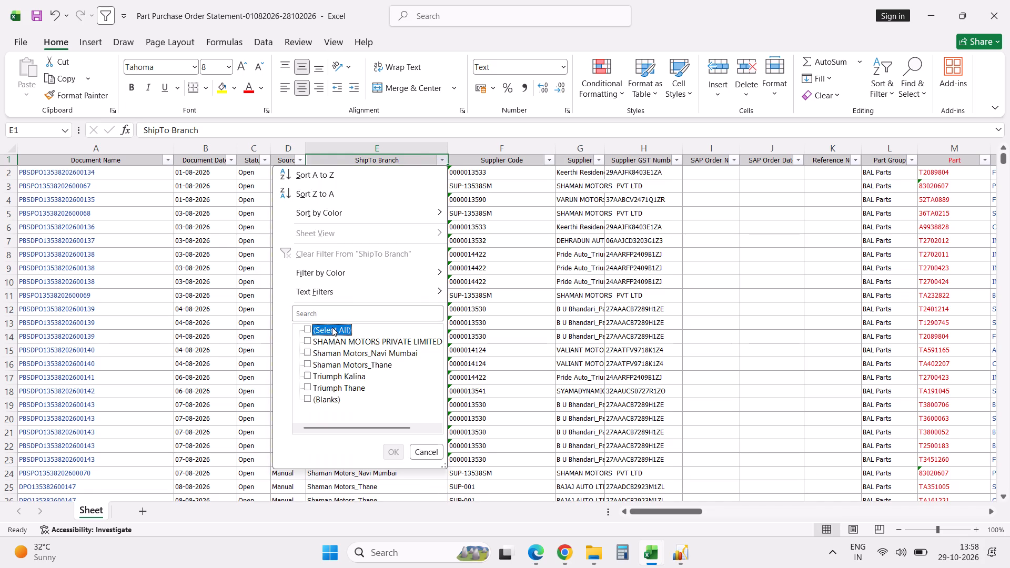
pyautogui.click(364, 353)
pyautogui.click(397, 457)
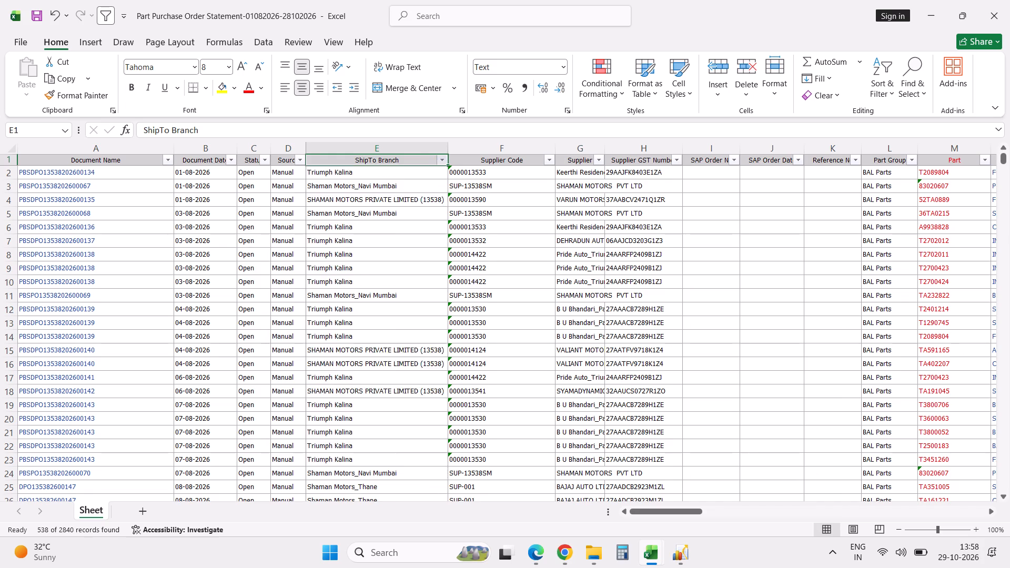
# Search the filtered Navi Mumbai purchase orders for part number 402425 and step through the matching rows.
pyautogui.click(496, 367)
pyautogui.hotkey('ctrl', 'f')
pyautogui.press('Return')
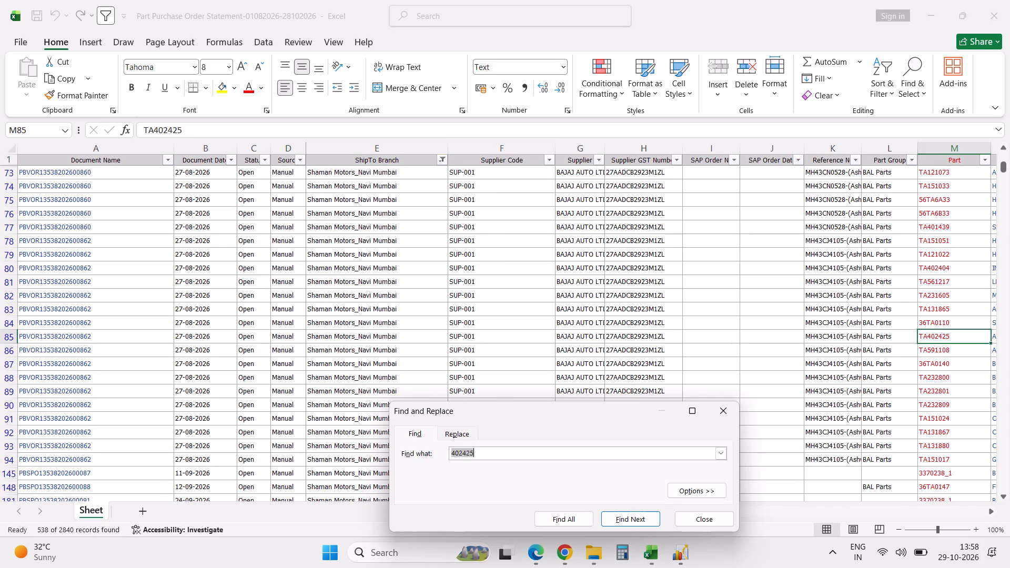
pyautogui.press('Return')
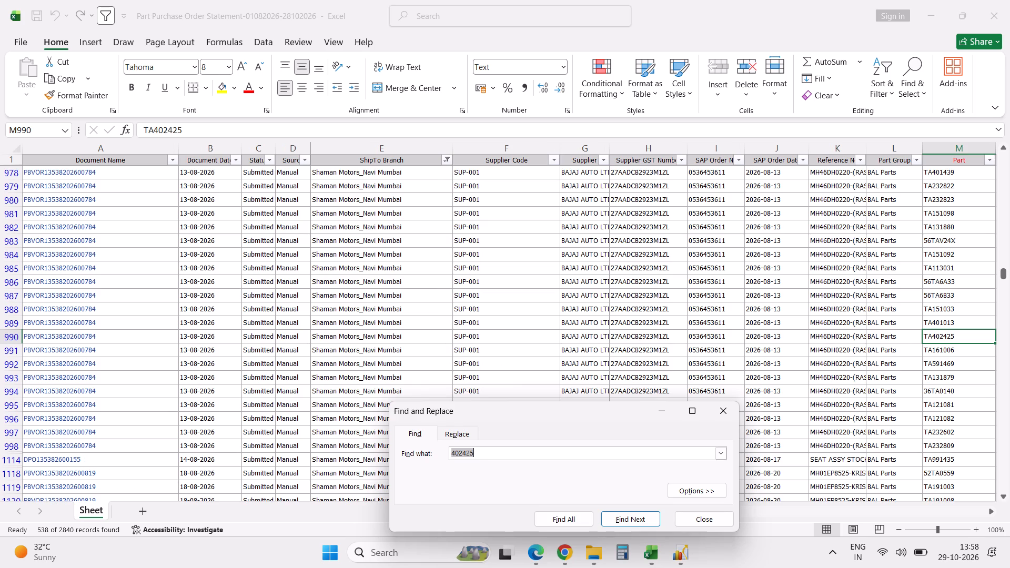
pyautogui.press('Return')
pyautogui.press('Return')
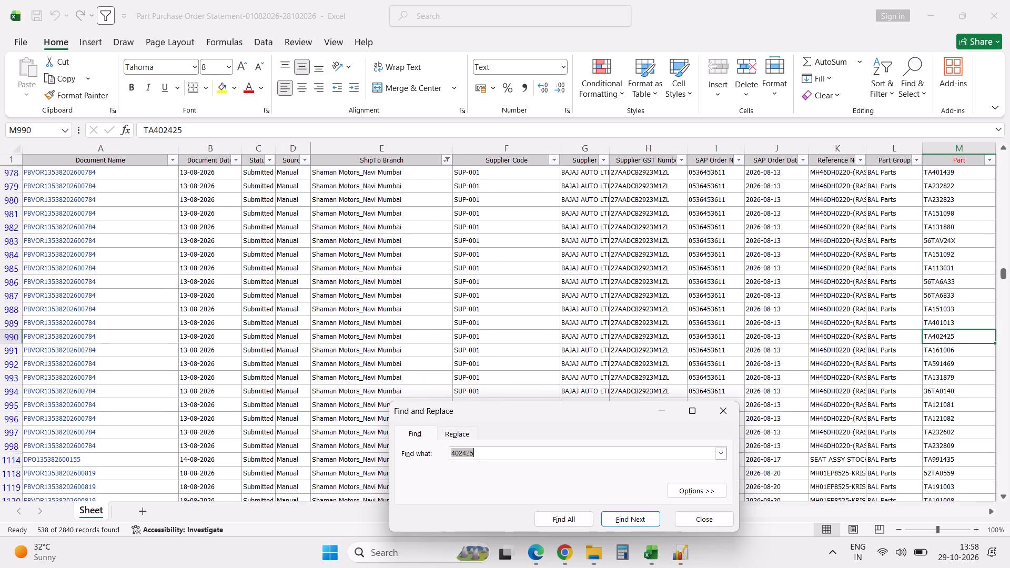
pyautogui.press('Return')
pyautogui.press('Return')
pyautogui.press('Return')
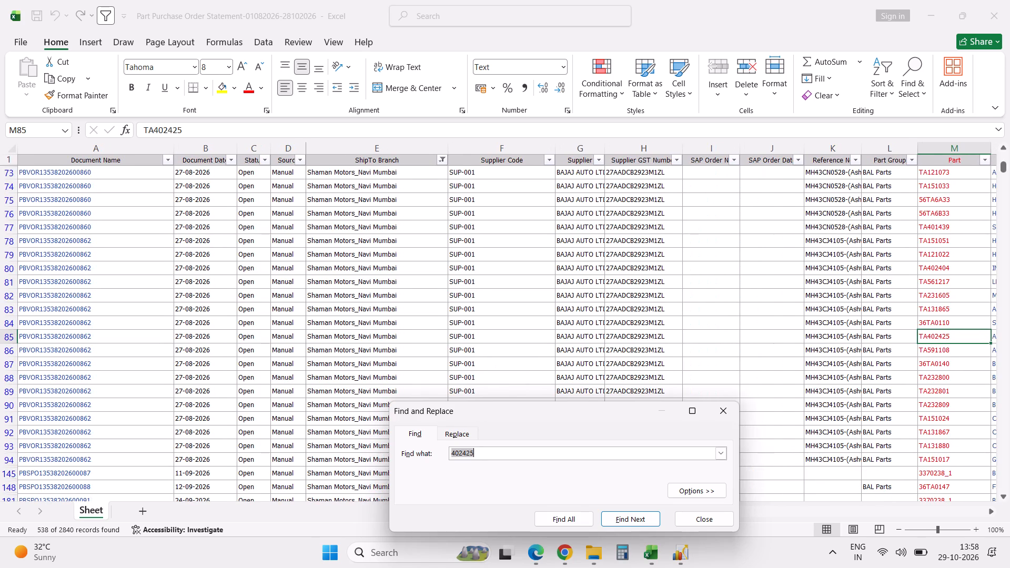
pyautogui.press('Return')
pyautogui.press('Return')
pyautogui.press('Return')
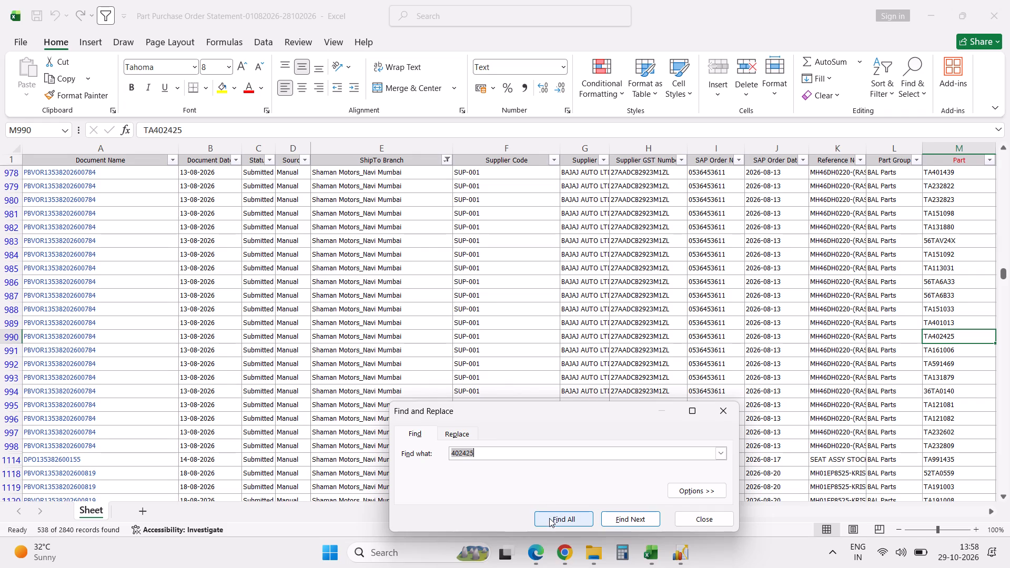
# List all matches for 402425 at once, review the matching cells, and close the search.
pyautogui.click(549, 519)
pyautogui.moveTo(529, 412); pyautogui.dragTo(380, 197)
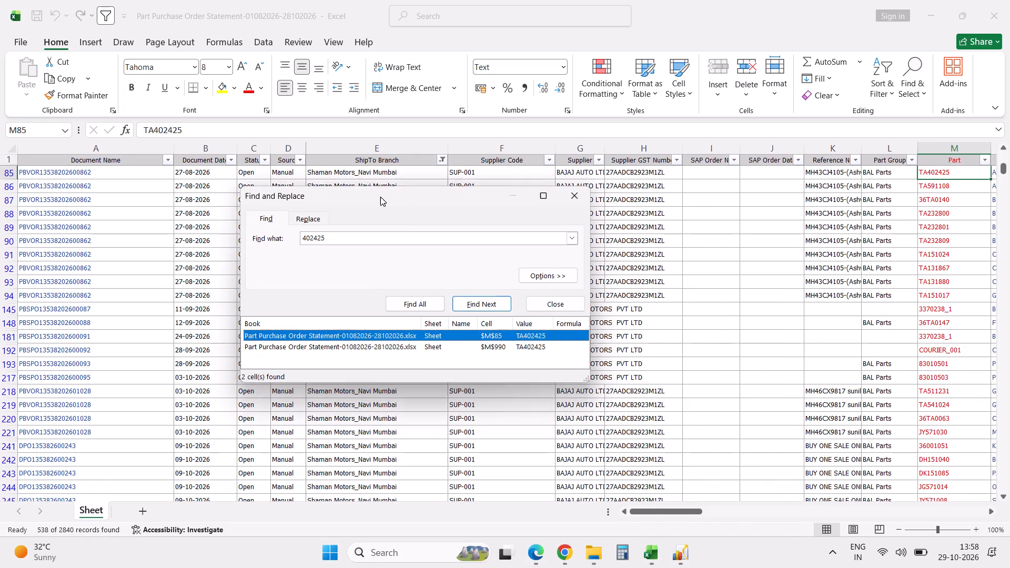
pyautogui.moveTo(380, 197); pyautogui.dragTo(379, 195)
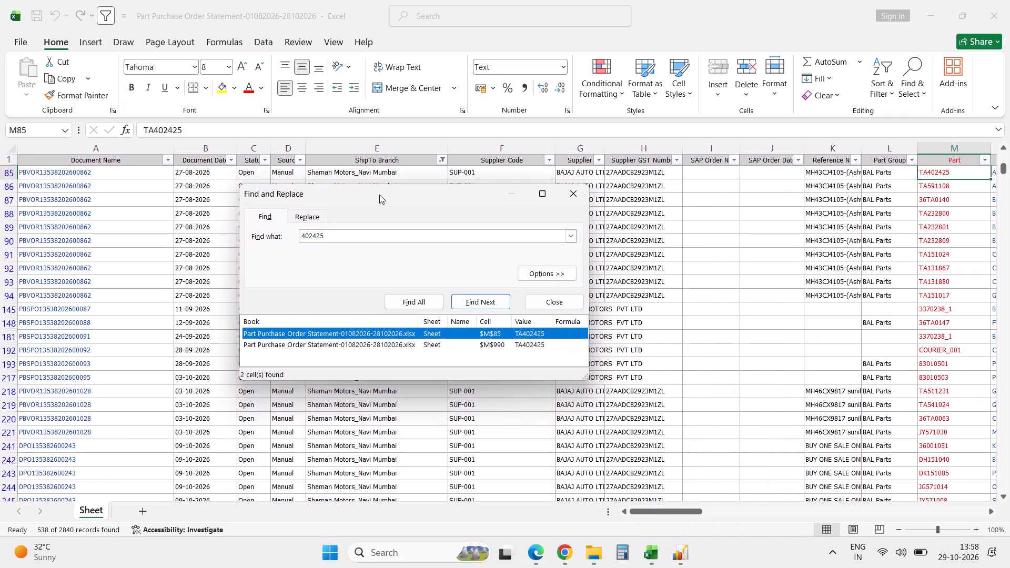
pyautogui.press('Escape')
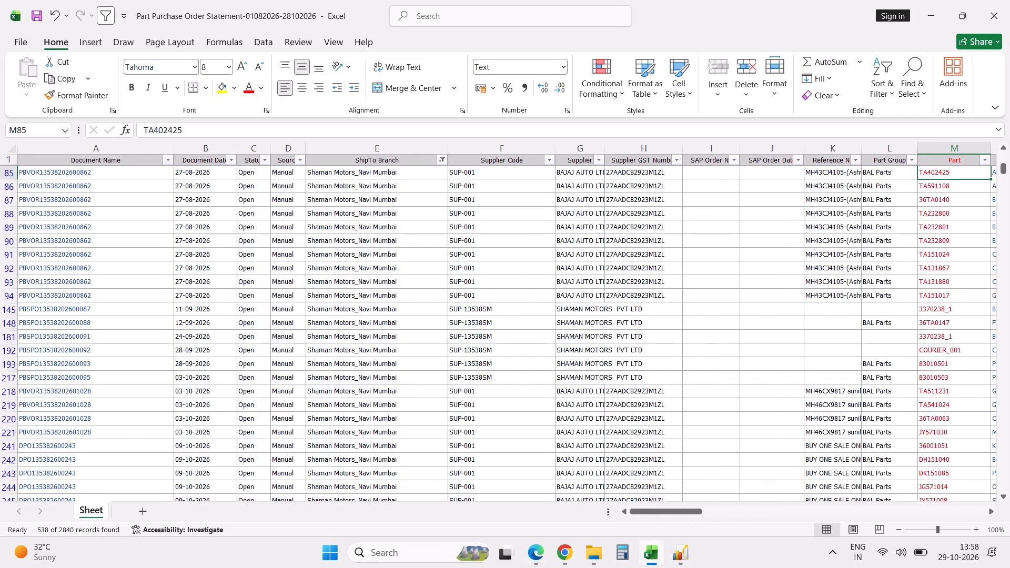
# Switch to the job card in Excellon and look through its full list of requested parts.
pyautogui.hotkey('alt', 'Tab')
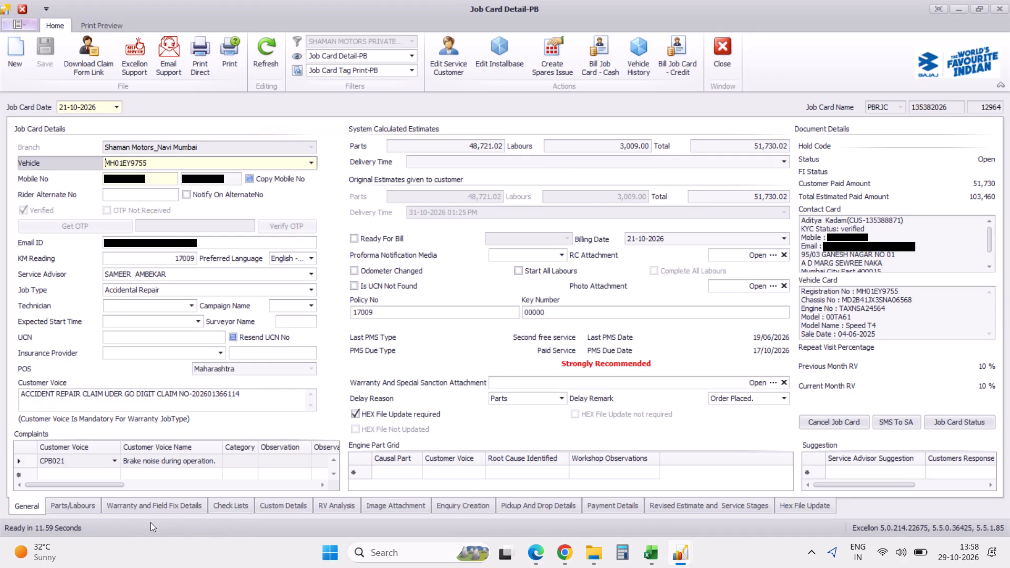
pyautogui.click(88, 509)
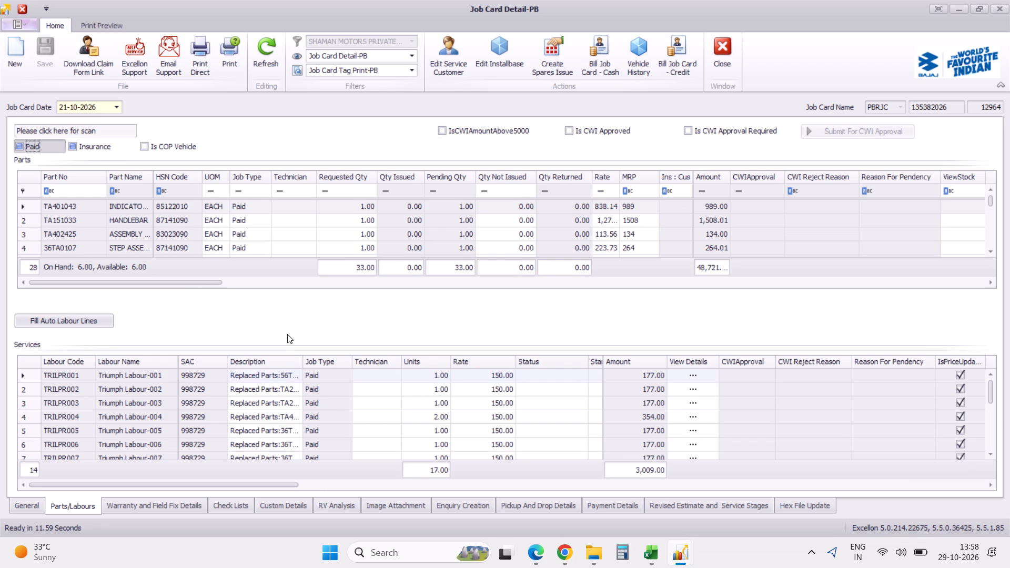
pyautogui.scroll(20, 288, 330)
pyautogui.scroll(18, 288, 330)
pyautogui.scroll(-20, 288, 330)
pyautogui.scroll(-20, 288, 330)
pyautogui.scroll(-6, 288, 330)
pyautogui.scroll(-20, 291, 237)
pyautogui.scroll(-18, 291, 237)
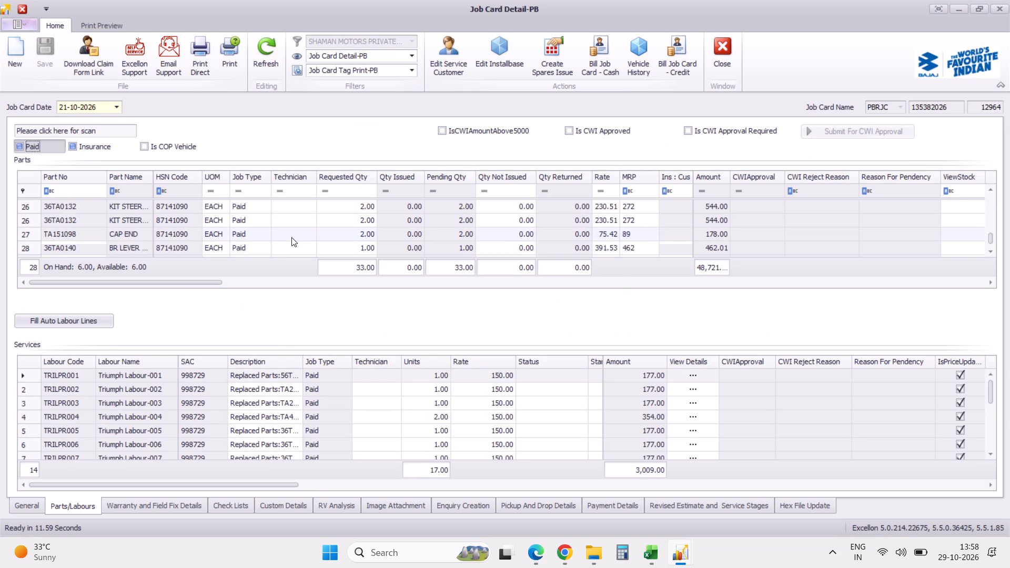
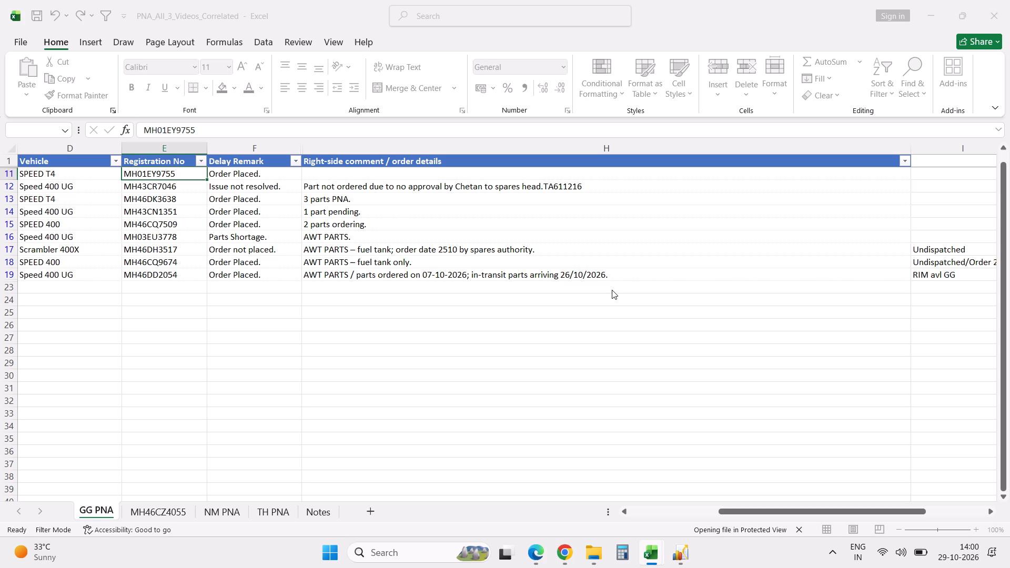
# Open the downloaded VOR ORDER APPROVAL (8).xlsx from the browser's downloads in Excel and enable editing.
pyautogui.hotkey('alt', 'Tab')
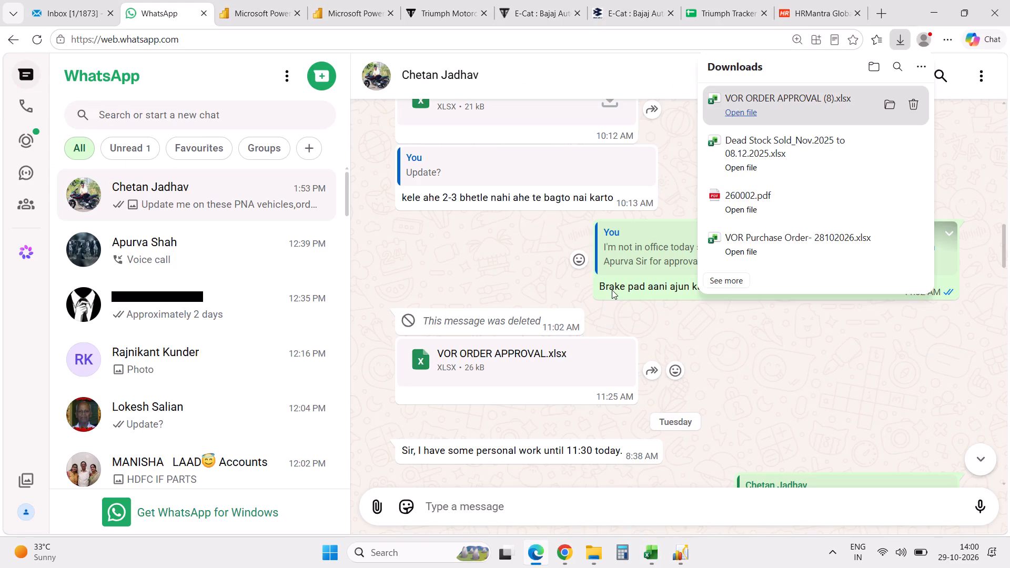
pyautogui.click(739, 112)
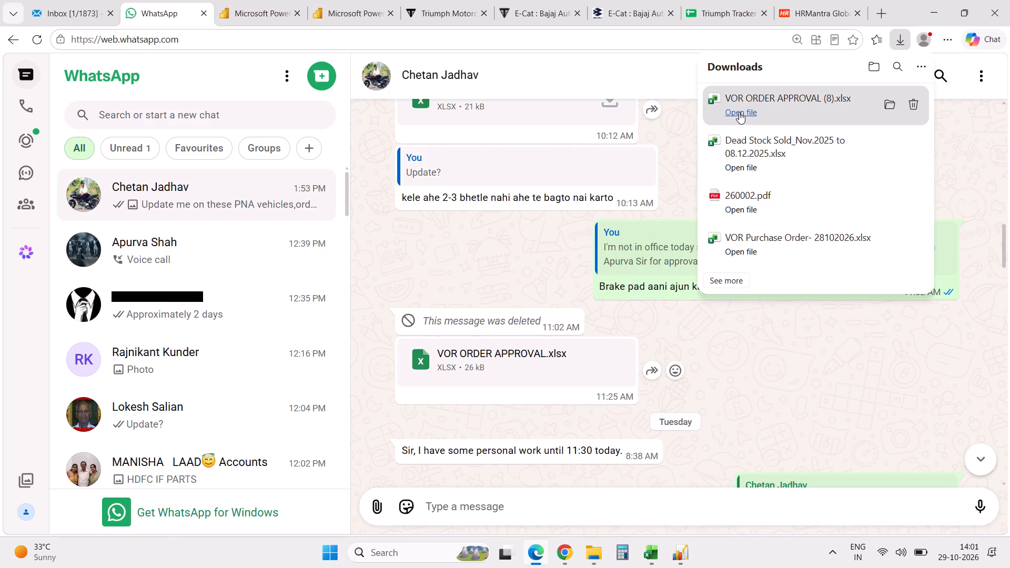
pyautogui.click(650, 551)
pyautogui.click(770, 449)
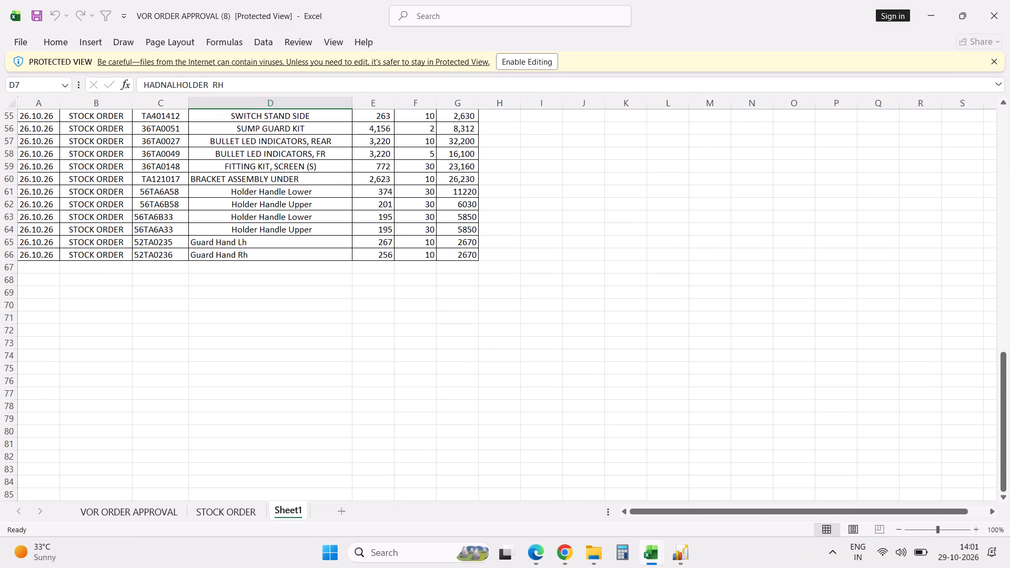
pyautogui.click(531, 66)
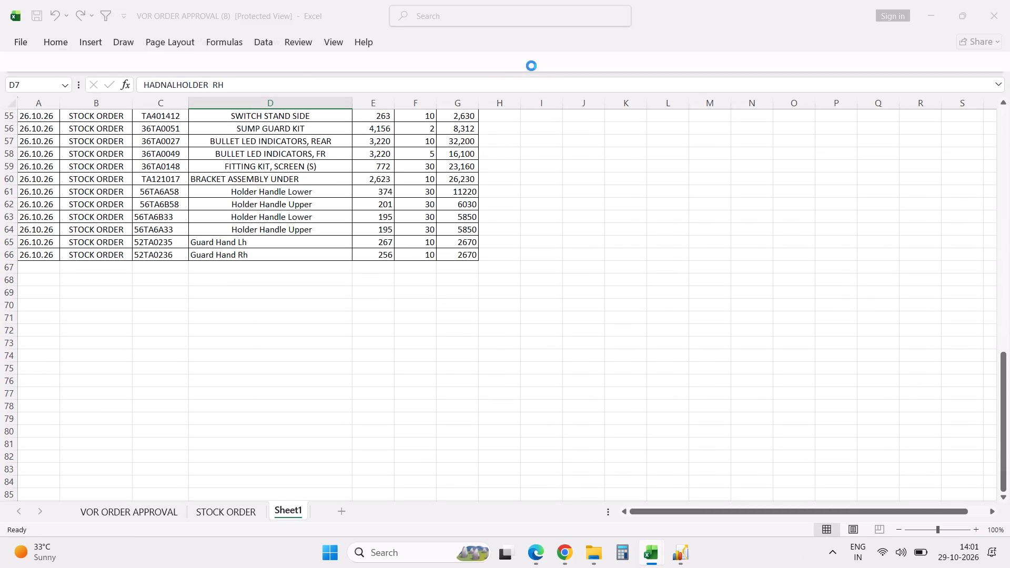
# Look over the stock order list on Sheet1 and the VOR ORDER APPROVAL sheet, and close the VOR ORDER APPROVAL (8) workbook.
pyautogui.scroll(5, 429, 270)
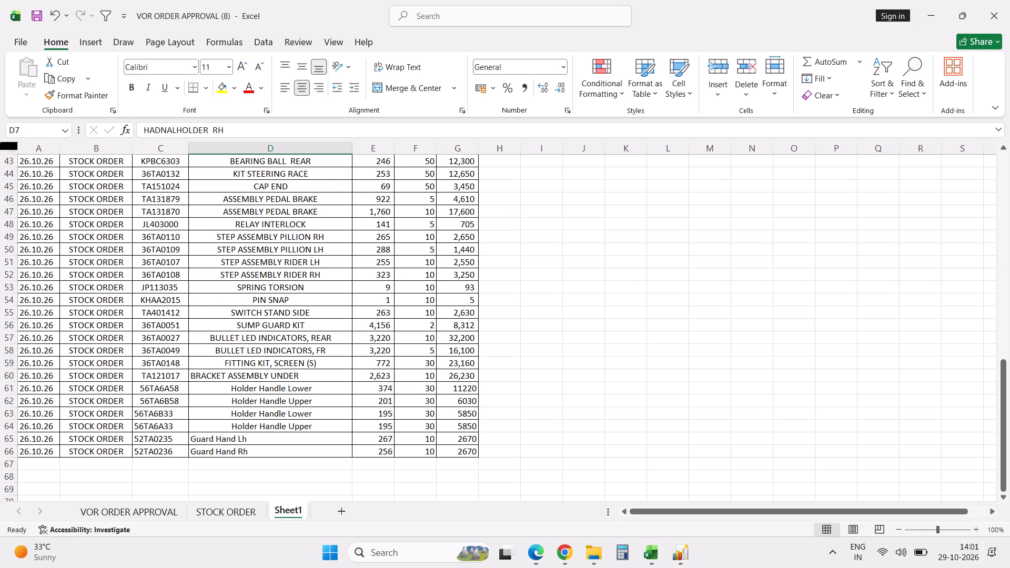
pyautogui.scroll(10, 429, 270)
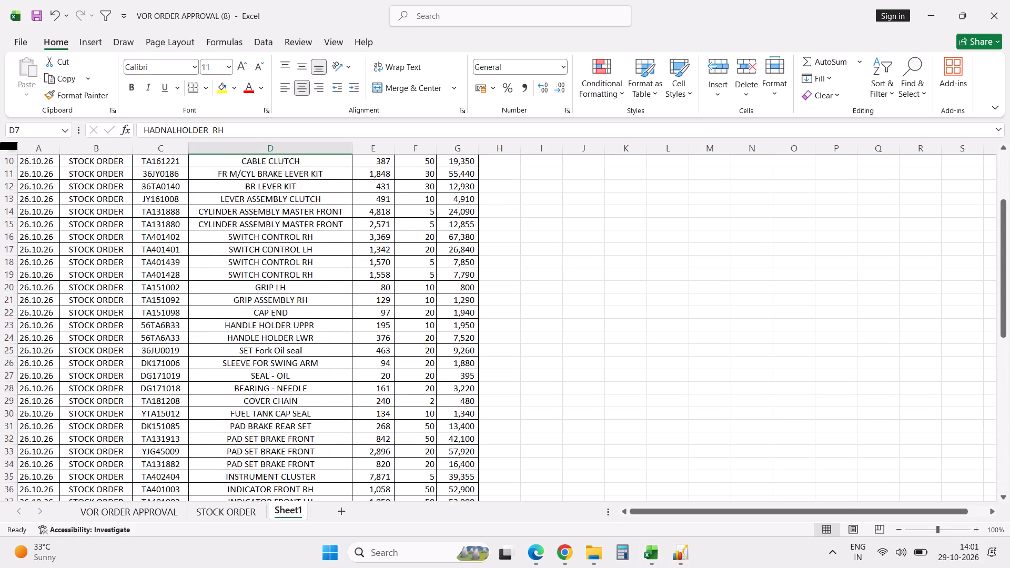
pyautogui.scroll(13, 429, 270)
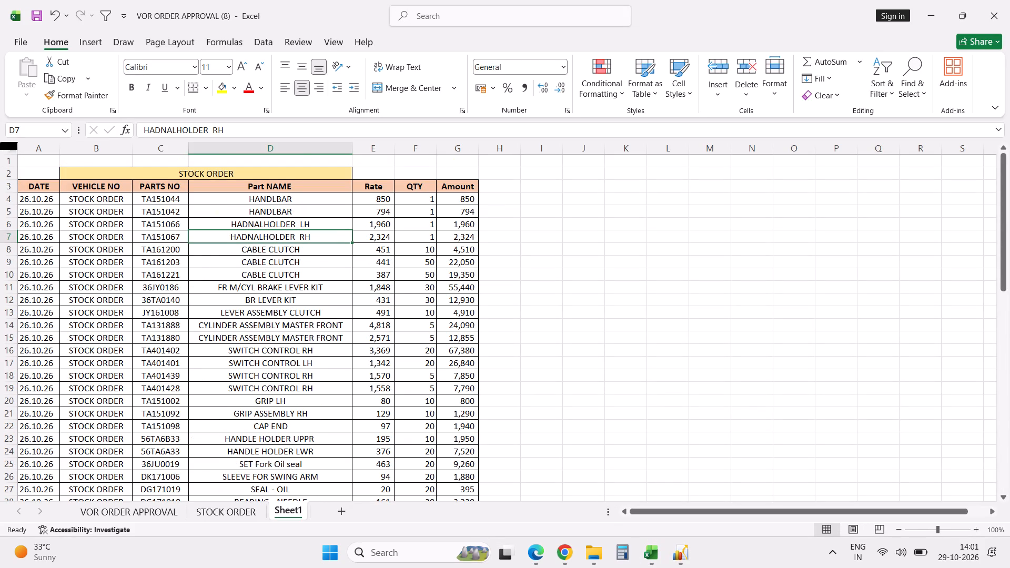
pyautogui.click(117, 511)
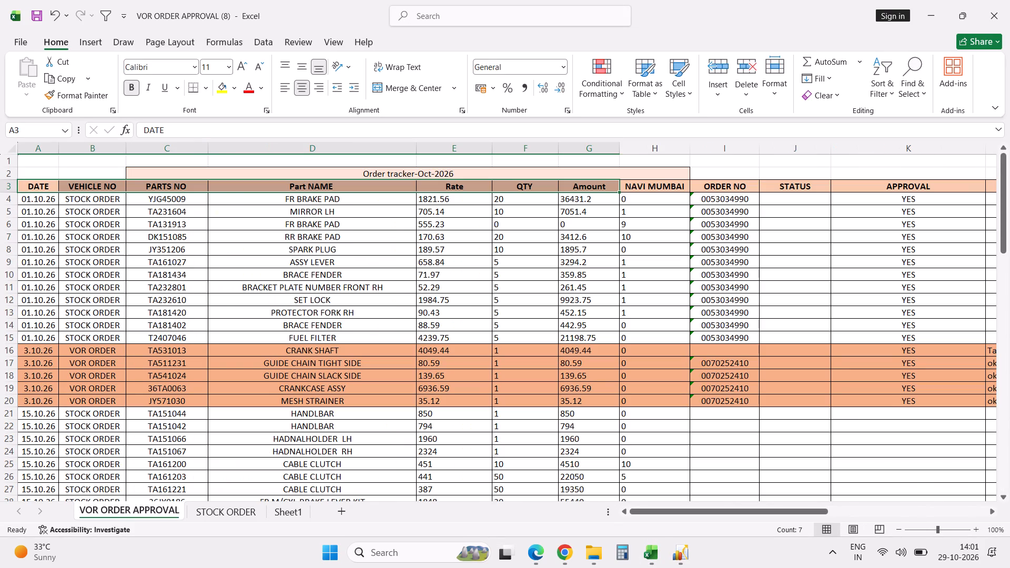
pyautogui.click(988, 24)
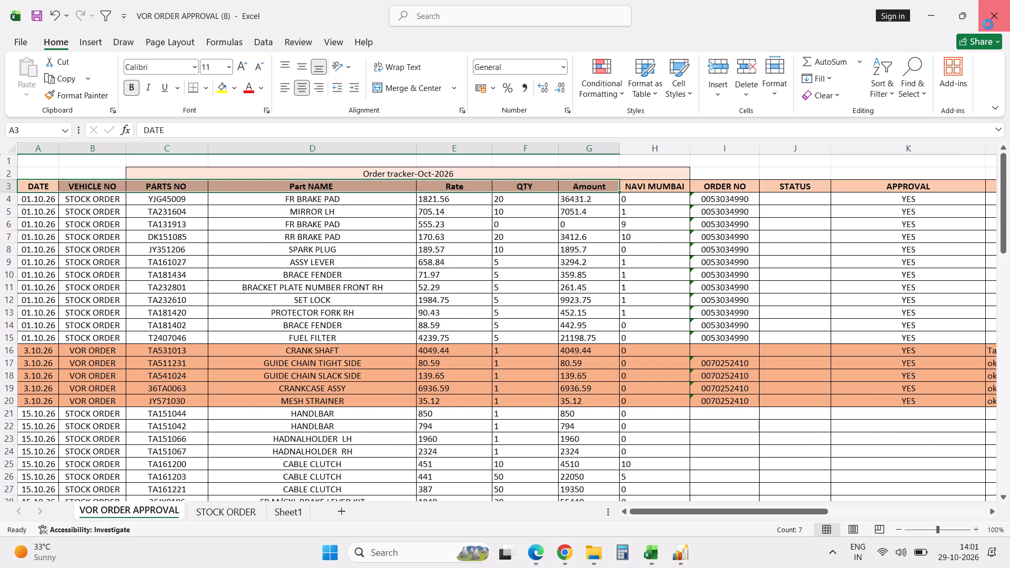
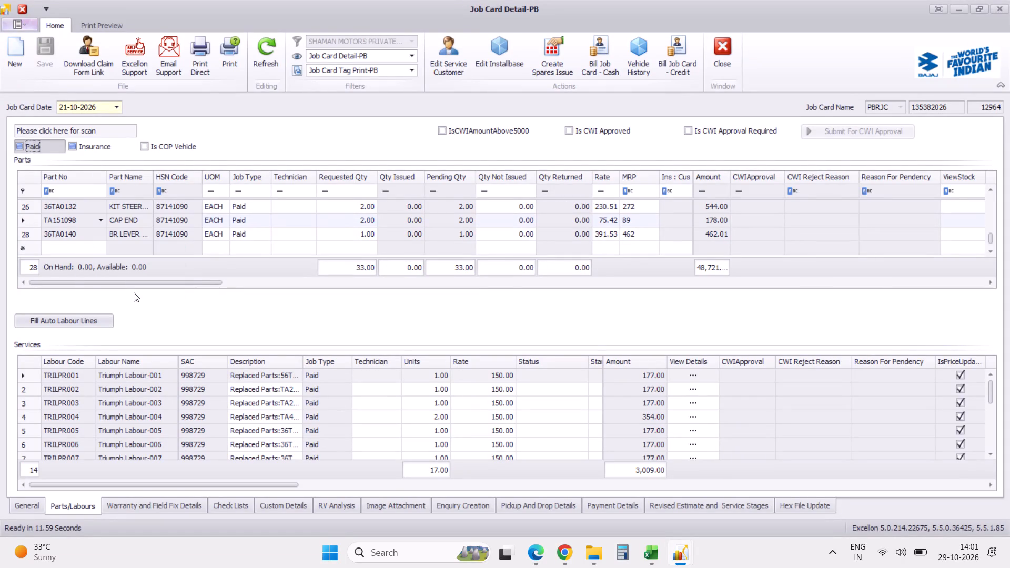
# Export the job card's parts list to an XLSX file named Job Card Detail-PB-1 in Downloads and open it.
pyautogui.click(422, 299)
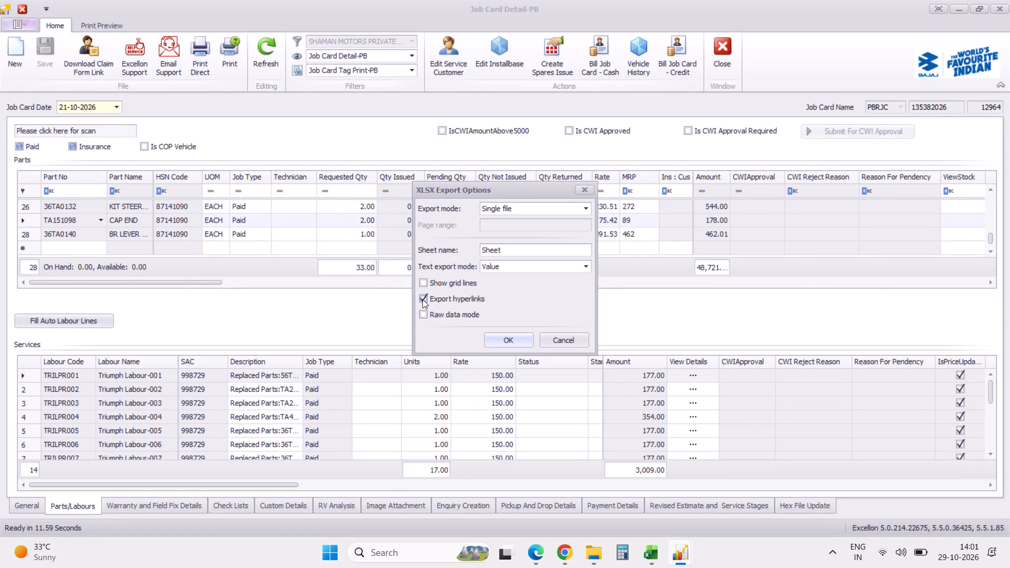
pyautogui.click(525, 342)
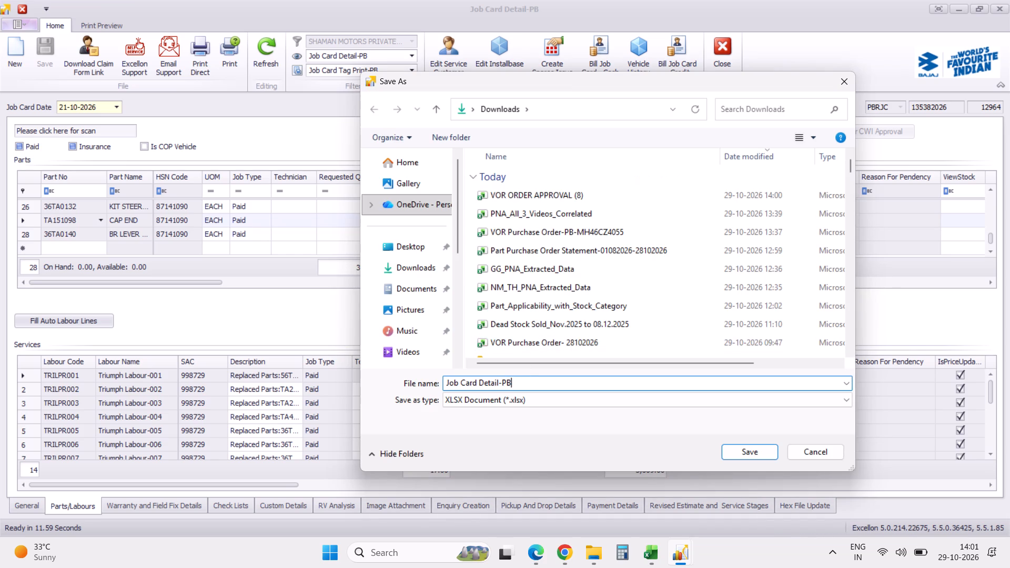
pyautogui.click(524, 382)
pyautogui.press('-')
pyautogui.press('1')
pyautogui.press('Return')
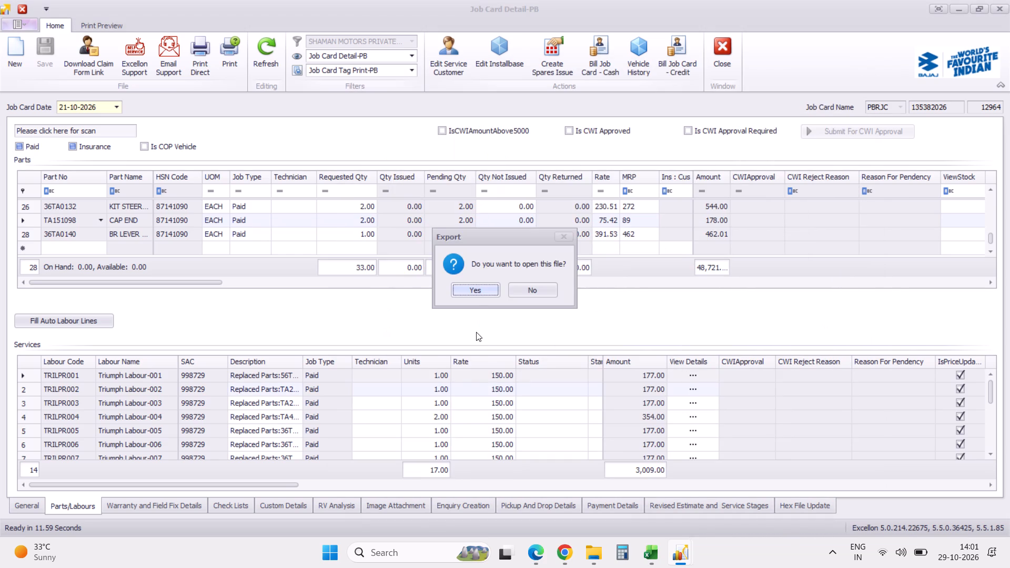
pyautogui.click(480, 295)
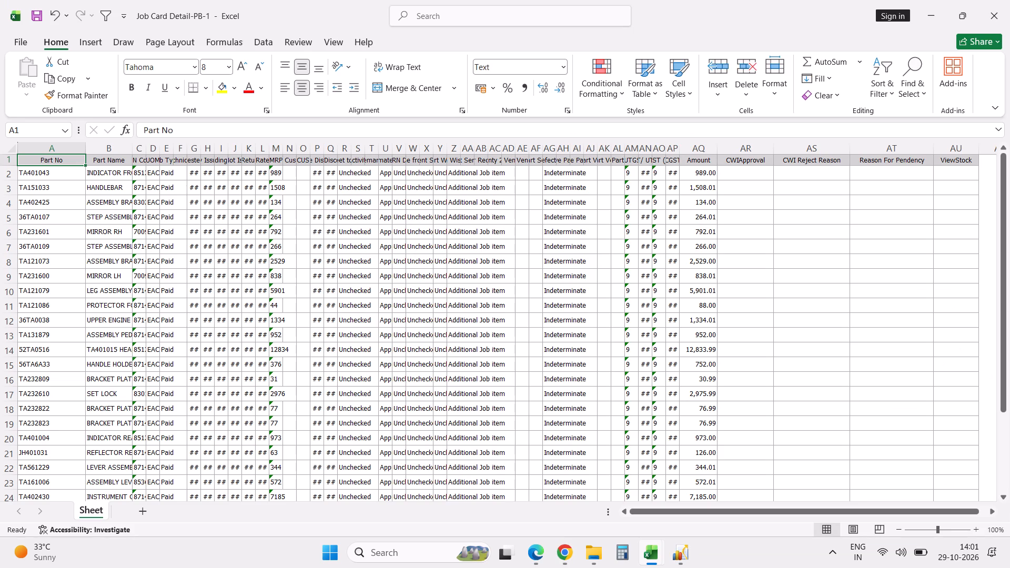
# Auto-fit all column widths in the exported Job Card Detail-PB-1 sheet.
pyautogui.hotkey('ctrl', 'a')
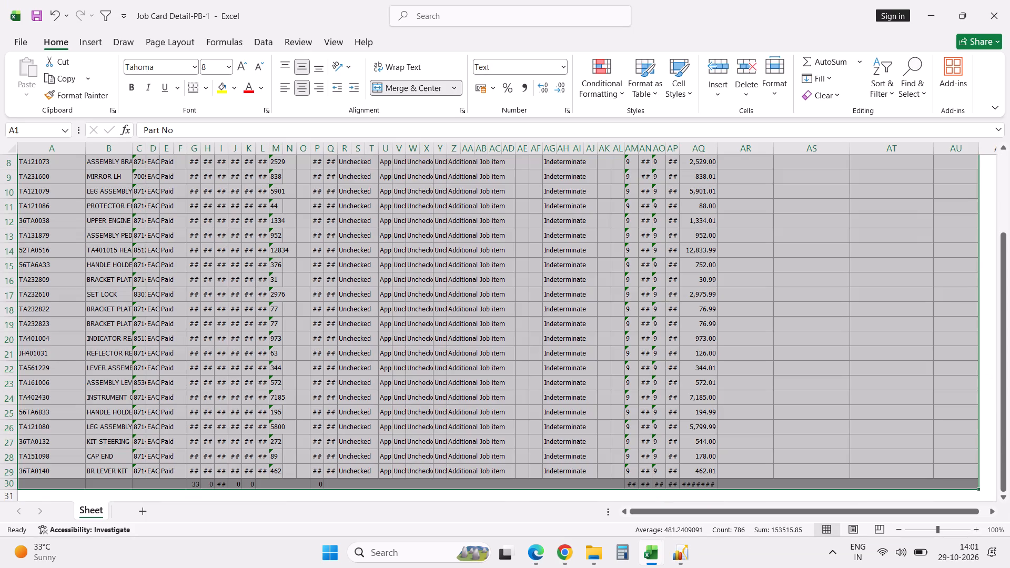
pyautogui.hotkey('alt', 'h')
pyautogui.hotkey('alt', 'o')
pyautogui.hotkey('alt', 'i')
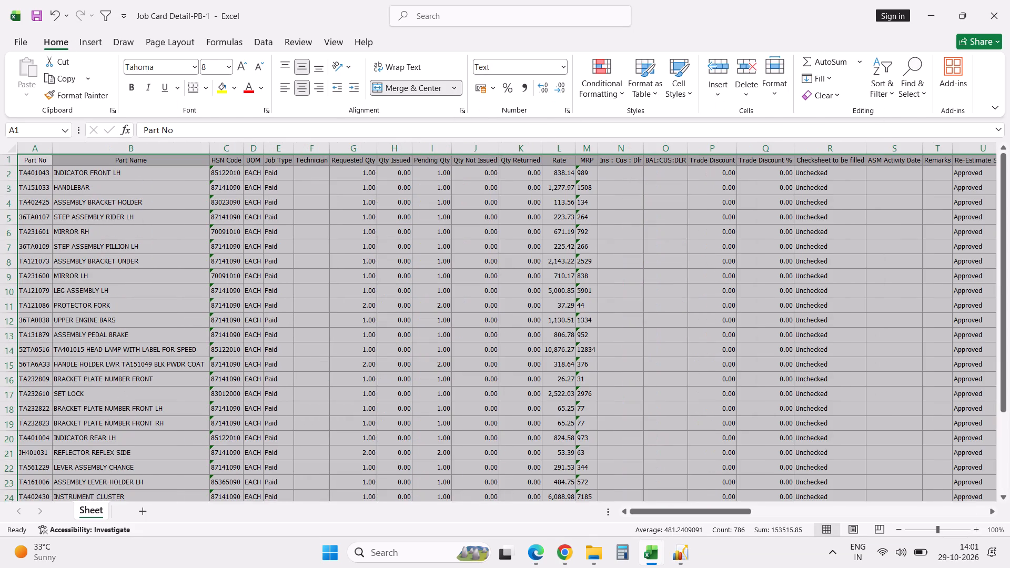
pyautogui.click(480, 295)
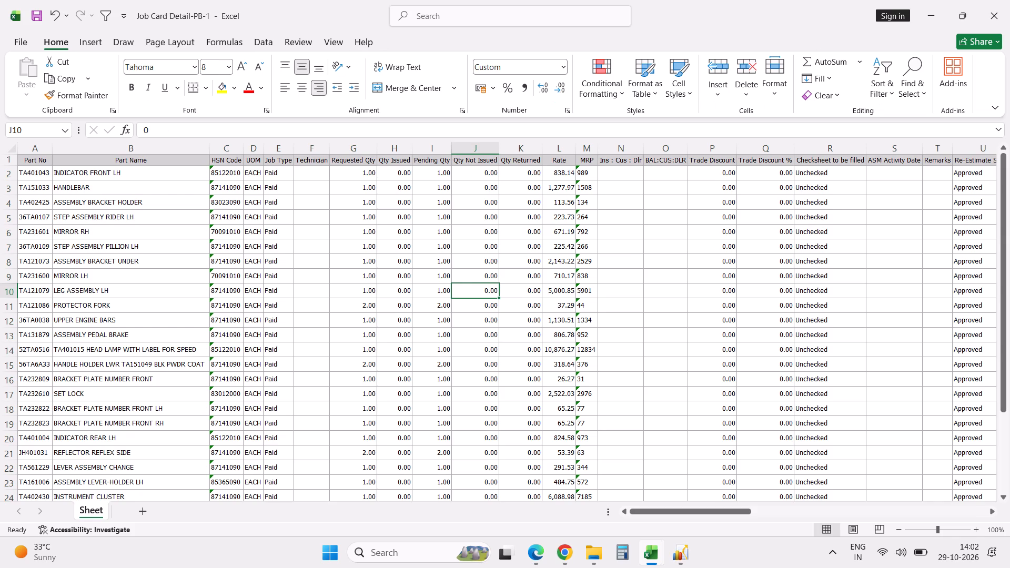
# Delete the totals row, row 30, beneath the exported parts list.
pyautogui.scroll(-3, 480, 295)
pyautogui.scroll(7, 480, 295)
pyautogui.scroll(-6, 480, 295)
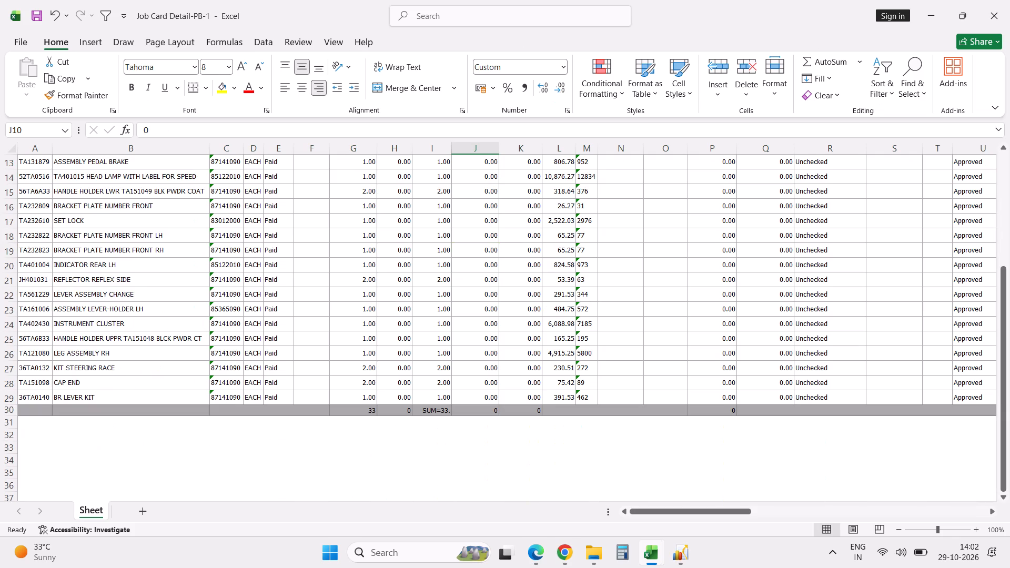
pyautogui.click(13, 410)
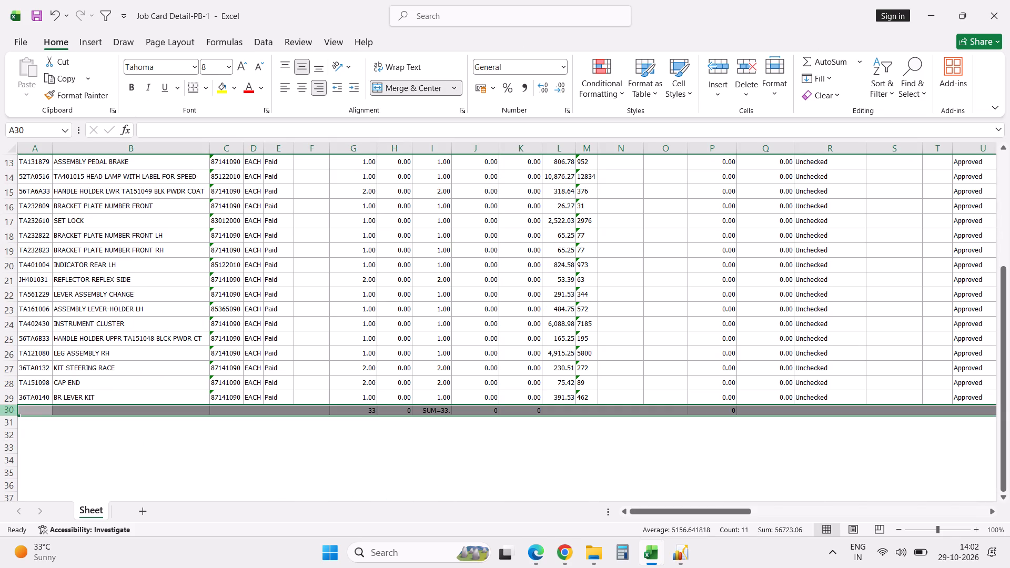
pyautogui.hotkey('ctrl', '-')
# Copy the Part No through Requested Qty columns of the parts list into a new sheet in the PNA_All_3_Videos_Correlated workbook.
pyautogui.click(29, 385)
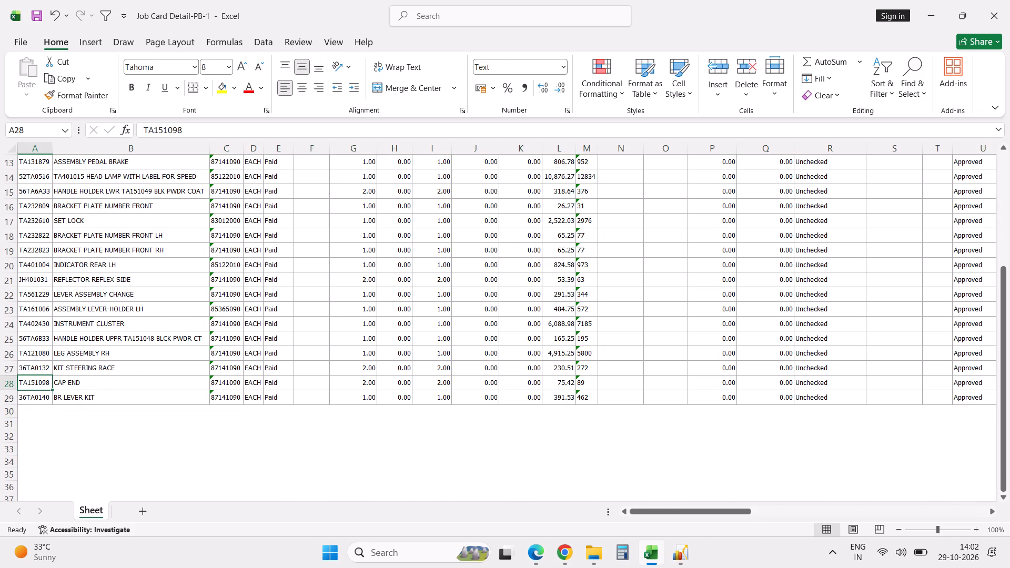
pyautogui.hotkey('ctrl', 'Up')
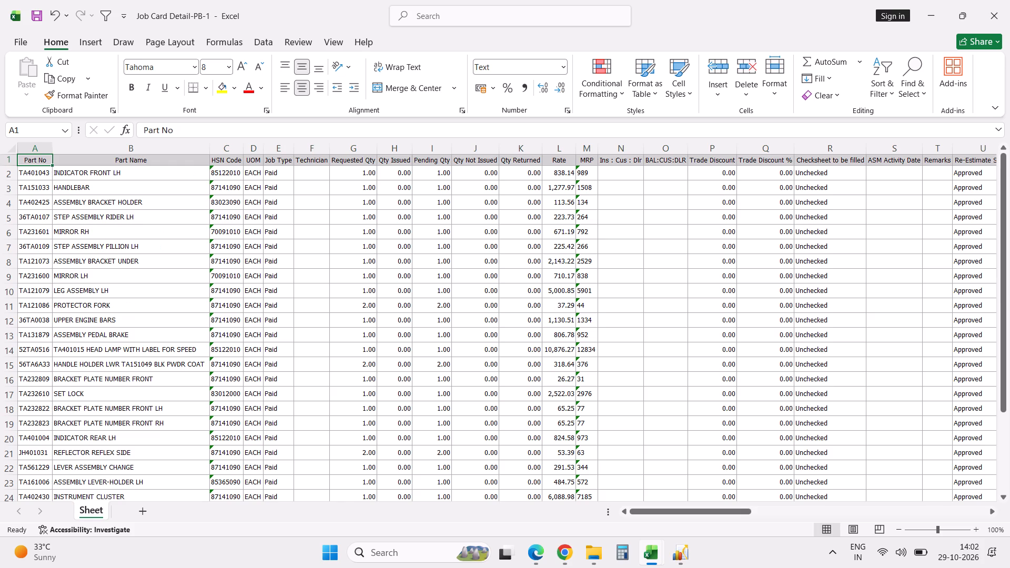
pyautogui.hotkey('shift', 'Right')
pyautogui.hotkey('shift', 'Right')
pyautogui.hotkey('shift', 'Right')
pyautogui.hotkey('shift', 'Right')
pyautogui.hotkey('shift', 'Right')
pyautogui.hotkey('shift', 'Right')
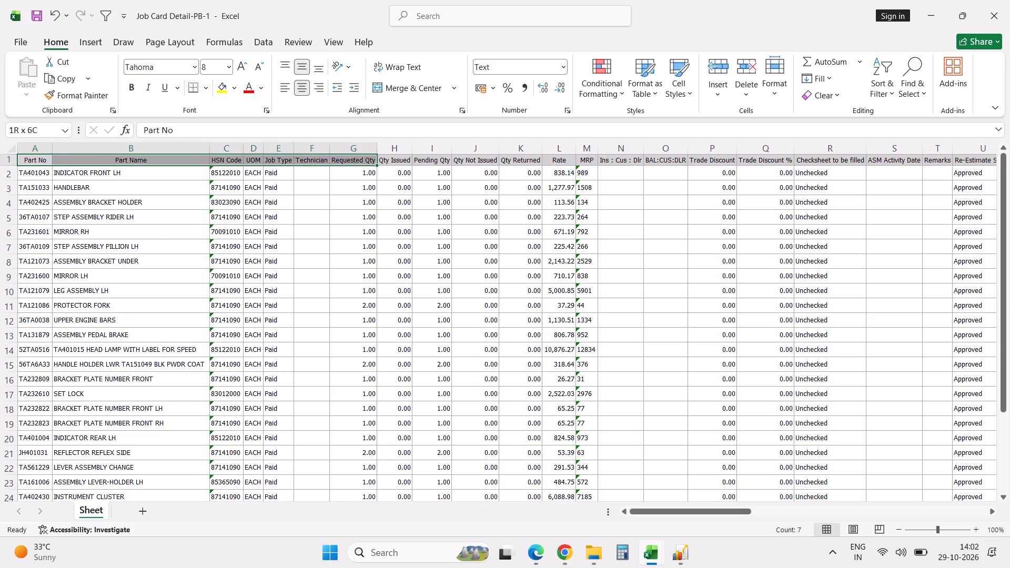
pyautogui.hotkey('ctrl', 'shift', 'Down')
pyautogui.hotkey('ctrl', 'c')
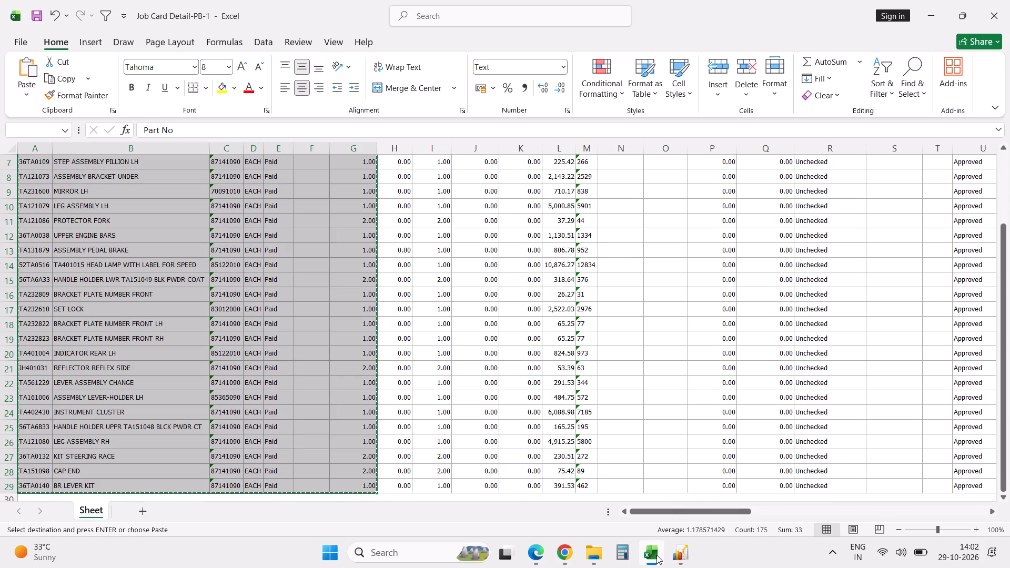
pyautogui.click(562, 458)
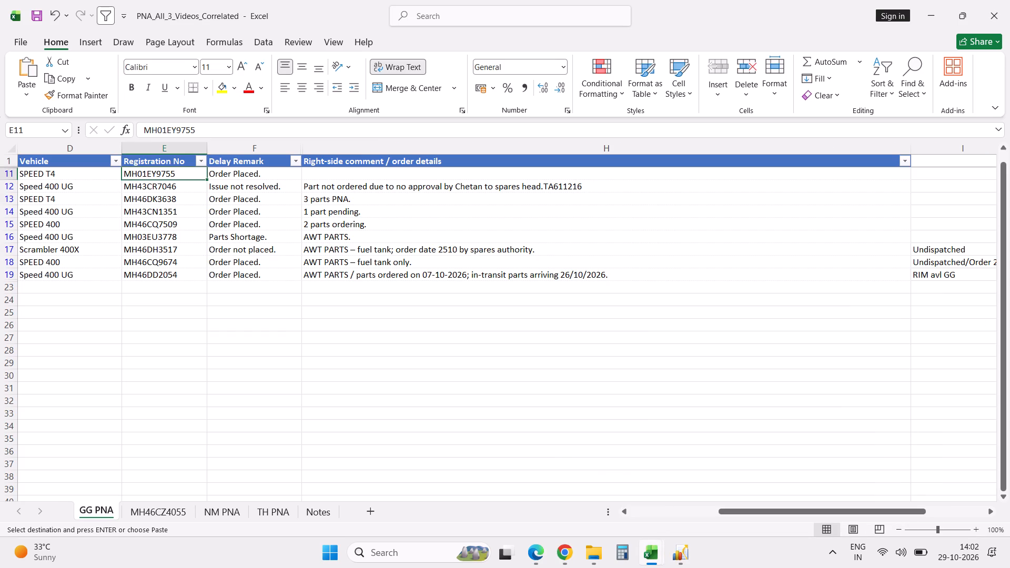
pyautogui.click(369, 511)
pyautogui.hotkey('ctrl', 'v')
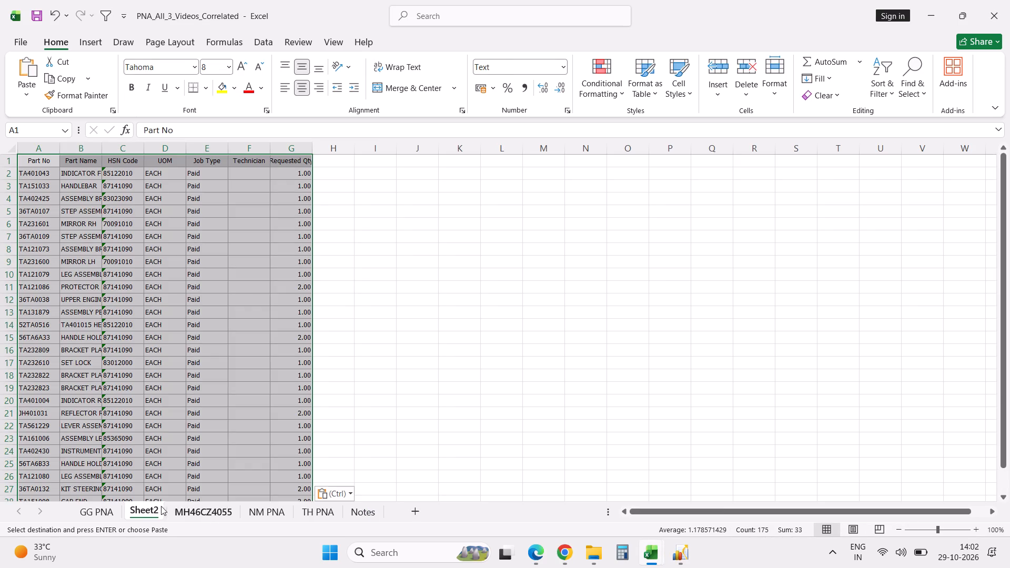
pyautogui.click(106, 514)
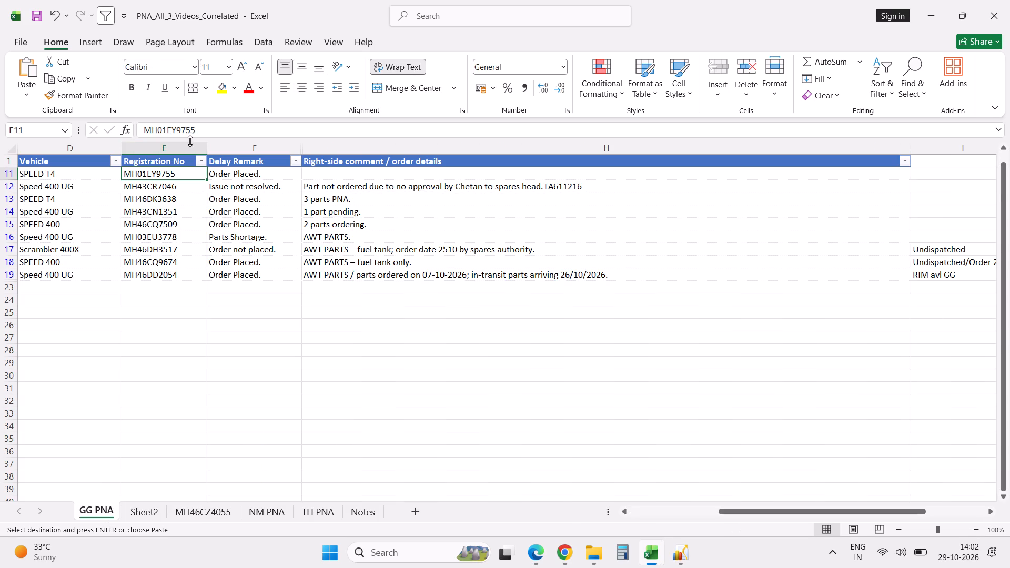
pyautogui.doubleClick(170, 133)
pyautogui.hotkey('ctrl', 'c')
pyautogui.press('Tab')
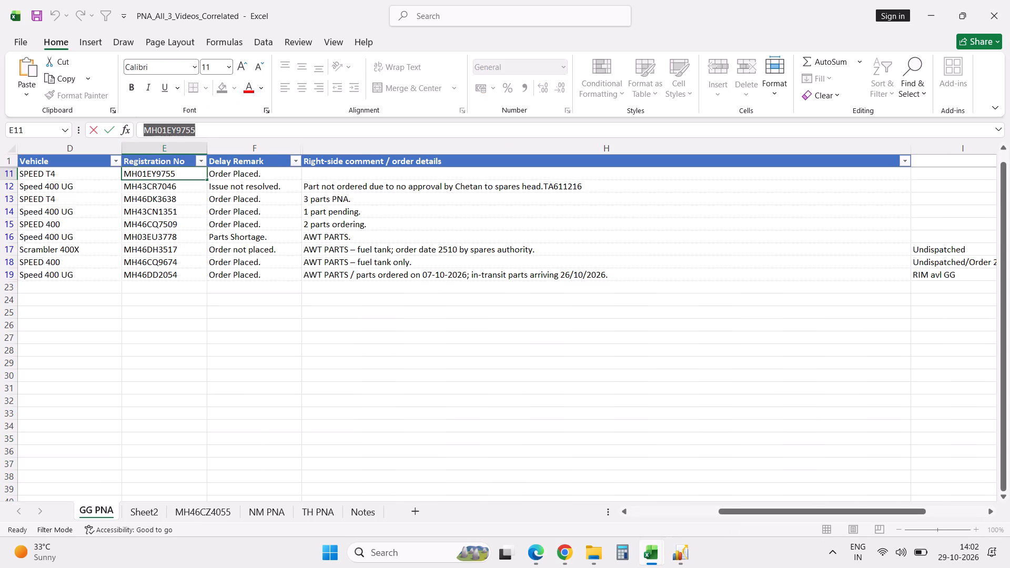
pyautogui.press('Tab')
pyautogui.press('Tab')
pyautogui.press('Tab')
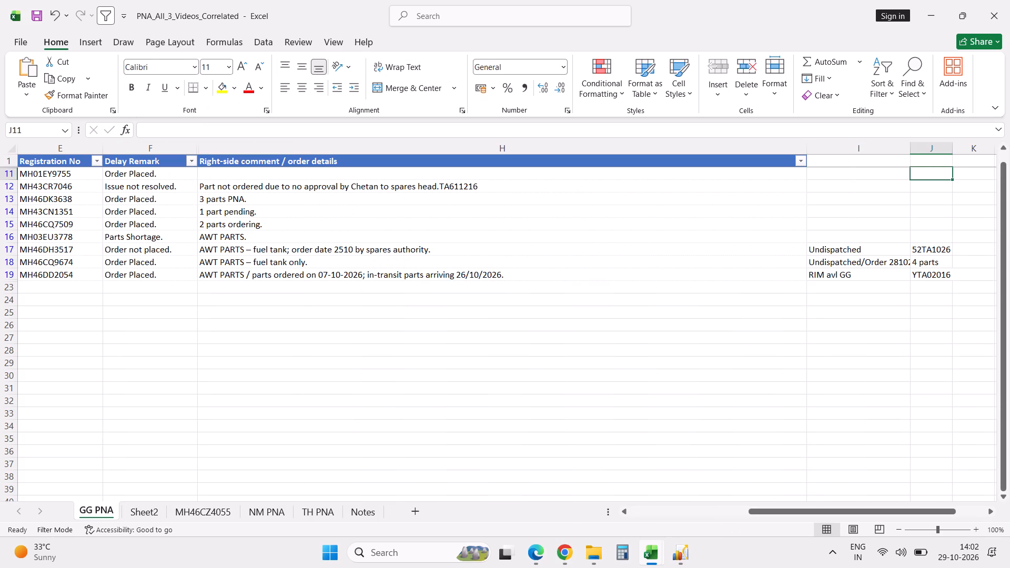
pyautogui.press('Tab')
pyautogui.hotkey('shift', 'Tab')
pyautogui.hotkey('shift', 'Tab')
pyautogui.hotkey('shift', 'Tab')
pyautogui.hotkey('shift', 'Tab')
pyautogui.hotkey('shift', 'Tab')
pyautogui.hotkey('shift', 'Tab')
pyautogui.hotkey('shift', 'Tab')
pyautogui.hotkey('shift', 'Tab')
pyautogui.hotkey('shift', 'Tab')
pyautogui.hotkey('shift', 'Tab')
pyautogui.hotkey('shift', 'Tab')
pyautogui.hotkey('shift', 'Tab')
pyautogui.hotkey('shift', 'Tab')
pyautogui.hotkey('shift', 'Tab')
pyautogui.hotkey('shift', 'Tab')
pyautogui.hotkey('shift', 'Tab')
pyautogui.hotkey('shift', 'Tab')
pyautogui.hotkey('shift', 'Tab')
pyautogui.hotkey('shift', 'Tab')
pyautogui.hotkey('shift', 'Tab')
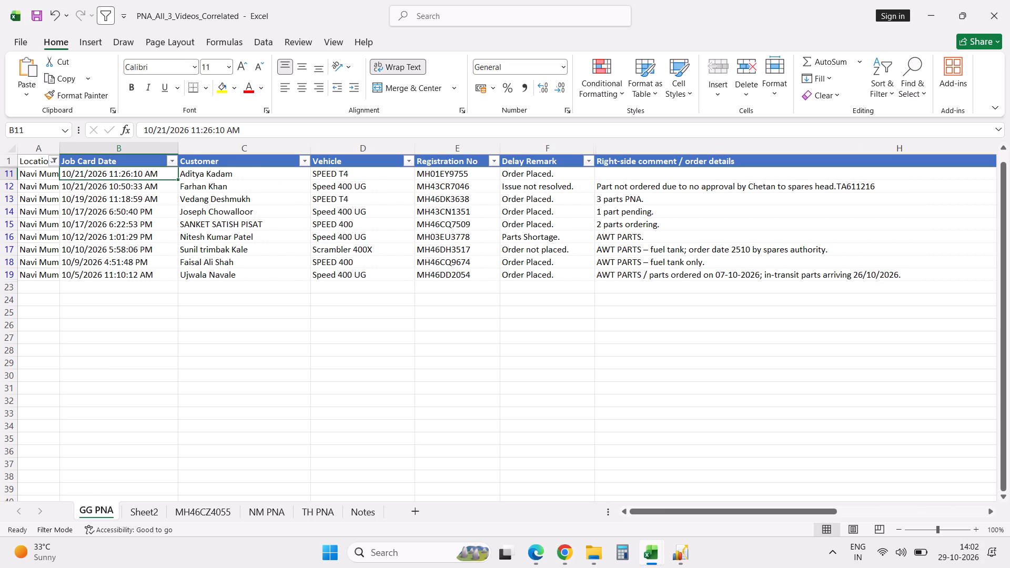
pyautogui.hotkey('alt', 'Tab')
pyautogui.hotkey('alt', 'Tab')
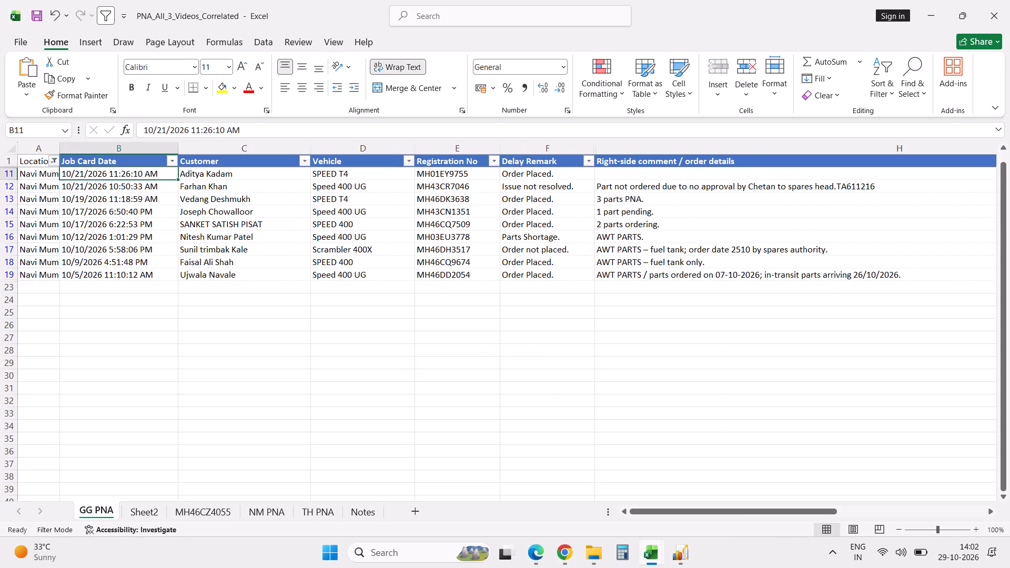
# Switch to Excellon, close the Job Card Detail-PB window and bring up the All Open Job Cards-PB list.
pyautogui.click(685, 552)
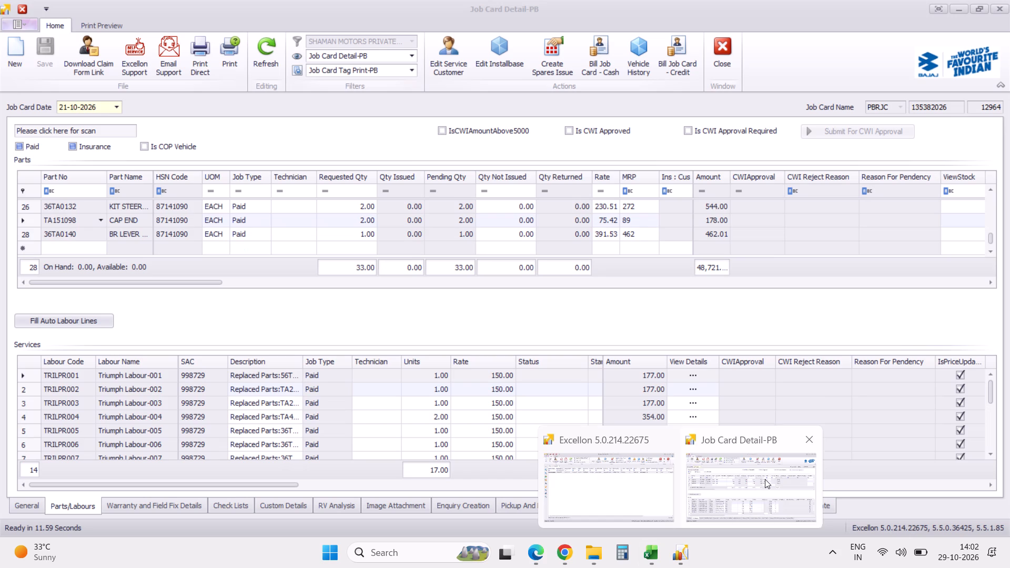
pyautogui.click(765, 479)
pyautogui.scroll(12, 490, 352)
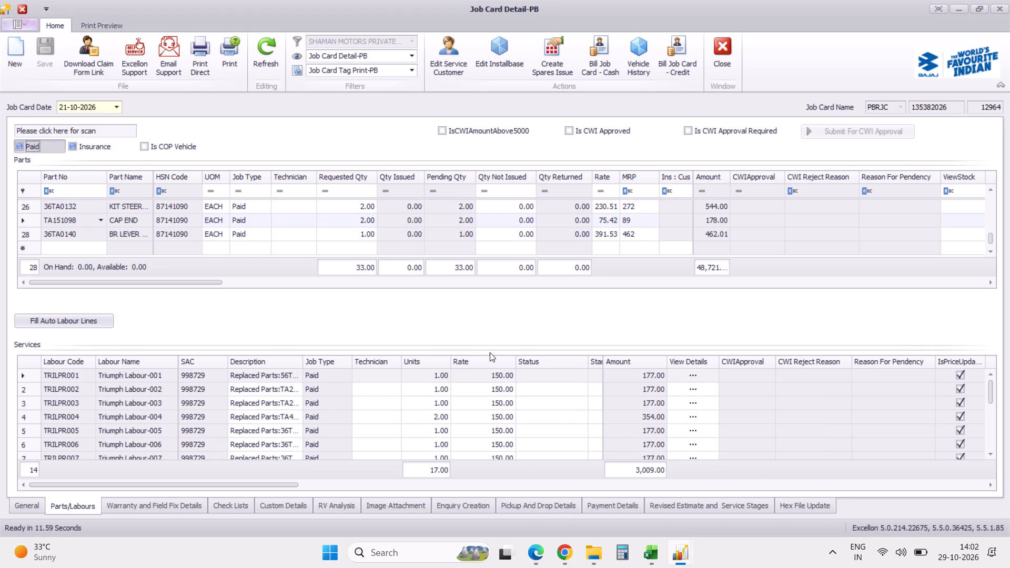
pyautogui.scroll(12, 490, 352)
pyautogui.scroll(-20, 490, 352)
pyautogui.scroll(-20, 490, 352)
pyautogui.scroll(20, 488, 318)
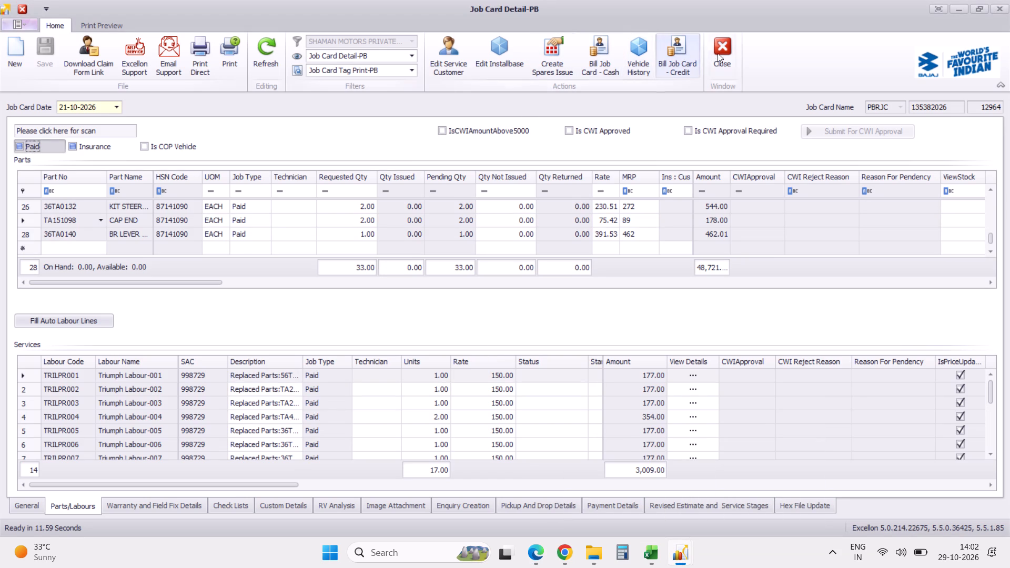
pyautogui.click(730, 52)
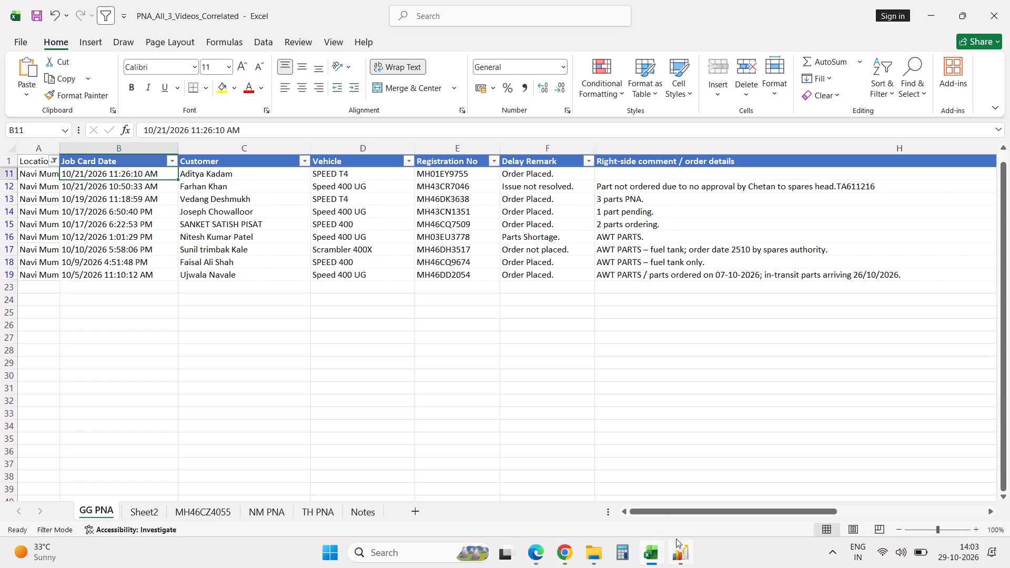
pyautogui.click(688, 552)
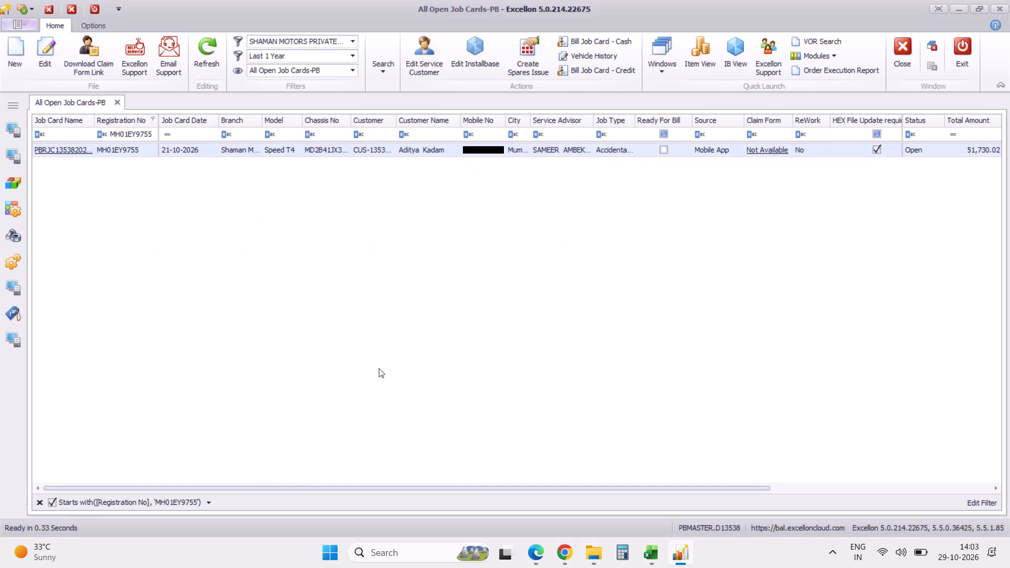
pyautogui.hotkey('alt', 'Tab')
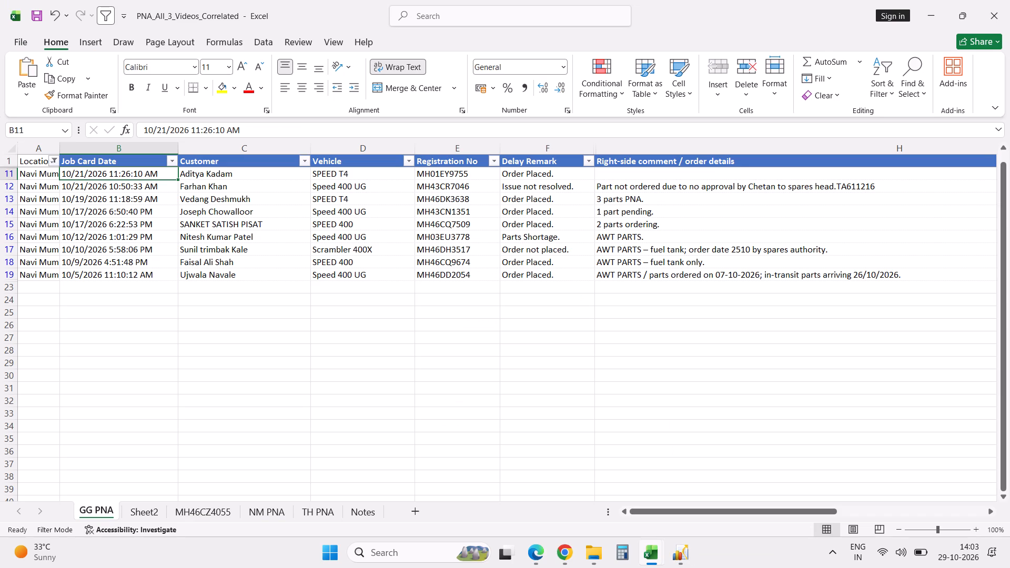
pyautogui.click(467, 173)
pyautogui.hotkey('ctrl', 'c')
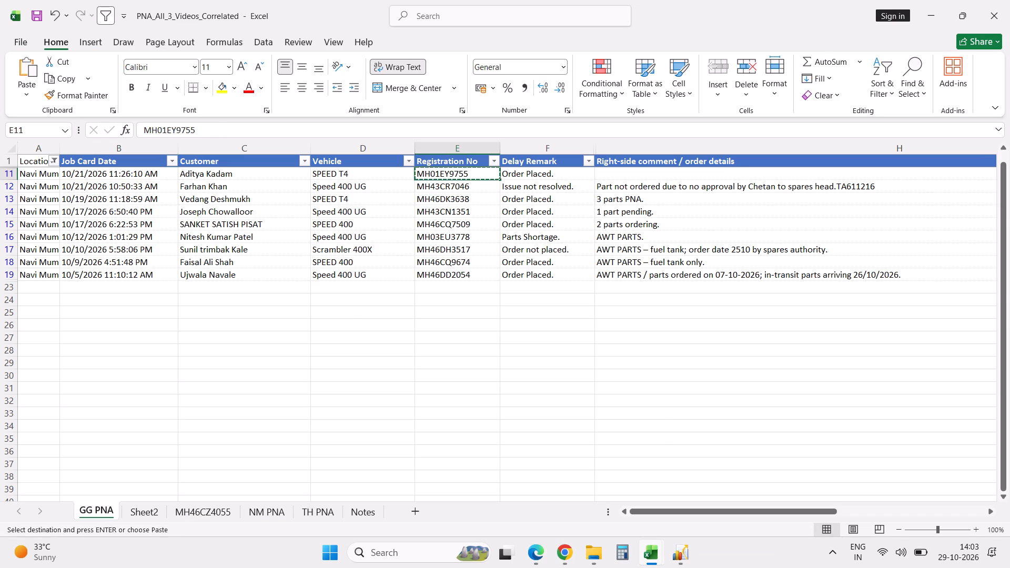
pyautogui.click(153, 510)
pyautogui.doubleClick(153, 510)
pyautogui.hotkey('ctrl', 'v')
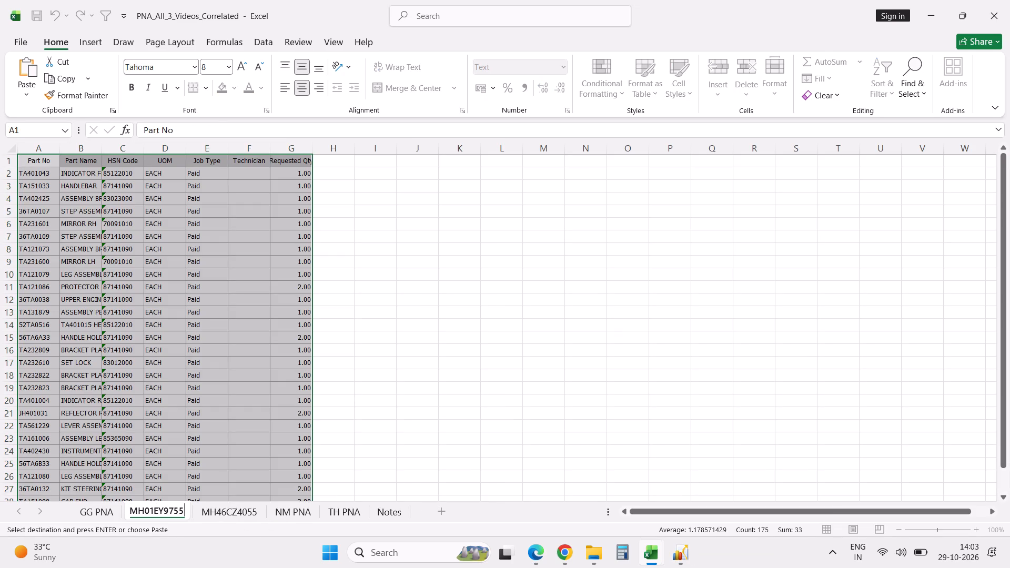
pyautogui.click(540, 352)
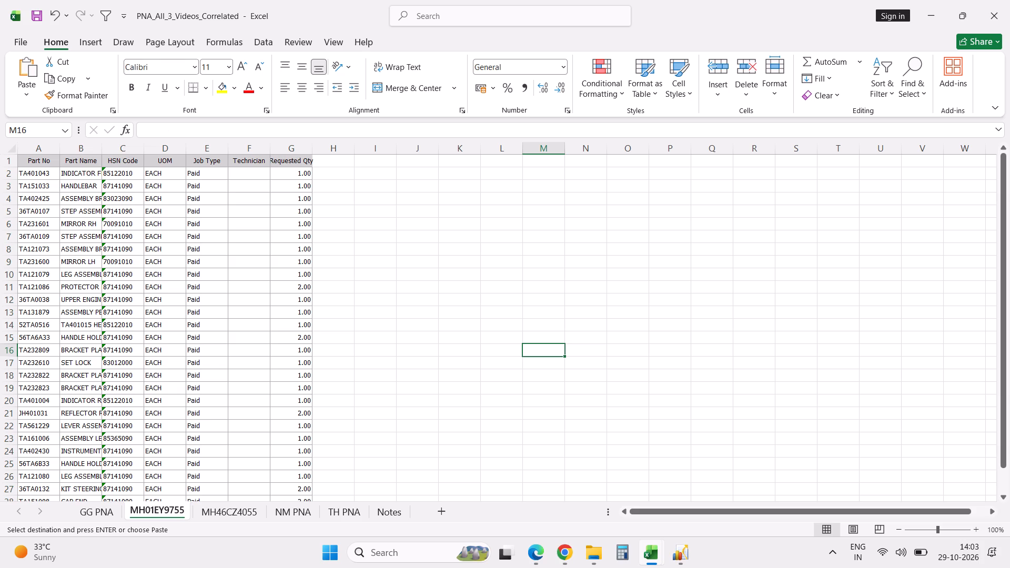
pyautogui.hotkey('alt', 'Tab')
pyautogui.hotkey('alt', 'Tab')
pyautogui.click(106, 513)
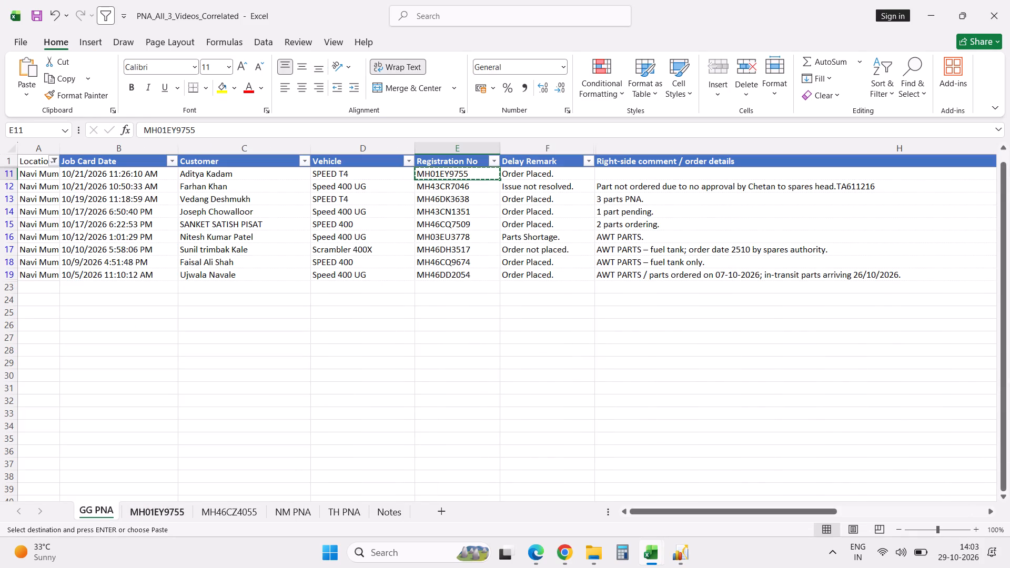
pyautogui.click(476, 196)
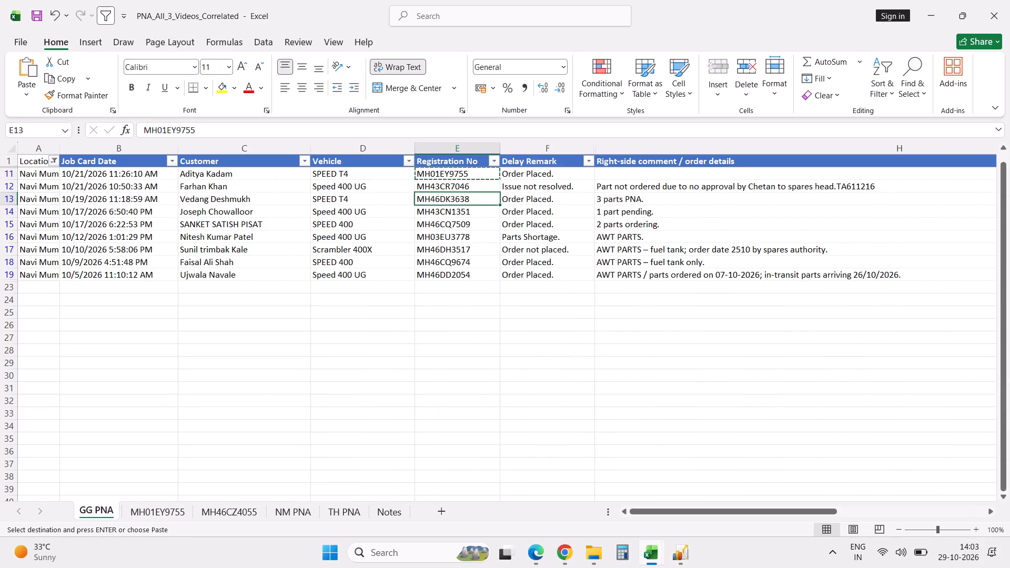
pyautogui.hotkey('ctrl', 'c')
pyautogui.click(685, 558)
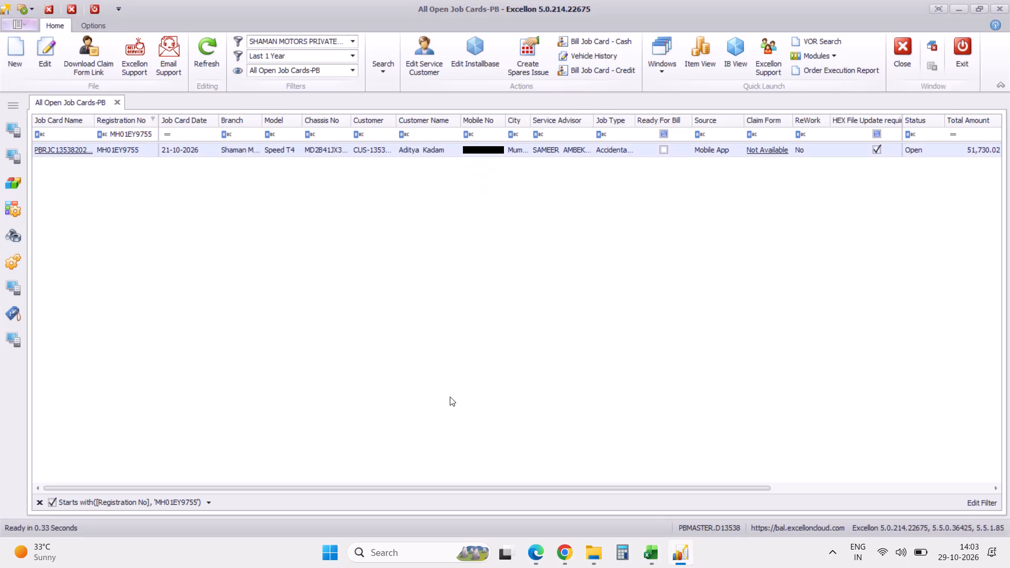
pyautogui.doubleClick(135, 133)
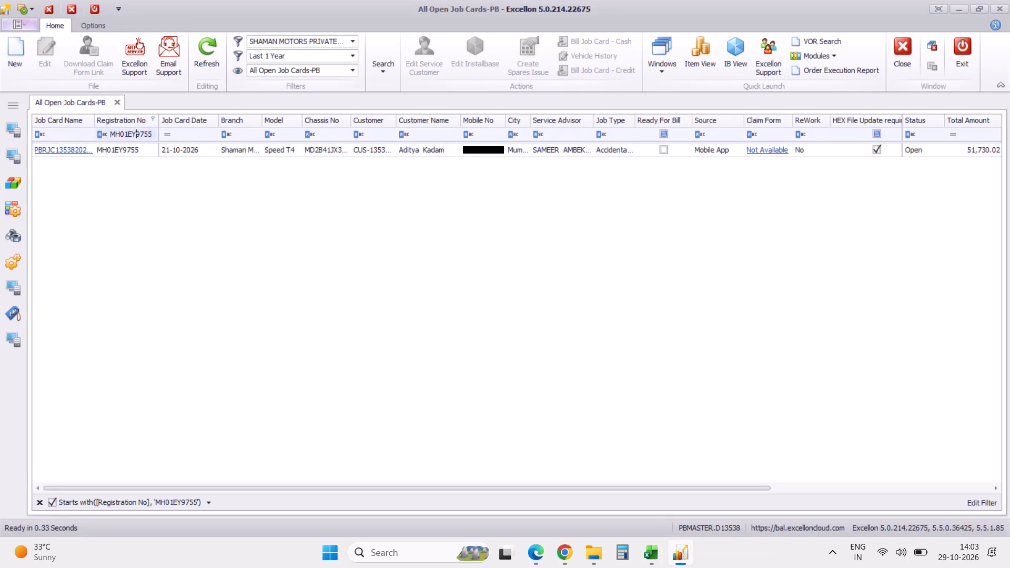
pyautogui.hotkey('ctrl', 'v')
pyautogui.press('Return')
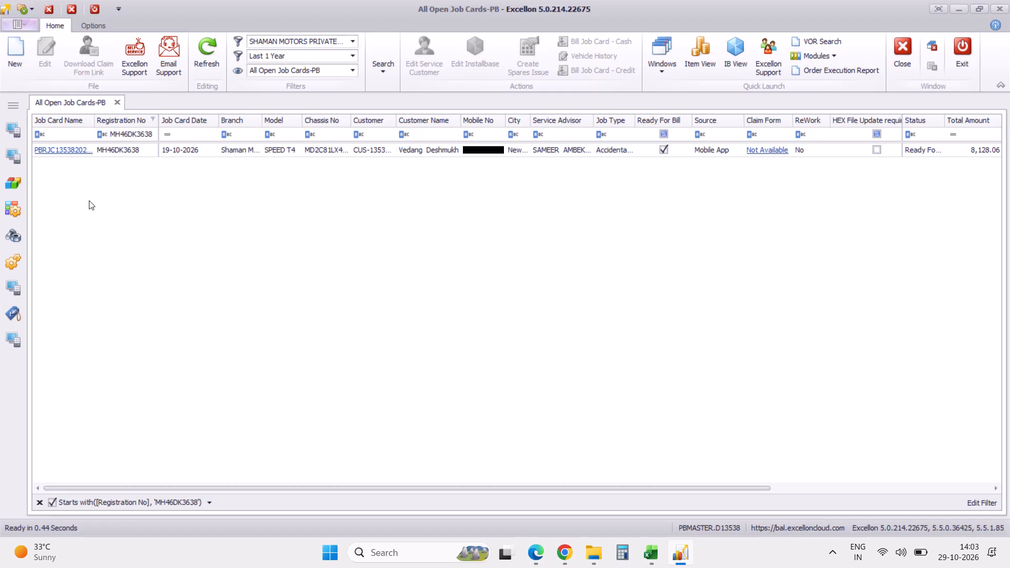
pyautogui.click(76, 152)
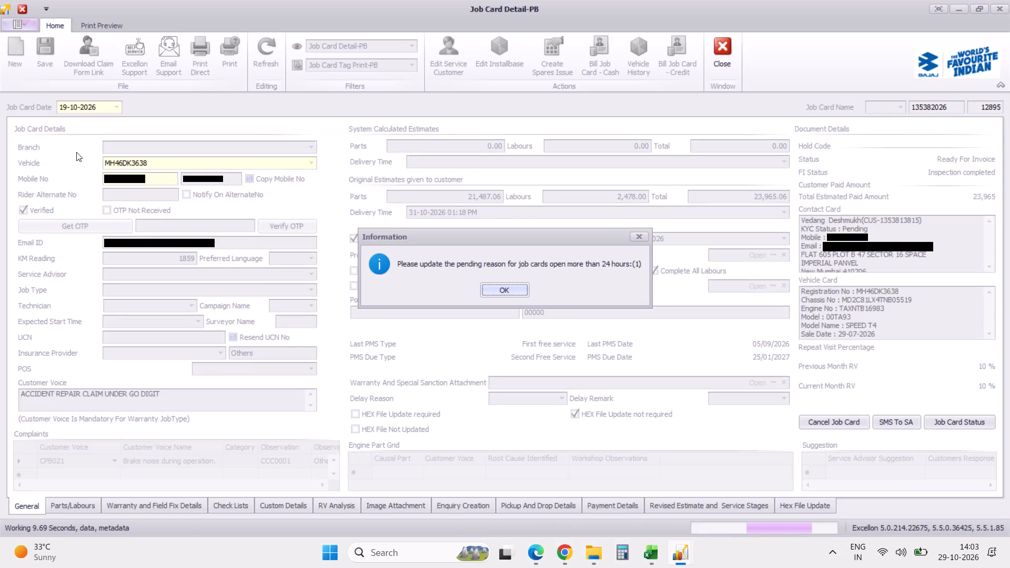
pyautogui.press('Return')
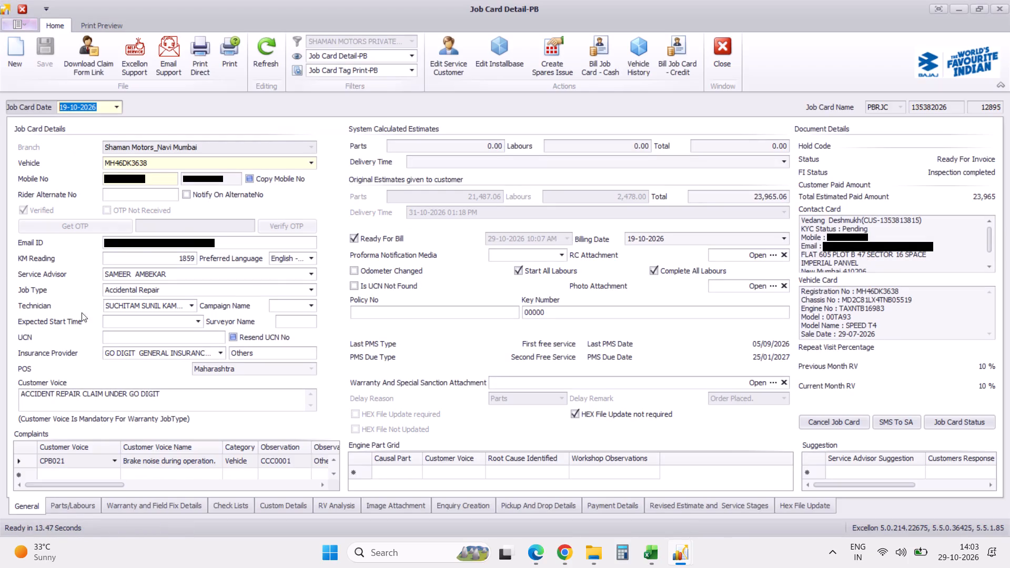
pyautogui.click(80, 500)
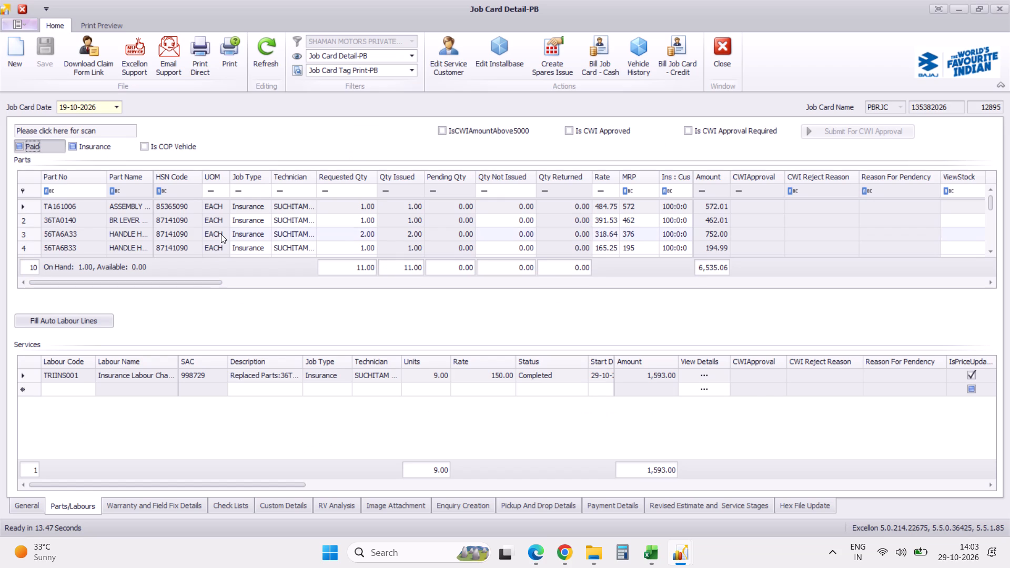
pyautogui.scroll(-20, 221, 234)
pyautogui.scroll(-10, 221, 234)
pyautogui.scroll(20, 221, 234)
pyautogui.scroll(20, 221, 234)
pyautogui.scroll(9, 221, 234)
pyautogui.scroll(-20, 306, 213)
pyautogui.scroll(-5, 306, 213)
pyautogui.scroll(5, 306, 213)
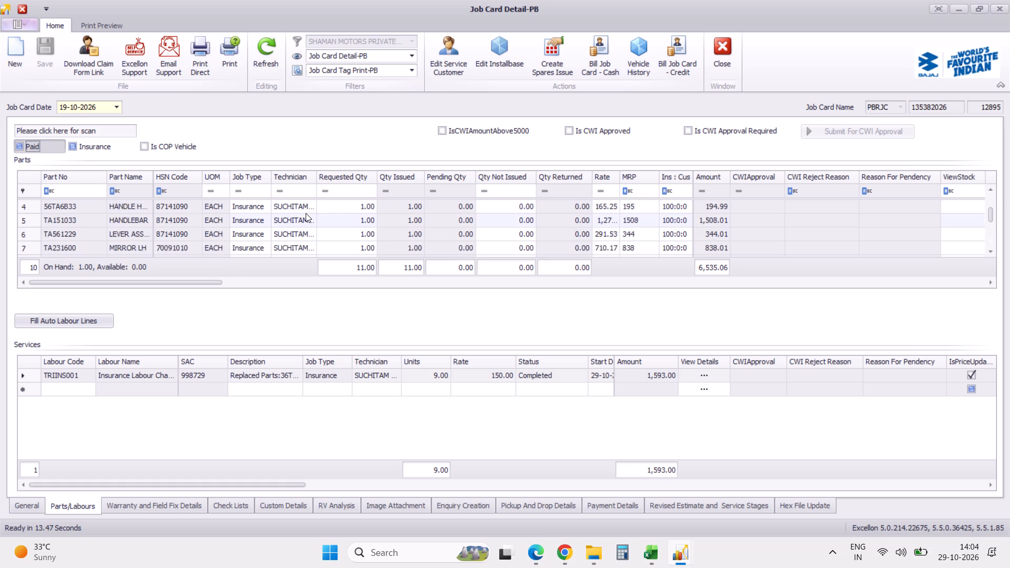
pyautogui.scroll(20, 306, 213)
pyautogui.scroll(20, 306, 213)
pyautogui.scroll(16, 306, 213)
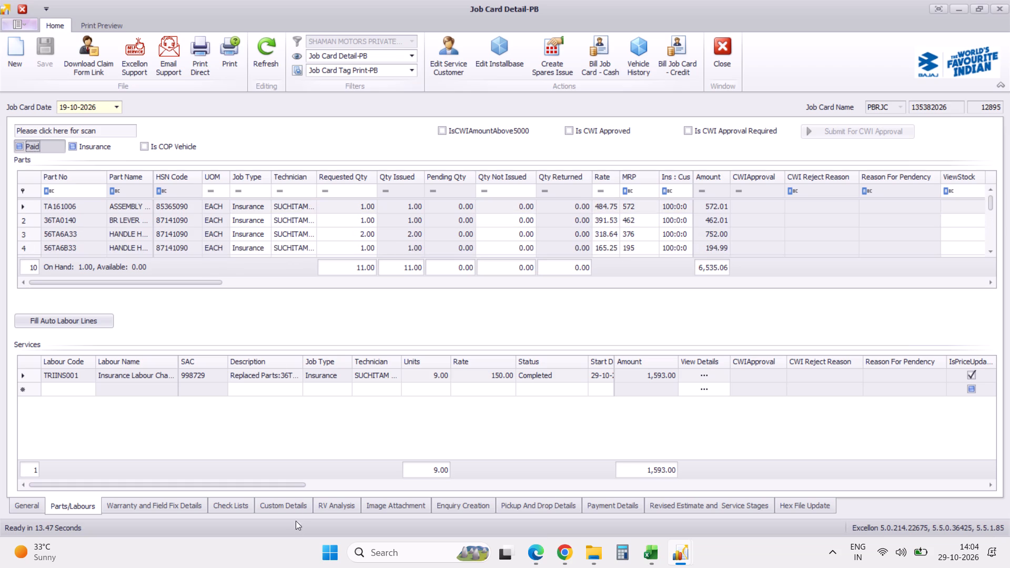
# Compare the Remarks1 entry in the job card's custom details with its parts list, then return to the general details.
pyautogui.click(293, 505)
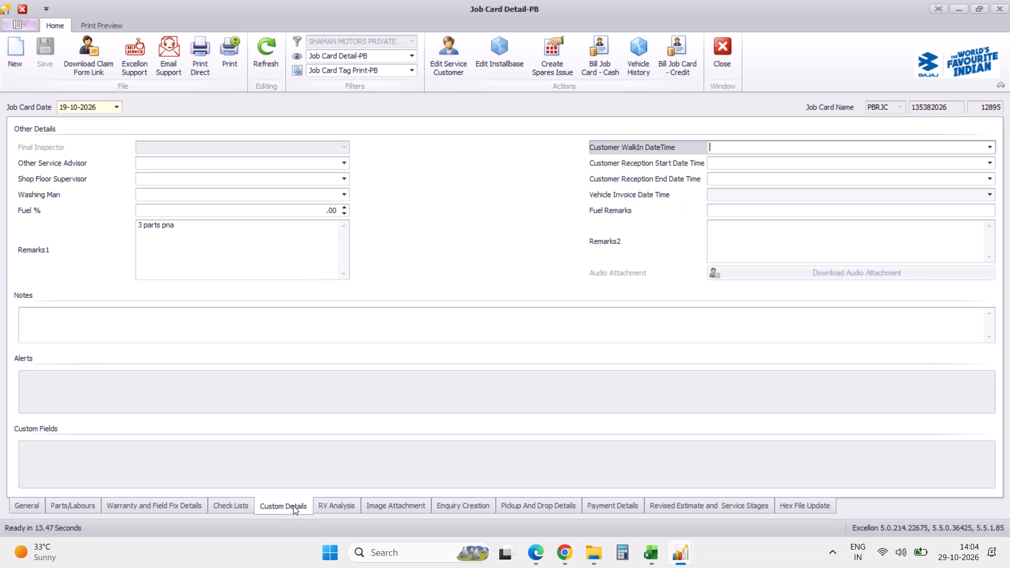
pyautogui.click(83, 507)
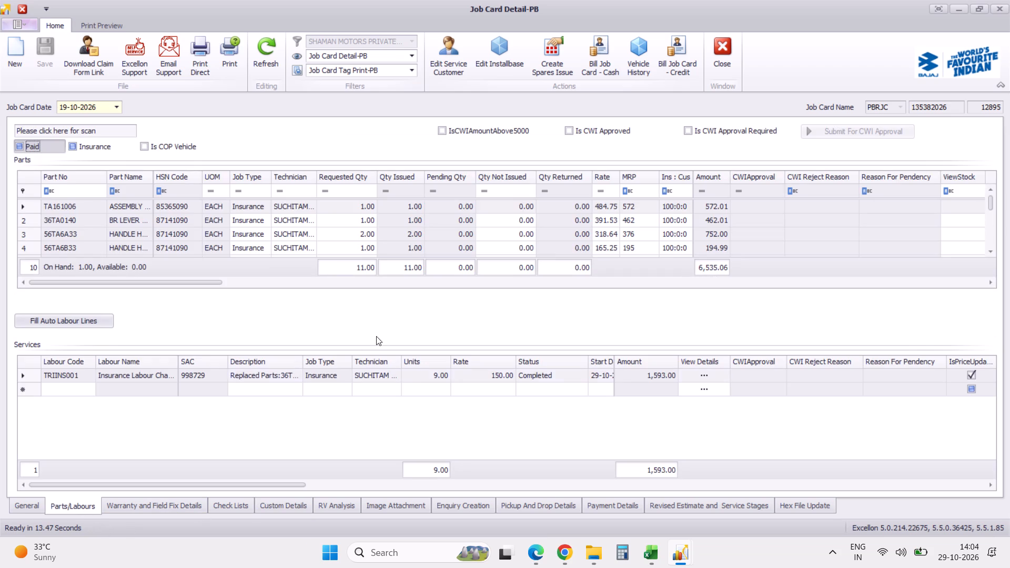
pyautogui.scroll(-20, 410, 239)
pyautogui.scroll(-8, 410, 239)
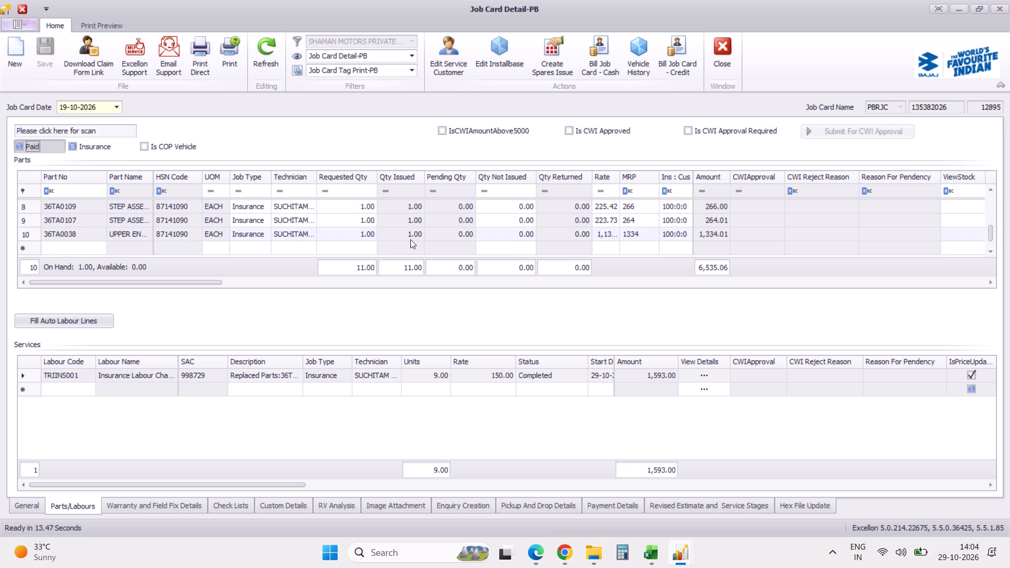
pyautogui.scroll(20, 410, 239)
pyautogui.scroll(20, 410, 239)
pyautogui.scroll(10, 410, 239)
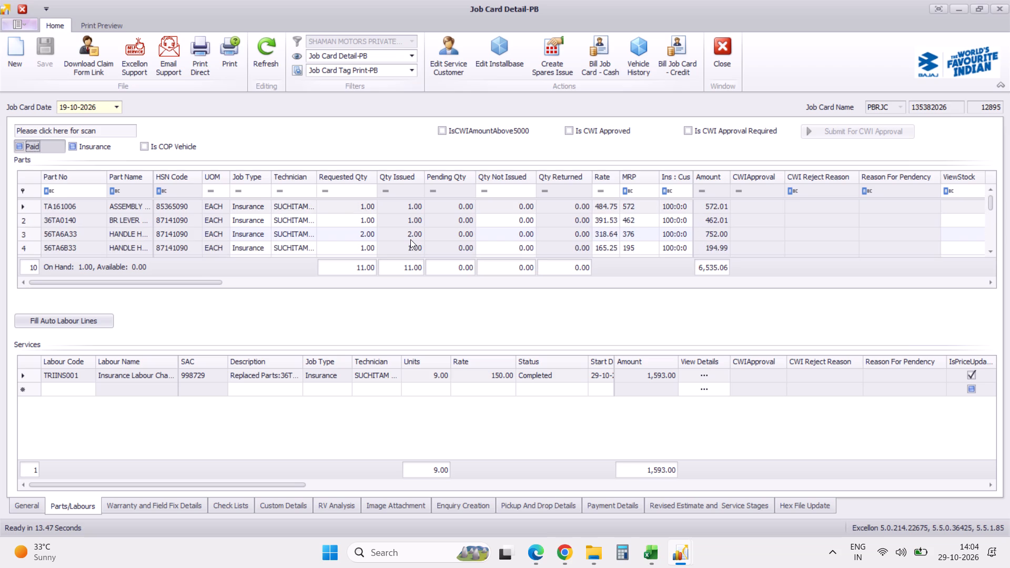
pyautogui.scroll(1, 410, 239)
pyautogui.click(266, 504)
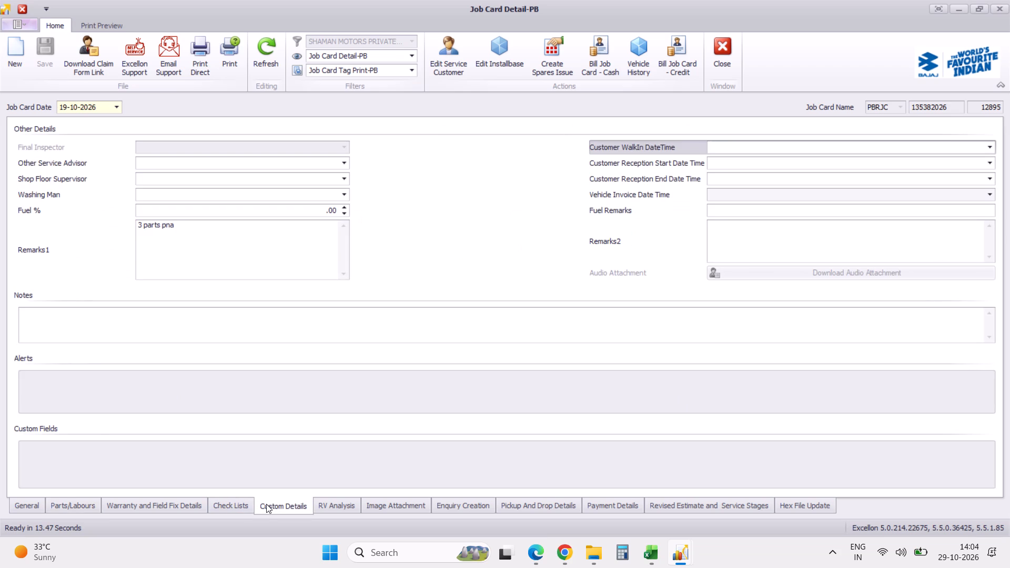
pyautogui.click(87, 504)
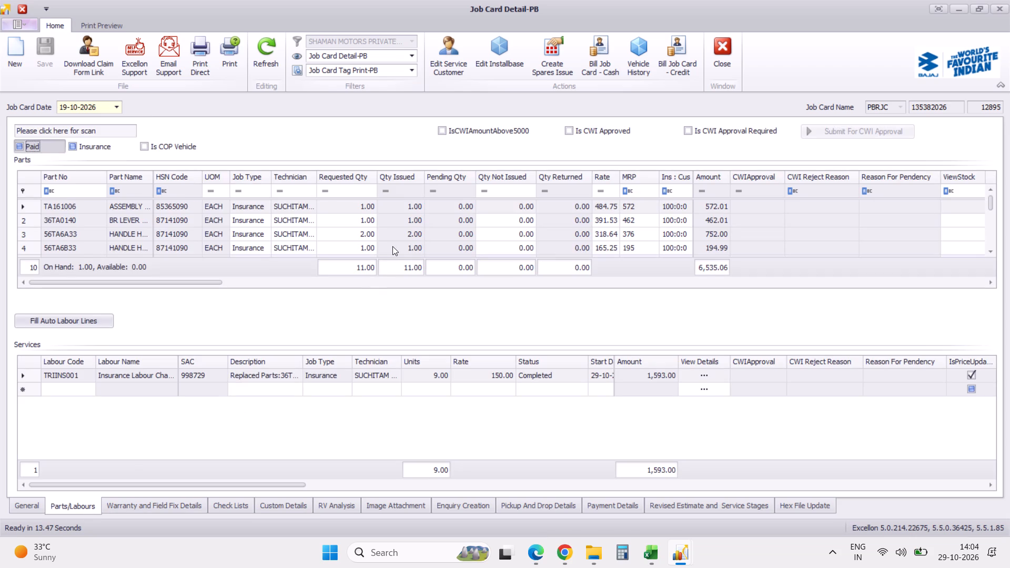
pyautogui.scroll(18, 392, 246)
pyautogui.scroll(-20, 392, 246)
pyautogui.scroll(-13, 392, 246)
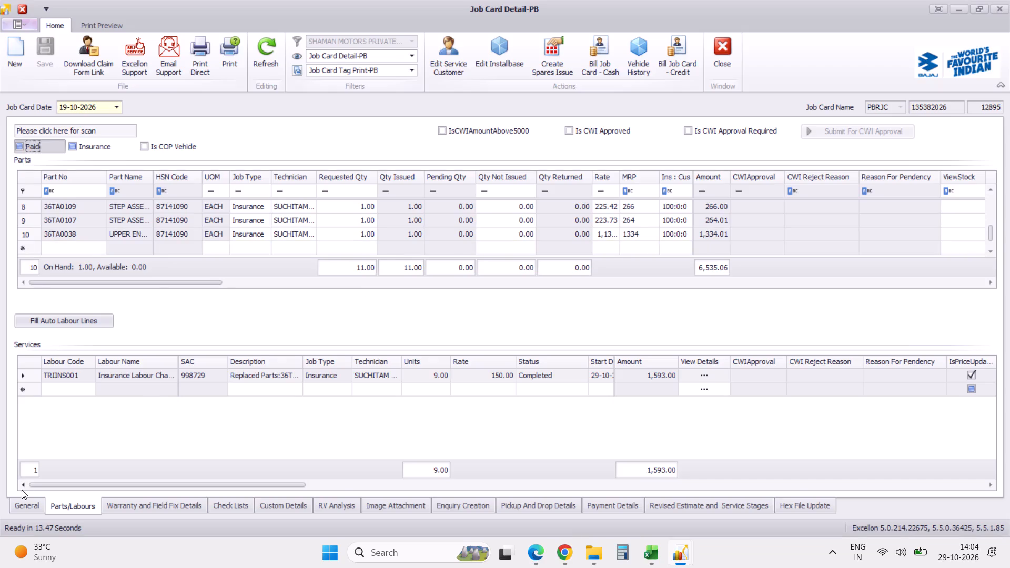
pyautogui.click(24, 504)
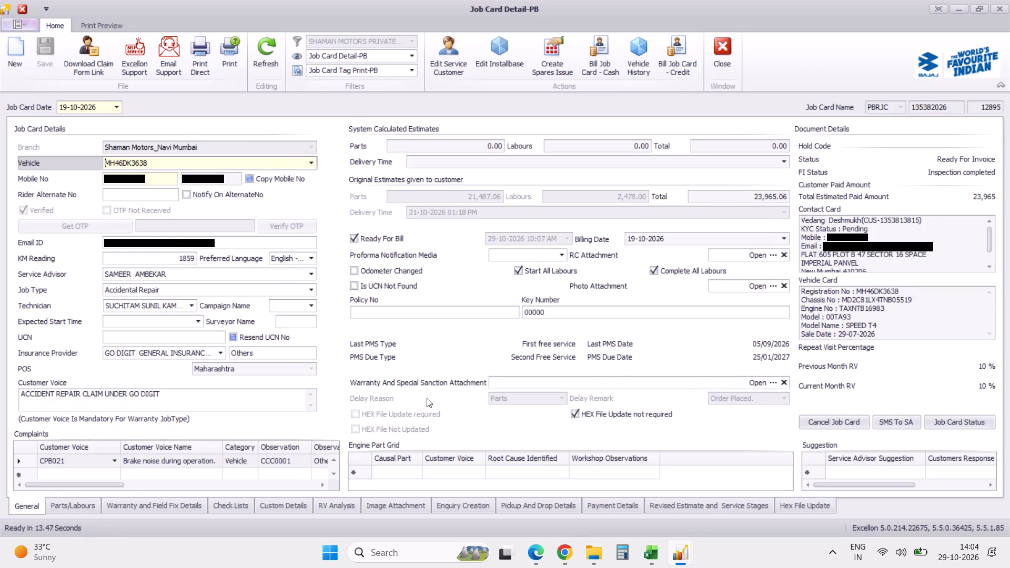
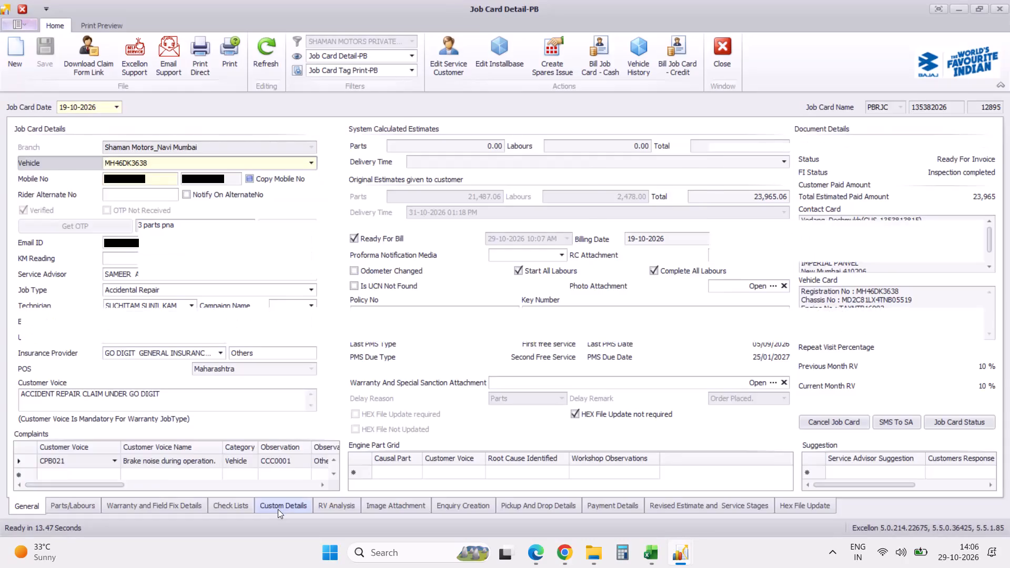
pyautogui.hotkey('alt', 'Tab')
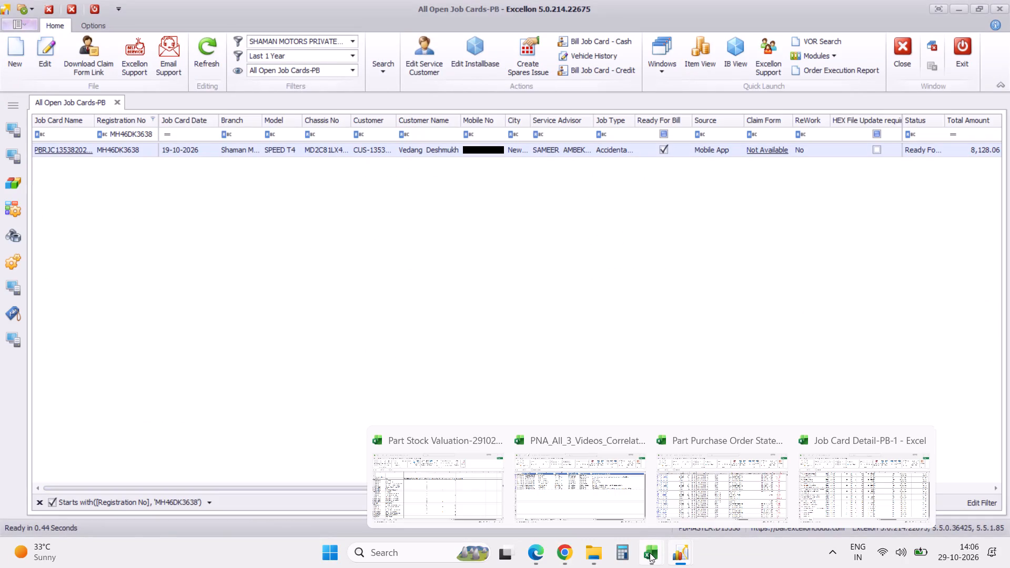
pyautogui.click(594, 492)
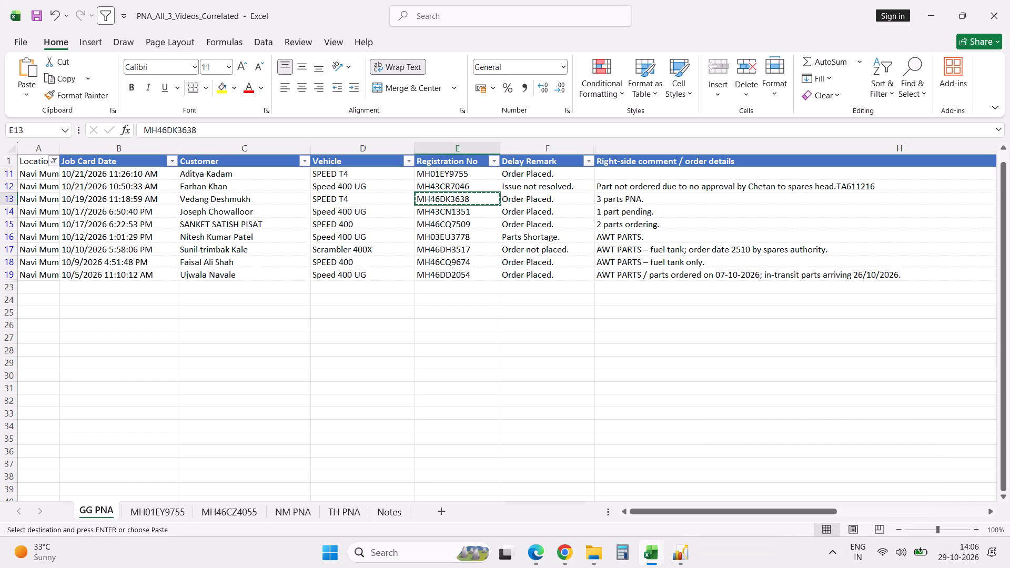
pyautogui.press('Tab')
pyautogui.press('Tab')
pyautogui.press('Tab')
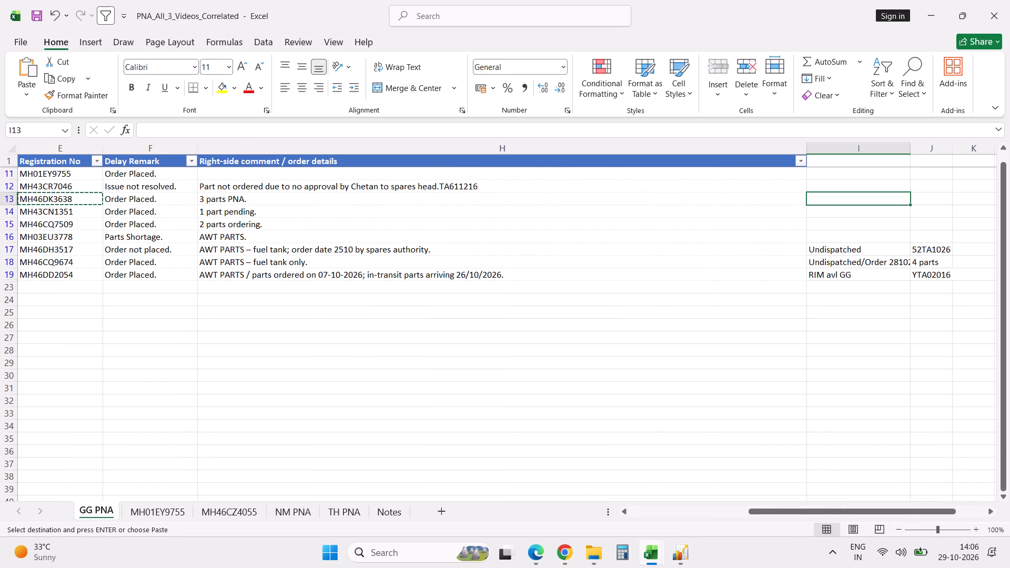
pyautogui.write('All parts issued')
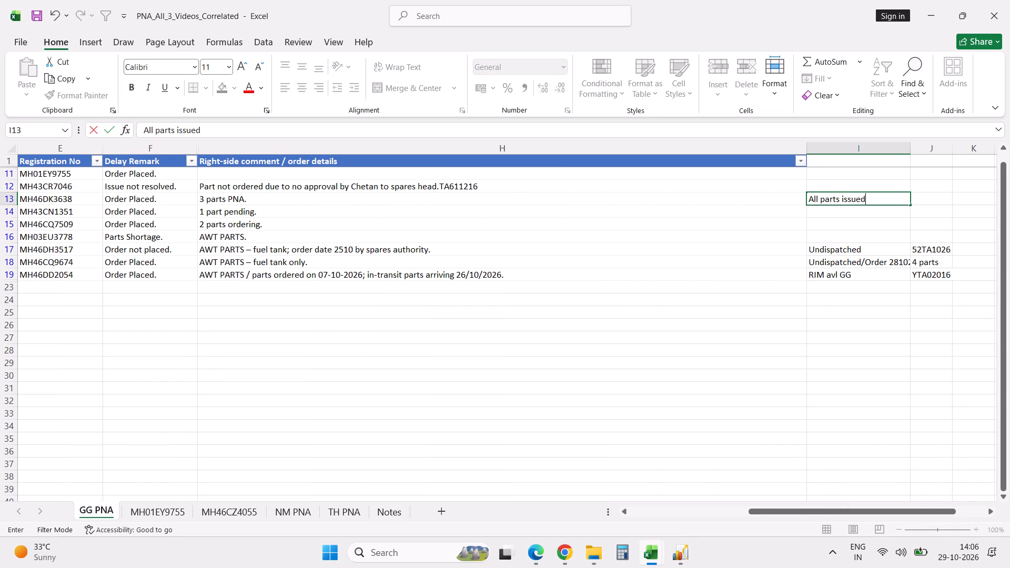
pyautogui.press('Return')
pyautogui.press('Left')
pyautogui.press('Left')
pyautogui.press('Left')
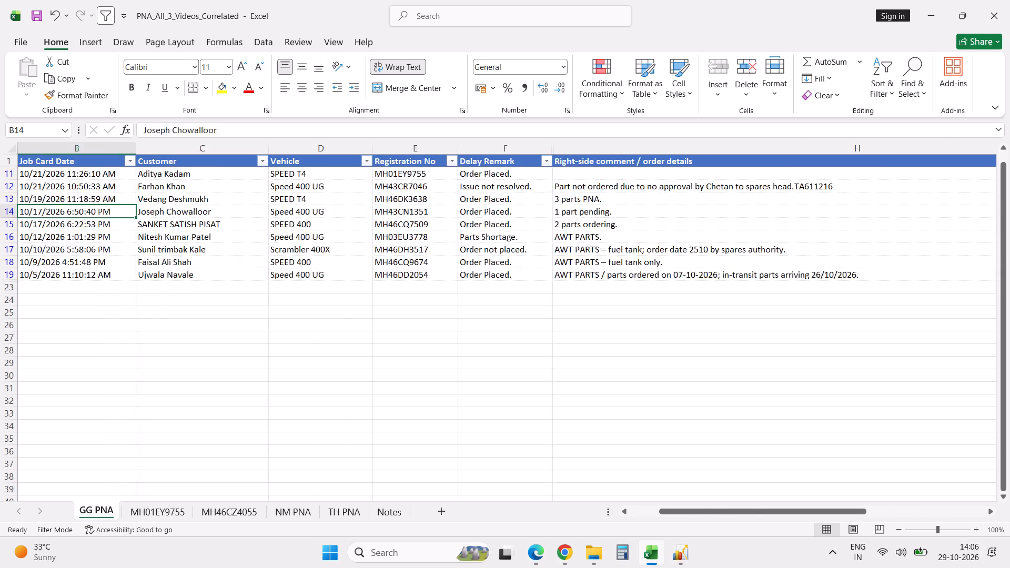
pyautogui.press('Left')
pyautogui.press('Left')
pyautogui.press('Left')
pyautogui.press('Right')
pyautogui.press('Right')
pyautogui.press('Right')
pyautogui.press('Right')
pyautogui.hotkey('ctrl', 'c')
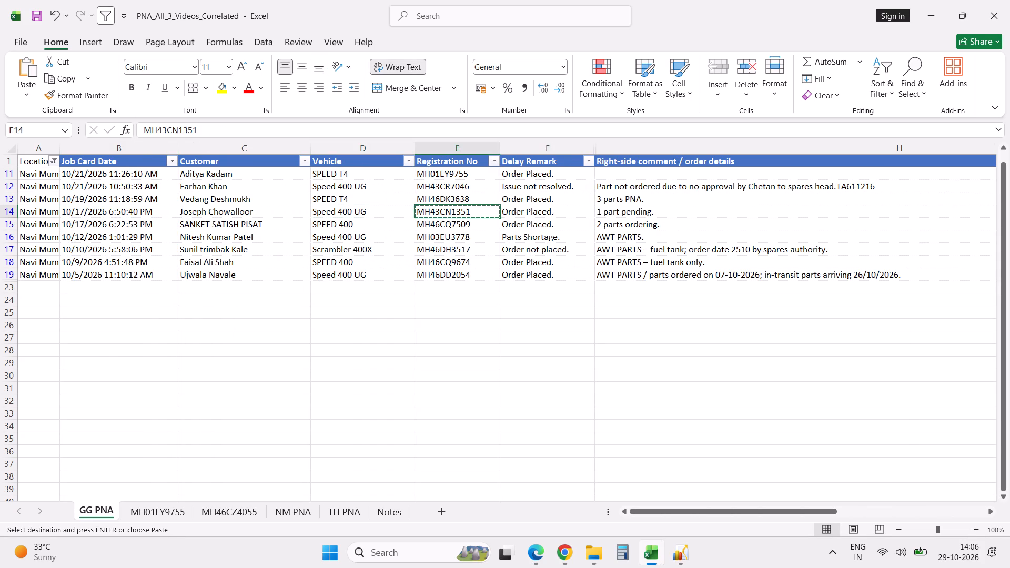
pyautogui.click(675, 553)
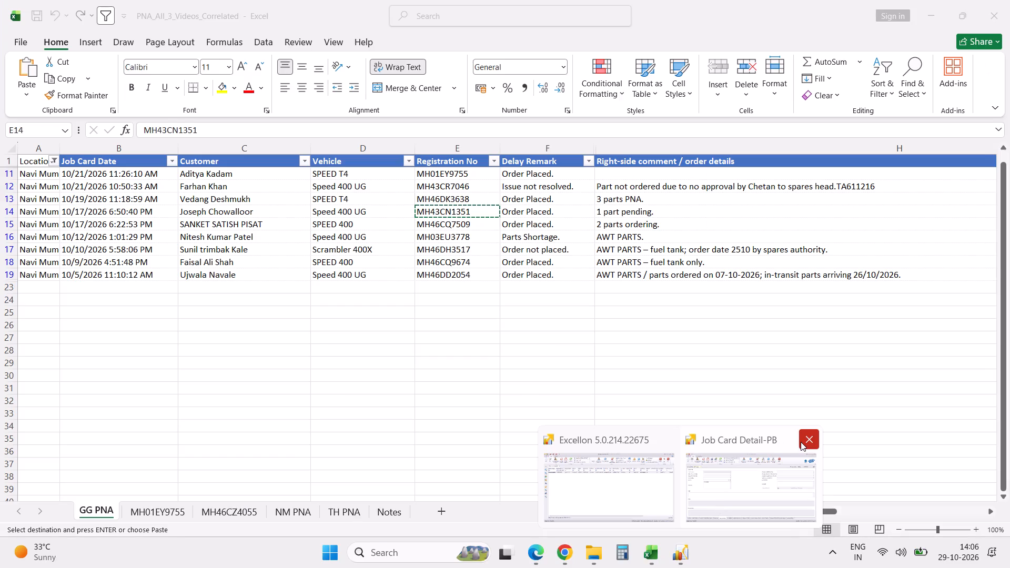
pyautogui.click(801, 442)
pyautogui.click(696, 465)
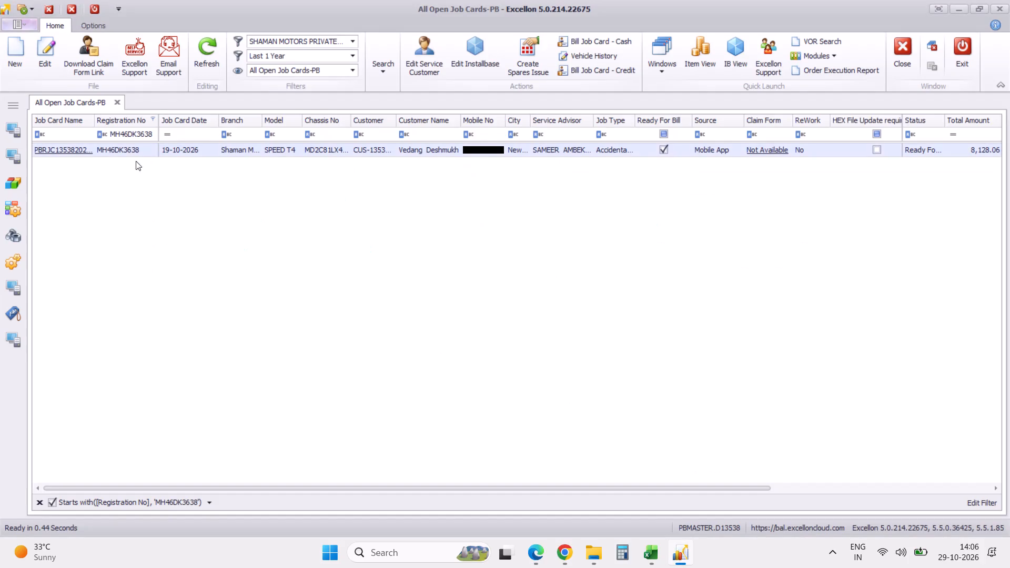
pyautogui.click(131, 134)
pyautogui.doubleClick(131, 134)
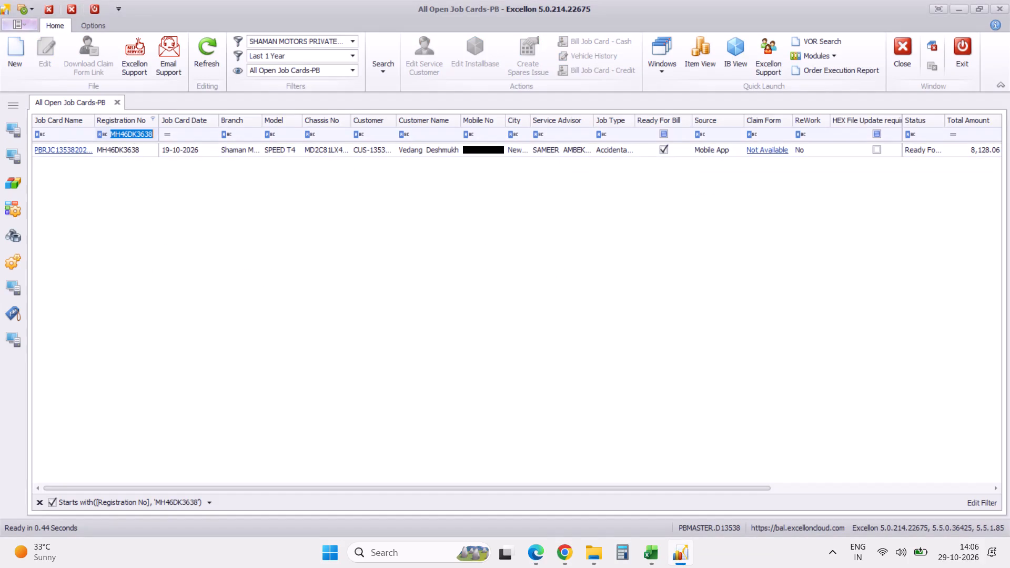
pyautogui.hotkey('ctrl', 'v')
pyautogui.press('Return')
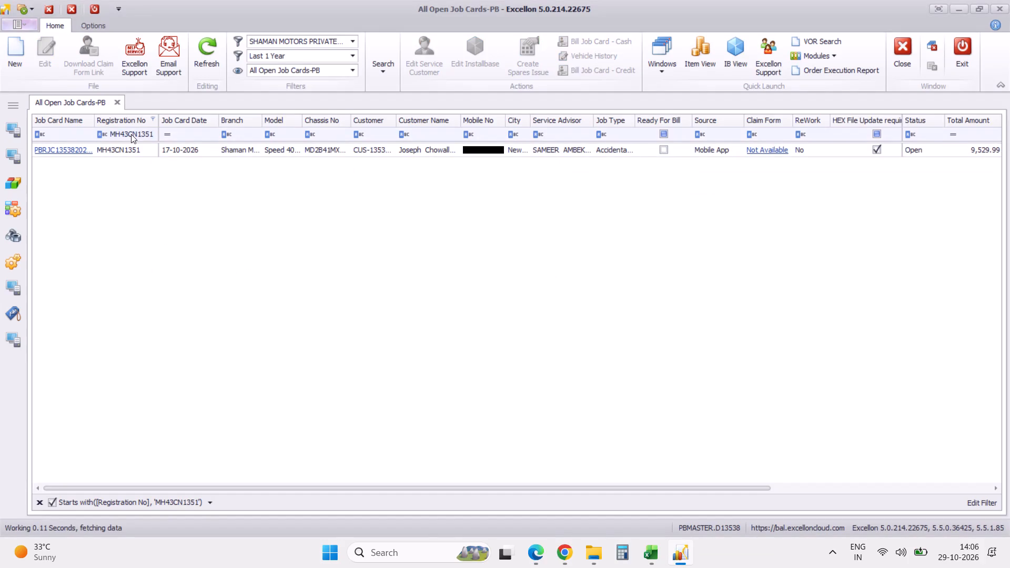
pyautogui.click(73, 151)
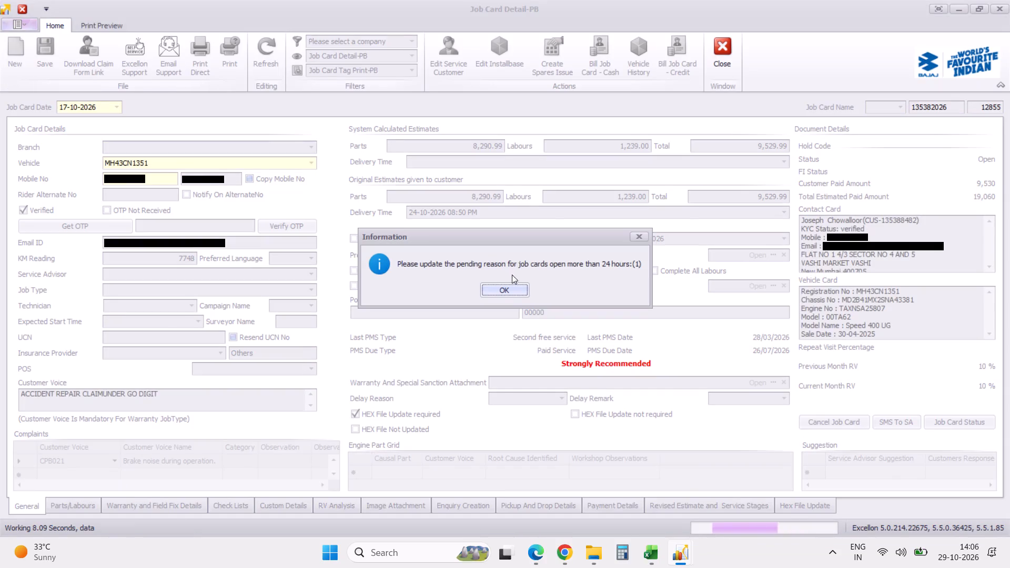
pyautogui.click(511, 290)
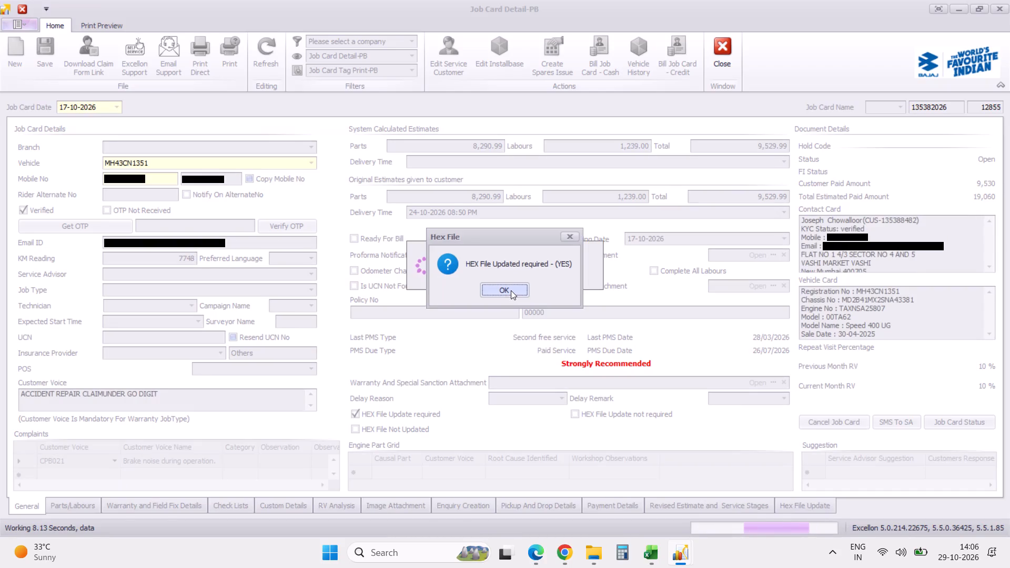
pyautogui.click(511, 290)
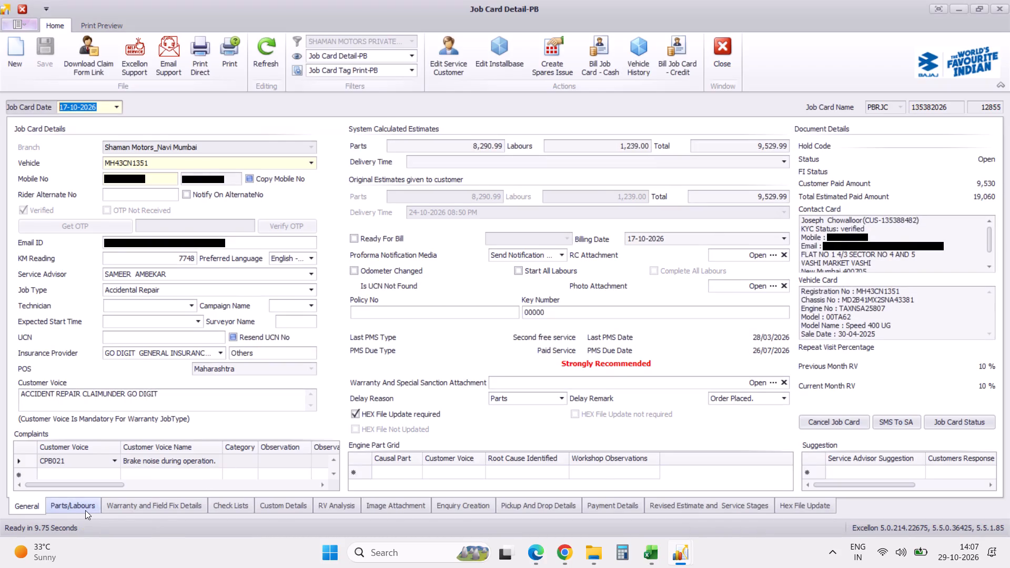
pyautogui.click(84, 510)
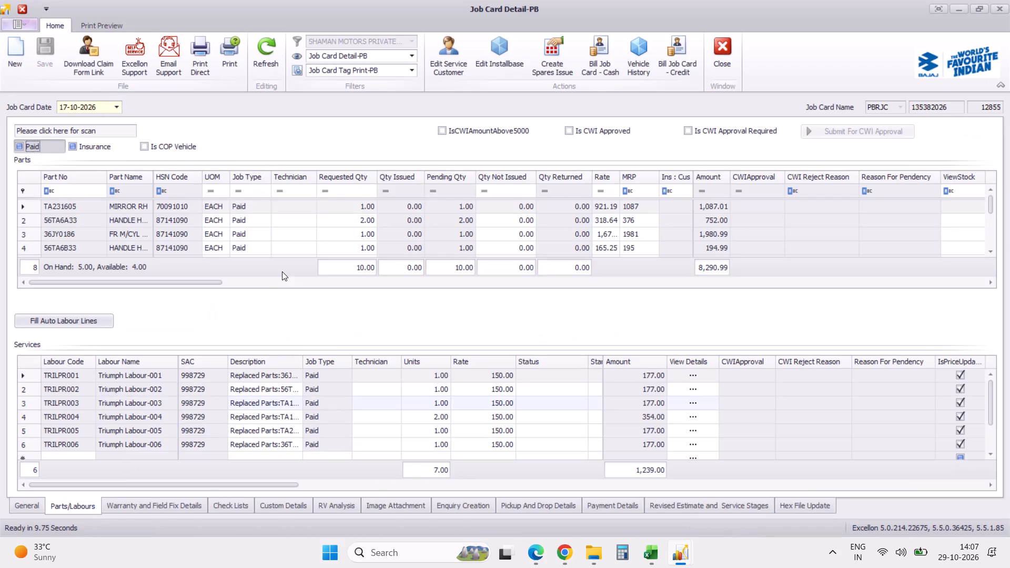
pyautogui.scroll(-20, 328, 233)
pyautogui.scroll(-20, 328, 233)
pyautogui.scroll(-2, 328, 233)
pyautogui.scroll(17, 328, 233)
pyautogui.scroll(20, 328, 233)
pyautogui.scroll(20, 328, 233)
pyautogui.scroll(4, 328, 233)
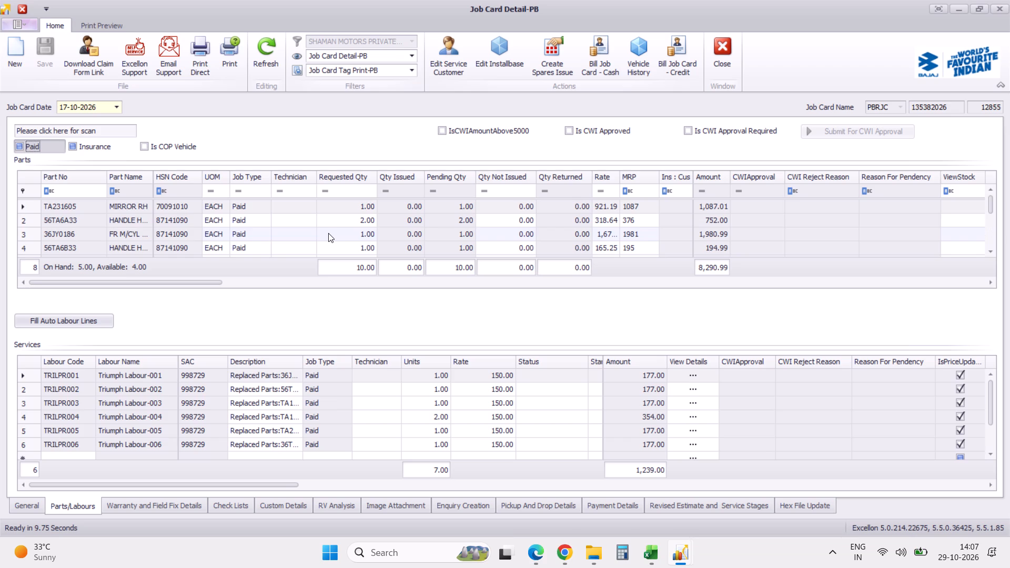
pyautogui.scroll(-20, 328, 233)
pyautogui.scroll(-4, 328, 233)
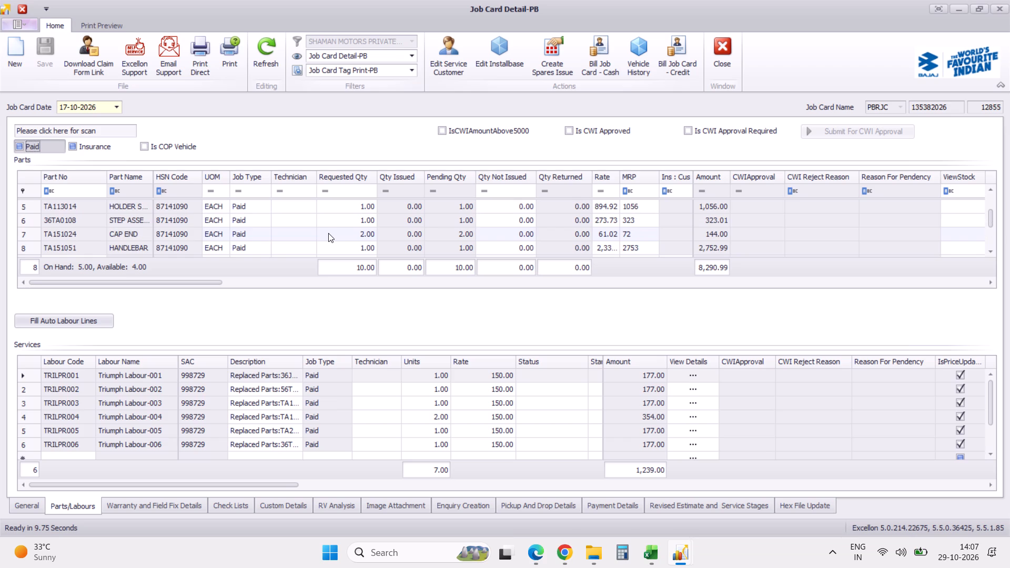
pyautogui.scroll(20, 328, 233)
pyautogui.scroll(7, 328, 233)
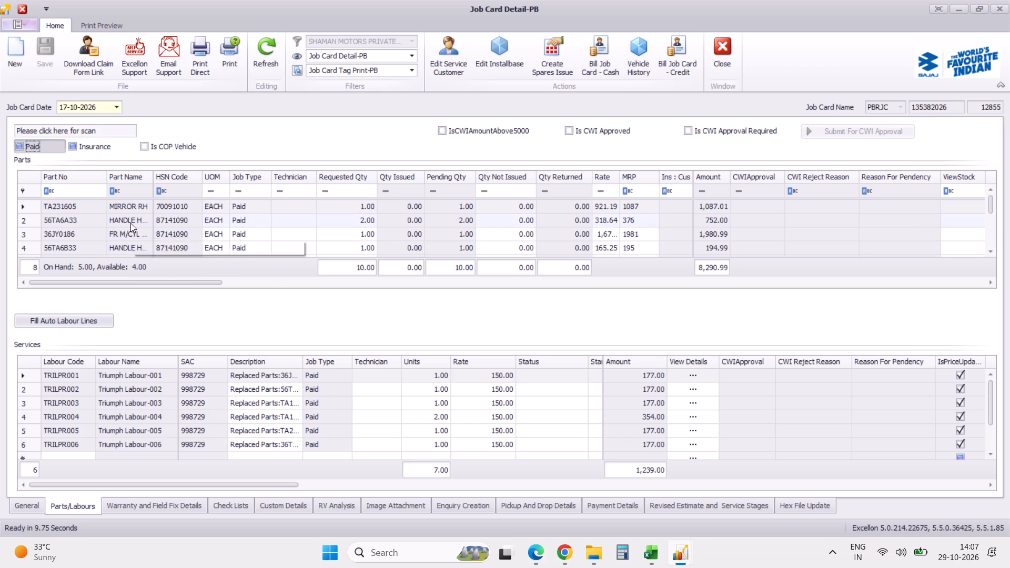
pyautogui.rightClick(130, 223)
pyautogui.click(206, 298)
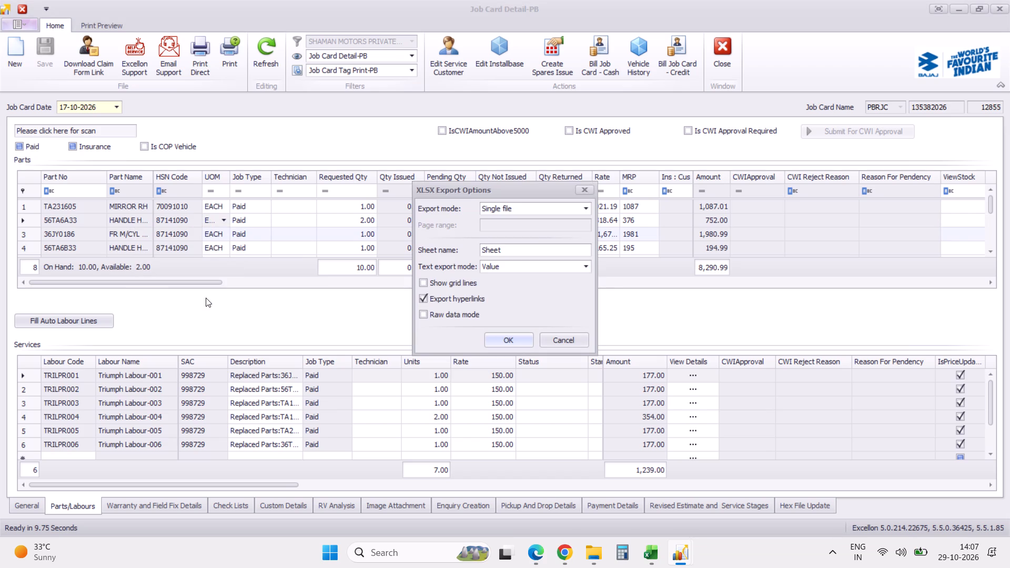
pyautogui.click(425, 297)
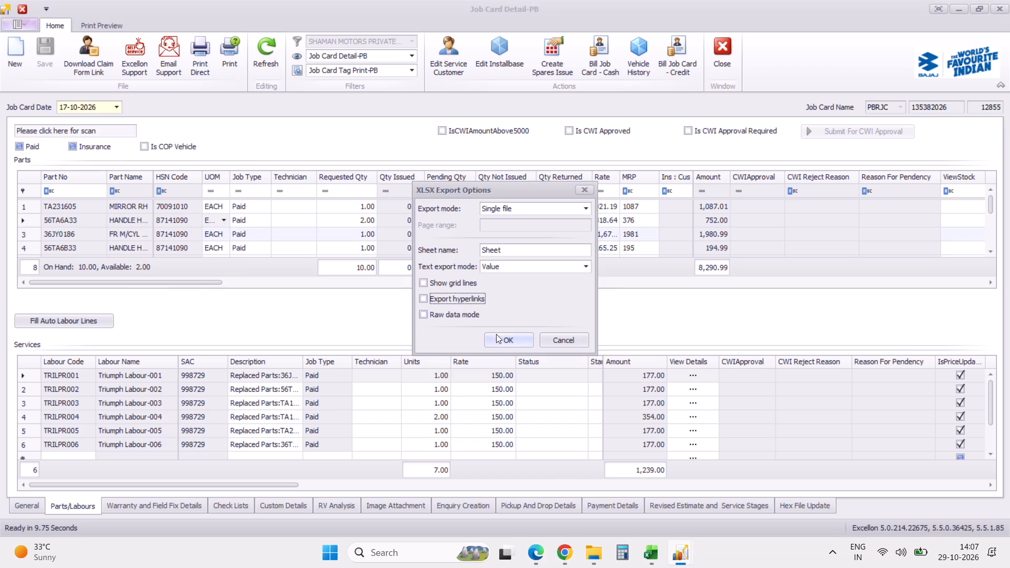
pyautogui.click(501, 340)
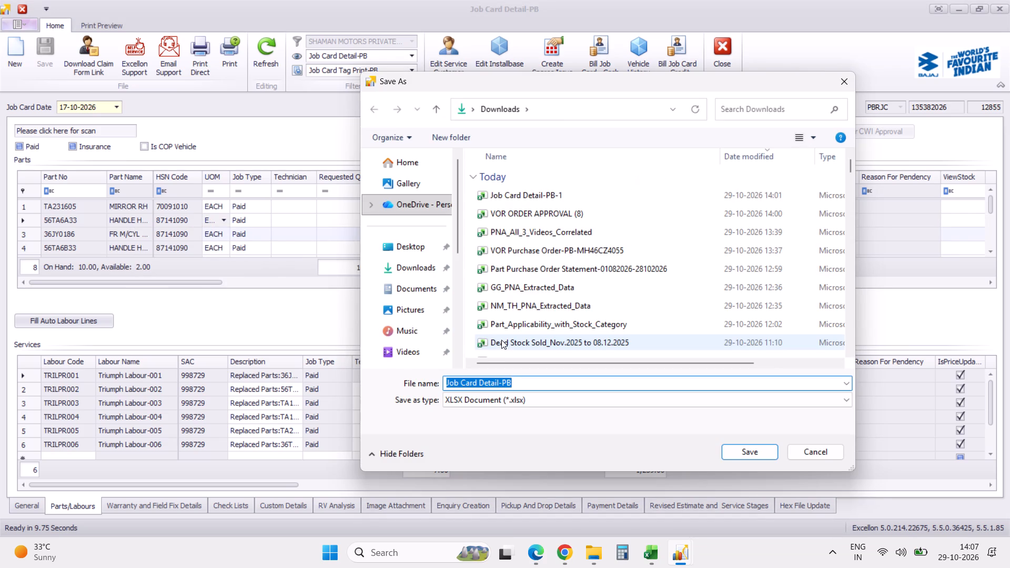
pyautogui.press('Right')
pyautogui.write('-2')
pyautogui.press('Return')
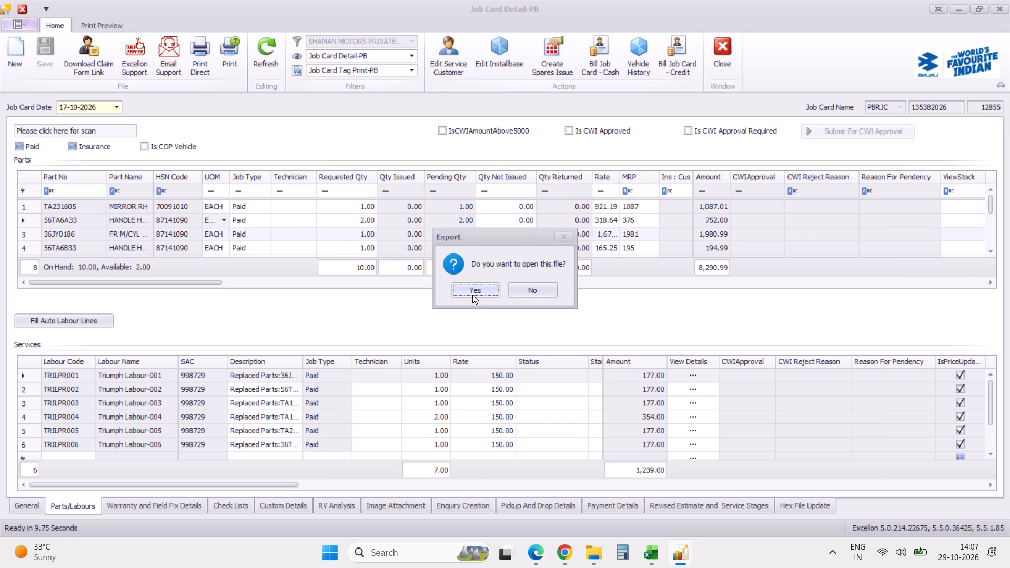
pyautogui.click(472, 295)
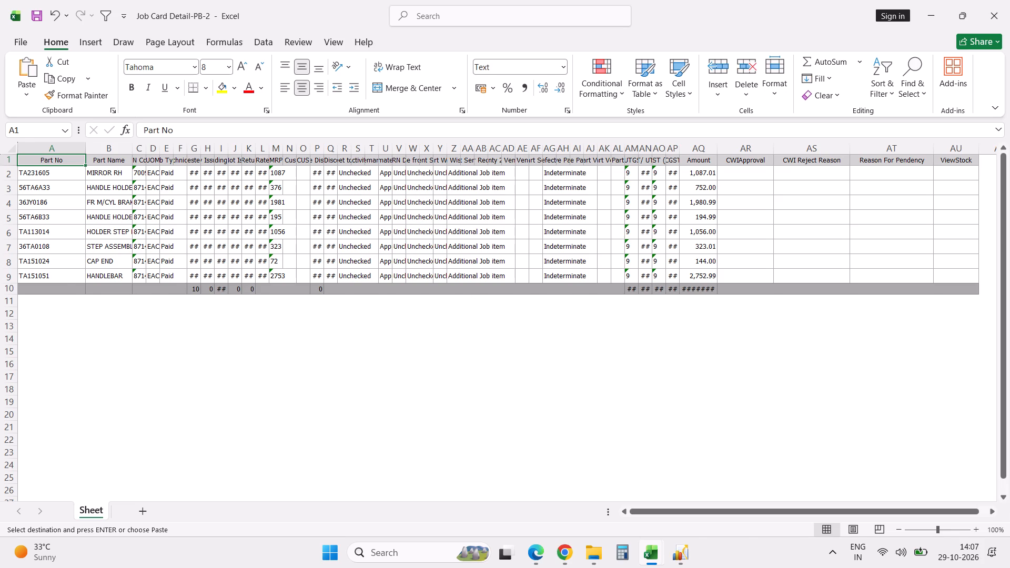
# Autofit all column widths of the exported parts list to their contents.
pyautogui.hotkey('ctrl', 'a')
pyautogui.hotkey('alt', 'h')
pyautogui.hotkey('alt', 'o')
pyautogui.hotkey('alt', 'i')
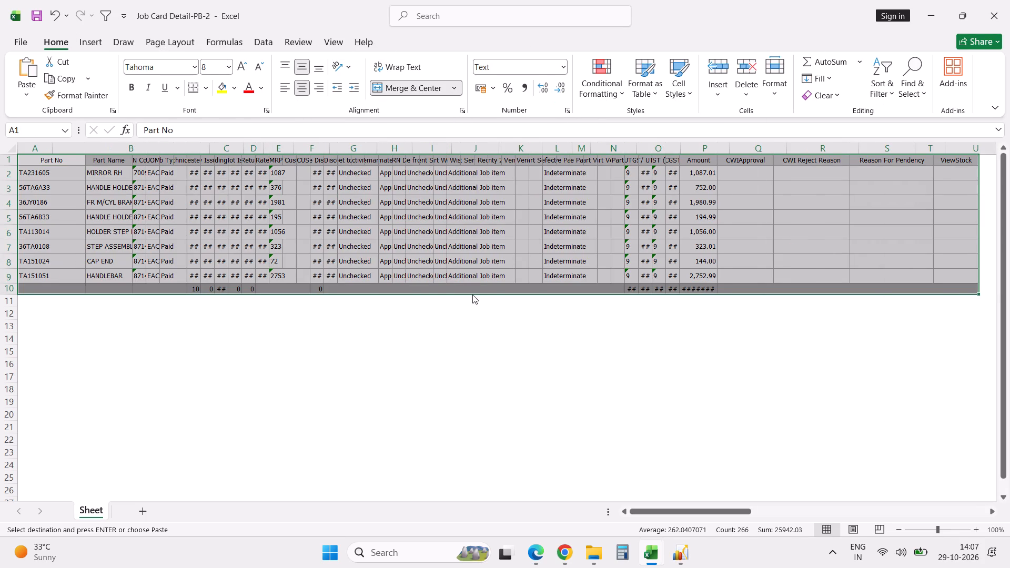
pyautogui.click(472, 295)
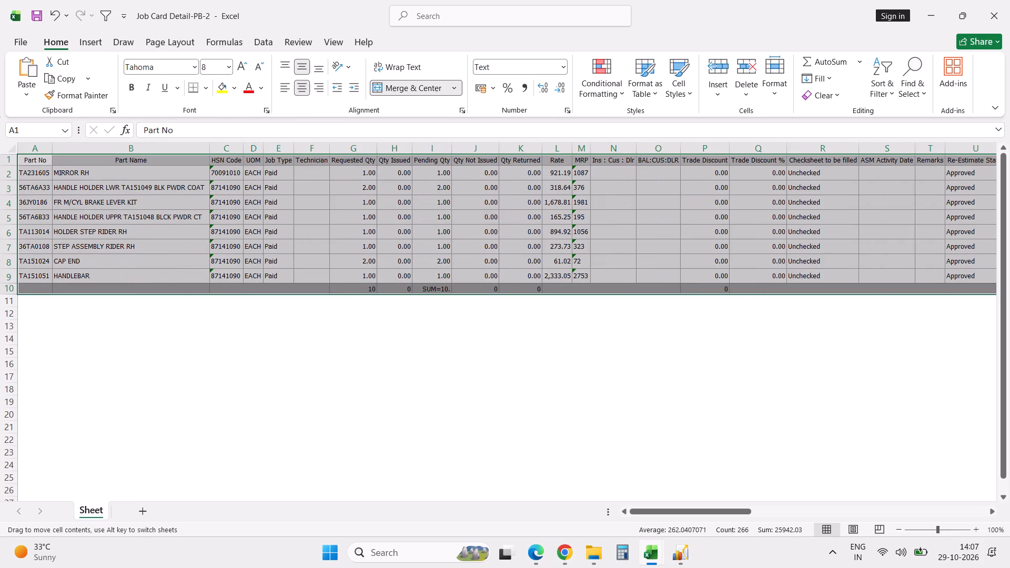
pyautogui.click(38, 160)
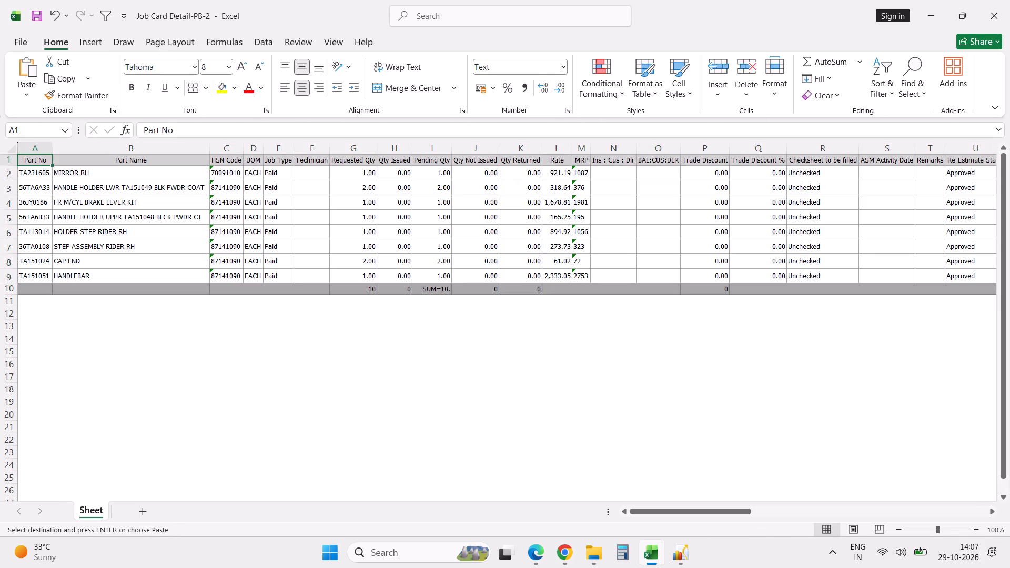
pyautogui.keyDown('shift'); pyautogui.click(435, 276); pyautogui.keyUp('shift')
pyautogui.keyDown('shift'); pyautogui.click(370, 277); pyautogui.keyUp('shift')
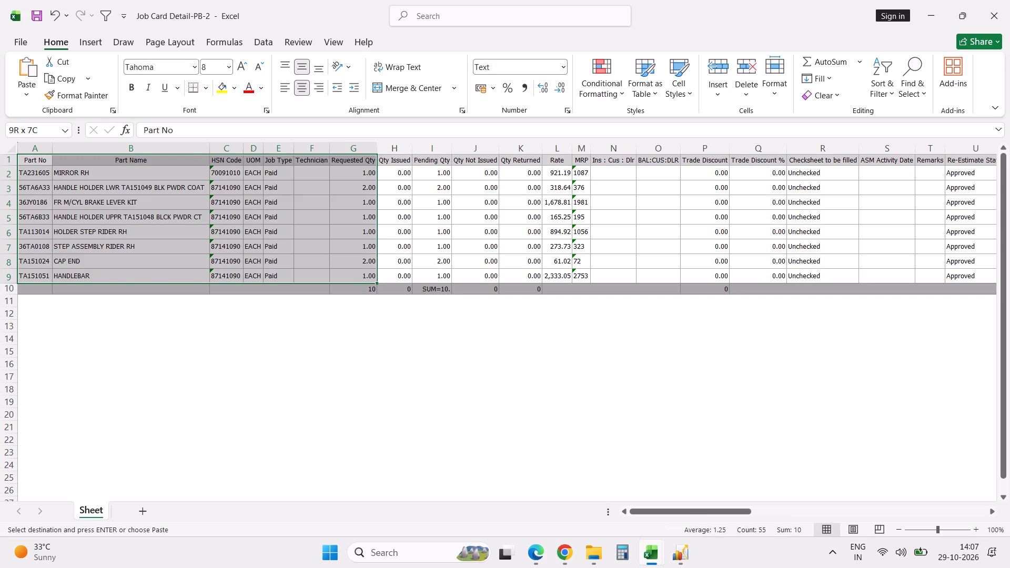
pyautogui.hotkey('ctrl', 'c')
pyautogui.hotkey('alt', 'Tab')
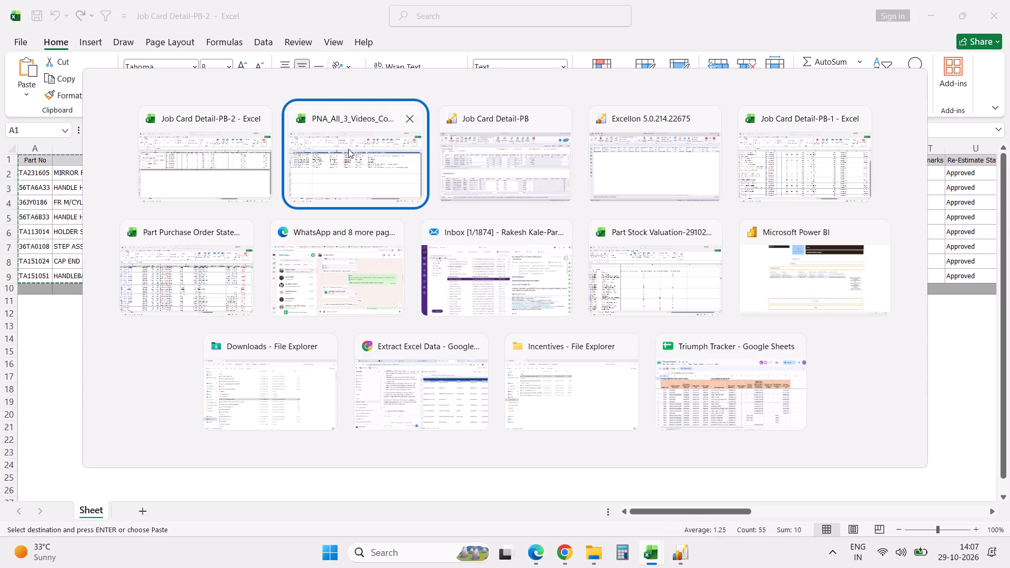
pyautogui.click(346, 139)
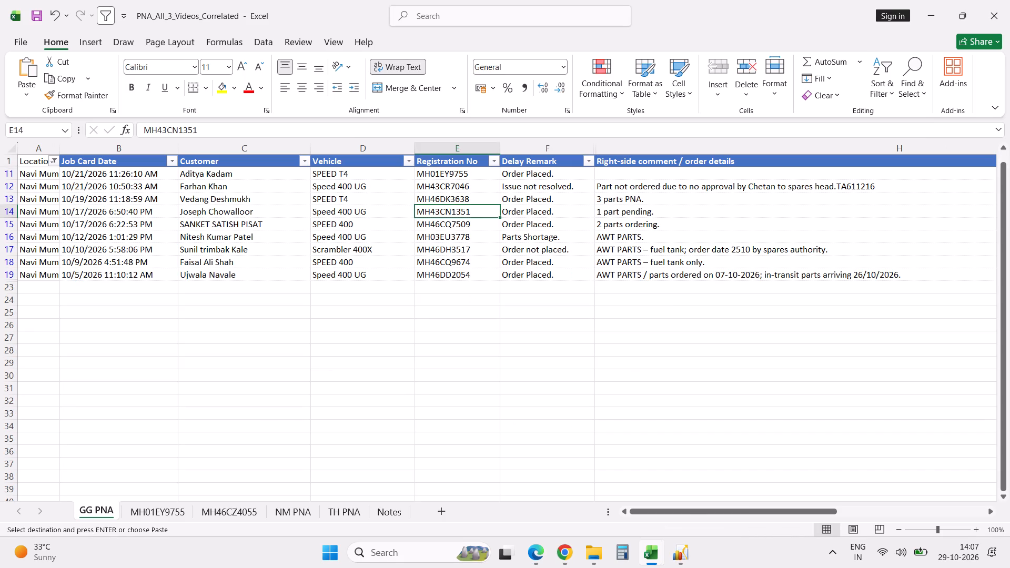
pyautogui.click(166, 512)
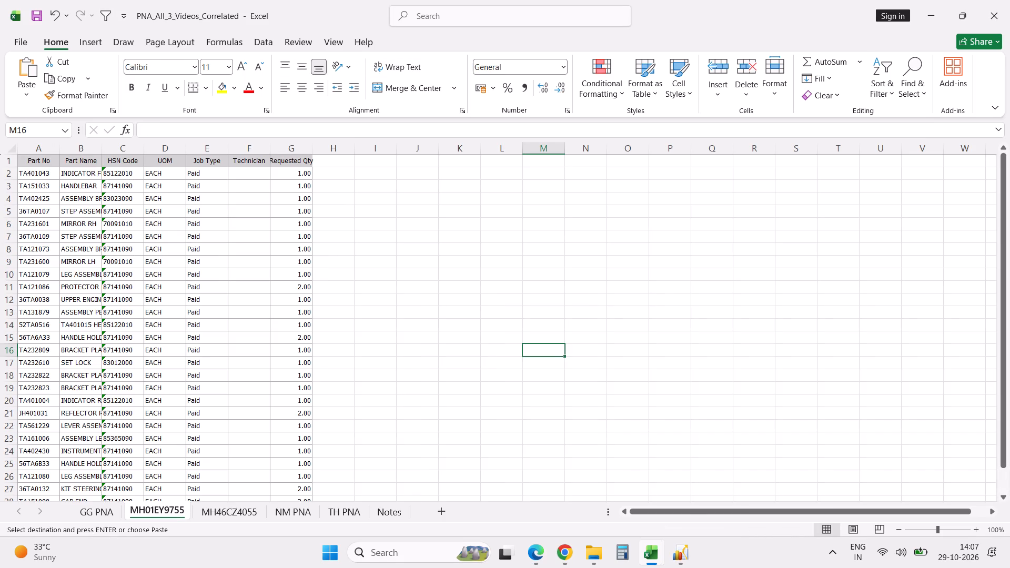
pyautogui.scroll(-5, 76, 374)
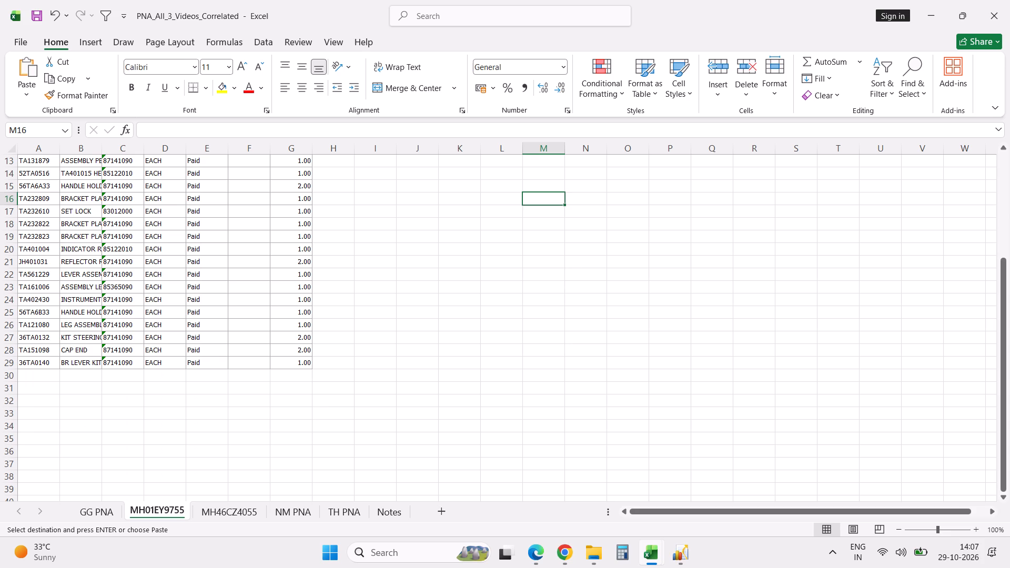
pyautogui.click(80, 339)
pyautogui.hotkey('ctrl', 'v')
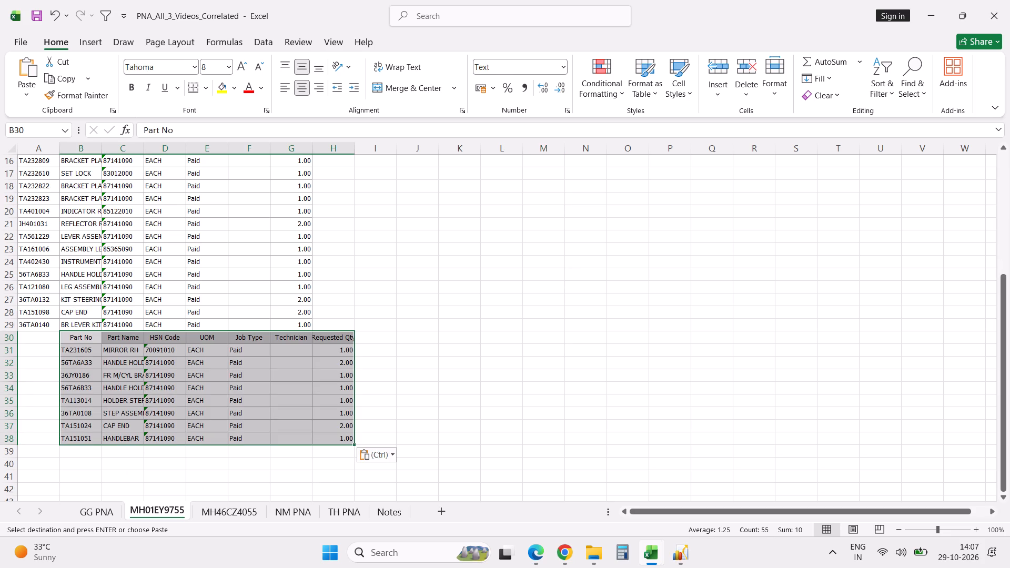
# Insert blank cells at A1:A29, shifting the first parts list one column right to align with the list pasted at B30.
pyautogui.click(48, 270)
pyautogui.hotkey('ctrl', 'Up')
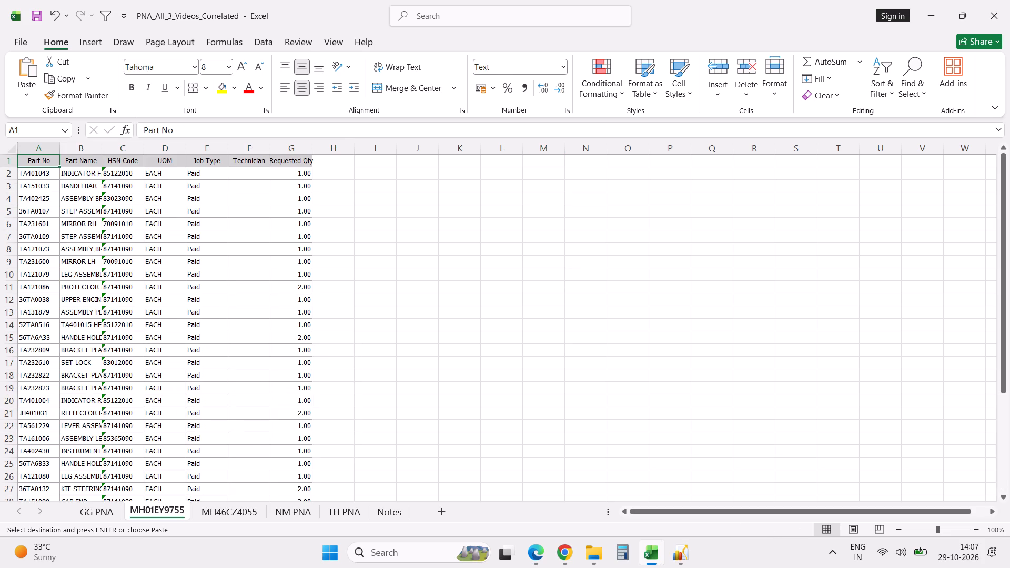
pyautogui.hotkey('shift', 'Down')
pyautogui.hotkey('shift', 'Down')
pyautogui.hotkey('shift', 'Down')
pyautogui.hotkey('shift', 'Down')
pyautogui.hotkey('shift', 'Down')
pyautogui.hotkey('shift', 'Down')
pyautogui.hotkey('shift', 'Down')
pyautogui.hotkey('shift', 'Down')
pyautogui.hotkey('shift', 'Down')
pyautogui.hotkey('shift', 'Down')
pyautogui.hotkey('shift', 'Down')
pyautogui.hotkey('shift', 'Down')
pyautogui.hotkey('shift', 'Down')
pyautogui.hotkey('shift', 'Down')
pyautogui.hotkey('shift', 'Down')
pyautogui.hotkey('shift', 'Down')
pyautogui.hotkey('shift', 'Down')
pyautogui.hotkey('shift', 'Down')
pyautogui.hotkey('shift', 'Down')
pyautogui.hotkey('shift', 'Down')
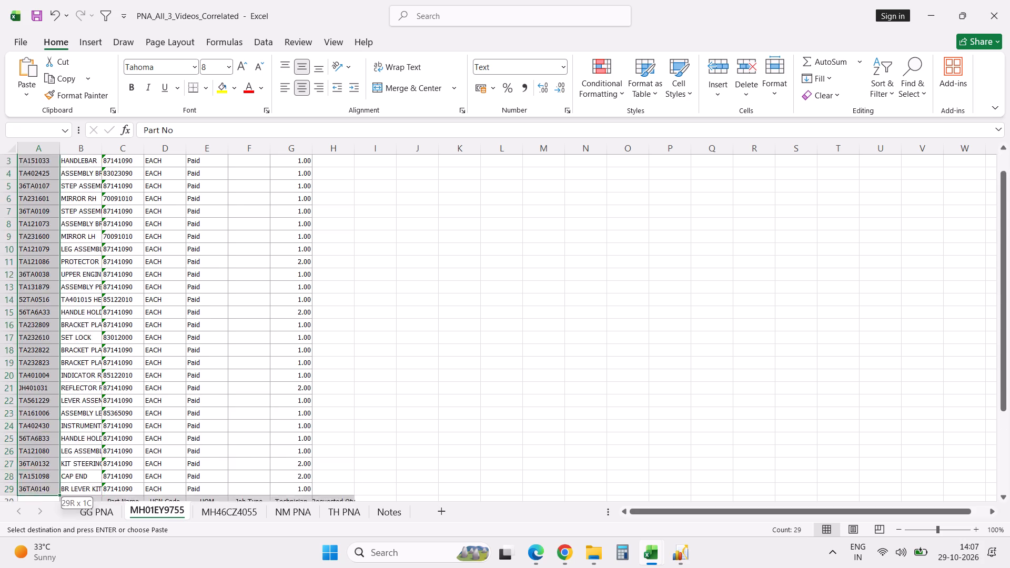
pyautogui.hotkey('shift', 'Up')
pyautogui.hotkey('shift', 'Up')
pyautogui.hotkey('shift', 'Up')
pyautogui.hotkey('shift', 'Up')
pyautogui.hotkey('shift', 'Up')
pyautogui.hotkey('shift', 'Up')
pyautogui.hotkey('shift', 'Up')
pyautogui.hotkey('shift', 'Up')
pyautogui.hotkey('shift', 'Up')
pyautogui.hotkey('shift', 'Up')
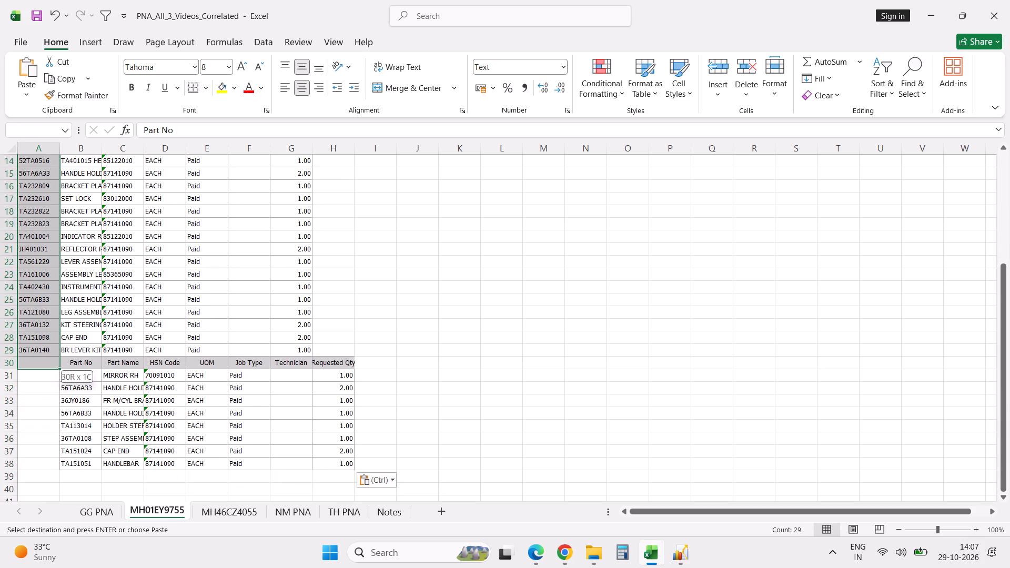
pyautogui.hotkey('shift', 'Up')
pyautogui.hotkey('ctrl', '+')
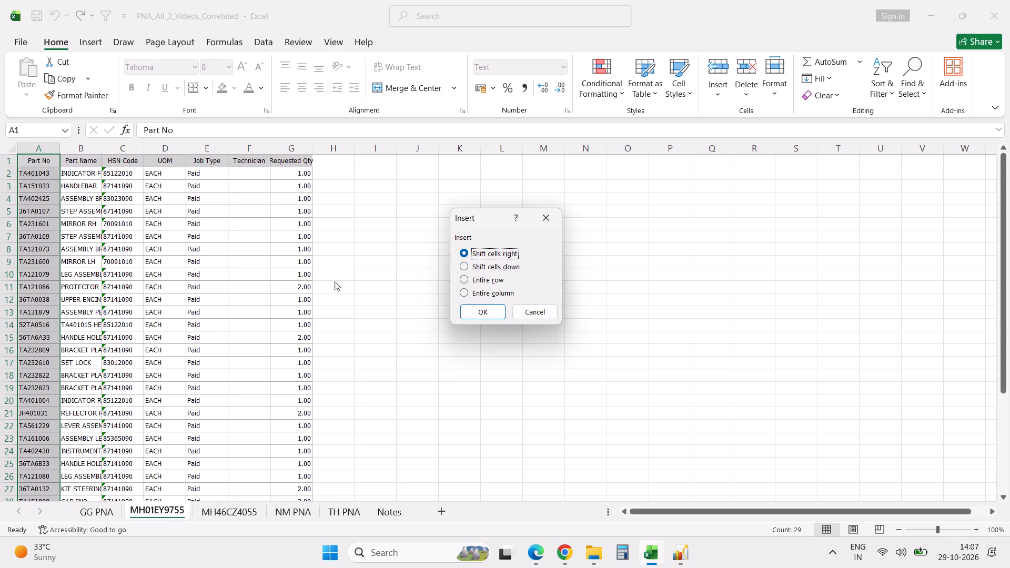
pyautogui.click(477, 310)
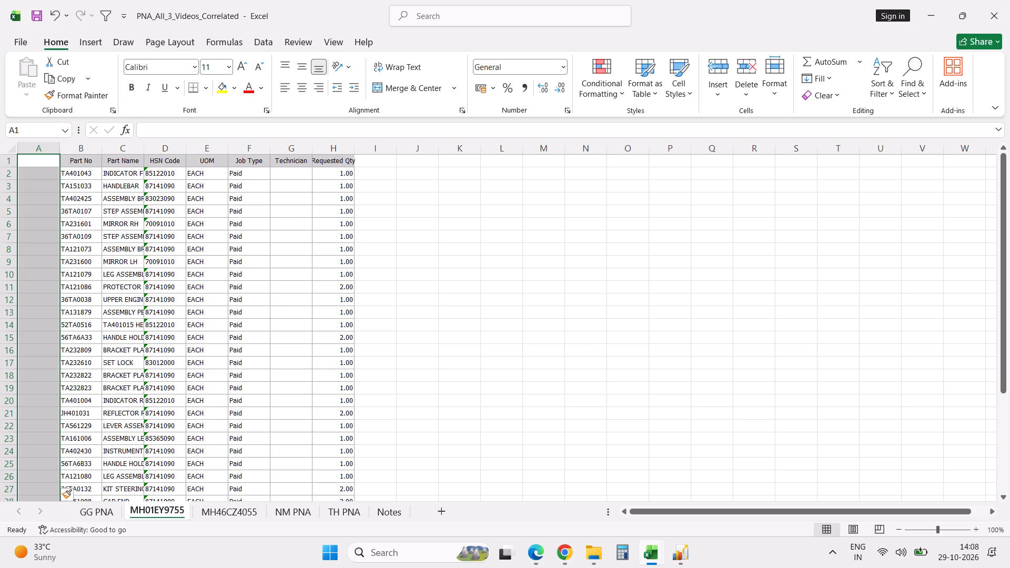
pyautogui.doubleClick(165, 509)
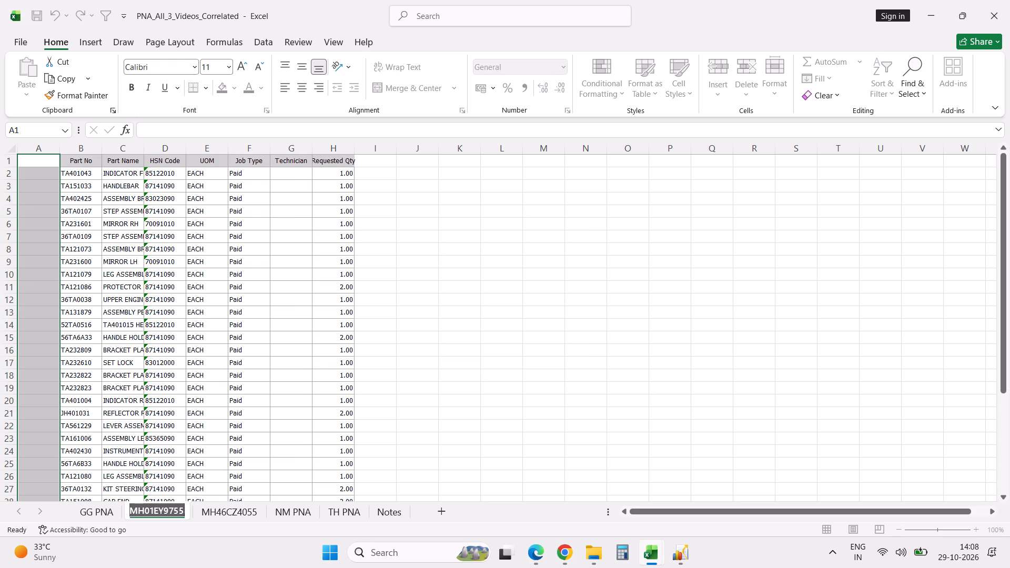
pyautogui.hotkey('ctrl', 'c')
pyautogui.press('Escape')
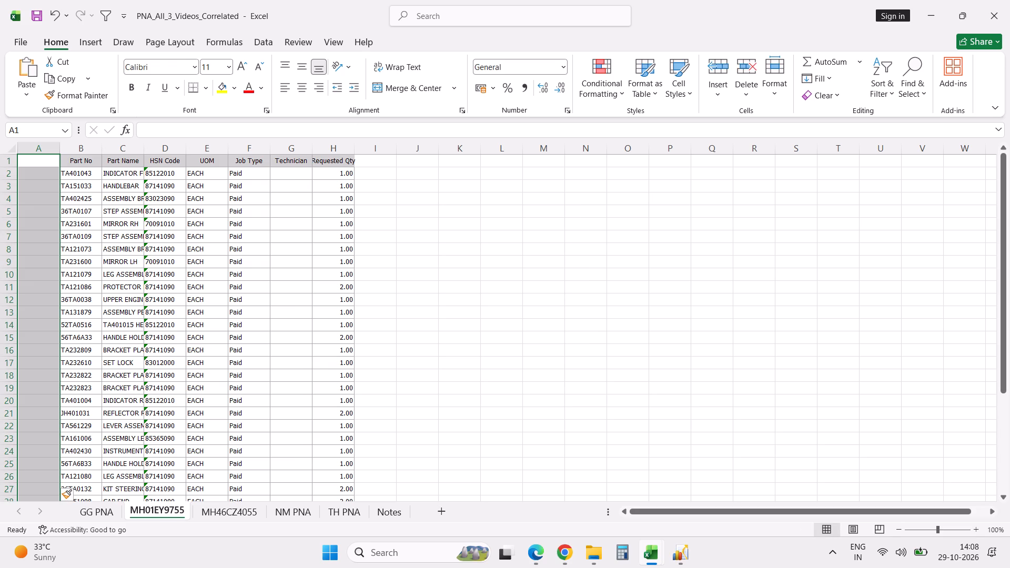
pyautogui.click(45, 176)
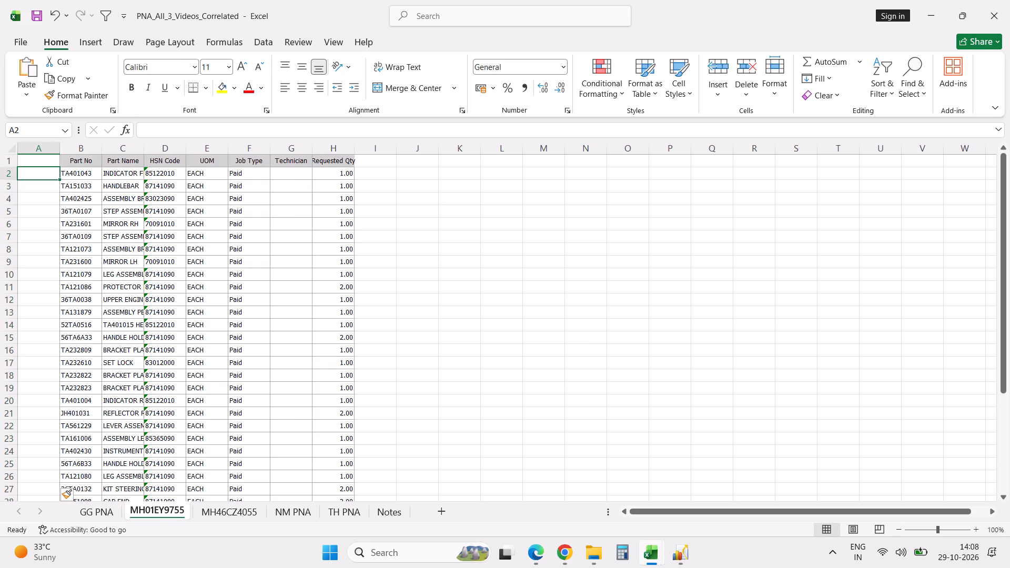
pyautogui.hotkey('ctrl', 'v')
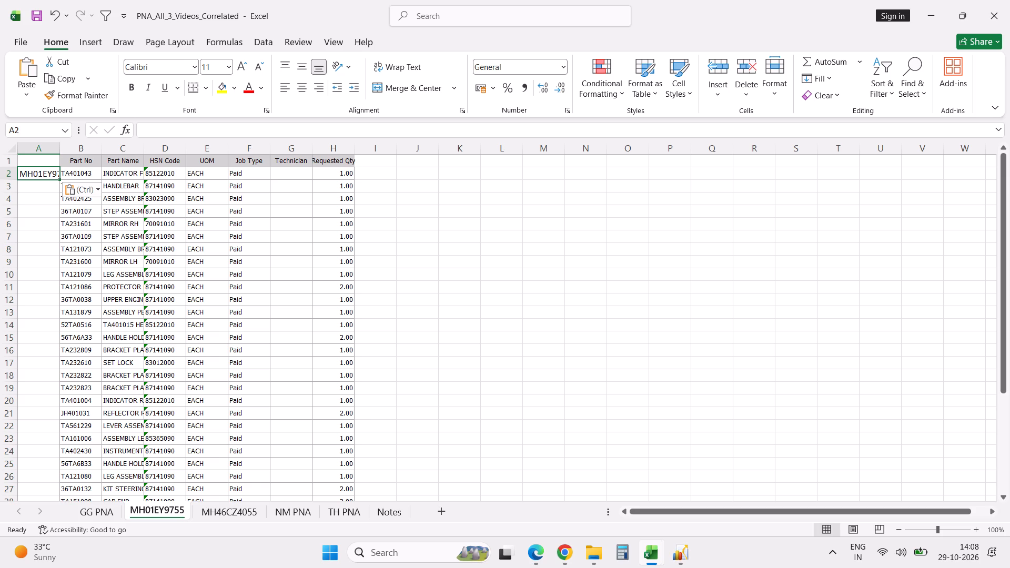
pyautogui.click(60, 148)
pyautogui.doubleClick(60, 148)
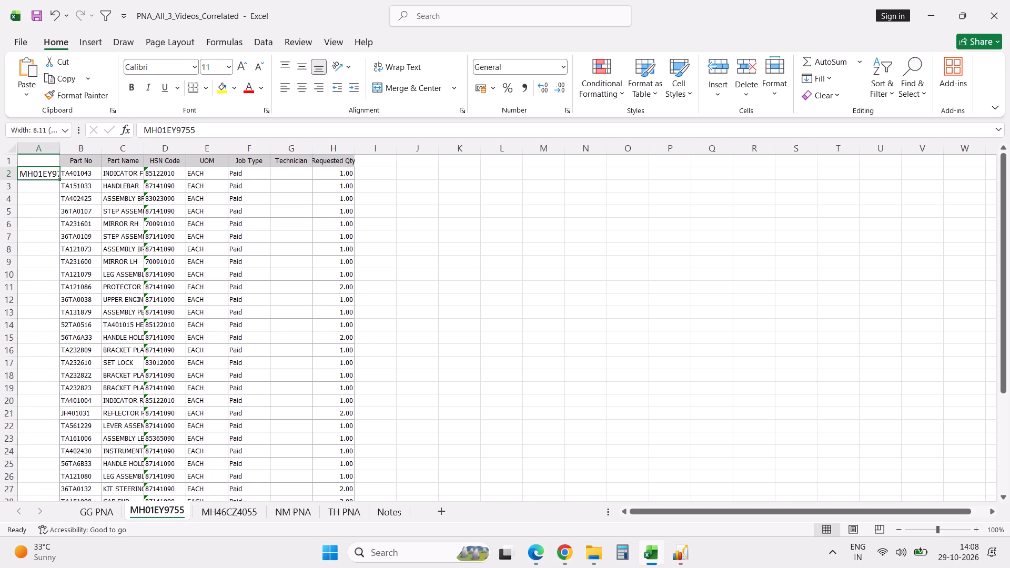
pyautogui.hotkey('shift', 'Down')
pyautogui.hotkey('shift', 'Down')
pyautogui.hotkey('shift', 'Down')
pyautogui.hotkey('shift', 'Down')
pyautogui.hotkey('shift', 'Down')
pyautogui.hotkey('shift', 'Down')
pyautogui.hotkey('shift', 'Down')
pyautogui.hotkey('shift', 'Down')
pyautogui.hotkey('shift', 'Down')
pyautogui.hotkey('shift', 'Down')
pyautogui.hotkey('shift', 'Down')
pyautogui.hotkey('shift', 'Down')
pyautogui.hotkey('shift', 'Down')
pyautogui.hotkey('shift', 'Down')
pyautogui.hotkey('shift', 'Down')
pyautogui.hotkey('shift', 'Down')
pyautogui.hotkey('shift', 'Down')
pyautogui.hotkey('shift', 'Down')
pyautogui.hotkey('shift', 'Down')
pyautogui.hotkey('shift', 'Down')
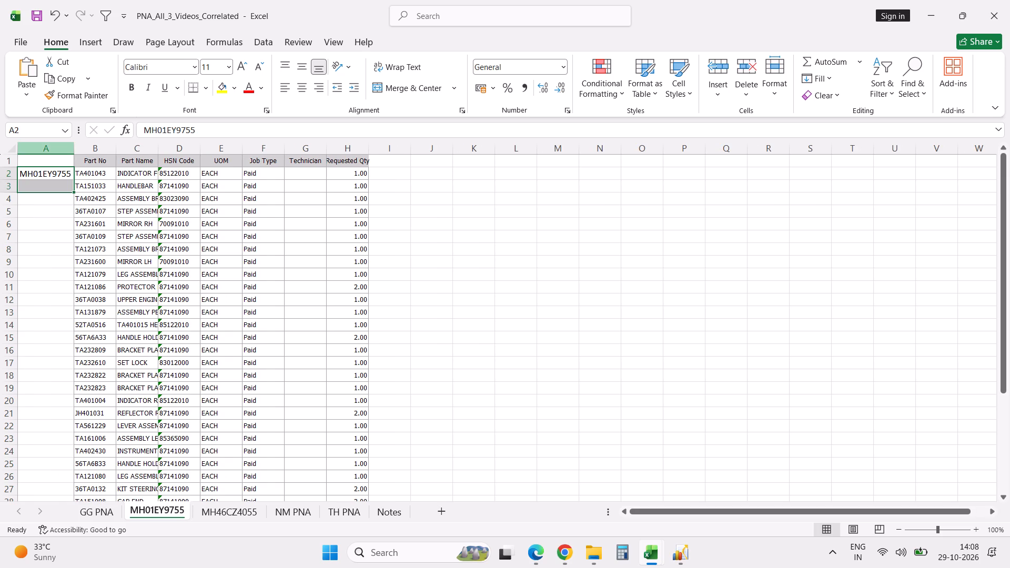
pyautogui.hotkey('shift', 'Up')
pyautogui.hotkey('shift', 'Up')
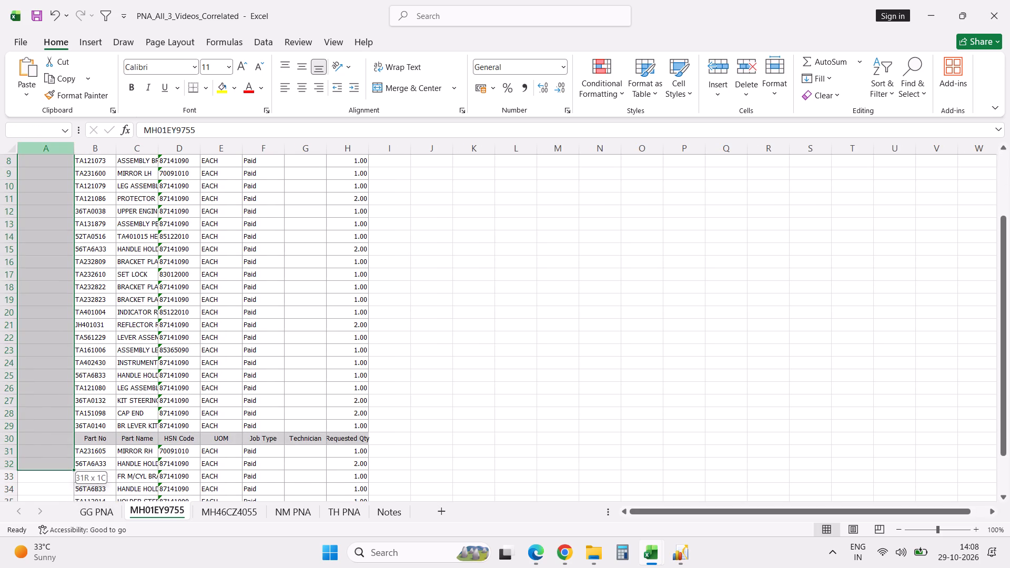
pyautogui.hotkey('shift', 'Up')
pyautogui.hotkey('shift', 'Up')
pyautogui.hotkey('shift', 'Up')
pyautogui.hotkey('ctrl', 'd')
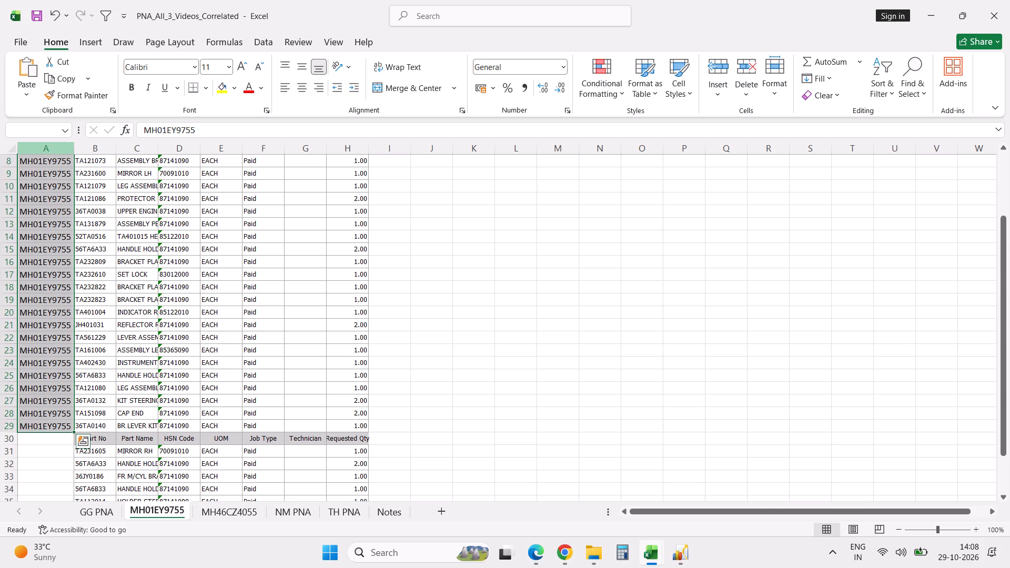
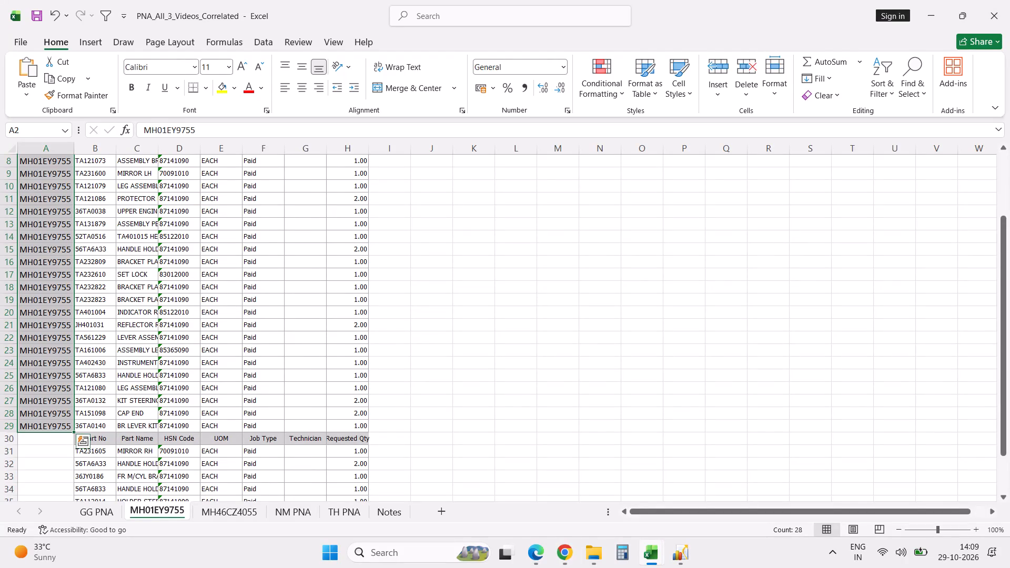
# Pick up the cell formatting of the part number in B29 with Format Painter.
pyautogui.click(109, 426)
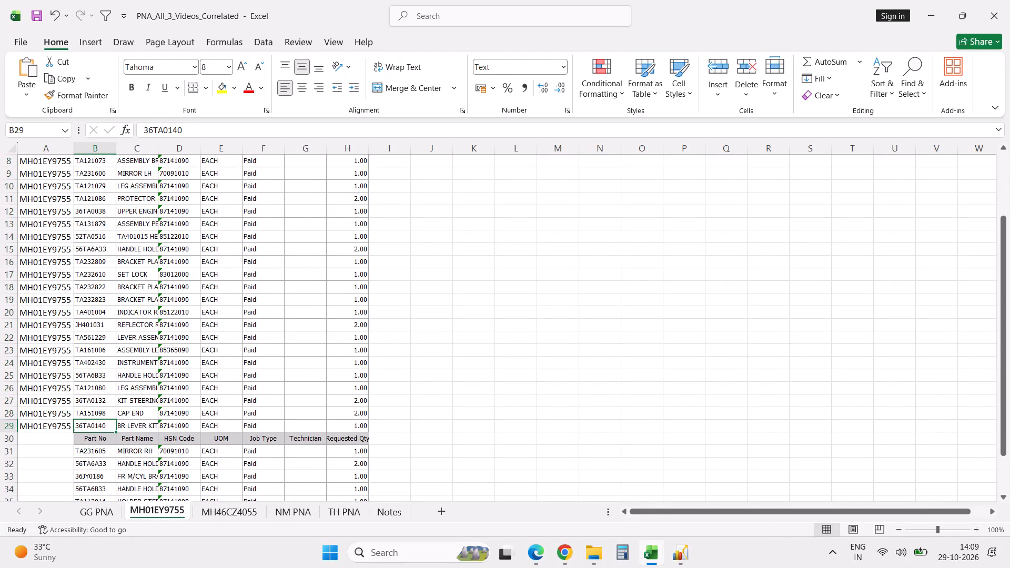
pyautogui.click(82, 94)
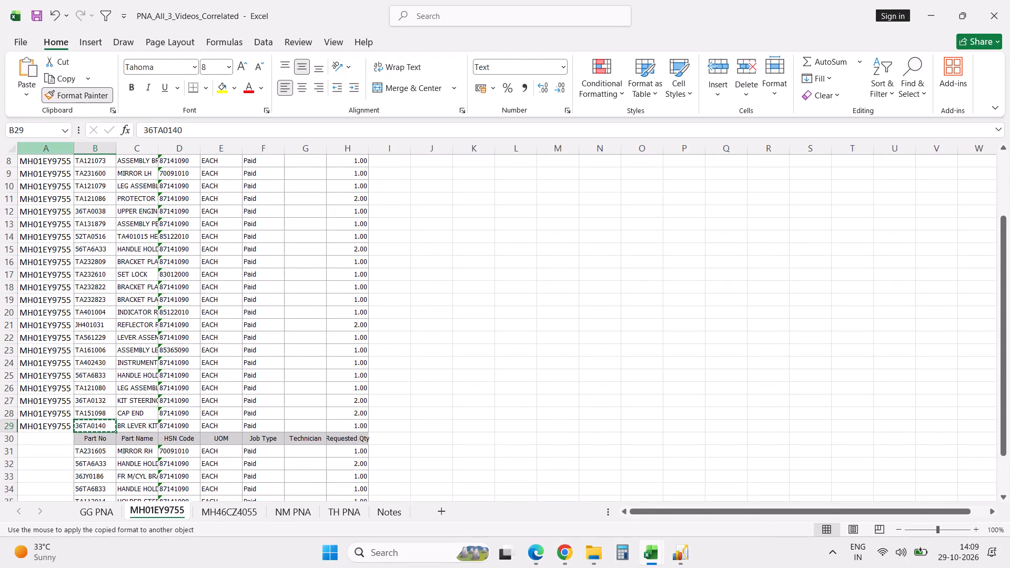
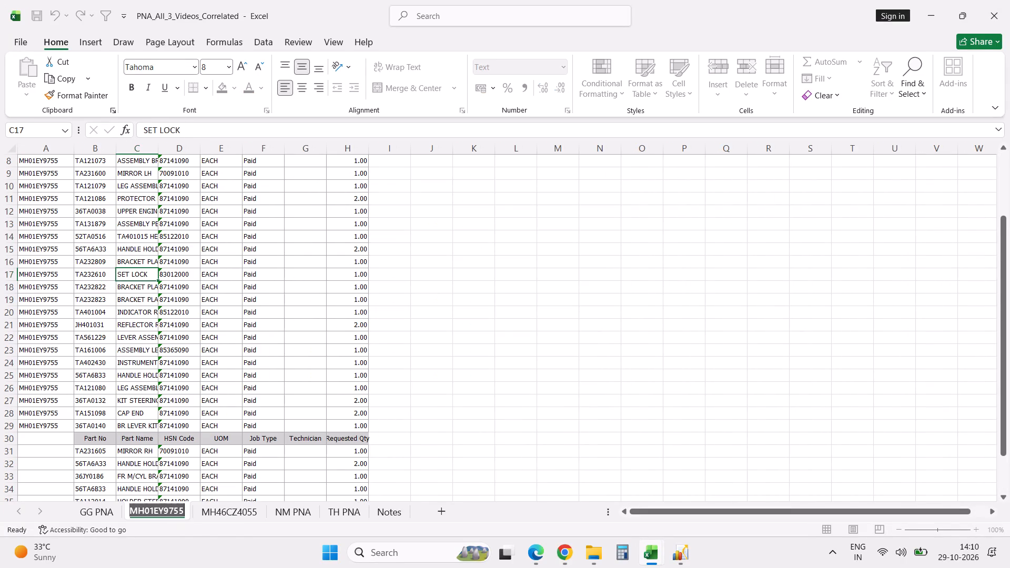
# Rename the sheet holding the consolidated parts list as Navi Mumbai.
pyautogui.hotkey('shift', 'h')
pyautogui.press('BackSpace')
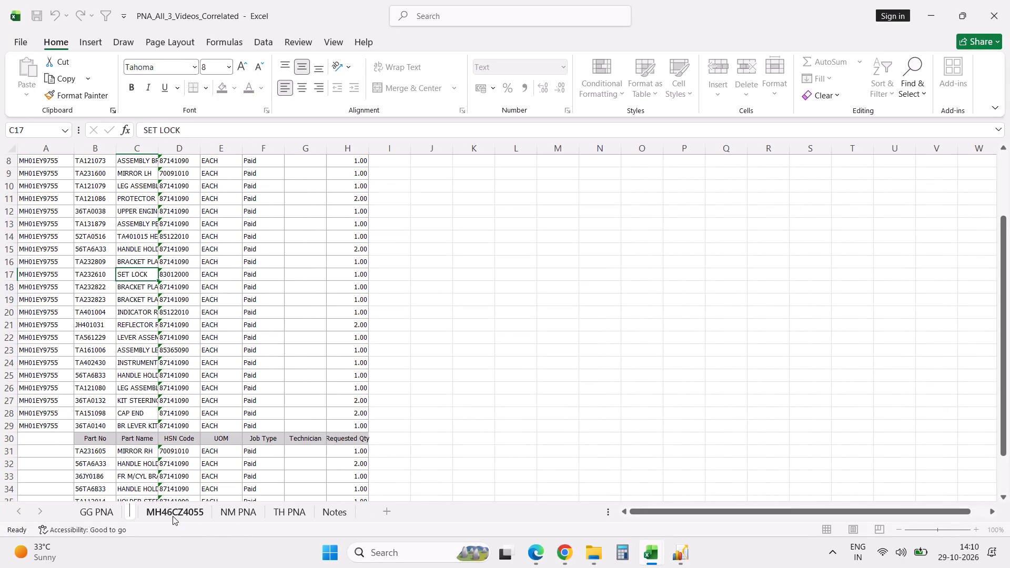
pyautogui.write('Navi Mumbai')
pyautogui.click(486, 384)
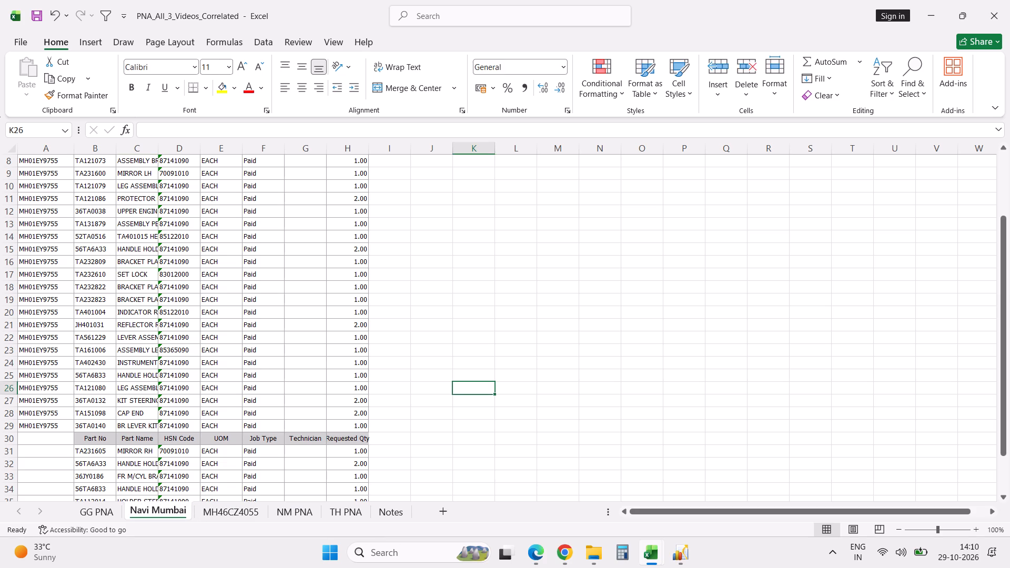
# Switch to Excellon, copy the vehicle number from the open job card's general details, and close the job card.
pyautogui.click(682, 552)
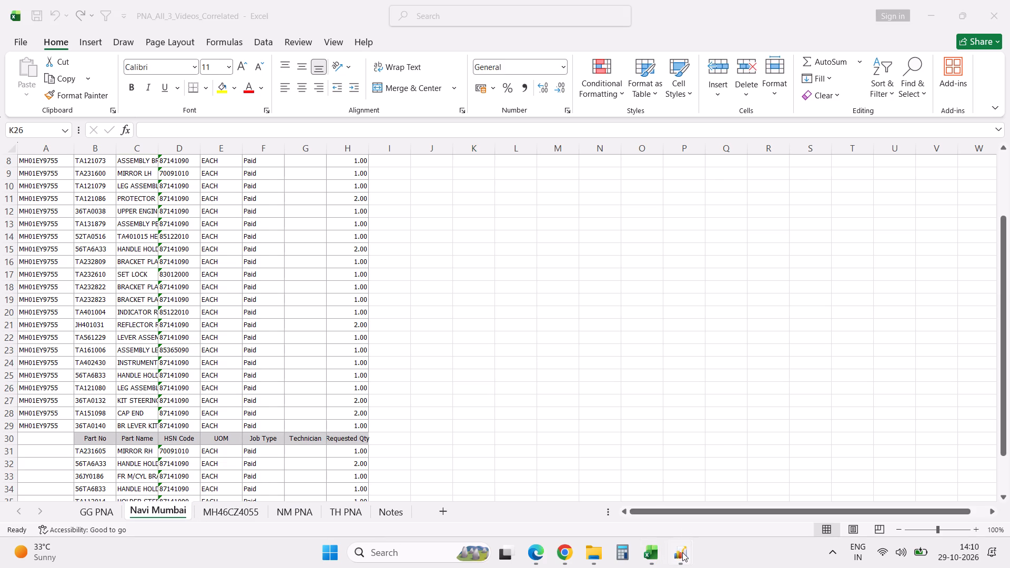
pyautogui.click(764, 464)
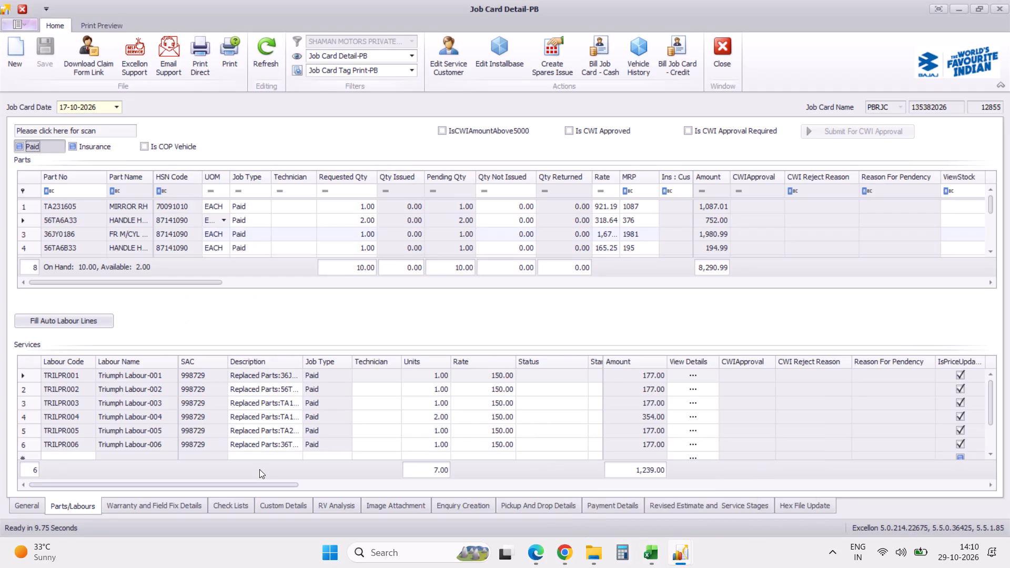
pyautogui.click(31, 502)
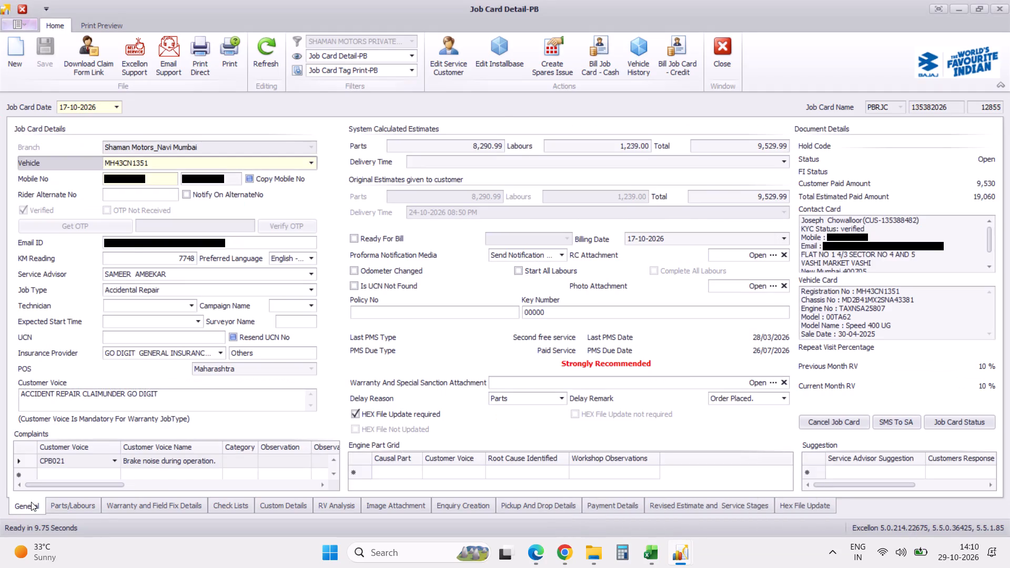
pyautogui.doubleClick(123, 165)
pyautogui.hotkey('ctrl', 'c')
pyautogui.click(729, 57)
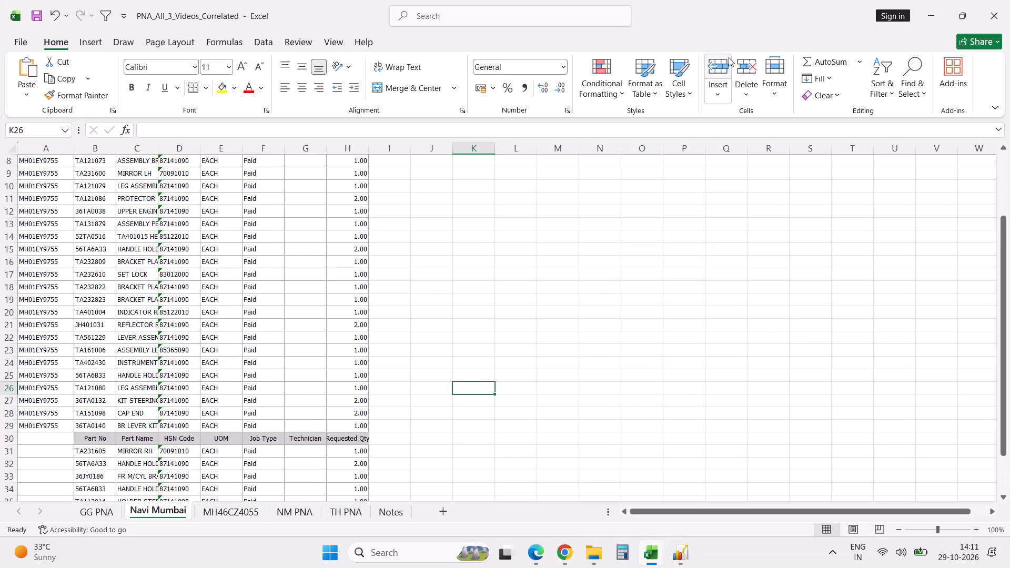
# In the Excel workbook, paste the copied vehicle number into A31 and fill it down through A38 beside the newly added parts.
pyautogui.click(57, 450)
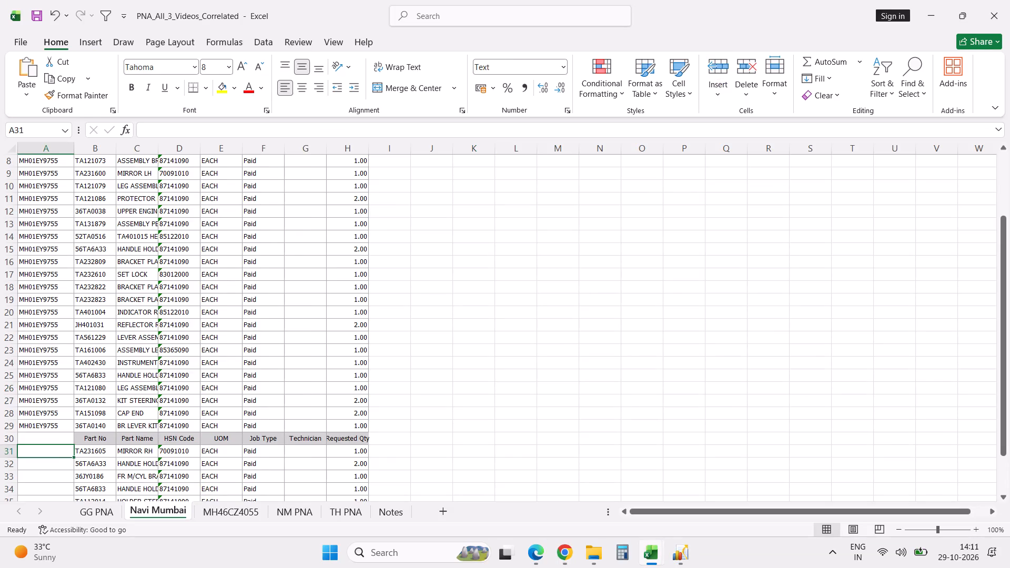
pyautogui.hotkey('ctrl', 'v')
pyautogui.press('Down')
pyautogui.press('Up')
pyautogui.hotkey('shift', 'Down')
pyautogui.hotkey('shift', 'Down')
pyautogui.hotkey('shift', 'Down')
pyautogui.hotkey('shift', 'Down')
pyautogui.hotkey('shift', 'Down')
pyautogui.hotkey('shift', 'Down')
pyautogui.hotkey('shift', 'Down')
pyautogui.hotkey('shift', 'Down')
pyautogui.hotkey('shift', 'Down')
pyautogui.hotkey('shift', 'Down')
pyautogui.hotkey('shift', 'Down')
pyautogui.hotkey('shift', 'Down')
pyautogui.hotkey('shift', 'Down')
pyautogui.hotkey('shift', 'Down')
pyautogui.hotkey('shift', 'Down')
pyautogui.hotkey('shift', 'Down')
pyautogui.hotkey('shift', 'Down')
pyautogui.hotkey('shift', 'Up')
pyautogui.hotkey('shift', 'Up')
pyautogui.hotkey('shift', 'Up')
pyautogui.hotkey('shift', 'Up')
pyautogui.hotkey('shift', 'Up')
pyautogui.hotkey('shift', 'Up')
pyautogui.hotkey('shift', 'Up')
pyautogui.hotkey('shift', 'Up')
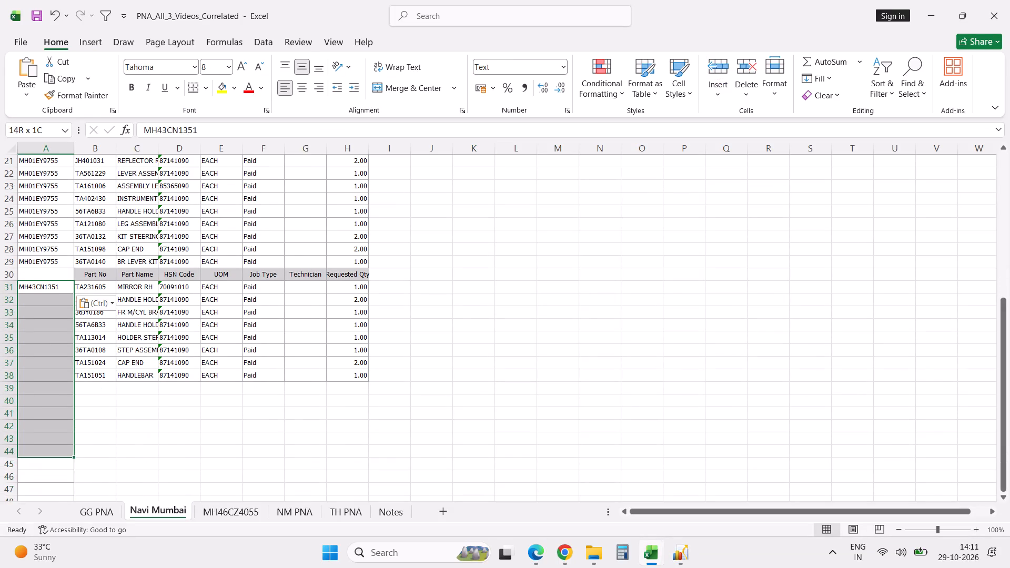
pyautogui.hotkey('shift', 'Up')
pyautogui.hotkey('shift', 'Up')
pyautogui.hotkey('shift', 'Down')
pyautogui.hotkey('ctrl', 'd')
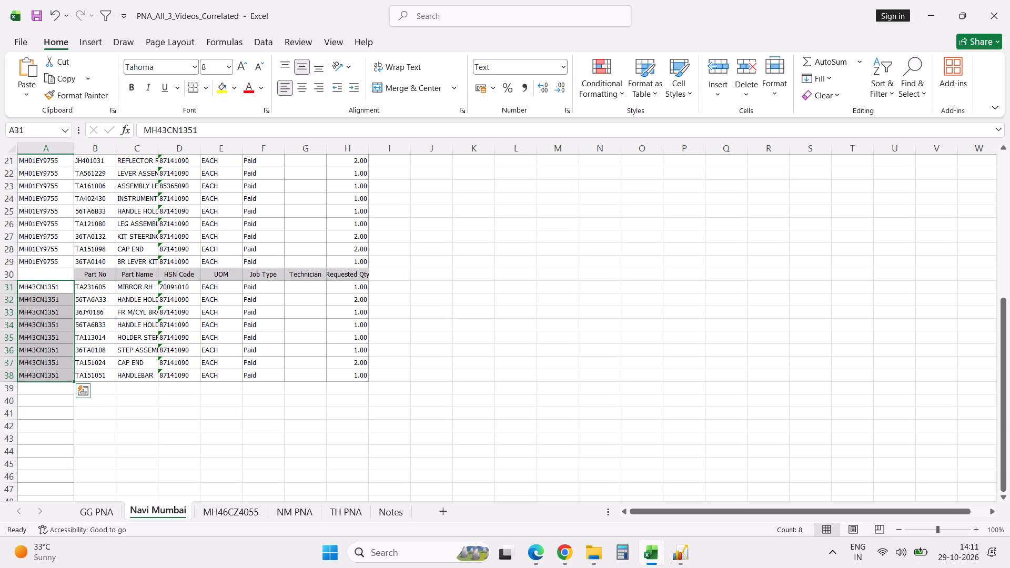
# Delete the repeated header row 30 between the two vehicles' parts lists.
pyautogui.click(15, 274)
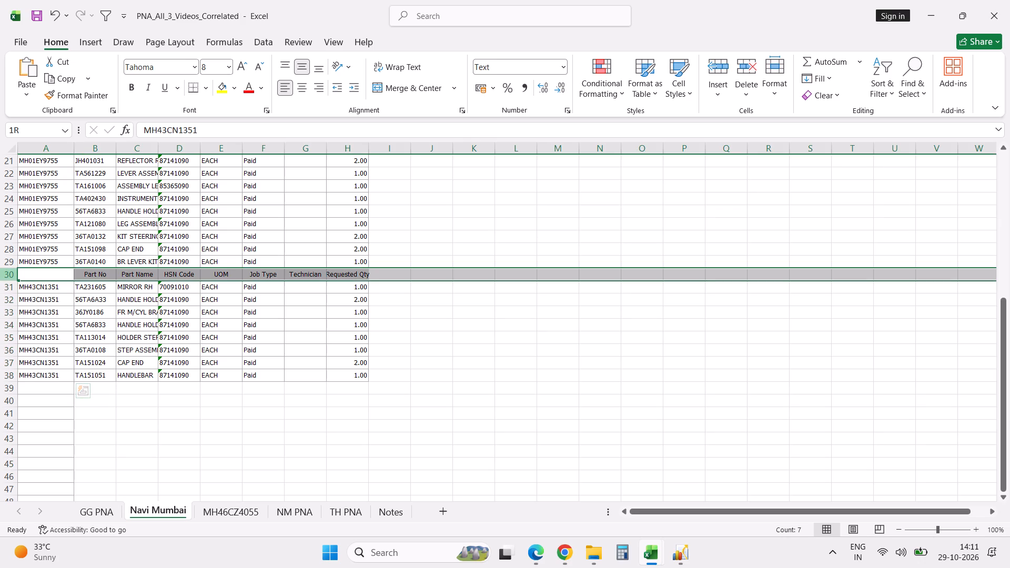
pyautogui.hotkey('ctrl', '-')
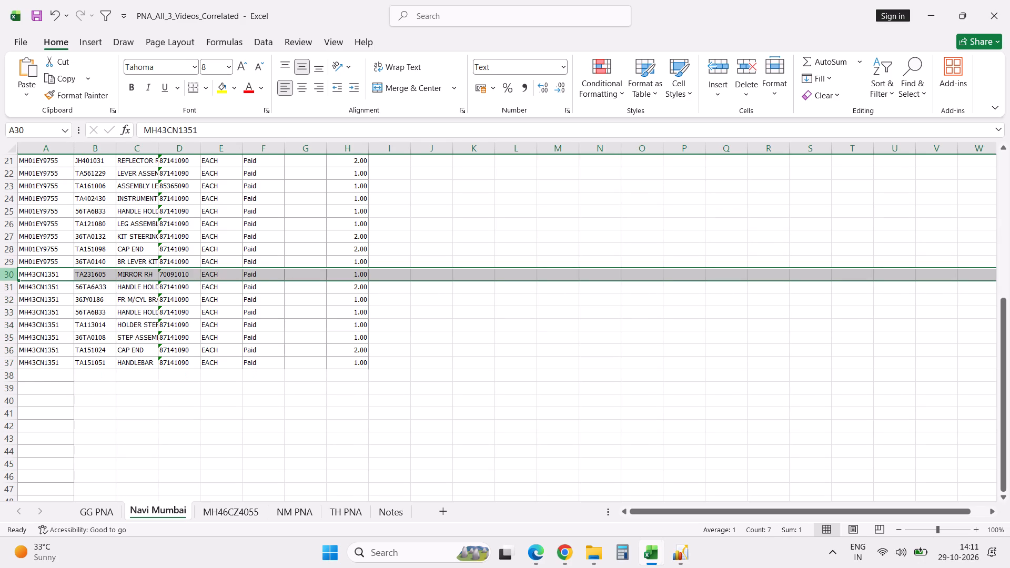
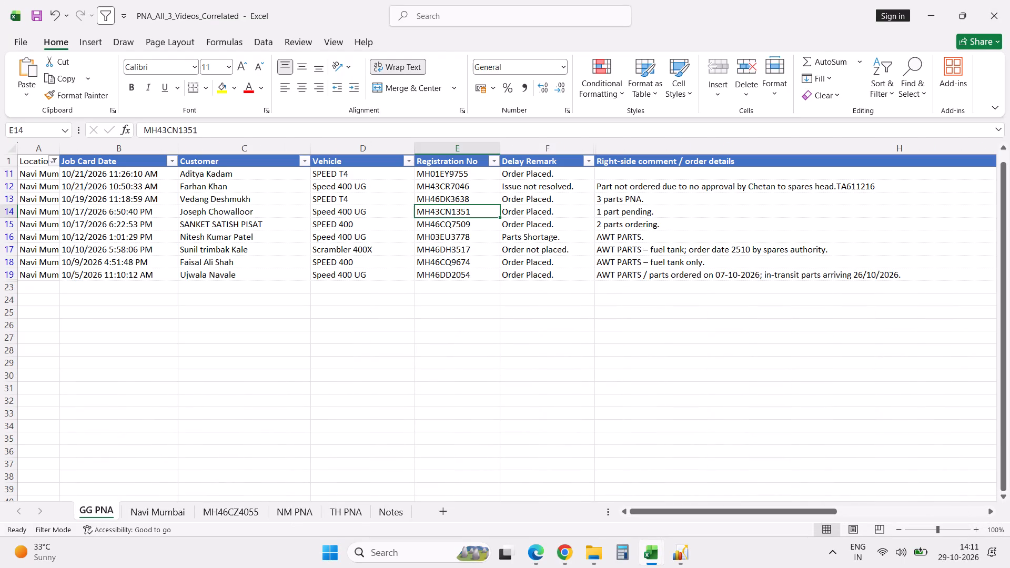
# Copy the registration number in E15 of the GG PNA sheet, switch to Excellon, and filter the open job cards by it.
pyautogui.click(436, 227)
pyautogui.hotkey('ctrl', 'c')
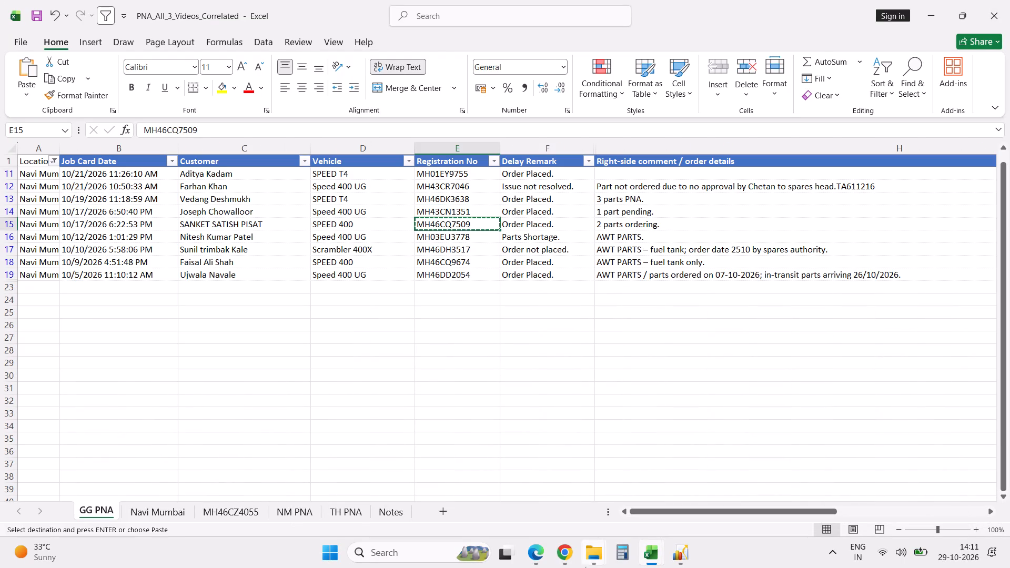
pyautogui.click(674, 553)
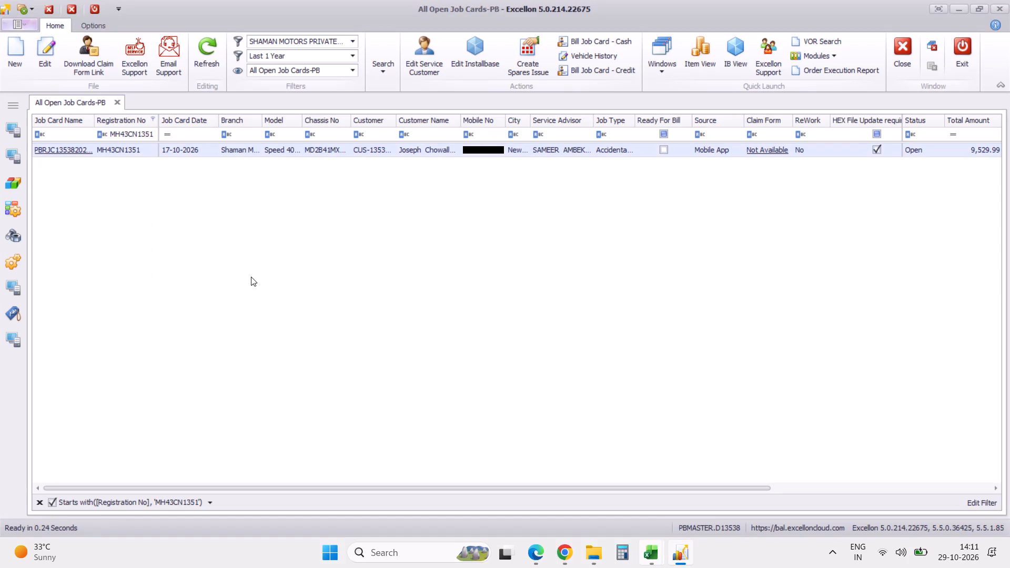
pyautogui.click(136, 136)
pyautogui.click(136, 136)
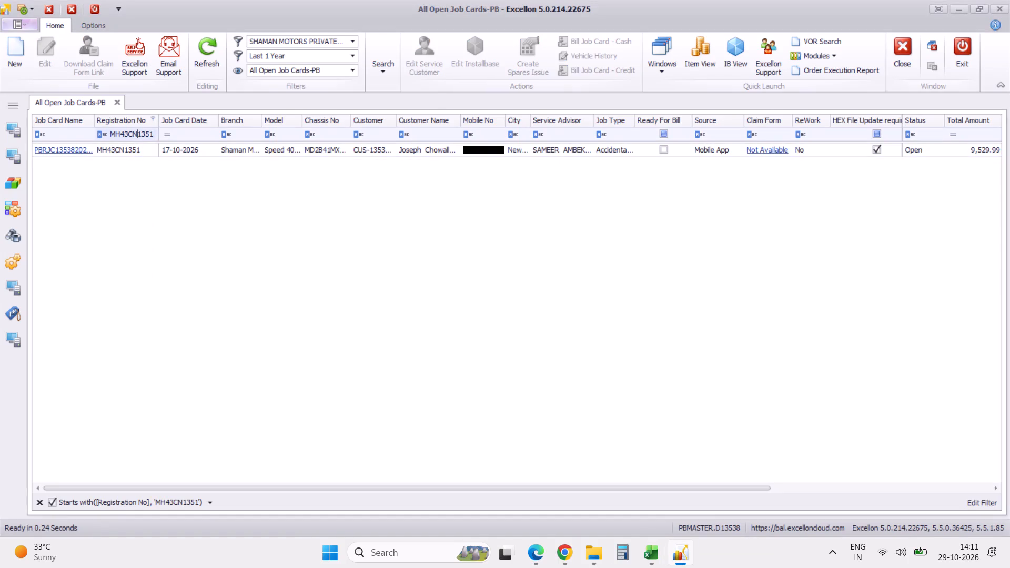
pyautogui.click(136, 136)
pyautogui.hotkey('ctrl', 'v')
pyautogui.press('Return')
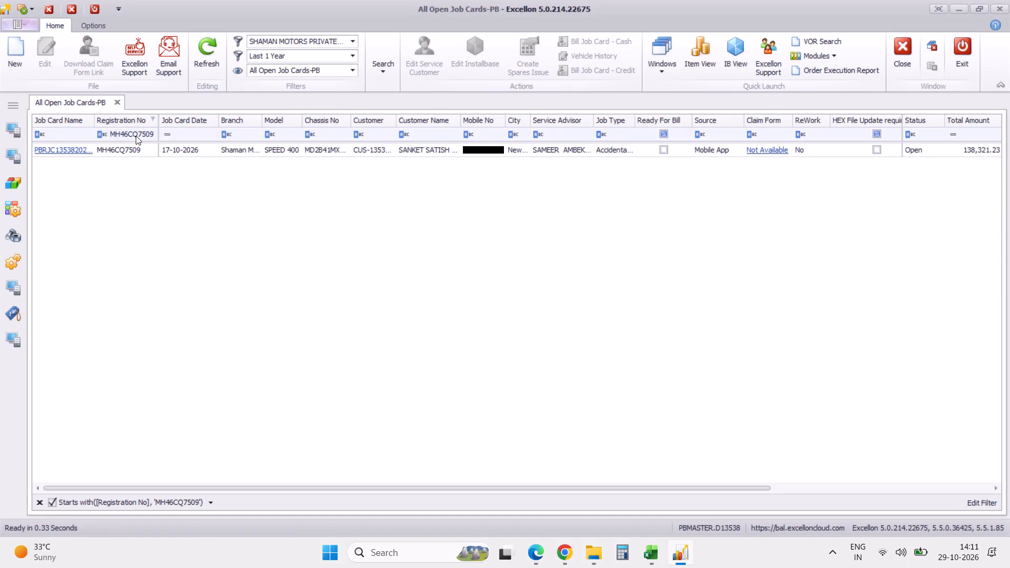
# Open the filtered vehicle's job card and dismiss the pending-reason notice.
pyautogui.click(64, 148)
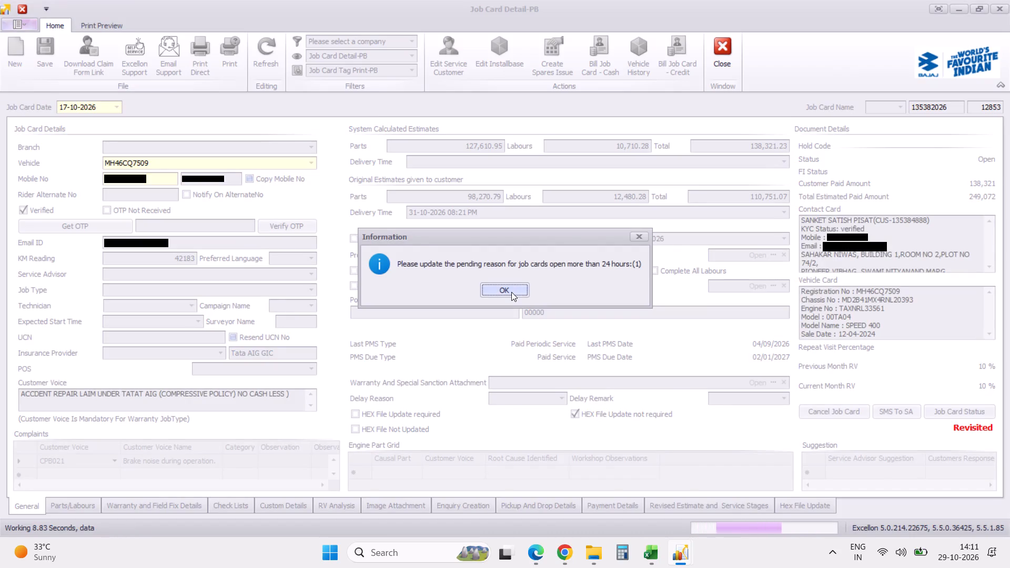
pyautogui.click(511, 292)
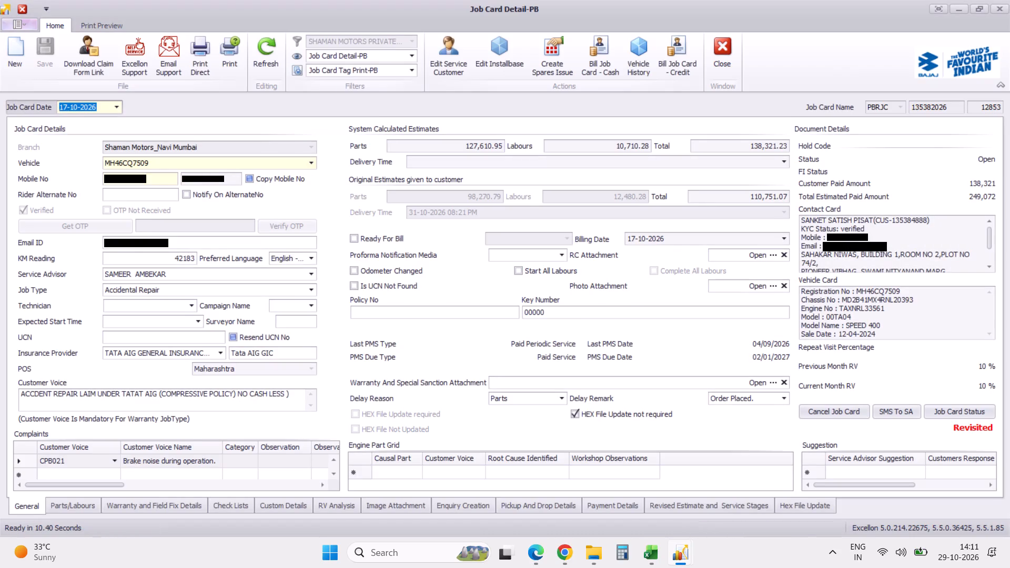
# Copy the vehicle number from the job card's general details and paste it into A38 of the Excel workbook's Navi Mumbai sheet.
pyautogui.doubleClick(125, 163)
pyautogui.hotkey('ctrl', 'c')
pyautogui.hotkey('alt', 'Tab')
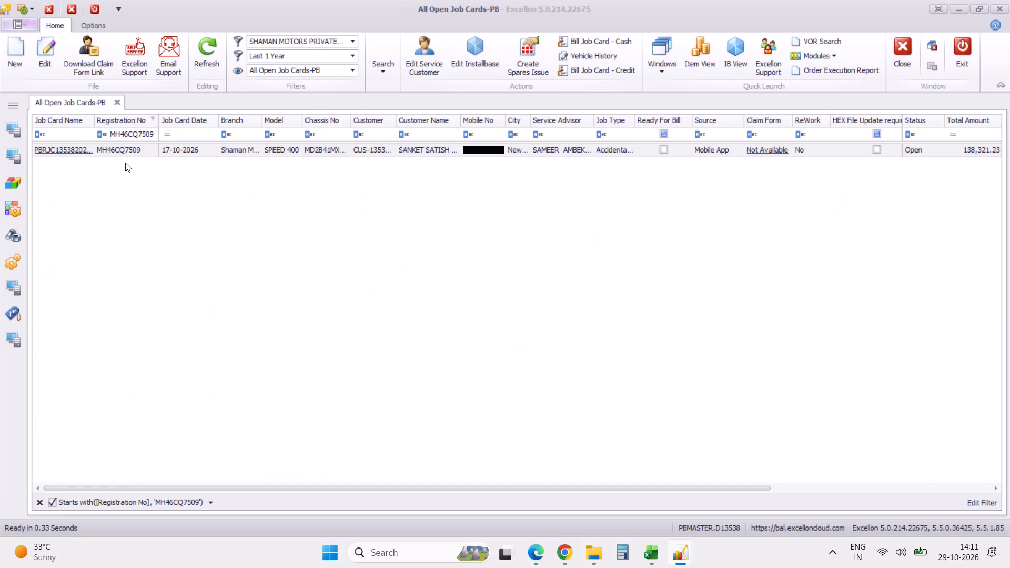
pyautogui.hotkey('alt', 'Tab')
pyautogui.hotkey('alt', 'Tab')
pyautogui.hotkey('alt', 'Tab')
pyautogui.hotkey('alt', 'Tab')
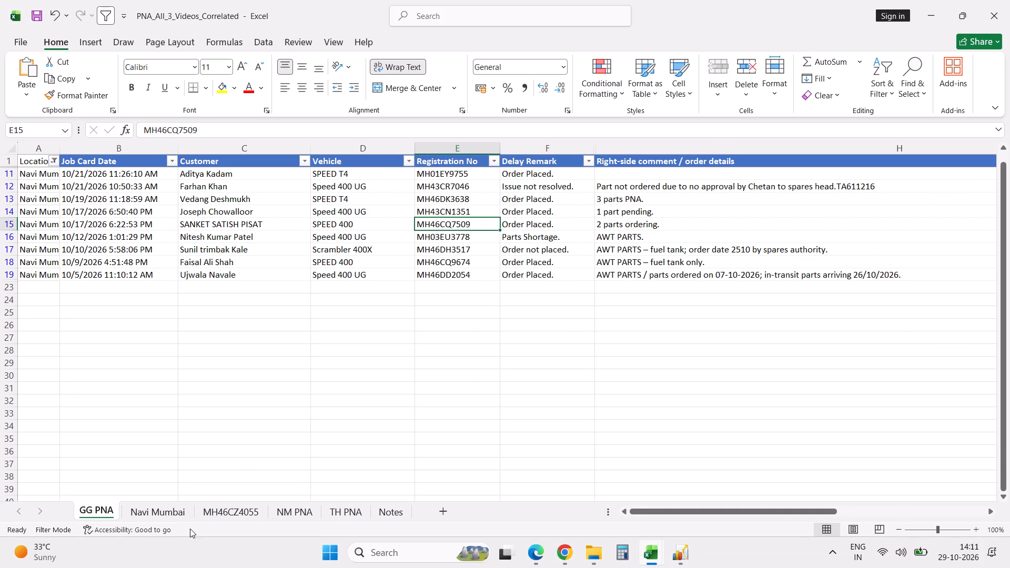
pyautogui.click(176, 514)
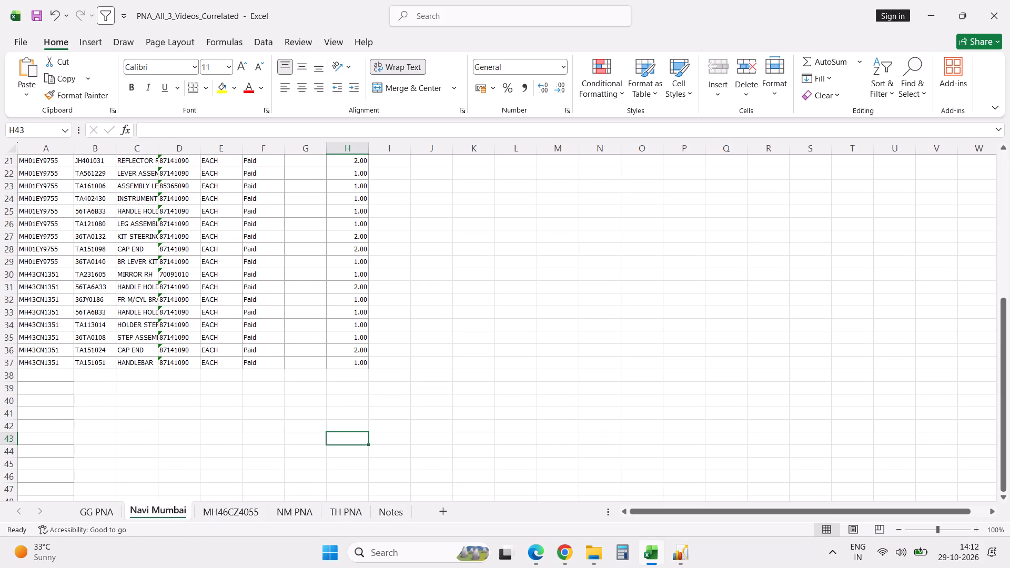
pyautogui.click(57, 374)
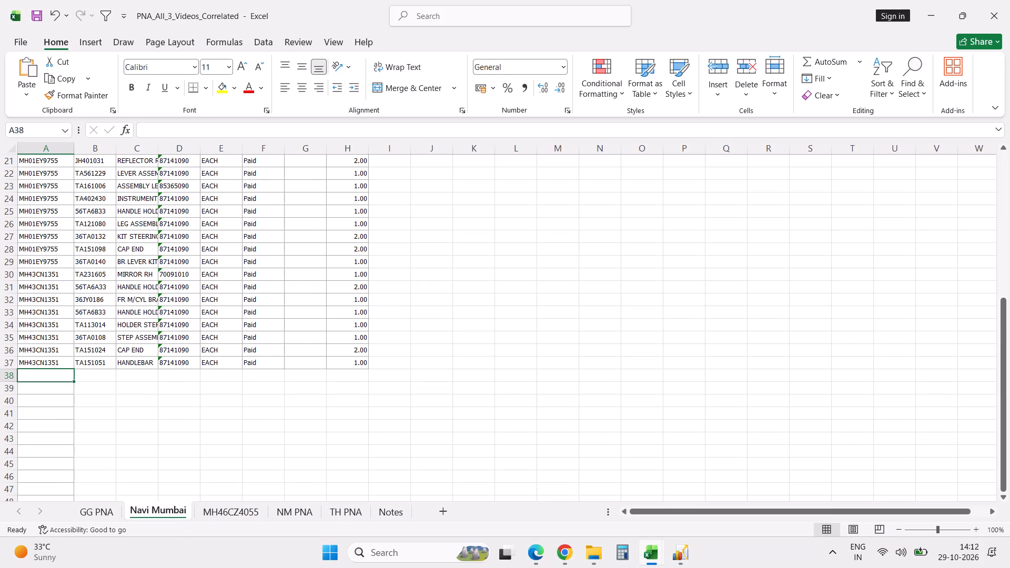
pyautogui.hotkey('ctrl', 'v')
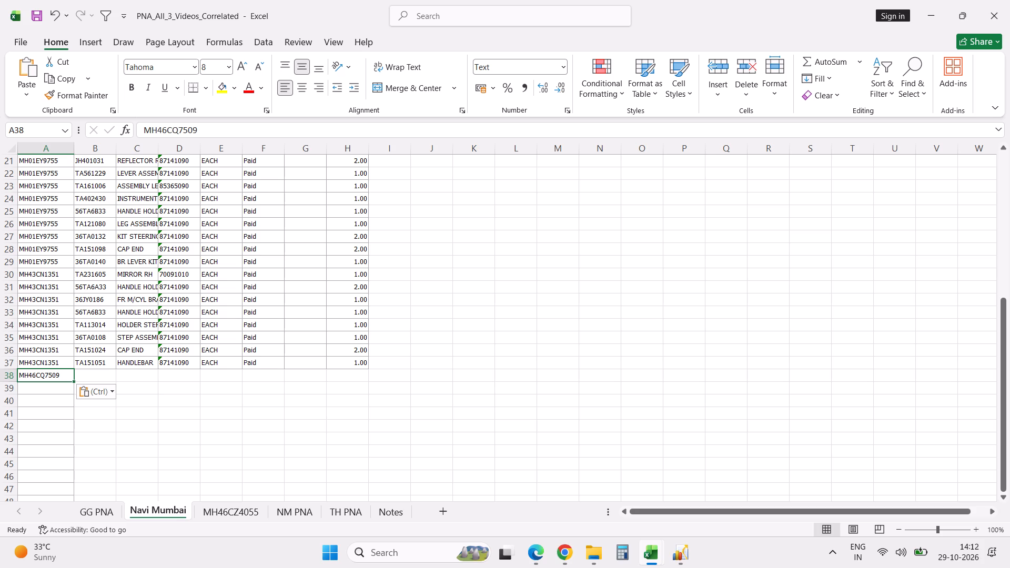
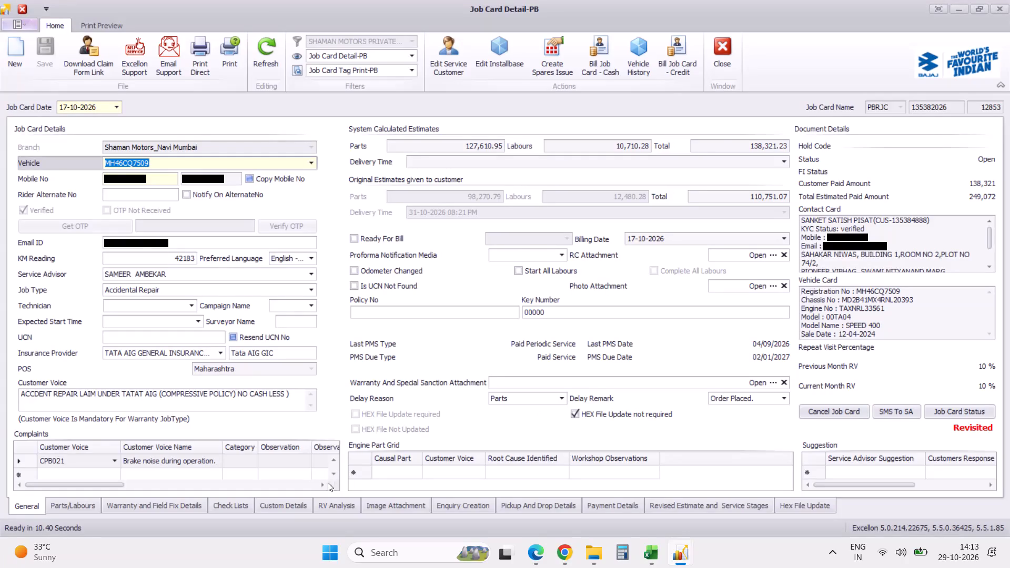
# Export the job card's parts list to an Excel file named Job Card Detail-PB-3, without hyperlinks, and open the exported file.
pyautogui.click(83, 505)
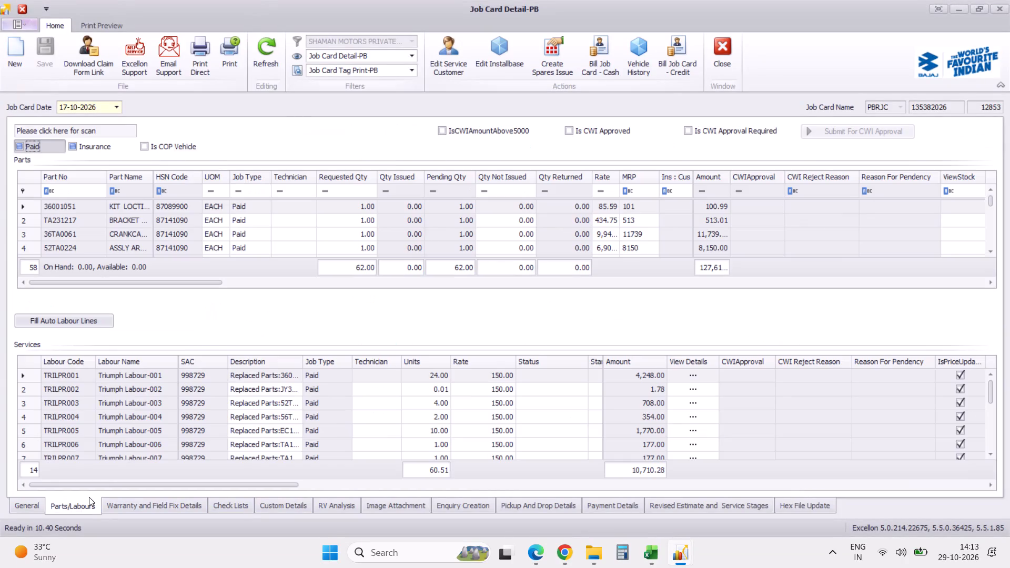
pyautogui.scroll(-19, 241, 227)
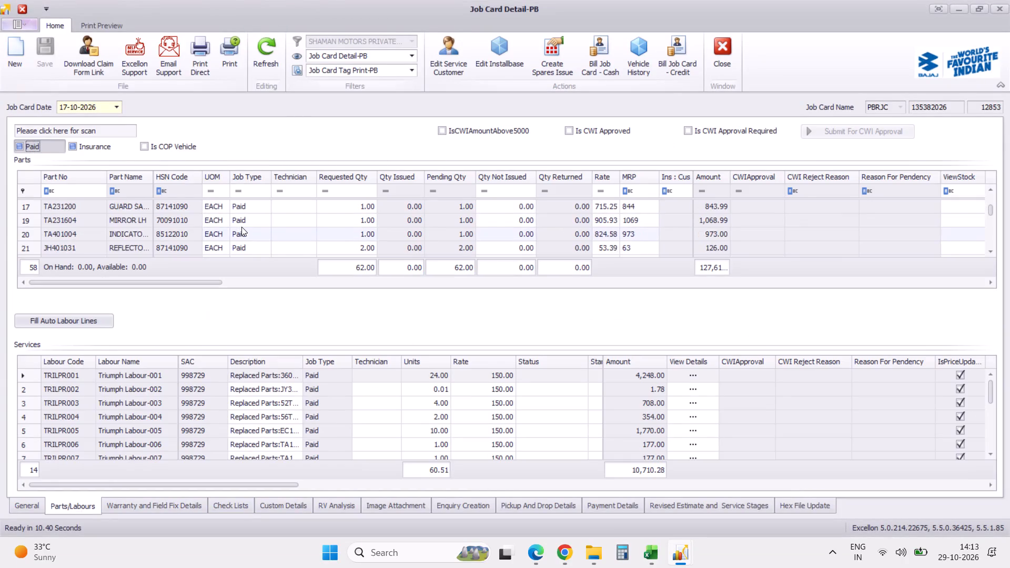
pyautogui.scroll(-2, 241, 227)
pyautogui.scroll(-20, 241, 227)
pyautogui.scroll(-14, 241, 227)
pyautogui.scroll(-16, 241, 227)
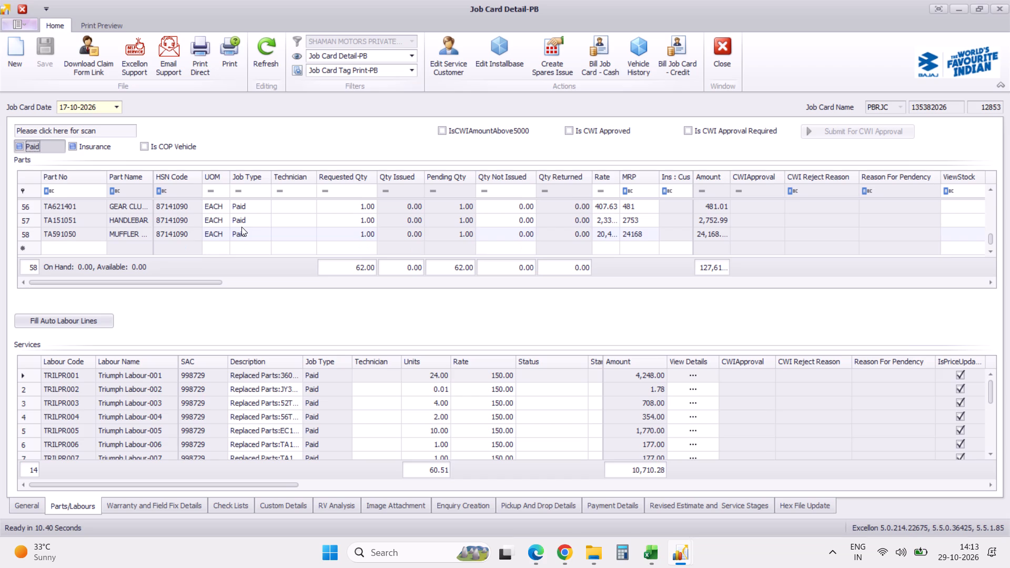
pyautogui.rightClick(70, 208)
pyautogui.click(160, 285)
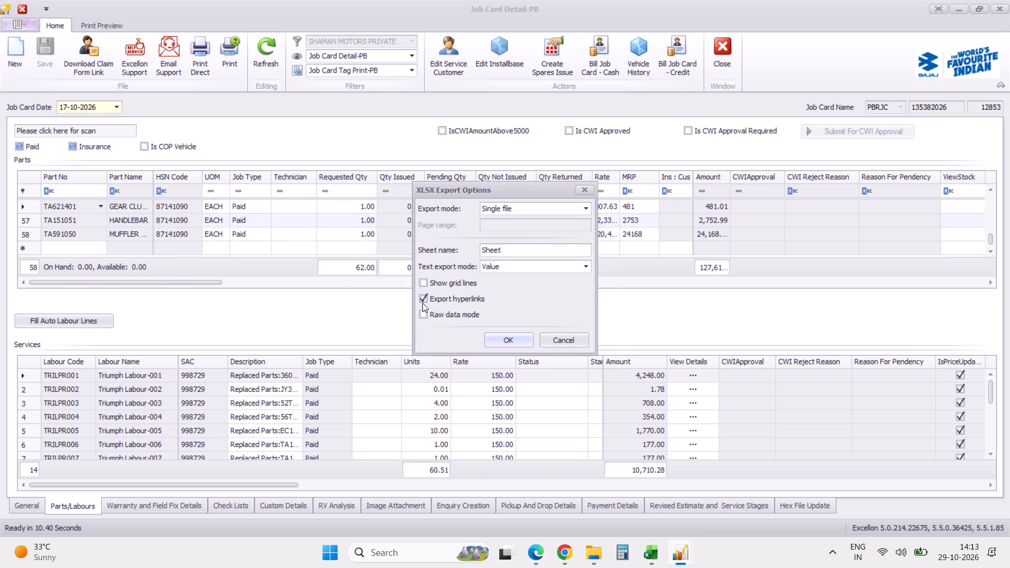
pyautogui.click(423, 301)
pyautogui.click(523, 343)
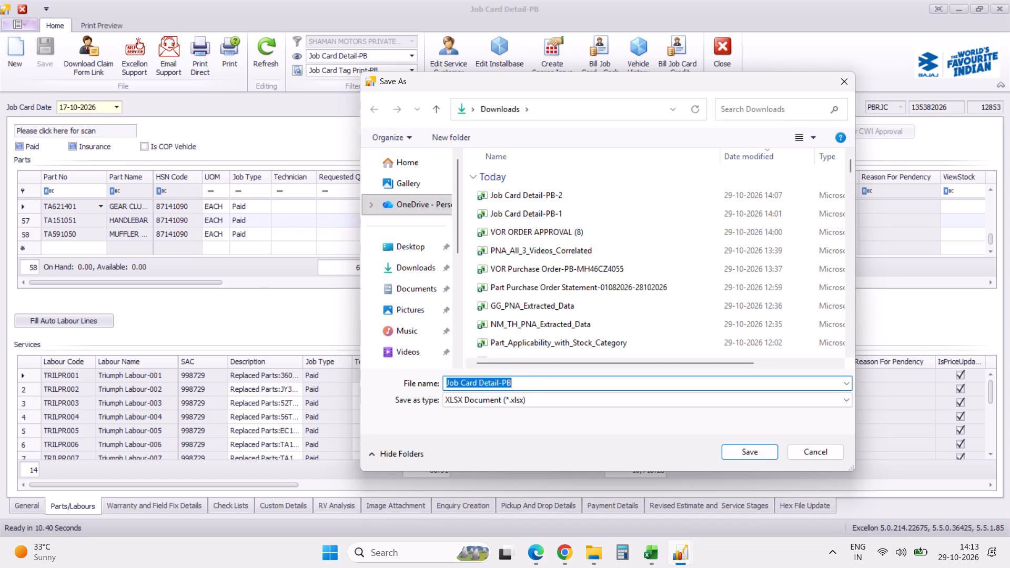
pyautogui.click(532, 381)
pyautogui.write('-3')
pyautogui.press('Return')
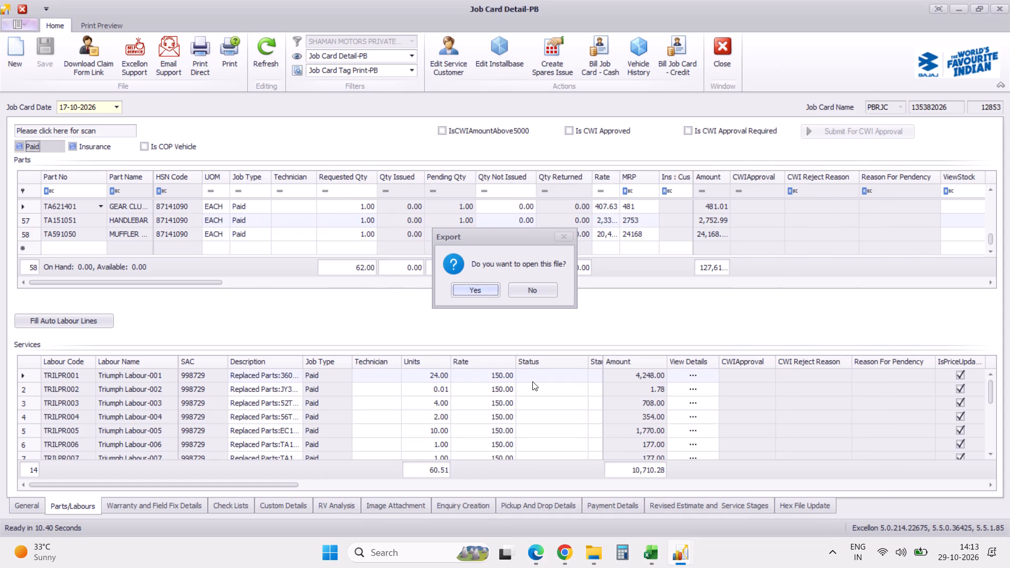
pyautogui.click(474, 291)
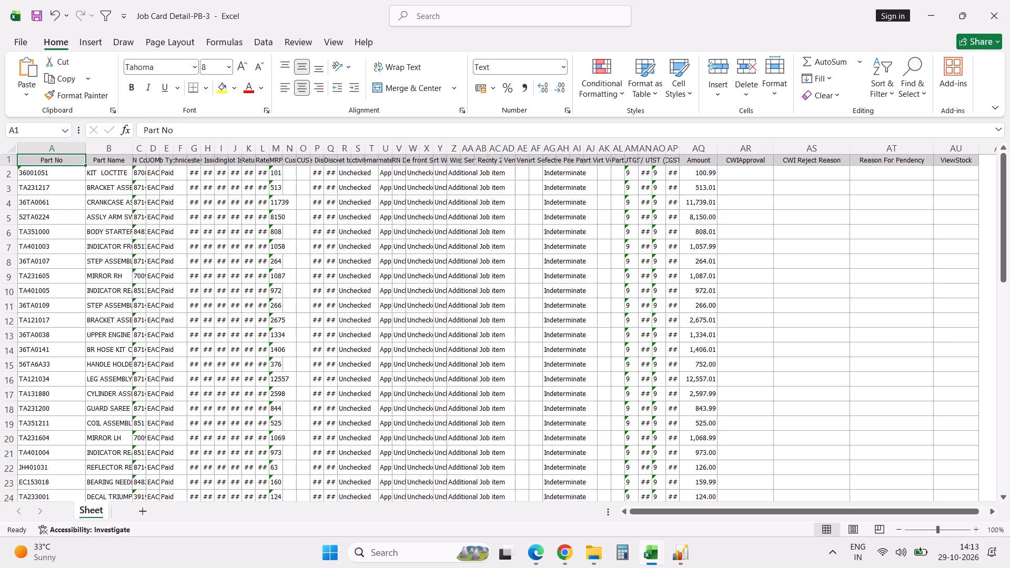
# Auto-fit the column widths of the exported parts sheet.
pyautogui.hotkey('ctrl', 'a')
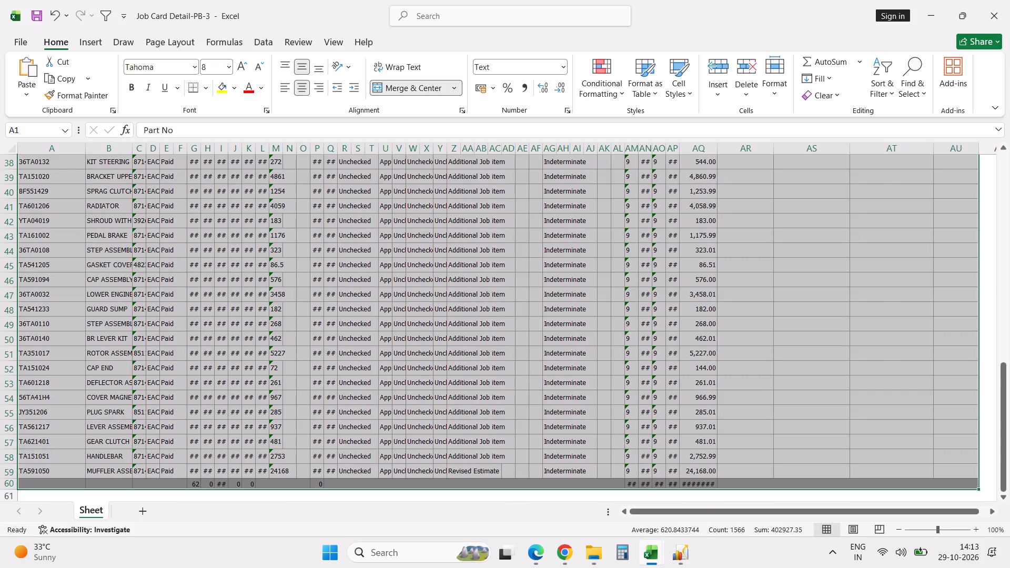
pyautogui.hotkey('alt', 'h')
pyautogui.hotkey('alt', 'o')
pyautogui.hotkey('alt', 'i')
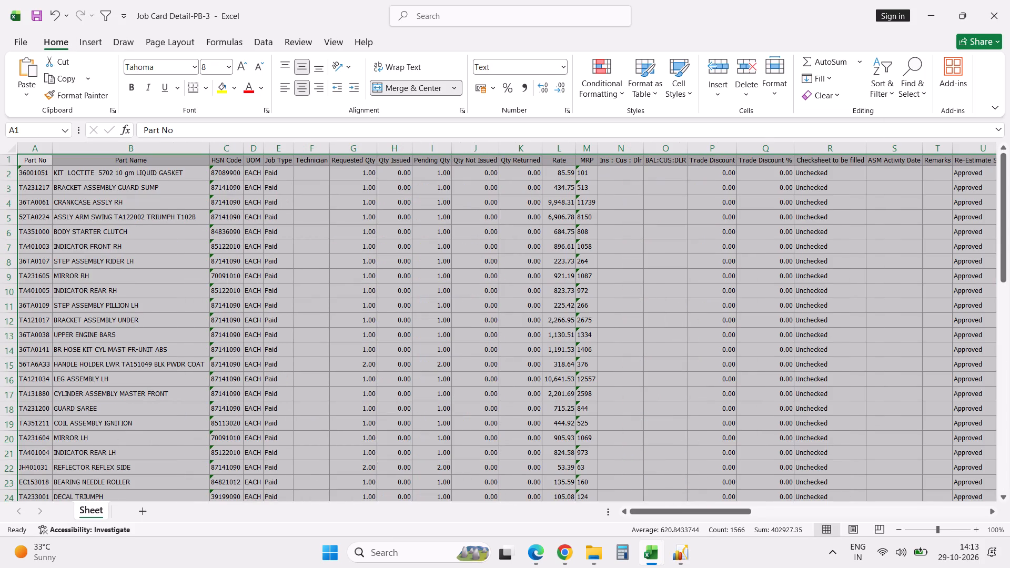
# Copy the part rows A2:G59, Part No through Requested Qty, and paste them at B38 of the PNA workbook's Navi Mumbai sheet.
pyautogui.click(39, 173)
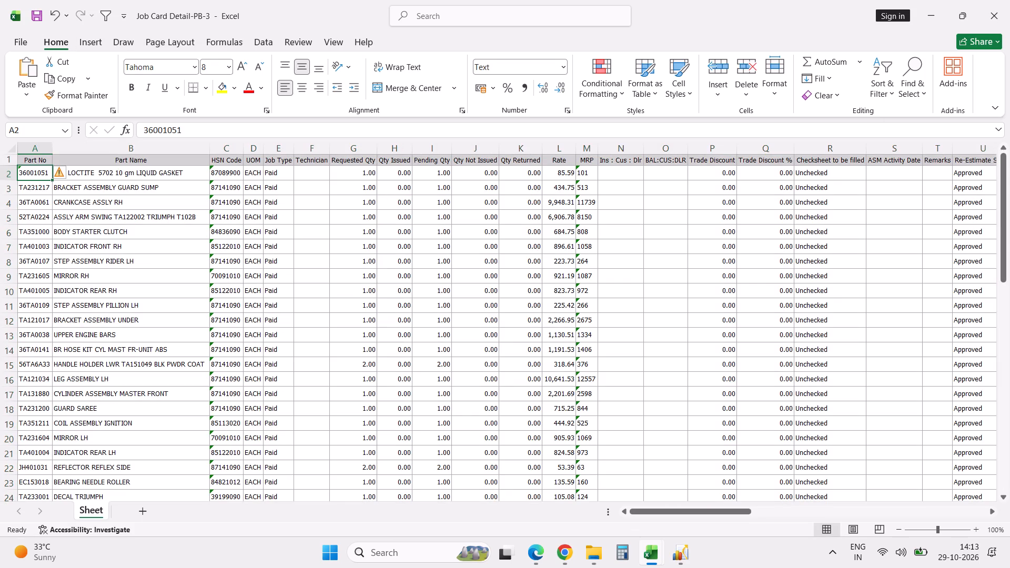
pyautogui.hotkey('shift', 'Right')
pyautogui.hotkey('shift', 'Right')
pyautogui.hotkey('shift', 'Right')
pyautogui.hotkey('shift', 'Right')
pyautogui.hotkey('shift', 'Right')
pyautogui.hotkey('shift', 'Right')
pyautogui.hotkey('ctrl', 'shift', 'Down')
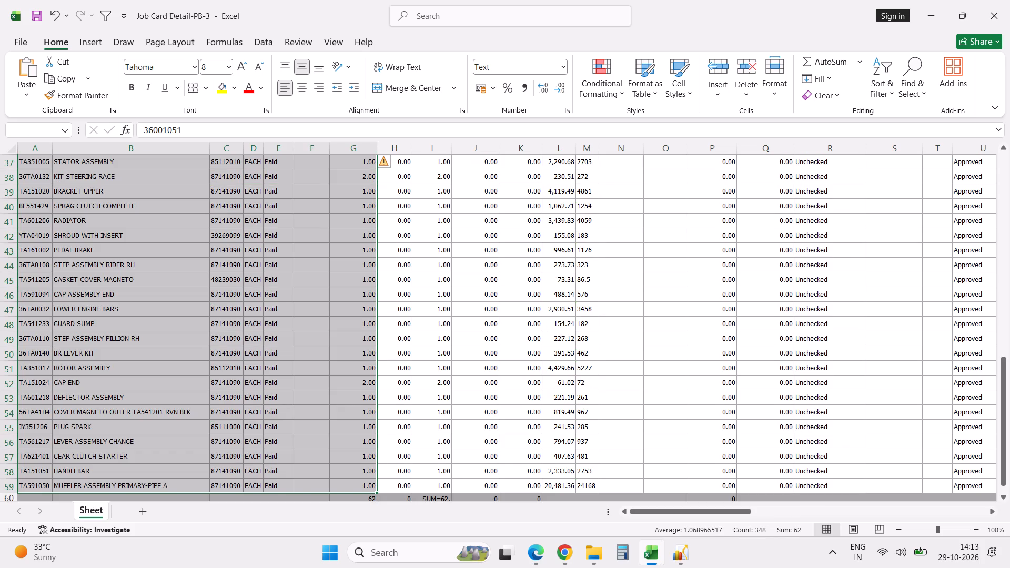
pyautogui.hotkey('ctrl', 'c')
pyautogui.hotkey('alt', 'Tab')
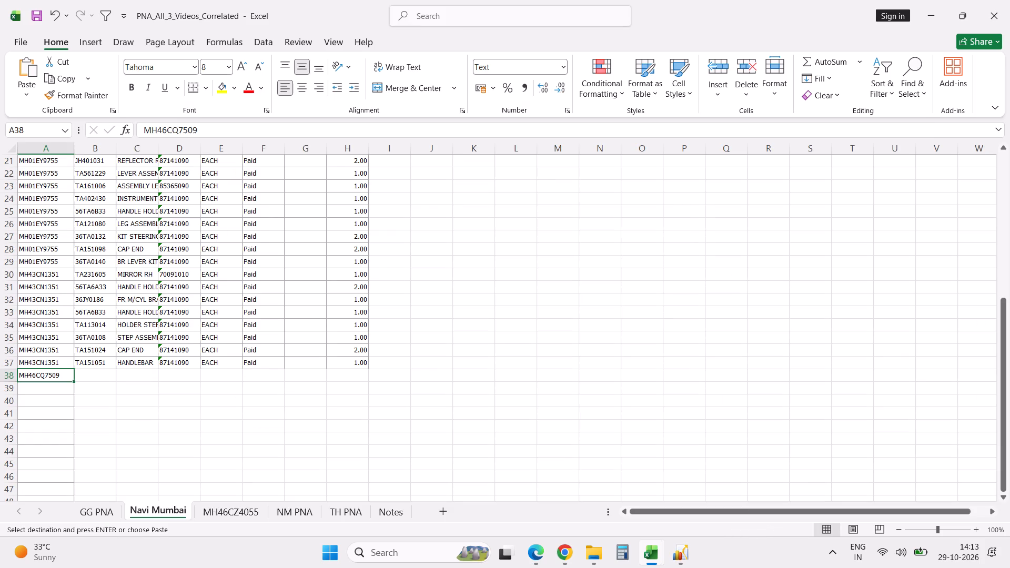
pyautogui.press('Tab')
pyautogui.hotkey('ctrl', 'v')
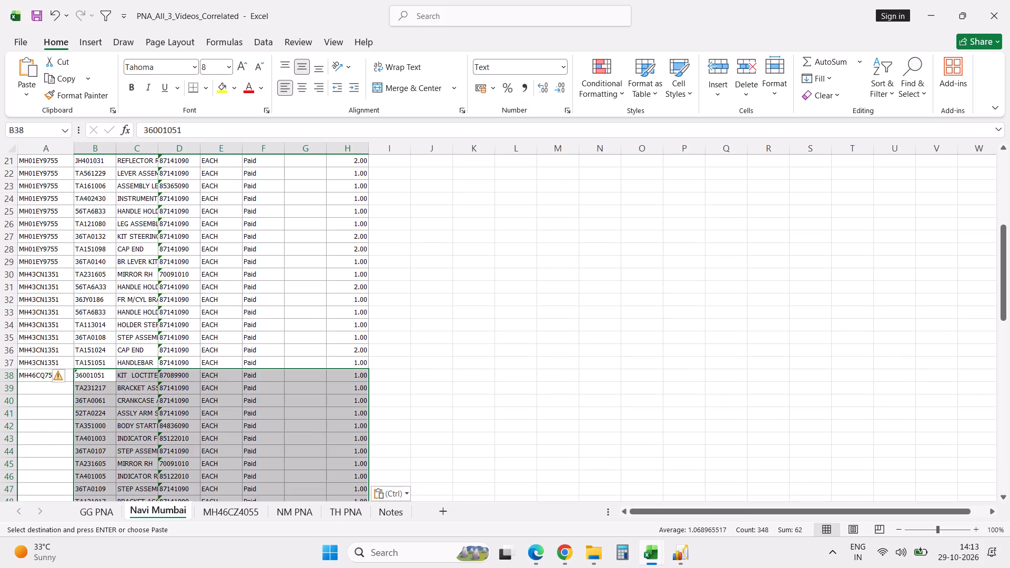
# Fill the vehicle number in A38 down to A95, alongside all the pasted part rows.
pyautogui.click(44, 377)
pyautogui.hotkey('shift', 'Down')
pyautogui.hotkey('shift', 'Down')
pyautogui.hotkey('shift', 'Down')
pyautogui.hotkey('shift', 'Down')
pyautogui.hotkey('shift', 'Down')
pyautogui.hotkey('shift', 'Down')
pyautogui.hotkey('shift', 'Down')
pyautogui.hotkey('shift', 'Down')
pyautogui.hotkey('shift', 'Down')
pyautogui.hotkey('shift', 'Down')
pyautogui.hotkey('shift', 'Down')
pyautogui.hotkey('shift', 'Down')
pyautogui.hotkey('shift', 'Down')
pyautogui.hotkey('shift', 'Down')
pyautogui.hotkey('shift', 'Down')
pyautogui.hotkey('shift', 'Down')
pyautogui.hotkey('shift', 'Down')
pyautogui.hotkey('shift', 'Down')
pyautogui.hotkey('shift', 'Down')
pyautogui.hotkey('shift', 'Down')
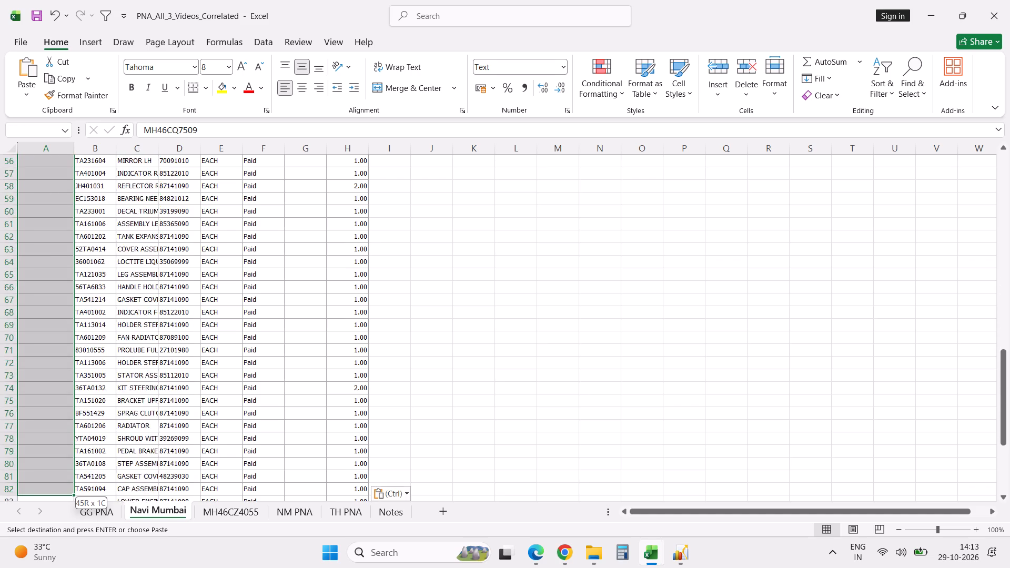
pyautogui.hotkey('shift', 'Down')
pyautogui.hotkey('shift', 'Down')
pyautogui.hotkey('shift', 'Down')
pyautogui.hotkey('shift', 'Down')
pyautogui.hotkey('shift', 'Down')
pyautogui.hotkey('shift', 'Down')
pyautogui.hotkey('shift', 'Down')
pyautogui.hotkey('shift', 'Down')
pyautogui.hotkey('shift', 'Down')
pyautogui.hotkey('shift', 'Down')
pyautogui.hotkey('shift', 'Down')
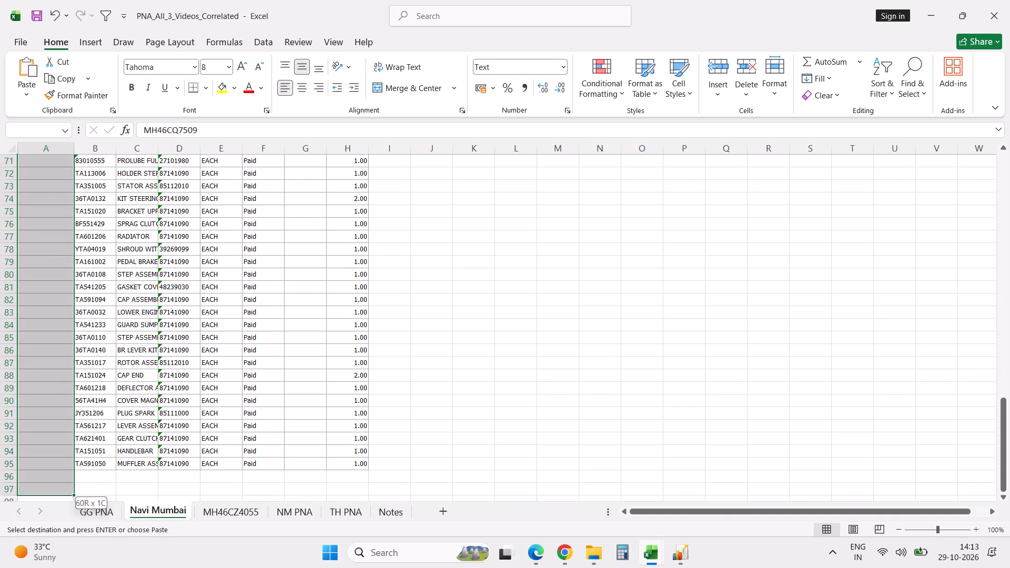
pyautogui.hotkey('shift', 'Down')
pyautogui.hotkey('shift', 'Up')
pyautogui.hotkey('shift', 'Up')
pyautogui.hotkey('shift', 'Up')
pyautogui.hotkey('shift', 'Up')
pyautogui.hotkey('shift', 'Down')
pyautogui.hotkey('ctrl', 'd')
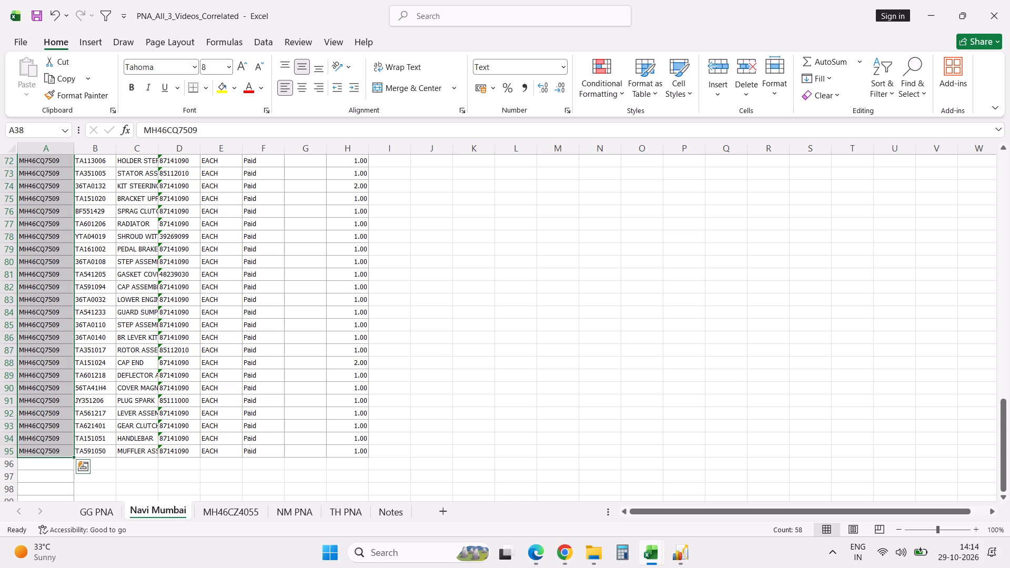
# Close the exported Job Card Detail-PB-3 workbook without saving its changes.
pyautogui.hotkey('alt', 'Tab')
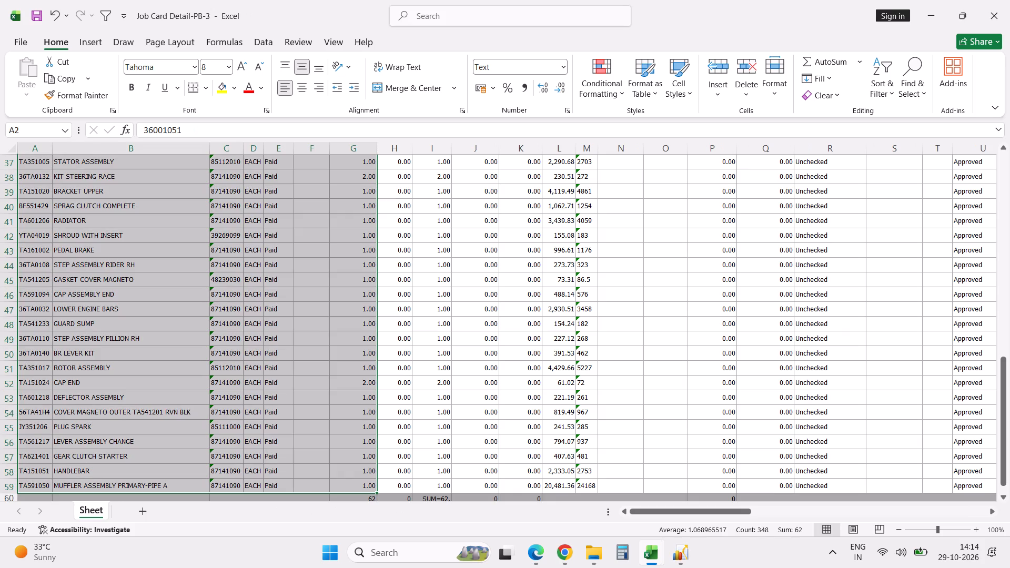
pyautogui.click(990, 17)
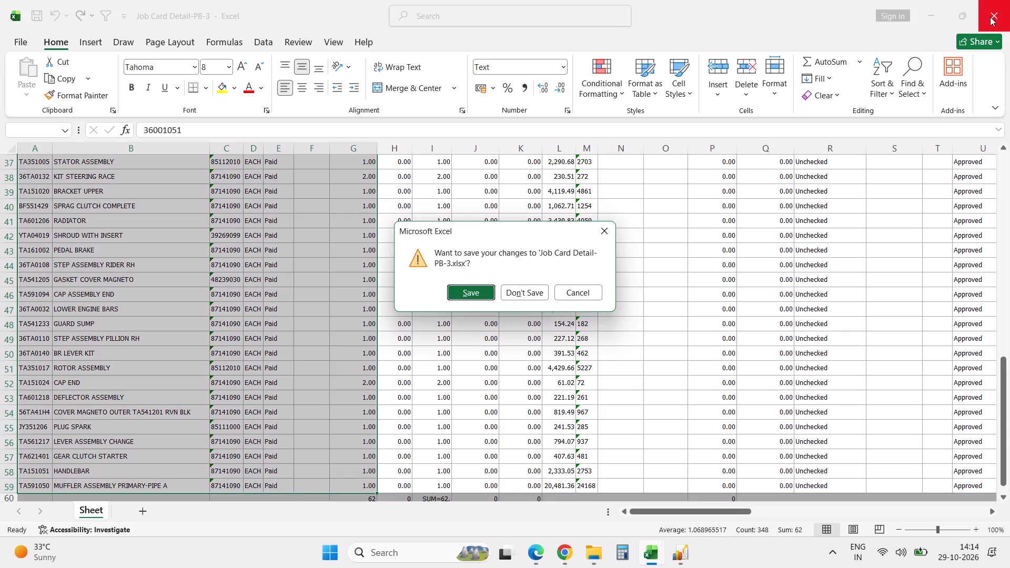
pyautogui.click(539, 293)
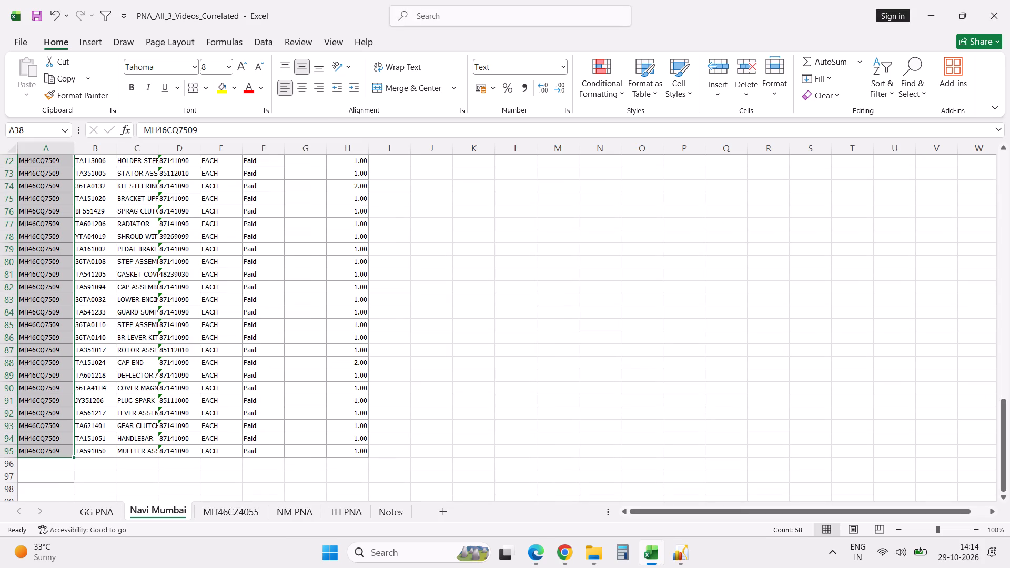
# Copy the registration number in E16 of the GG PNA sheet, and close the previous vehicle's job card in Excellon.
pyautogui.click(90, 510)
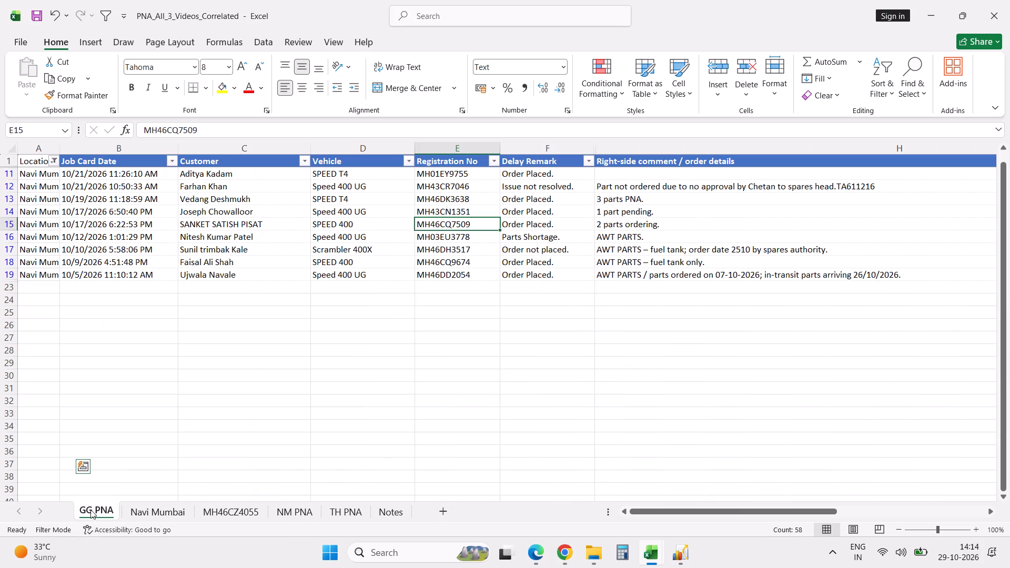
pyautogui.click(462, 235)
pyautogui.hotkey('ctrl', 'c')
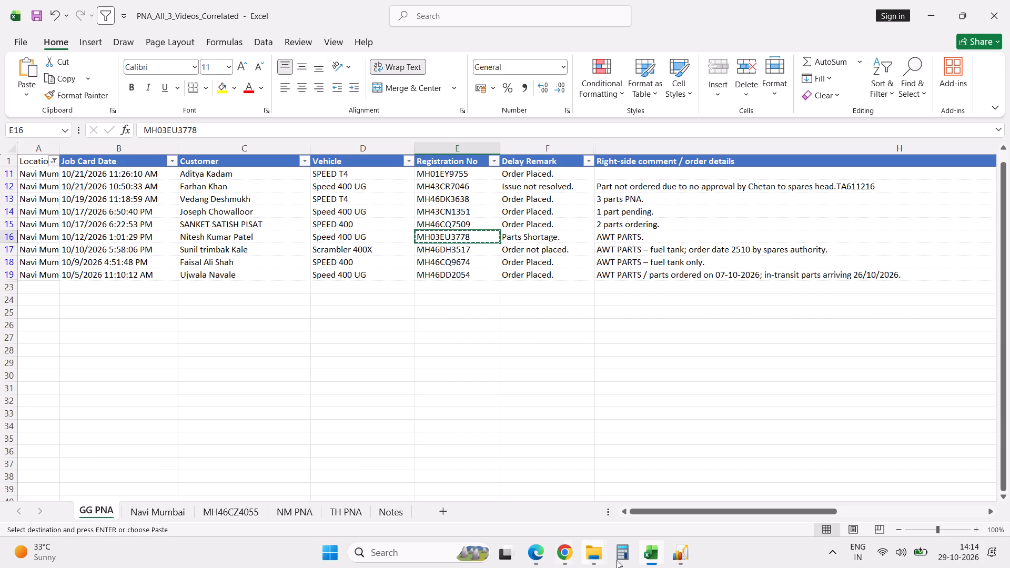
pyautogui.click(684, 552)
pyautogui.click(720, 520)
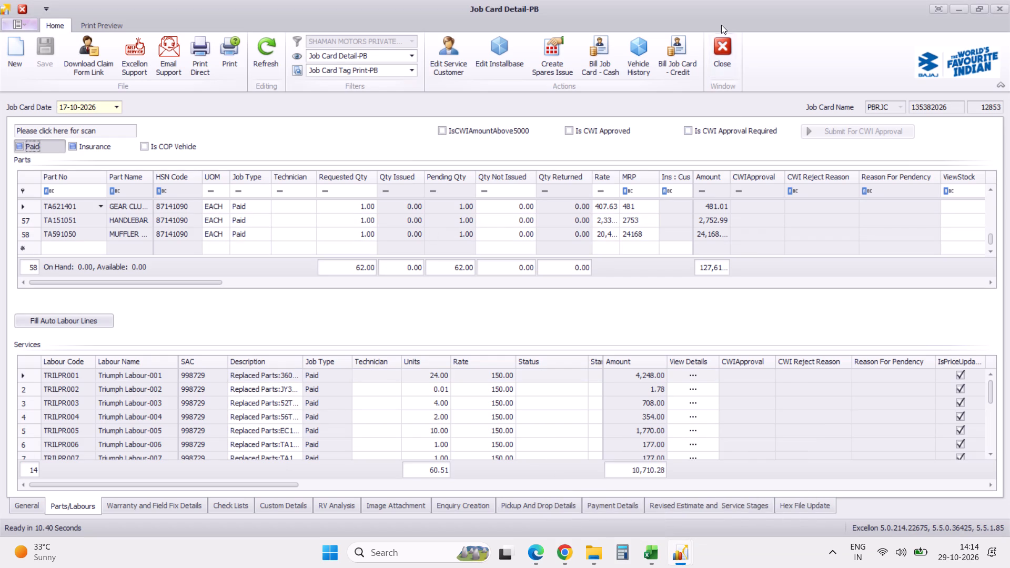
pyautogui.click(731, 78)
pyautogui.click(727, 64)
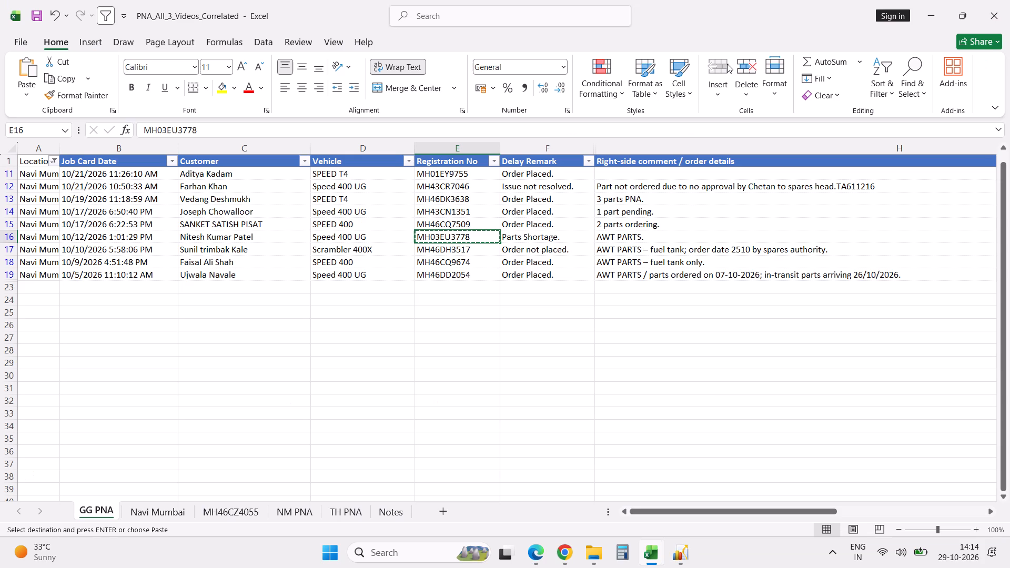
# Filter Excellon's open job cards by the copied registration number.
pyautogui.click(682, 556)
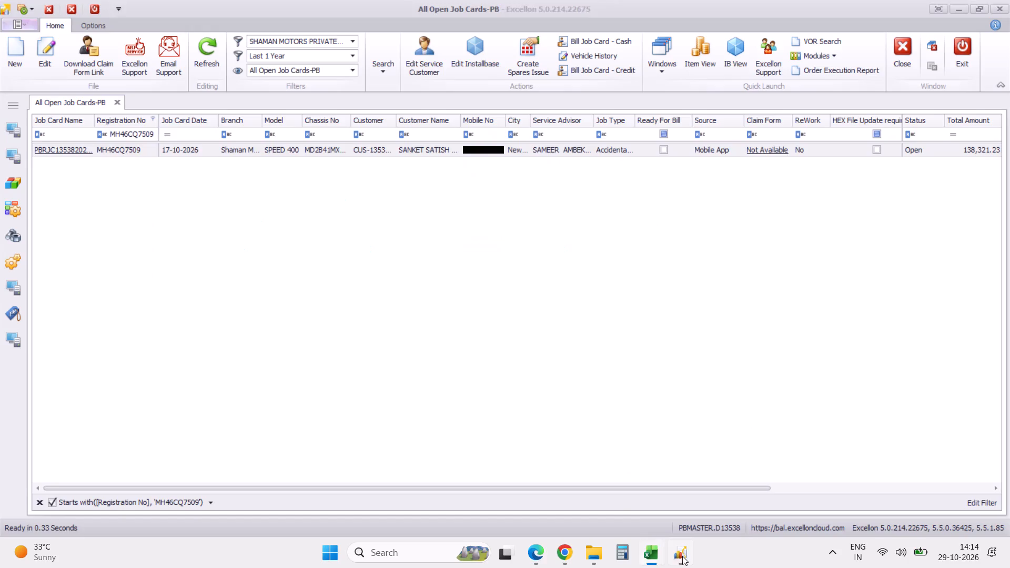
pyautogui.click(128, 135)
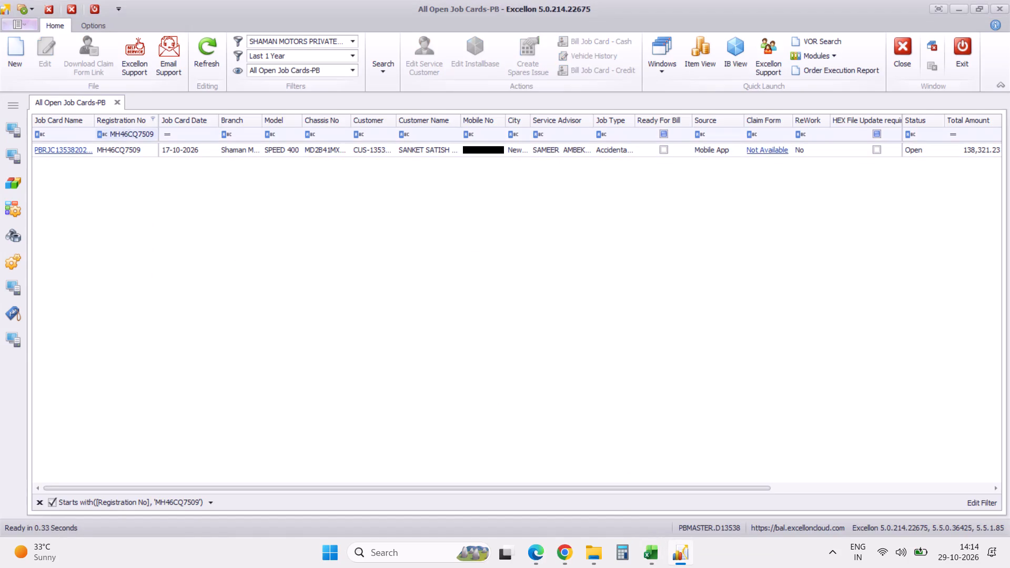
pyautogui.click(128, 135)
pyautogui.click(128, 135)
pyautogui.hotkey('ctrl', 'v')
pyautogui.press('Return')
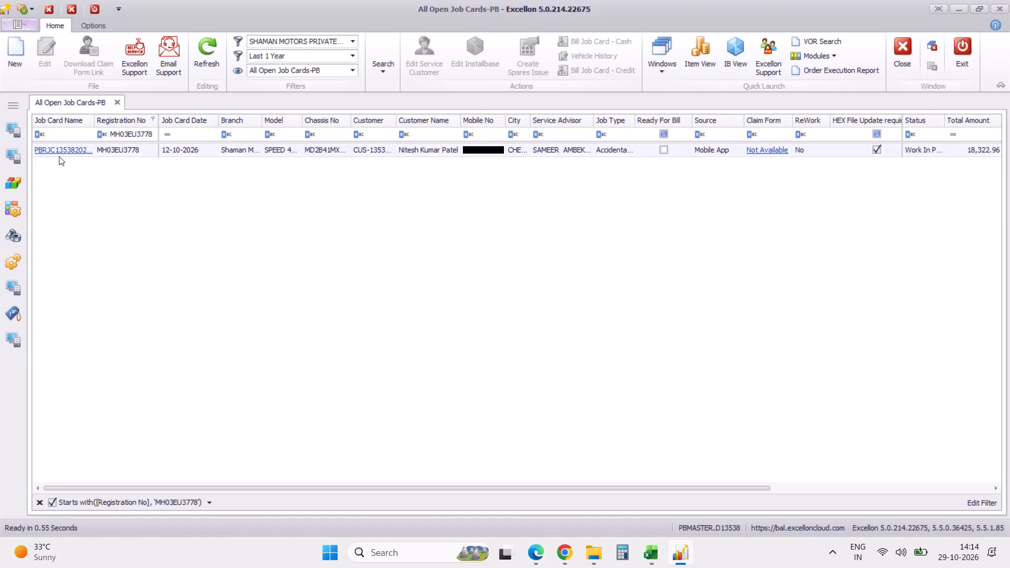
# Open the filtered vehicle's job card and dismiss the pending-reason notice.
pyautogui.click(64, 150)
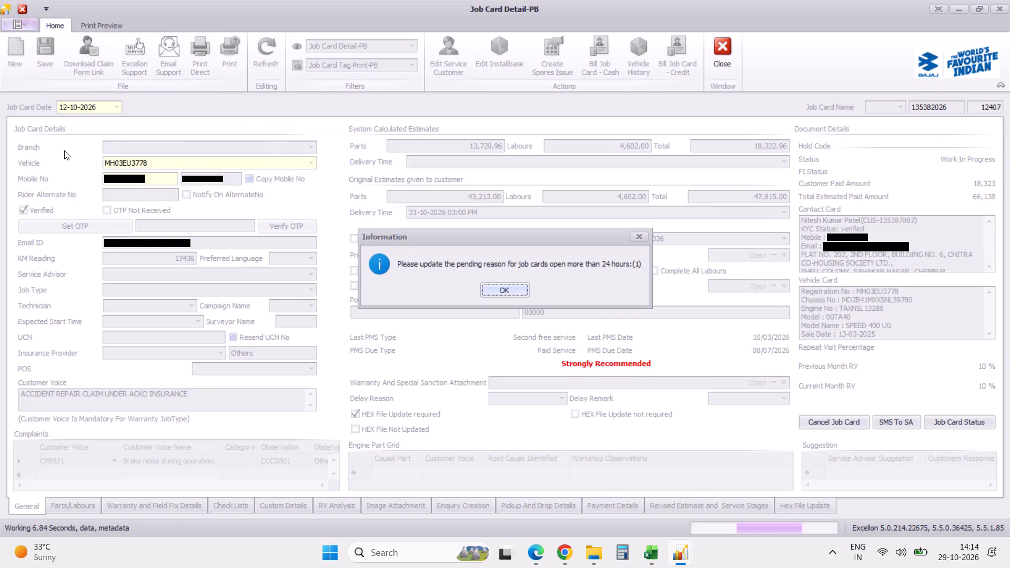
pyautogui.click(500, 292)
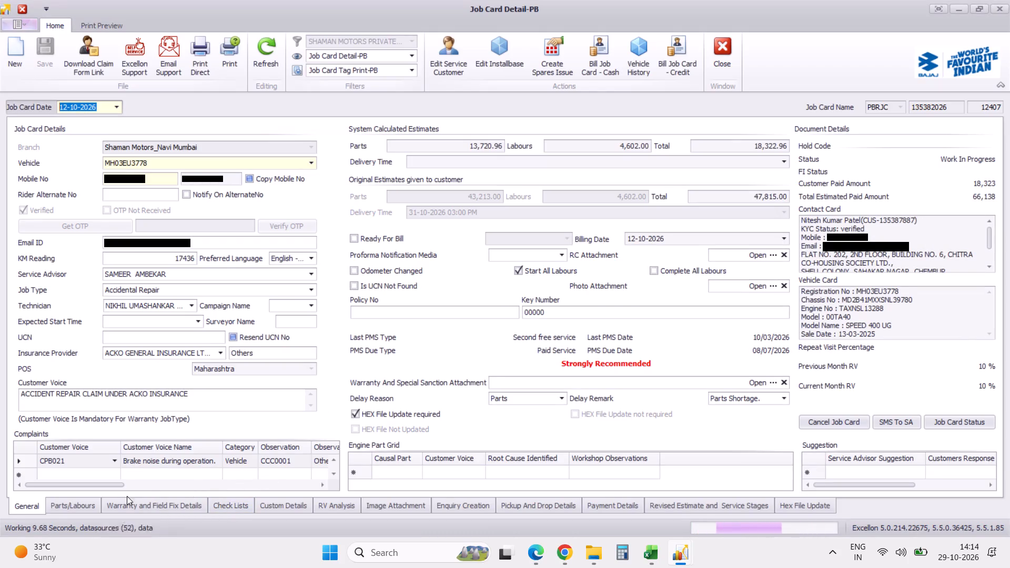
# Check the issued and pending quantities in the job card's parts list, and the remarks in its custom details.
pyautogui.click(77, 506)
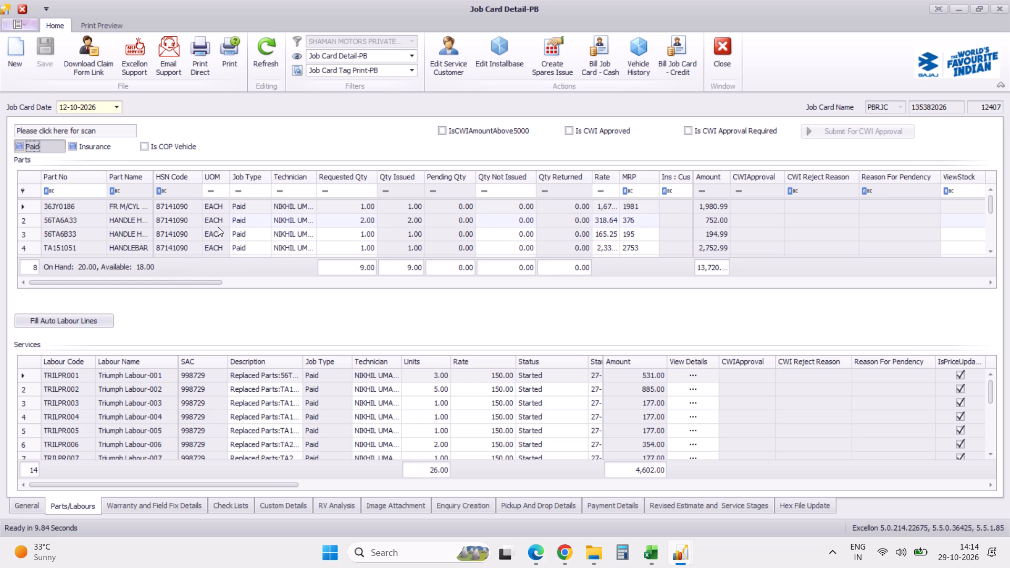
pyautogui.scroll(-20, 218, 227)
pyautogui.scroll(-11, 218, 227)
pyautogui.scroll(20, 218, 227)
pyautogui.scroll(20, 218, 227)
pyautogui.scroll(17, 218, 227)
pyautogui.click(285, 505)
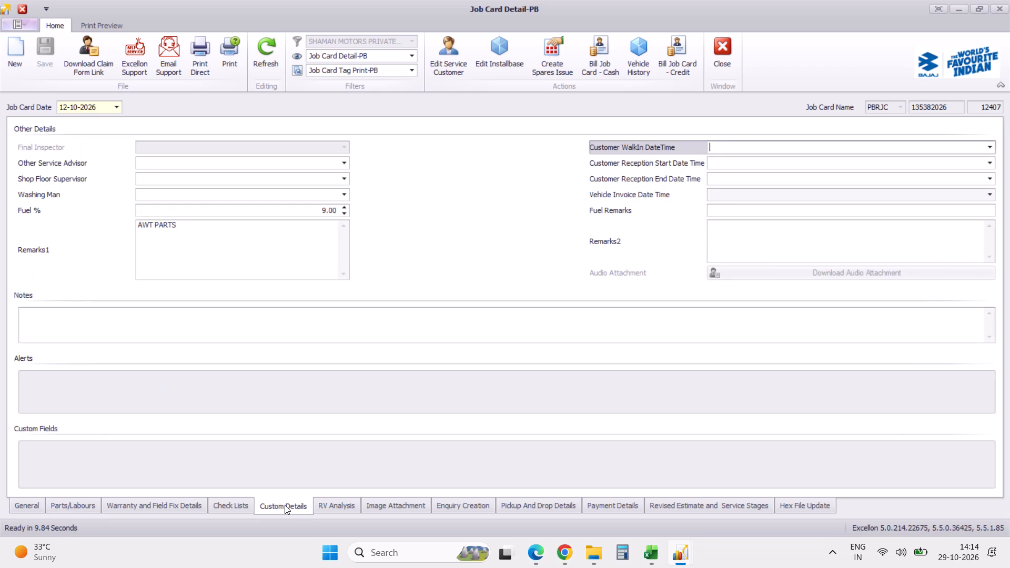
# Switch to the Excel workbook and enter "All parts issued" in cell I16 of the GG PNA sheet.
pyautogui.hotkey('alt', 'Tab')
pyautogui.hotkey('alt', 'Tab')
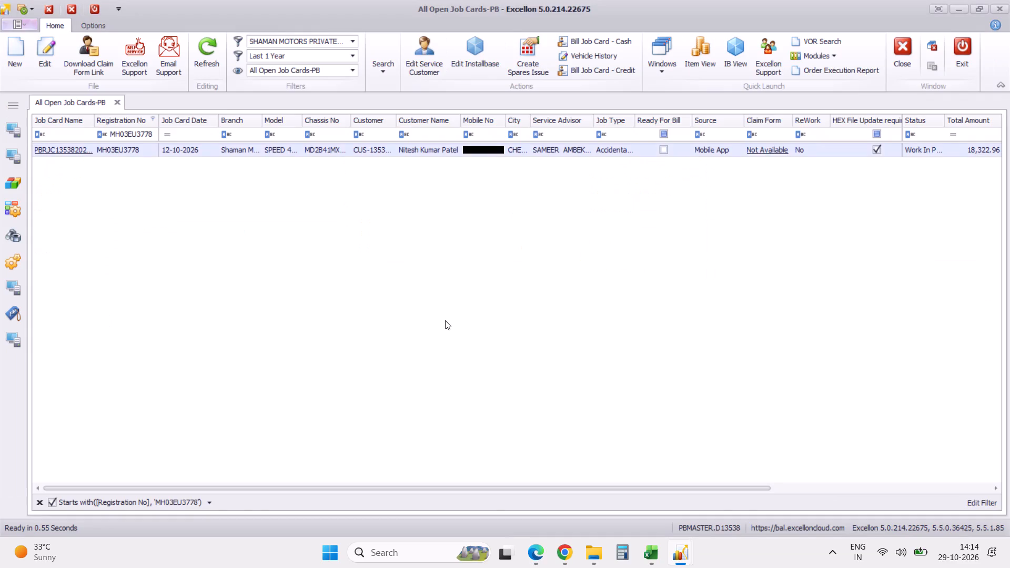
pyautogui.hotkey('alt', 'Tab')
pyautogui.hotkey('alt', 'Tab')
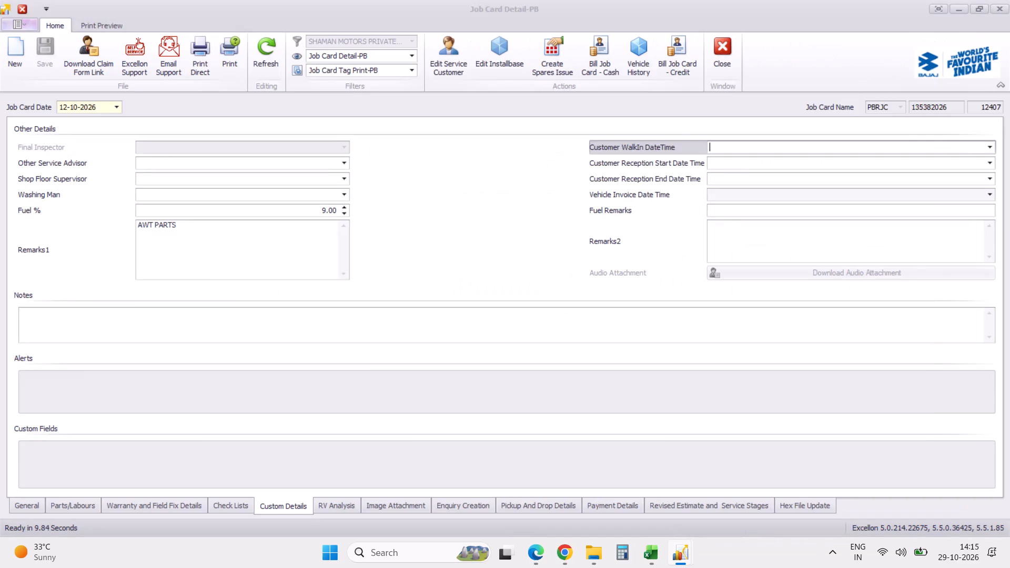
pyautogui.hotkey('alt', 'Tab')
pyautogui.hotkey('alt', 'Tab')
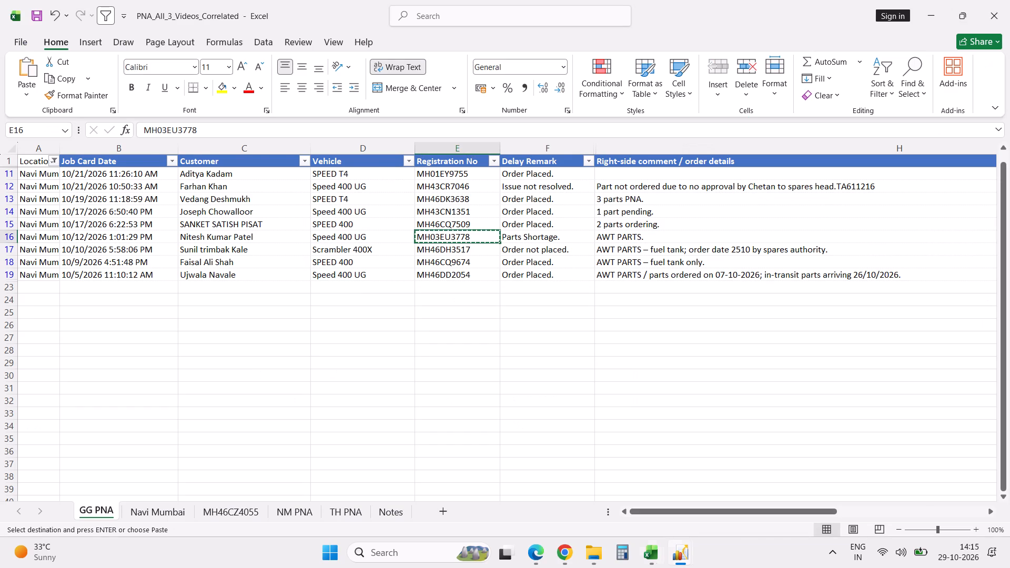
pyautogui.press('Tab')
pyautogui.press('Tab')
pyautogui.press('Tab')
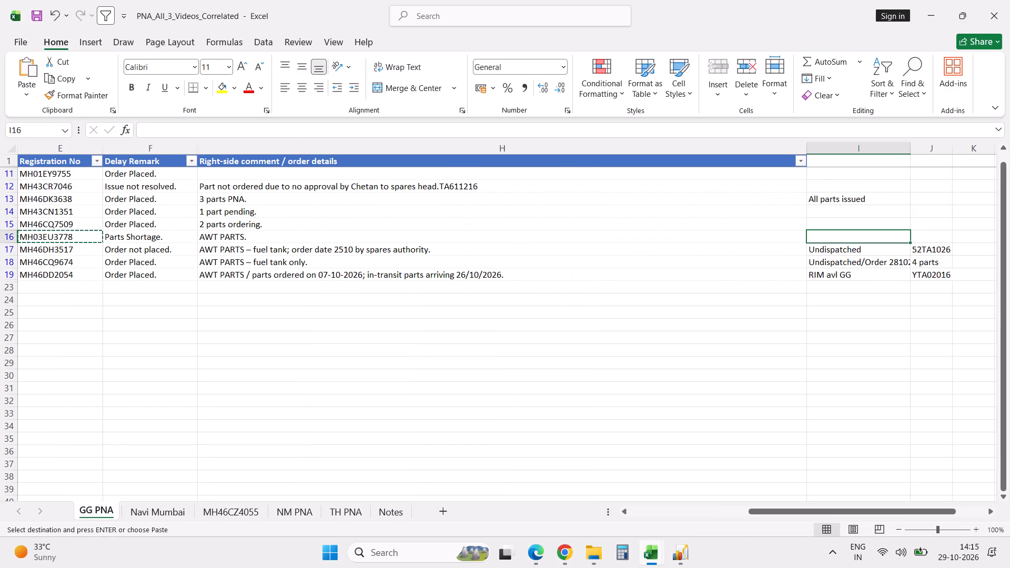
pyautogui.press('a')
pyautogui.press('Tab')
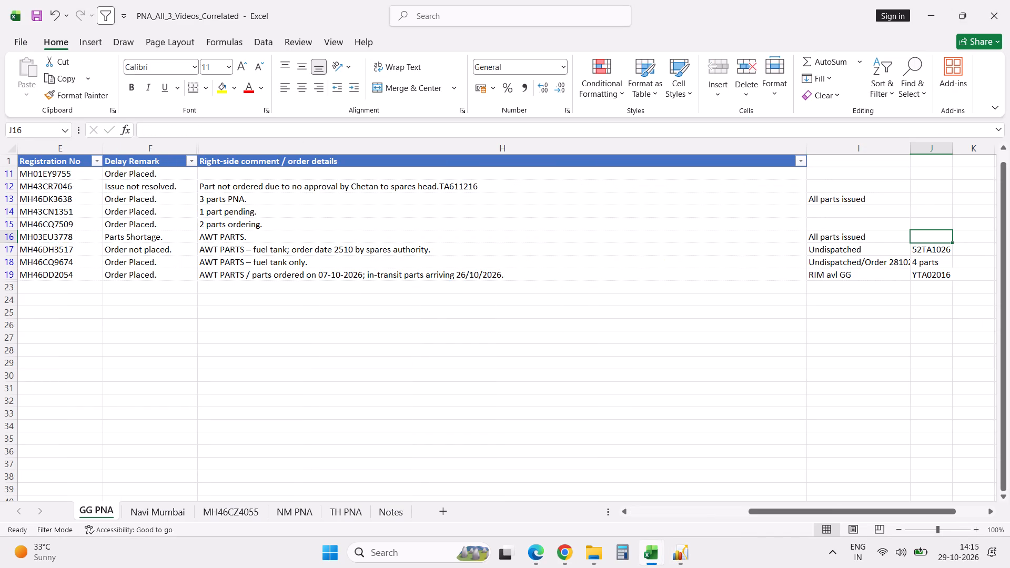
# Copy the registration number in E17 of the GG PNA sheet.
pyautogui.click(330, 255)
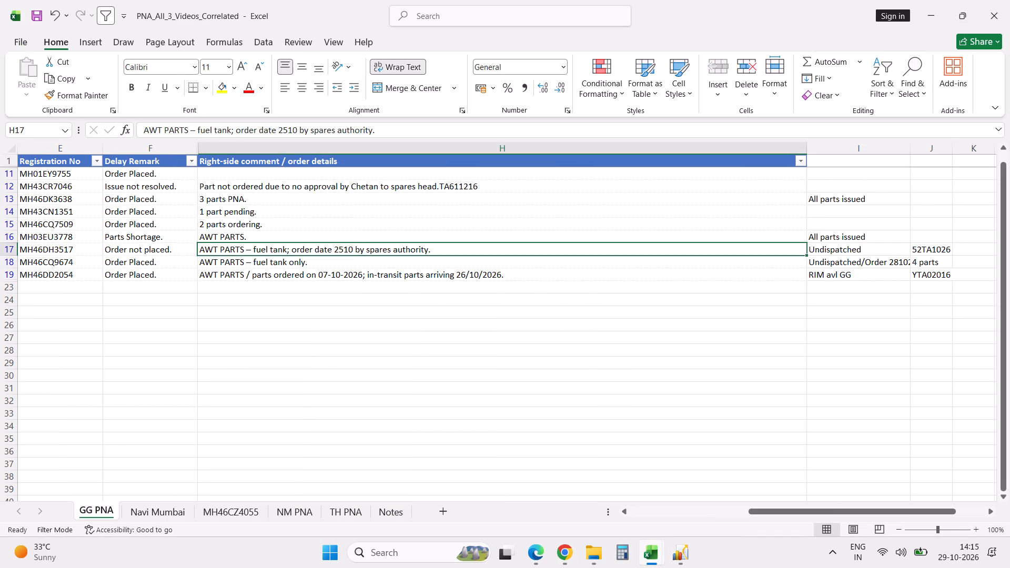
pyautogui.press('Left')
pyautogui.press('Left')
pyautogui.press('Left')
pyautogui.press('Left')
pyautogui.press('Left')
pyautogui.press('Left')
pyautogui.press('Left')
pyautogui.press('Left')
pyautogui.press('Left')
pyautogui.press('Left')
pyautogui.press('Left')
pyautogui.press('Left')
pyautogui.press('Left')
pyautogui.press('Left')
pyautogui.press('Left')
pyautogui.press('Left')
pyautogui.press('Left')
pyautogui.press('Left')
pyautogui.press('Left')
pyautogui.press('Left')
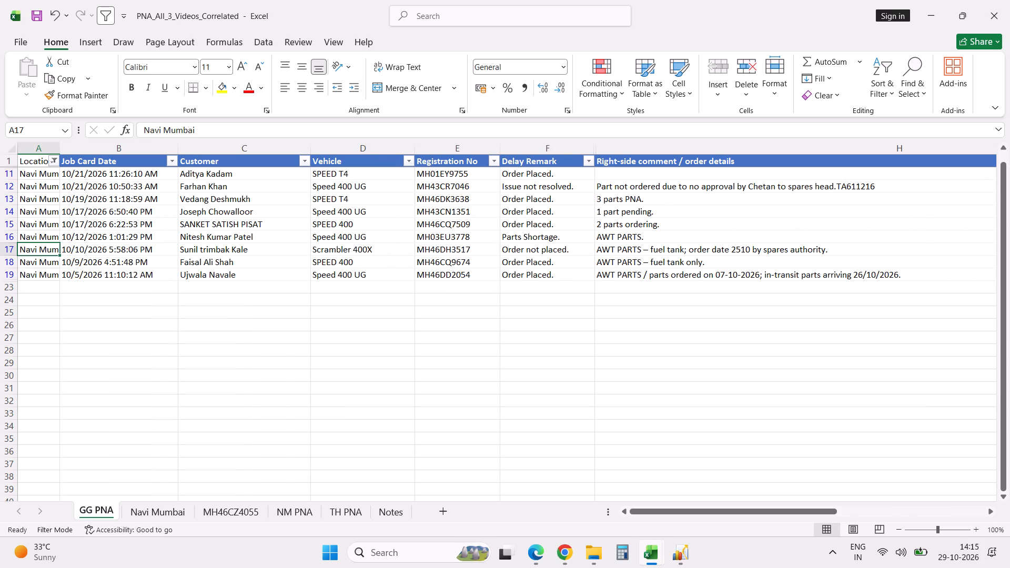
pyautogui.press('Tab')
pyautogui.press('Tab')
pyautogui.press('Tab')
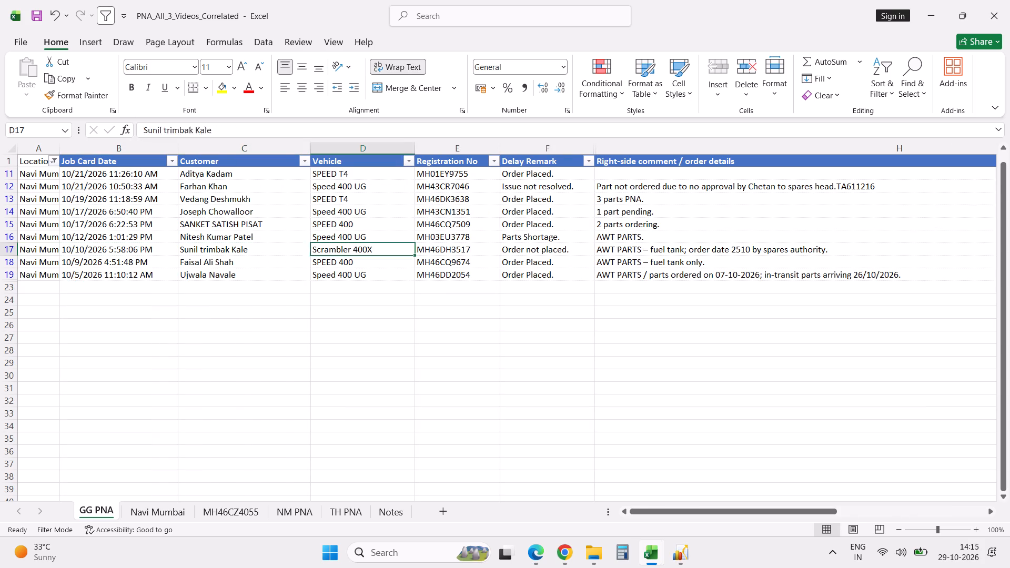
pyautogui.press('Tab')
pyautogui.hotkey('ctrl', 'c')
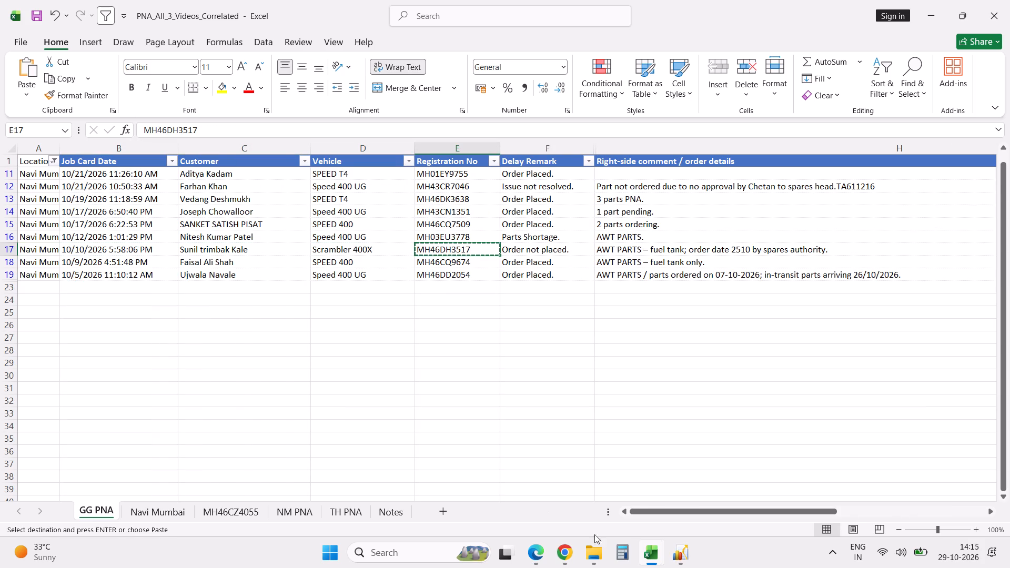
# Switch to Excellon, close the previous vehicle's job card, and filter the open job cards by the copied registration number.
pyautogui.click(686, 551)
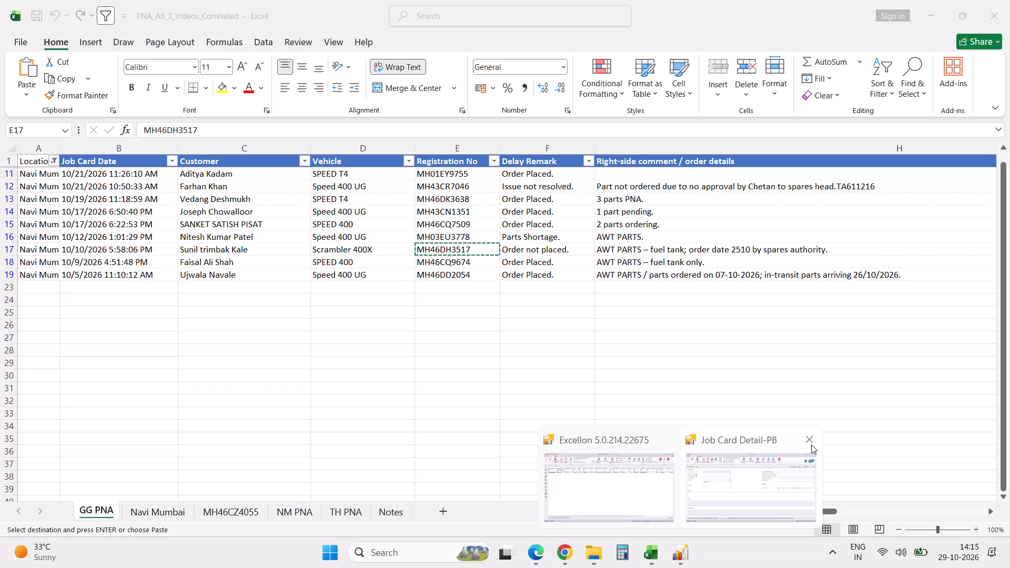
pyautogui.click(811, 444)
pyautogui.click(703, 477)
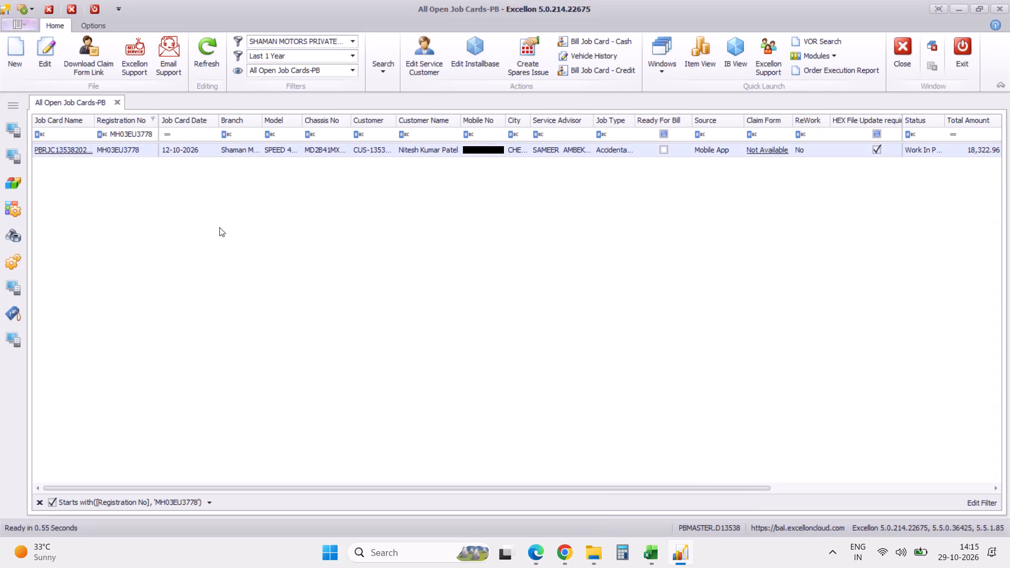
pyautogui.click(133, 138)
pyautogui.doubleClick(133, 138)
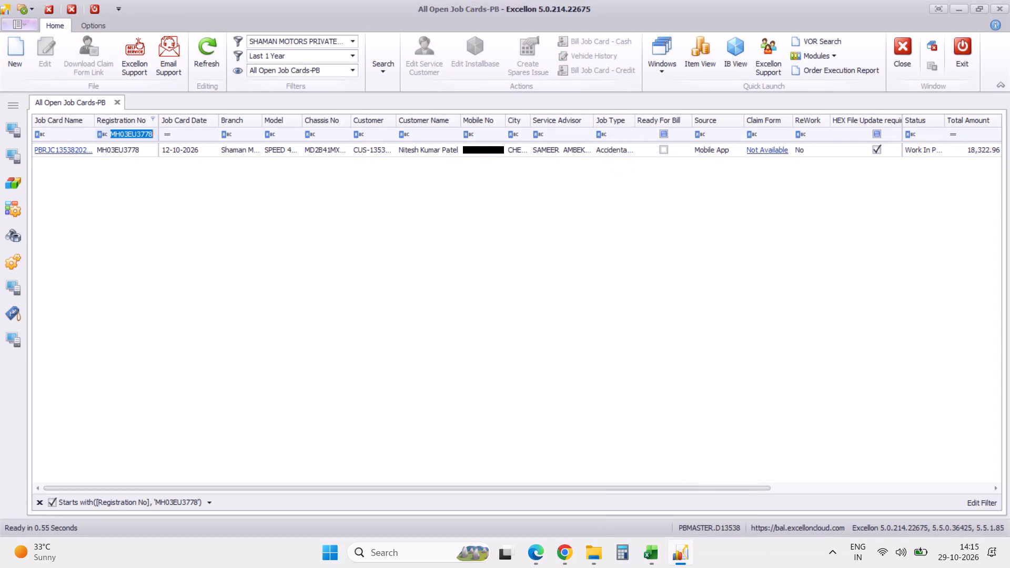
pyautogui.hotkey('ctrl', 'v')
pyautogui.press('Return')
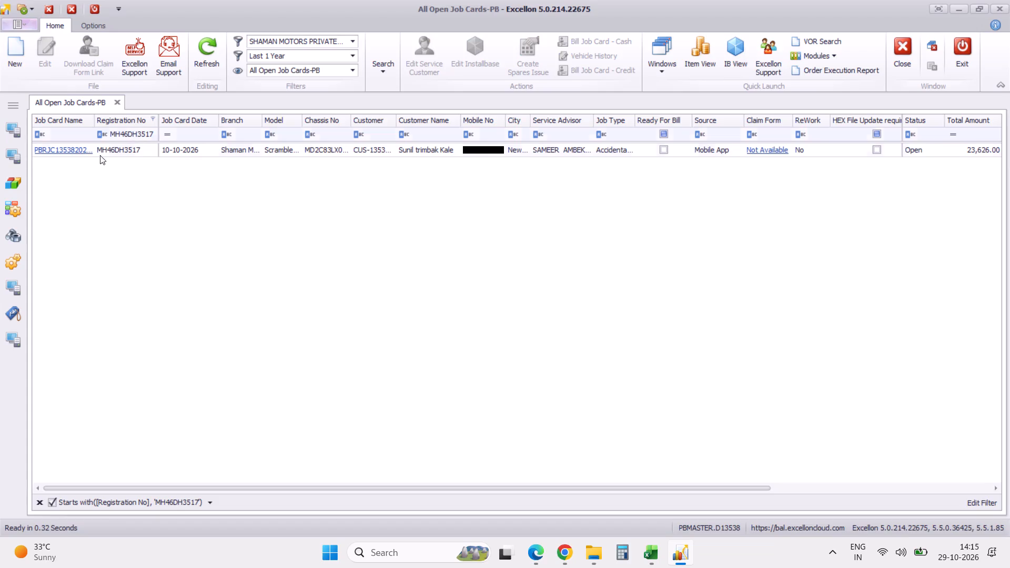
# Open the filtered vehicle's job card and dismiss the pending-reason notice.
pyautogui.click(75, 151)
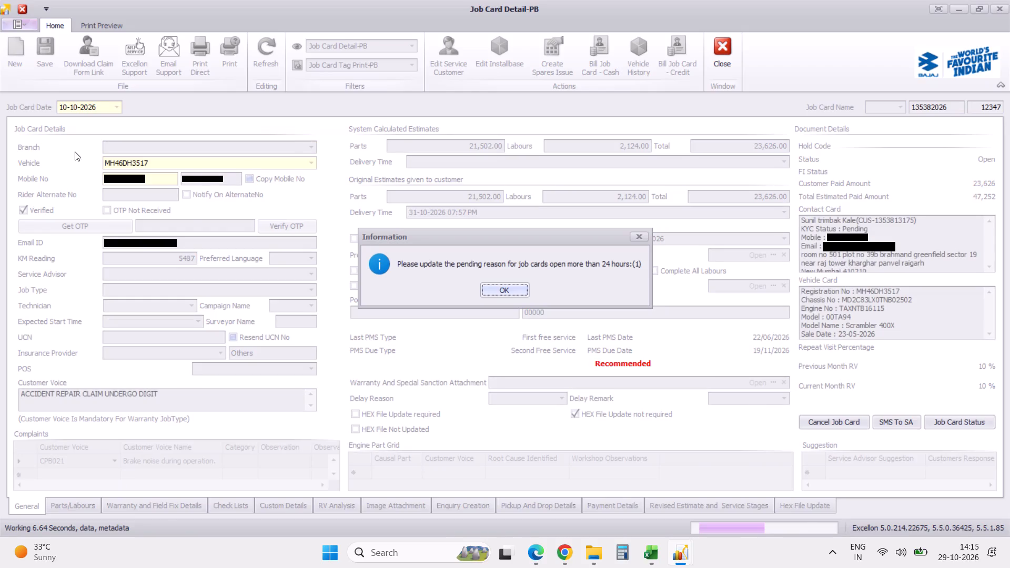
pyautogui.click(518, 295)
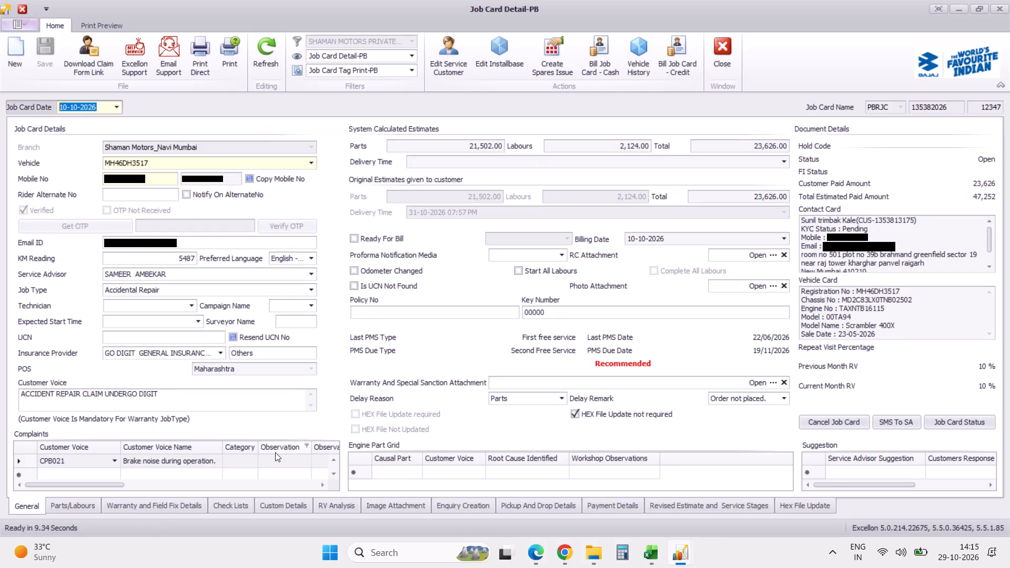
# Check the remarks in the job card's custom details, and the issued and pending quantities in its parts list.
pyautogui.click(285, 502)
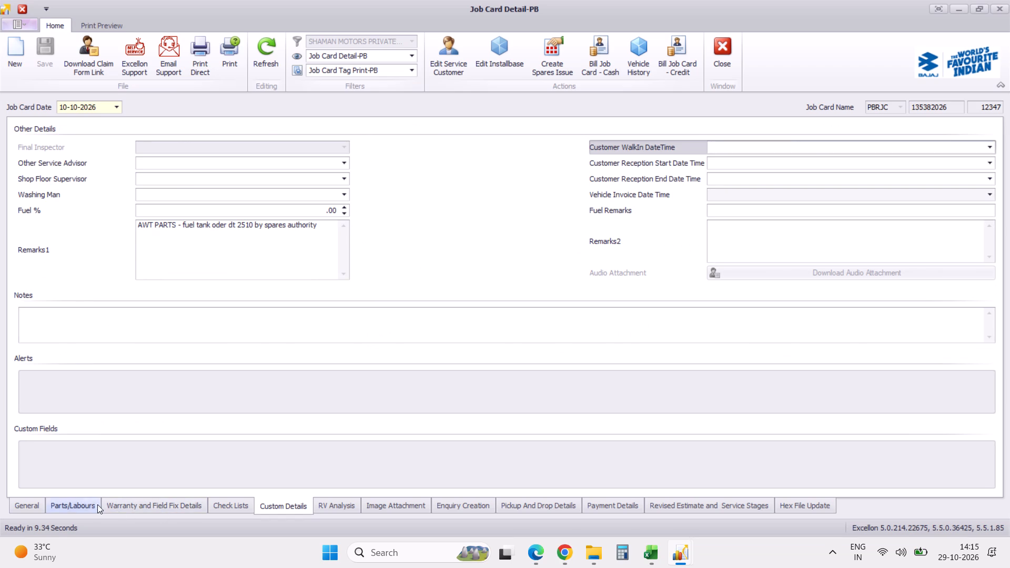
pyautogui.click(87, 502)
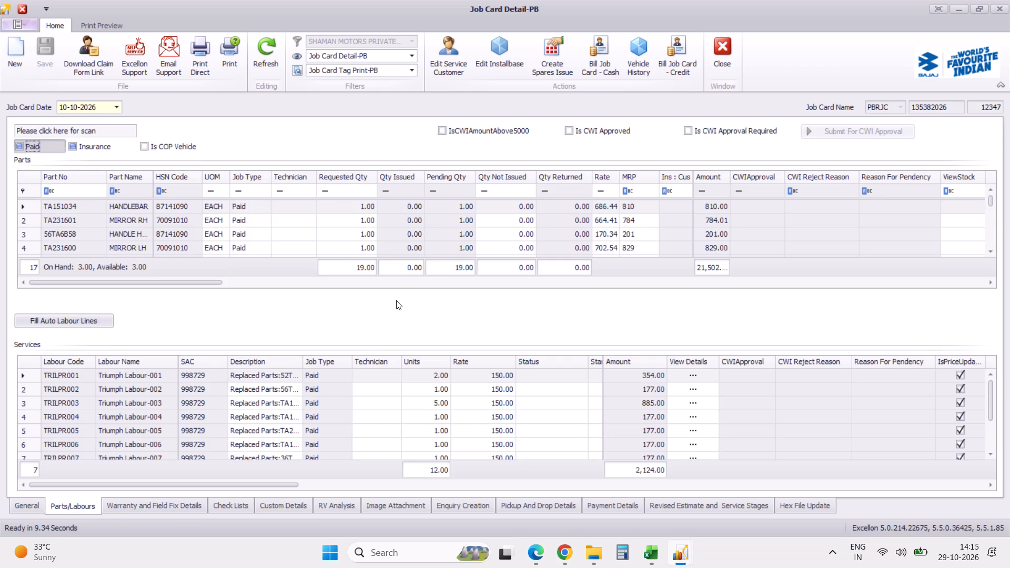
pyautogui.scroll(-20, 411, 246)
pyautogui.scroll(-20, 411, 246)
pyautogui.scroll(-1, 411, 246)
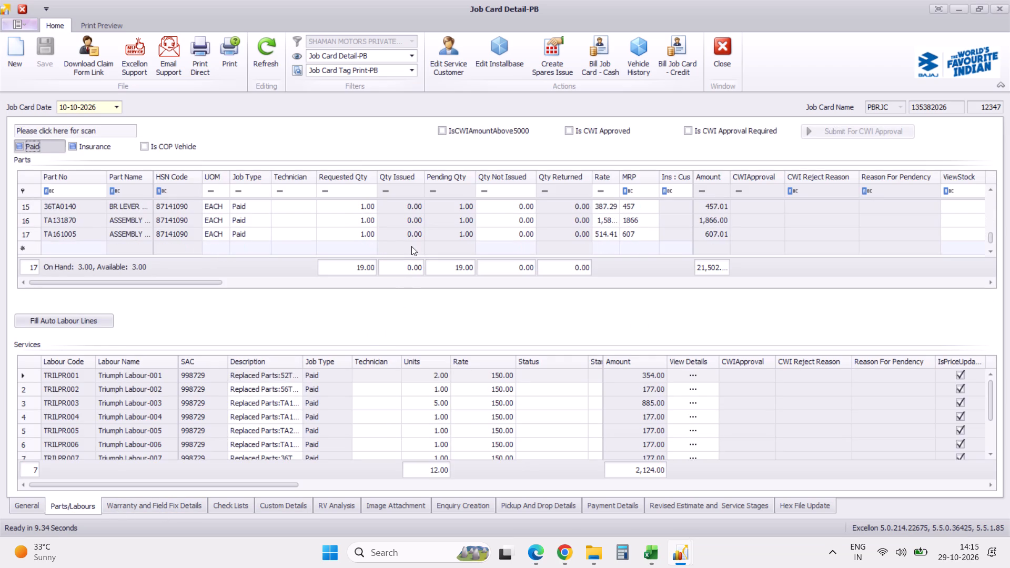
pyautogui.scroll(20, 411, 246)
pyautogui.scroll(20, 411, 246)
pyautogui.scroll(12, 411, 246)
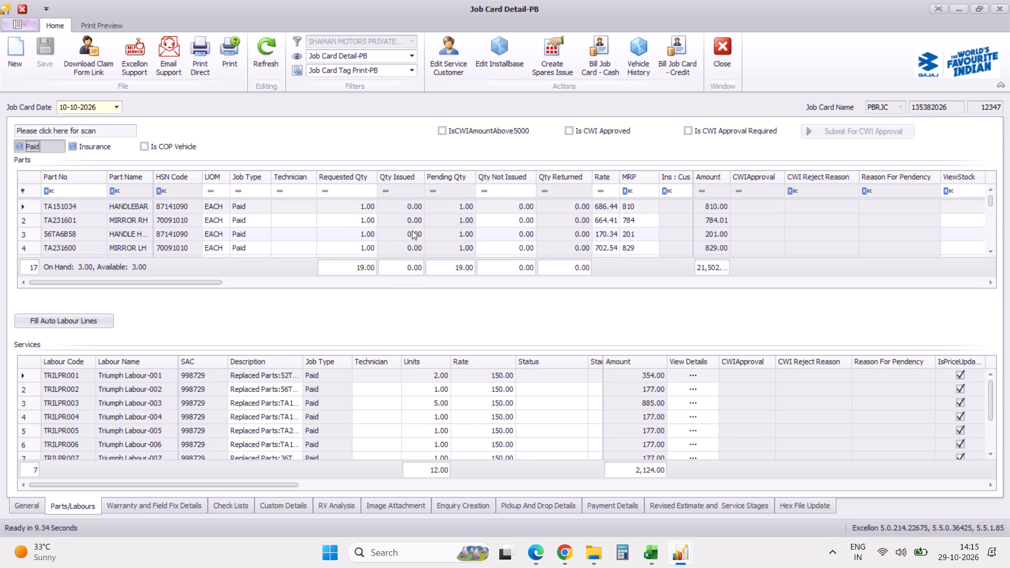
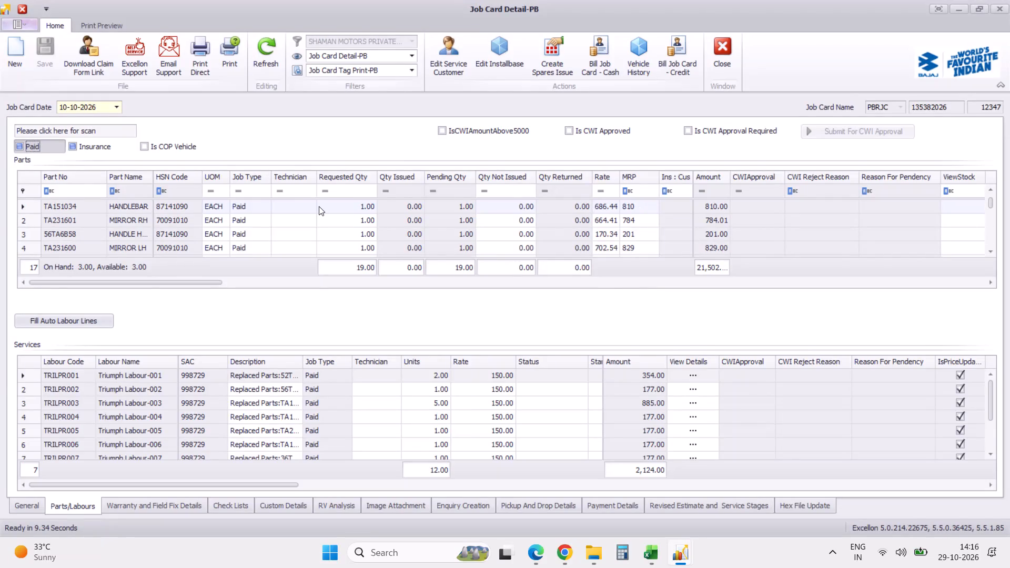
# Copy the vehicle's registration number from the job card's general details and paste it into A96 of the Navi Mumbai sheet.
pyautogui.scroll(20, 319, 206)
pyautogui.scroll(20, 319, 206)
pyautogui.scroll(5, 319, 206)
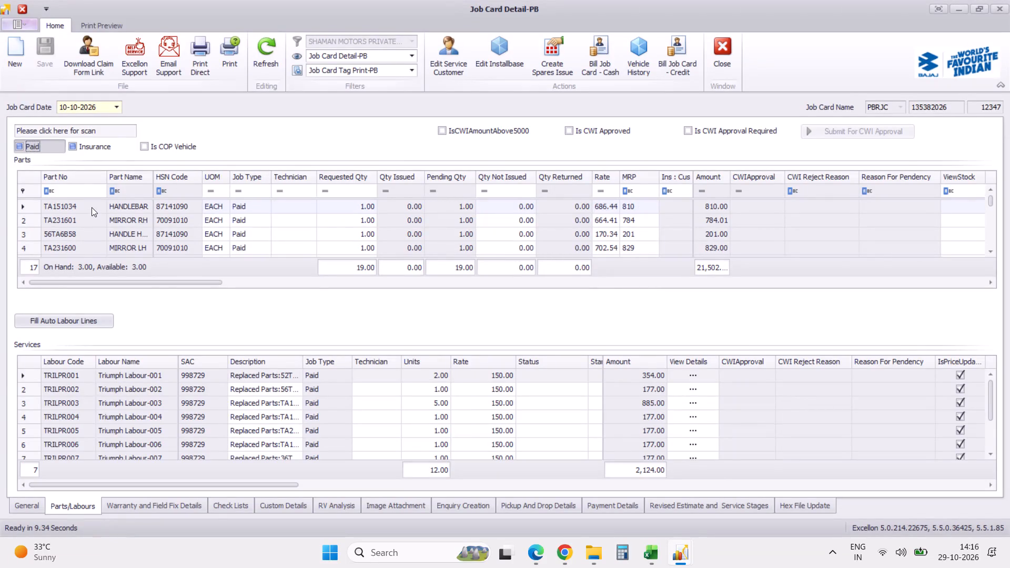
pyautogui.rightClick(92, 207)
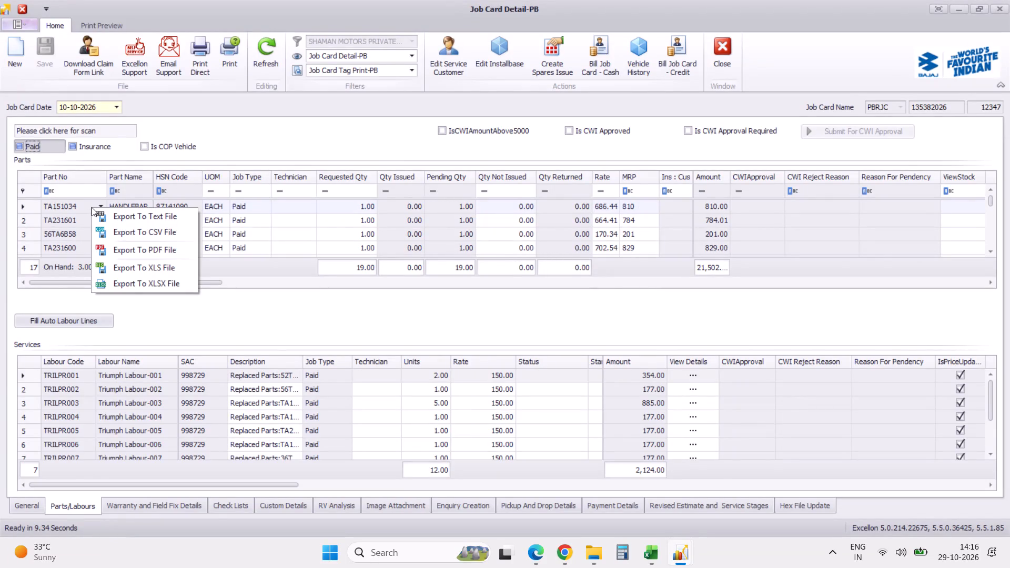
pyautogui.click(19, 508)
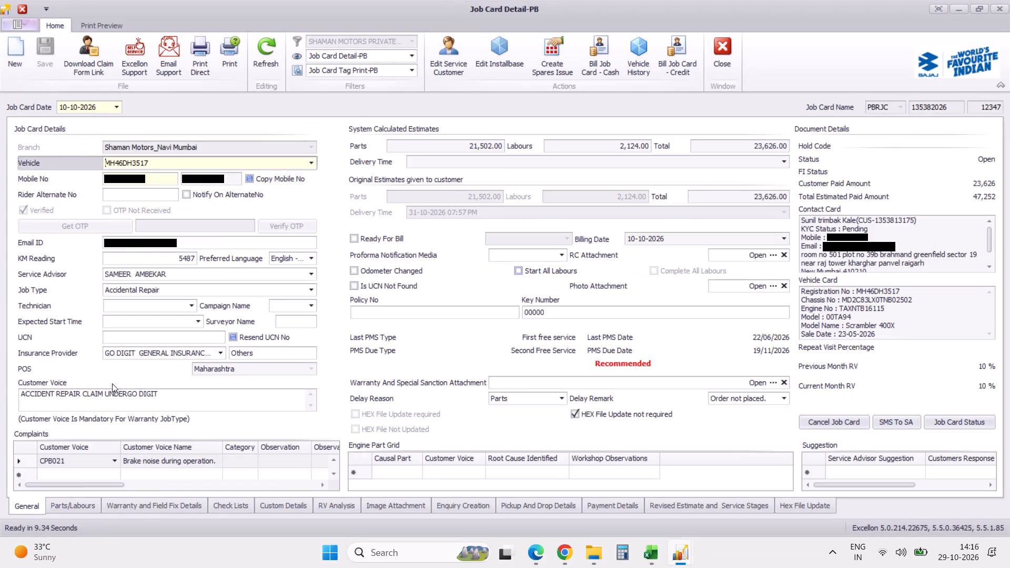
pyautogui.doubleClick(122, 160)
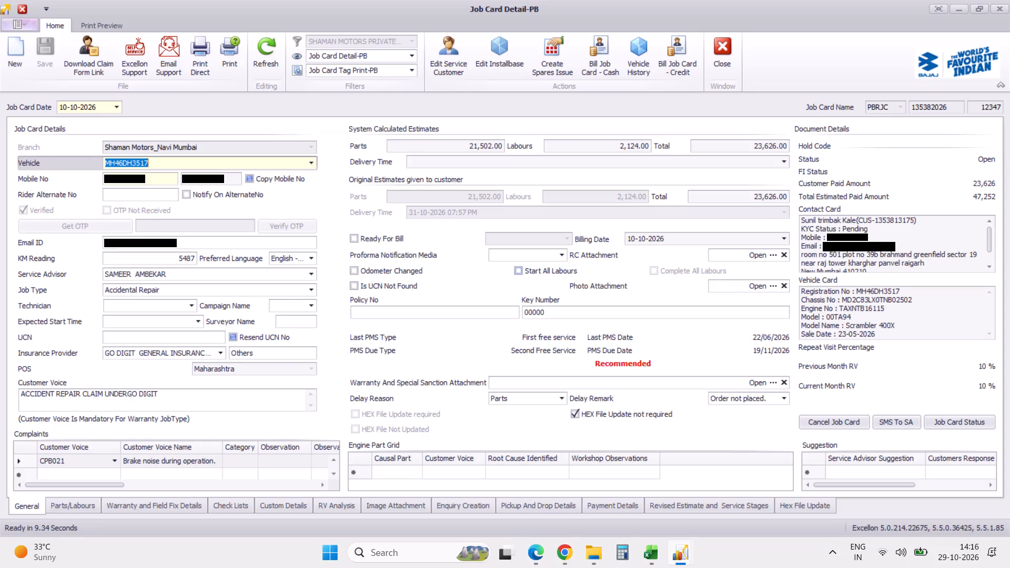
pyautogui.hotkey('ctrl', 'c')
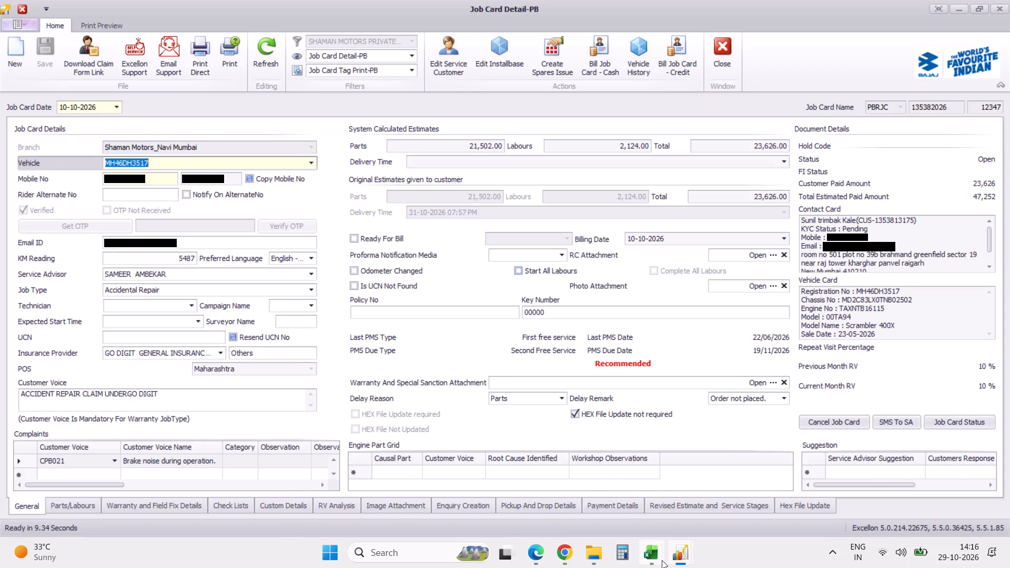
pyautogui.click(655, 556)
pyautogui.click(499, 500)
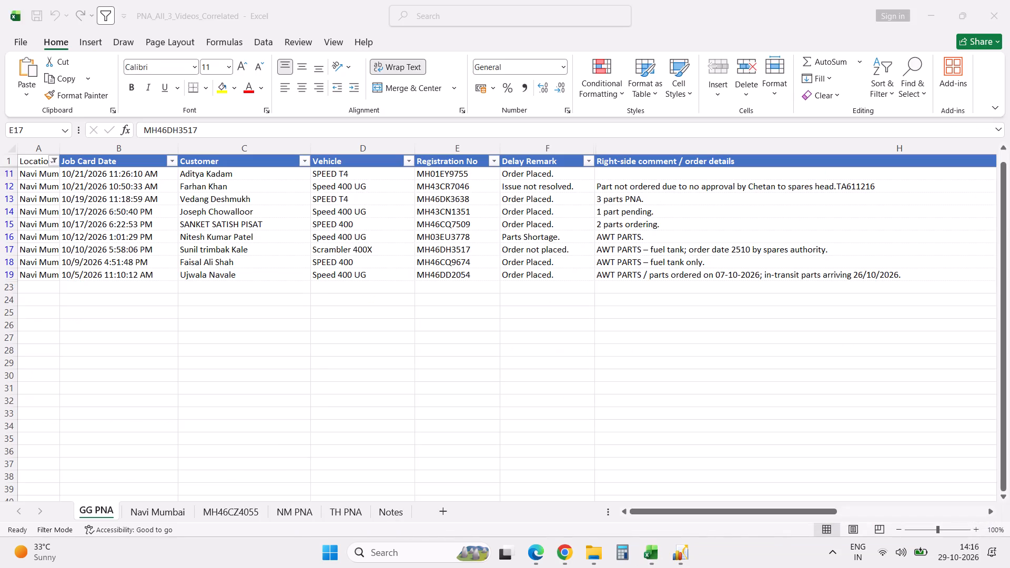
pyautogui.click(160, 515)
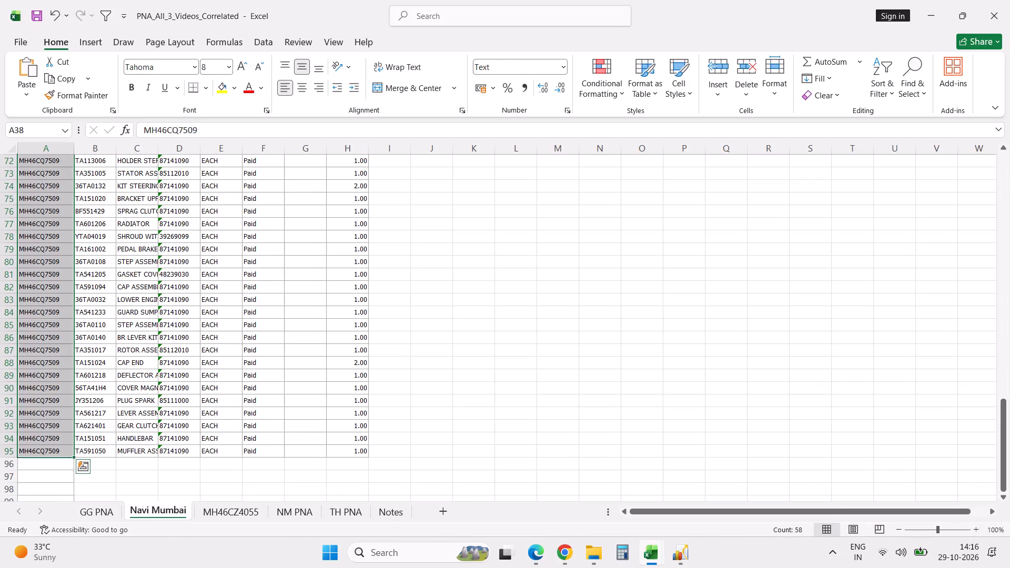
pyautogui.click(55, 465)
pyautogui.hotkey('ctrl', 'v')
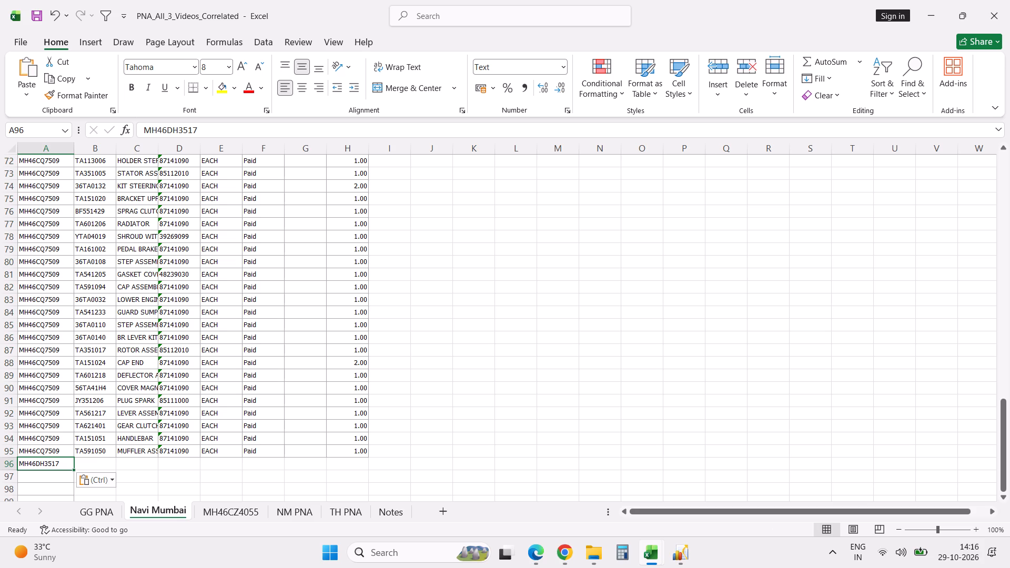
# Export the job card's parts list from Excellon to XLSX without hyperlinks, saved as Job Card Detail-PB in Downloads, and open the file.
pyautogui.hotkey('alt', 'Tab')
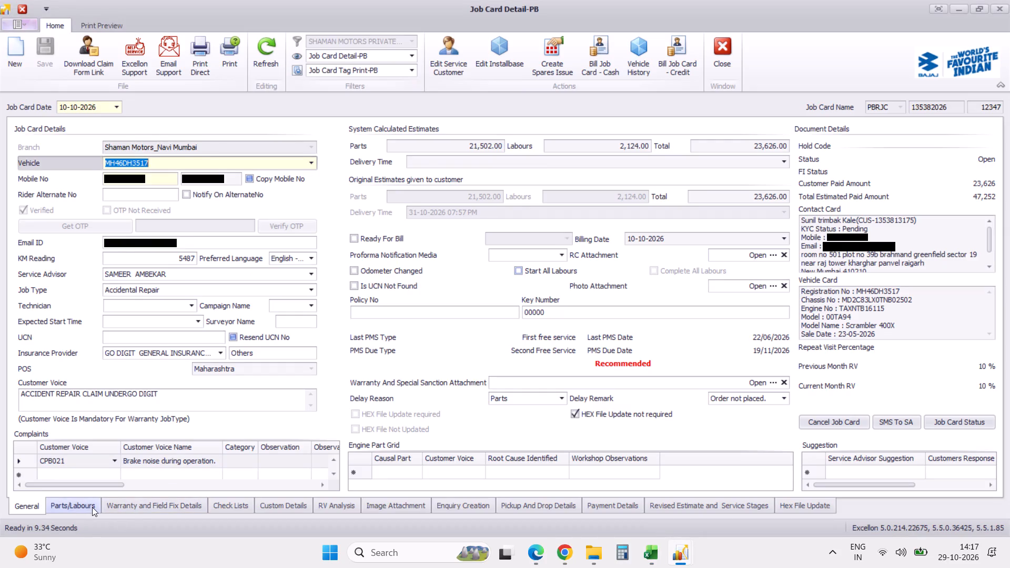
pyautogui.click(86, 506)
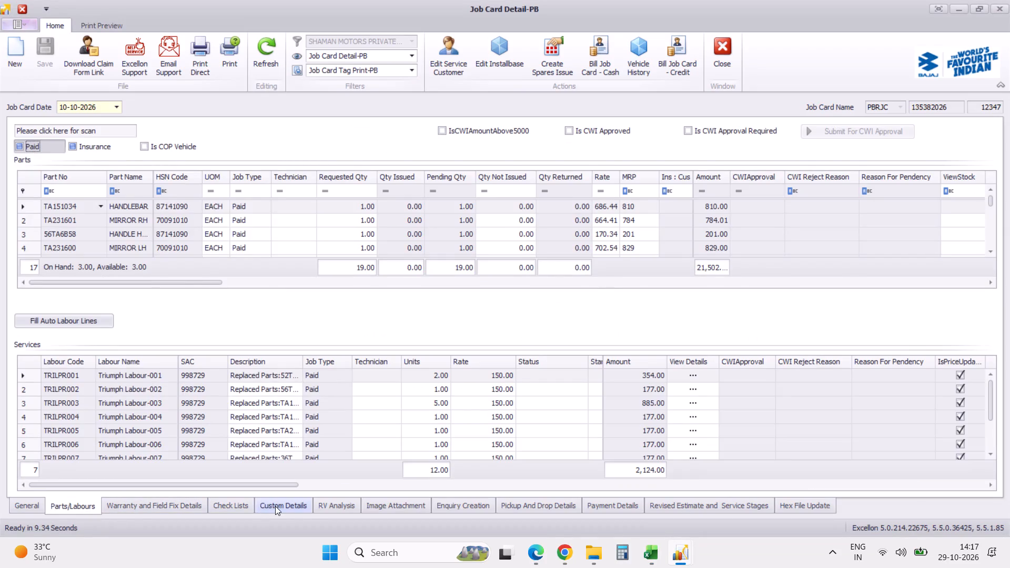
pyautogui.click(275, 506)
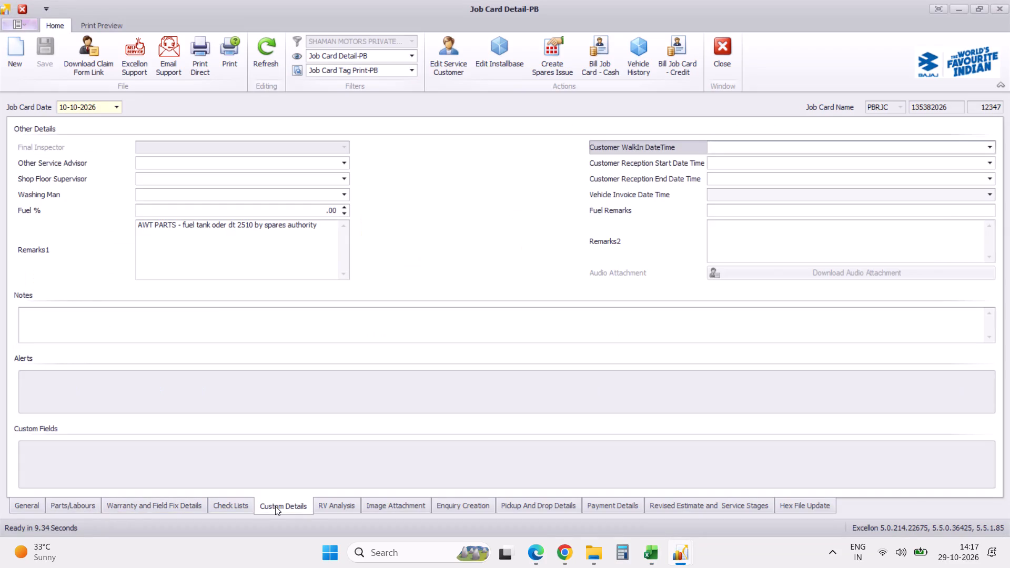
pyautogui.click(77, 505)
pyautogui.scroll(-18, 251, 247)
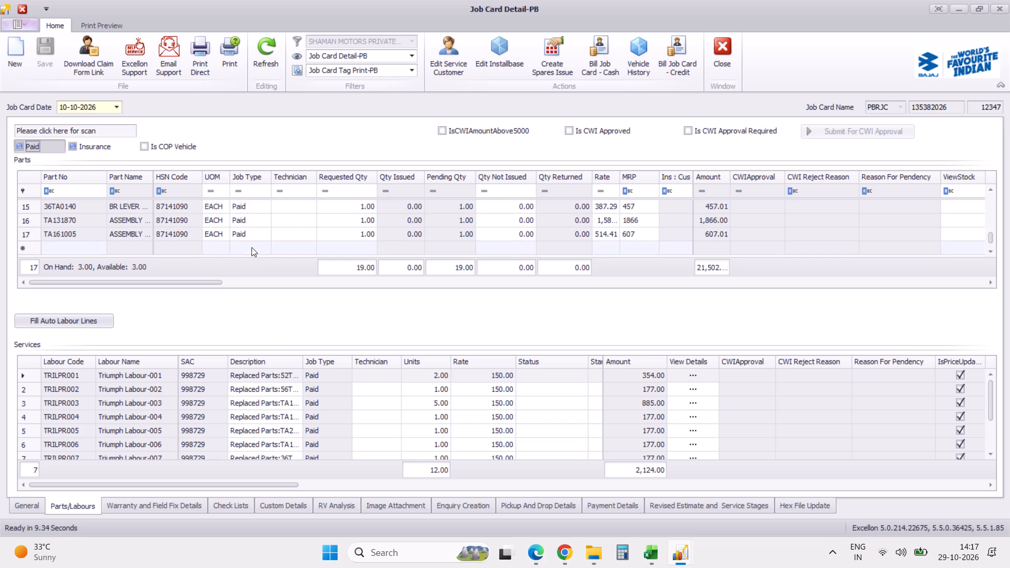
pyautogui.scroll(-15, 251, 247)
pyautogui.scroll(20, 251, 247)
pyautogui.scroll(20, 251, 247)
pyautogui.scroll(8, 251, 247)
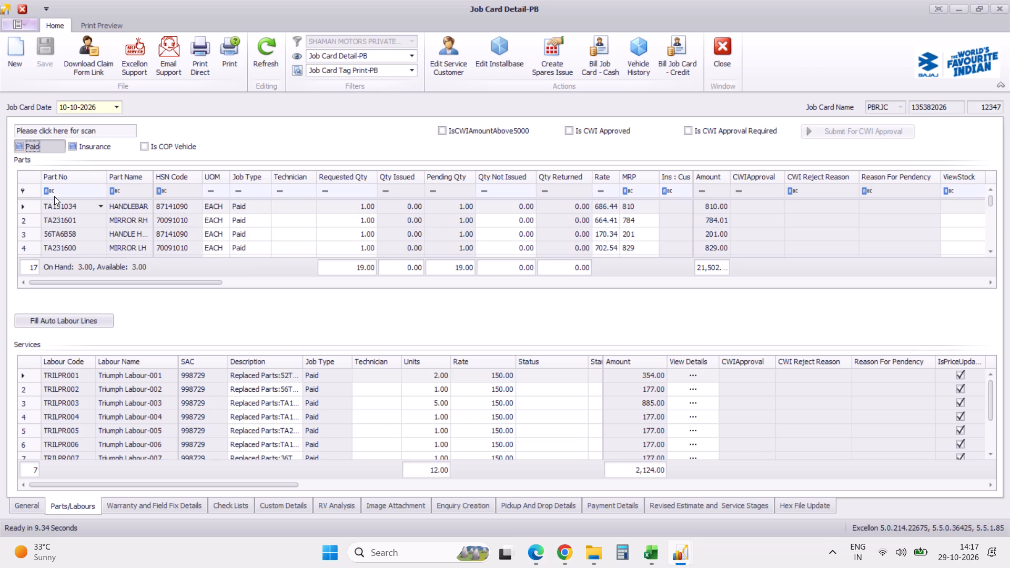
pyautogui.rightClick(62, 207)
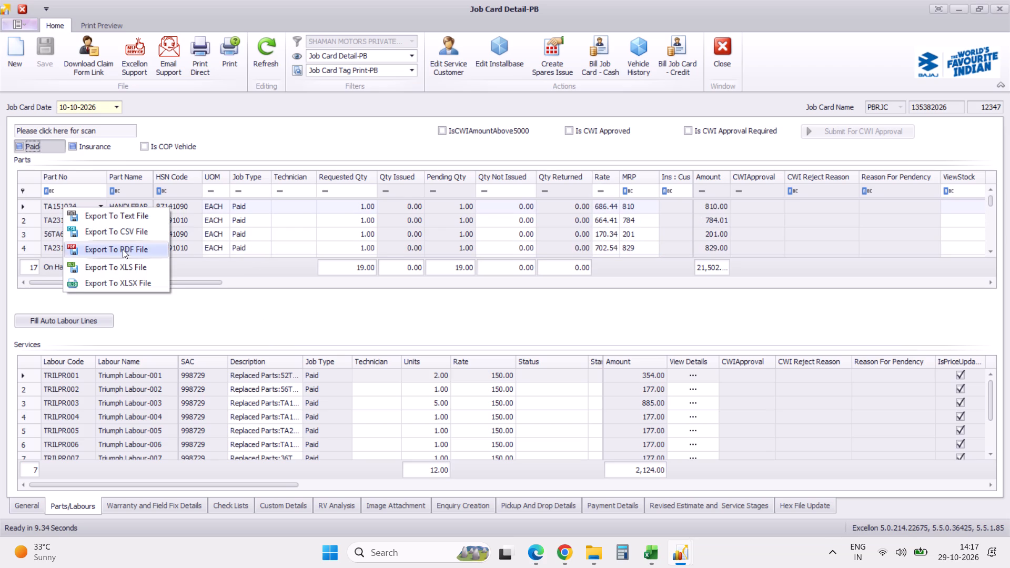
pyautogui.click(137, 287)
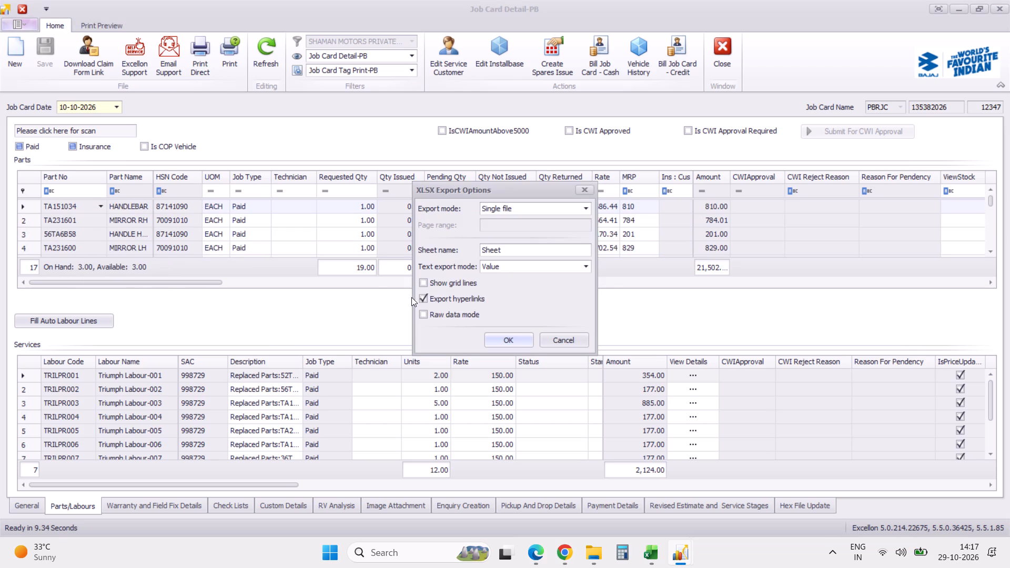
pyautogui.click(422, 297)
pyautogui.click(521, 339)
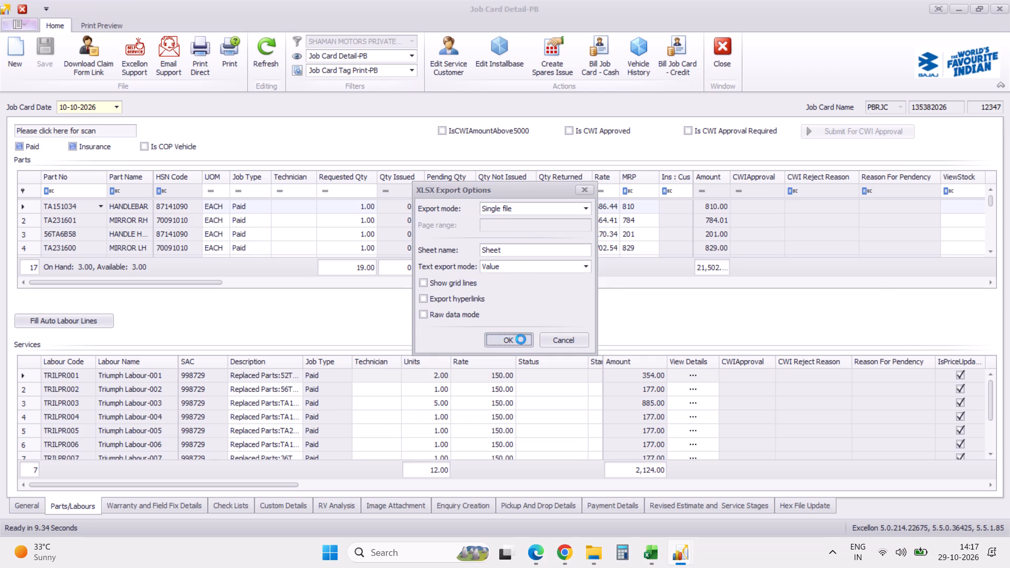
pyautogui.click(761, 449)
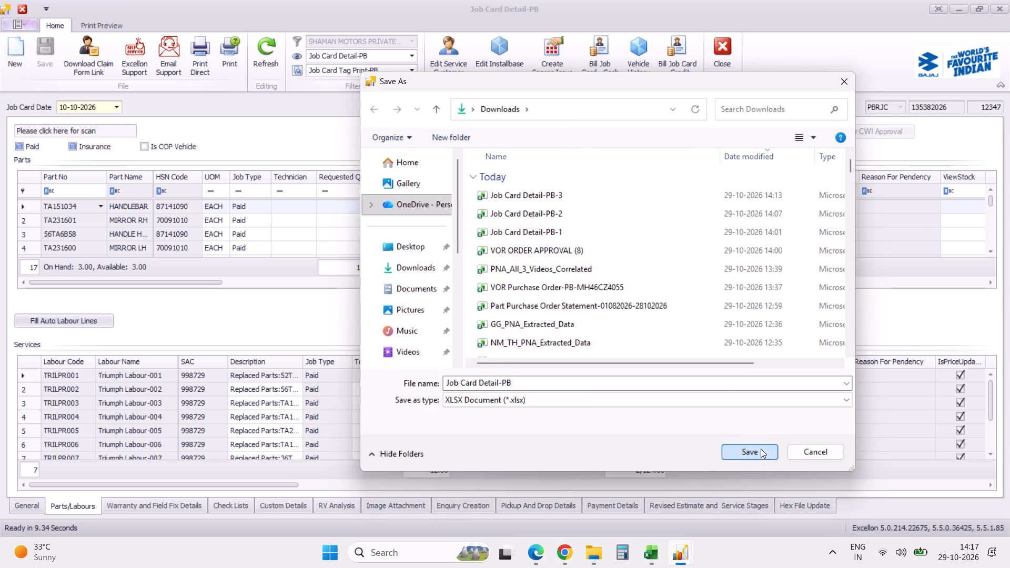
pyautogui.click(488, 291)
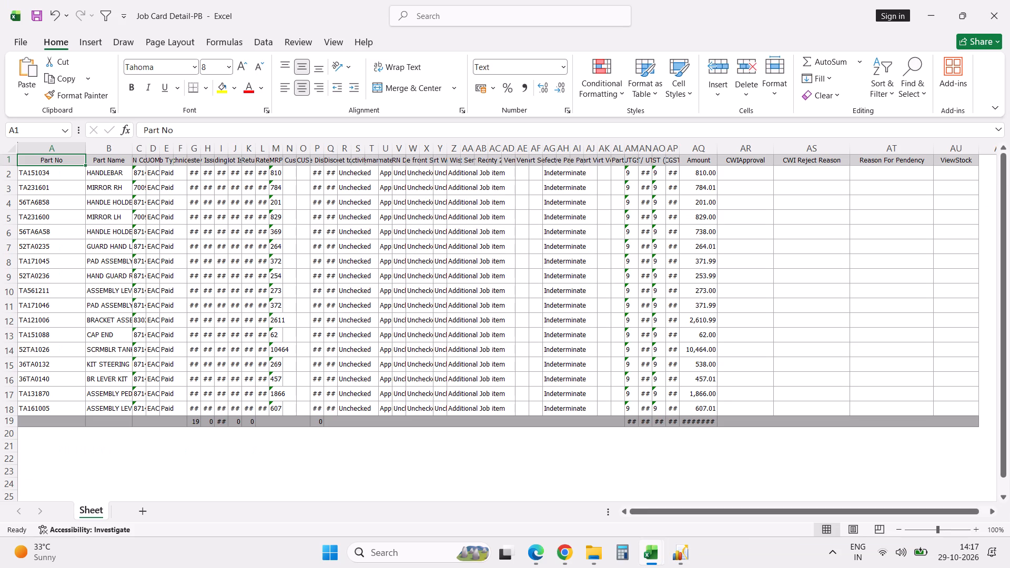
# AutoFit all column widths in the exported parts sheet.
pyautogui.hotkey('ctrl', 'a')
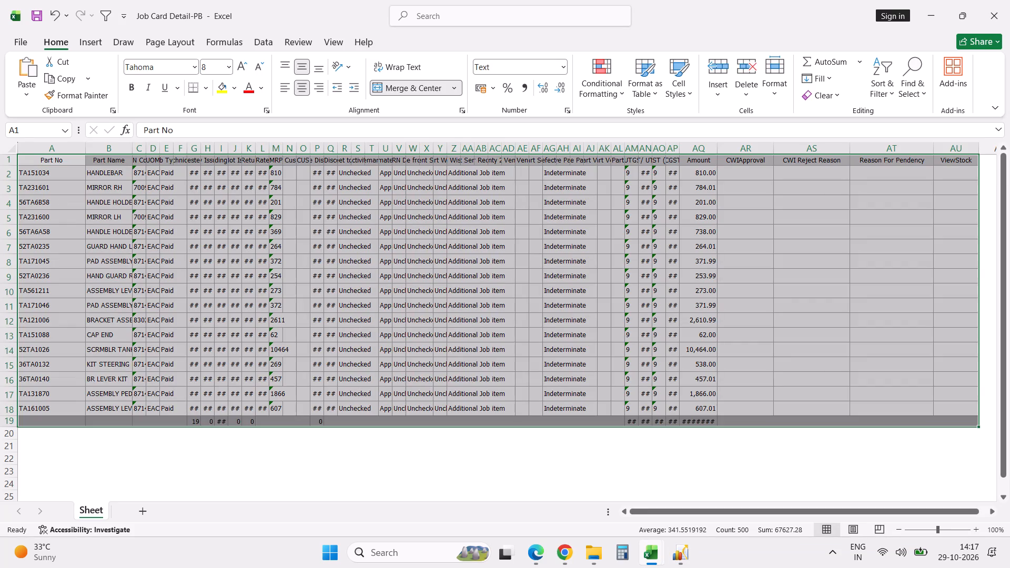
pyautogui.hotkey('alt', 'h')
pyautogui.hotkey('alt', 'o')
pyautogui.hotkey('alt', 'i')
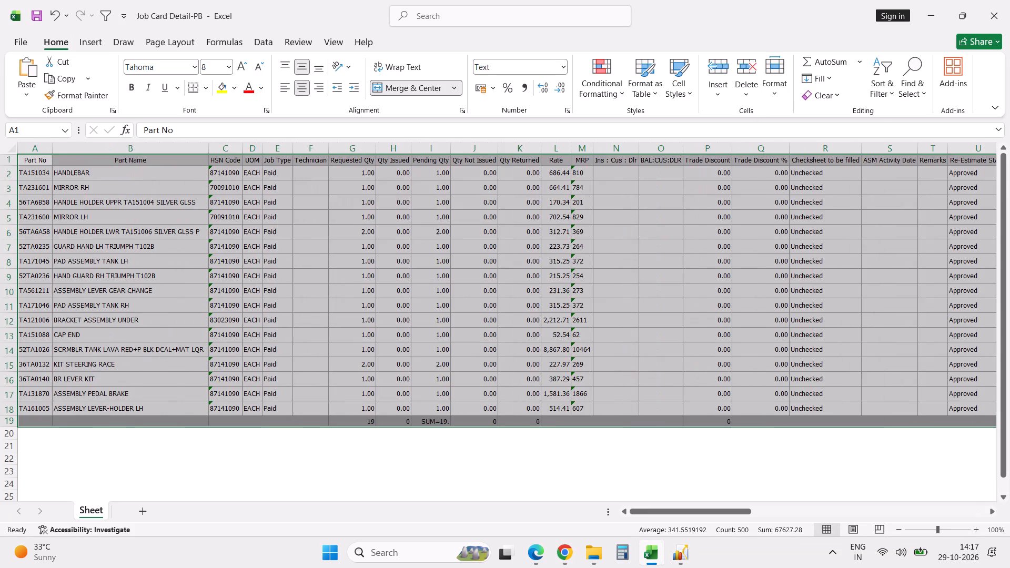
# Copy all part rows, from Part No through Requested Qty, and paste them at B96 of the Navi Mumbai sheet.
pyautogui.click(38, 174)
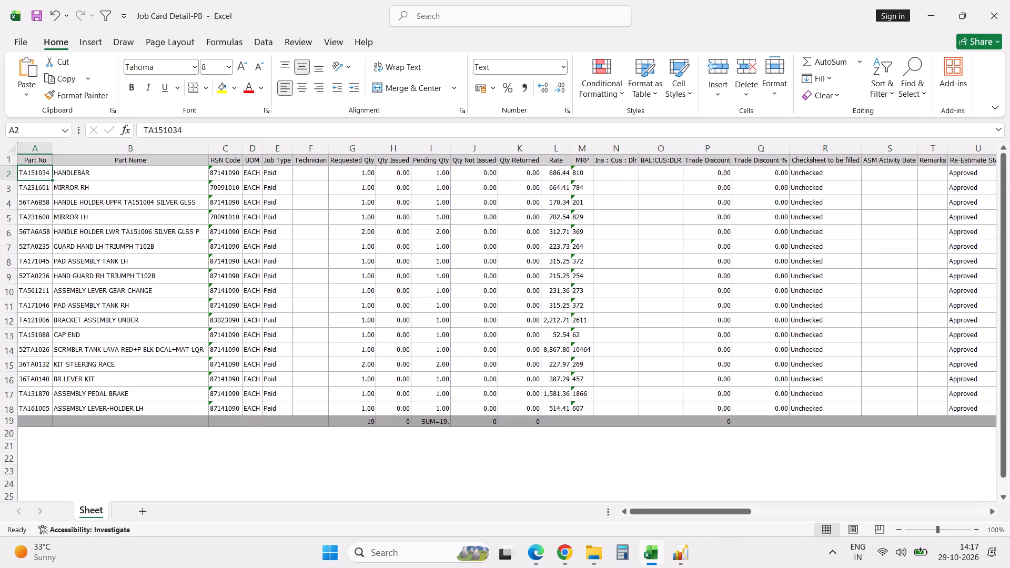
pyautogui.hotkey('shift', 'Right')
pyautogui.hotkey('shift', 'Right')
pyautogui.hotkey('shift', 'Right')
pyautogui.hotkey('shift', 'Right')
pyautogui.hotkey('shift', 'Right')
pyautogui.hotkey('shift', 'Right')
pyautogui.hotkey('ctrl', 'shift', 'Down')
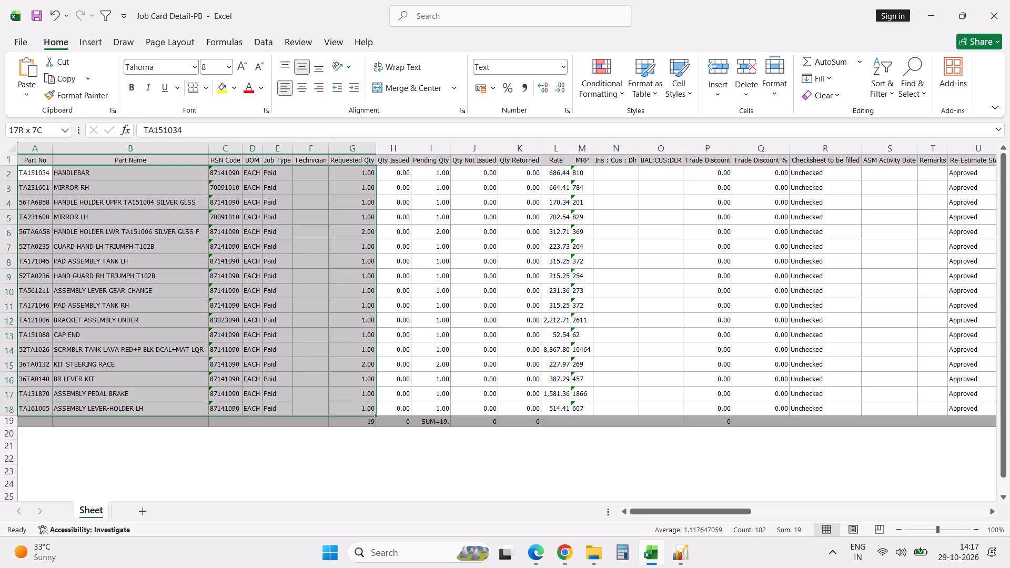
pyautogui.hotkey('ctrl', 'c')
pyautogui.hotkey('alt', 'Tab')
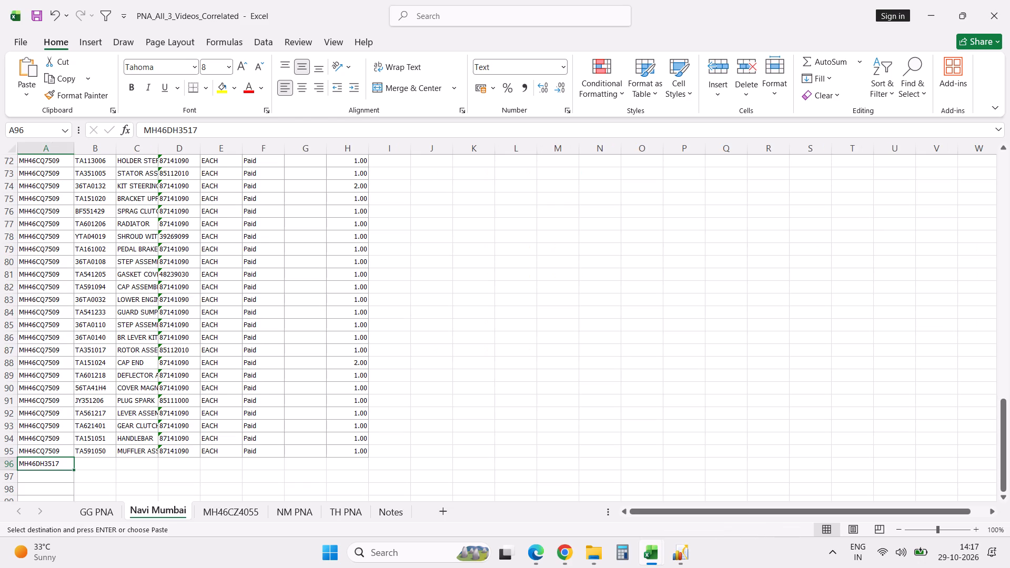
pyautogui.click(99, 465)
pyautogui.hotkey('ctrl', 'v')
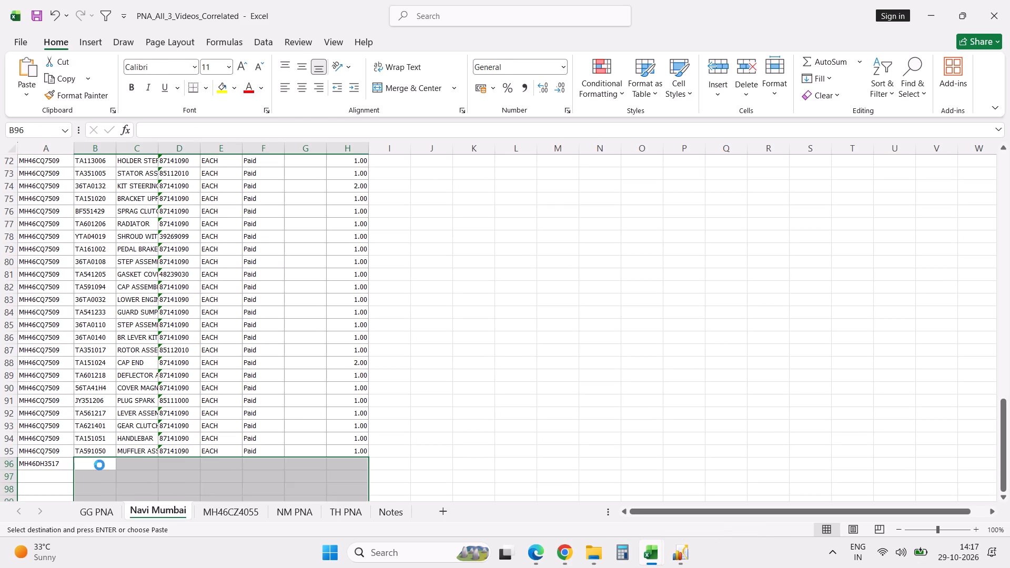
# Fill the registration number in A96 down to A112 beside the pasted parts.
pyautogui.click(58, 464)
pyautogui.scroll(-3, 58, 464)
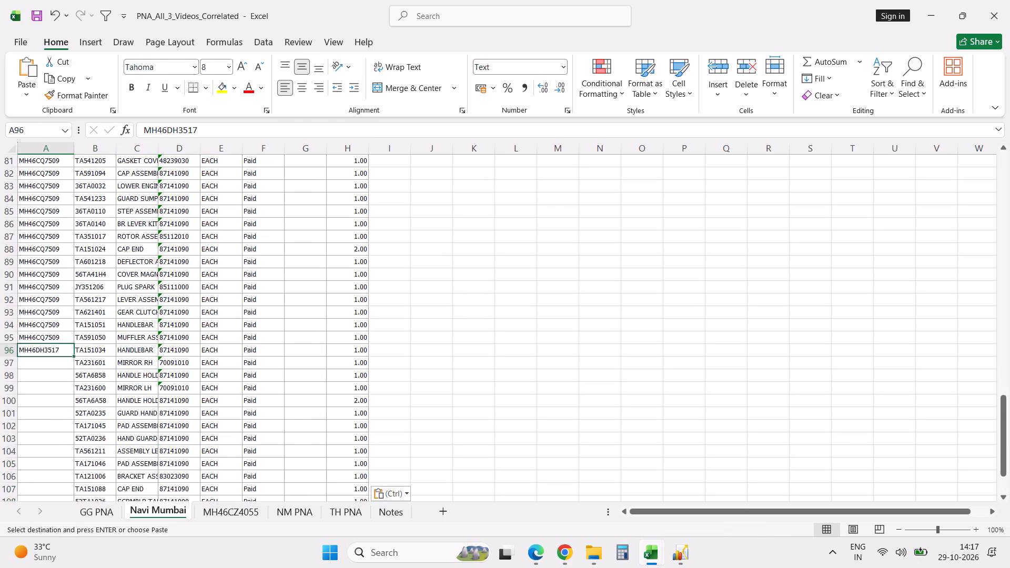
pyautogui.scroll(-2, 58, 464)
pyautogui.keyDown('shift'); pyautogui.click(58, 473); pyautogui.keyUp('shift')
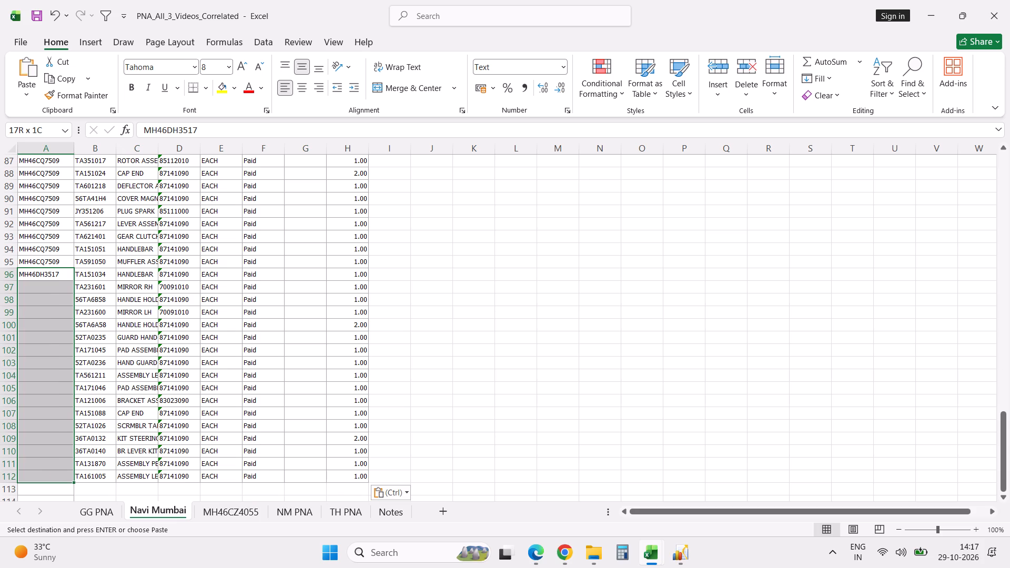
pyautogui.hotkey('ctrl', 'd')
# Close the exported Job Card Detail-PB workbook.
pyautogui.hotkey('alt', 'Tab')
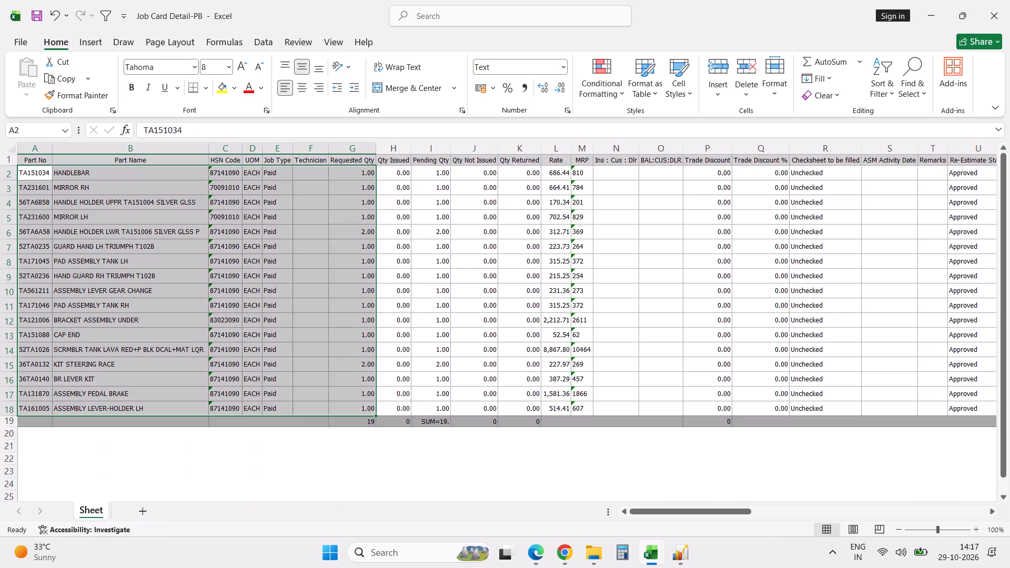
pyautogui.click(1001, 23)
pyautogui.click(538, 291)
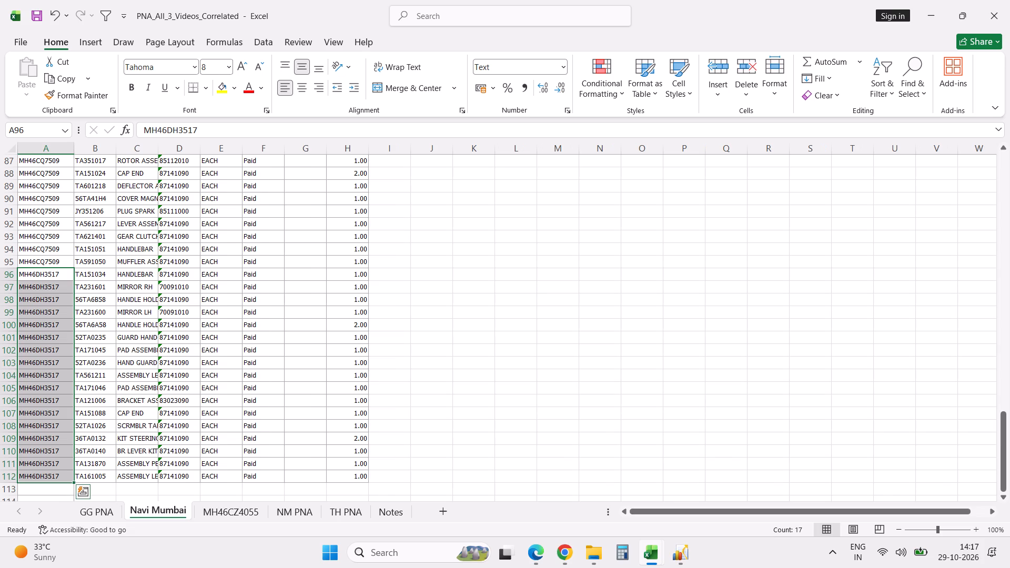
# Copy the registration number in E18 of the GG PNA sheet.
pyautogui.click(107, 509)
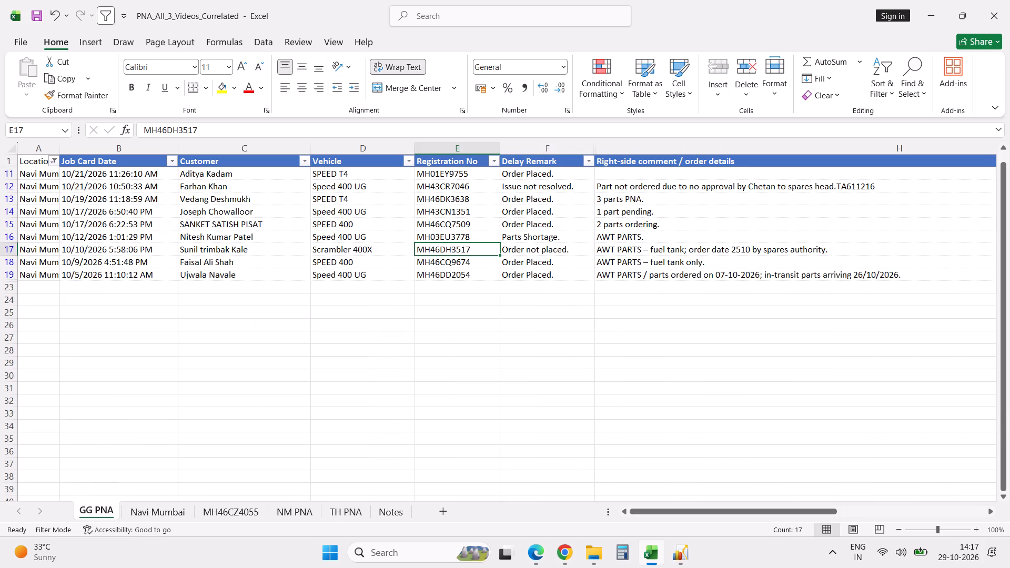
pyautogui.click(488, 262)
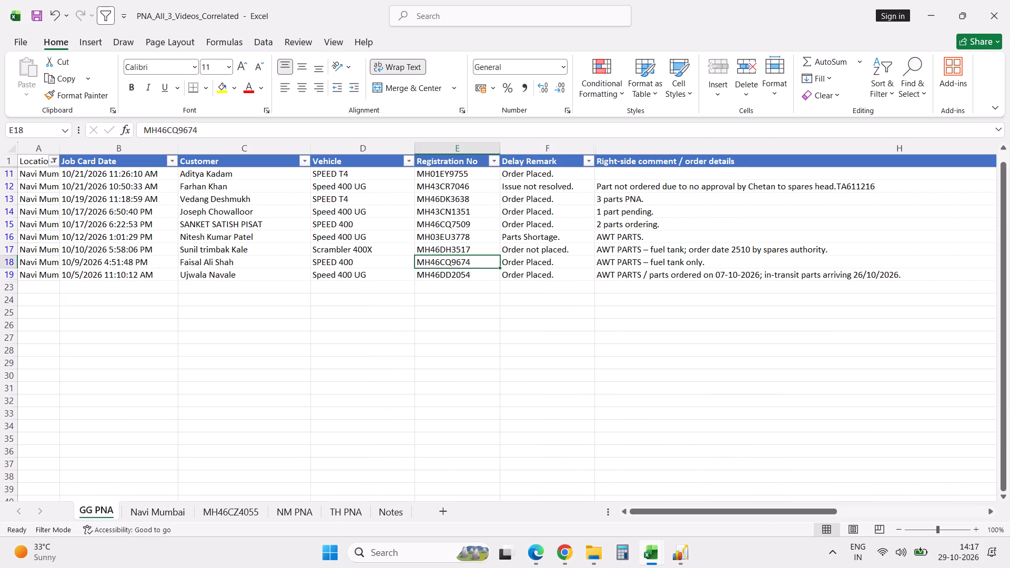
pyautogui.hotkey('ctrl', 'c')
# Switch to Excellon and filter the open job cards by the copied registration number.
pyautogui.click(686, 553)
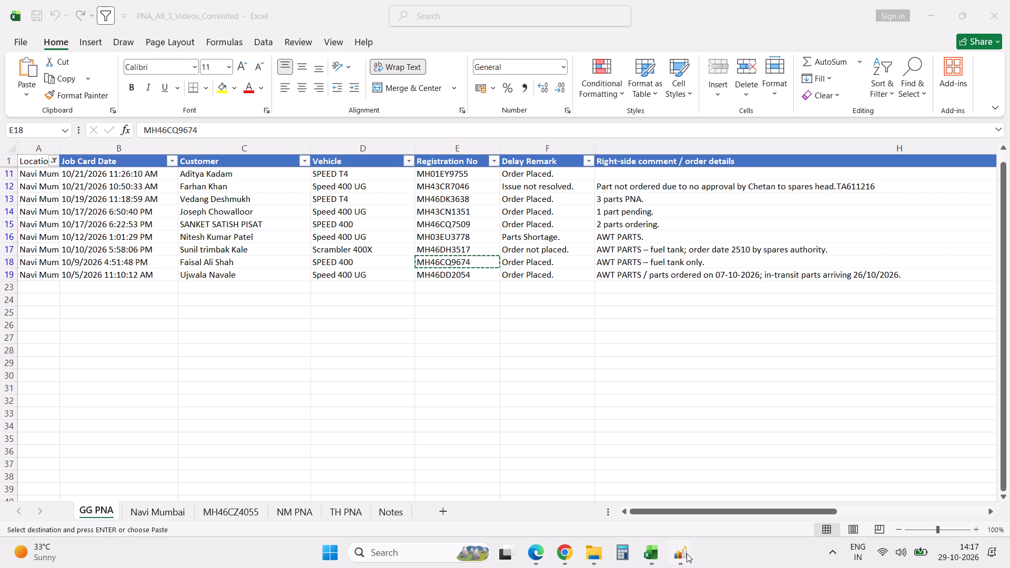
pyautogui.click(813, 445)
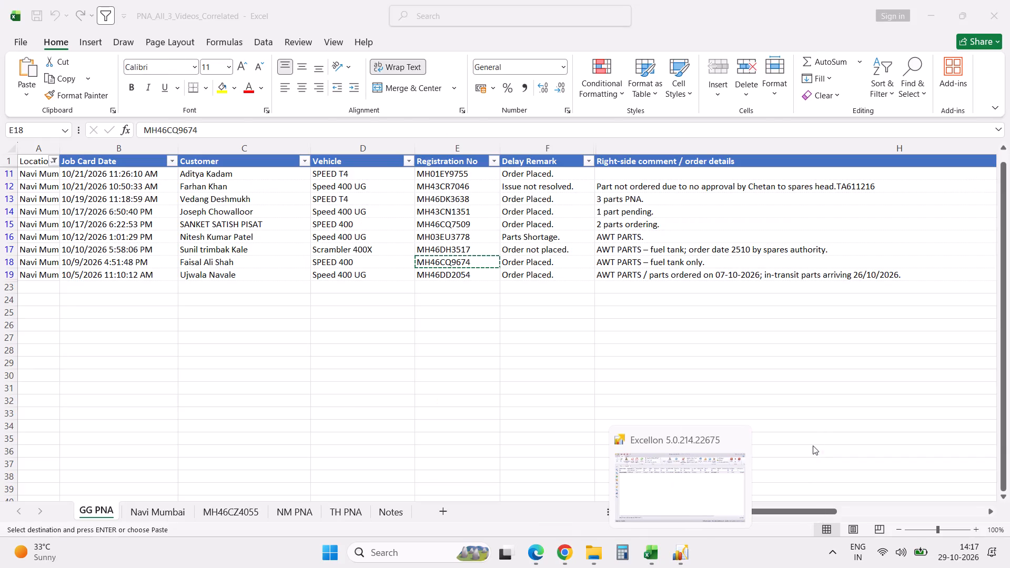
pyautogui.click(670, 487)
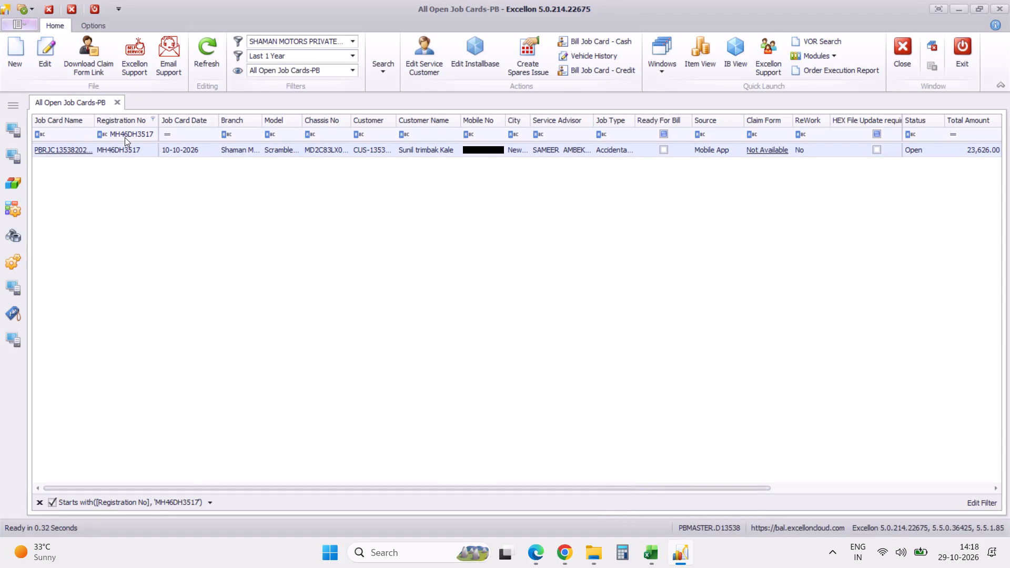
pyautogui.click(125, 137)
pyautogui.doubleClick(125, 137)
pyautogui.hotkey('ctrl', 'v')
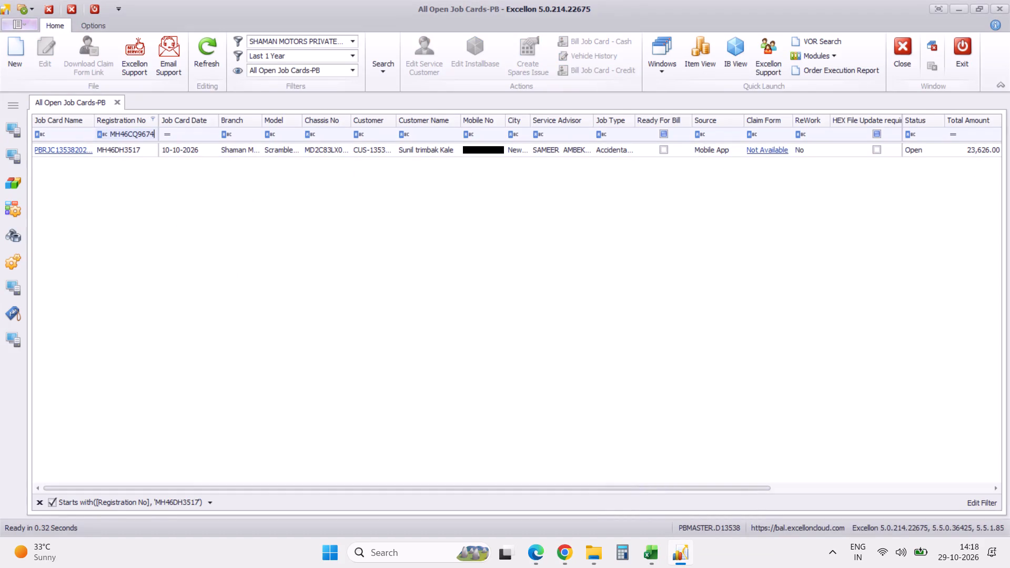
pyautogui.press('Return')
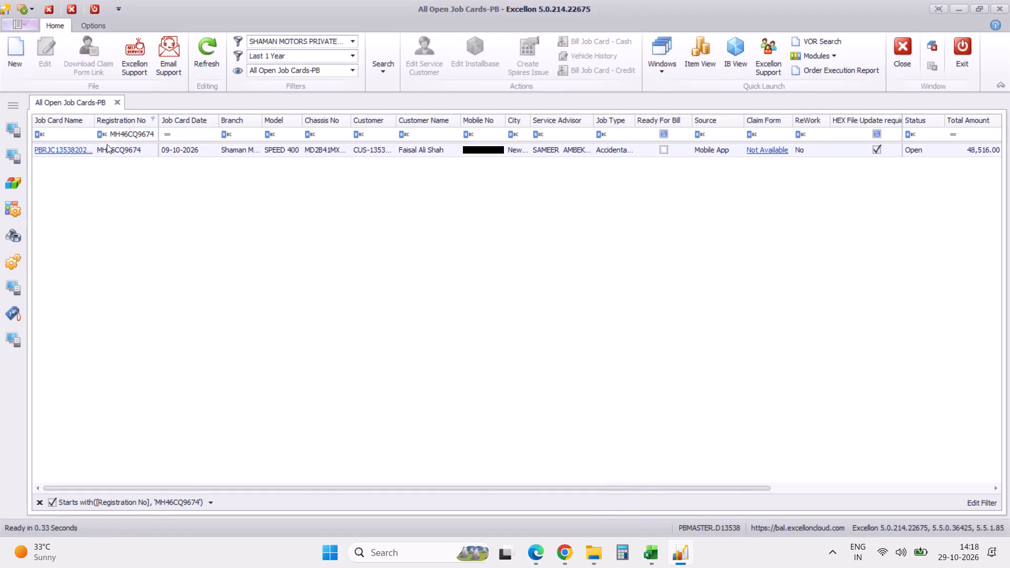
# Open the filtered vehicle's job card and acknowledge the HEX file notice.
pyautogui.click(76, 149)
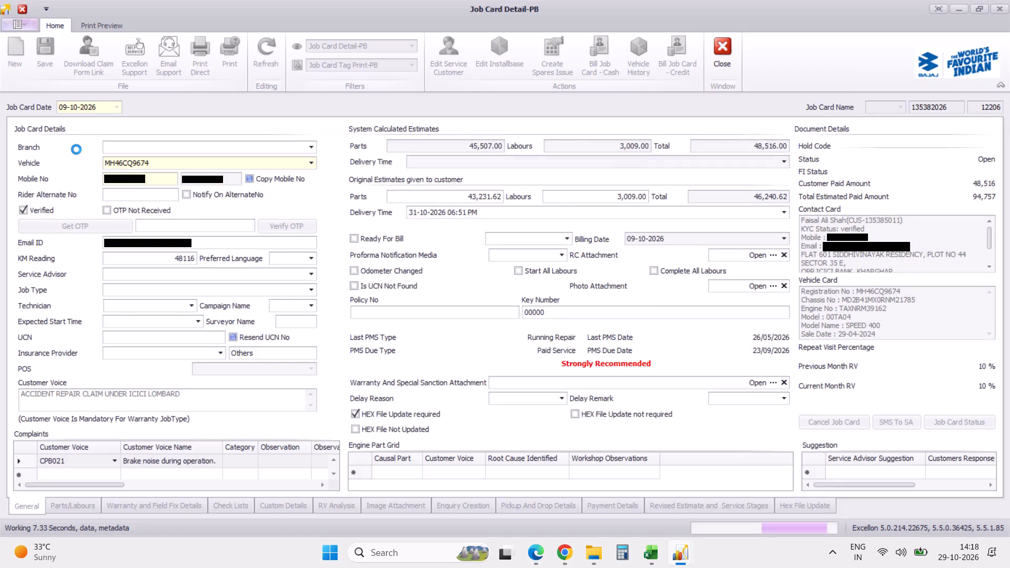
pyautogui.click(521, 288)
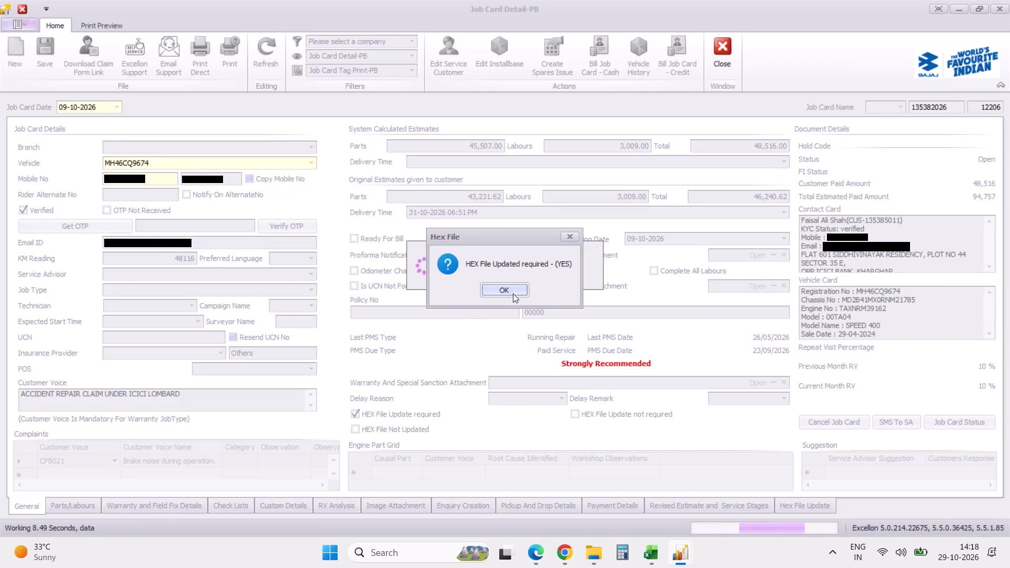
pyautogui.click(514, 291)
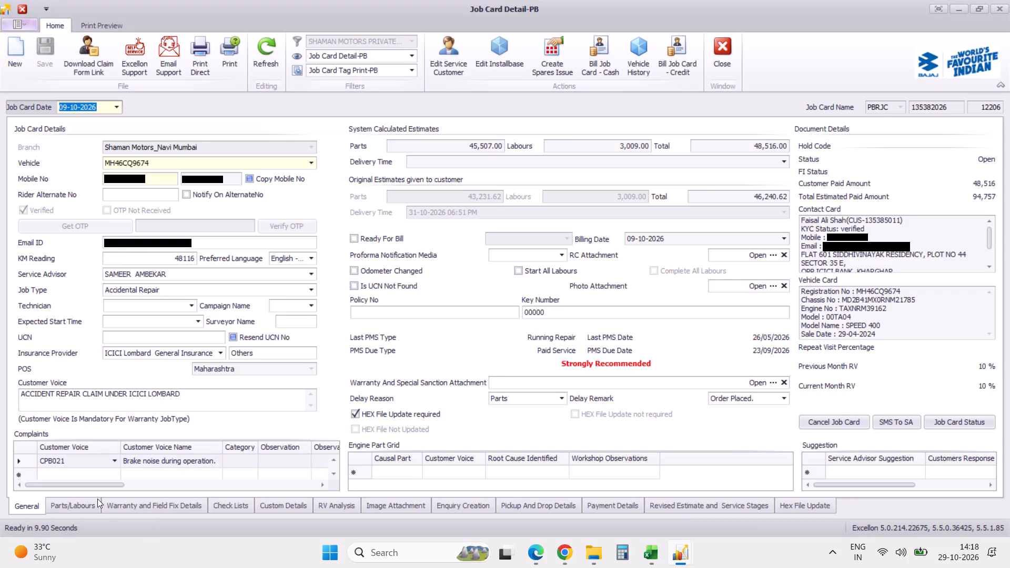
# Copy the vehicle's registration number from the job card and paste it into A113 of Excel's Navi Mumbai sheet.
pyautogui.click(122, 161)
pyautogui.click(122, 161)
pyautogui.hotkey('ctrl', 'c')
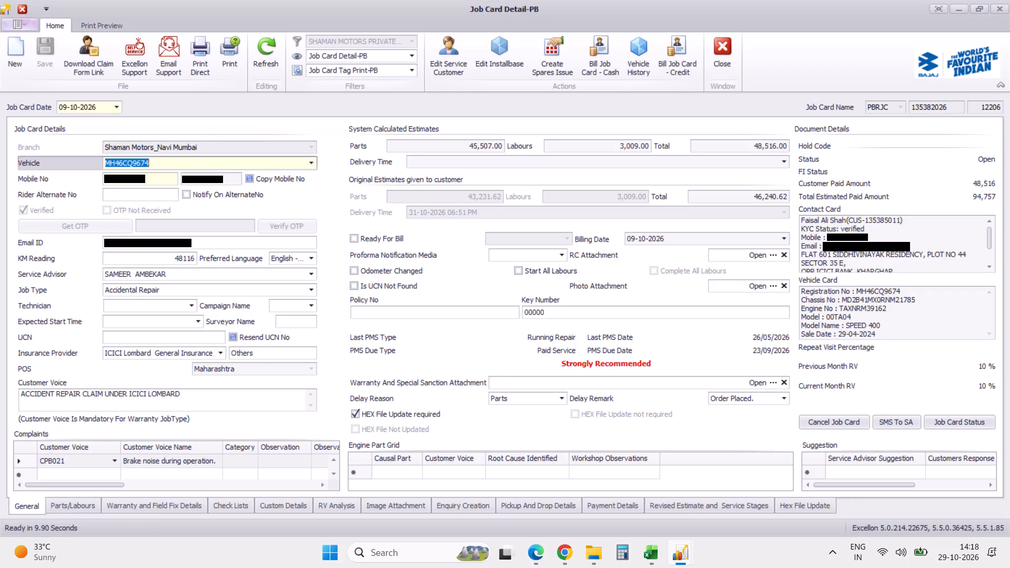
pyautogui.hotkey('alt', 'Tab')
pyautogui.hotkey('alt', 'Tab')
pyautogui.hotkey('alt', 'Tab')
pyautogui.hotkey('alt', 'Tab')
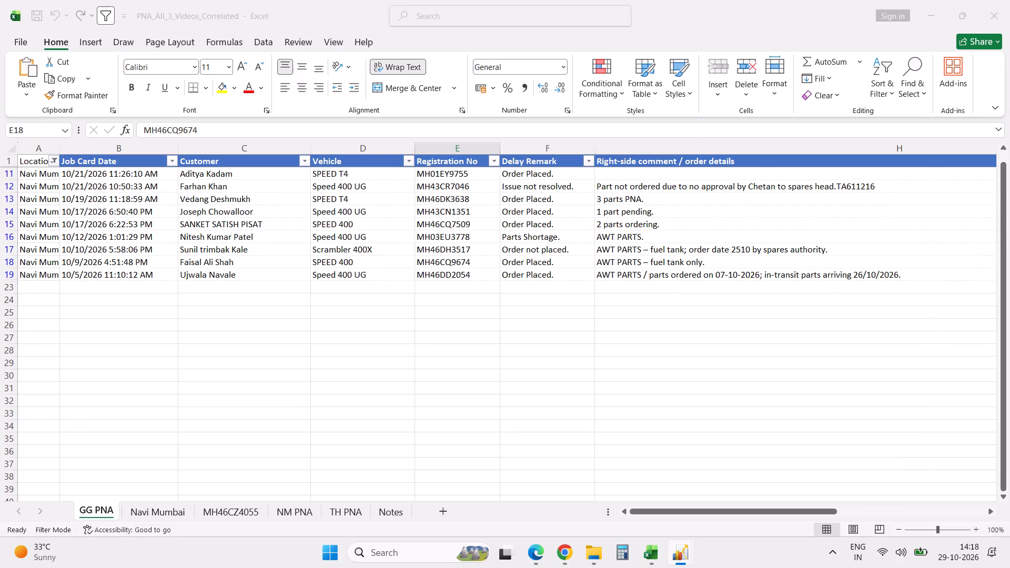
pyautogui.click(163, 511)
pyautogui.click(66, 490)
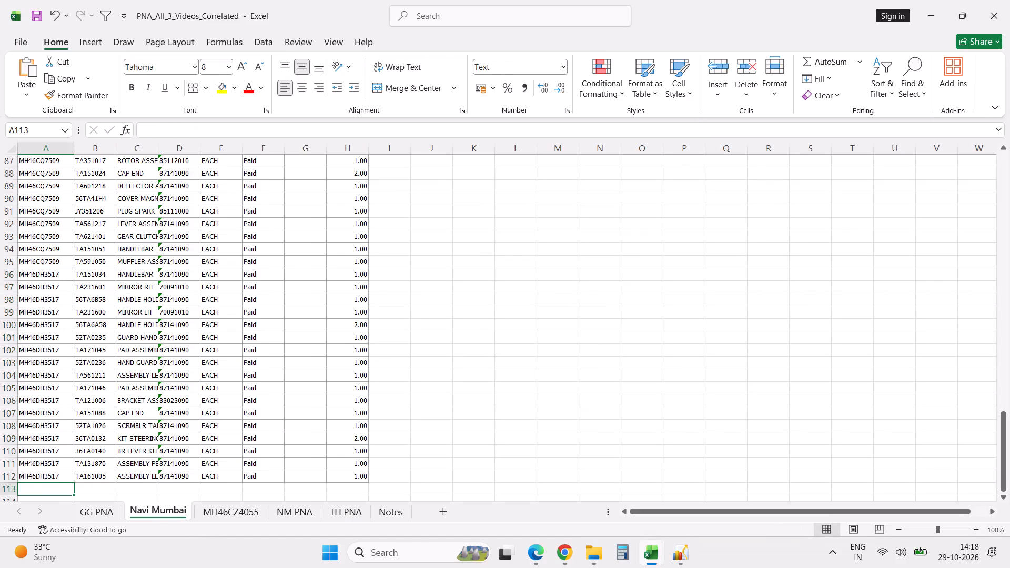
pyautogui.hotkey('ctrl', 'v')
pyautogui.press('Tab')
# In Excellon, export the job card's parts list to XLSX as Job Card Detail-PB in Downloads, replacing the existing file, and open it.
pyautogui.hotkey('alt', 'Tab')
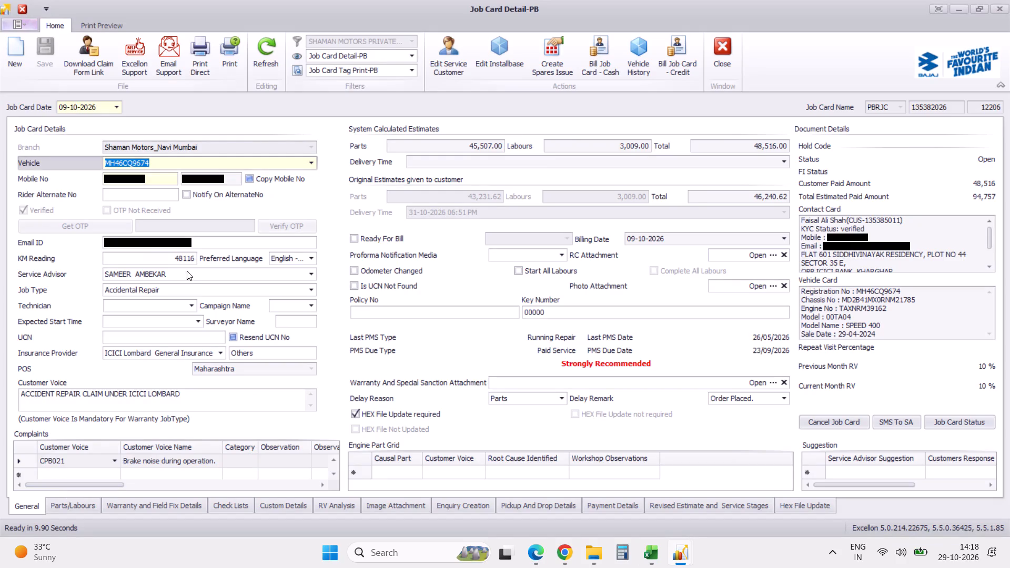
pyautogui.click(91, 503)
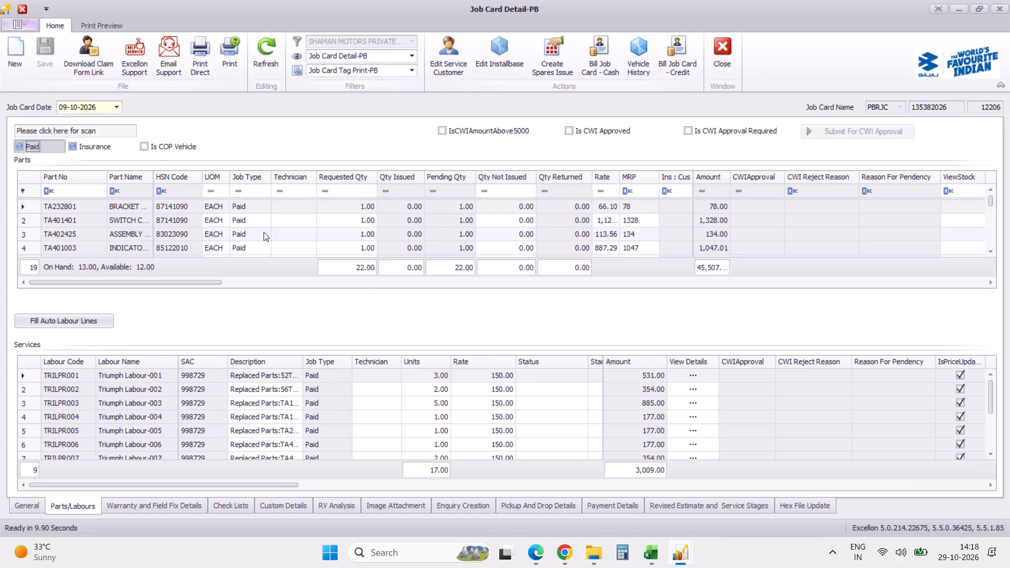
pyautogui.scroll(-20, 269, 231)
pyautogui.scroll(-17, 269, 231)
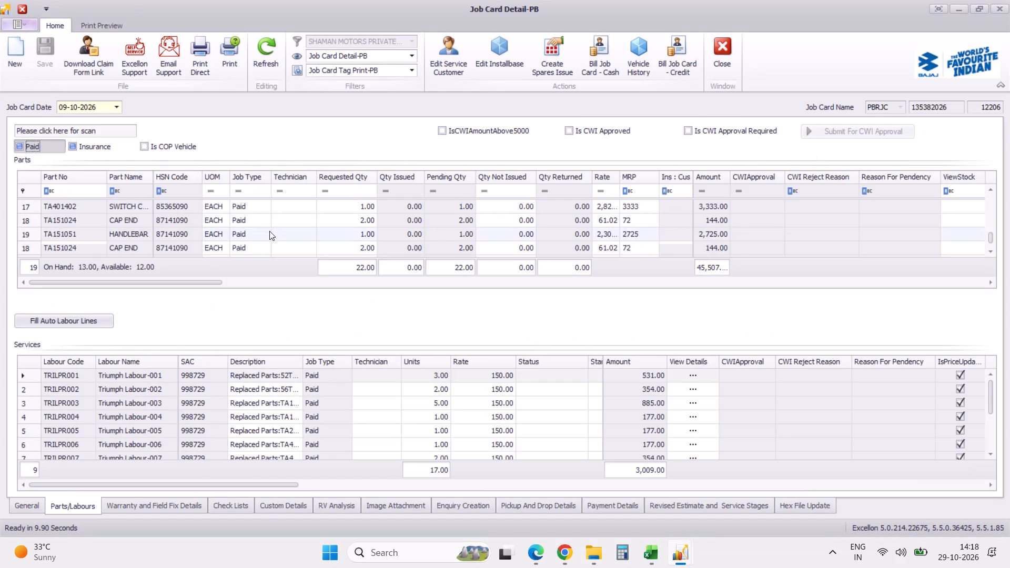
pyautogui.scroll(20, 269, 231)
pyautogui.scroll(20, 269, 231)
pyautogui.scroll(11, 269, 231)
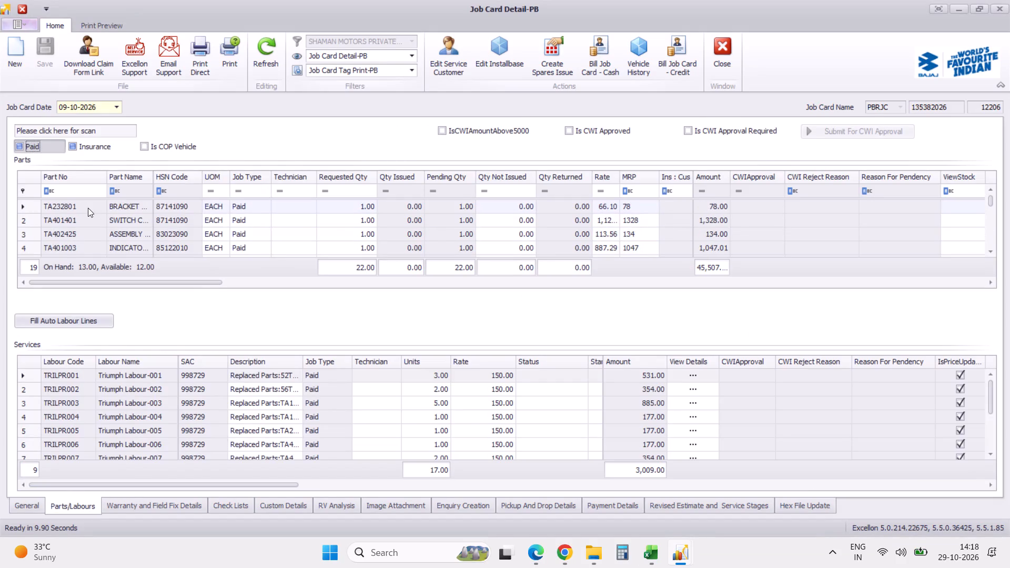
pyautogui.rightClick(85, 208)
pyautogui.click(162, 281)
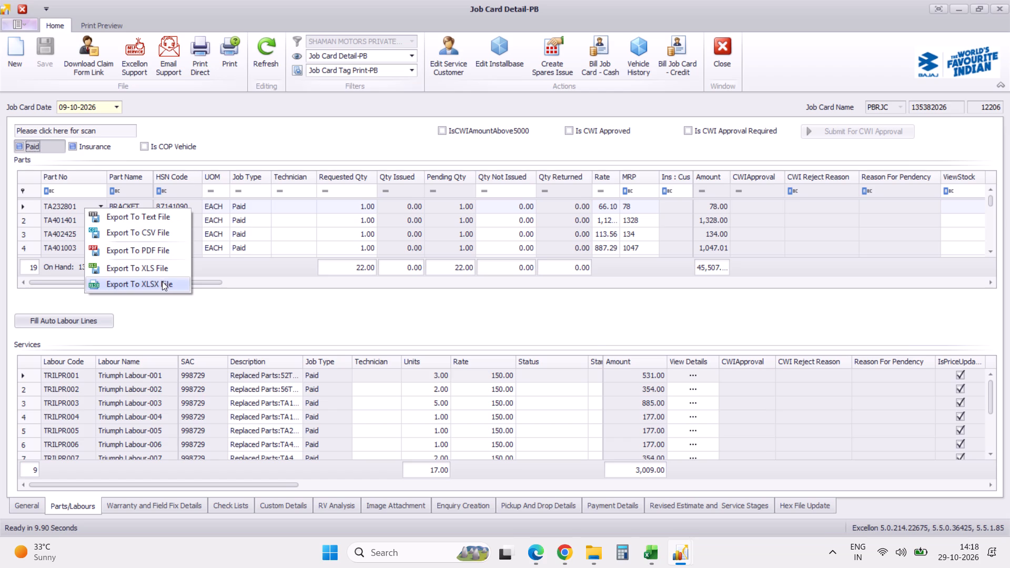
pyautogui.click(466, 298)
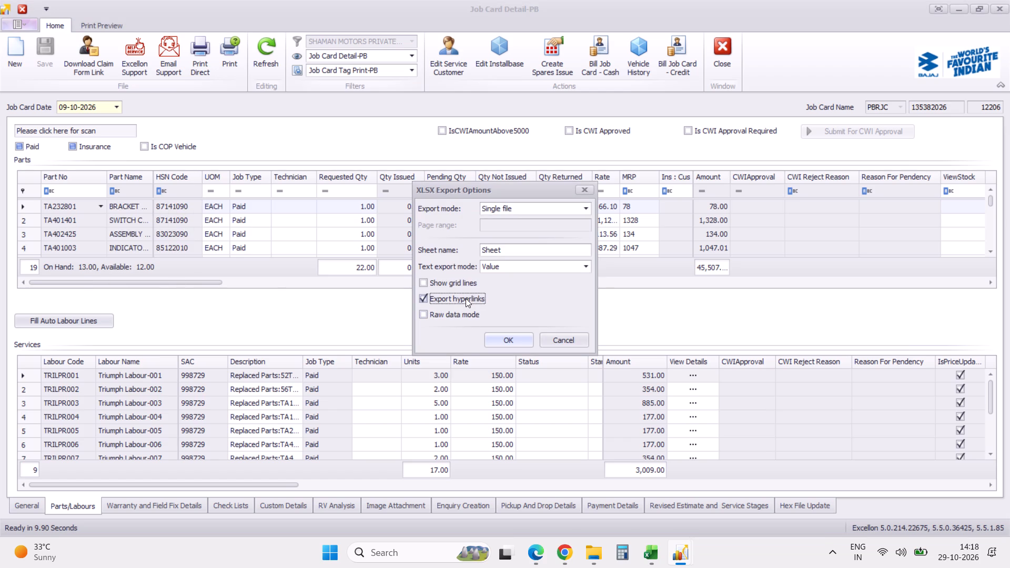
pyautogui.click(509, 338)
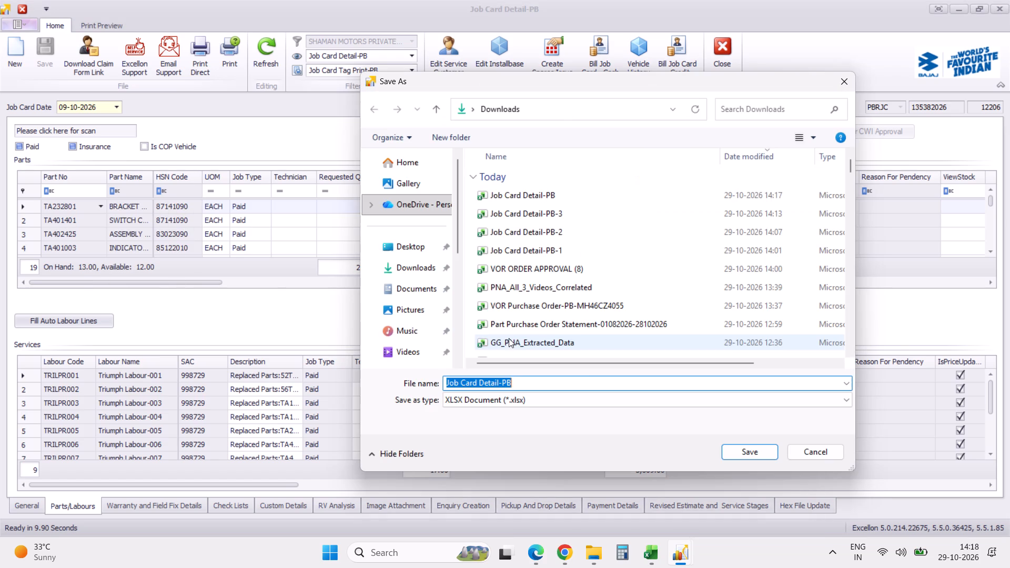
pyautogui.click(733, 445)
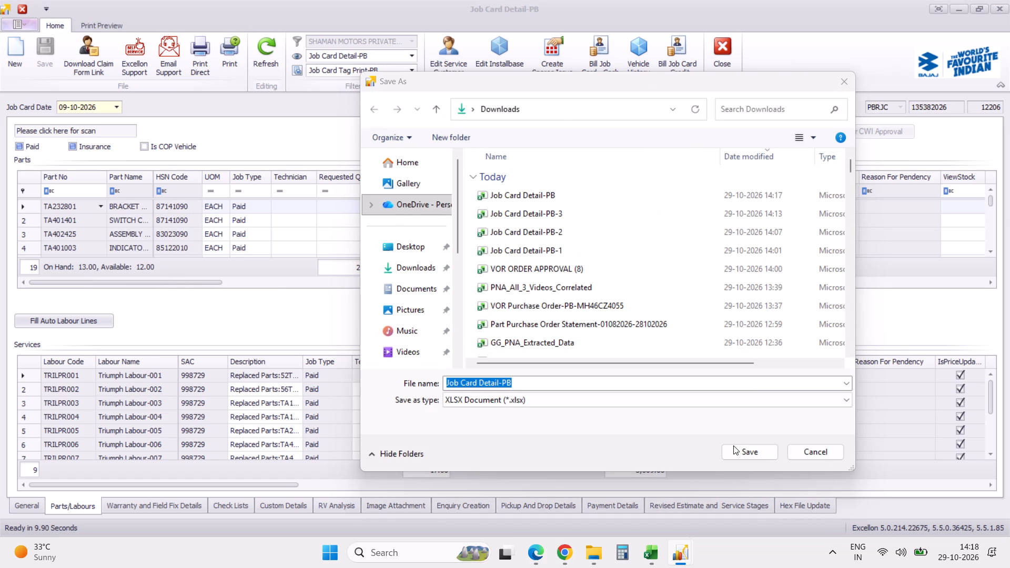
pyautogui.click(530, 276)
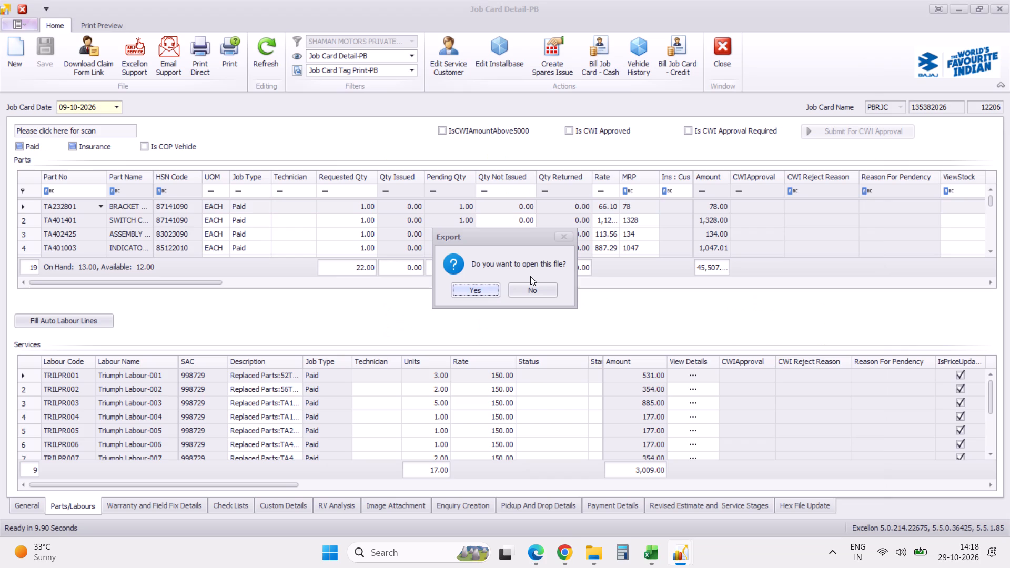
pyautogui.click(482, 291)
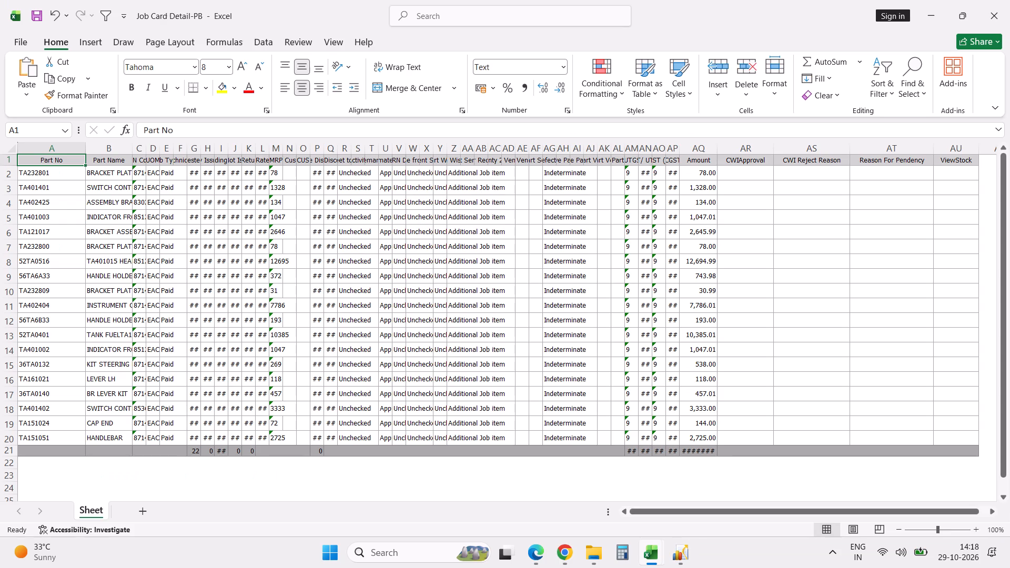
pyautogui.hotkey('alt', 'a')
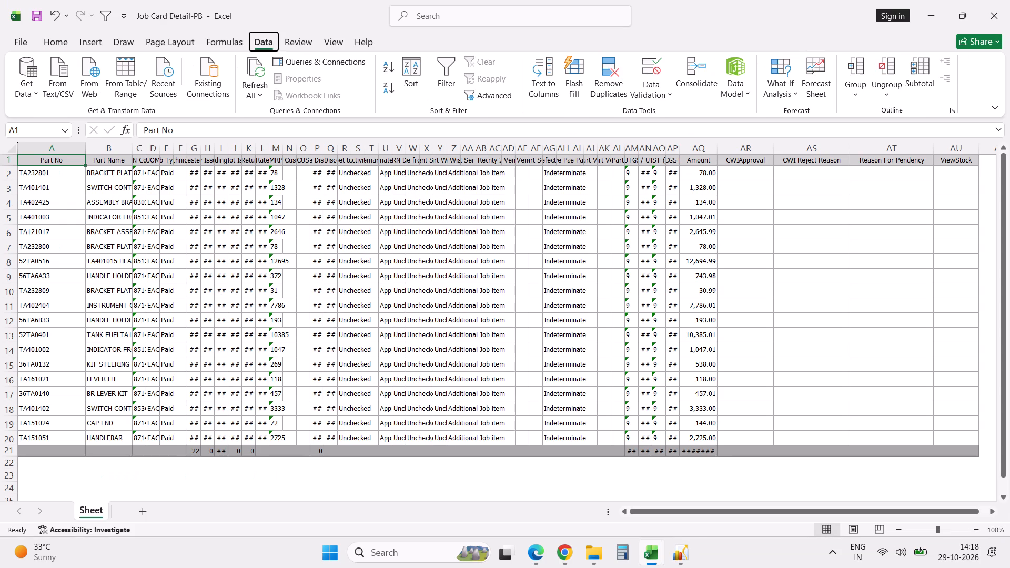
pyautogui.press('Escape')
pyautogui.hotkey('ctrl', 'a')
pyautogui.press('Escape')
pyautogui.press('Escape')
# AutoFit the width of all columns in the exported parts sheet.
pyautogui.hotkey('ctrl', 'a')
pyautogui.hotkey('ctrl', 'a')
pyautogui.hotkey('alt', 'h')
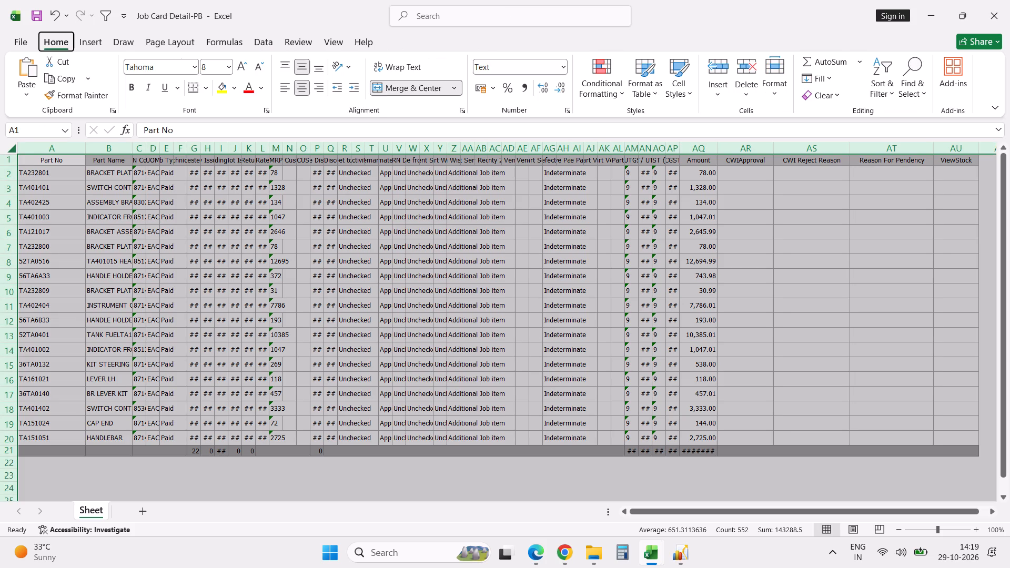
pyautogui.hotkey('alt', 'o')
pyautogui.hotkey('alt', 'i')
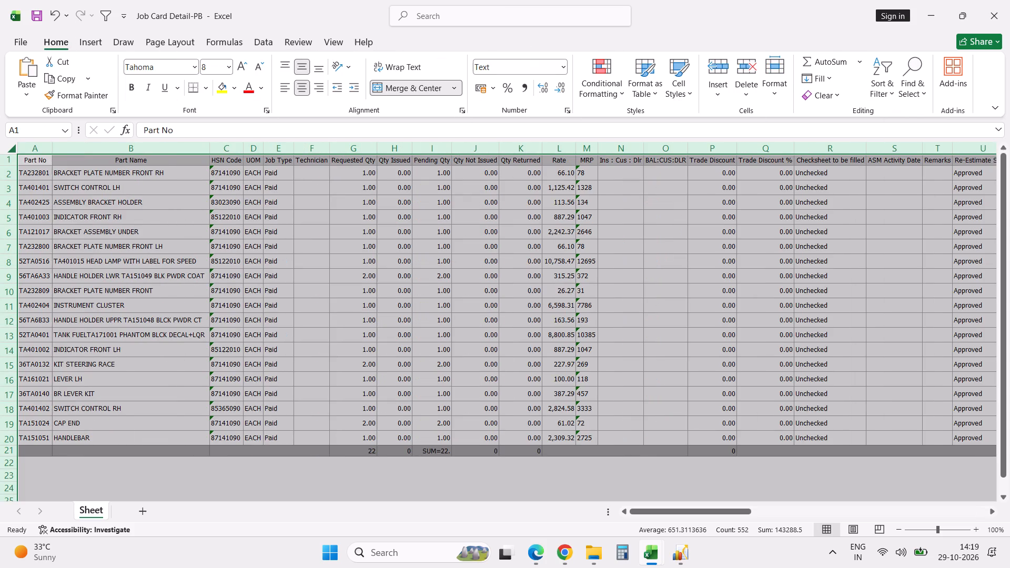
# Copy all part rows, from Part No through Requested Qty, and paste them at B113 of the Navi Mumbai sheet.
pyautogui.click(35, 176)
pyautogui.hotkey('shift', 'Right')
pyautogui.hotkey('shift', 'Right')
pyautogui.hotkey('shift', 'Right')
pyautogui.hotkey('shift', 'Right')
pyautogui.hotkey('shift', 'Right')
pyautogui.hotkey('shift', 'Right')
pyautogui.hotkey('shift', 'Right')
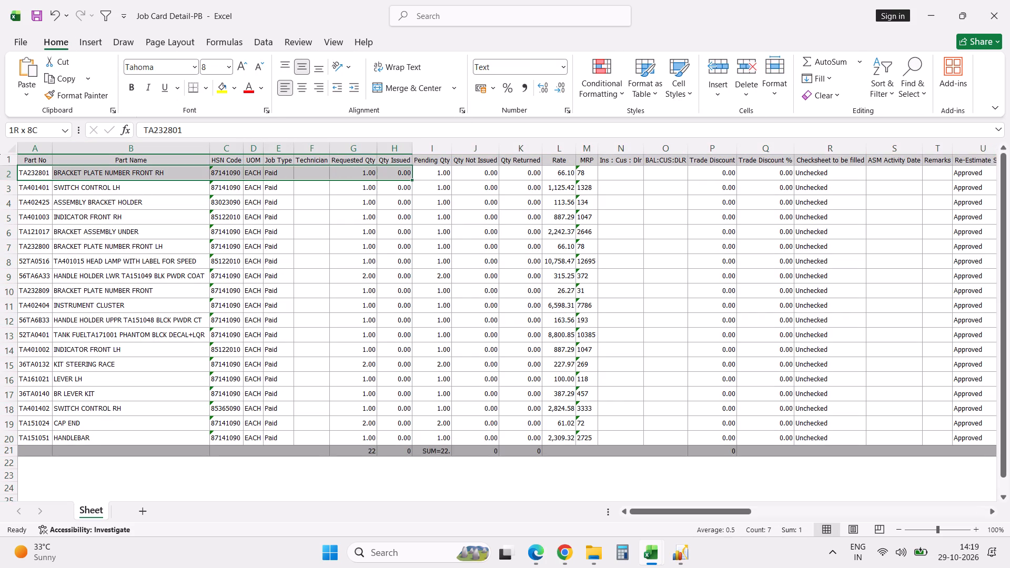
pyautogui.hotkey('shift', 'Left')
pyautogui.hotkey('ctrl', 'shift', 'Down')
pyautogui.hotkey('ctrl', 'c')
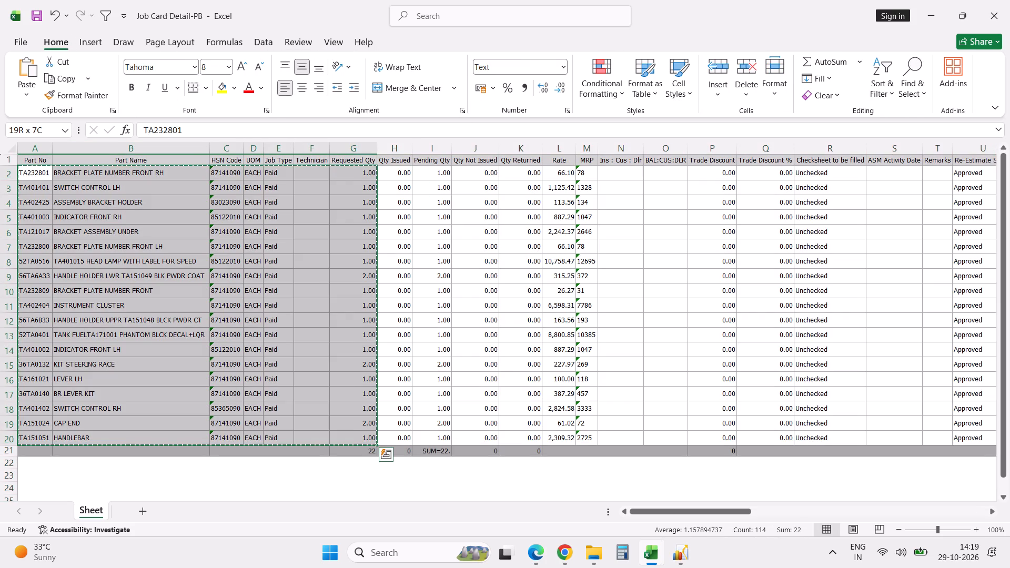
pyautogui.hotkey('alt', 'Tab')
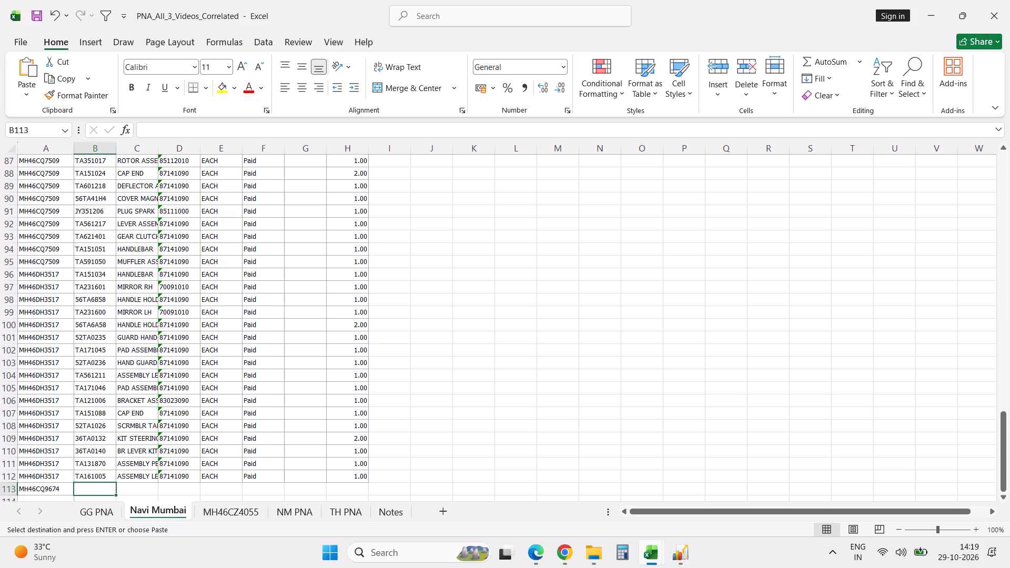
pyautogui.hotkey('ctrl', 'v')
# Fill the registration number in A113 down to A131 beside the pasted parts.
pyautogui.scroll(-6, 57, 301)
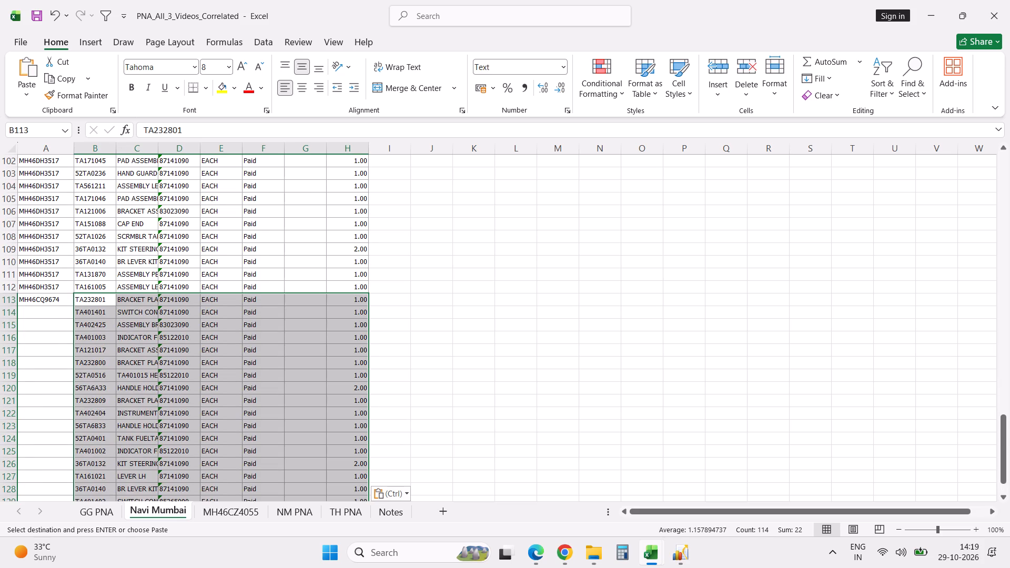
pyautogui.click(57, 301)
pyautogui.scroll(-2, 57, 301)
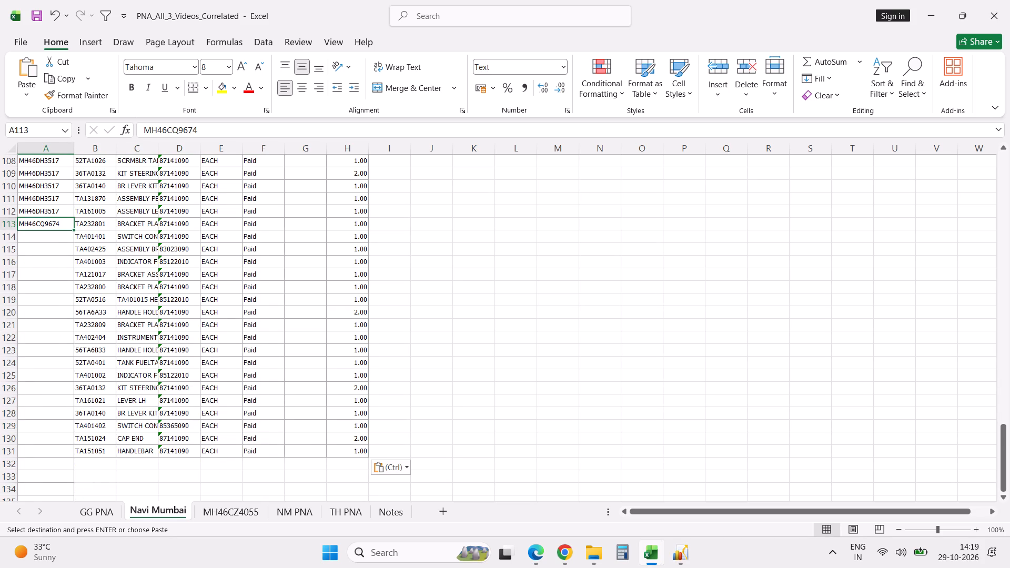
pyautogui.keyDown('shift'); pyautogui.click(57, 450); pyautogui.keyUp('shift')
pyautogui.hotkey('ctrl', 'd')
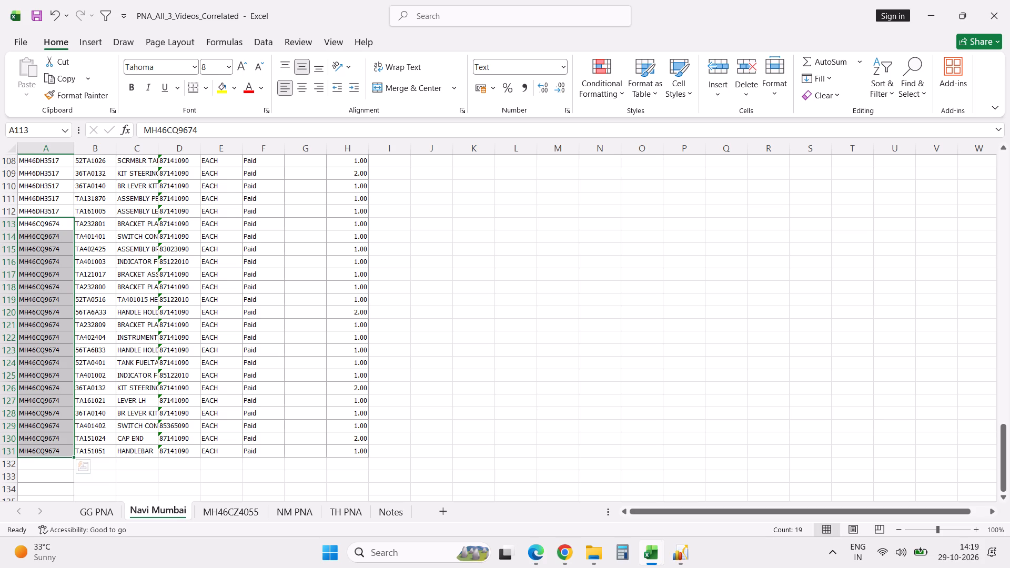
# Close the exported Job Card Detail-PB workbook without saving its changes.
pyautogui.hotkey('alt', 'Tab')
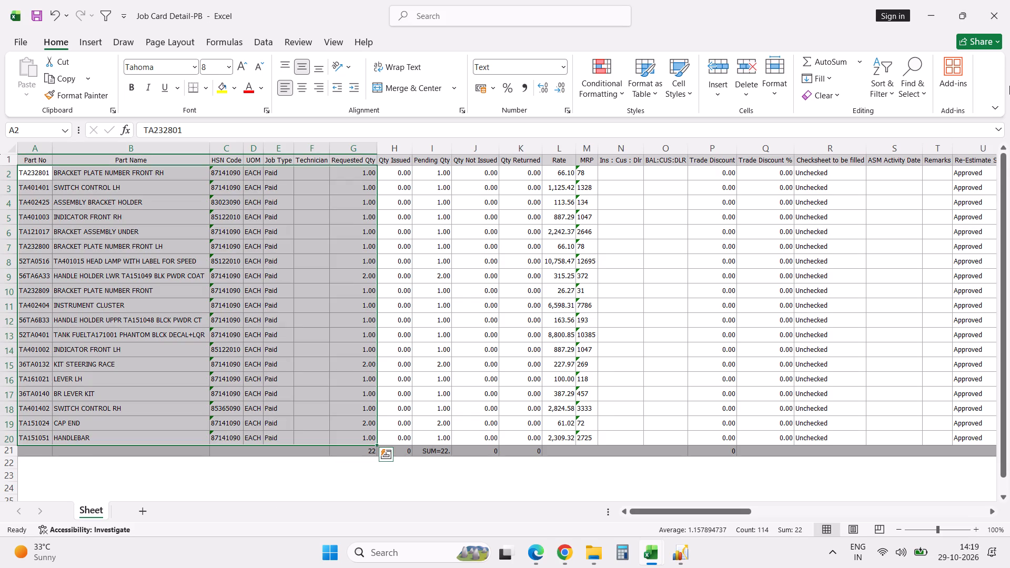
pyautogui.click(1001, 13)
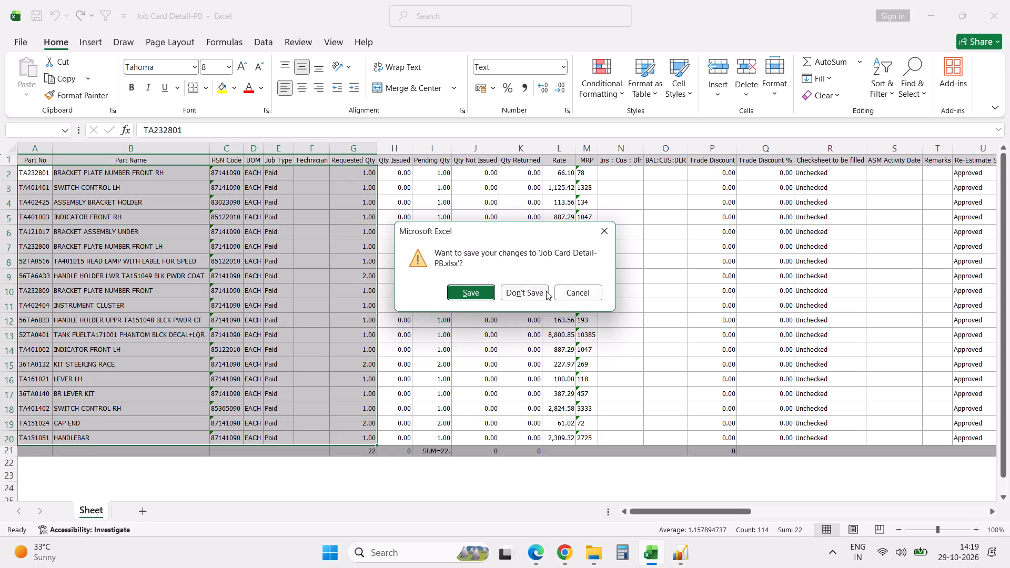
pyautogui.click(536, 295)
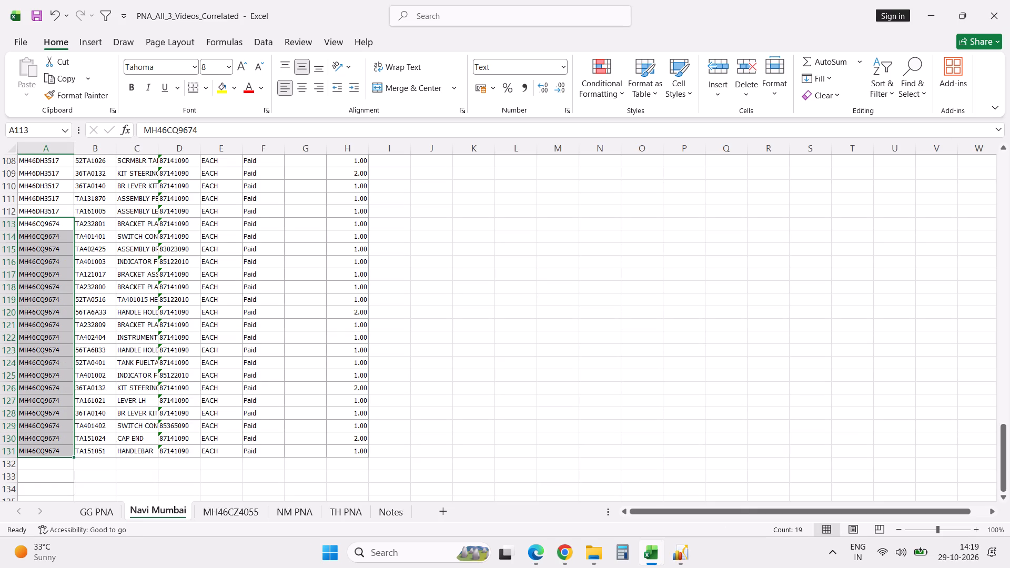
# Copy the registration number in E19 of the GG PNA sheet and filter Excellon's open job cards by it.
pyautogui.click(108, 510)
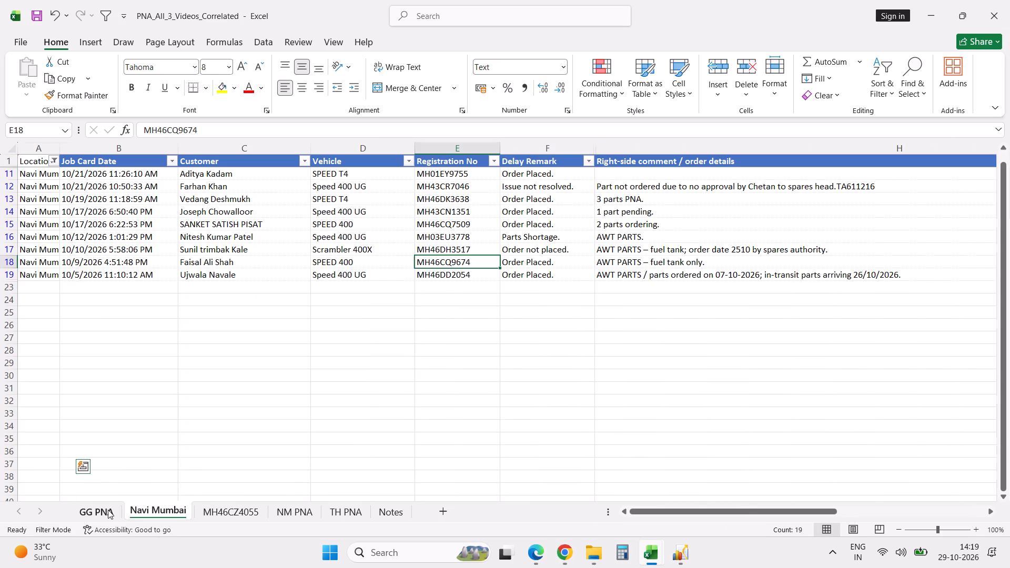
pyautogui.click(466, 272)
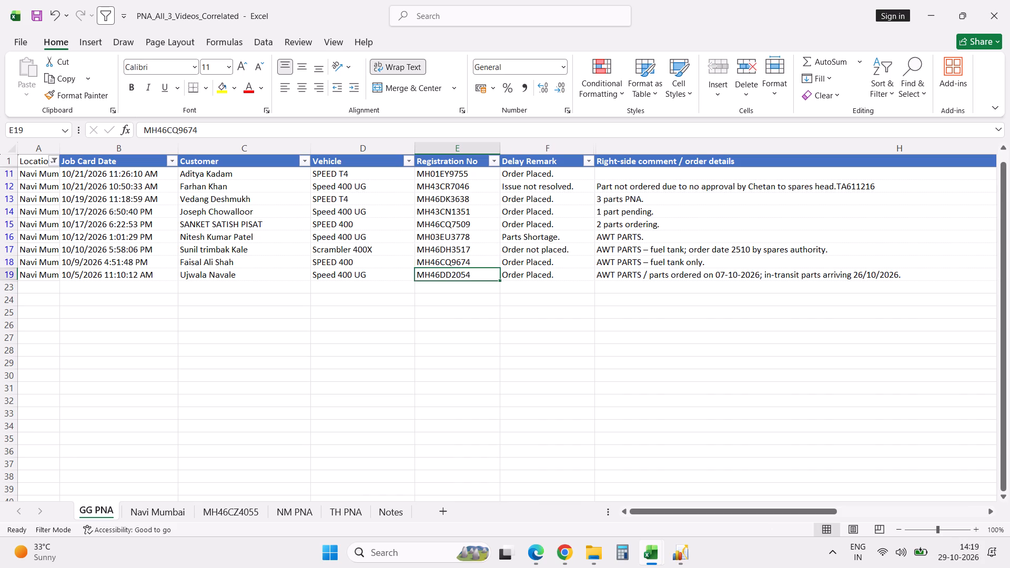
pyautogui.hotkey('ctrl', 'c')
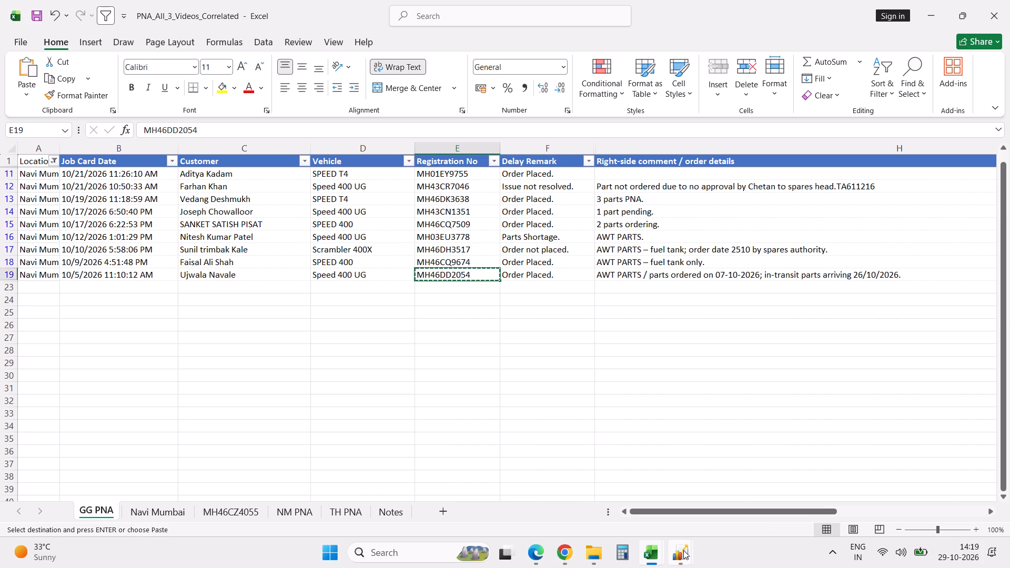
pyautogui.click(683, 550)
pyautogui.click(812, 442)
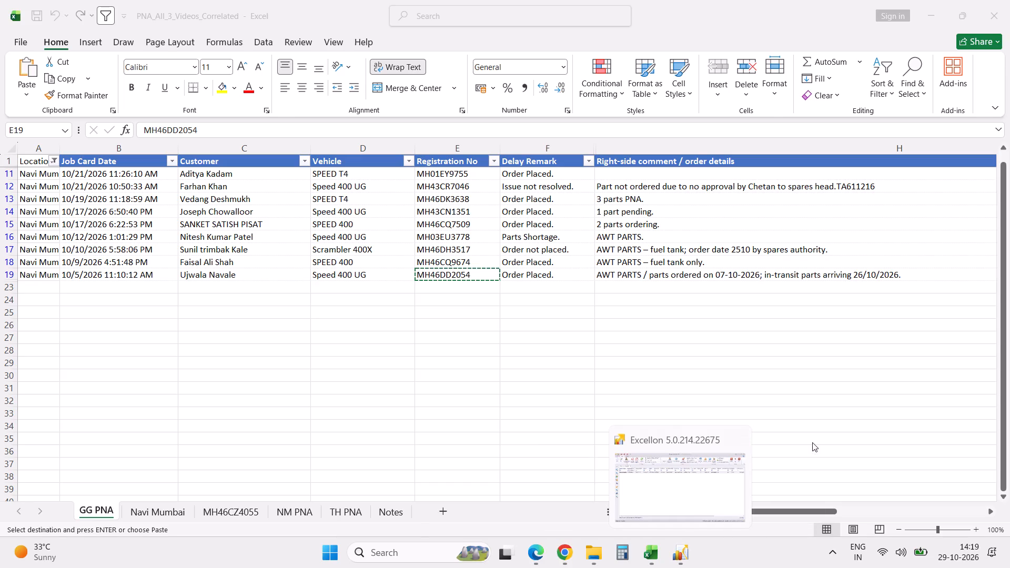
pyautogui.click(674, 473)
pyautogui.doubleClick(135, 137)
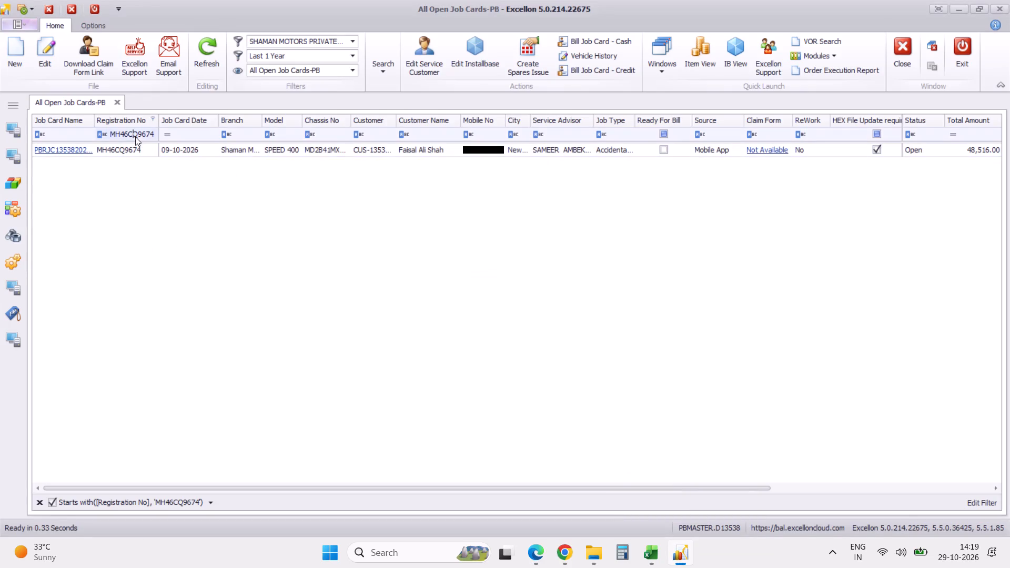
pyautogui.hotkey('ctrl', 'v')
pyautogui.press('Return')
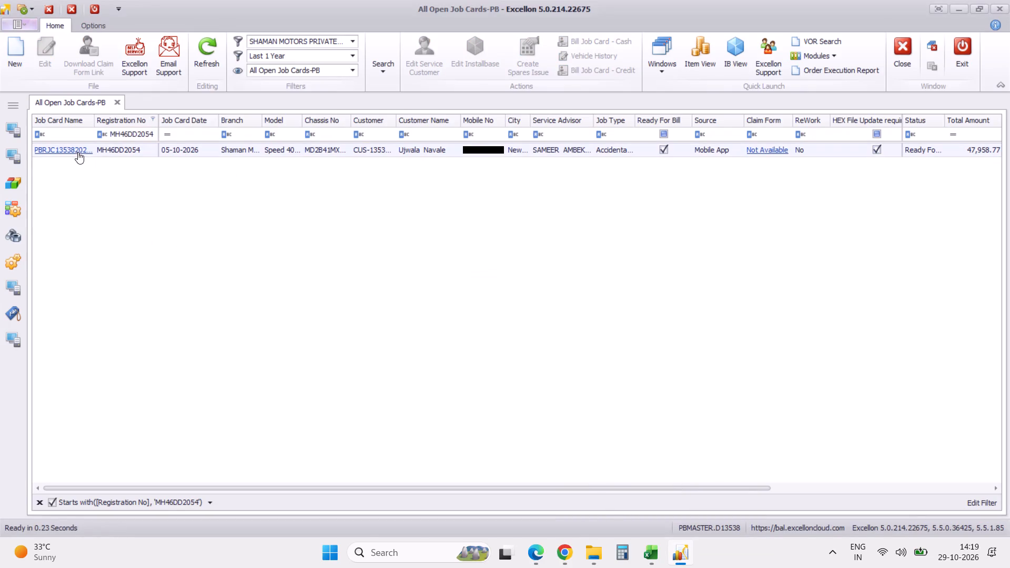
# Paste the registration number into A132 of the Navi Mumbai sheet in Excel and apply the formatting of A131 to it.
pyautogui.hotkey('alt', 'Tab')
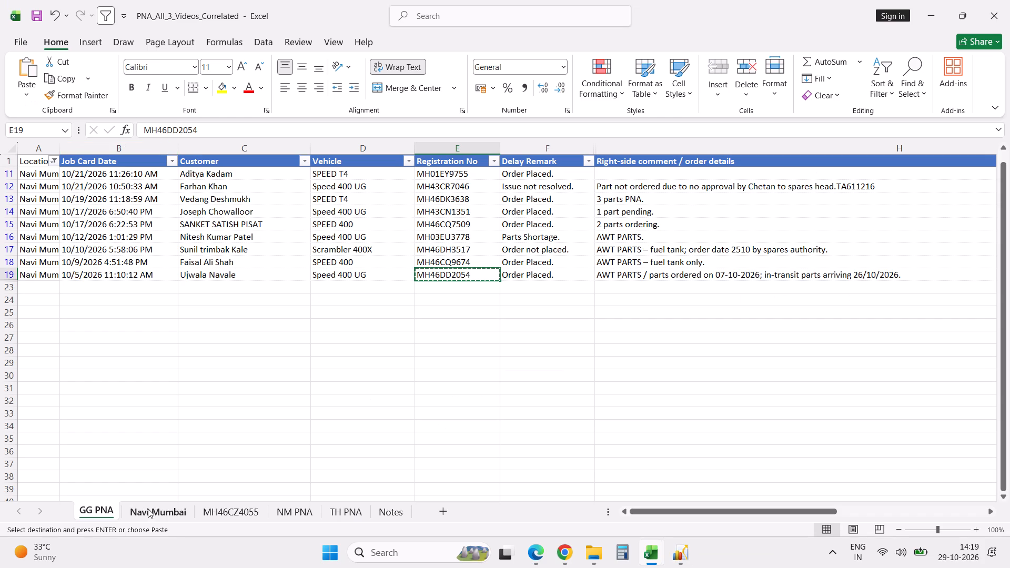
pyautogui.click(150, 510)
pyautogui.click(65, 463)
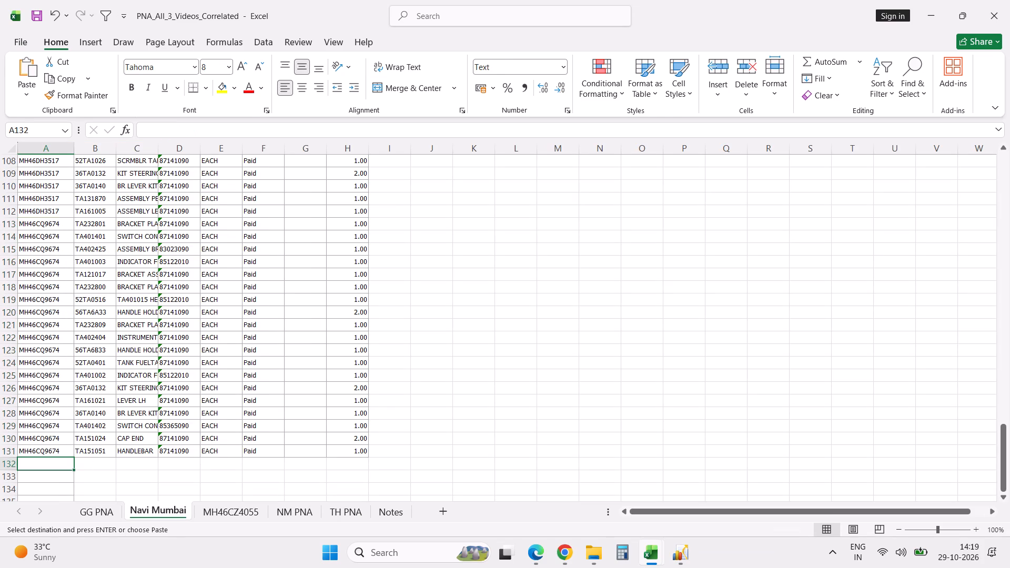
pyautogui.hotkey('ctrl', 'v')
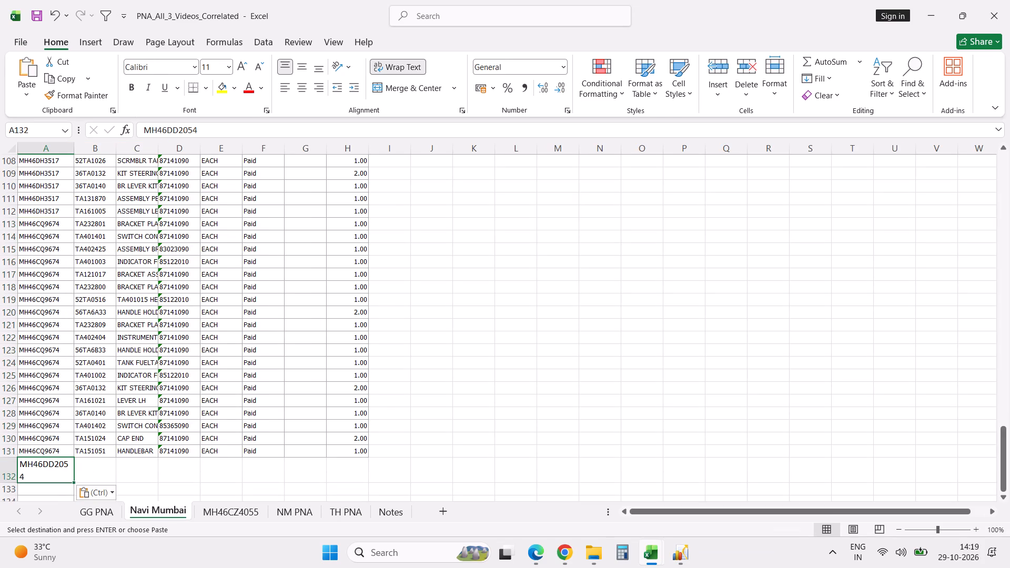
pyautogui.click(61, 451)
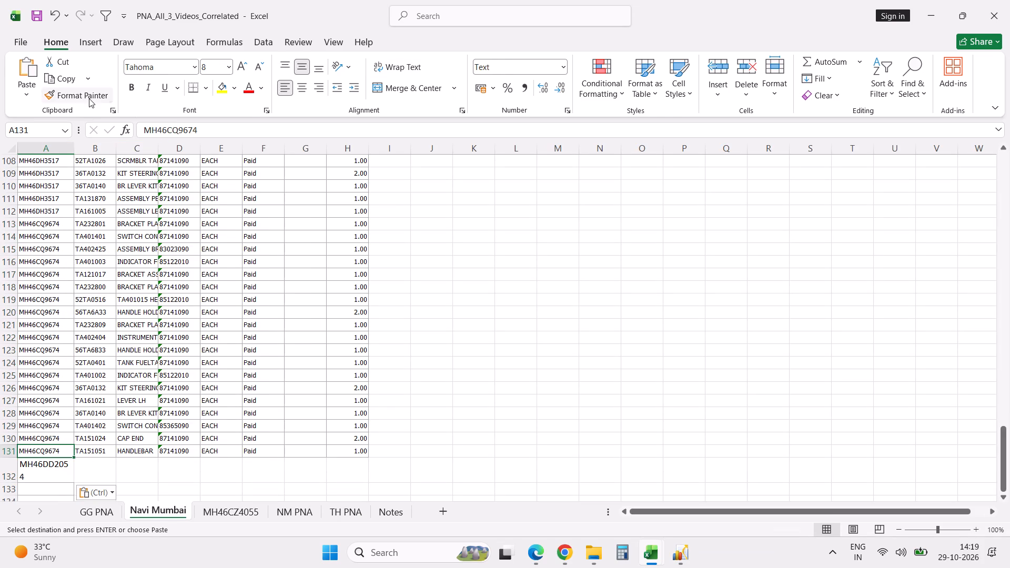
pyautogui.click(89, 98)
pyautogui.click(48, 464)
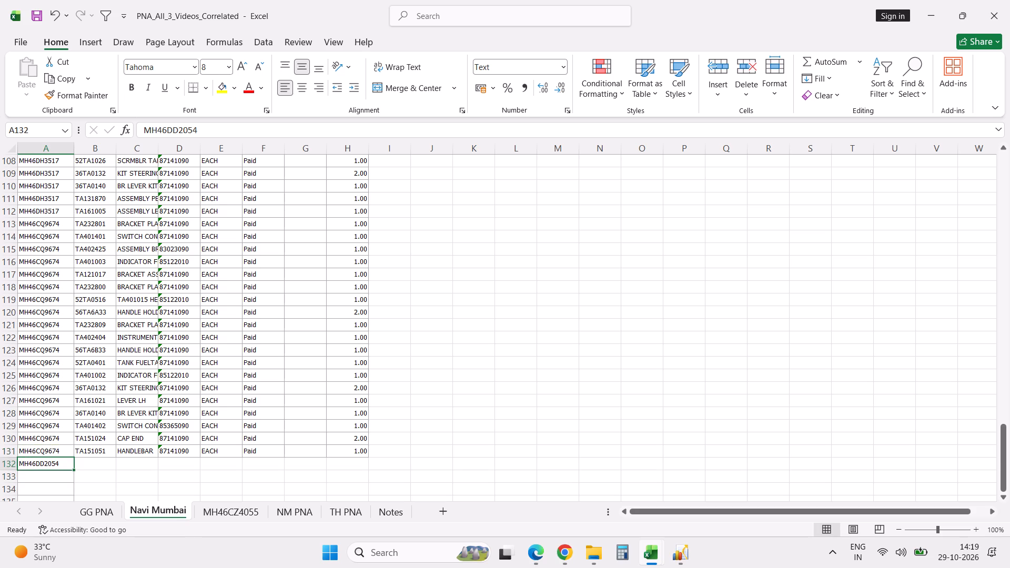
pyautogui.click(83, 467)
# Open the filtered job card in Excellon and examine its custom remarks and the requested, issued and pending quantities of its parts.
pyautogui.hotkey('alt', 'Tab')
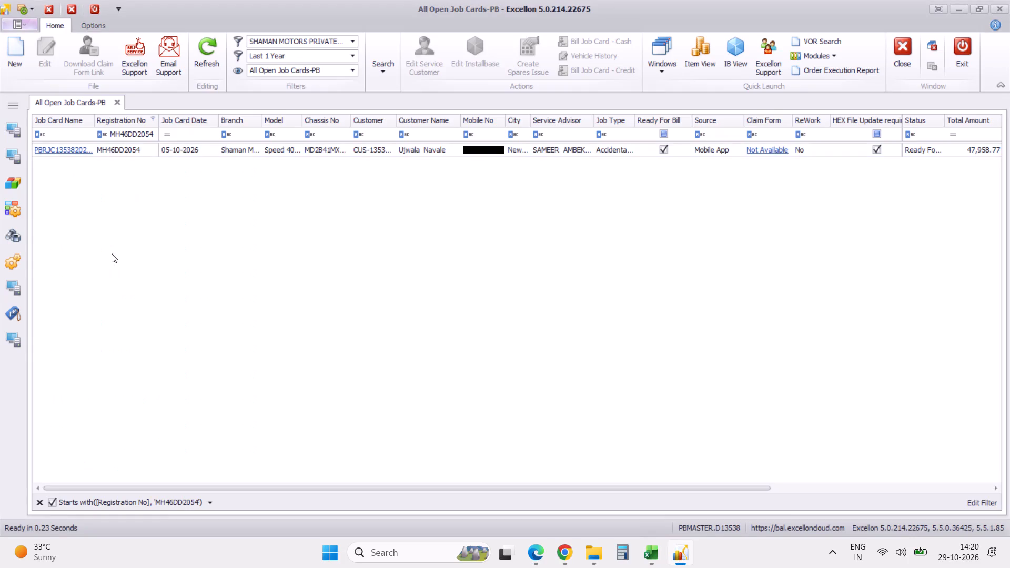
pyautogui.click(74, 153)
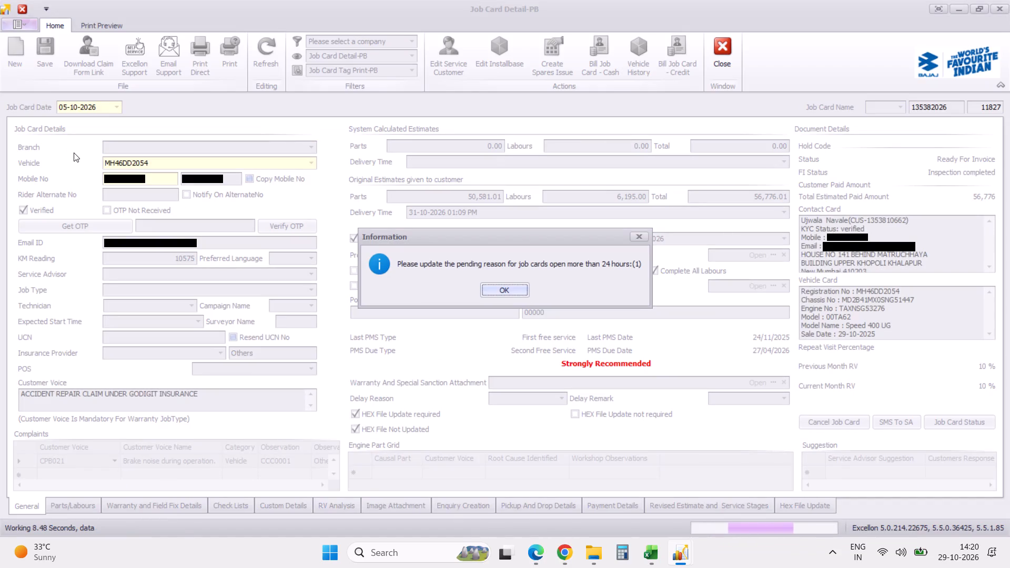
pyautogui.click(519, 288)
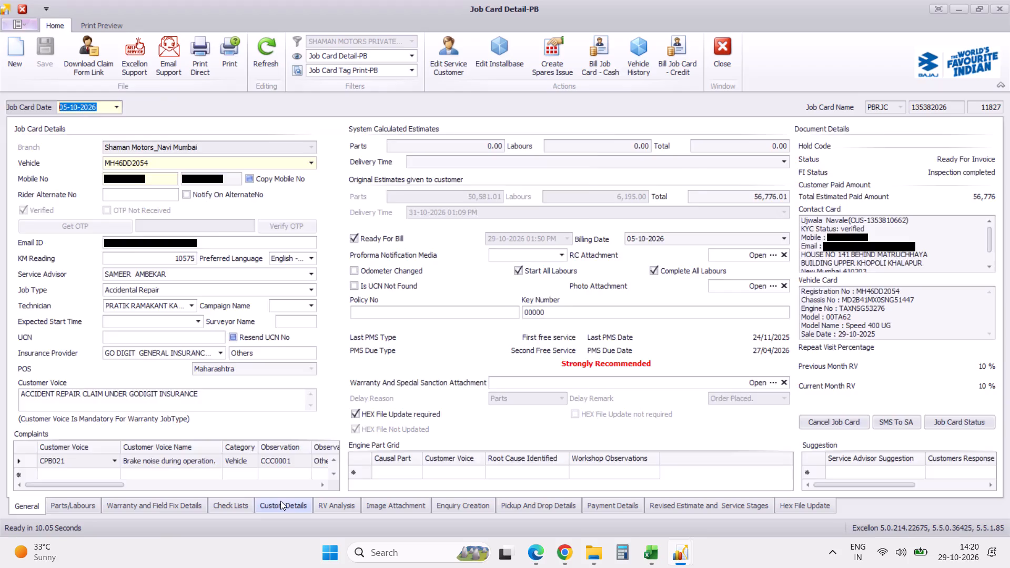
pyautogui.click(281, 501)
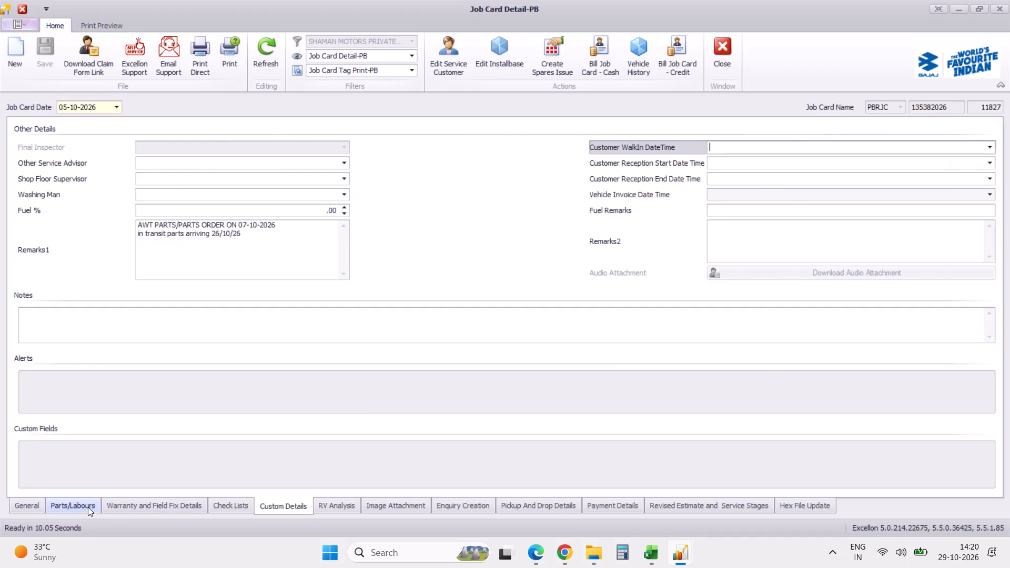
pyautogui.click(86, 506)
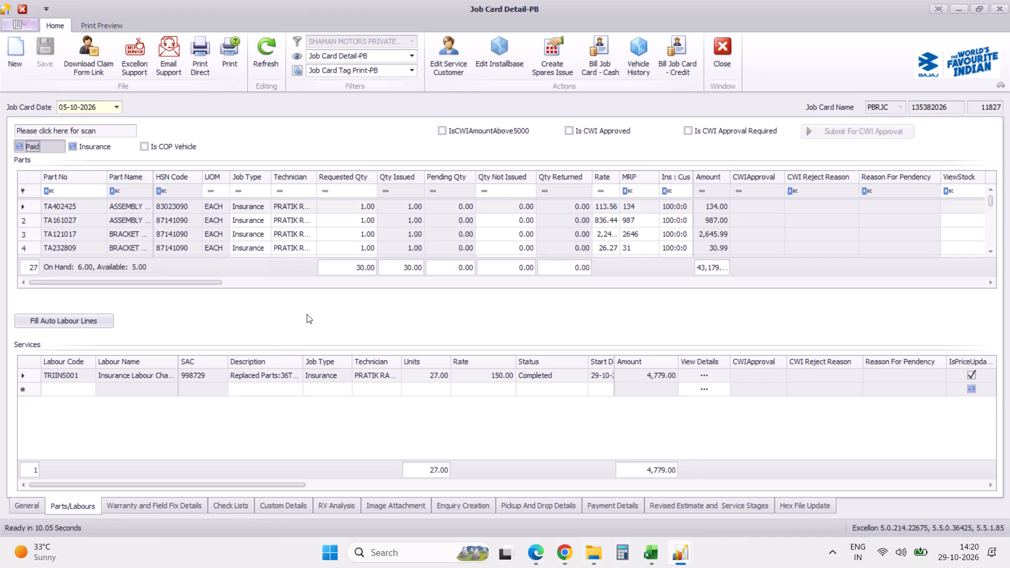
pyautogui.scroll(-20, 341, 227)
pyautogui.scroll(-20, 341, 227)
pyautogui.scroll(-2, 341, 227)
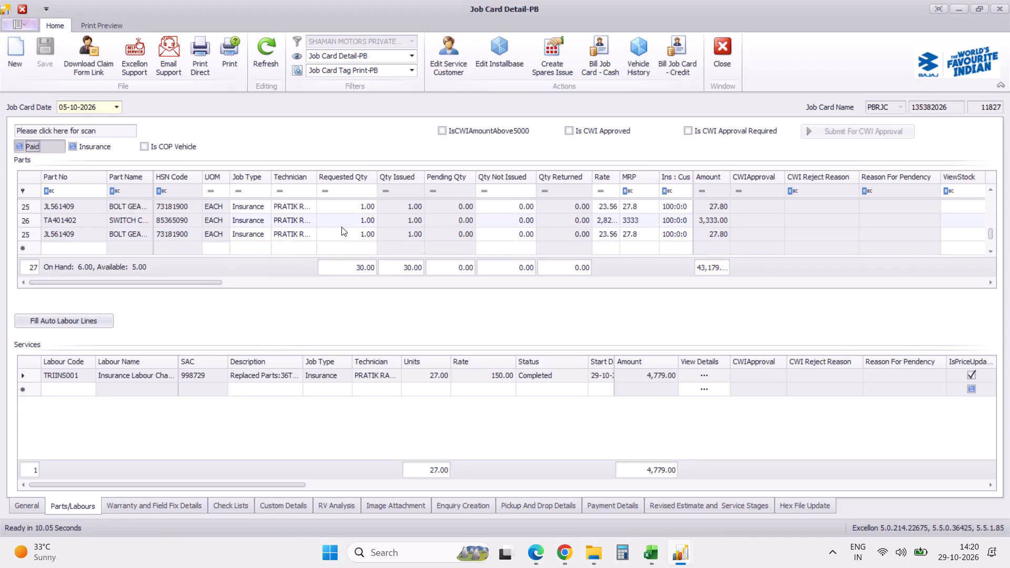
pyautogui.scroll(-19, 341, 227)
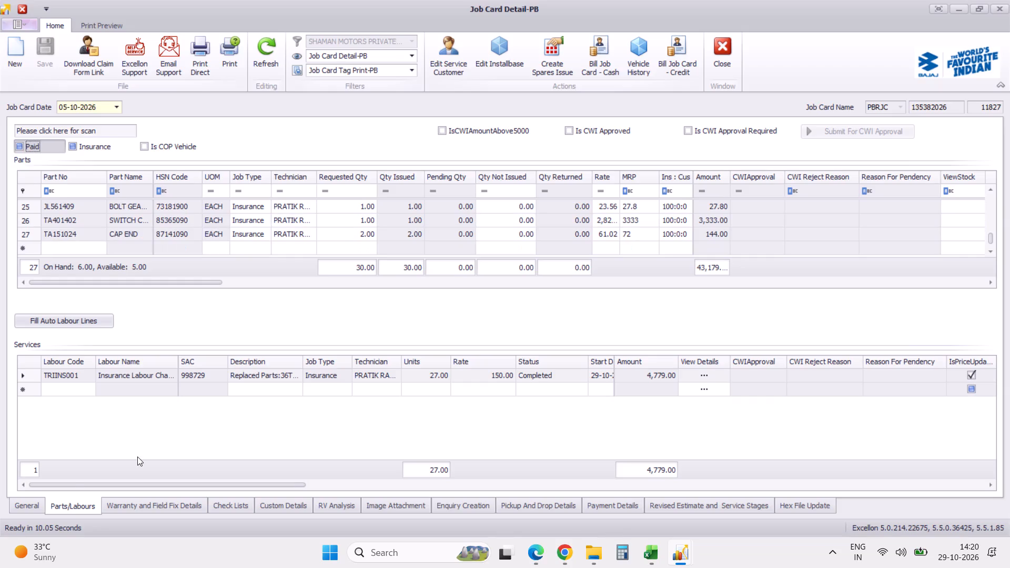
pyautogui.click(33, 504)
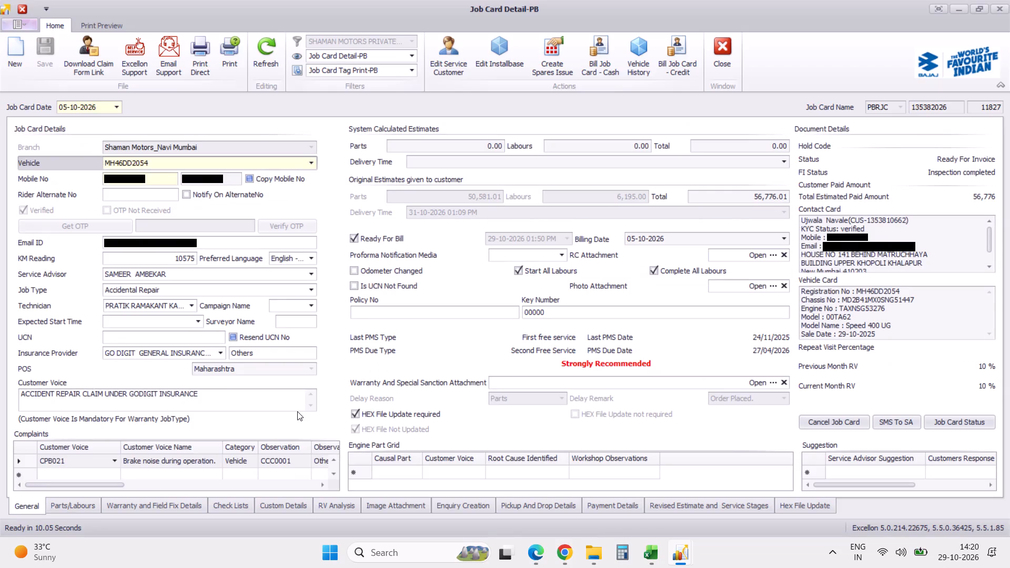
# Recheck the job card's remarks and parts against GG PNA row 19, and set the status in I19 to "All parts issued".
pyautogui.hotkey('alt', 'Tab')
pyautogui.hotkey('alt', 'Tab')
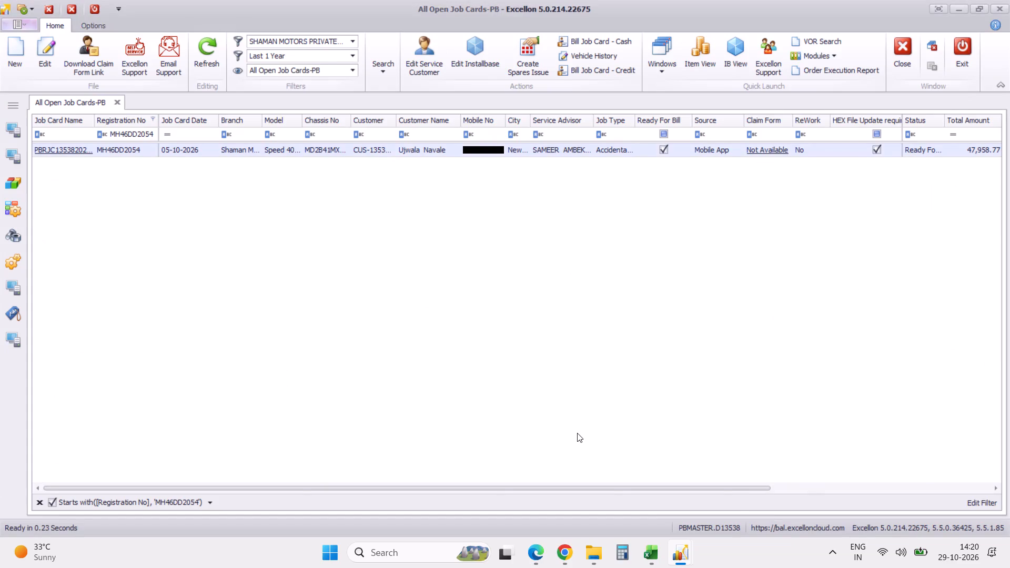
pyautogui.hotkey('alt', 'Tab')
pyautogui.hotkey('alt', 'Tab')
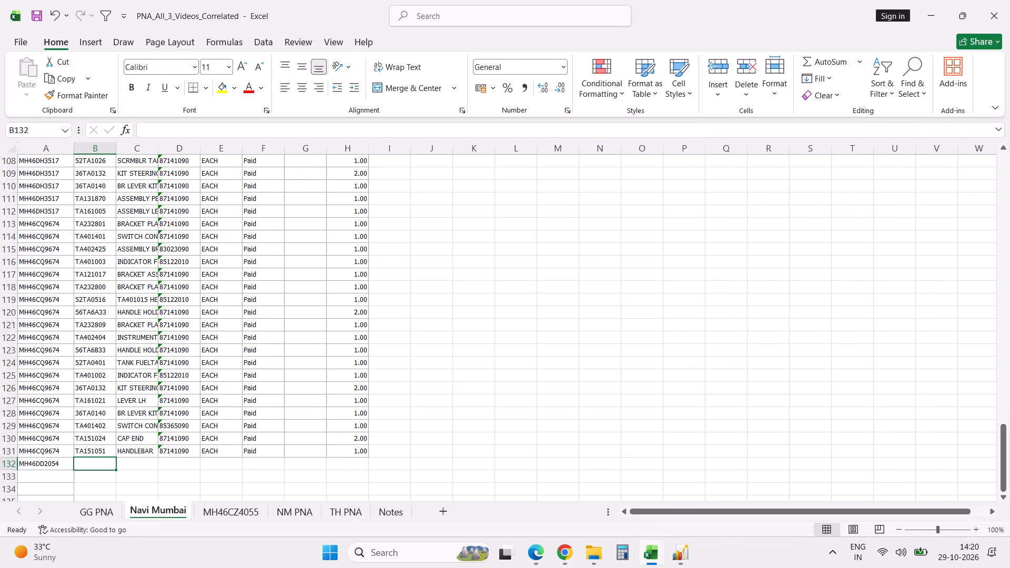
pyautogui.click(112, 512)
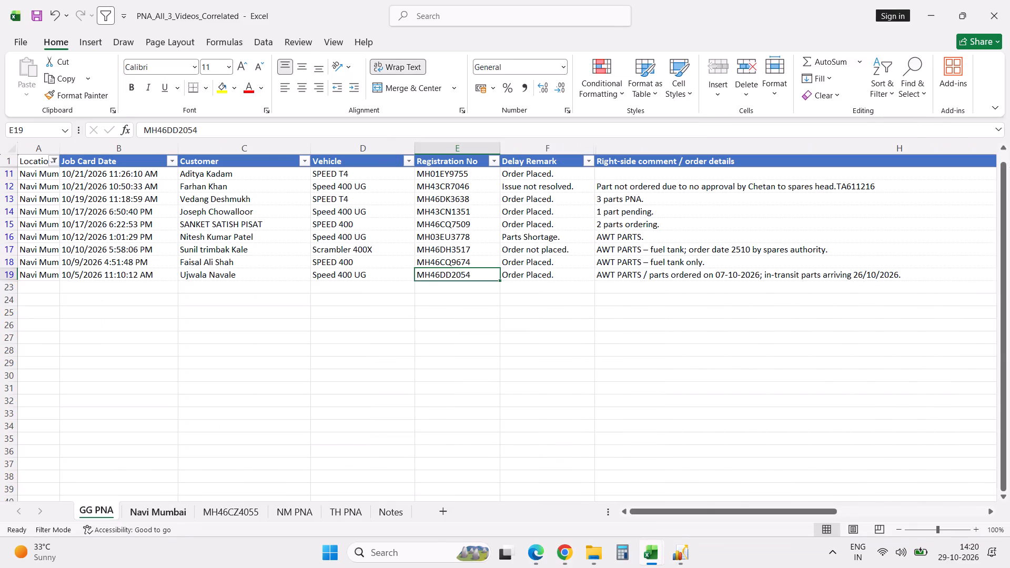
pyautogui.press('Tab')
pyautogui.press('Tab')
pyautogui.press('Tab')
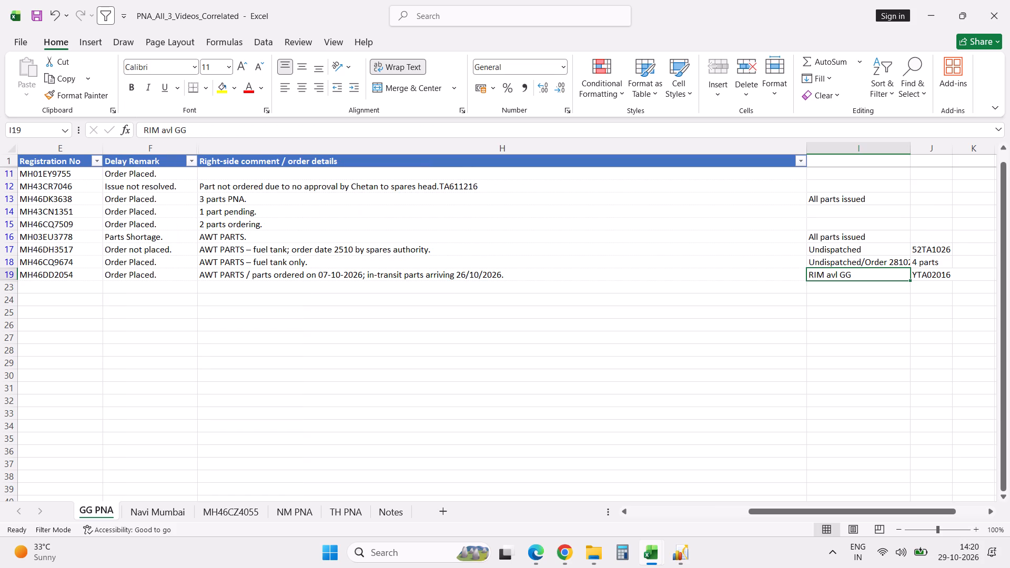
pyautogui.hotkey('alt', 'Tab')
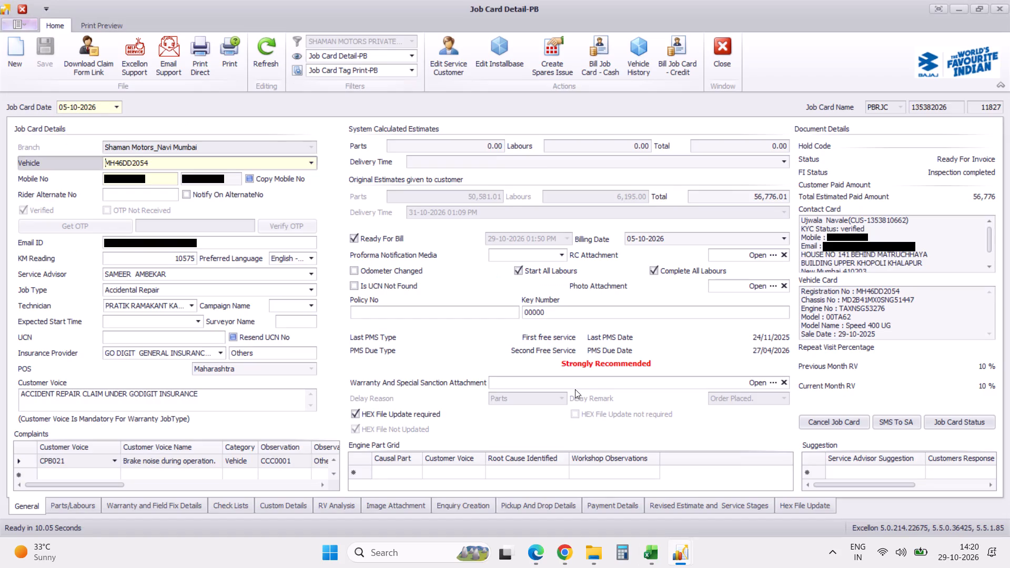
pyautogui.click(286, 506)
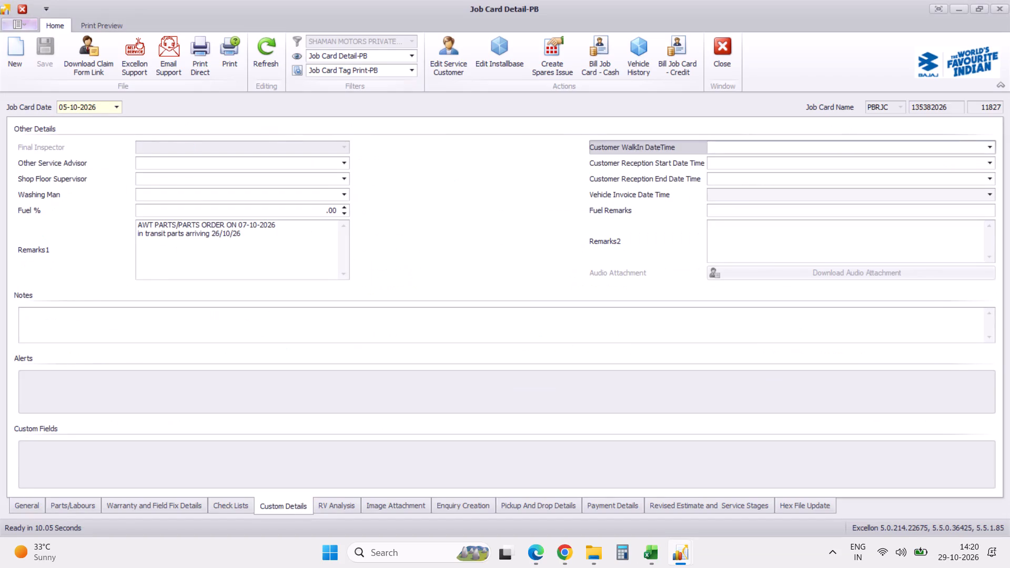
pyautogui.click(85, 507)
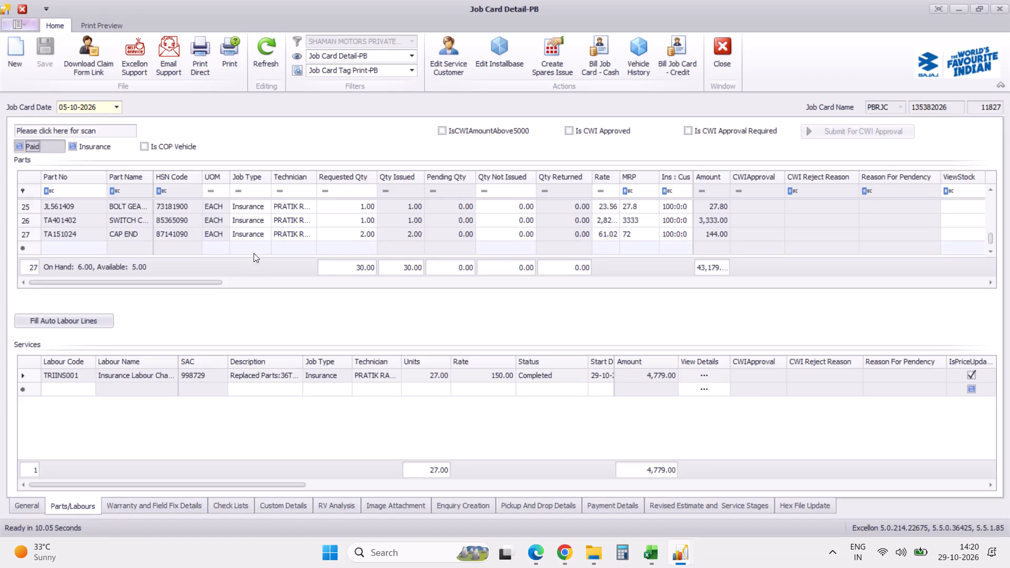
pyautogui.scroll(15, 255, 241)
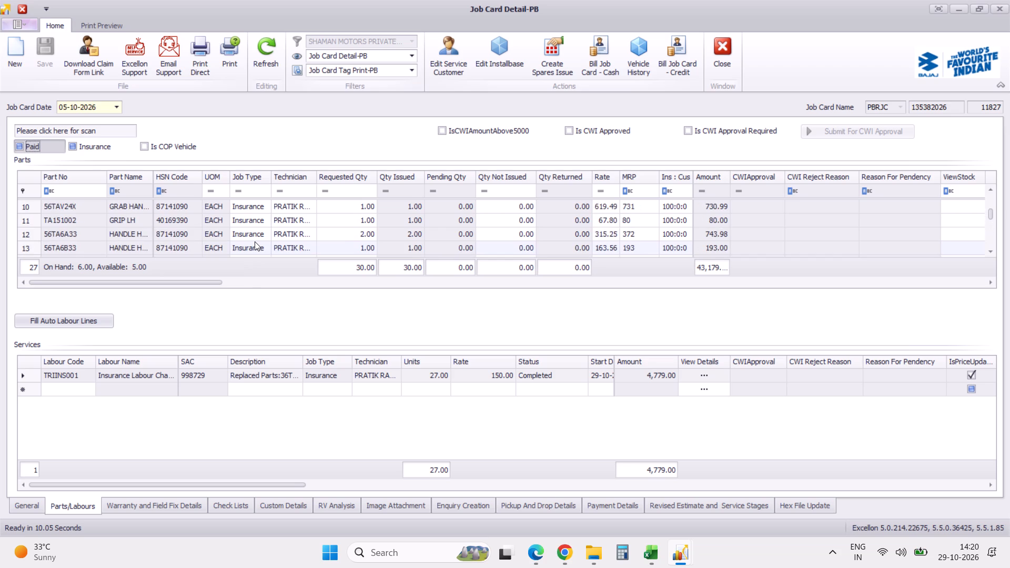
pyautogui.scroll(20, 255, 241)
pyautogui.scroll(20, 255, 241)
pyautogui.hotkey('alt', 'Tab')
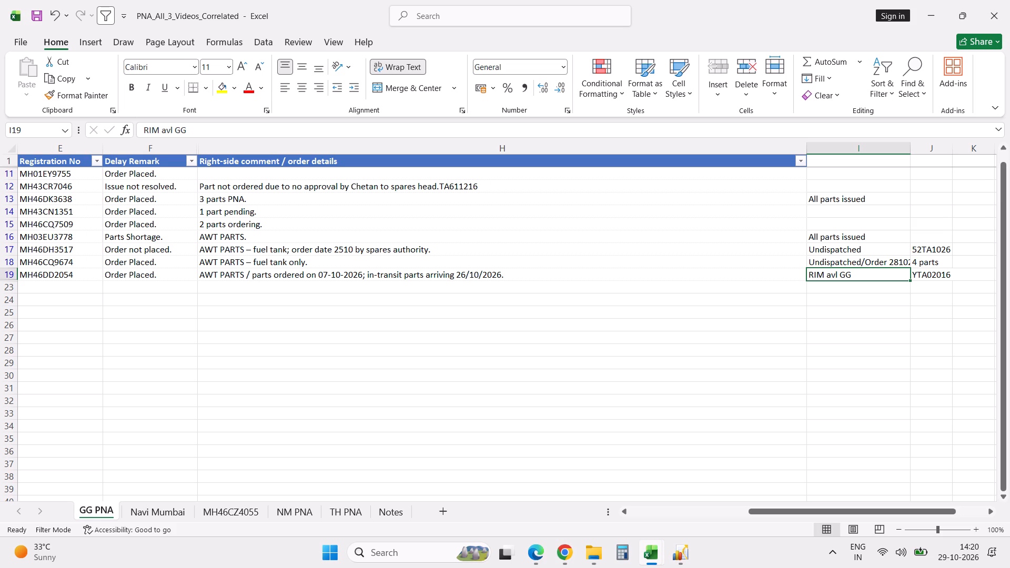
pyautogui.hotkey('shift', 'a')
pyautogui.press('Tab')
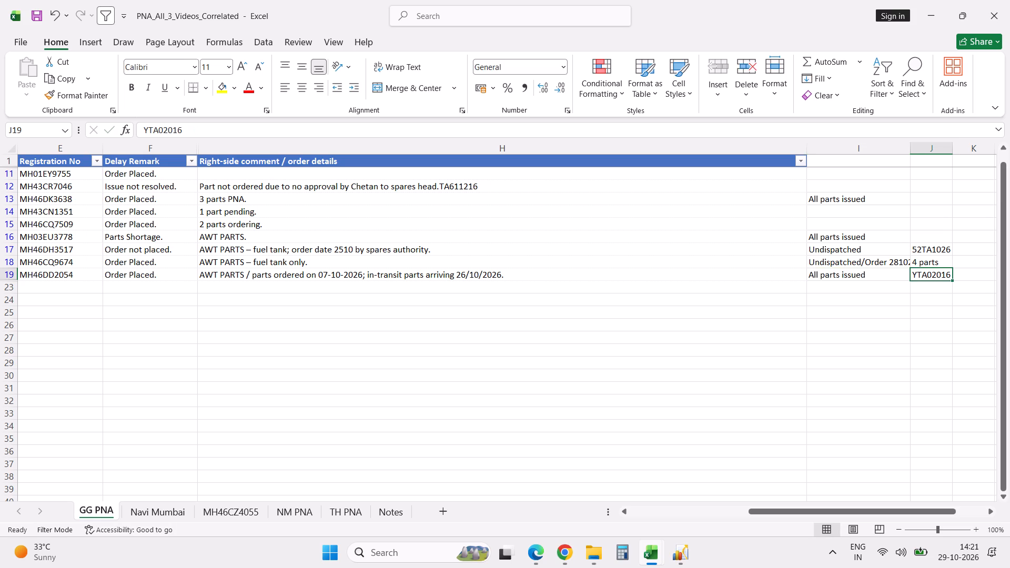
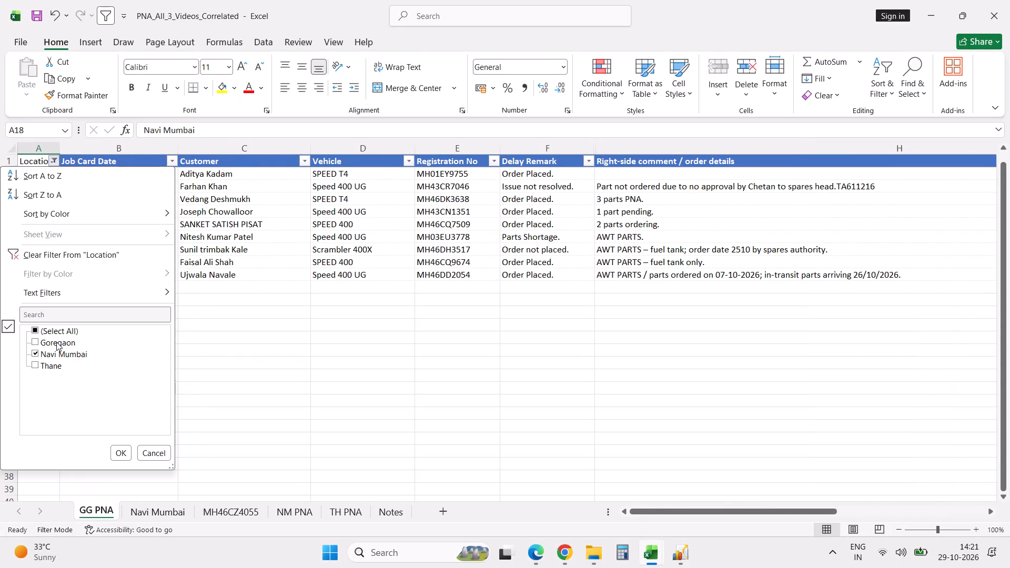
# Change the Location filter on the GG PNA sheet from Navi Mumbai to show only Thane.
pyautogui.click(55, 352)
pyautogui.click(53, 367)
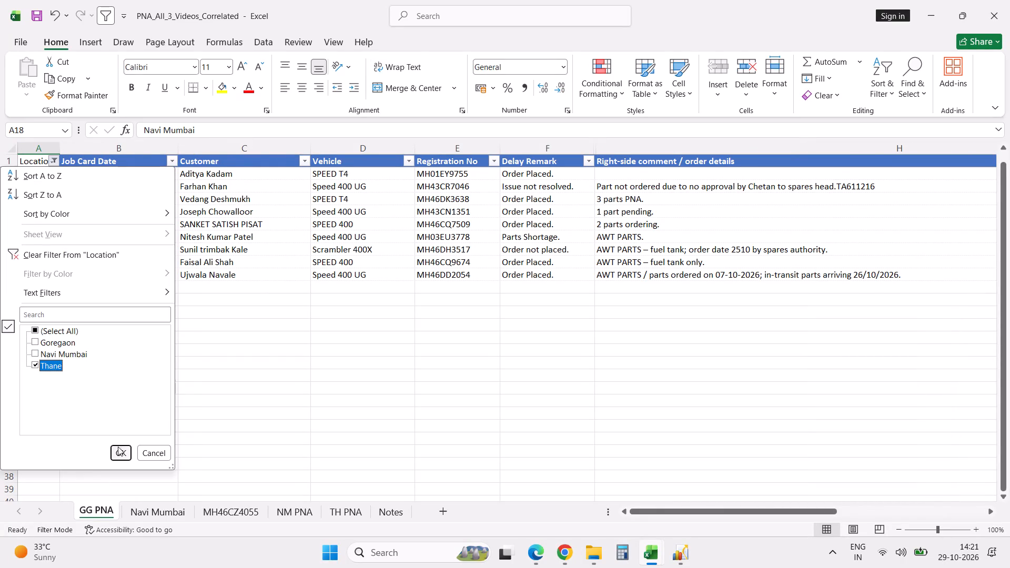
pyautogui.click(123, 452)
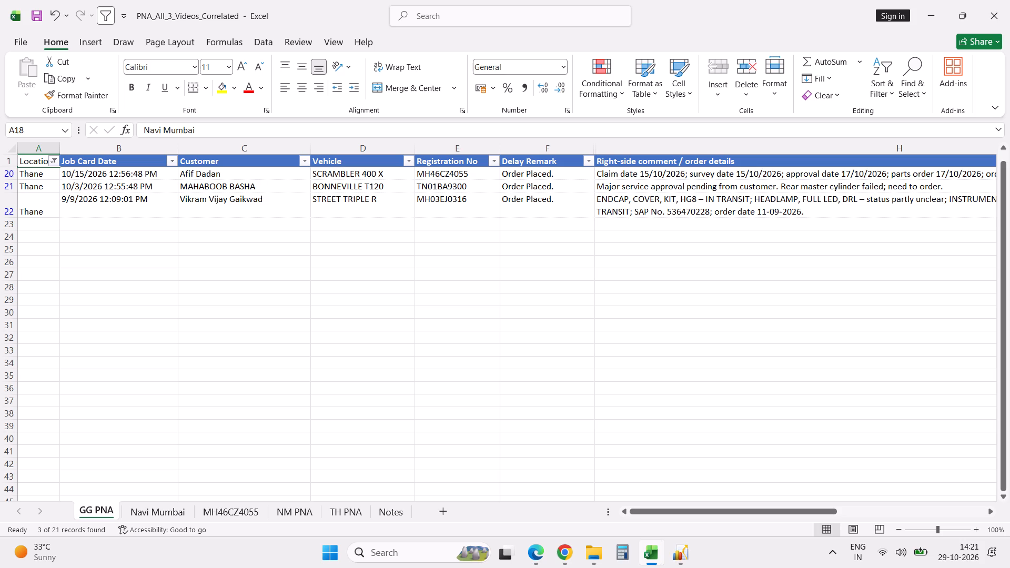
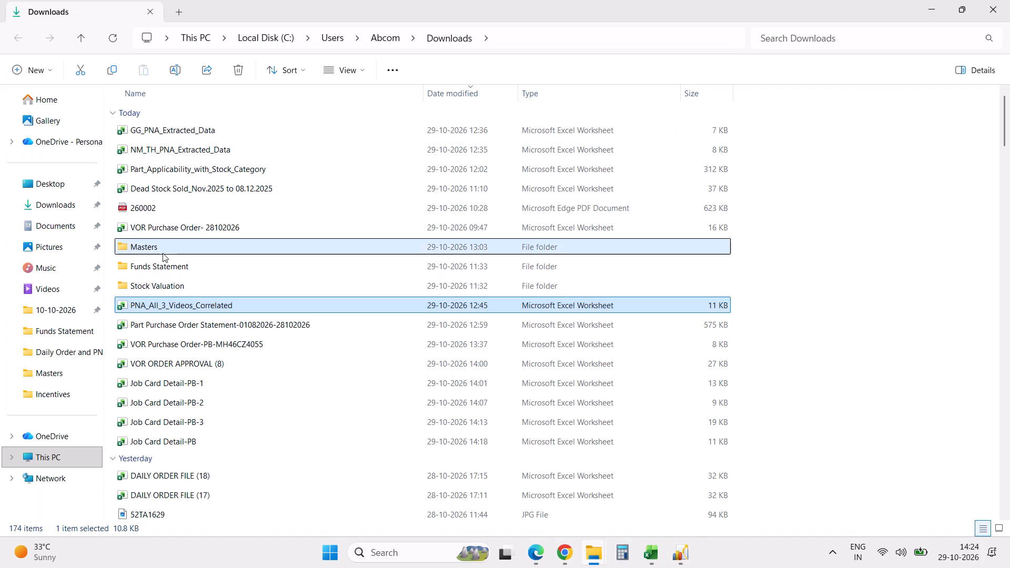
# Open the Part List-28102026 workbook, find part code DK151085, and go to its Purchase Price.
pyautogui.doubleClick(190, 134)
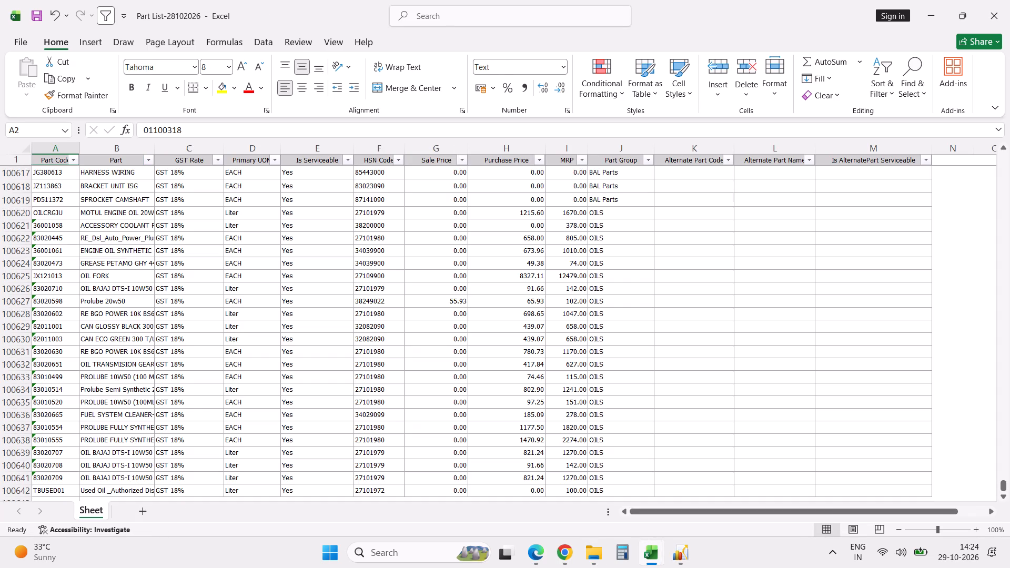
pyautogui.hotkey('ctrl', 'f')
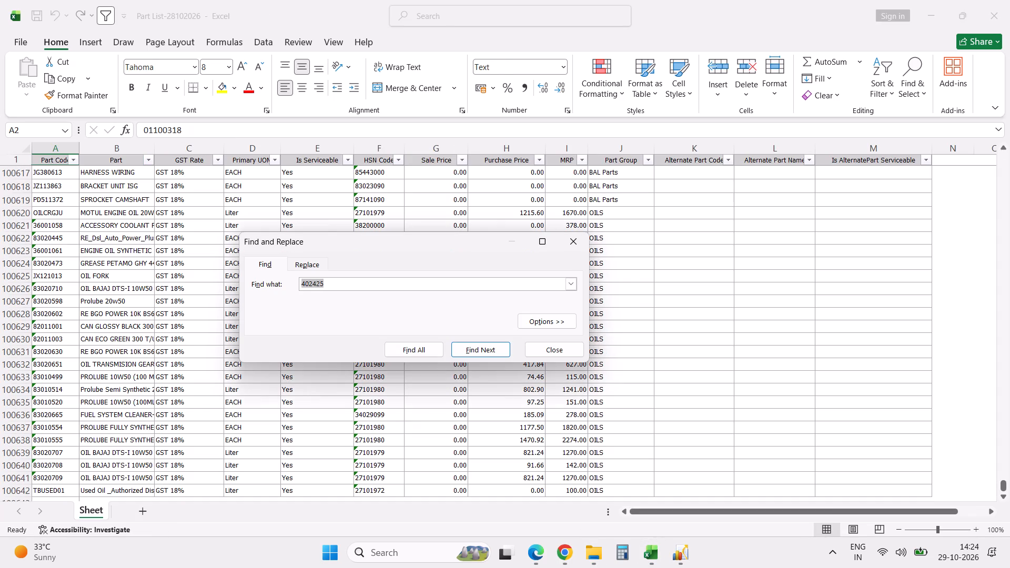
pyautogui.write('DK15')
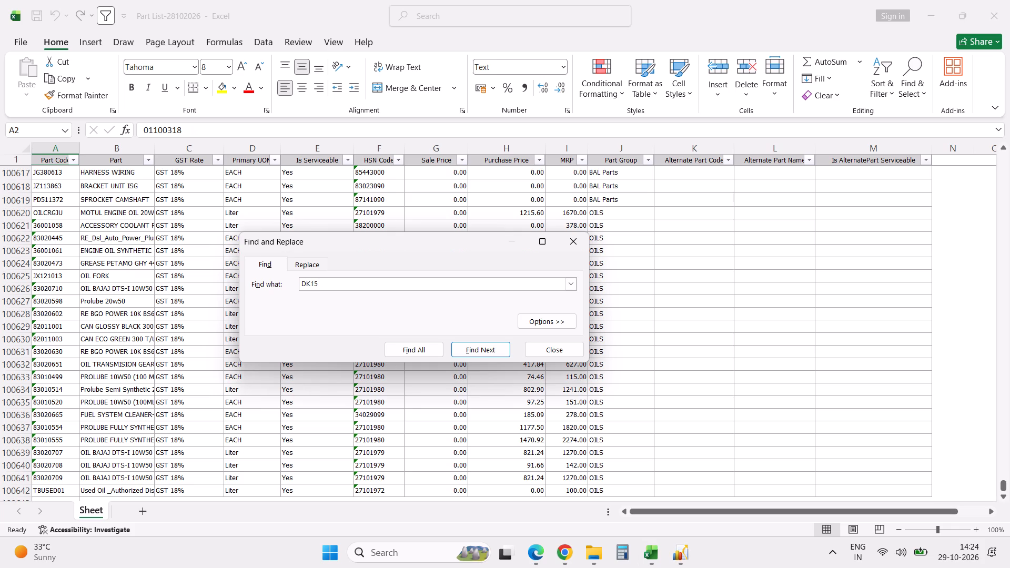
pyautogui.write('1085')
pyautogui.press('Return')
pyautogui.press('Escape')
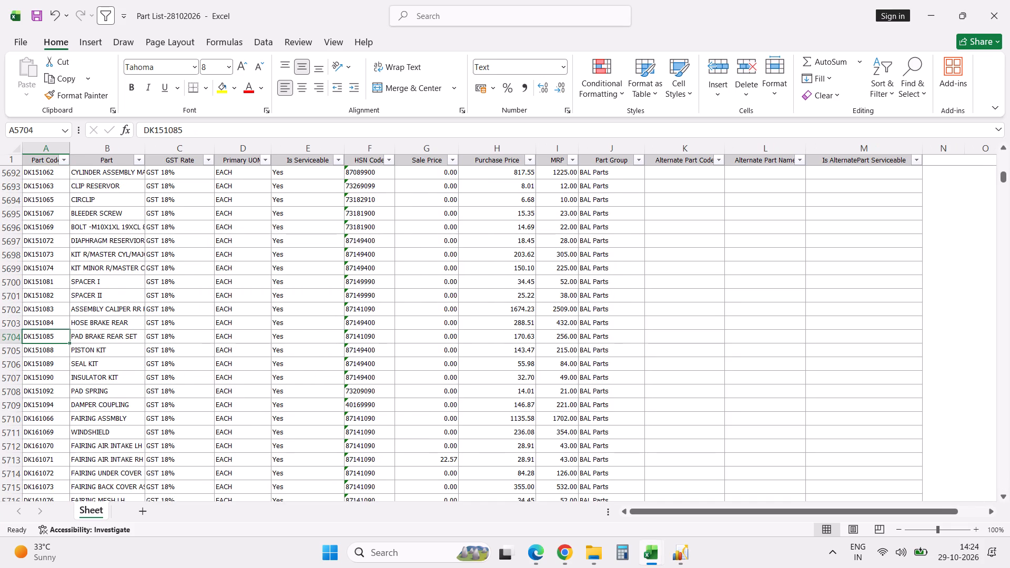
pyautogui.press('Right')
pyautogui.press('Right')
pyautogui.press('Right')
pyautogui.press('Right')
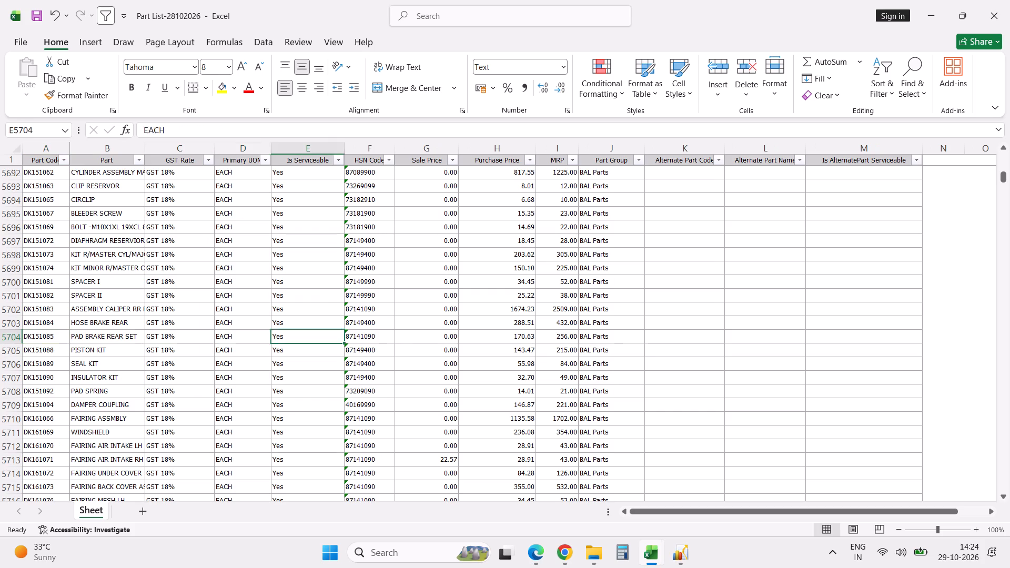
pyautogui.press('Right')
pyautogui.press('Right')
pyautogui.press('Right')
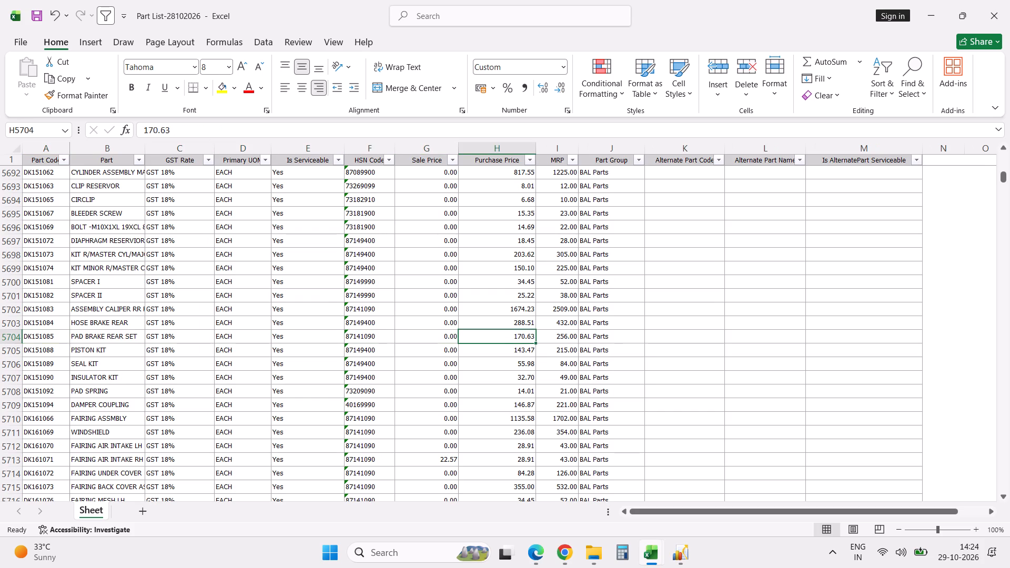
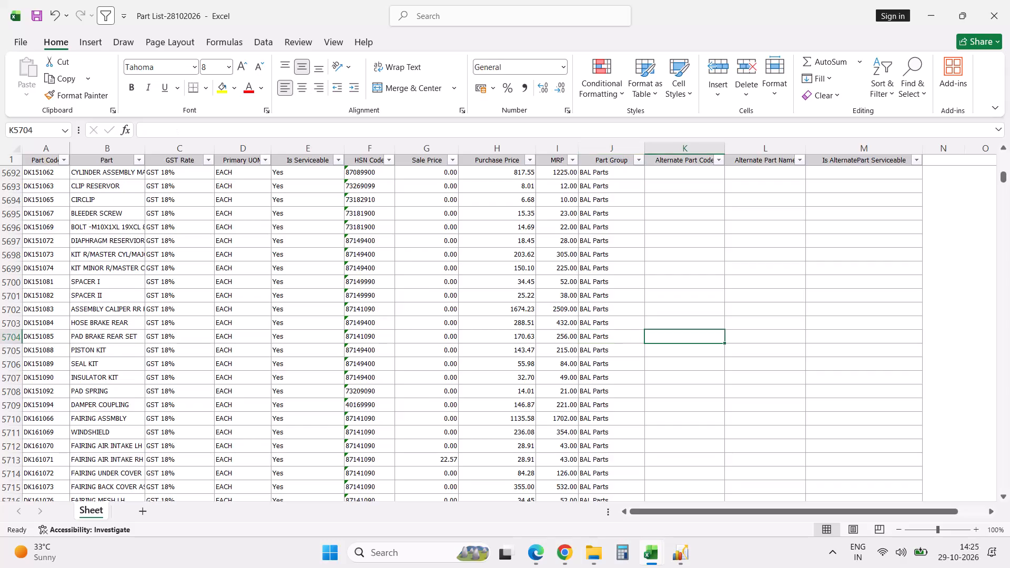
# In K5704 of the DK151085 row, calculate the MRP divided by 1.18 and show it with two decimals.
pyautogui.press('=')
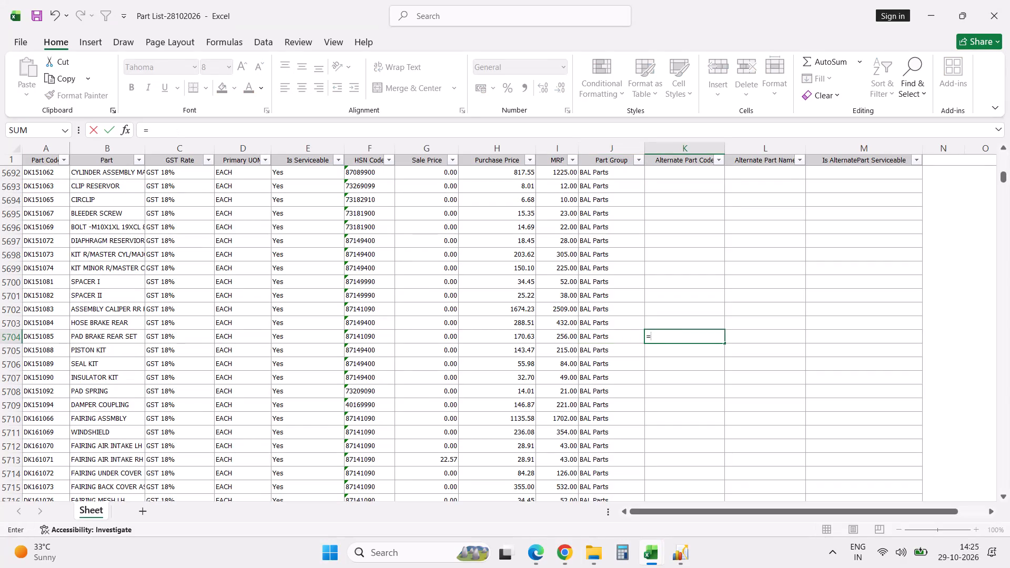
pyautogui.press('Left')
pyautogui.press('Left')
pyautogui.write('/1.18')
pyautogui.press('Return')
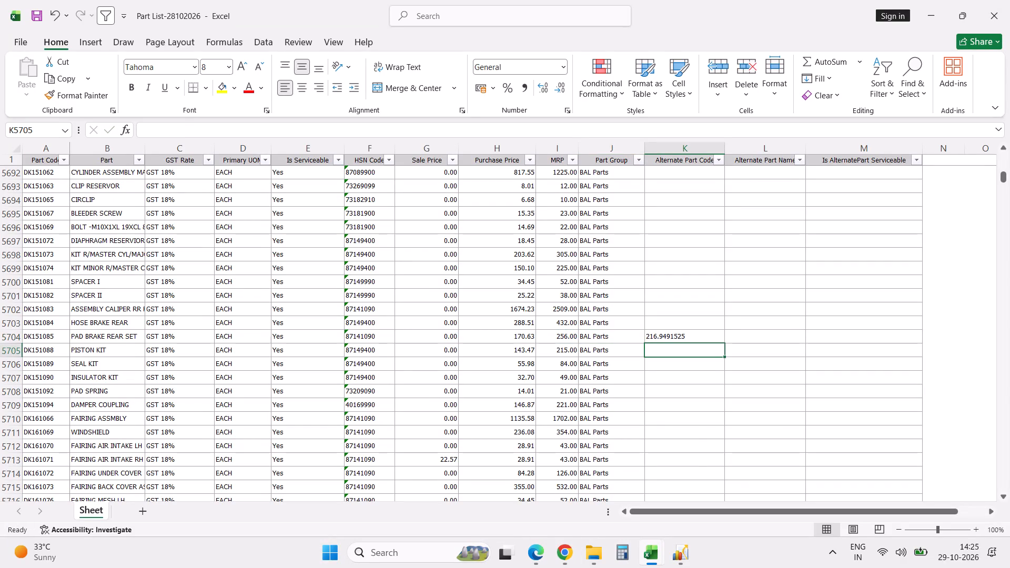
pyautogui.press('Up')
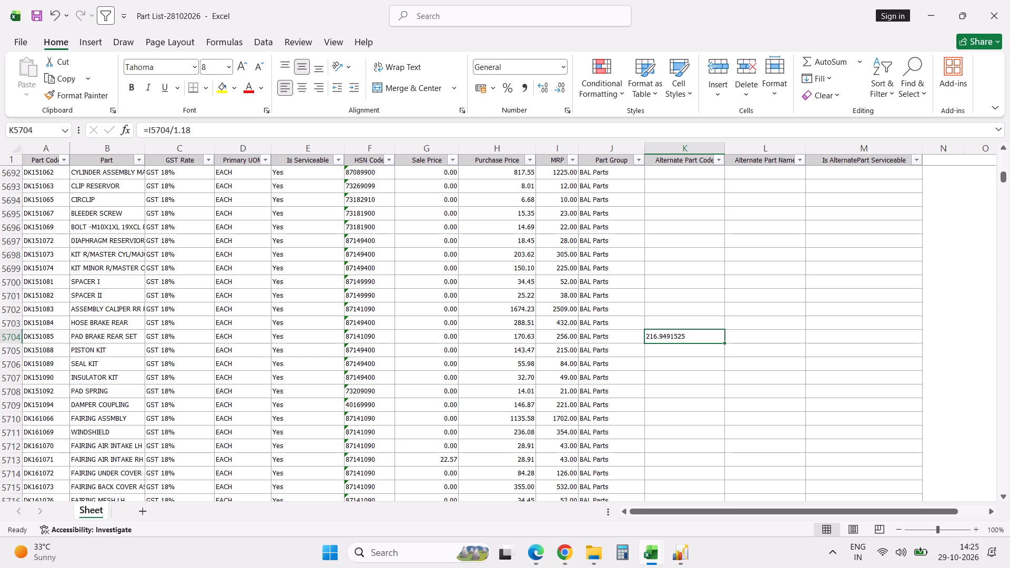
pyautogui.doubleClick(561, 90)
pyautogui.doubleClick(561, 90)
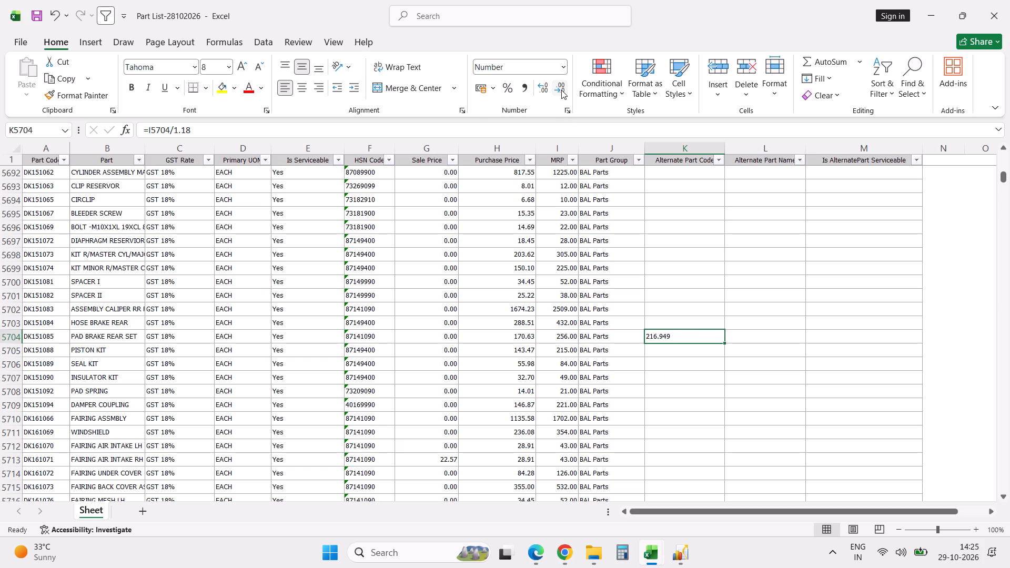
pyautogui.click(561, 90)
# In L5704, calculate the margin by multiplying the tax-free price in K5704 by .21.
pyautogui.press('Right')
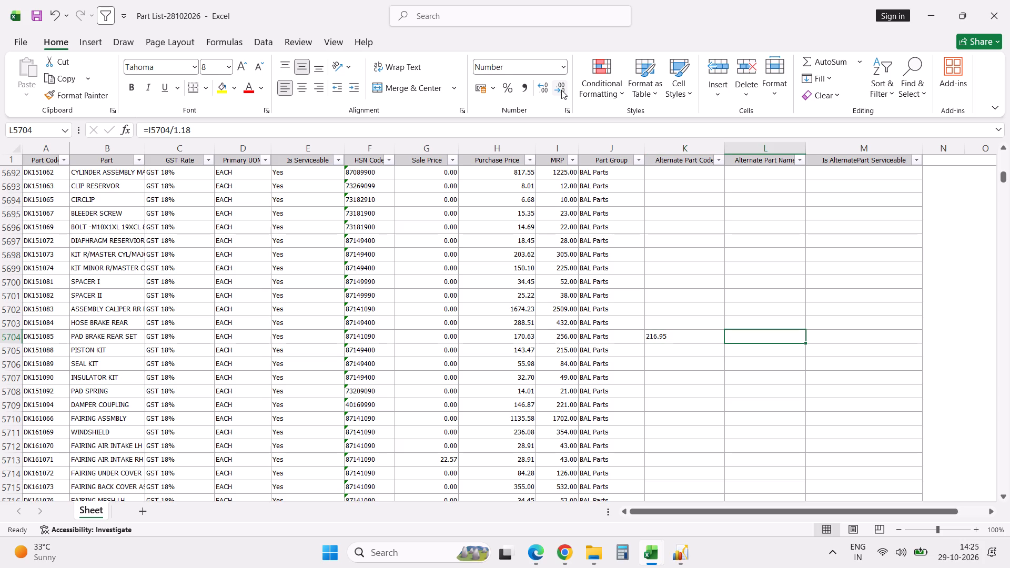
pyautogui.press('=')
pyautogui.press('Left')
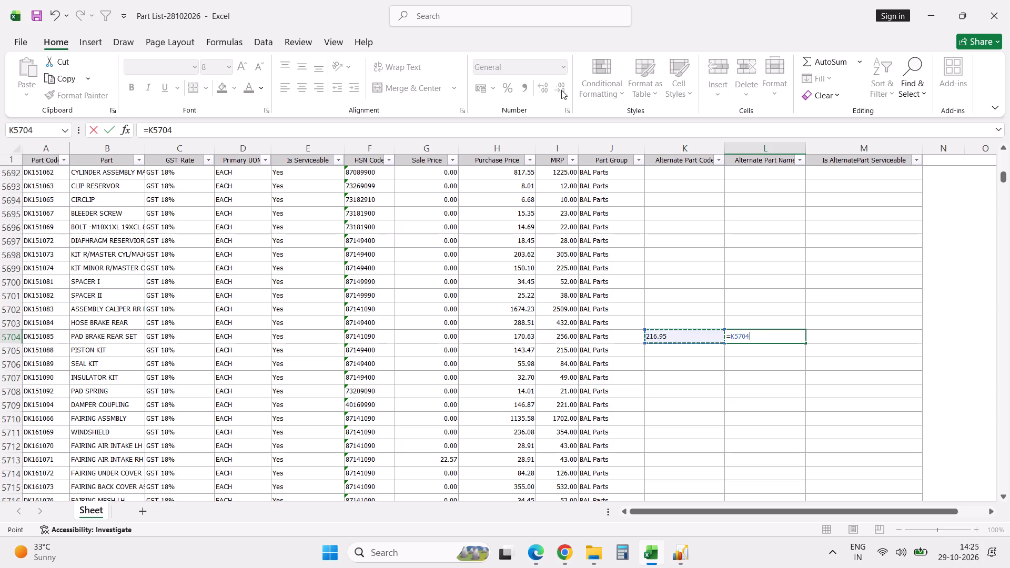
pyautogui.write('*.21')
pyautogui.press('Return')
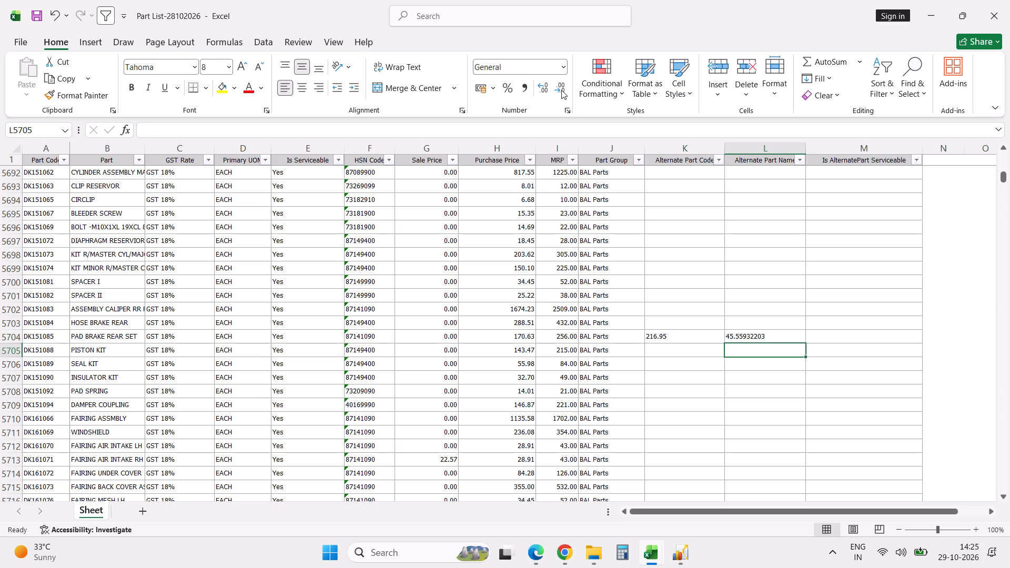
# In M5704, calculate the net price by subtracting the L5704 amount from K5704.
pyautogui.press('Up')
pyautogui.press('Right')
pyautogui.press('=')
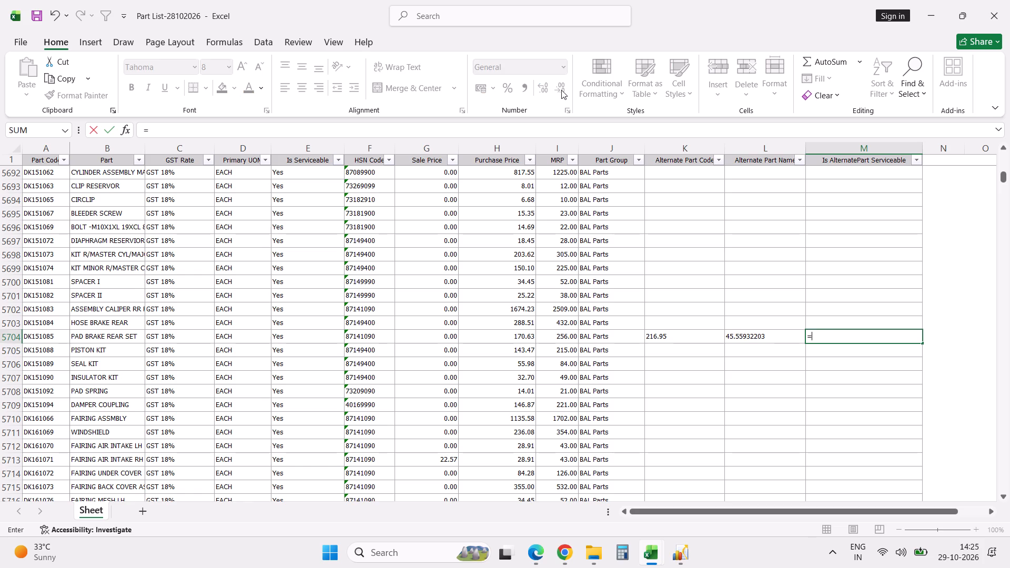
pyautogui.press('Left')
pyautogui.press('Left')
pyautogui.press('-')
pyautogui.press('Left')
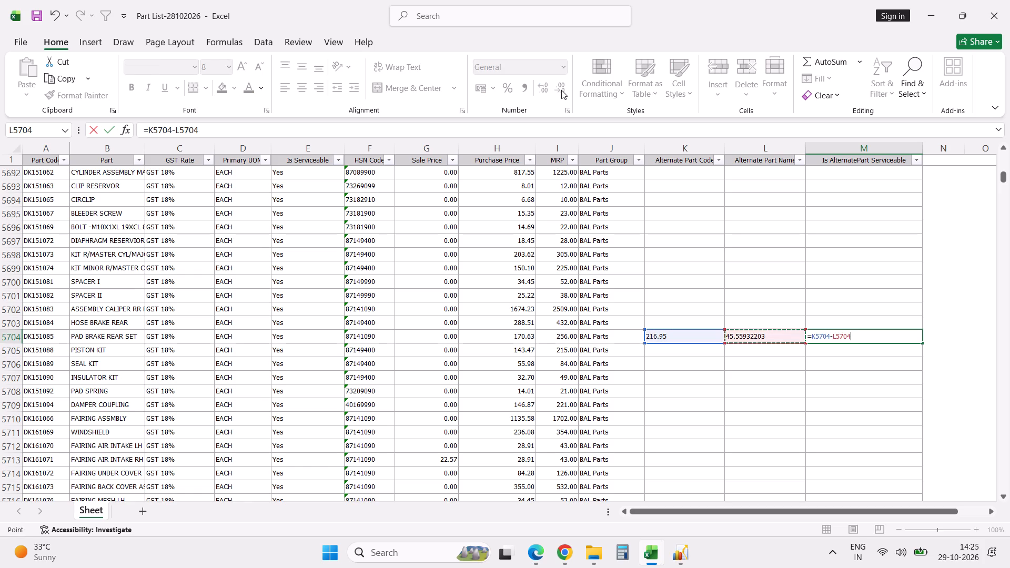
pyautogui.press('Return')
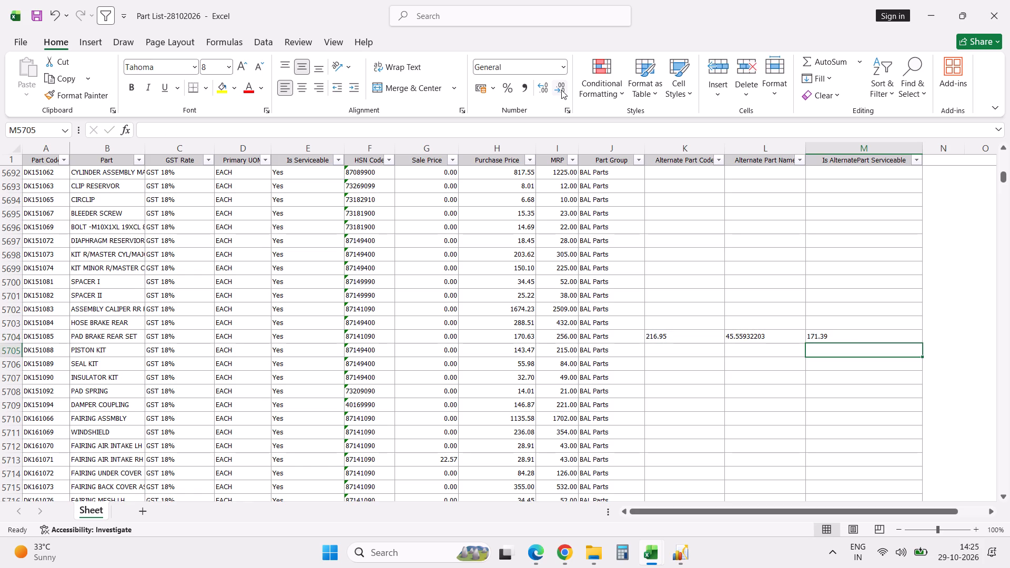
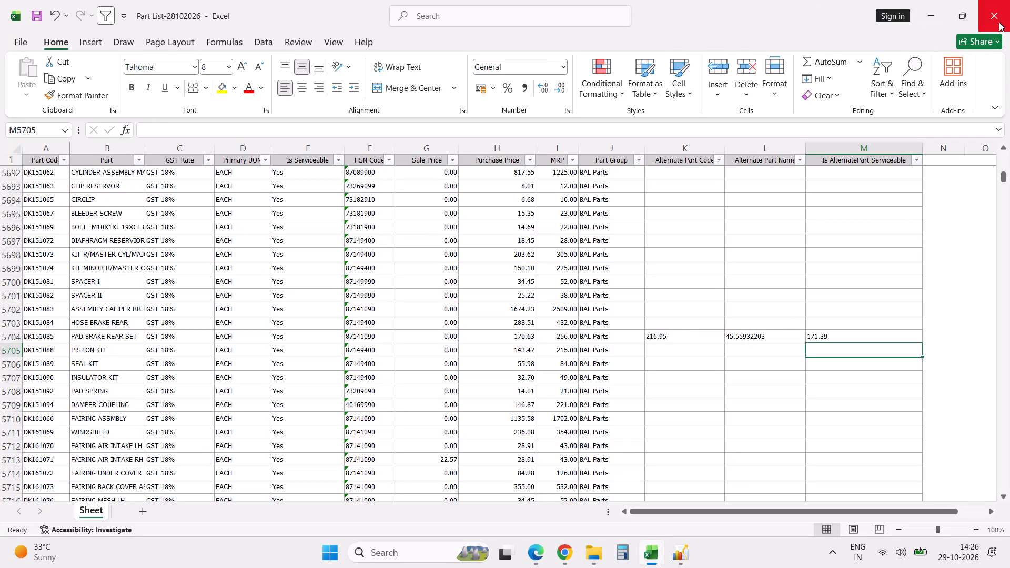
# Close the Part List-28102026 workbook without saving the price calculations.
pyautogui.click(999, 20)
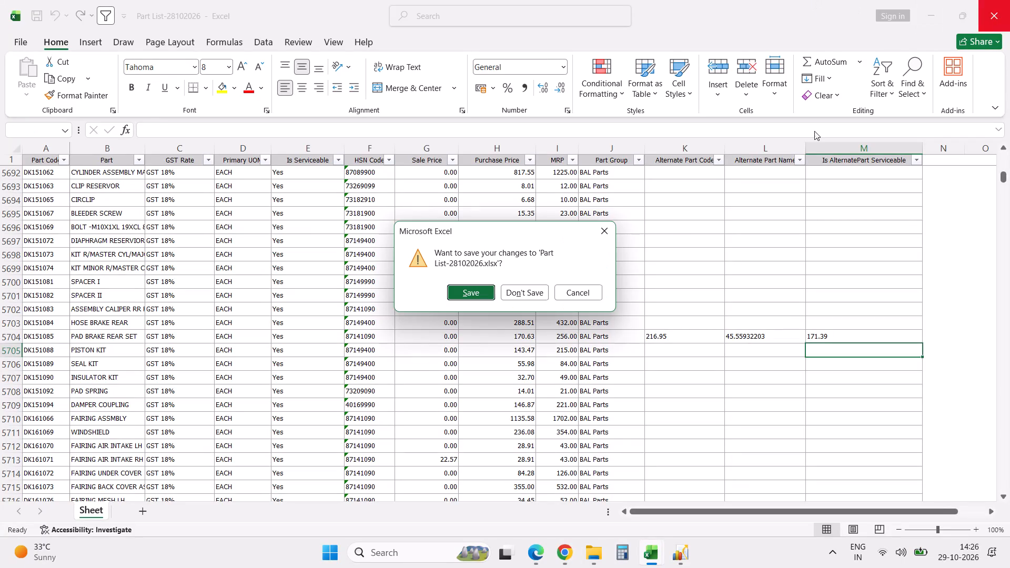
pyautogui.click(516, 286)
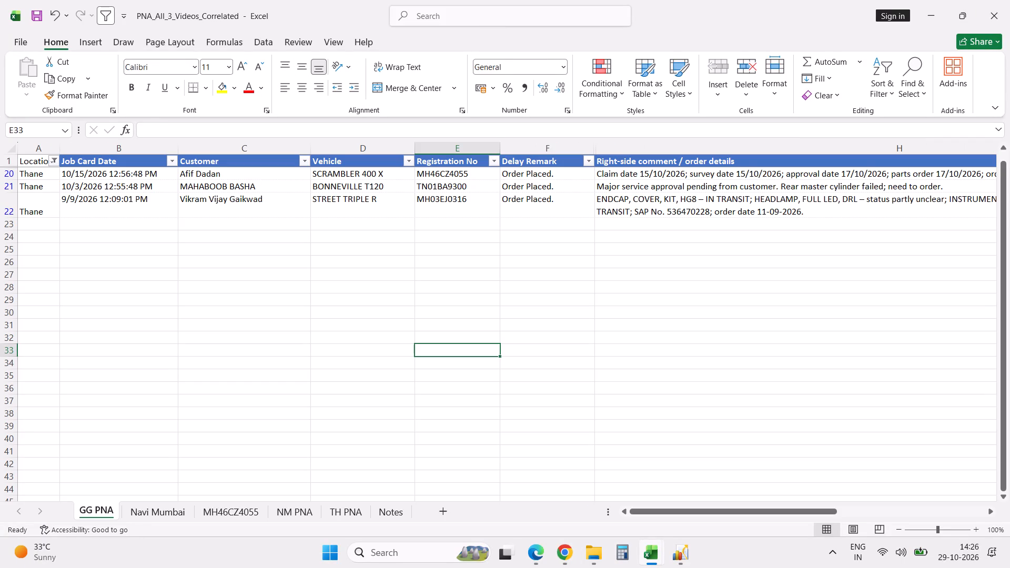
# Change the Location filter on the GG PNA sheet from Thane to Goregaon only.
pyautogui.click(54, 165)
pyautogui.click(41, 367)
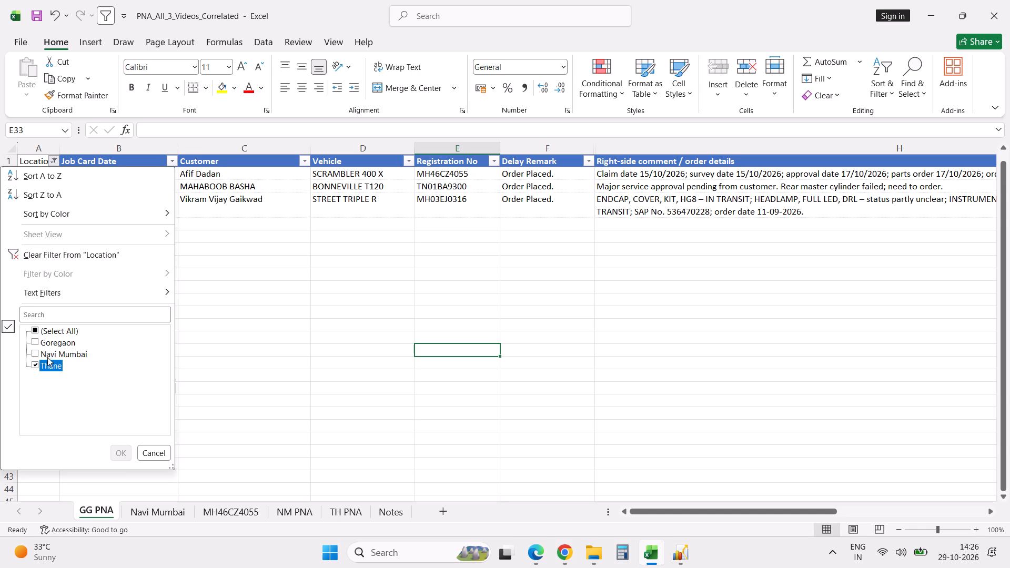
pyautogui.click(56, 345)
pyautogui.click(124, 452)
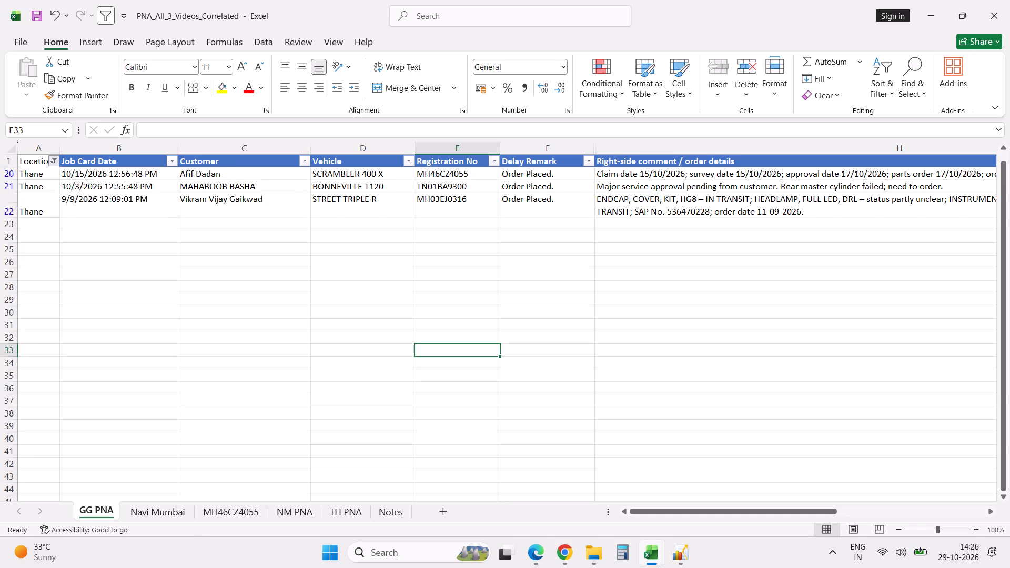
pyautogui.scroll(20, 287, 357)
pyautogui.scroll(1, 287, 357)
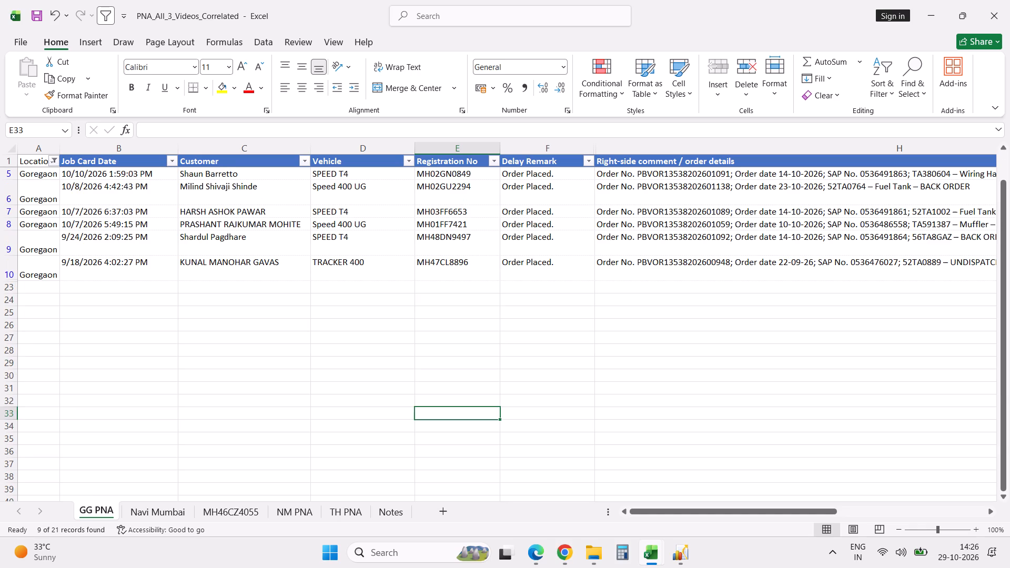
pyautogui.scroll(11, 287, 357)
# Copy the registration number of the Goregaon job card dated 10/26/2026 in row 2.
pyautogui.click(630, 174)
pyautogui.press('Right')
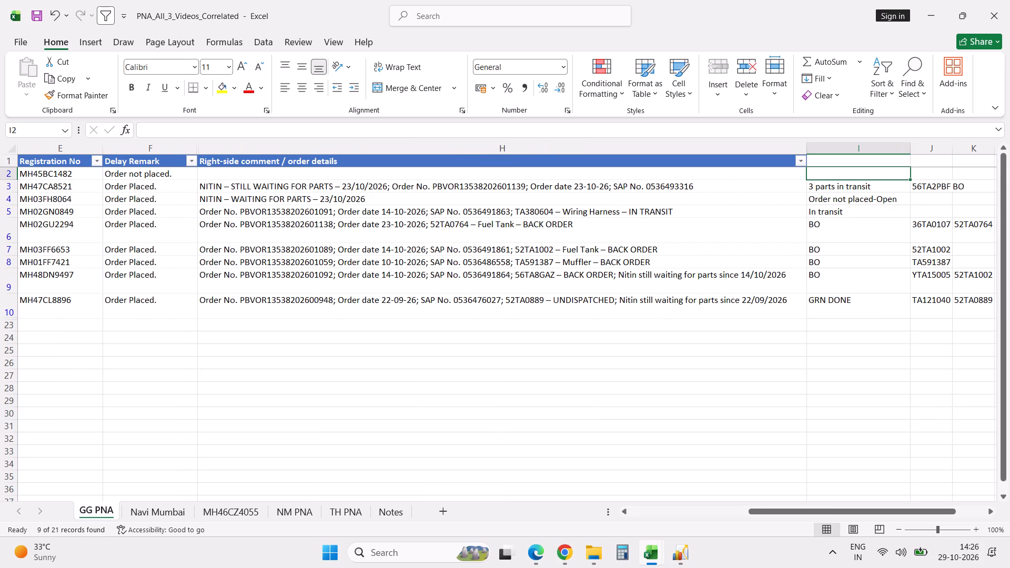
pyautogui.press('Left')
pyautogui.press('Left')
pyautogui.press('Left')
pyautogui.press('Left')
pyautogui.press('Left')
pyautogui.press('Left')
pyautogui.press('Left')
pyautogui.press('Left')
pyautogui.press('Left')
pyautogui.press('Left')
pyautogui.press('Left')
pyautogui.press('Left')
pyautogui.press('Left')
pyautogui.press('Left')
pyautogui.press('Left')
pyautogui.press('Left')
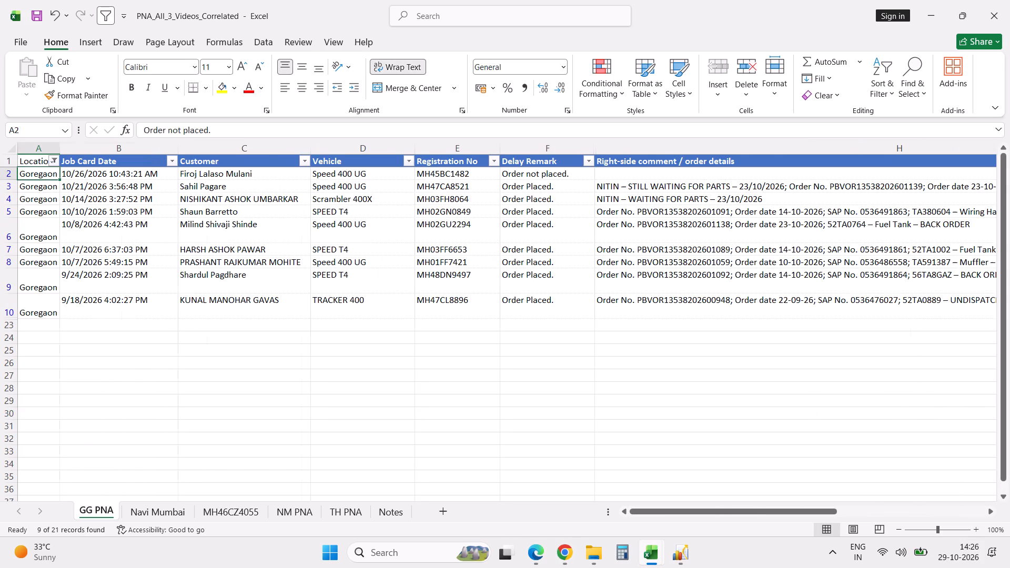
pyautogui.press('Right')
pyautogui.press('Right')
pyautogui.press('Right')
pyautogui.press('Right')
pyautogui.press('Right')
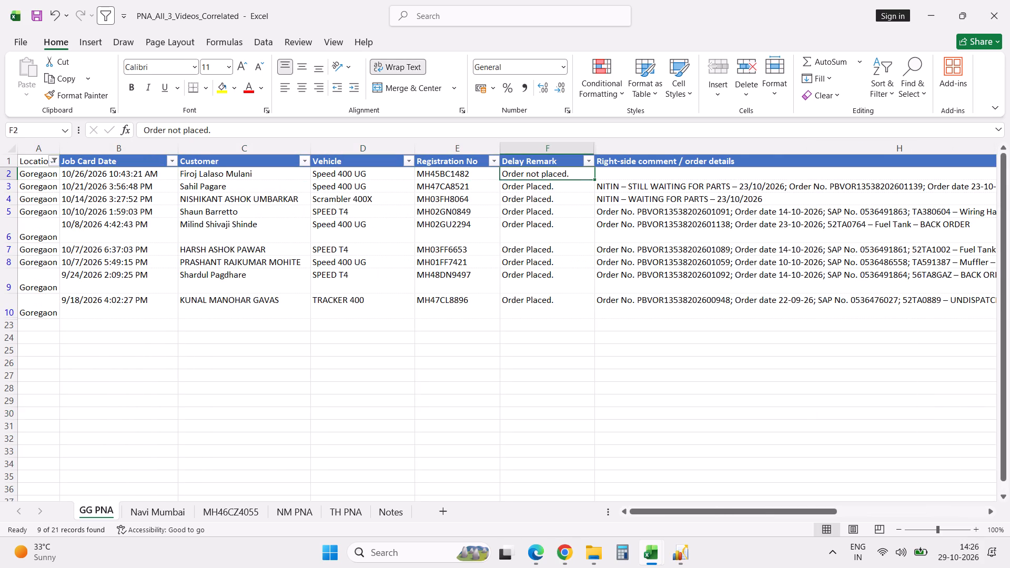
pyautogui.press('Left')
pyautogui.hotkey('ctrl', 'c')
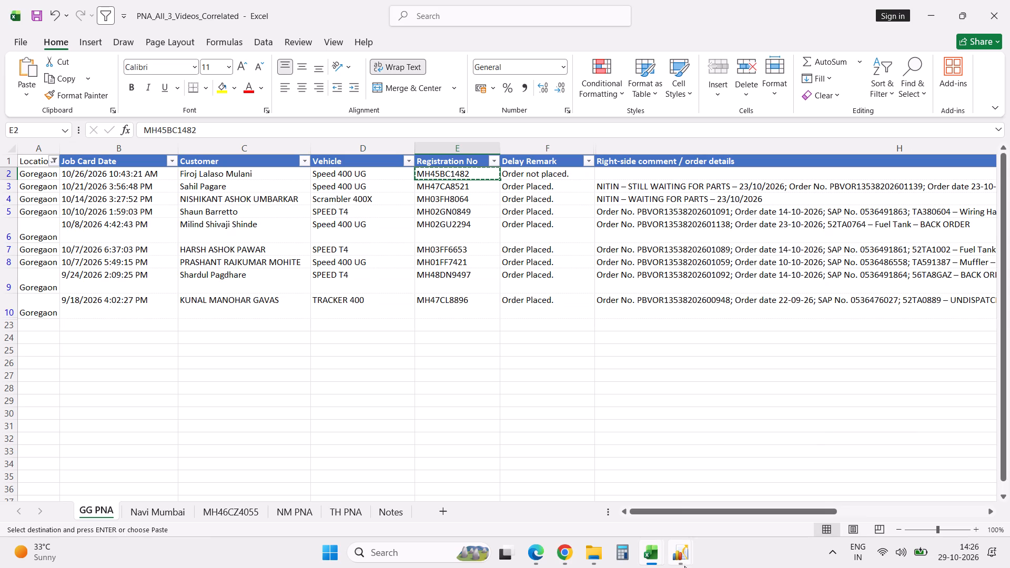
# Close the previous Job Card Detail-PB window in Excellon.
pyautogui.click(684, 554)
pyautogui.click(804, 448)
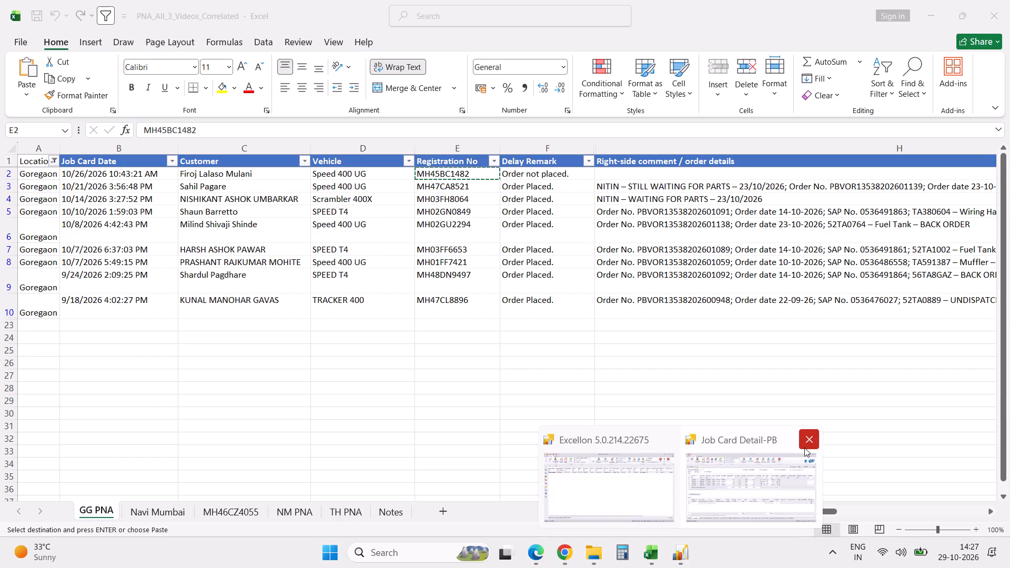
# Filter All Open Job Cards-PB in Excellon by the copied registration number.
pyautogui.click(676, 476)
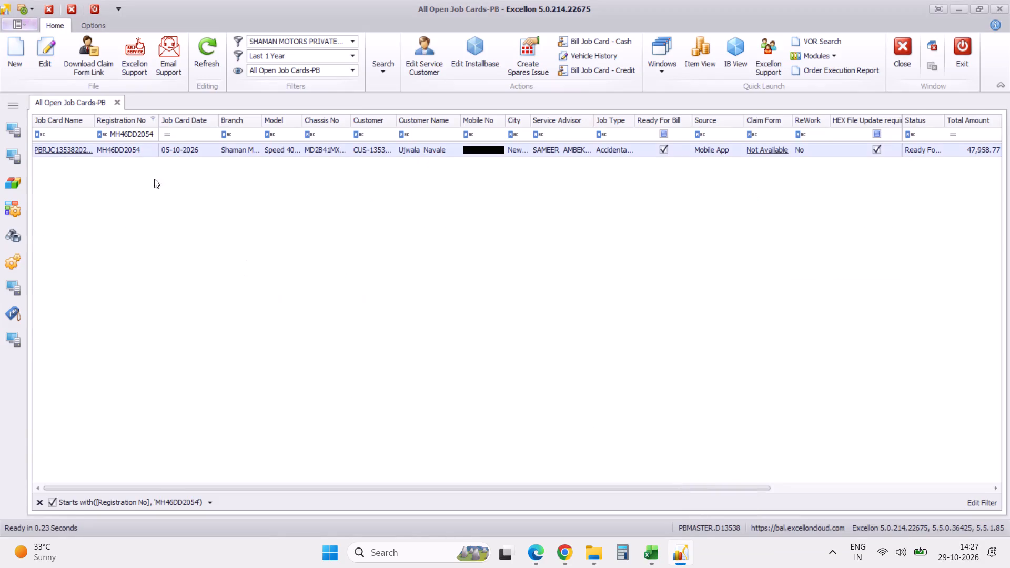
pyautogui.doubleClick(132, 137)
pyautogui.hotkey('ctrl', 'v')
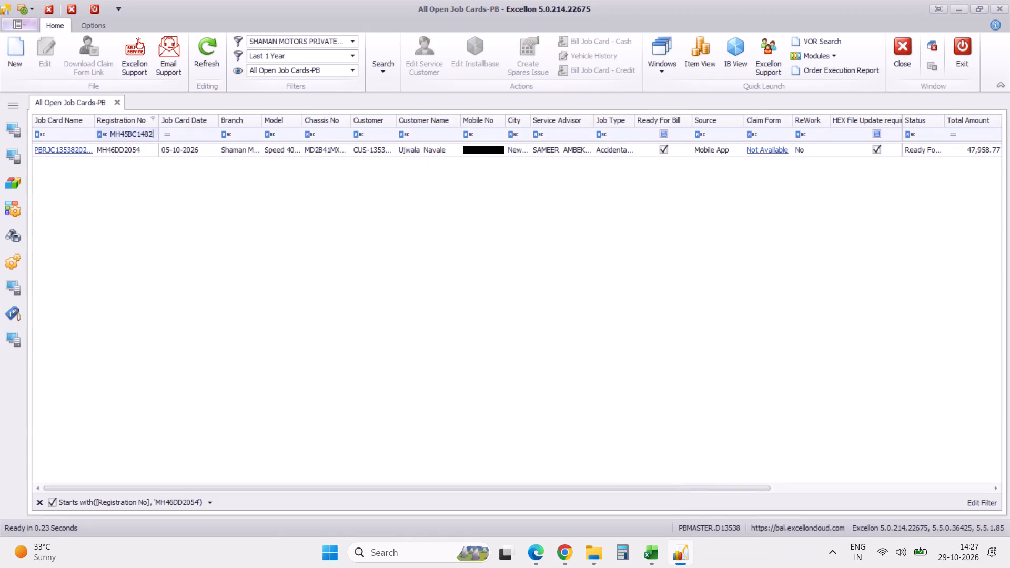
pyautogui.press('Return')
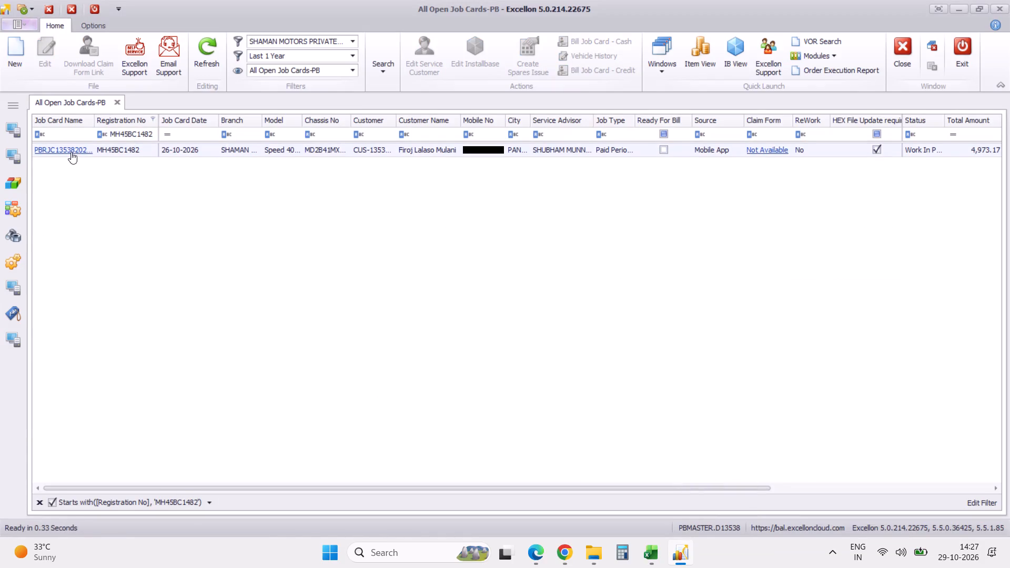
# Open the job card found for that registration and dismiss its pending-reason and OTP notices.
pyautogui.click(71, 149)
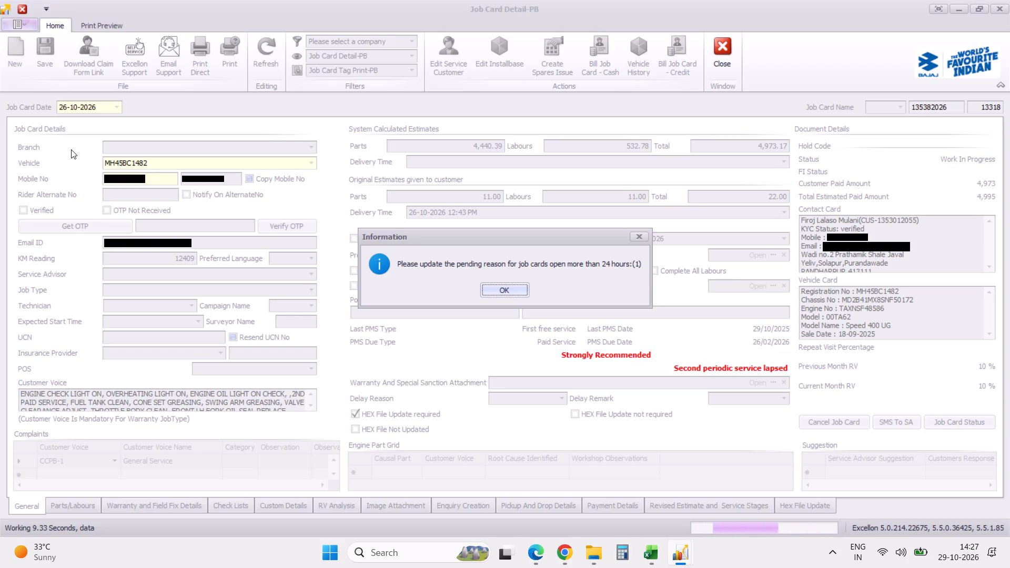
pyautogui.press('Return')
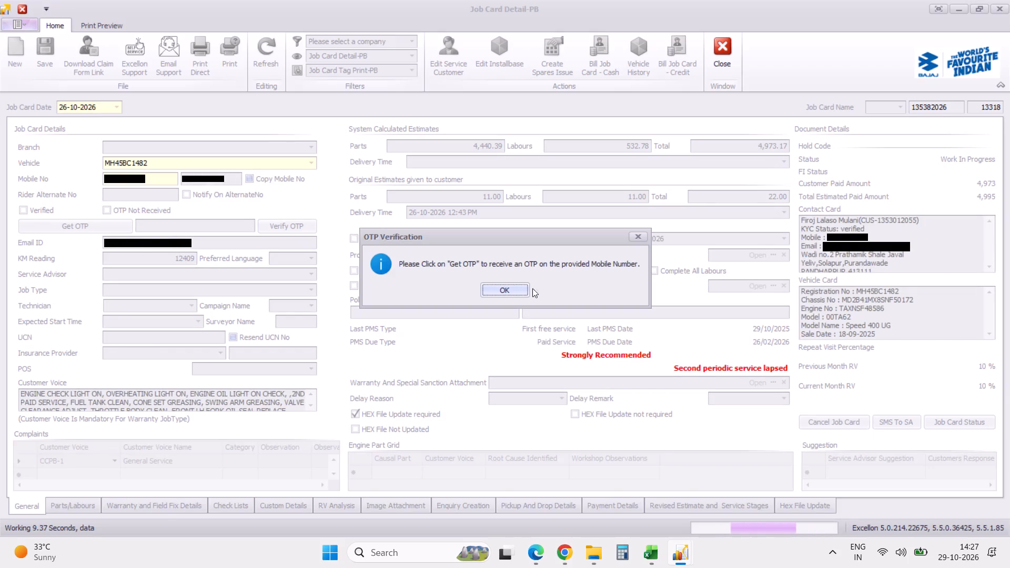
pyautogui.click(518, 290)
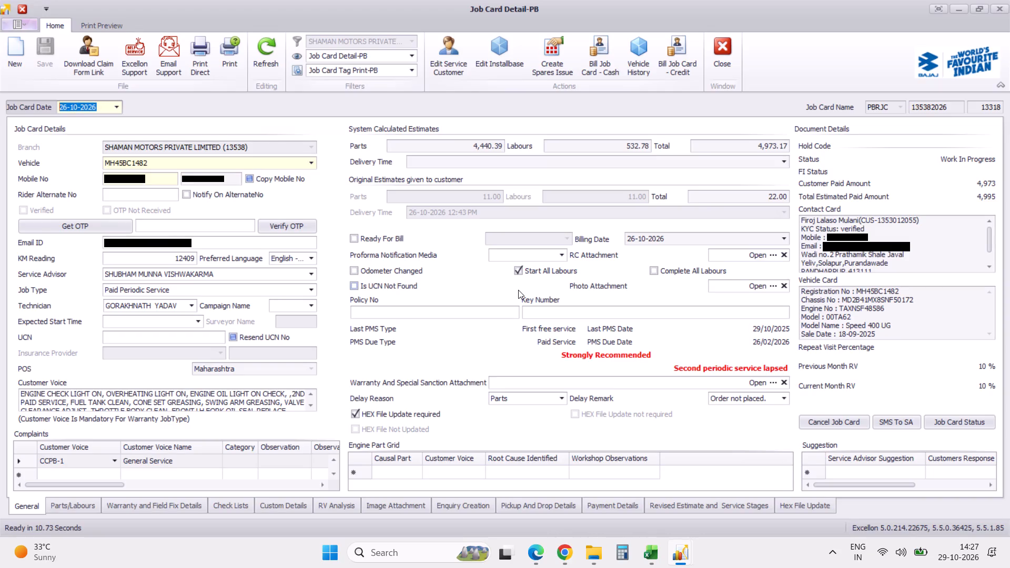
# Review the requested, issued and pending quantities of every part on the job card.
pyautogui.click(86, 509)
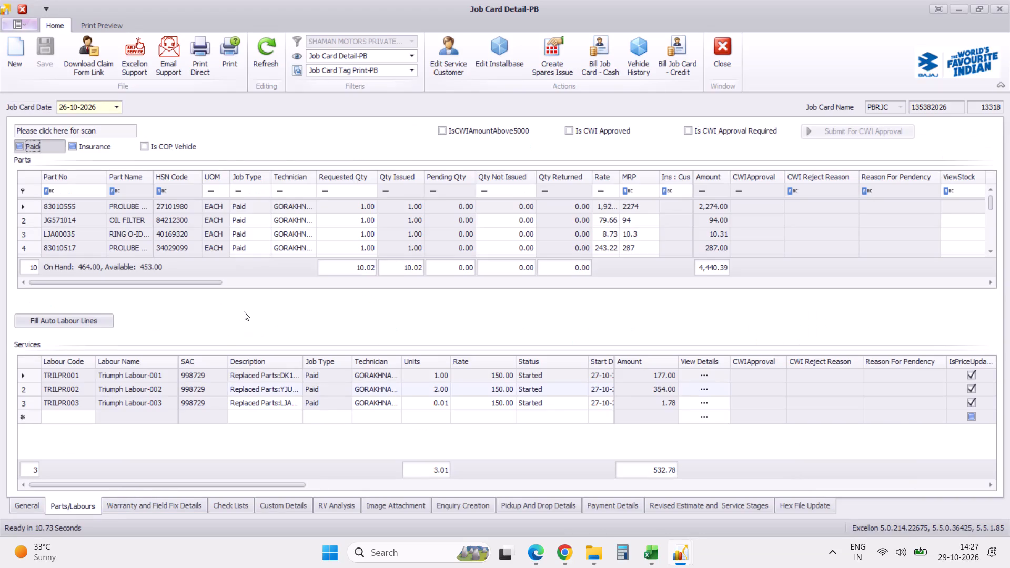
pyautogui.scroll(-20, 344, 224)
pyautogui.scroll(-20, 344, 224)
pyautogui.scroll(-6, 344, 224)
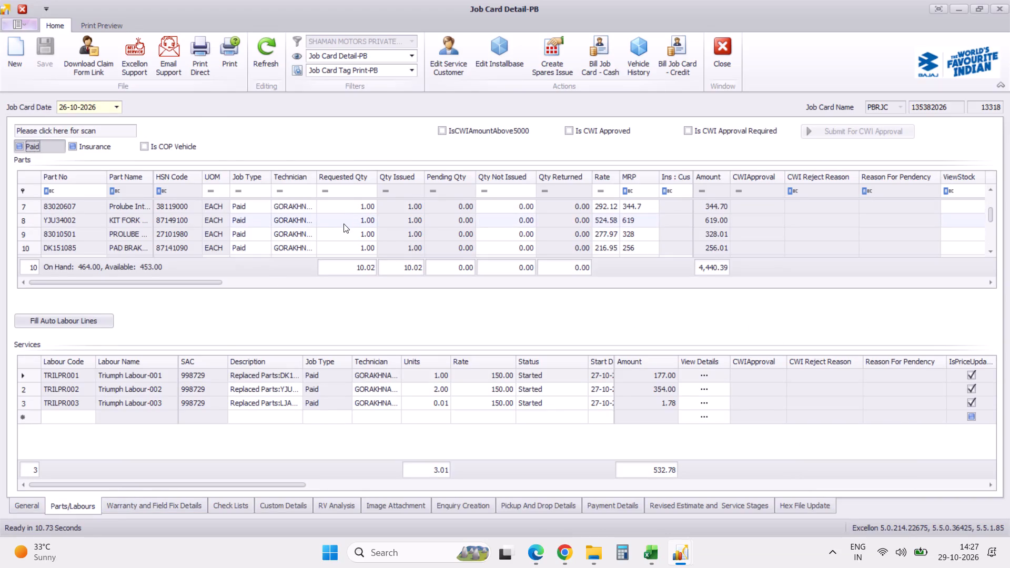
pyautogui.scroll(11, 344, 224)
pyautogui.scroll(20, 344, 224)
pyautogui.scroll(3, 344, 224)
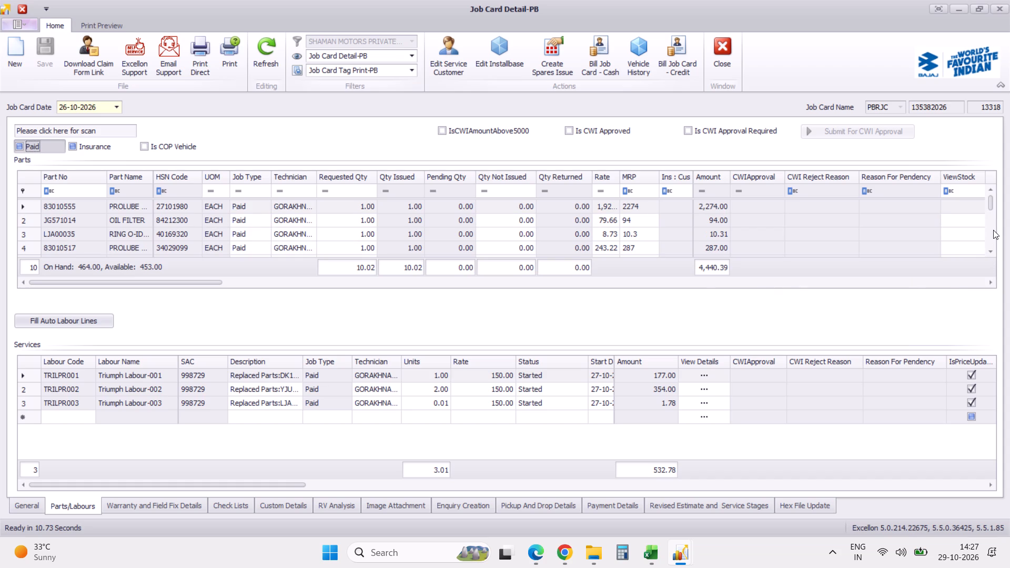
pyautogui.doubleClick(992, 188)
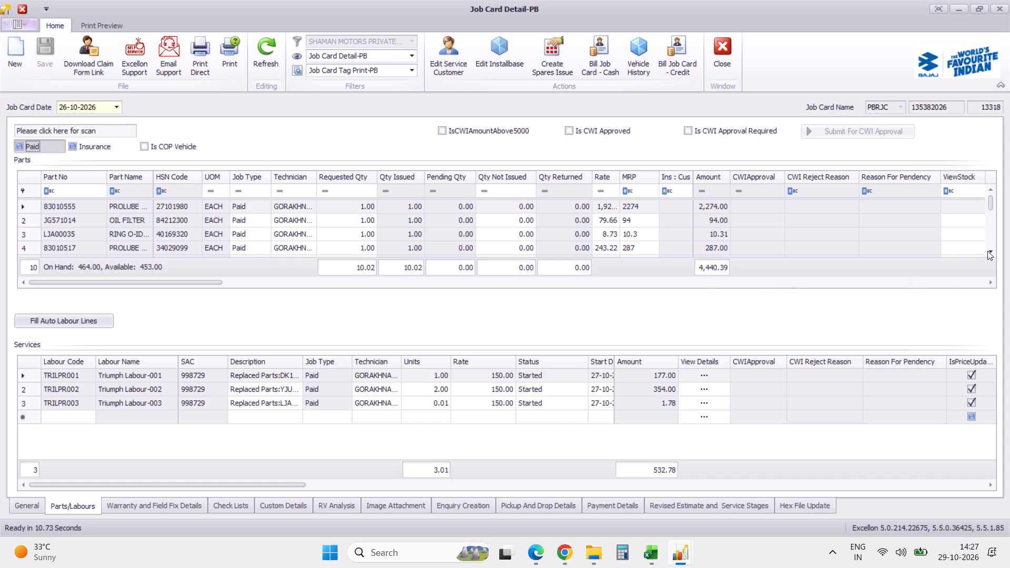
pyautogui.click(991, 251)
pyautogui.click(991, 251)
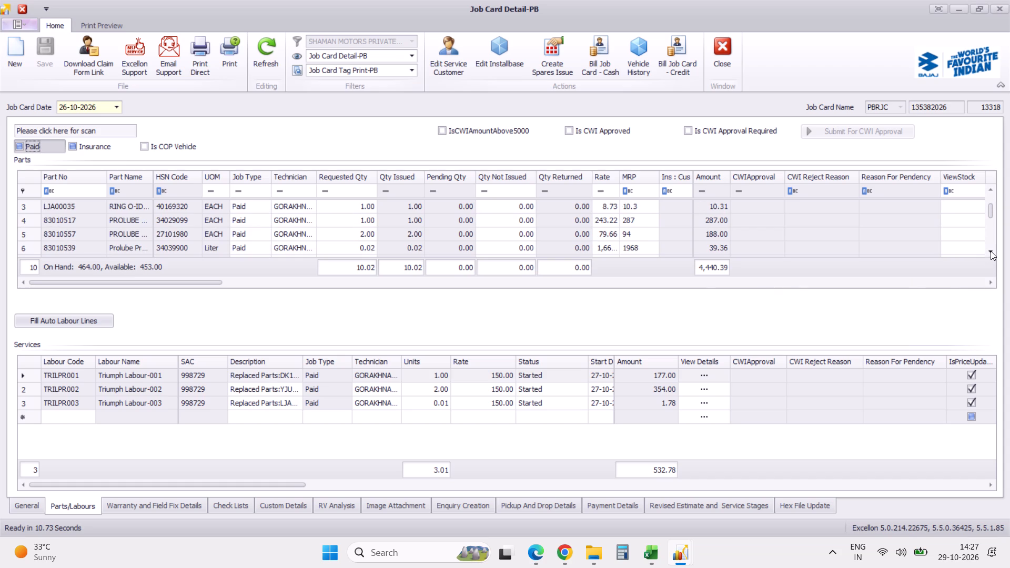
pyautogui.click(991, 251)
pyautogui.click(991, 251)
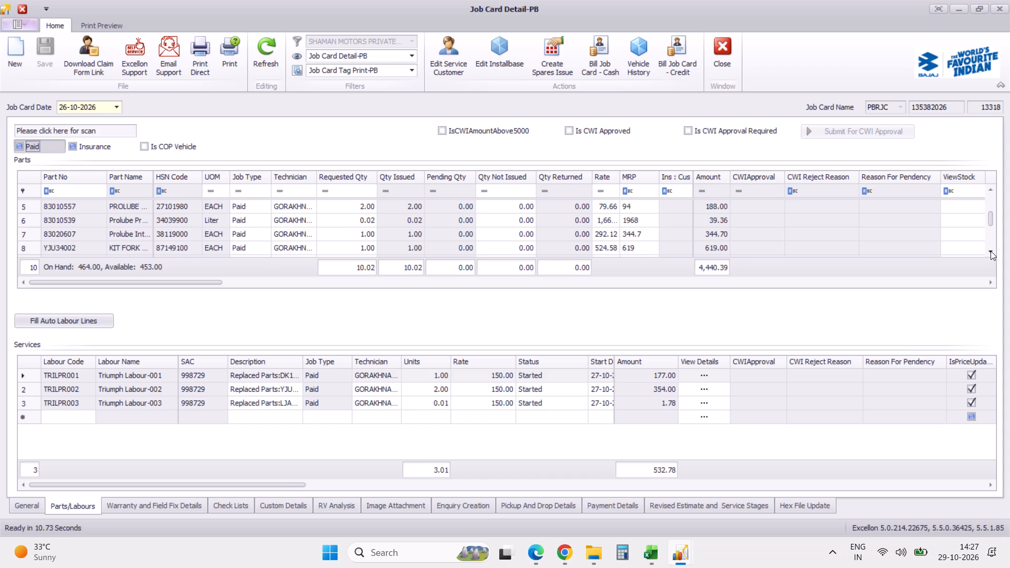
pyautogui.click(991, 251)
pyautogui.click(991, 251)
pyautogui.click(991, 251)
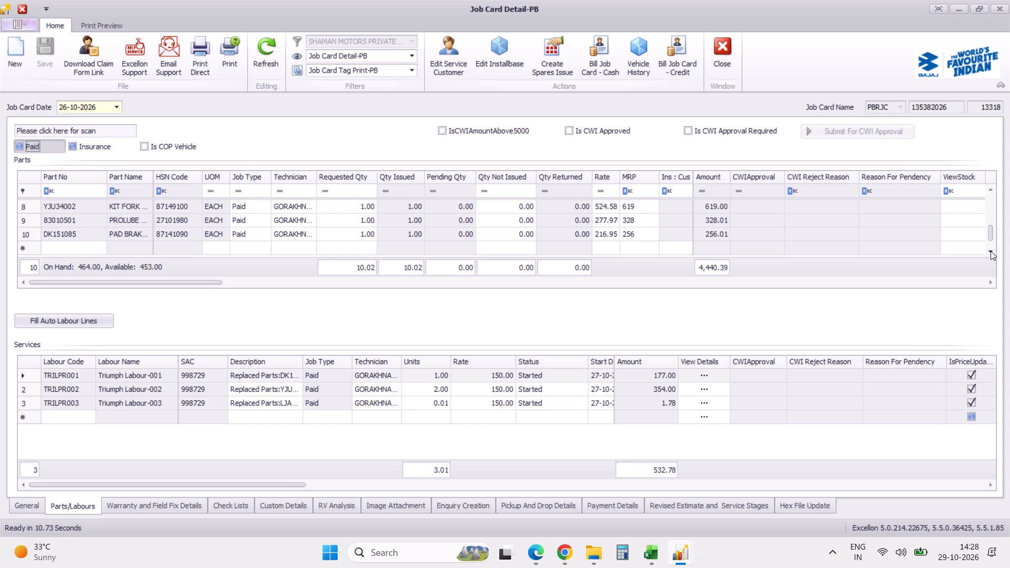
# Check the job card's custom details and parts once more, and return to its general details with the delay remark.
pyautogui.click(284, 503)
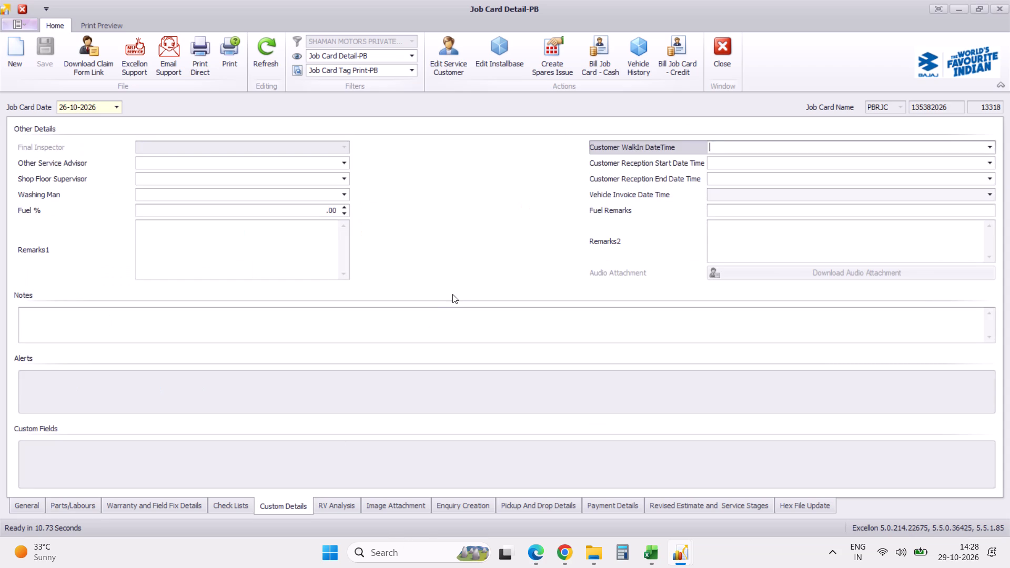
pyautogui.click(69, 507)
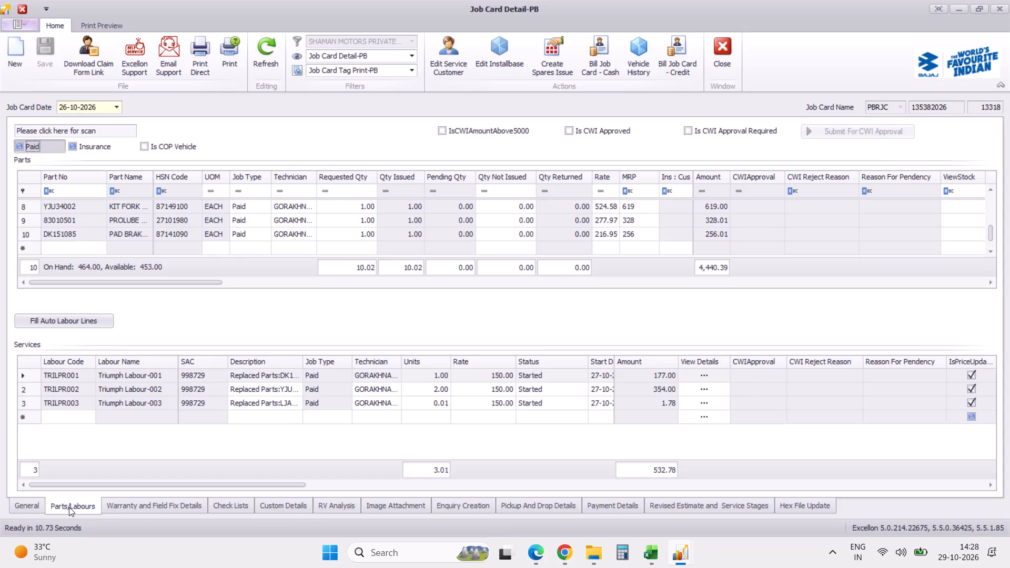
pyautogui.click(27, 506)
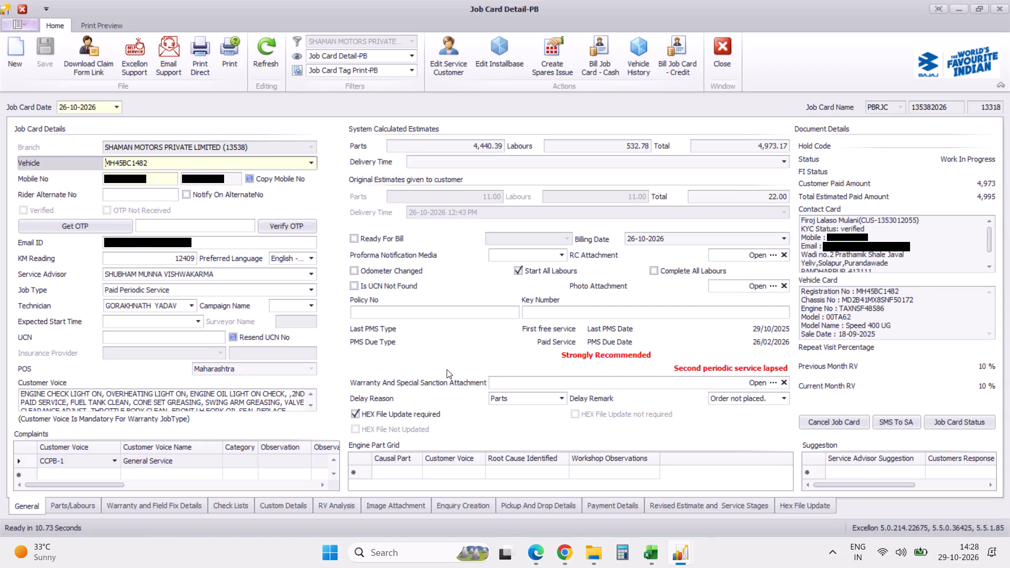
# Switch back to the PNA_All_3_Videos_Correlated workbook and select status cell I2 in the first Goregaon row.
pyautogui.click(652, 551)
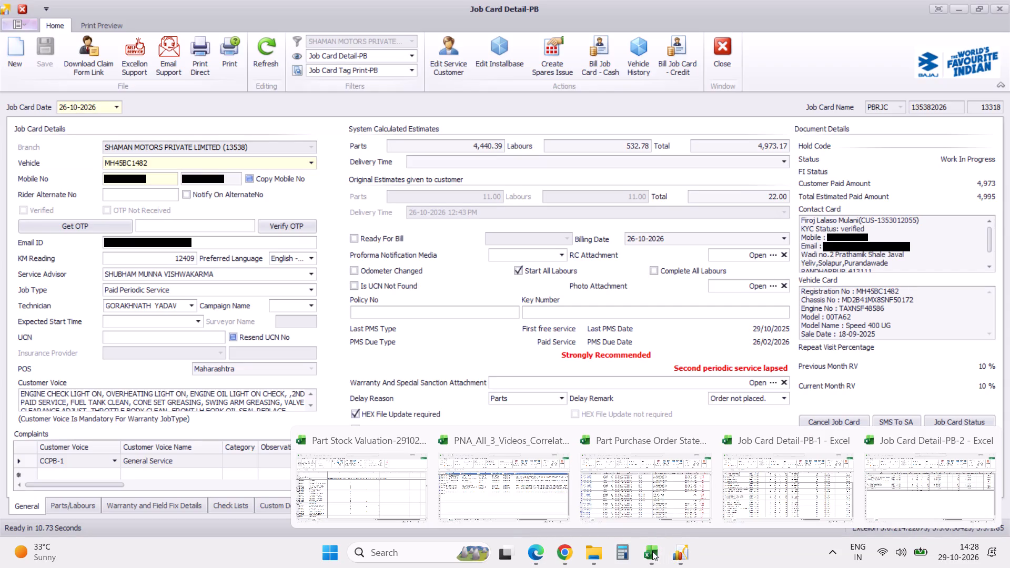
pyautogui.click(534, 529)
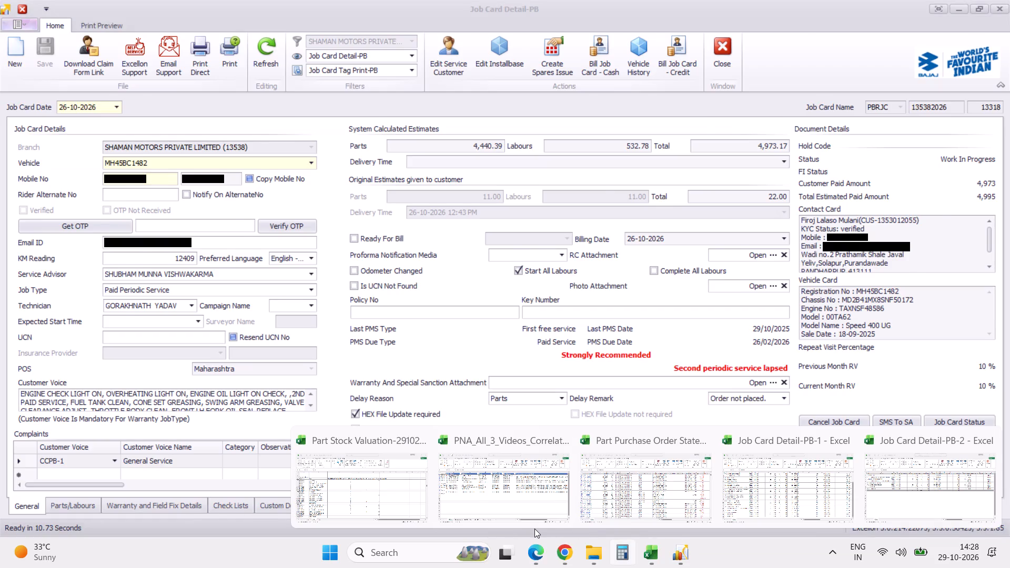
pyautogui.click(503, 465)
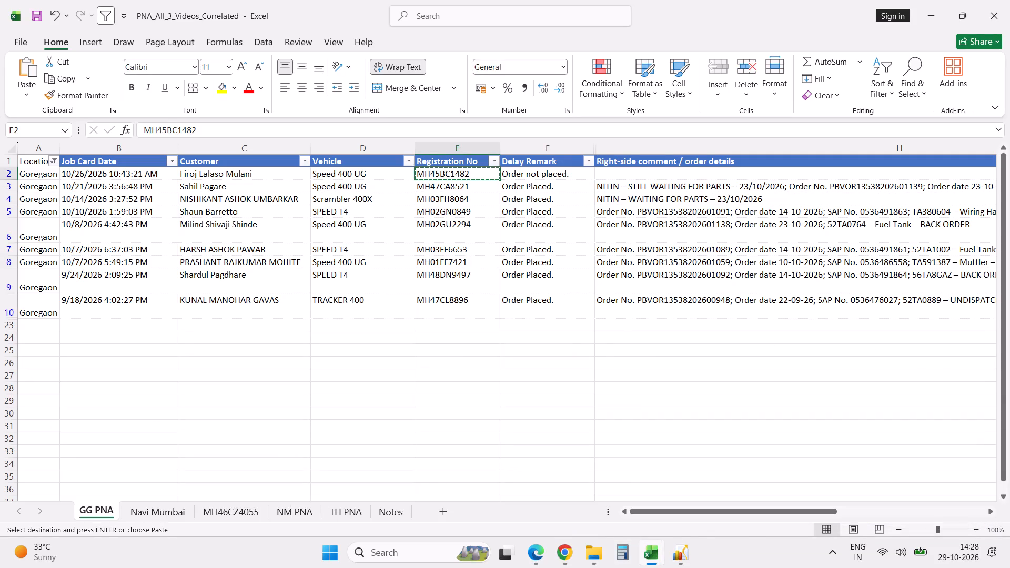
pyautogui.press('Right')
pyautogui.press('Right')
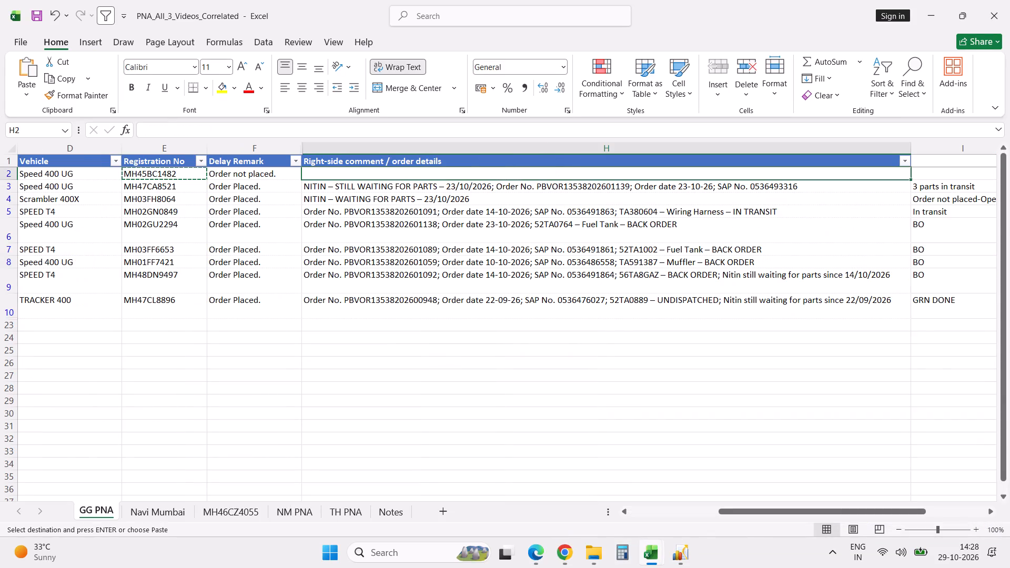
pyautogui.press('Right')
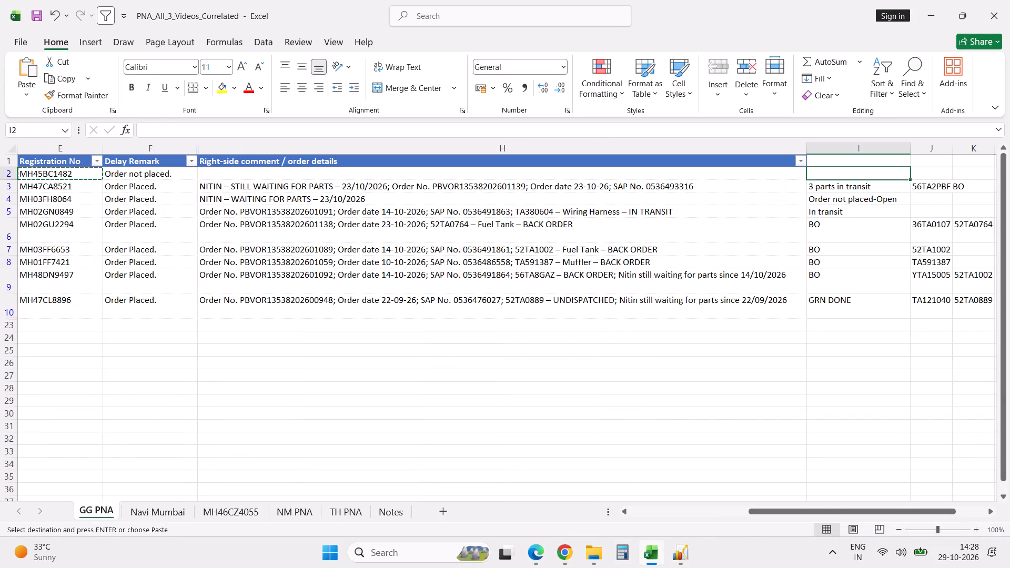
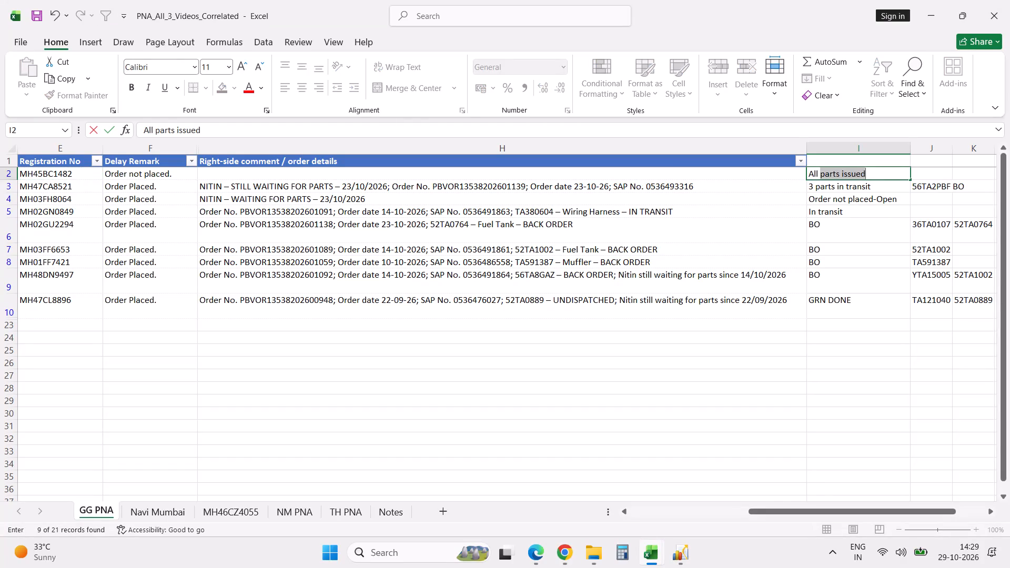
# Enter All parts issued as the status in I2.
pyautogui.press('Return')
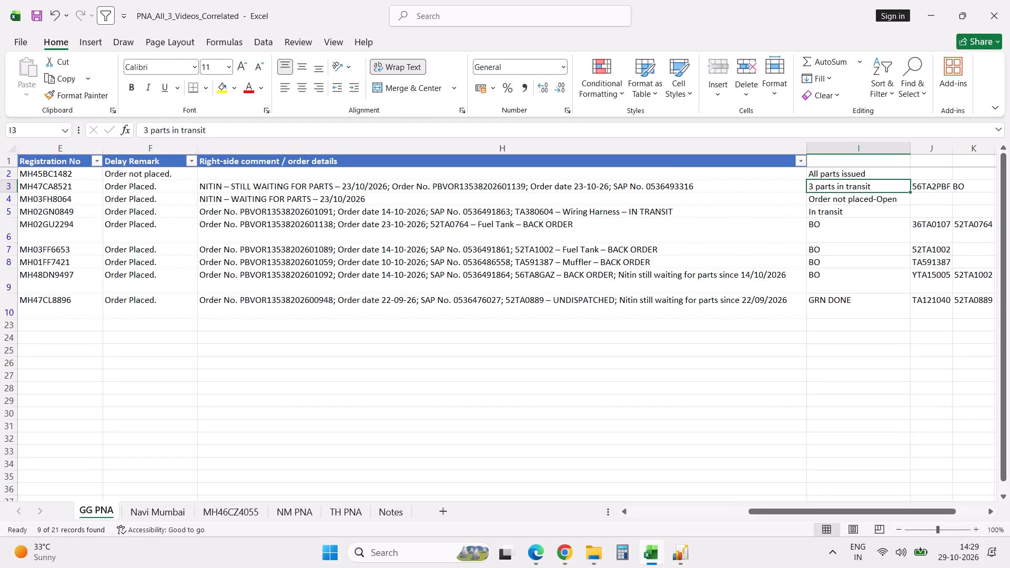
# Copy only the part code 56TA2PBF from the text in J3, leaving the cell's content as it is.
pyautogui.press('Tab')
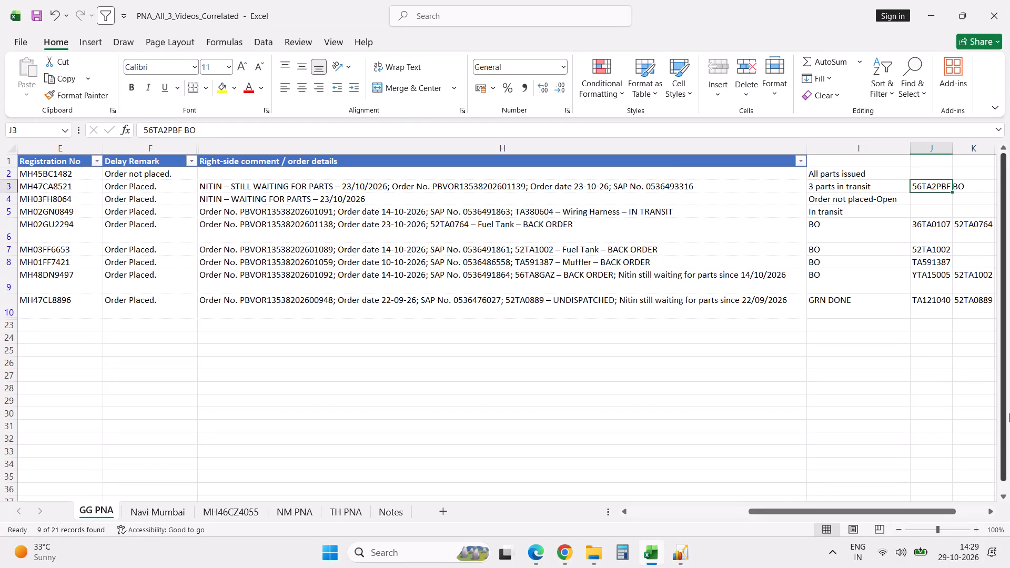
pyautogui.click(181, 130)
pyautogui.hotkey('shift', 'Left')
pyautogui.hotkey('shift', 'Left')
pyautogui.hotkey('shift', 'Left')
pyautogui.hotkey('shift', 'Left')
pyautogui.hotkey('shift', 'Left')
pyautogui.hotkey('shift', 'Left')
pyautogui.hotkey('shift', 'Left')
pyautogui.hotkey('shift', 'Left')
pyautogui.hotkey('shift', 'Left')
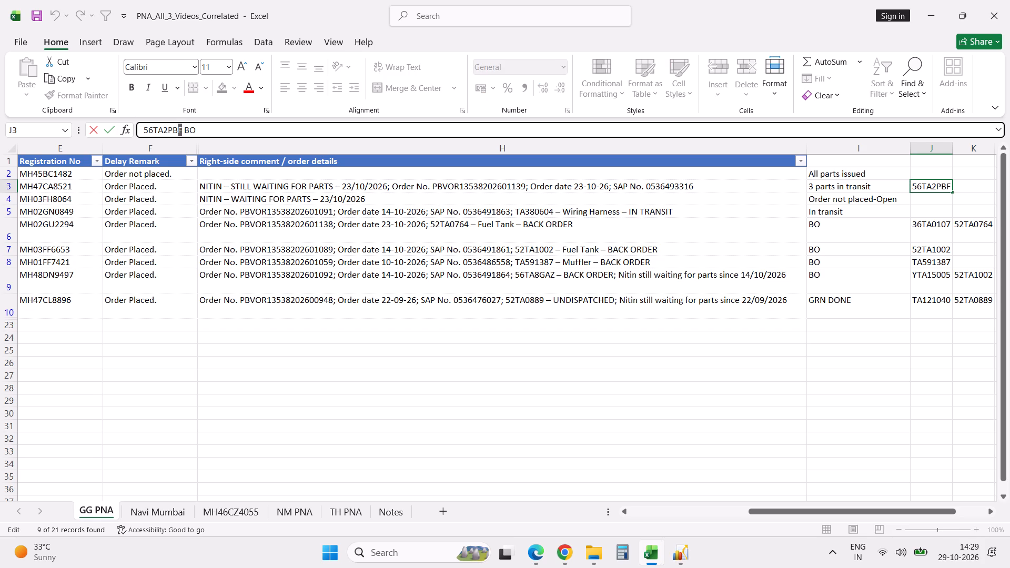
pyautogui.hotkey('ctrl', 'c')
pyautogui.press('Tab')
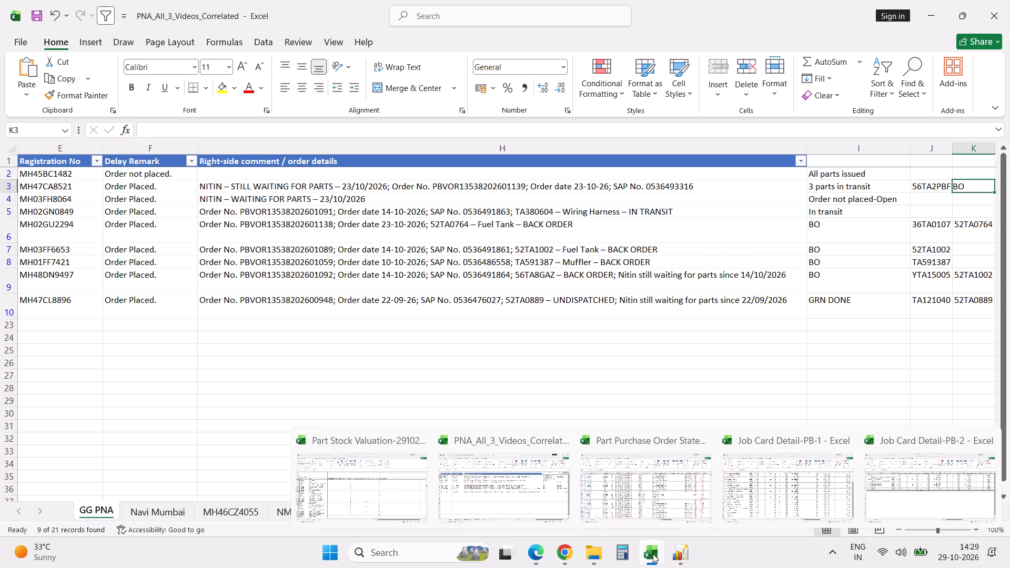
# Find the copied part code in the Part Stock Valuation-29102026 workbook and check its available stock at each location.
pyautogui.click(405, 476)
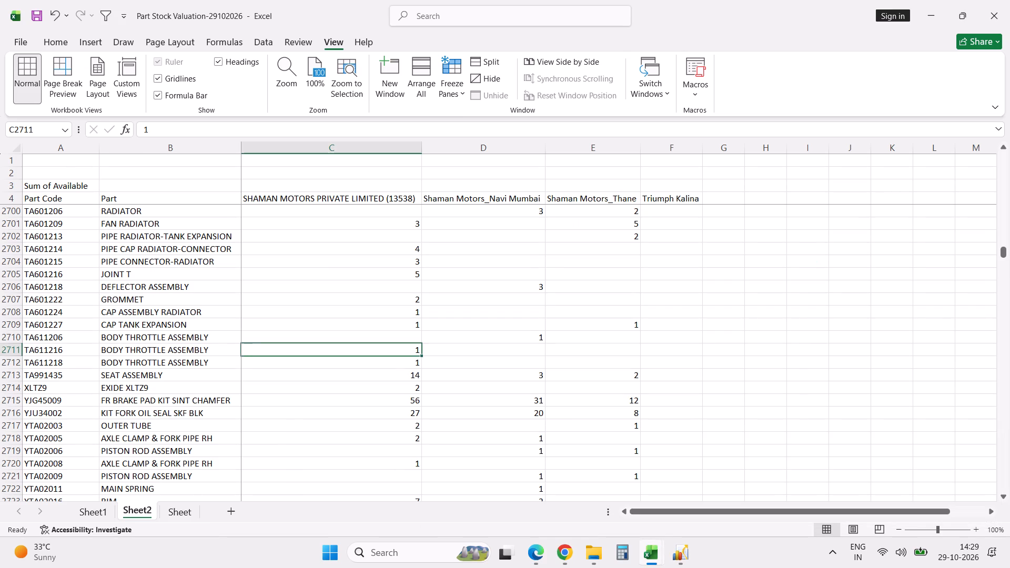
pyautogui.click(332, 364)
pyautogui.hotkey('ctrl', 'f')
pyautogui.hotkey('ctrl', 'v')
pyautogui.press('Return')
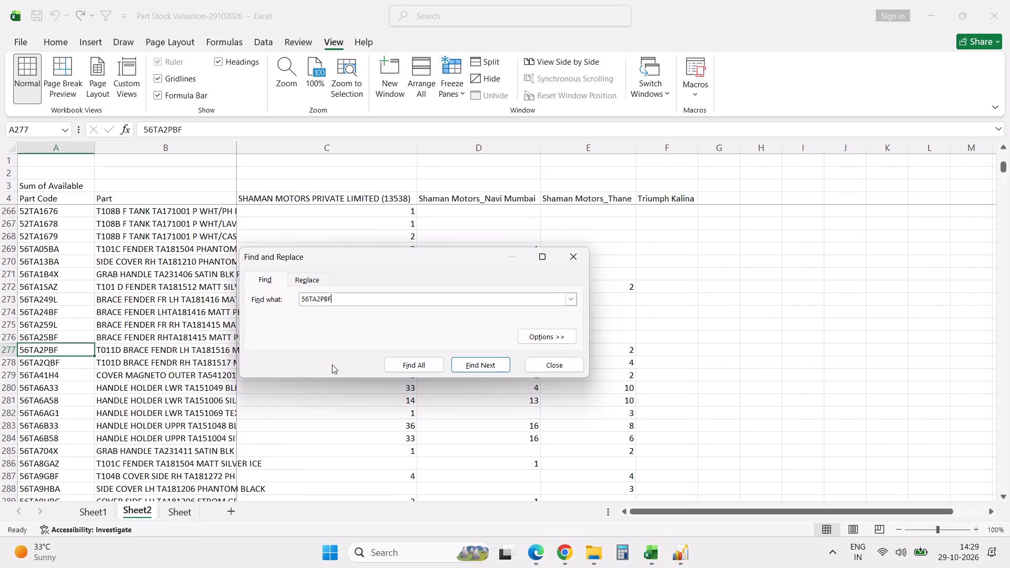
pyautogui.press('Escape')
pyautogui.press('Right')
pyautogui.press('Right')
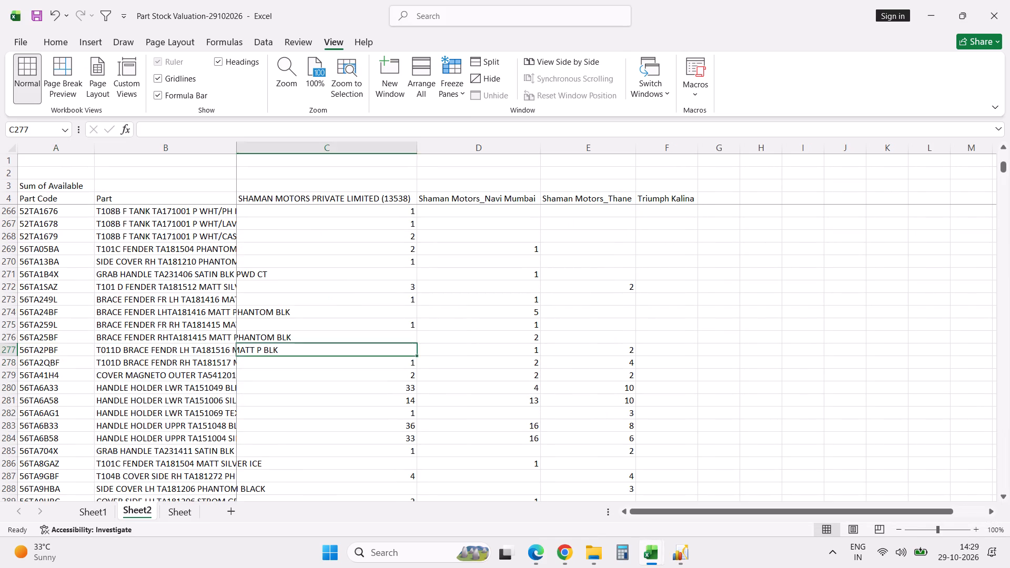
pyautogui.press('Right')
pyautogui.press('Right')
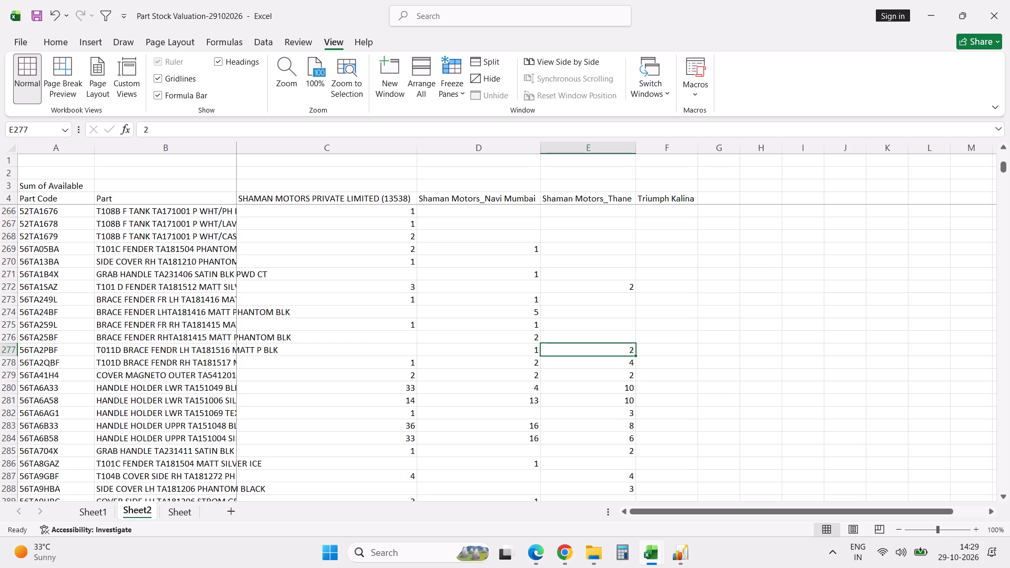
# Open the Thane Inventory_Count_All-2 workbook from the Audit > Thane folder in Downloads and dismiss its opening prompts.
pyautogui.click(597, 552)
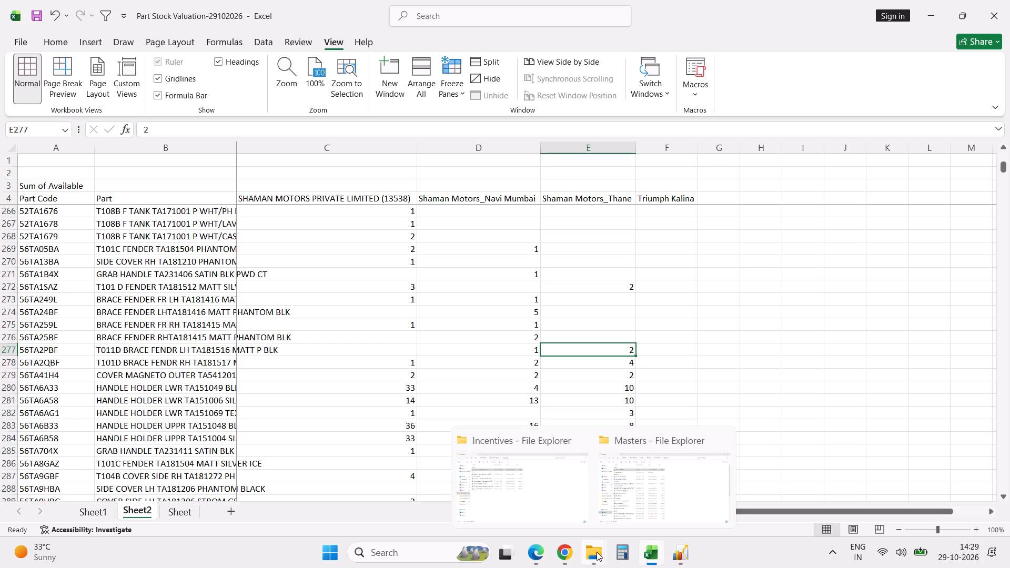
pyautogui.click(499, 491)
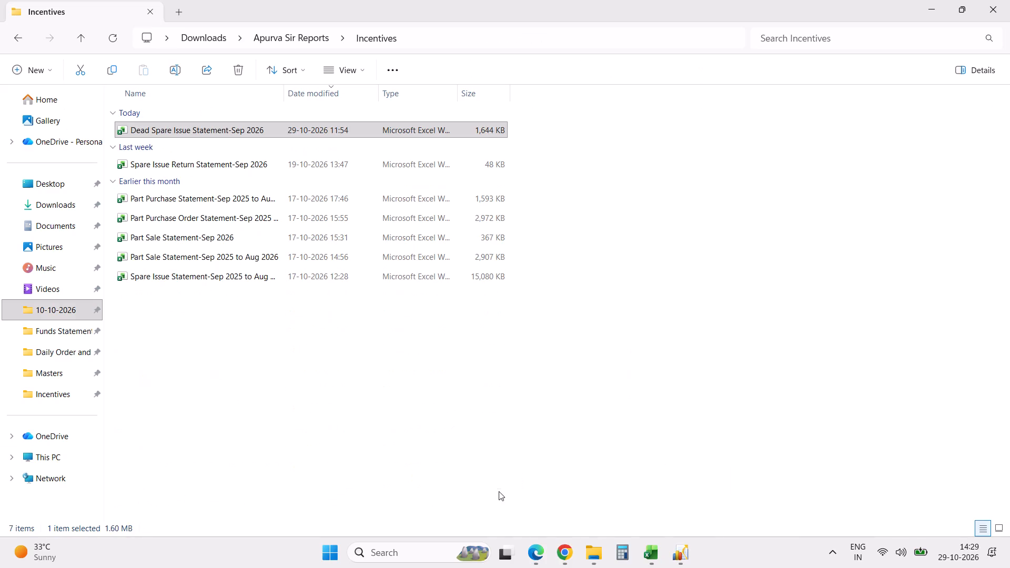
pyautogui.click(213, 42)
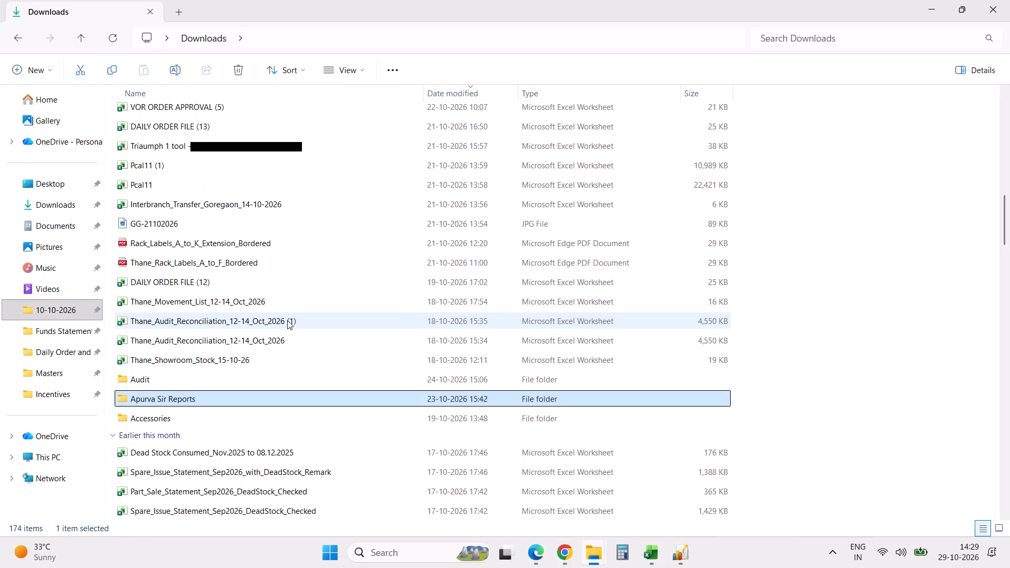
pyautogui.doubleClick(226, 376)
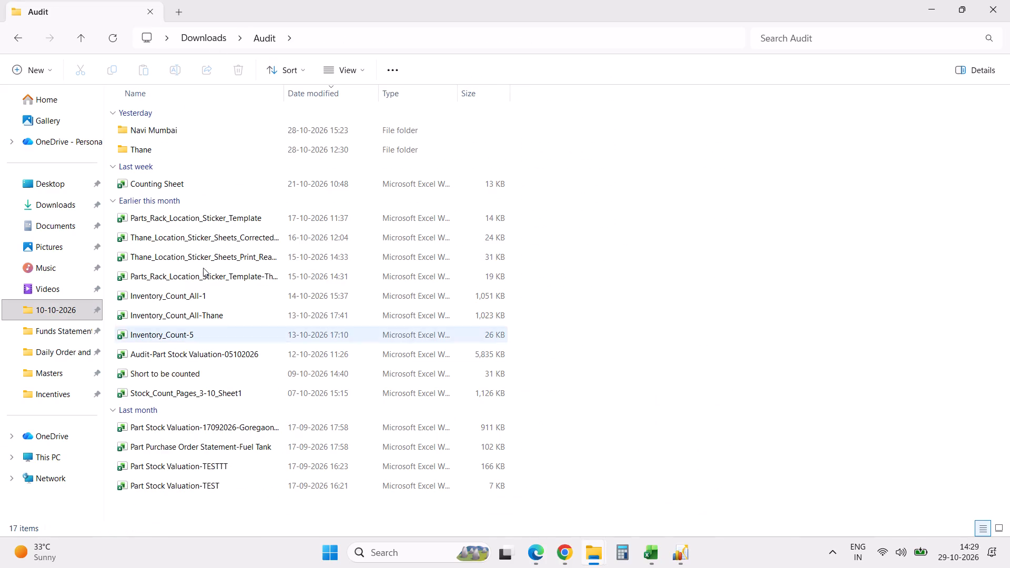
pyautogui.doubleClick(196, 151)
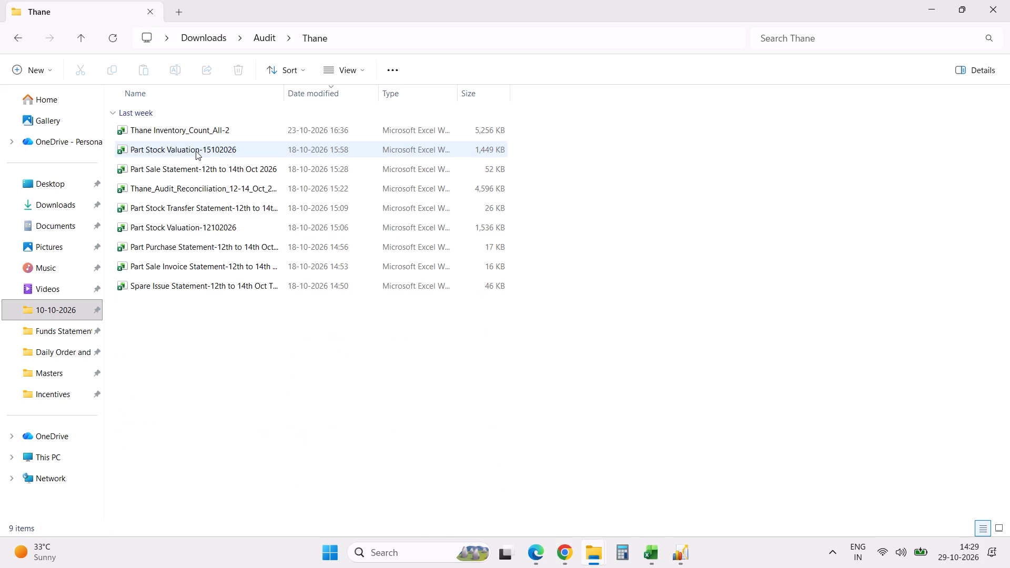
pyautogui.doubleClick(200, 133)
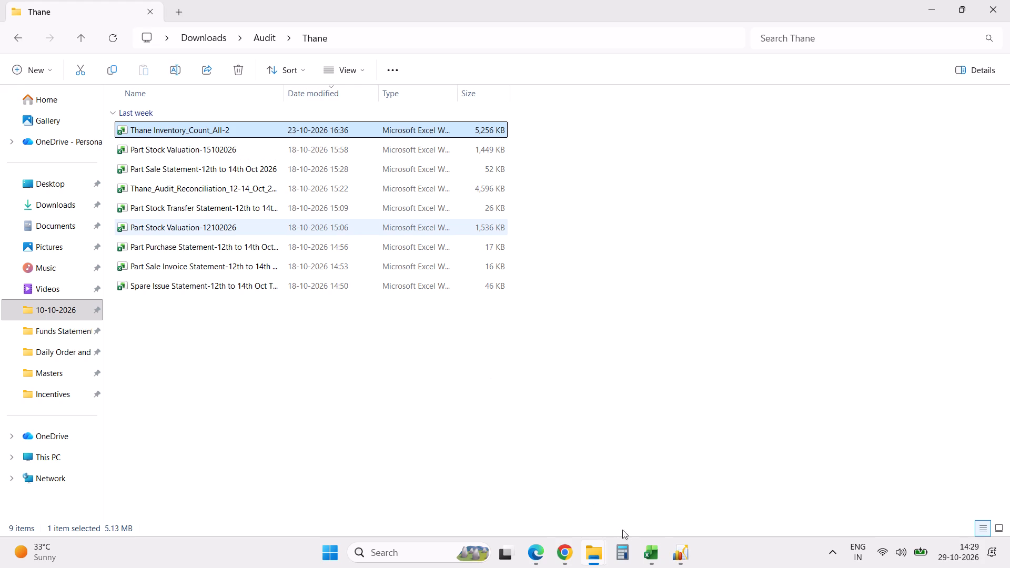
pyautogui.click(900, 469)
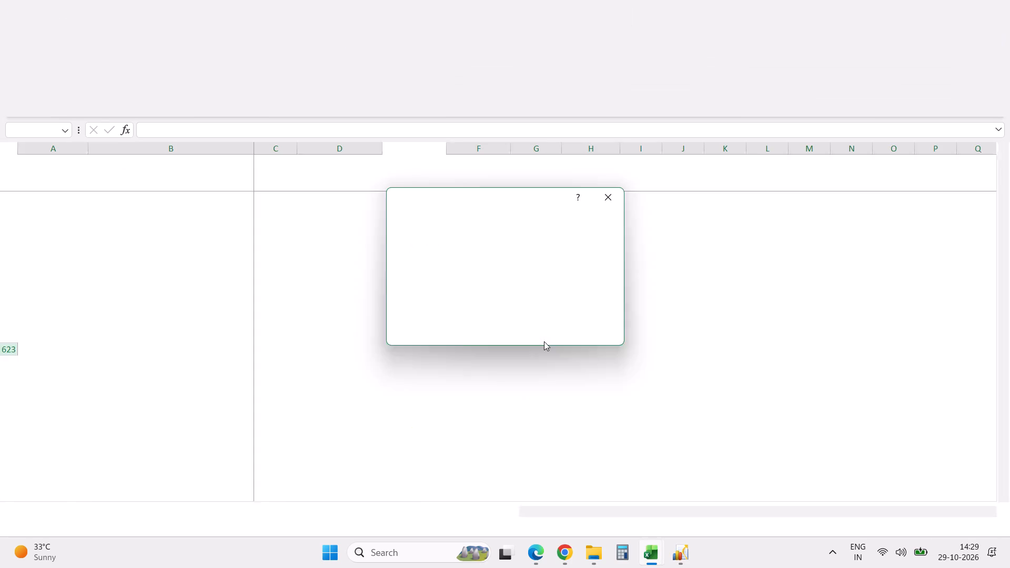
pyautogui.click(573, 328)
pyautogui.click(391, 322)
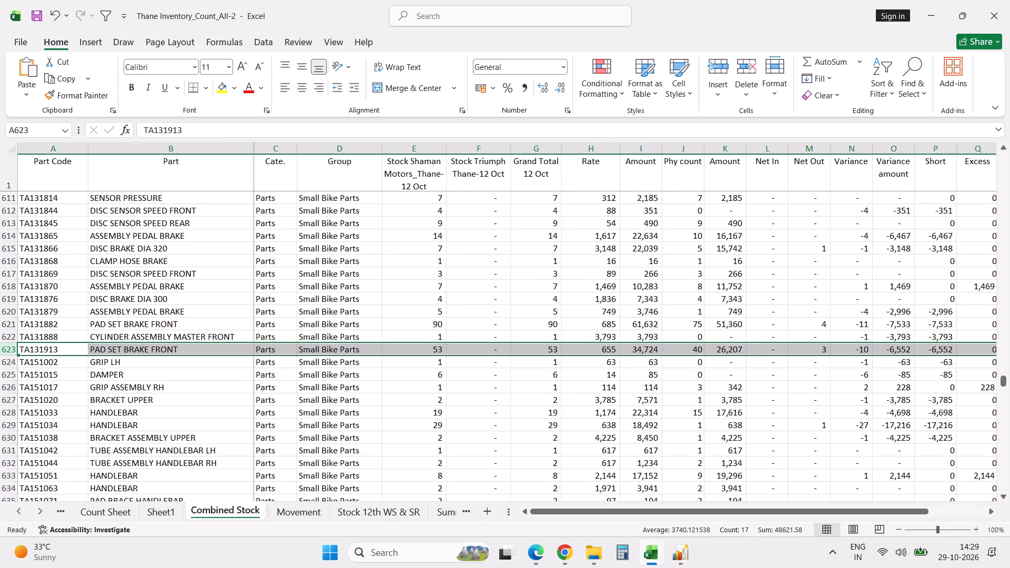
# Find part 56TA2PBF on the Combined Stock sheet and compare its physical count with the Thane stock in the valuation workbook.
pyautogui.hotkey('ctrl', 'f')
pyautogui.hotkey('ctrl', 'v')
pyautogui.press('Return')
pyautogui.press('Escape')
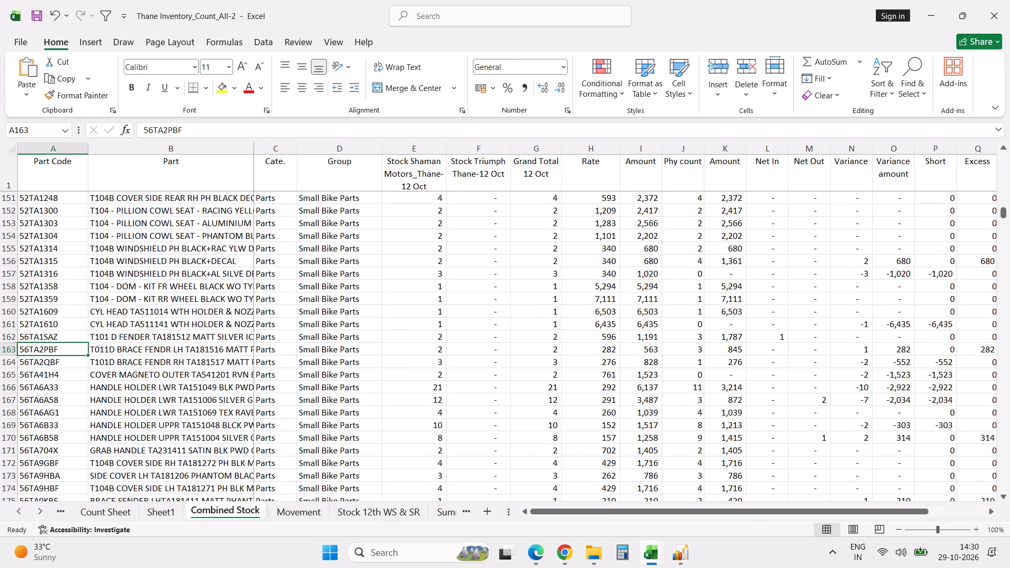
pyautogui.press('Tab')
pyautogui.press('Tab')
pyautogui.press('Tab')
pyautogui.press('Tab')
pyautogui.press('Tab')
pyautogui.press('Tab')
pyautogui.press('Tab')
pyautogui.press('Tab')
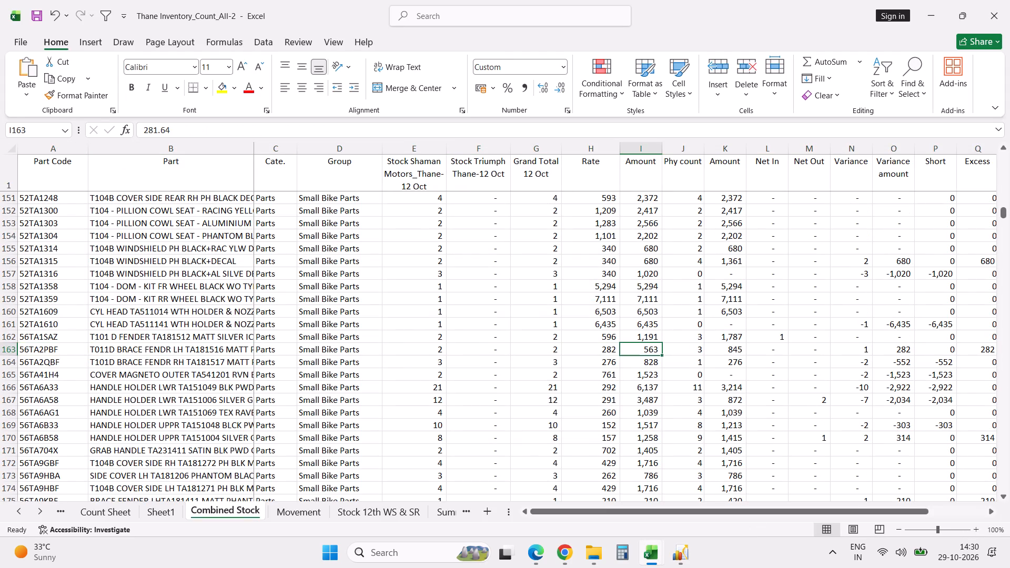
pyautogui.press('Tab')
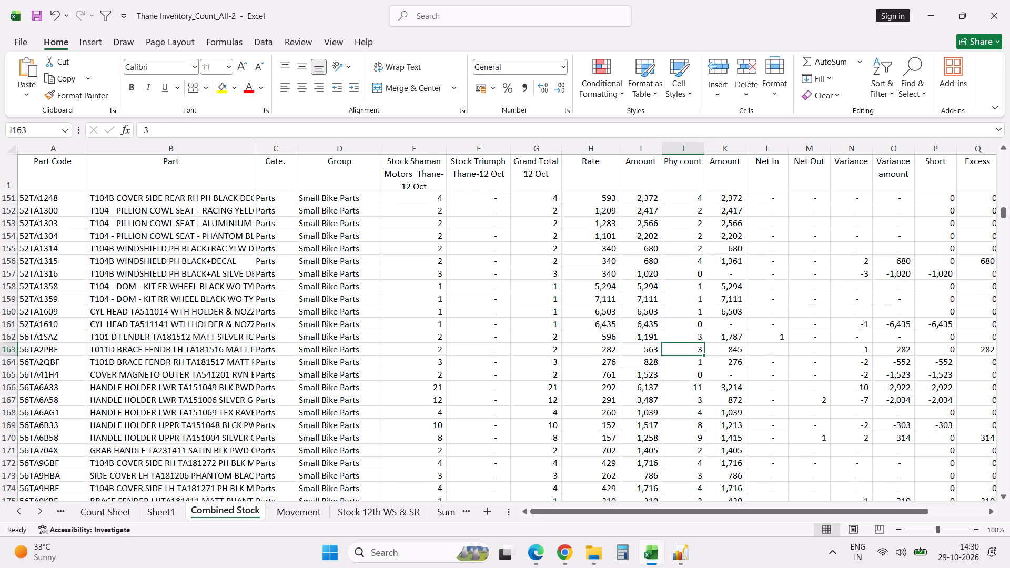
pyautogui.hotkey('alt', 'Tab')
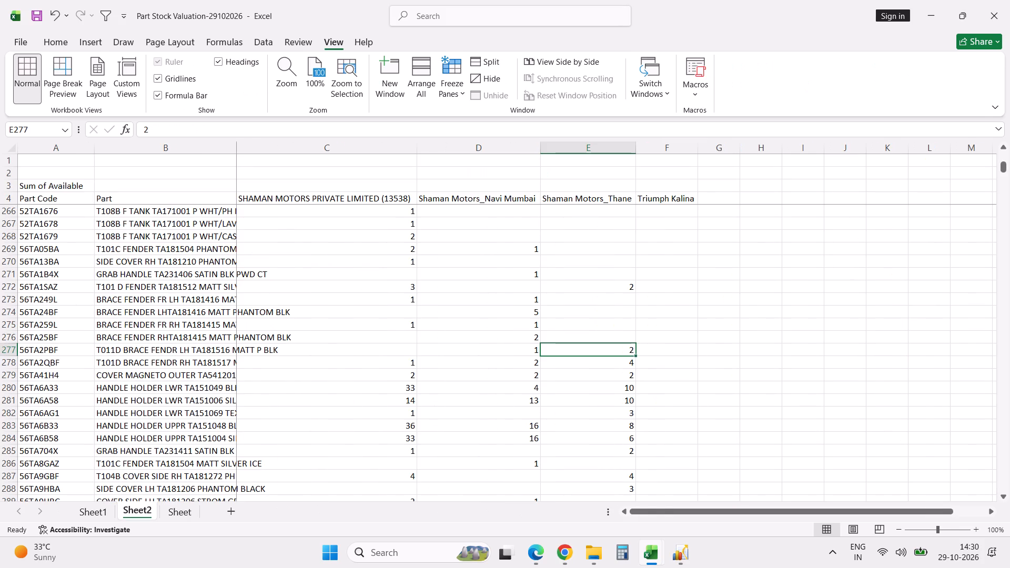
pyautogui.hotkey('alt', 'Tab')
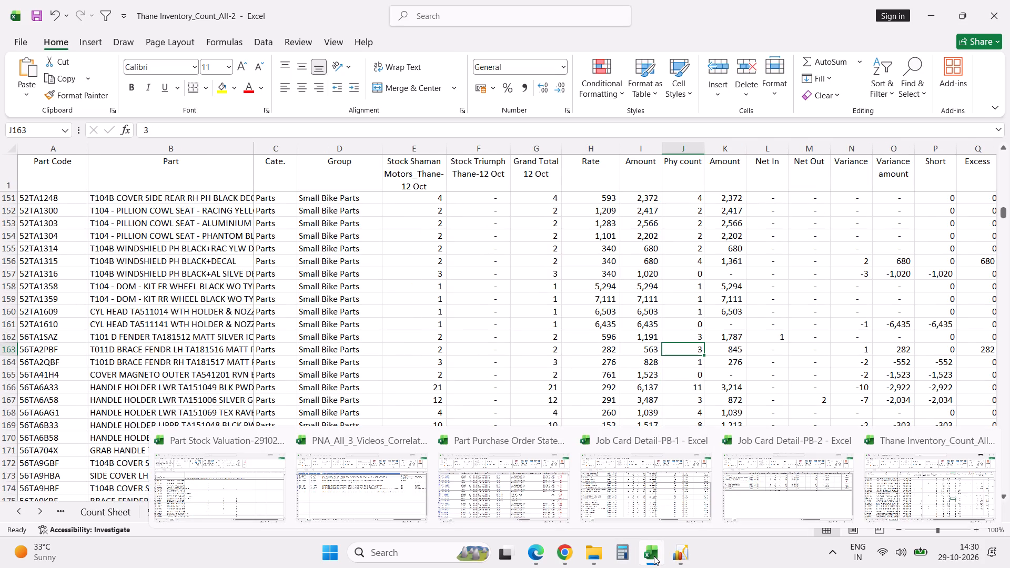
# Return to the PNA_All_3_Videos_Correlated workbook and enter the note "56TA2PBF avl thane" in L3.
pyautogui.click(404, 496)
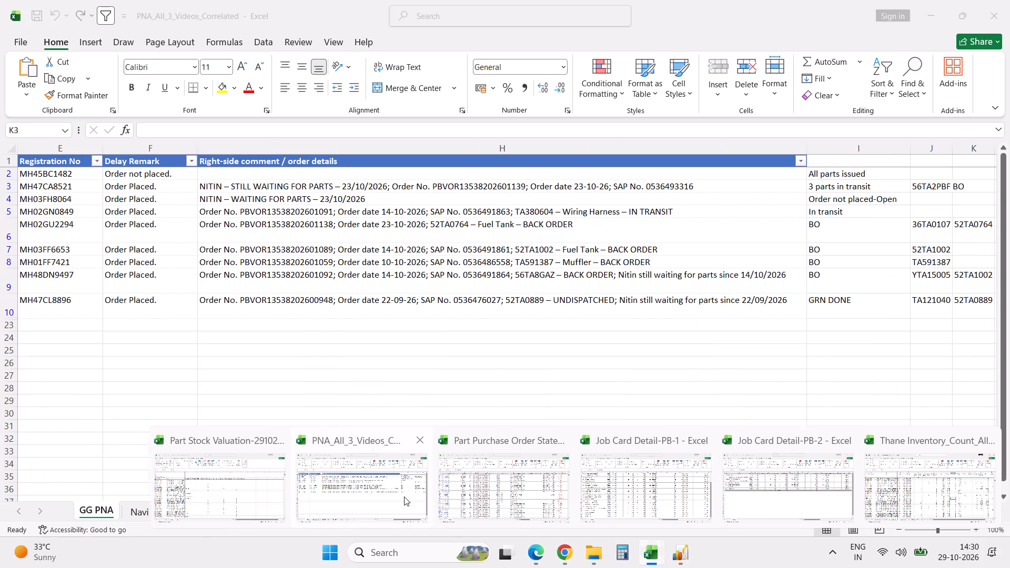
pyautogui.press('Tab')
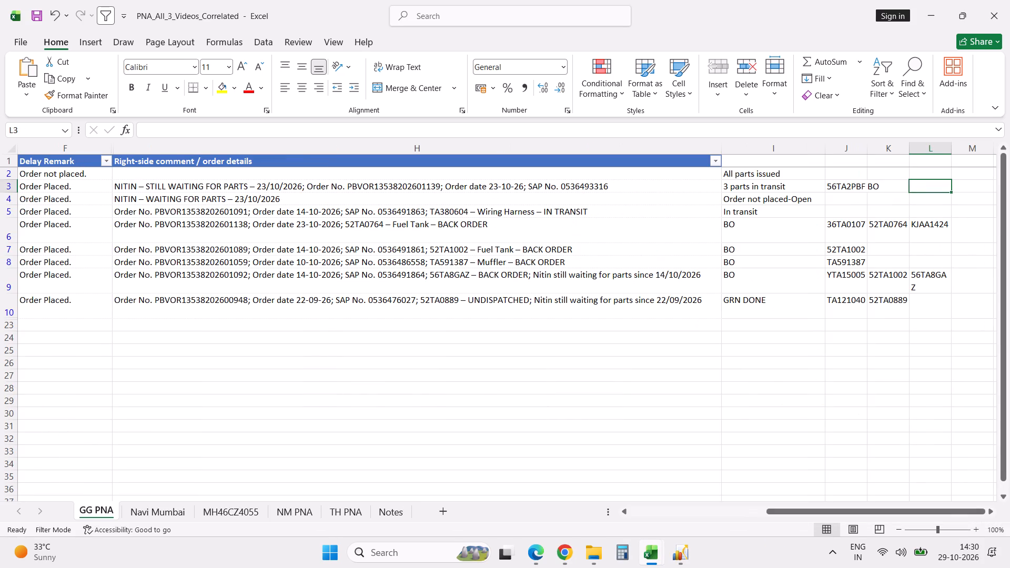
pyautogui.write('56')
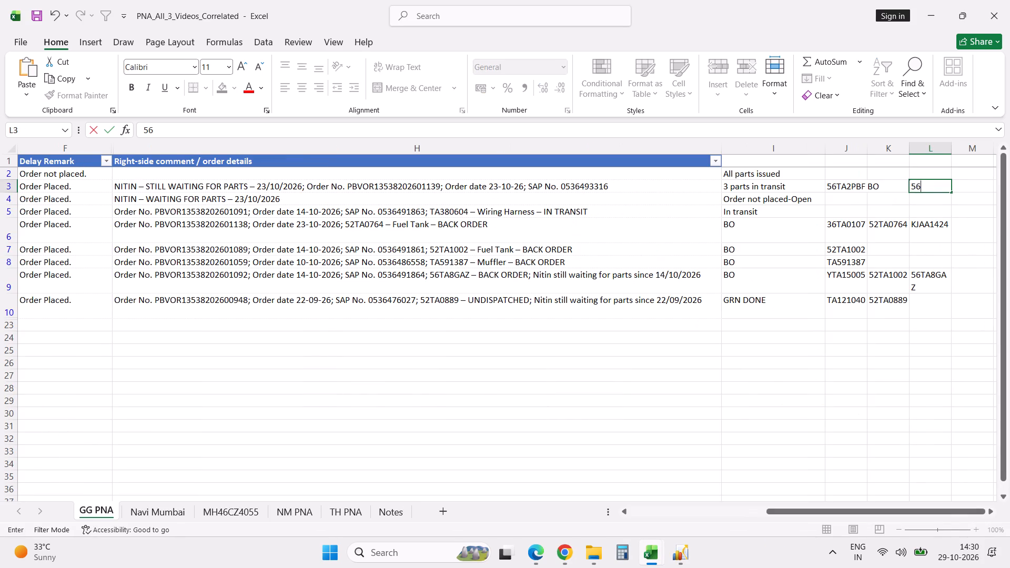
pyautogui.write('TA')
pyautogui.write('2P')
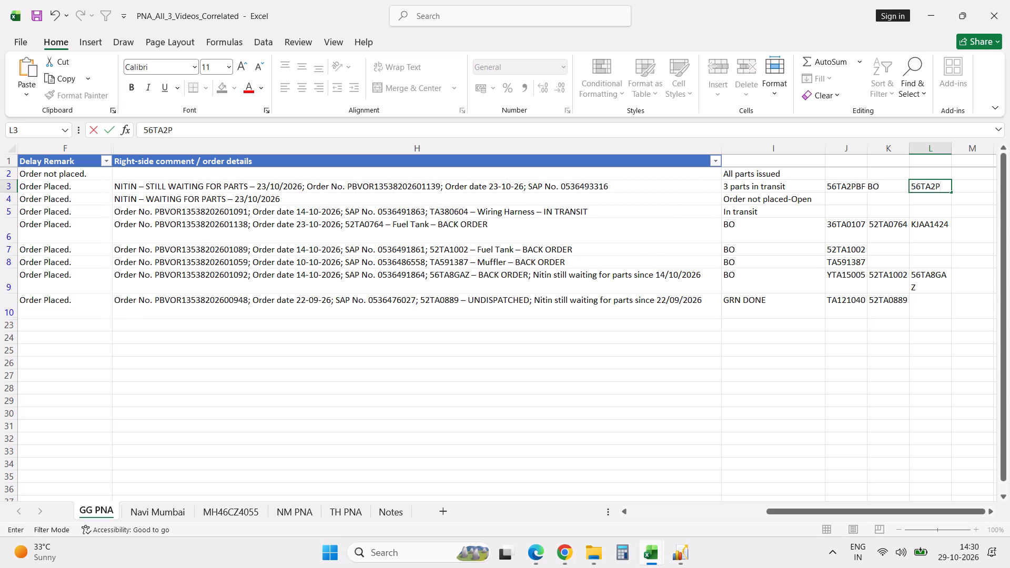
pyautogui.write('BF')
pyautogui.press('space')
pyautogui.write('avl thane')
pyautogui.press('Return')
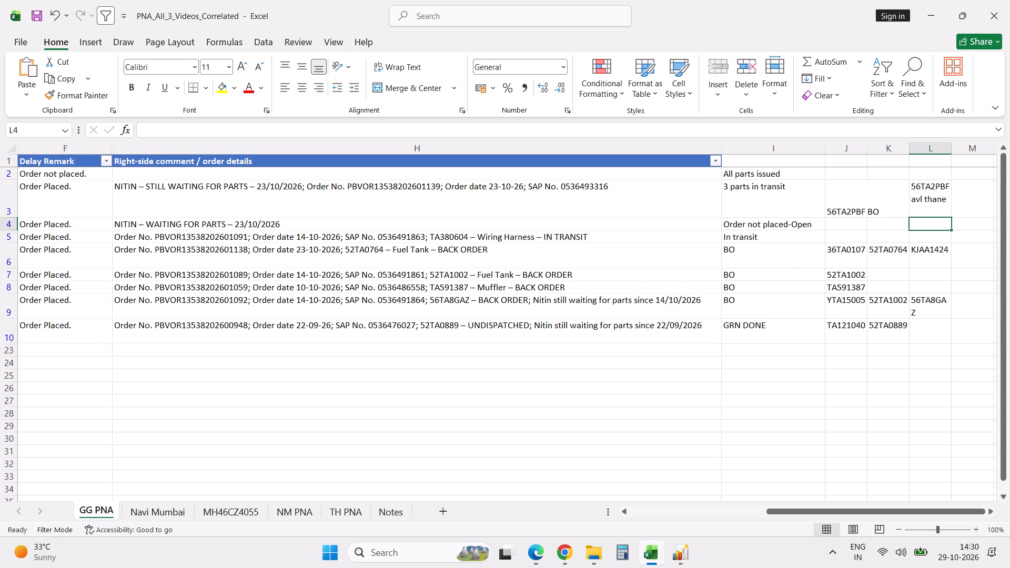
# Review the Scrambler 400X entry in row 4, checking its registration, delay remark, comment and status.
pyautogui.press('Left')
pyautogui.press('Left')
pyautogui.press('Left')
pyautogui.press('Left')
pyautogui.press('Left')
pyautogui.press('Left')
pyautogui.press('Left')
pyautogui.press('Left')
pyautogui.press('Left')
pyautogui.press('Left')
pyautogui.press('Left')
pyautogui.press('Left')
pyautogui.press('Left')
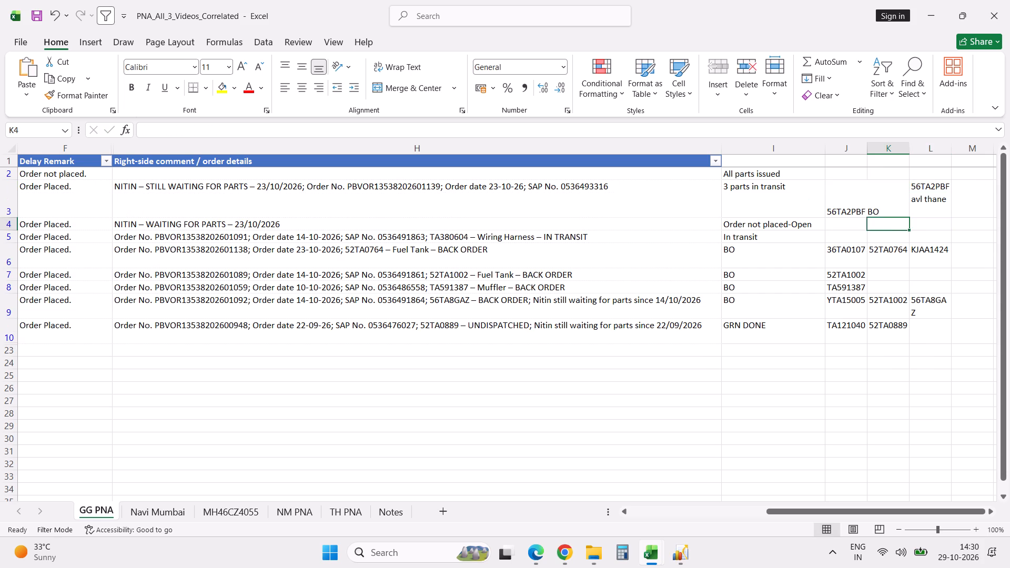
pyautogui.press('Right')
pyautogui.press('Right')
pyautogui.press('Right')
pyautogui.press('Right')
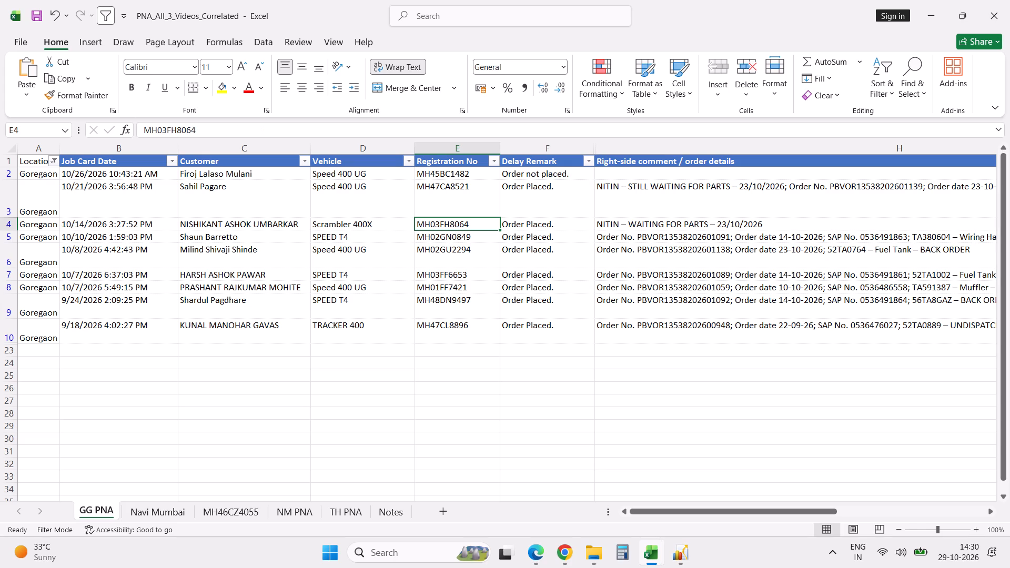
pyautogui.press('Tab')
pyautogui.press('Tab')
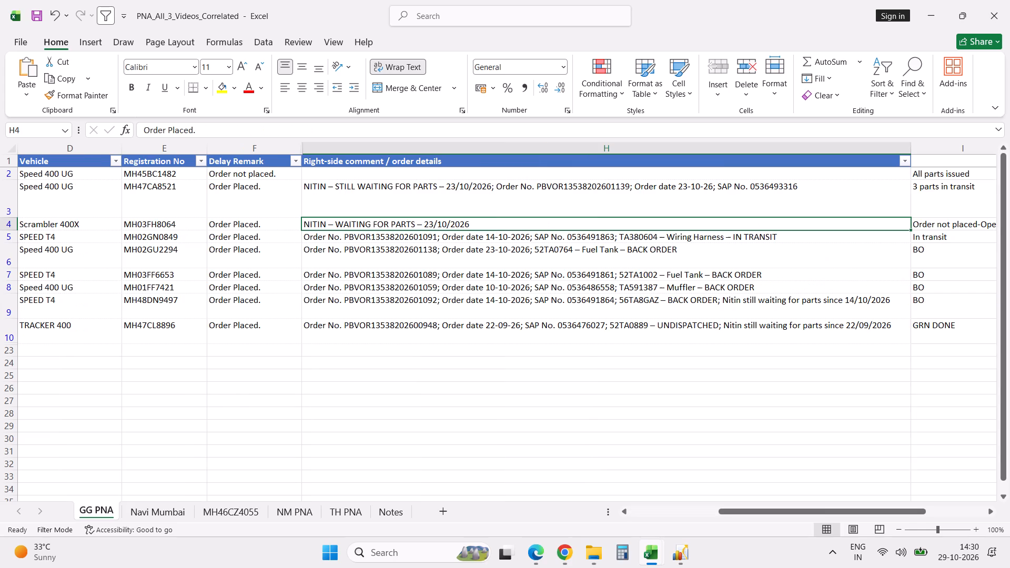
pyautogui.press('Tab')
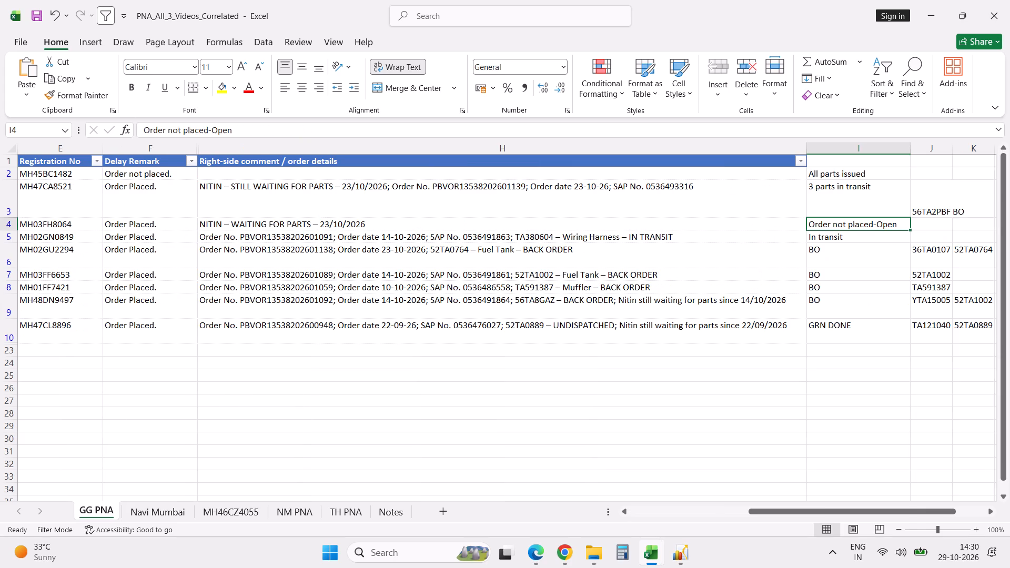
# Copy the registration number of the Scrambler 400X from E4.
pyautogui.hotkey('shift', 'Tab')
pyautogui.hotkey('shift', 'Tab')
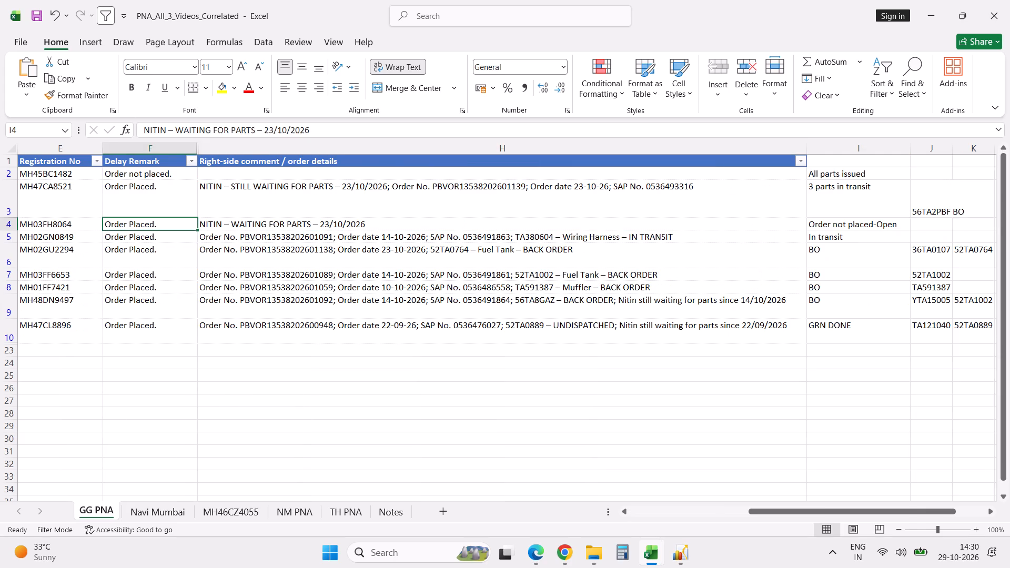
pyautogui.hotkey('shift', 'Tab')
pyautogui.hotkey('shift', 'Tab')
pyautogui.hotkey('shift', 'Tab')
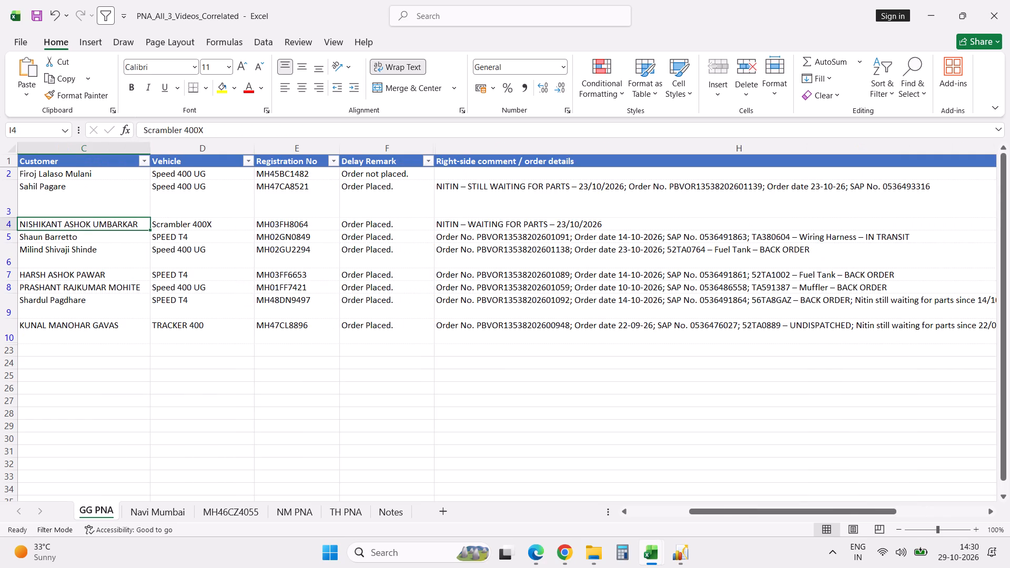
pyautogui.press('Tab')
pyautogui.press('Tab')
pyautogui.hotkey('ctrl', 'c')
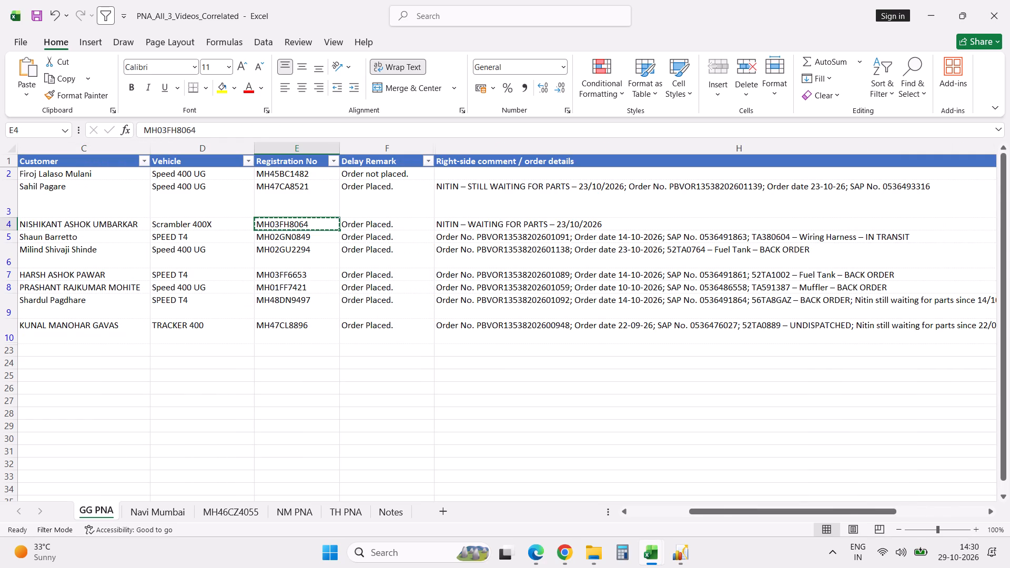
# Switch to Excellon and filter the All Open Job Cards-PB list by the copied Scrambler 400X registration number.
pyautogui.click(682, 553)
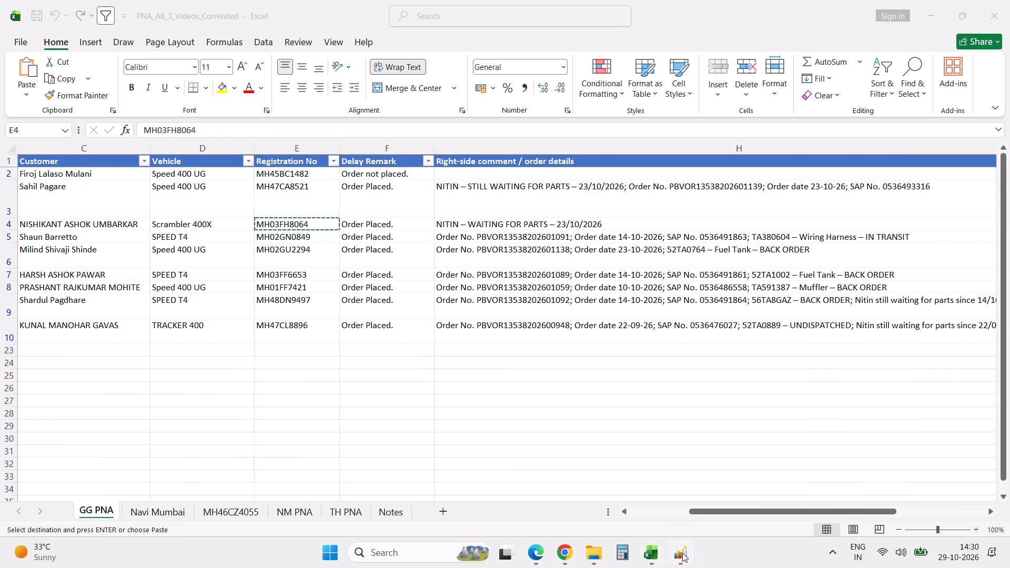
pyautogui.click(810, 441)
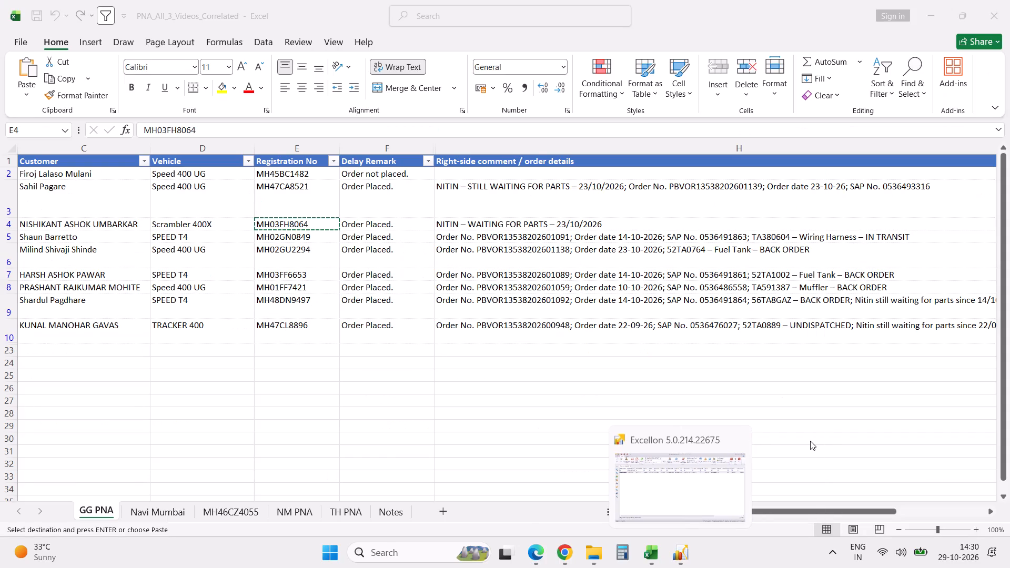
pyautogui.click(683, 462)
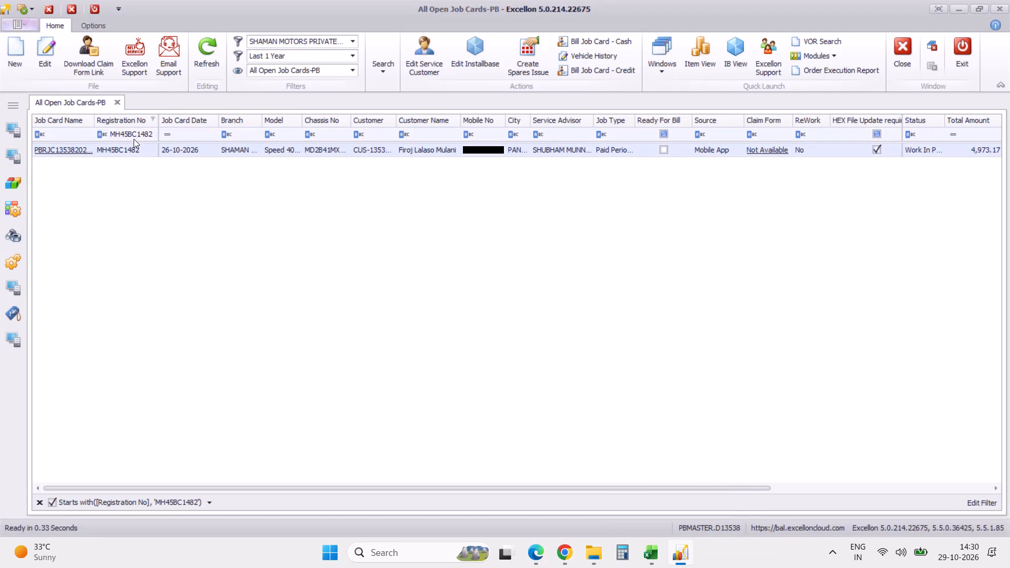
pyautogui.doubleClick(133, 137)
pyautogui.hotkey('ctrl', 'v')
pyautogui.press('Return')
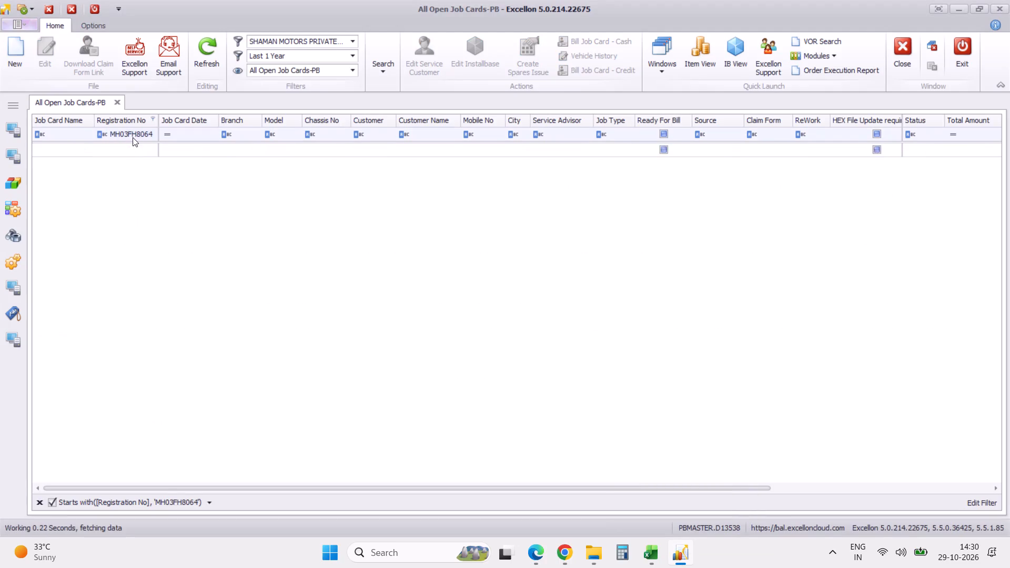
# Open the Scrambler 400X's job card, examine its requested and pending quantities in the Parts list, and close it.
pyautogui.click(63, 151)
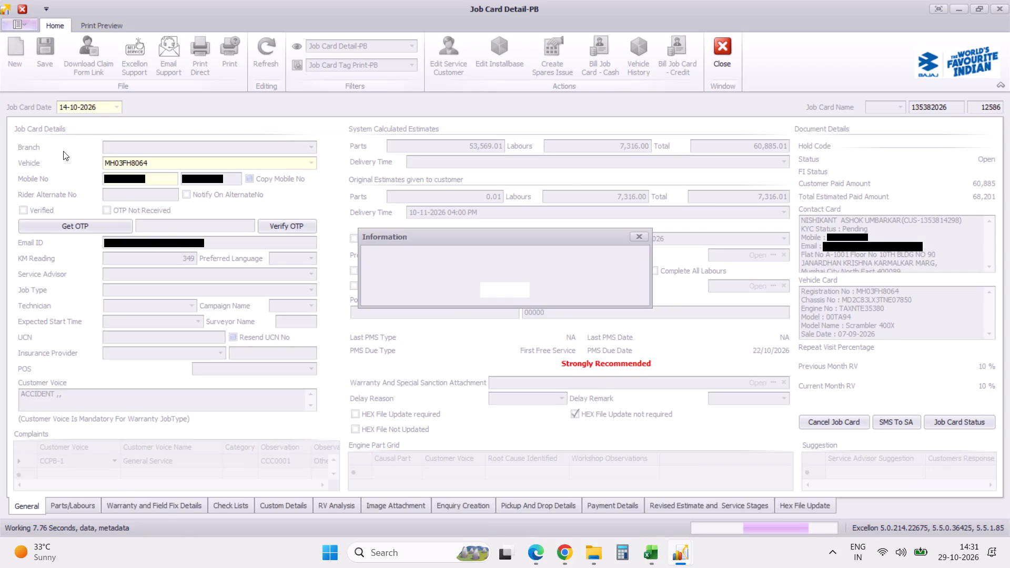
pyautogui.click(503, 293)
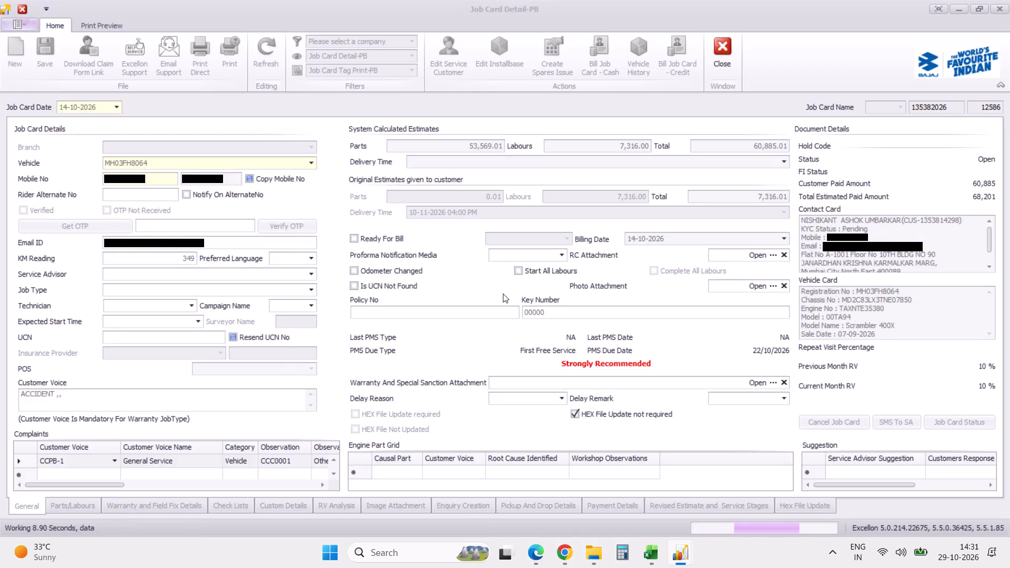
pyautogui.click(503, 293)
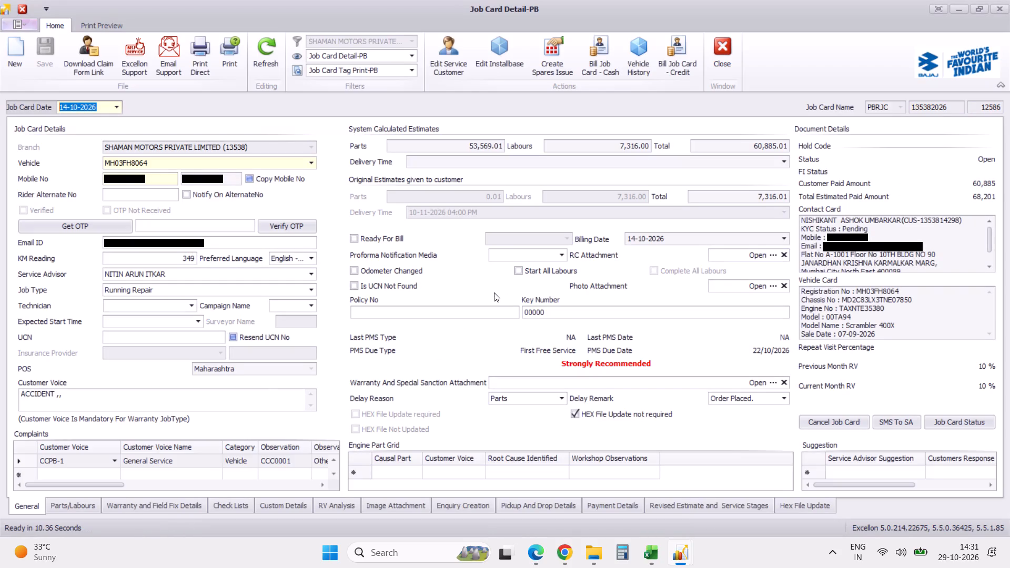
pyautogui.click(84, 504)
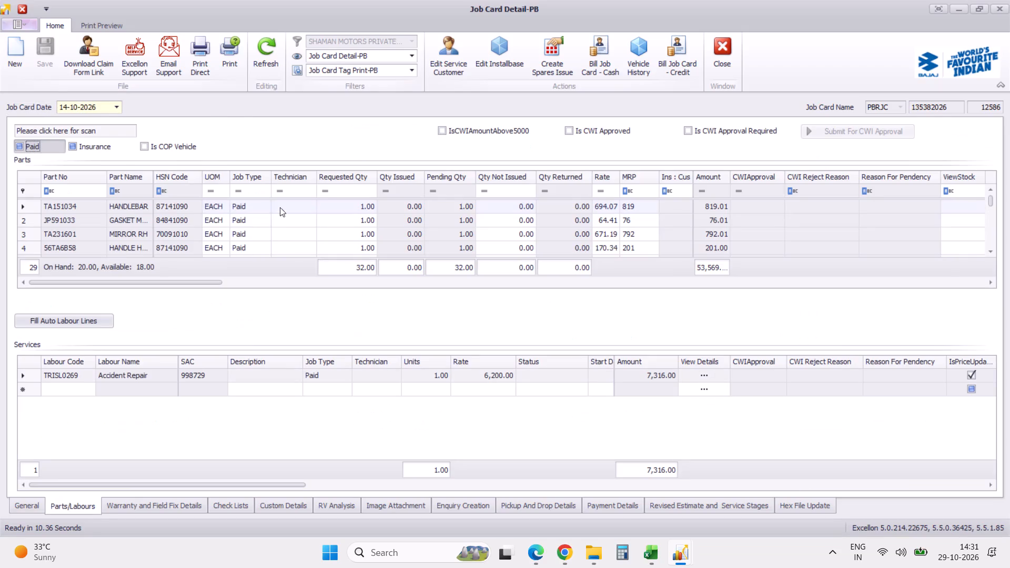
pyautogui.scroll(-20, 280, 216)
pyautogui.scroll(-11, 280, 216)
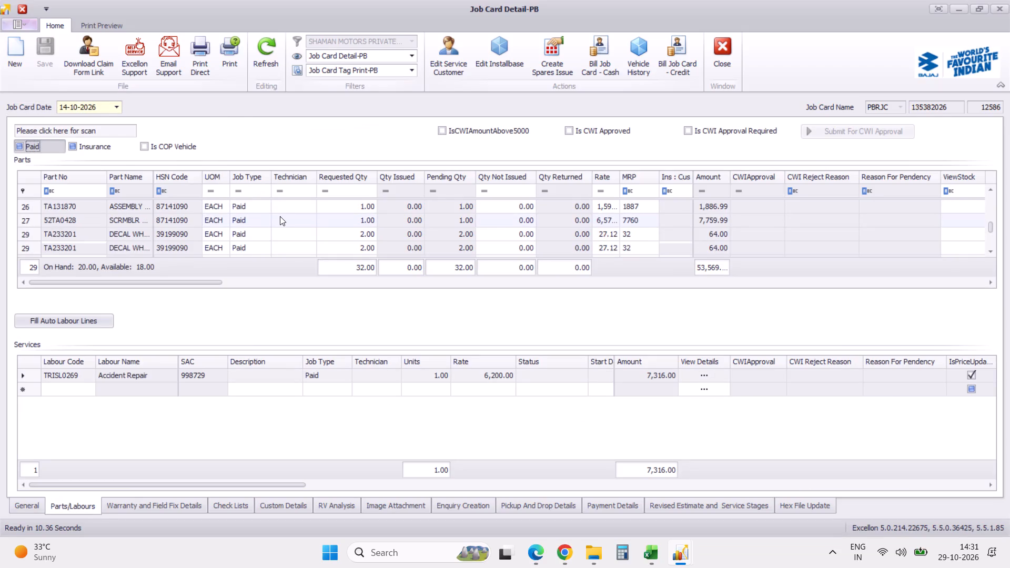
pyautogui.scroll(-20, 280, 216)
pyautogui.scroll(-7, 280, 216)
pyautogui.scroll(4, 280, 216)
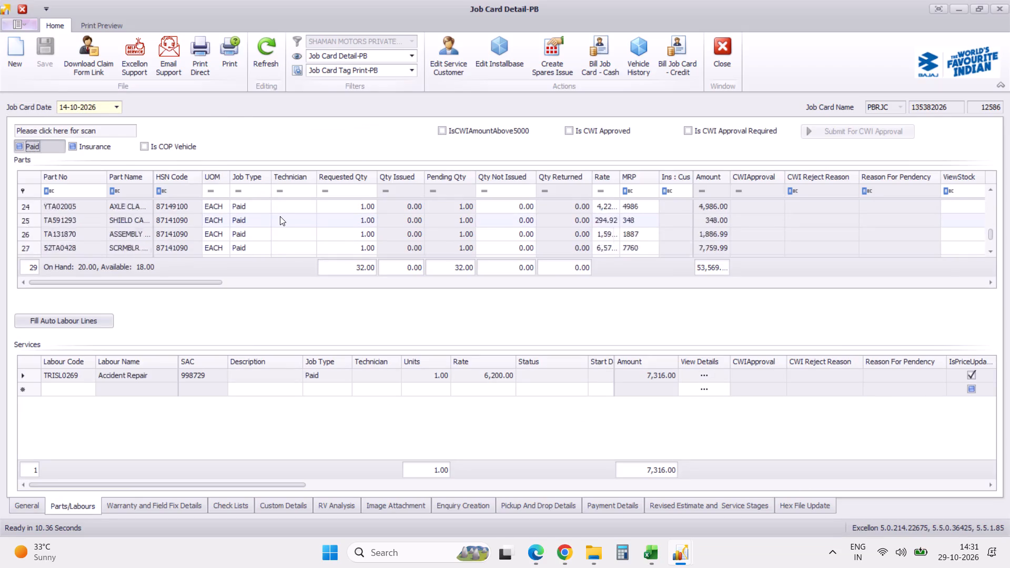
pyautogui.scroll(20, 280, 216)
pyautogui.scroll(20, 280, 216)
pyautogui.scroll(13, 280, 216)
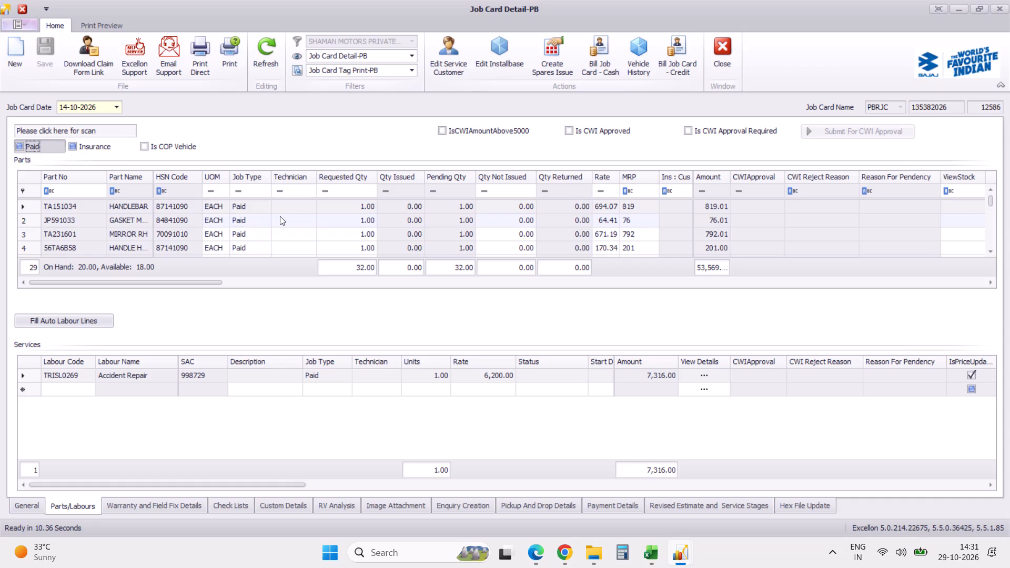
pyautogui.scroll(-20, 280, 216)
pyautogui.scroll(-20, 280, 216)
pyautogui.scroll(-9, 280, 216)
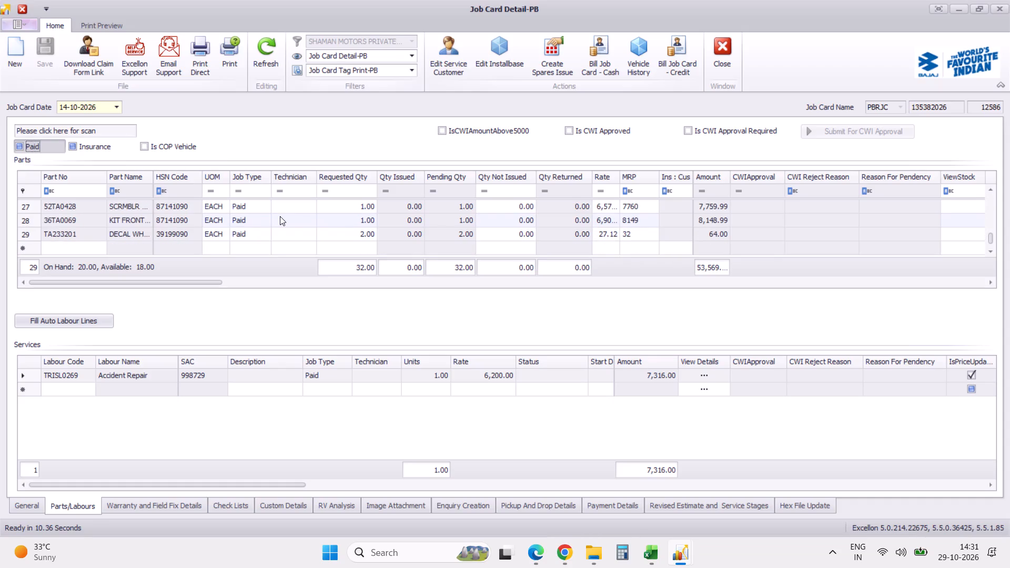
pyautogui.scroll(20, 280, 216)
pyautogui.scroll(20, 280, 216)
pyautogui.scroll(2, 280, 216)
pyautogui.hotkey('alt', 'Tab')
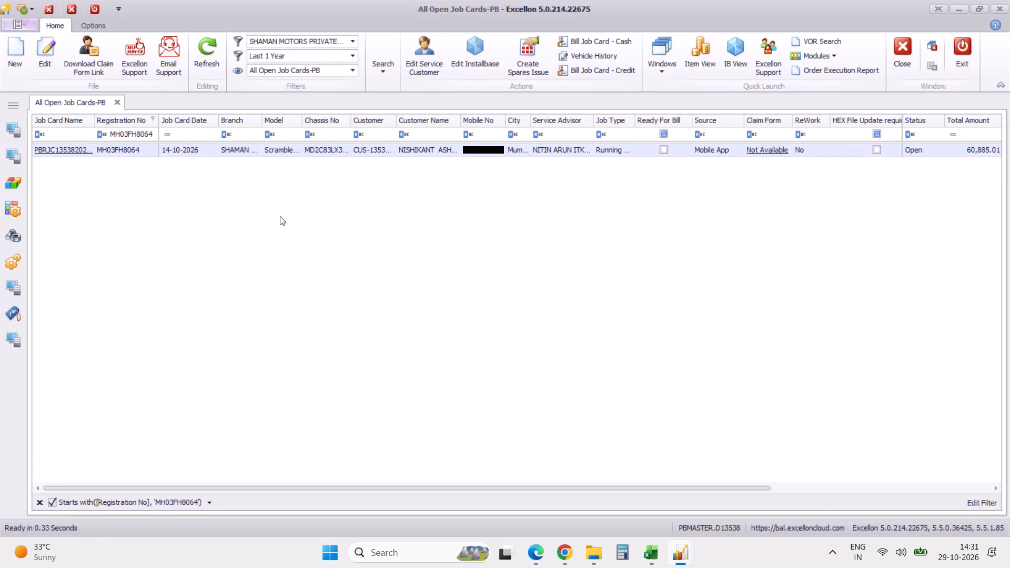
pyautogui.hotkey('alt', 'Tab')
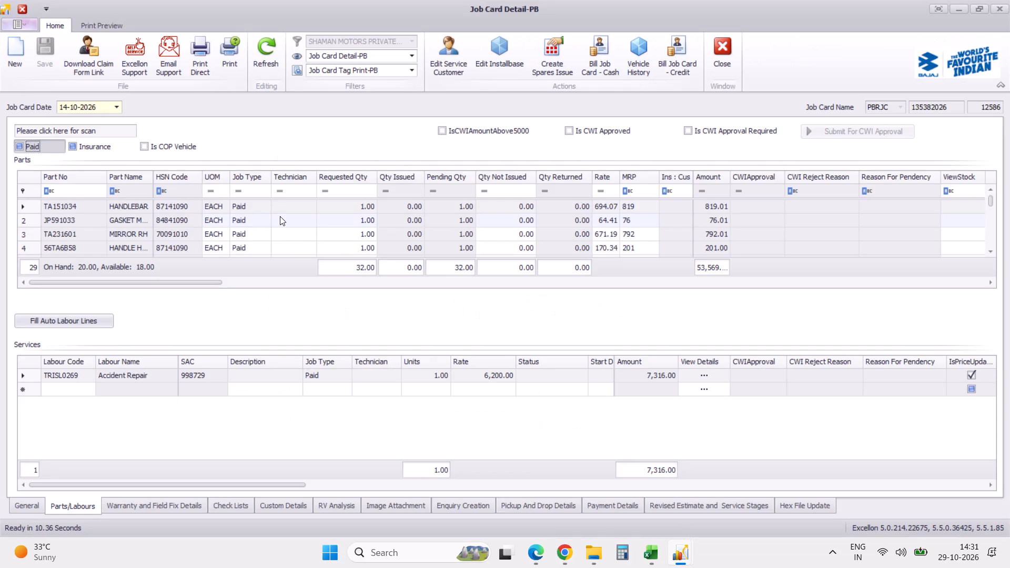
pyautogui.click(728, 45)
# Reopen the Scrambler 400X's job card in Excellon and display its parts and labour lines.
pyautogui.hotkey('alt', 'Tab')
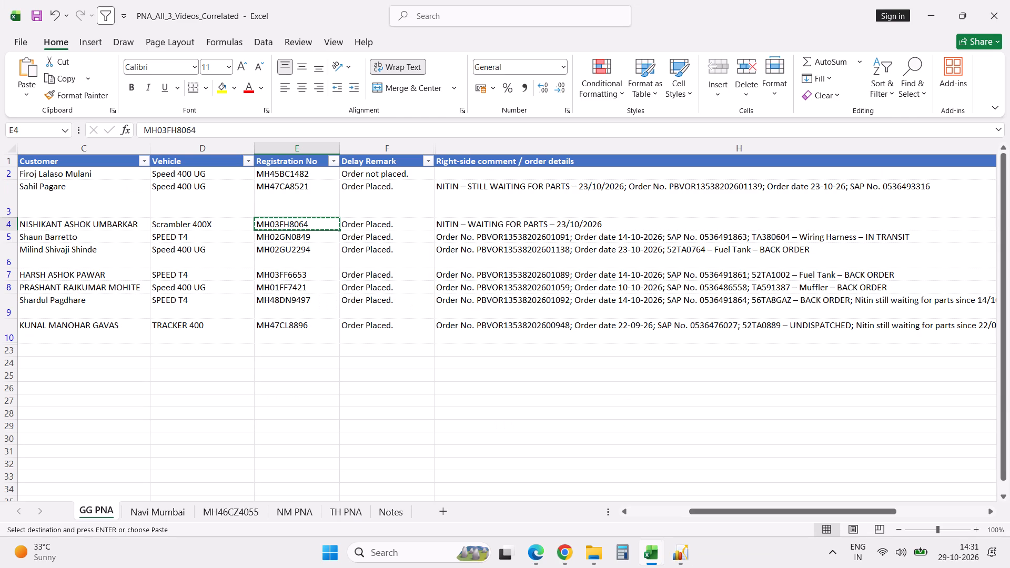
pyautogui.hotkey('alt', 'Tab')
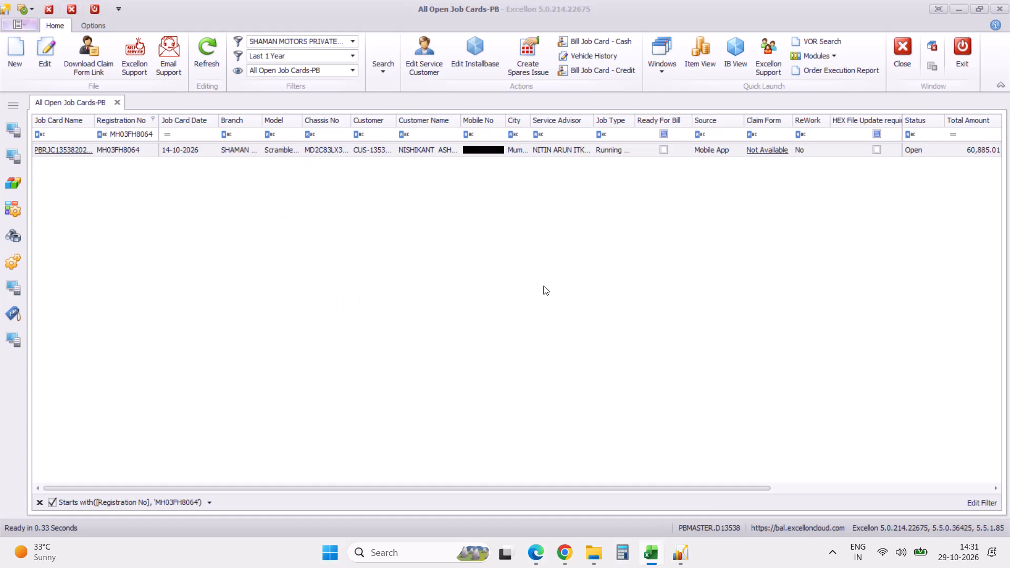
pyautogui.click(76, 151)
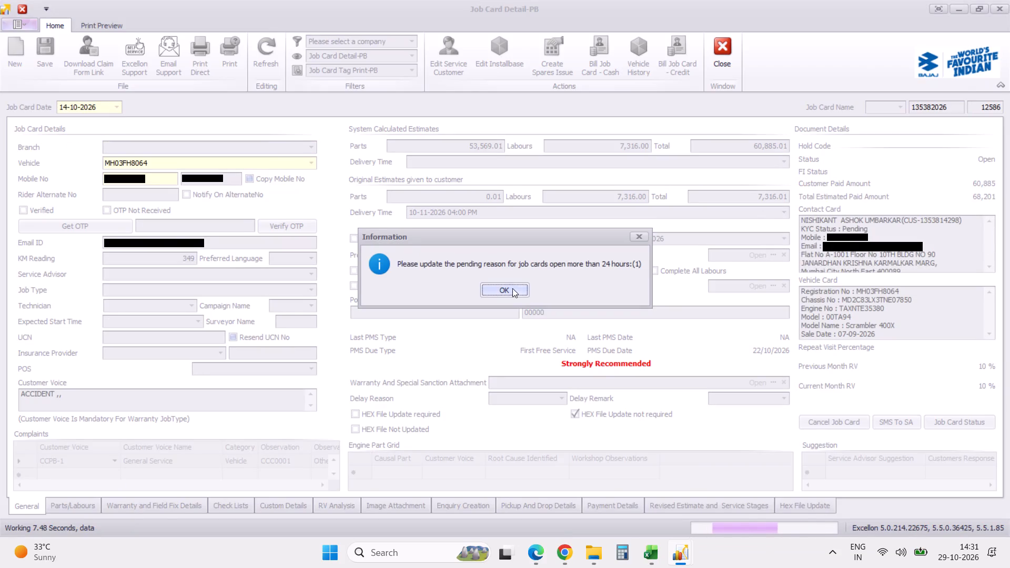
pyautogui.click(513, 292)
pyautogui.click(512, 292)
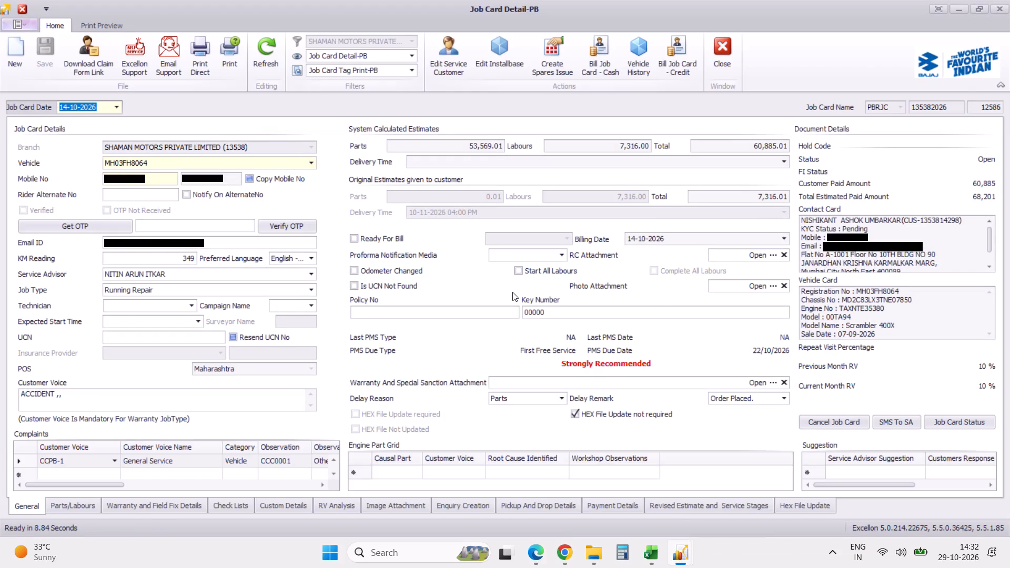
pyautogui.click(88, 506)
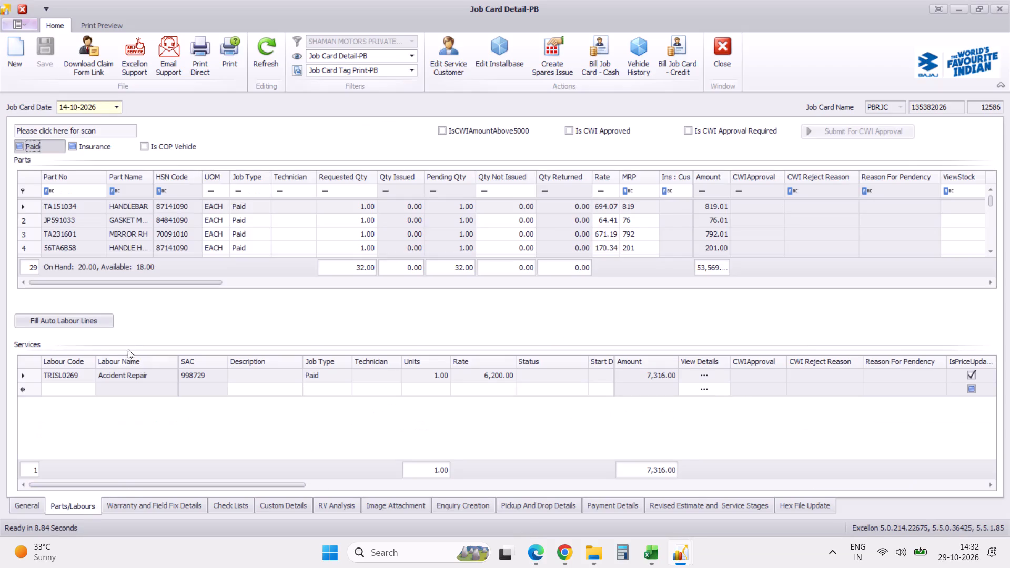
# In the PNA_All_3_Videos_Correlated workbook's Navi Mumbai sheet, replace A132 with the copied registration number and match its formatting to A131.
pyautogui.hotkey('alt', 'Tab')
pyautogui.hotkey('alt', 'Tab')
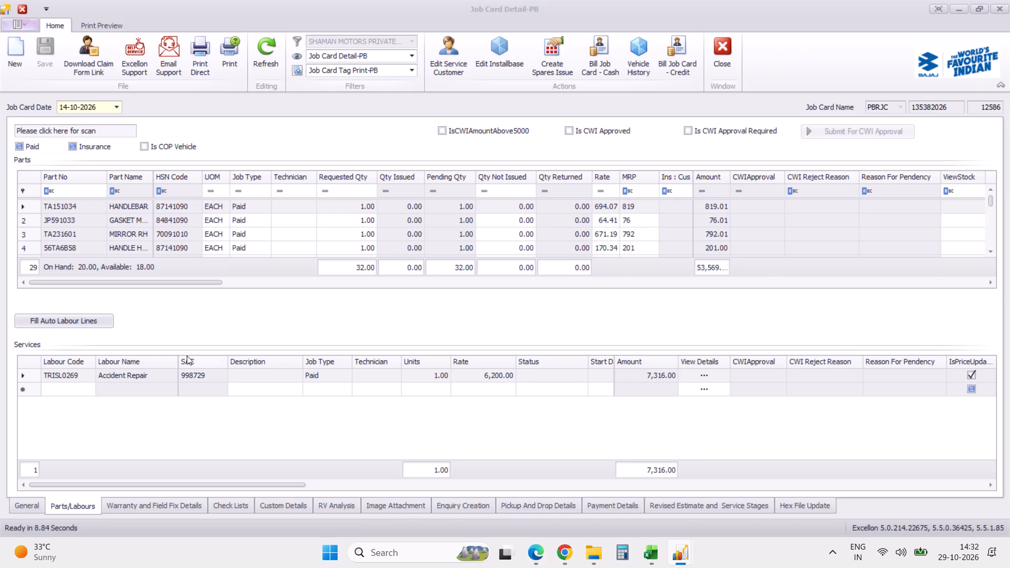
pyautogui.hotkey('alt', 'Tab')
pyautogui.hotkey('alt', 'Tab')
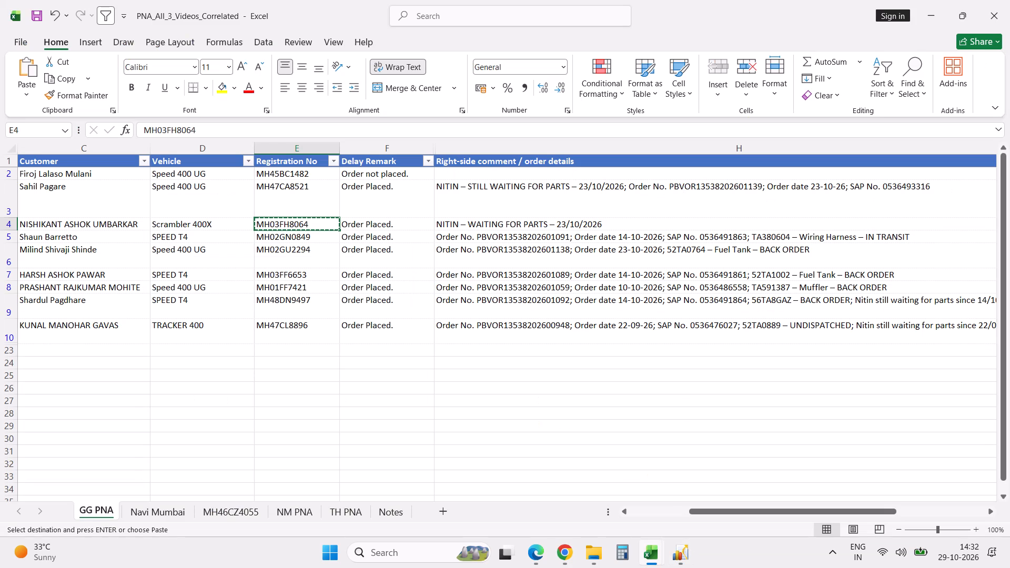
pyautogui.click(151, 513)
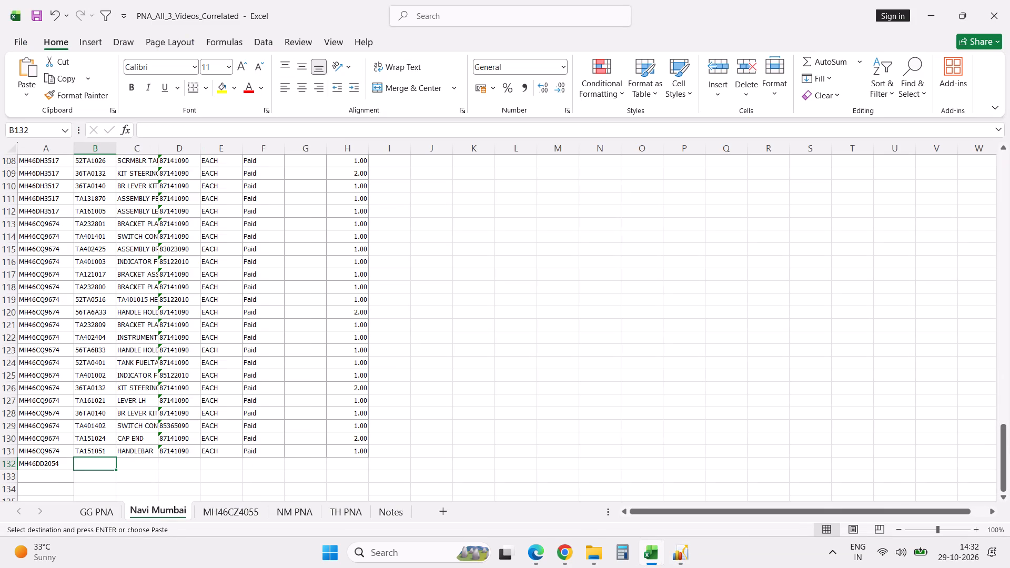
pyautogui.click(61, 468)
pyautogui.hotkey('ctrl', 'v')
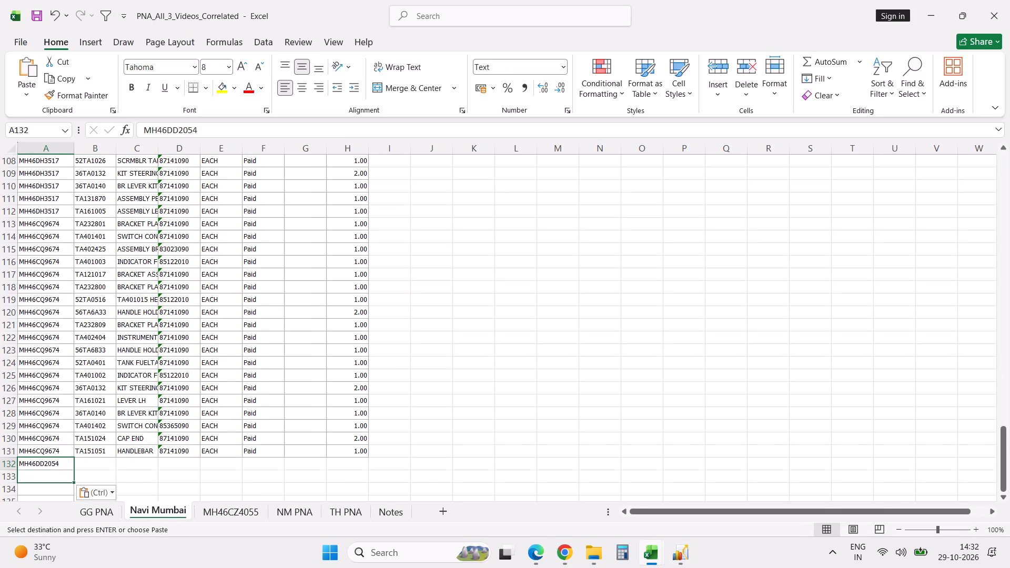
pyautogui.click(60, 450)
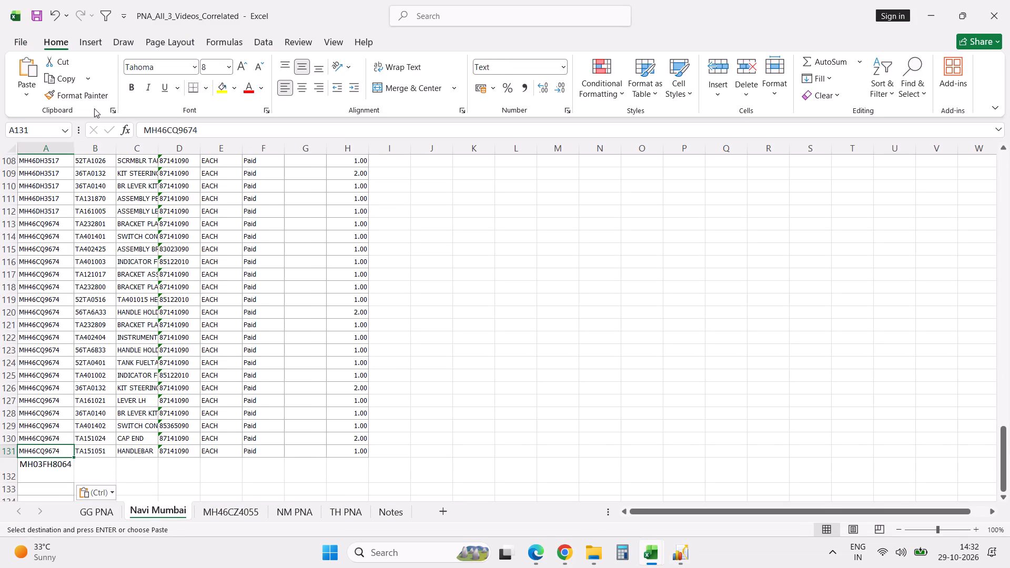
pyautogui.click(93, 100)
pyautogui.click(44, 466)
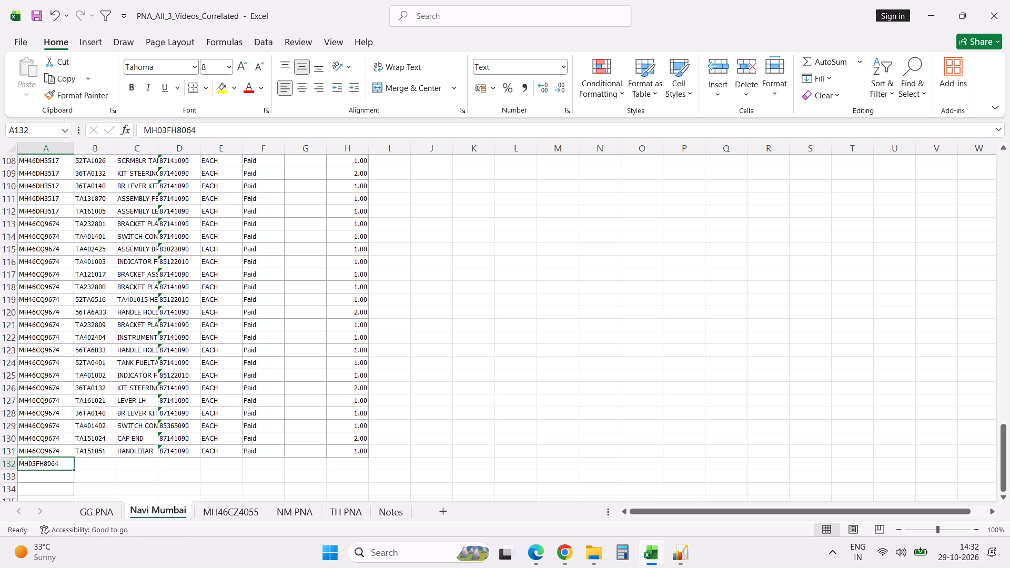
pyautogui.click(86, 466)
# Export the job card's Parts list from Excellon to XLSX without hyperlinks, overwriting Job Card Detail-PB in Downloads, and open the file.
pyautogui.hotkey('alt', 'Tab')
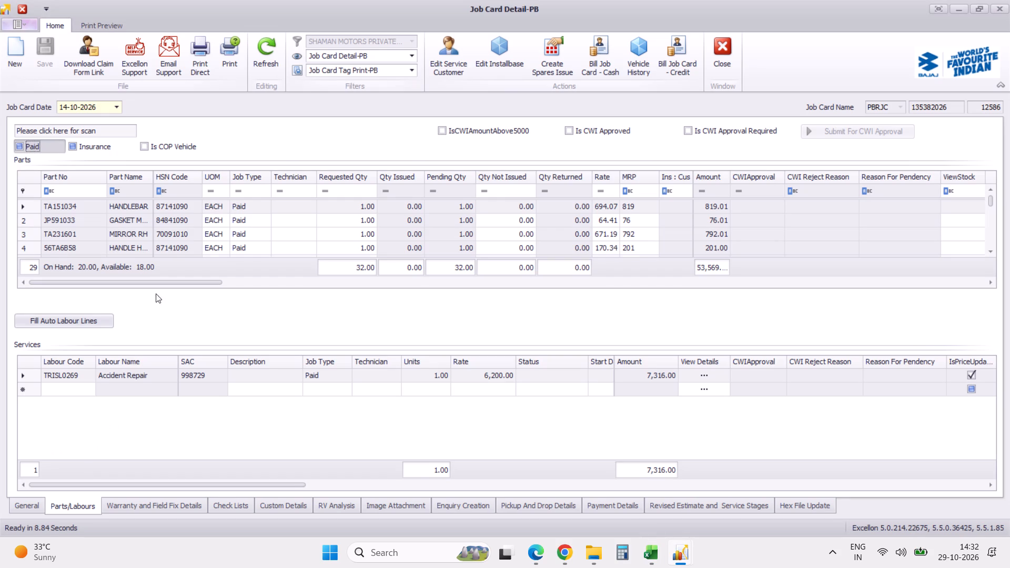
pyautogui.rightClick(134, 213)
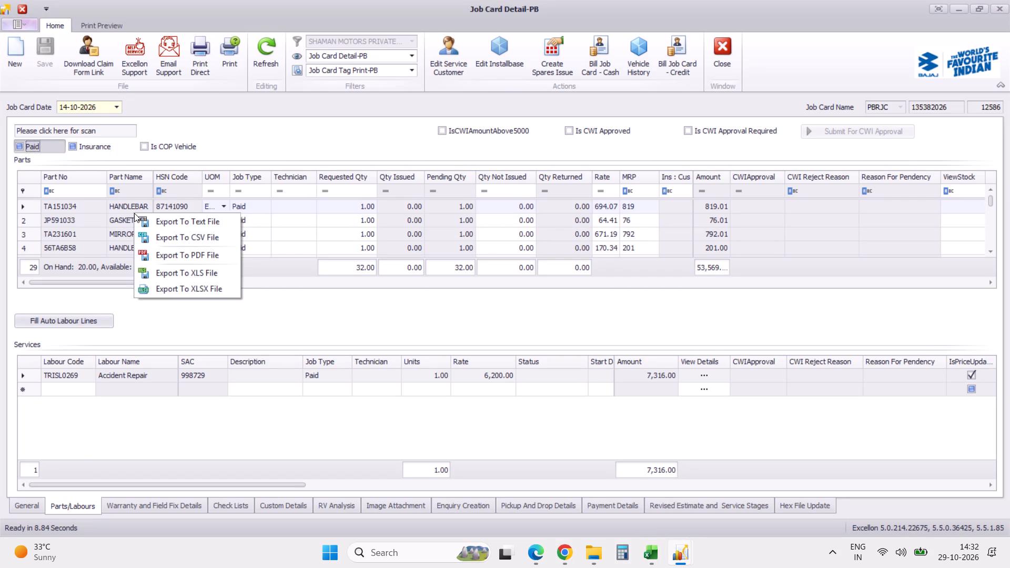
pyautogui.click(218, 290)
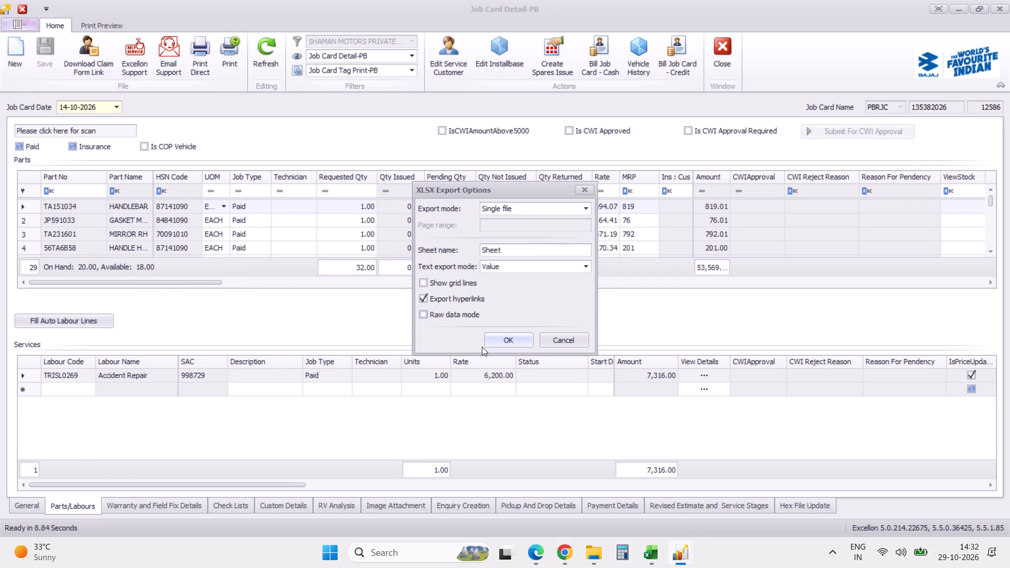
pyautogui.click(425, 299)
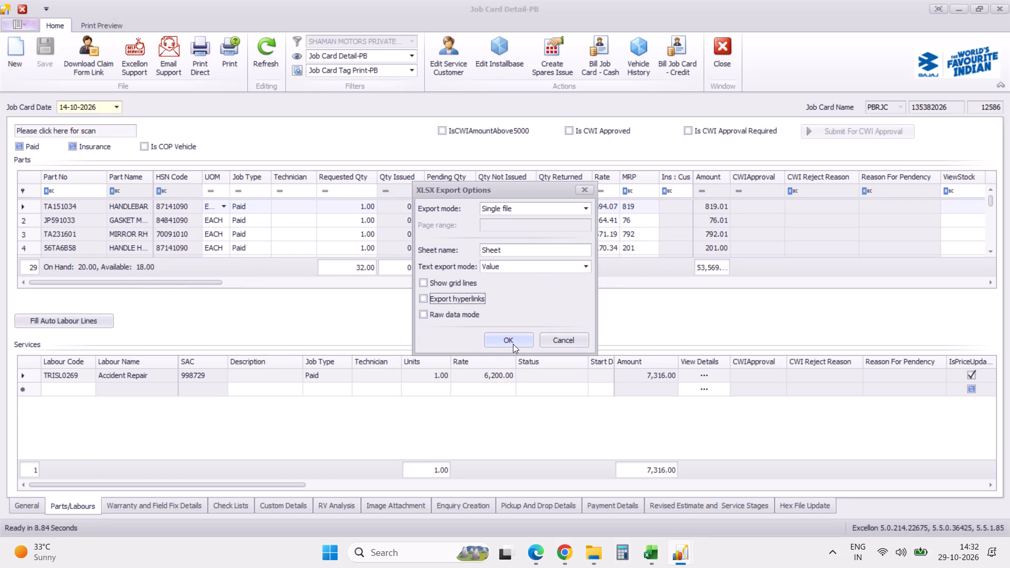
pyautogui.click(513, 344)
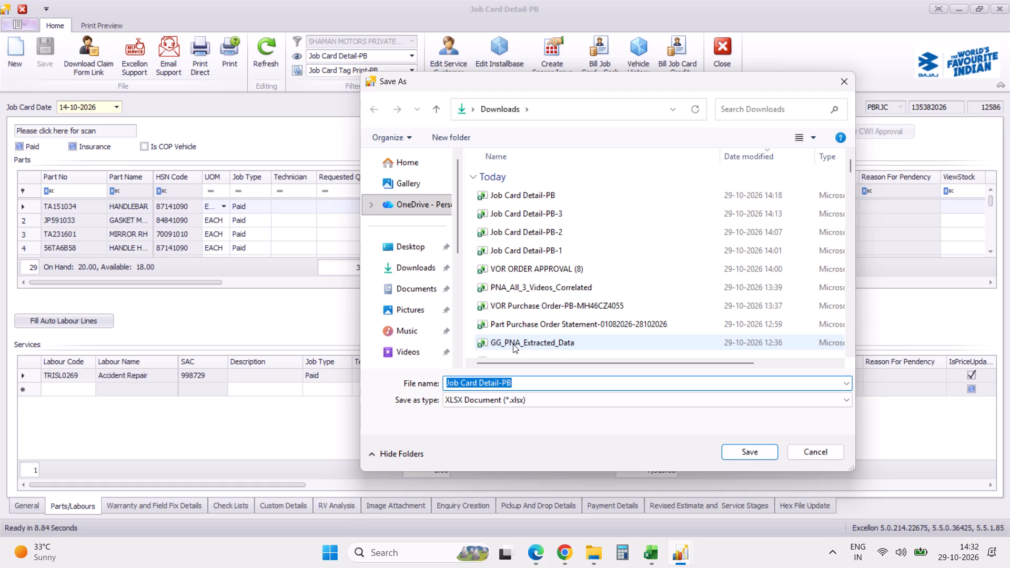
pyautogui.click(727, 453)
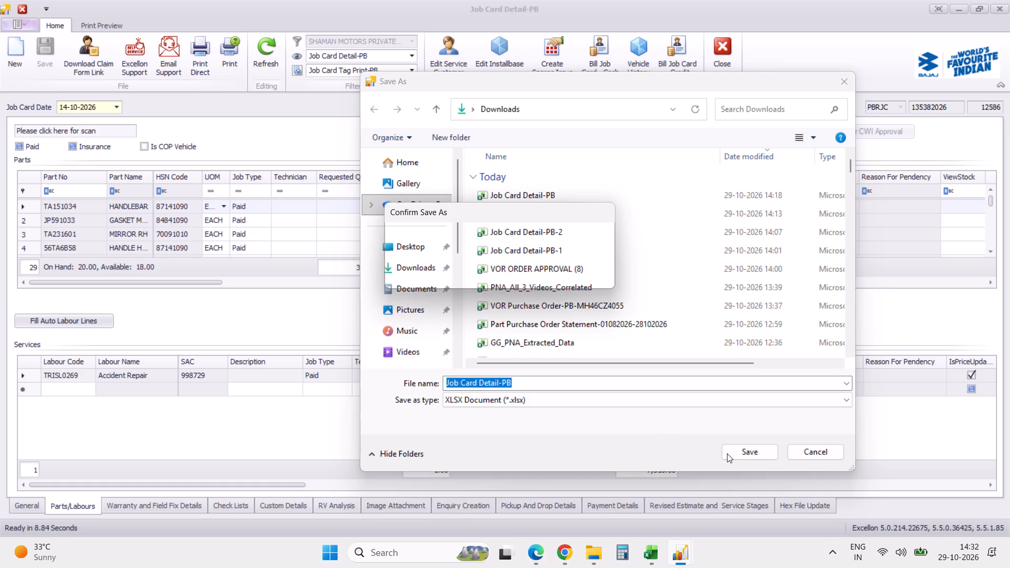
pyautogui.click(537, 273)
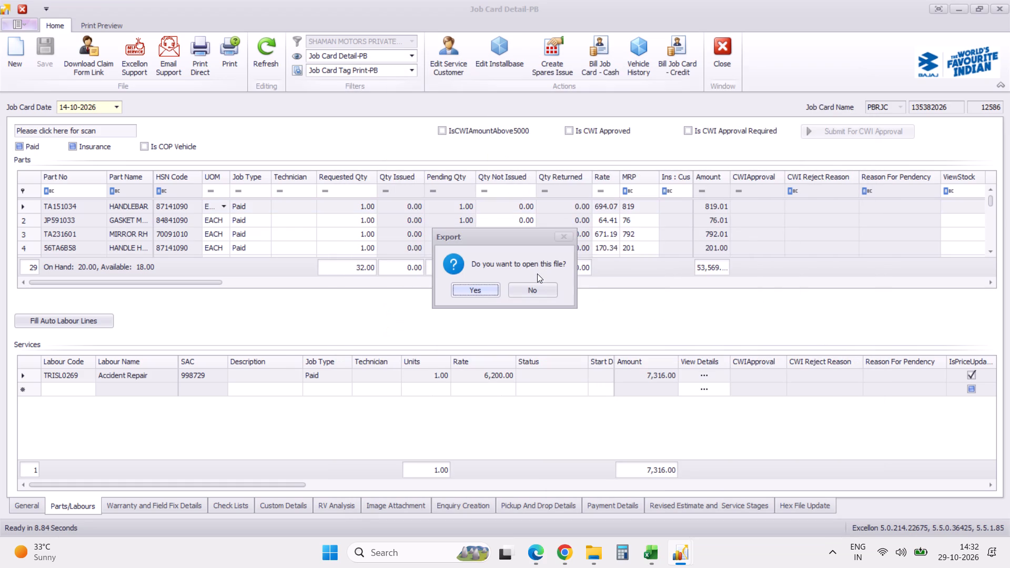
pyautogui.click(477, 294)
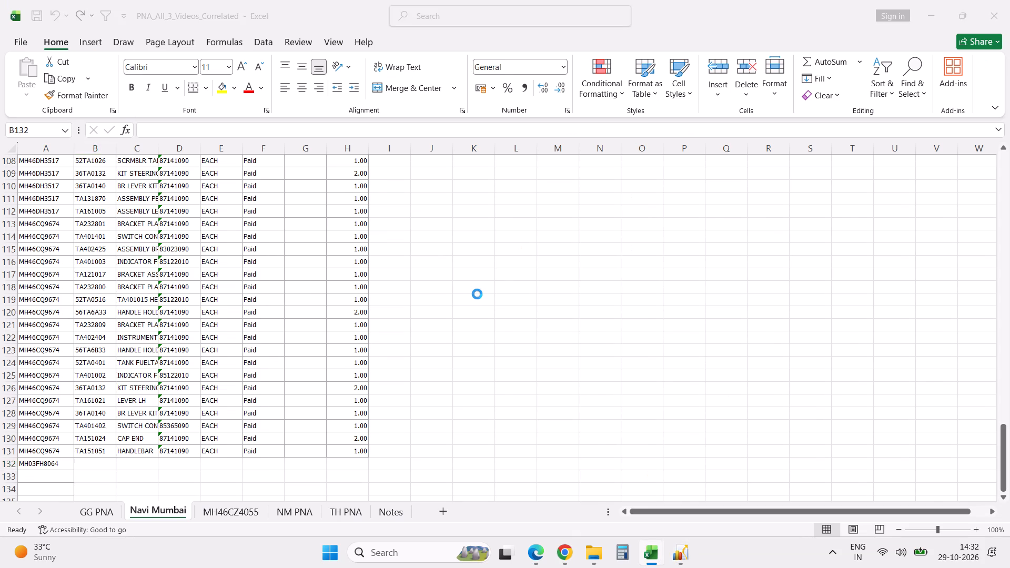
# Auto-fit all column widths of the exported parts list in the Job Card Detail-PB workbook.
pyautogui.hotkey('ctrl', 'a')
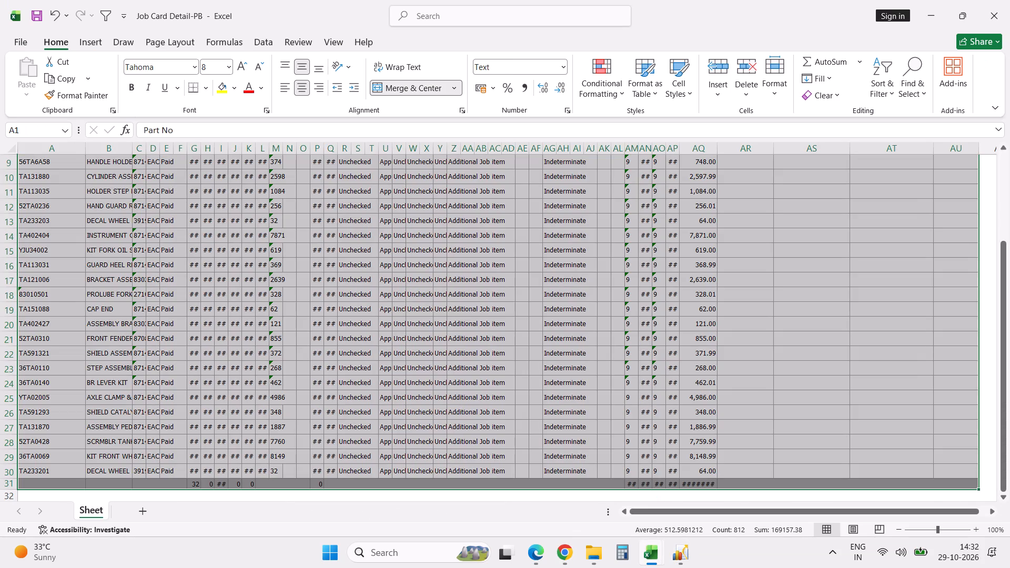
pyautogui.hotkey('alt', 'h')
pyautogui.hotkey('alt', 'o')
pyautogui.hotkey('alt', 'i')
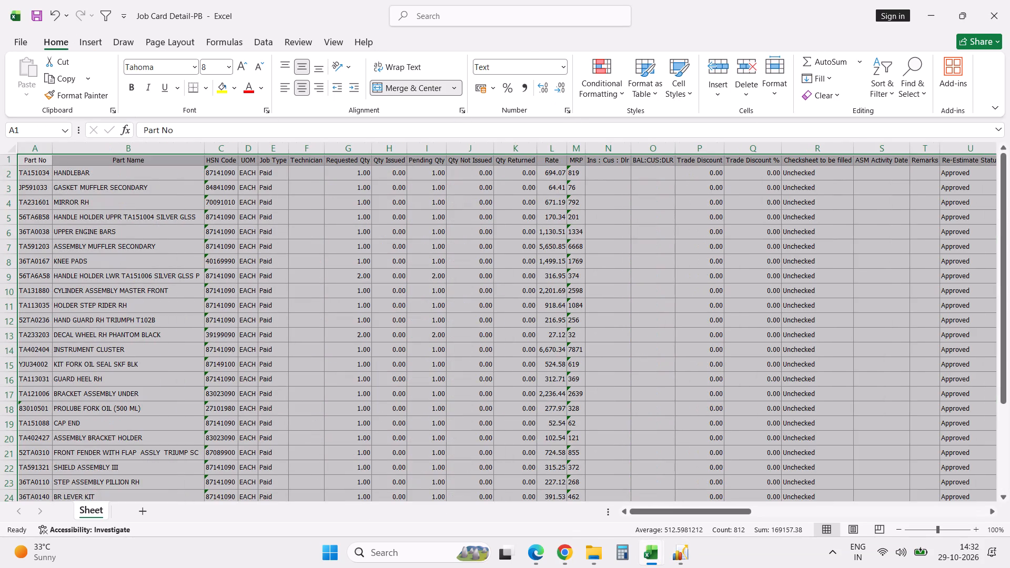
# Copy the exported parts' Part No through Requested Qty data, rows 2 to 30, and paste it at B132 of the PNA workbook's Navi Mumbai sheet.
pyautogui.click(30, 176)
pyautogui.hotkey('shift', 'Right')
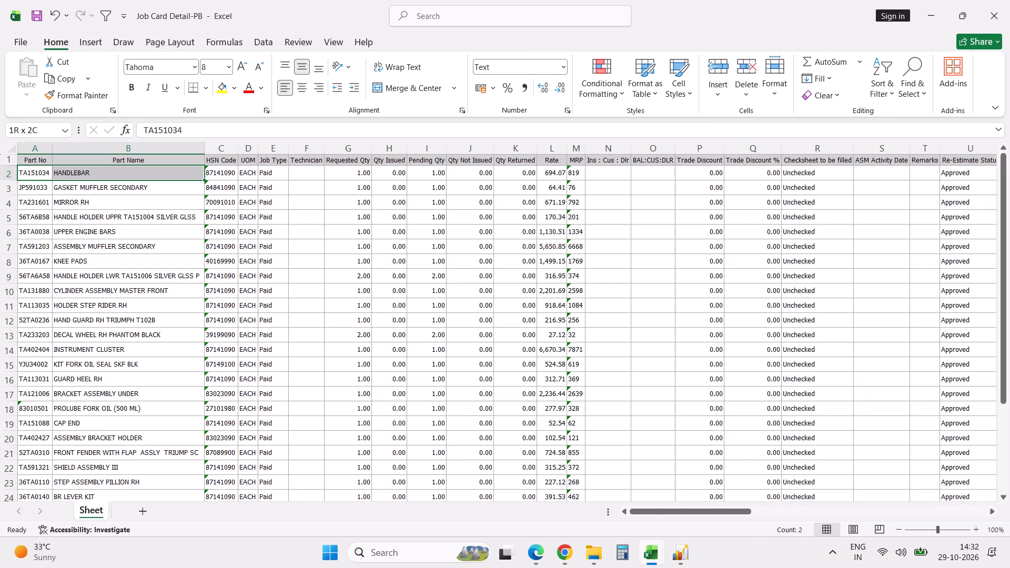
pyautogui.hotkey('shift', 'Right')
pyautogui.hotkey('shift', 'Right')
pyautogui.hotkey('shift', 'Right')
pyautogui.hotkey('shift', 'Right')
pyautogui.hotkey('shift', 'Right')
pyautogui.hotkey('ctrl', 'shift', 'Down')
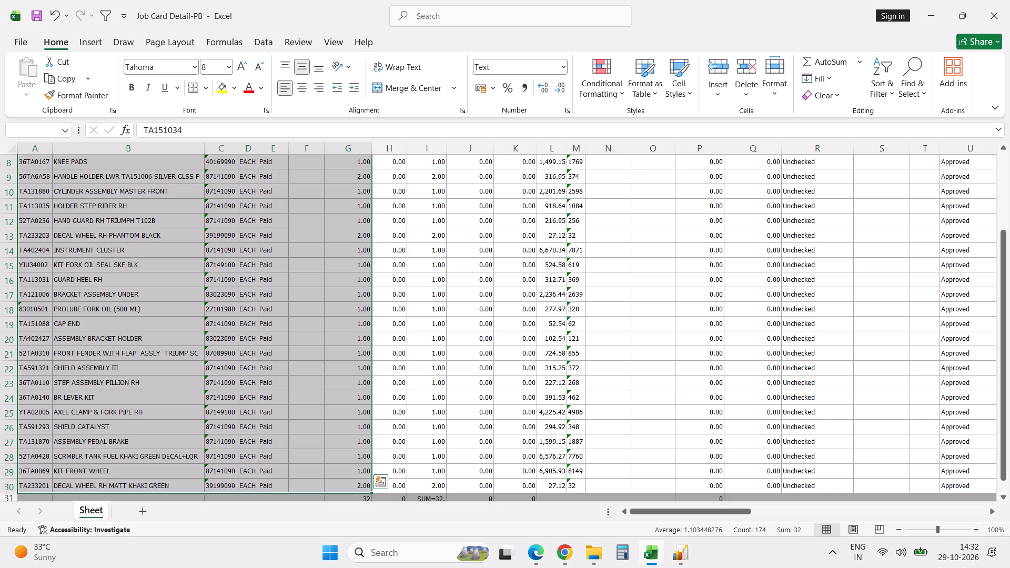
pyautogui.hotkey('ctrl', 'c')
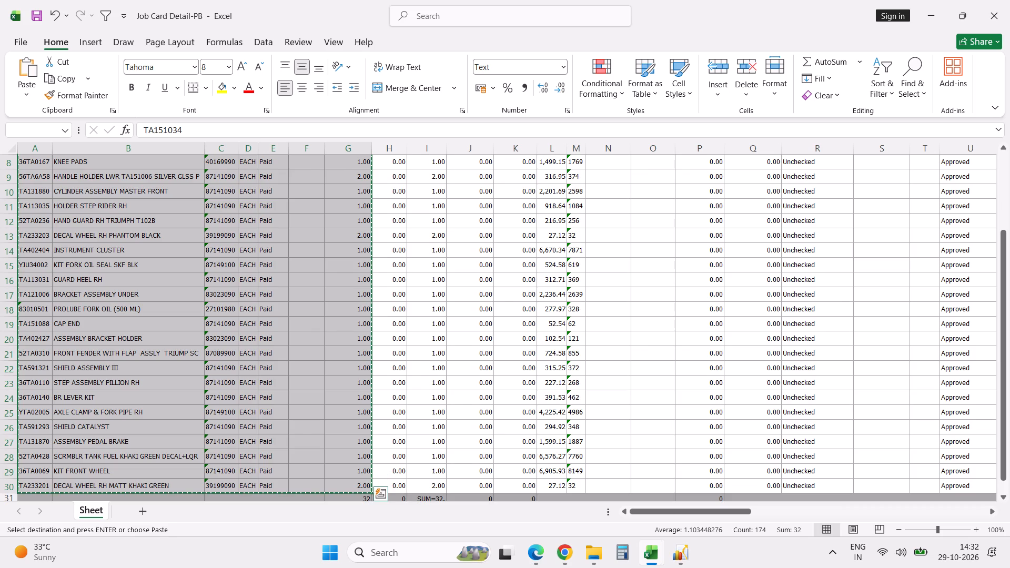
pyautogui.hotkey('alt', 'Tab')
pyautogui.hotkey('ctrl', 'v')
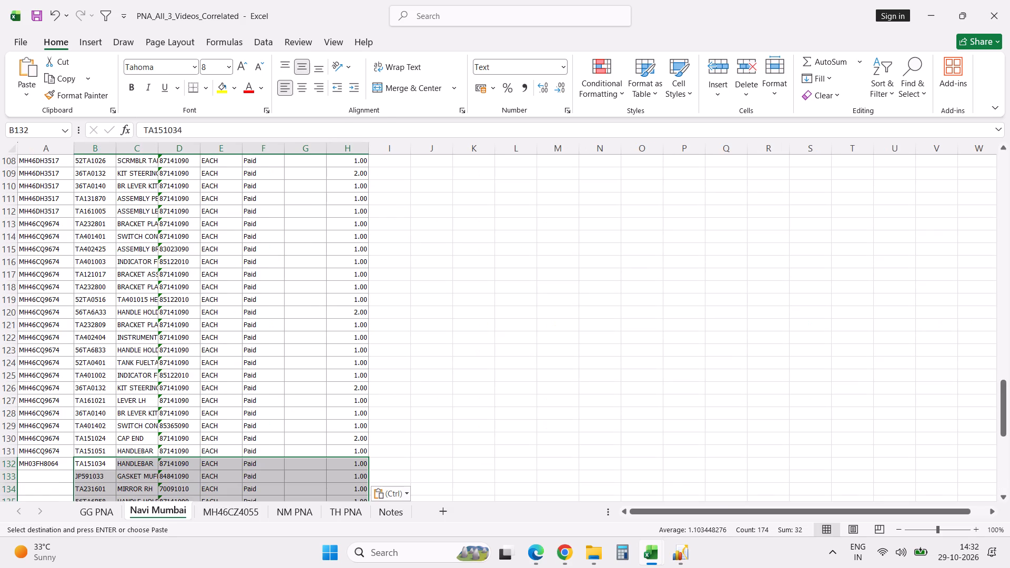
# Fill the registration number in A132 down through A160, alongside all of the pasted parts.
pyautogui.click(37, 460)
pyautogui.press('Down')
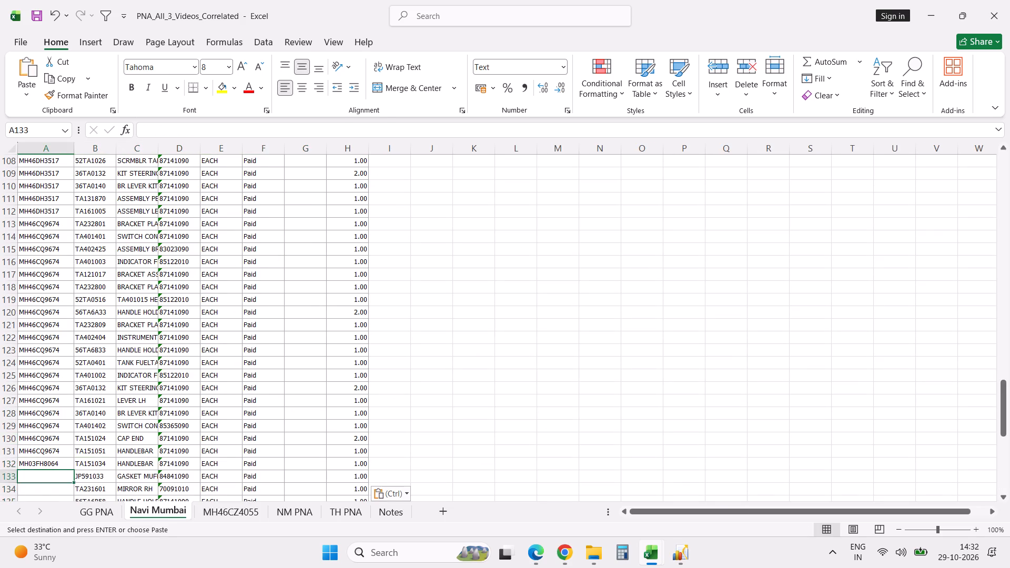
pyautogui.press('Up')
pyautogui.hotkey('shift', 'Down')
pyautogui.hotkey('shift', 'Down')
pyautogui.hotkey('shift', 'Down')
pyautogui.hotkey('shift', 'Down')
pyautogui.hotkey('shift', 'Down')
pyautogui.hotkey('shift', 'Down')
pyautogui.hotkey('shift', 'Down')
pyautogui.hotkey('shift', 'Down')
pyautogui.hotkey('shift', 'Down')
pyautogui.hotkey('shift', 'Down')
pyautogui.hotkey('shift', 'Down')
pyautogui.hotkey('shift', 'Down')
pyautogui.hotkey('shift', 'Down')
pyautogui.hotkey('shift', 'Down')
pyautogui.hotkey('shift', 'Down')
pyautogui.hotkey('shift', 'Down')
pyautogui.hotkey('shift', 'Down')
pyautogui.hotkey('shift', 'Down')
pyautogui.hotkey('shift', 'Down')
pyautogui.hotkey('shift', 'Down')
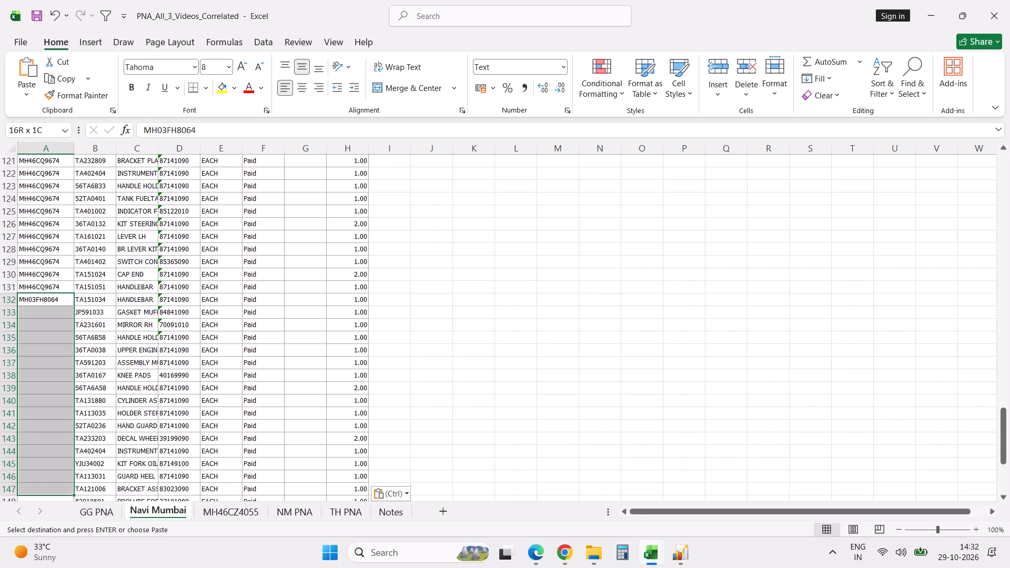
pyautogui.hotkey('shift', 'Down')
pyautogui.hotkey('shift', 'Down')
pyautogui.hotkey('shift', 'Down')
pyautogui.hotkey('shift', 'Up')
pyautogui.hotkey('shift', 'Up')
pyautogui.hotkey('shift', 'Up')
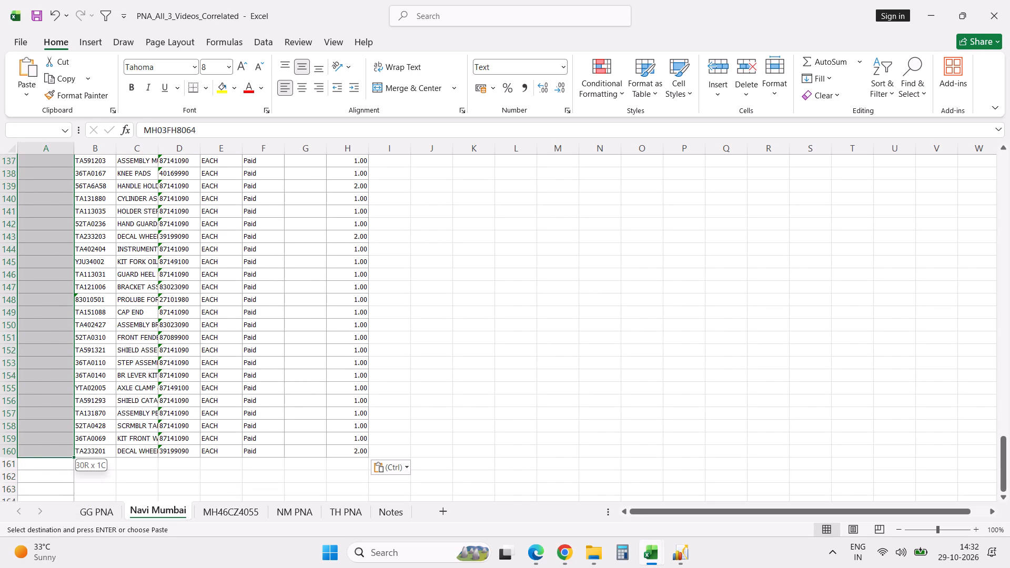
pyautogui.hotkey('ctrl', 'd')
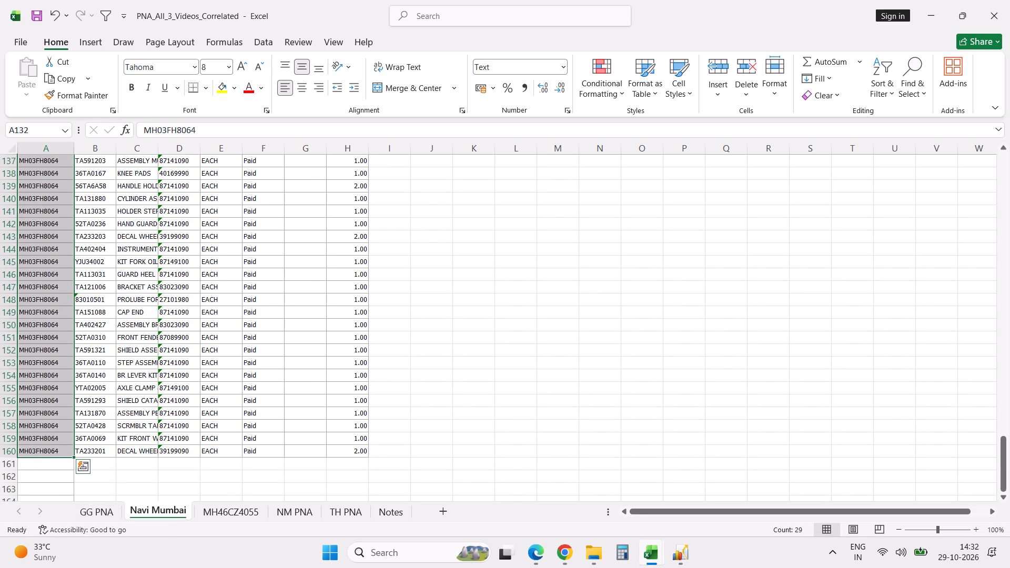
pyautogui.click(53, 367)
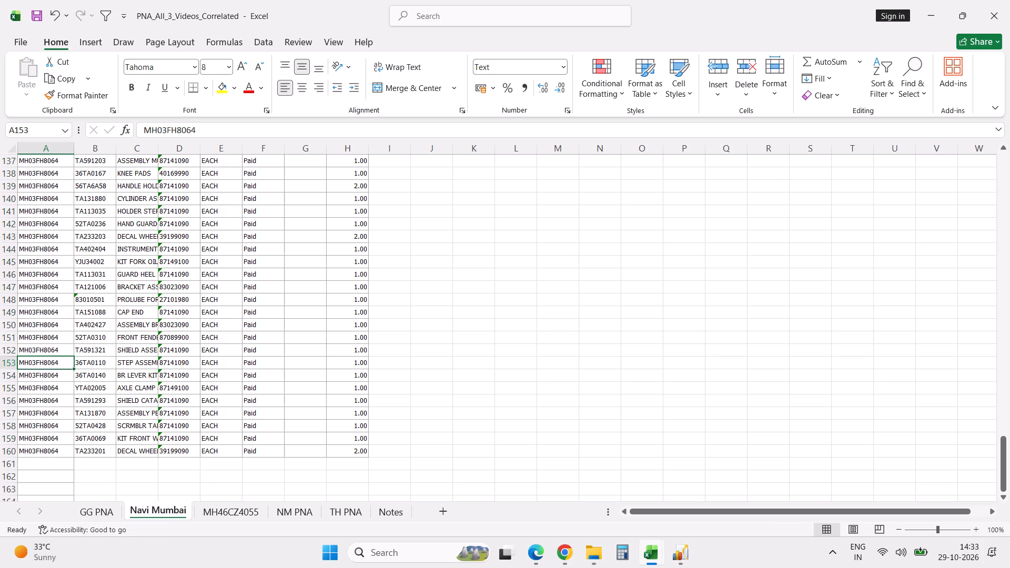
# Insert a blank column before the registration number column in the Navi Mumbai sheet.
pyautogui.click(47, 147)
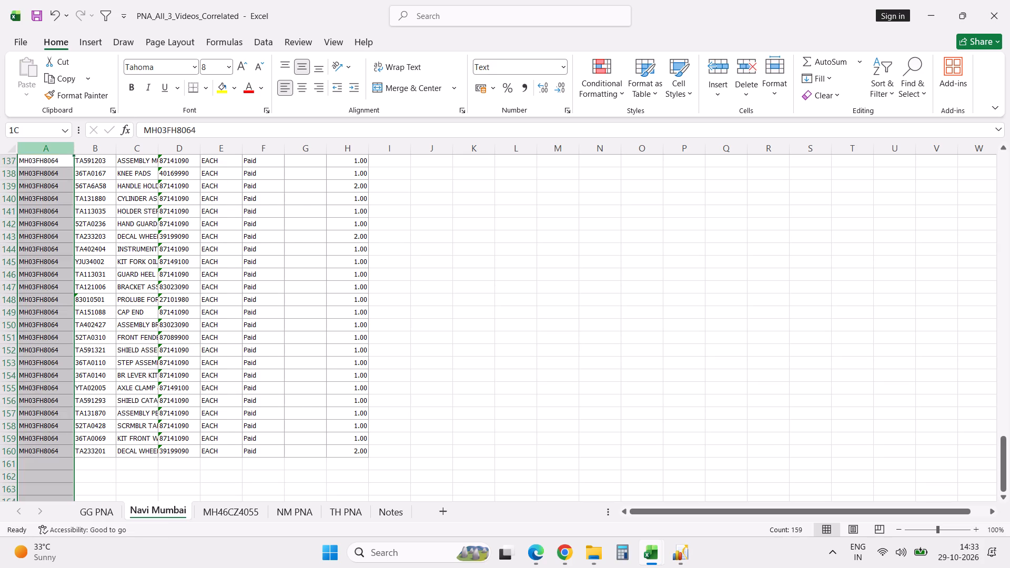
pyautogui.hotkey('ctrl', '+')
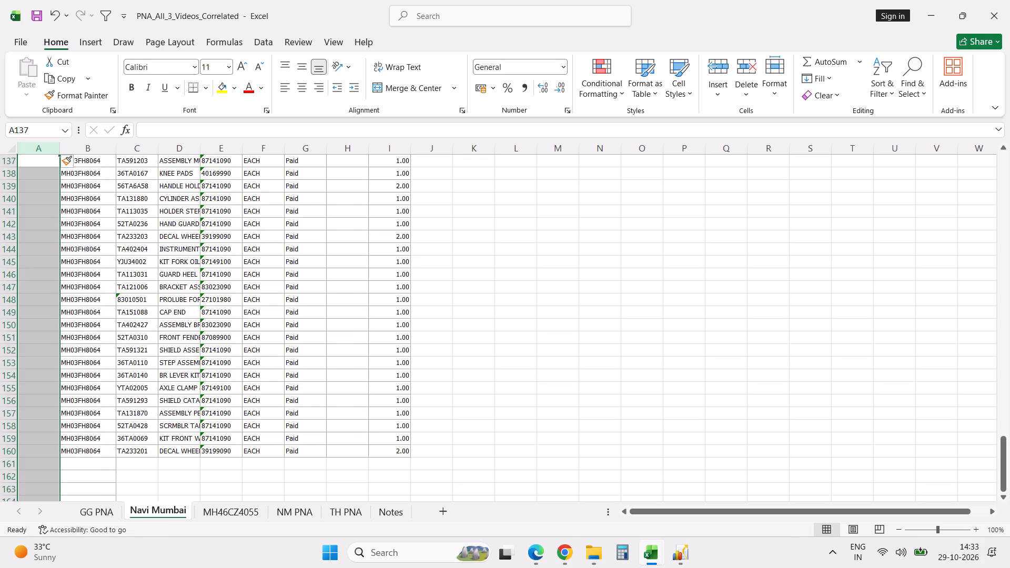
# Enter Goregaon in A132 and fill it down through A160 for the newly added parts.
pyautogui.scroll(3, 43, 271)
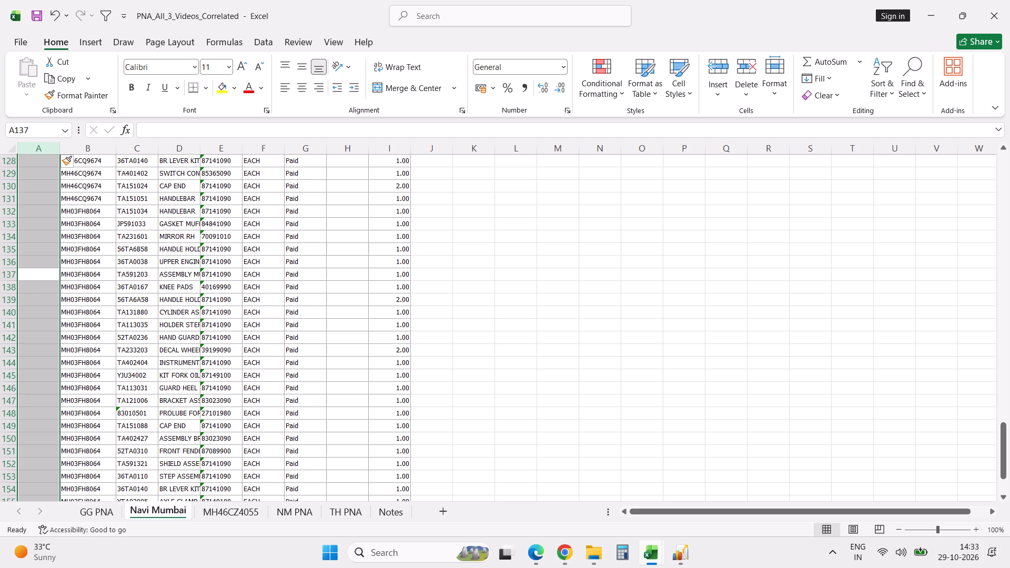
pyautogui.click(44, 210)
pyautogui.write('Goregaon')
pyautogui.press('Return')
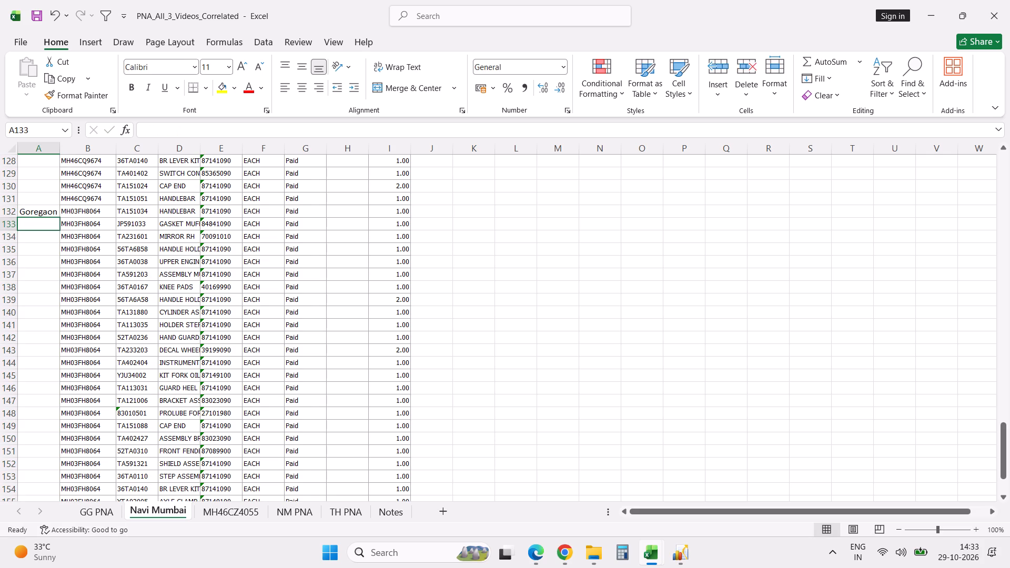
pyautogui.press('Up')
pyautogui.hotkey('shift', 'Down')
pyautogui.hotkey('shift', 'Down')
pyautogui.hotkey('shift', 'Down')
pyautogui.hotkey('shift', 'Down')
pyautogui.hotkey('shift', 'Down')
pyautogui.hotkey('shift', 'Down')
pyautogui.hotkey('shift', 'Down')
pyautogui.hotkey('shift', 'Down')
pyautogui.hotkey('shift', 'Down')
pyautogui.hotkey('shift', 'Down')
pyautogui.hotkey('shift', 'Down')
pyautogui.hotkey('shift', 'Down')
pyautogui.hotkey('shift', 'Down')
pyautogui.hotkey('shift', 'Down')
pyautogui.hotkey('shift', 'Down')
pyautogui.hotkey('shift', 'Down')
pyautogui.hotkey('shift', 'Down')
pyautogui.hotkey('shift', 'Down')
pyautogui.hotkey('shift', 'Down')
pyautogui.hotkey('shift', 'Down')
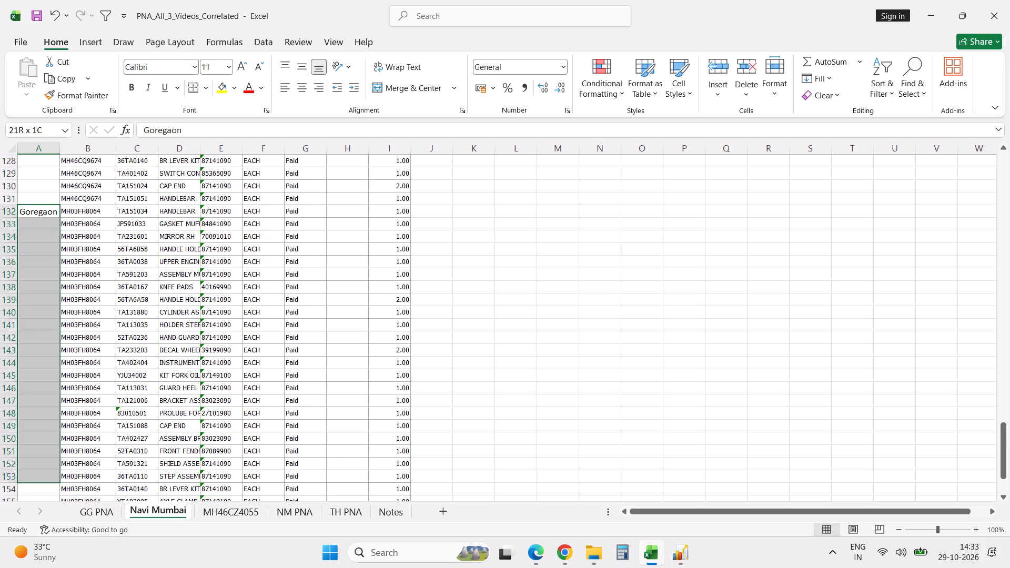
pyautogui.hotkey('shift', 'Up')
pyautogui.hotkey('shift', 'Up')
pyautogui.hotkey('shift', 'Up')
pyautogui.hotkey('shift', 'Up')
pyautogui.hotkey('shift', 'Up')
pyautogui.hotkey('shift', 'Up')
pyautogui.hotkey('shift', 'Up')
pyautogui.hotkey('shift', 'Up')
pyautogui.hotkey('shift', 'Down')
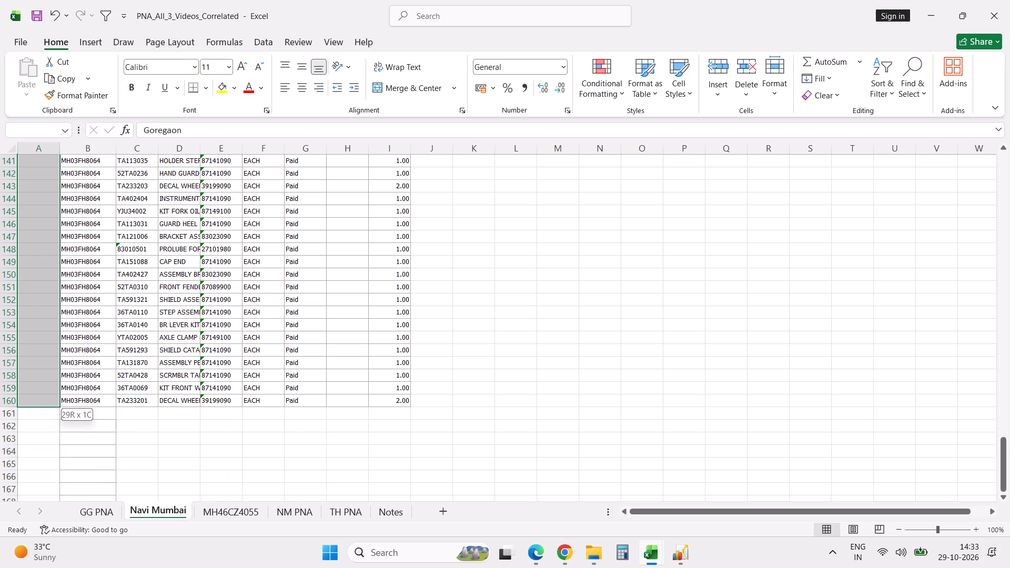
pyautogui.hotkey('ctrl', 'd')
# Add the column headers Veh.no in B1 and Location in A1.
pyautogui.press('Up')
pyautogui.hotkey('ctrl', 'Up')
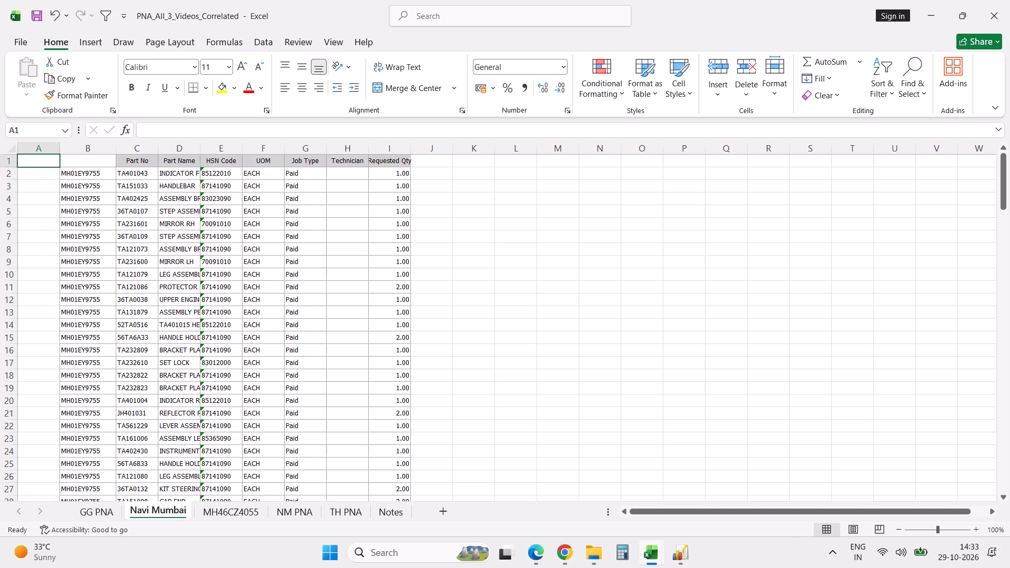
pyautogui.press('Right')
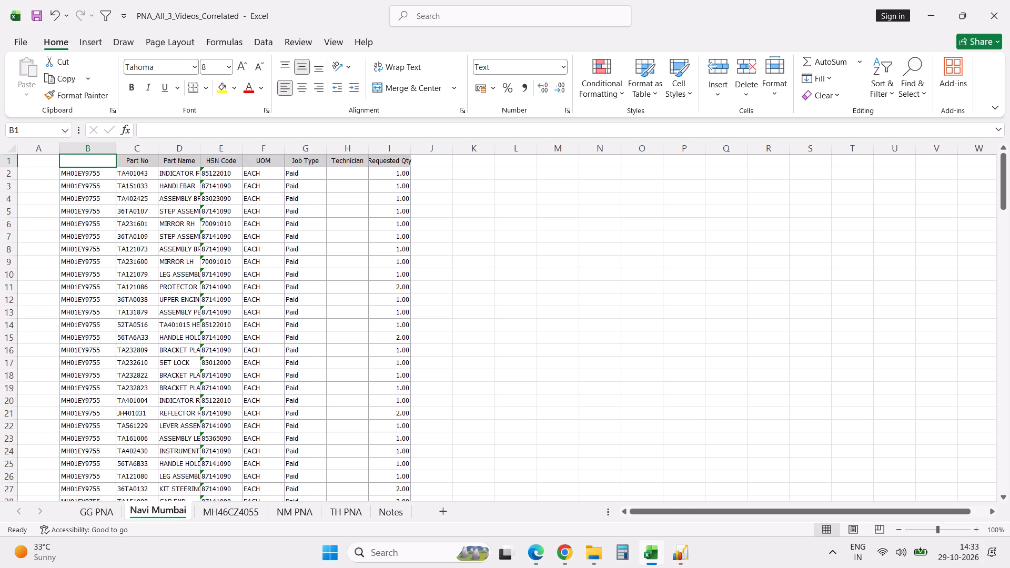
pyautogui.write('Veh.no')
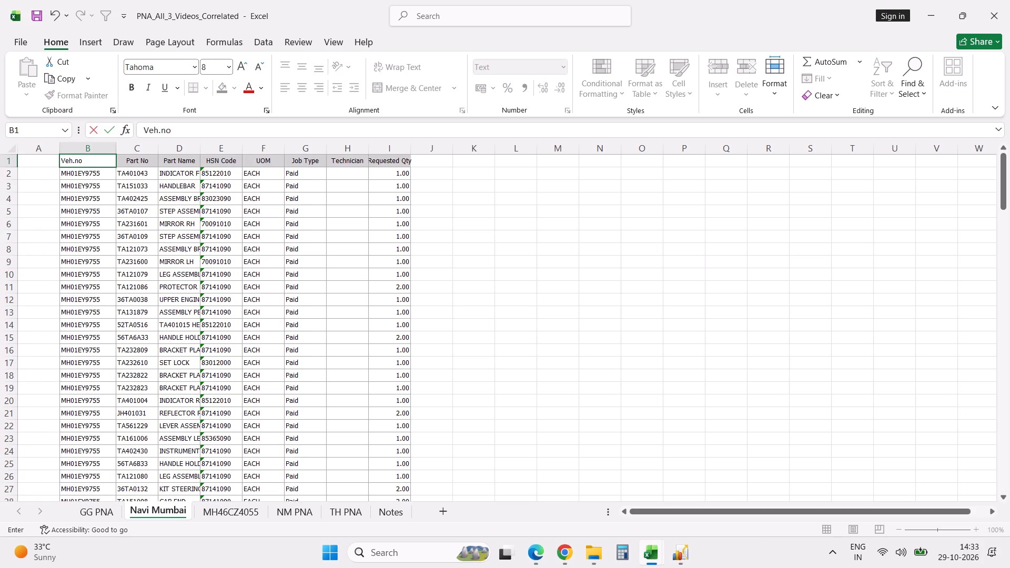
pyautogui.press('Return')
pyautogui.press('Left')
pyautogui.press('Up')
pyautogui.press('Up')
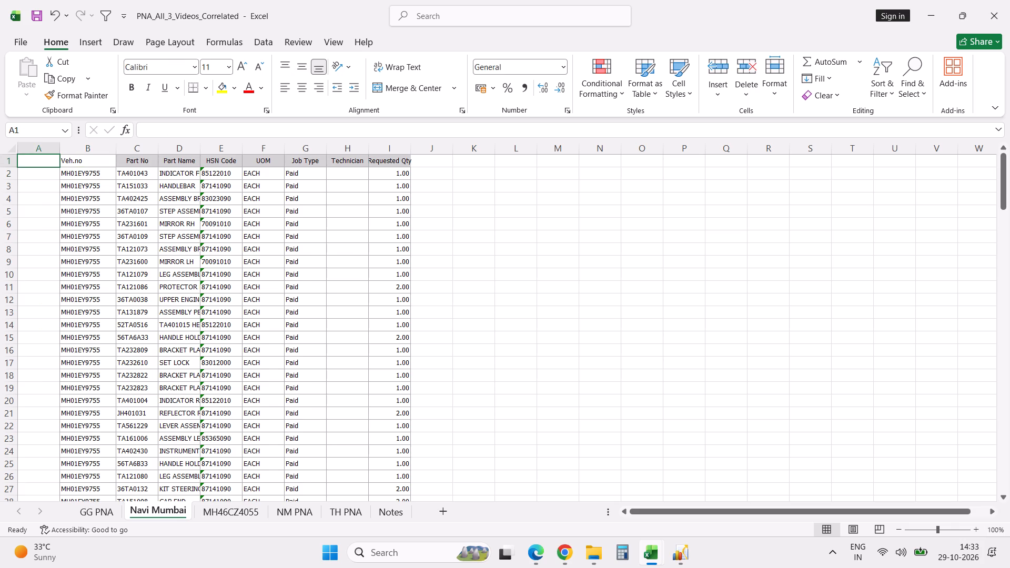
pyautogui.write('Location')
pyautogui.press('Return')
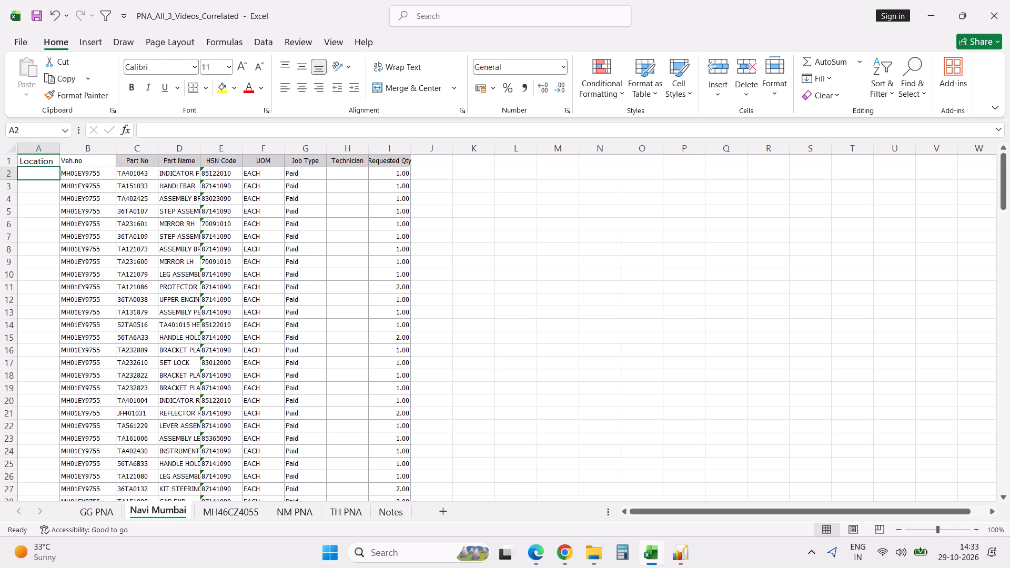
# Enter Navi Mumbai in A2 and fill it down through A131, stopping above the Goregaon rows.
pyautogui.write('Navi Mumbai')
pyautogui.press('Return')
pyautogui.press('Up')
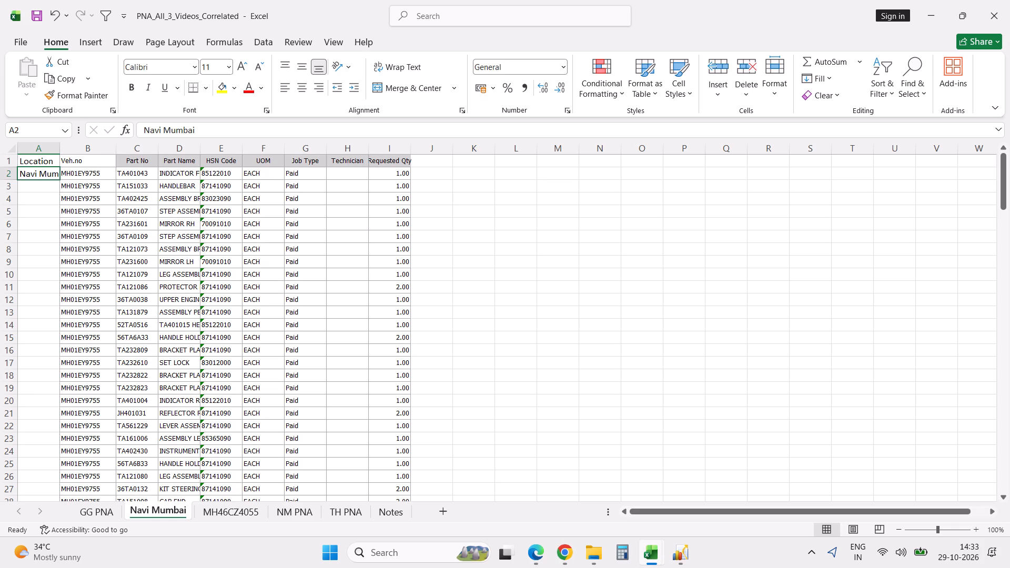
pyautogui.hotkey('ctrl', 'shift', 'Down')
pyautogui.hotkey('shift', 'Up')
pyautogui.hotkey('ctrl', 'd')
pyautogui.hotkey('ctrl', 'Up')
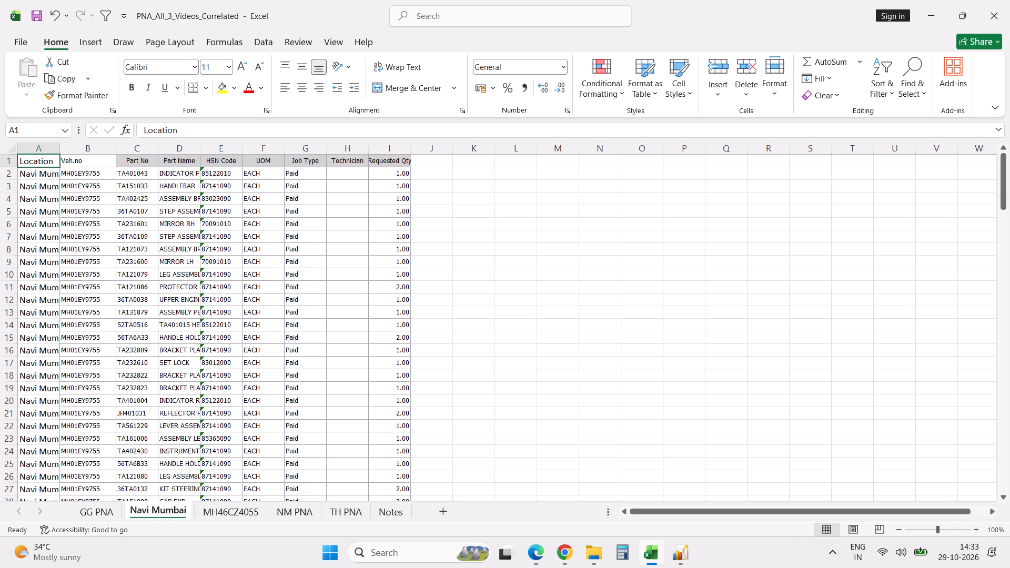
# Freeze panes at C2 to lock the header row plus the Location and Veh.no columns, and go to the first empty row below the Part No data.
pyautogui.click(140, 174)
pyautogui.hotkey('alt', 'w')
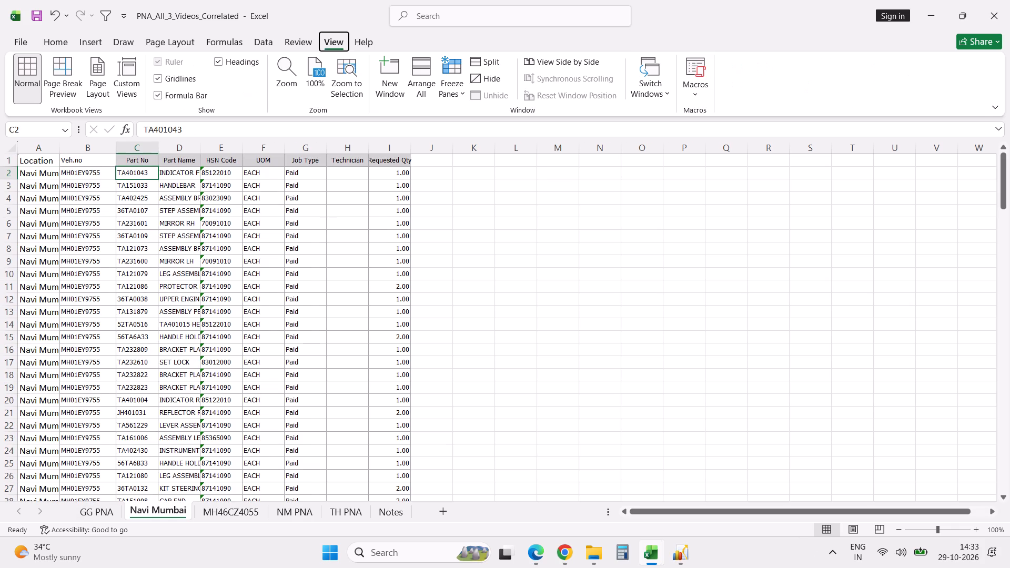
pyautogui.write('ff')
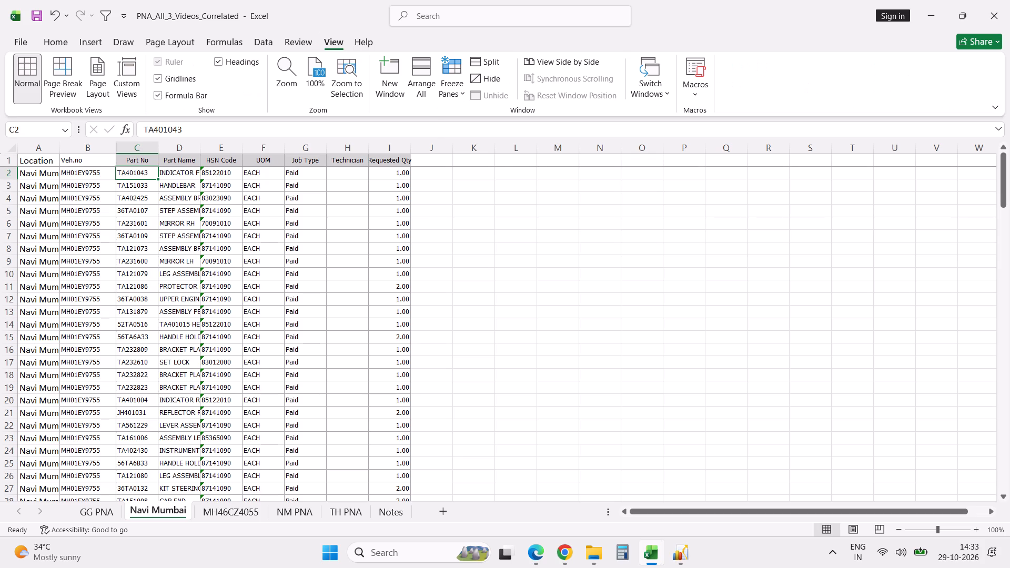
pyautogui.hotkey('ctrl', 'Down')
pyautogui.press('Down')
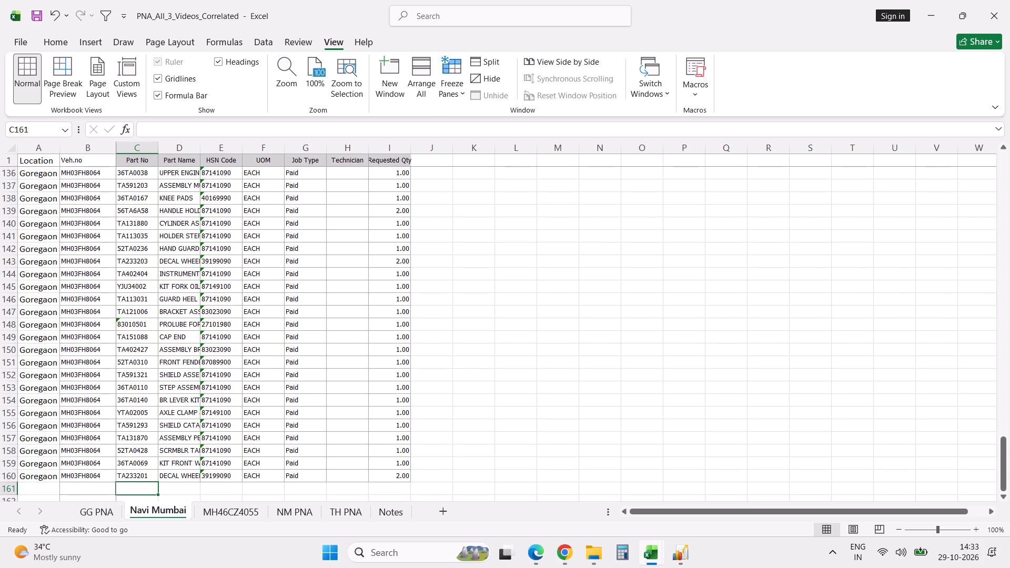
# Close the Job Card Detail-PB export workbook.
pyautogui.hotkey('alt', 'Tab')
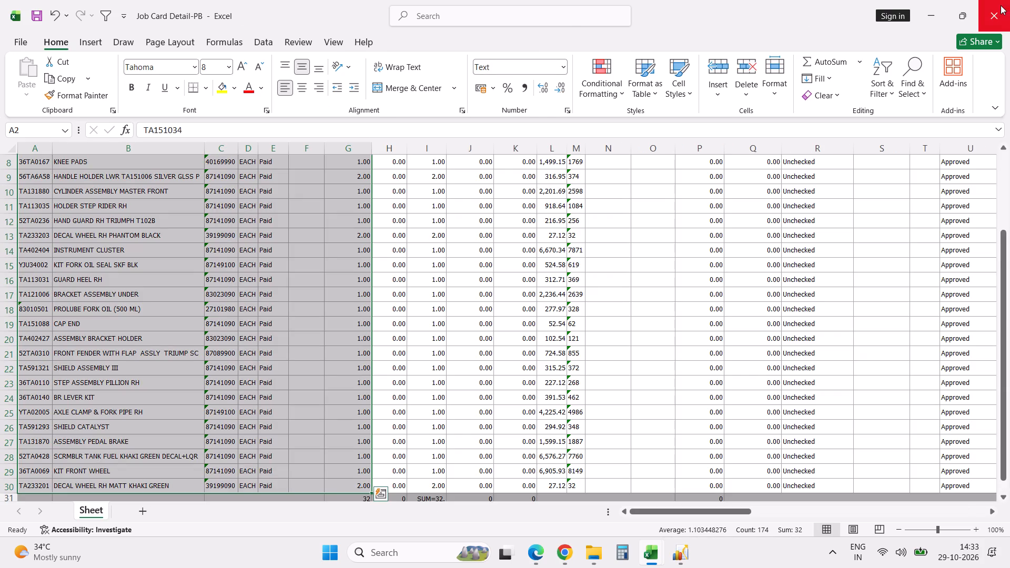
pyautogui.click(998, 11)
pyautogui.click(534, 298)
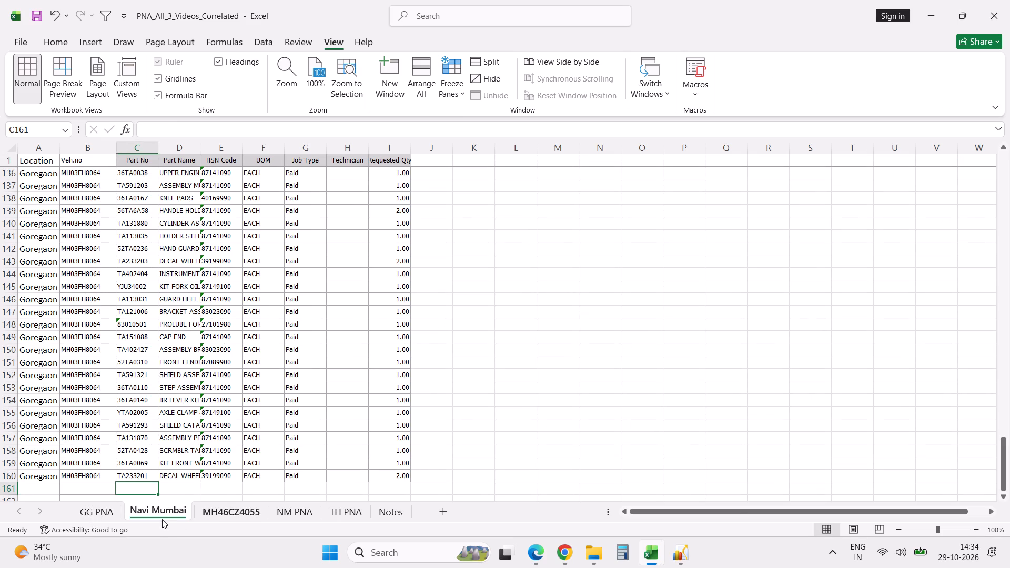
# In the GG PNA sheet, review the order details and status of the SPEED T4 job card in row 5.
pyautogui.click(94, 510)
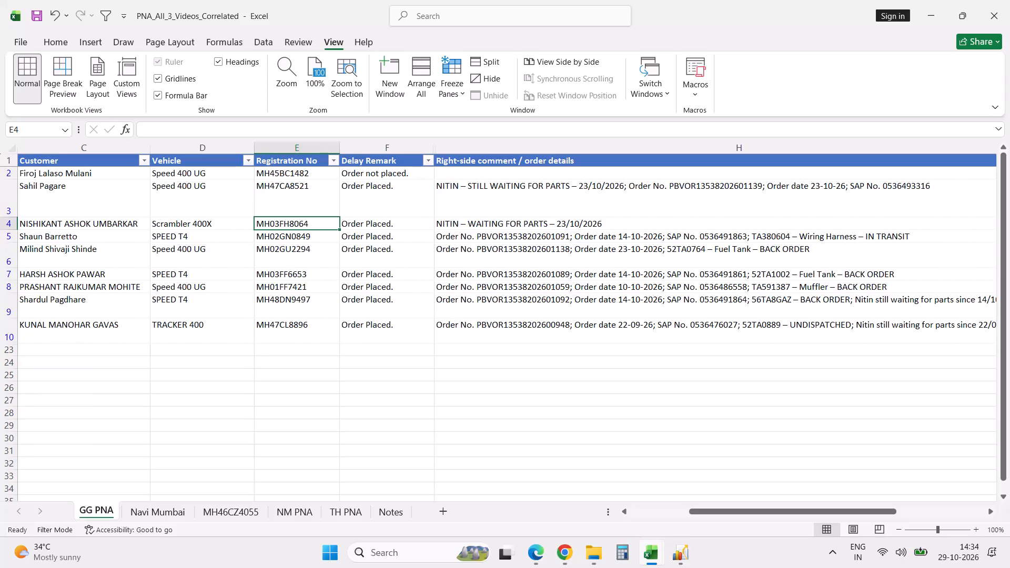
pyautogui.press('Down')
pyautogui.press('Right')
pyautogui.press('Right')
pyautogui.press('Right')
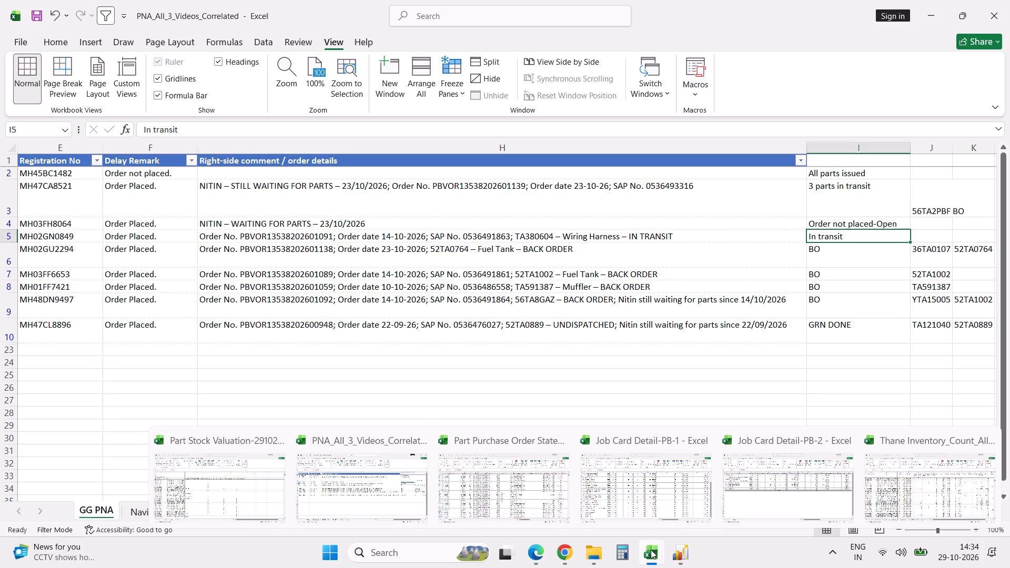
pyautogui.click(231, 397)
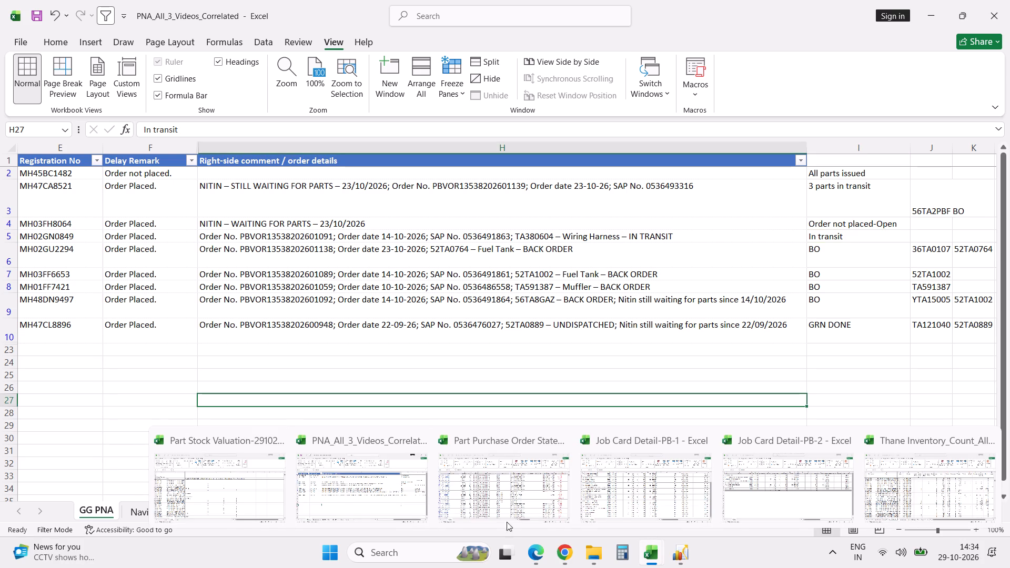
# Open the Spare In-Transit Statement-29102026 workbook from the Funds Statement folder in Downloads.
pyautogui.click(604, 557)
pyautogui.click(503, 467)
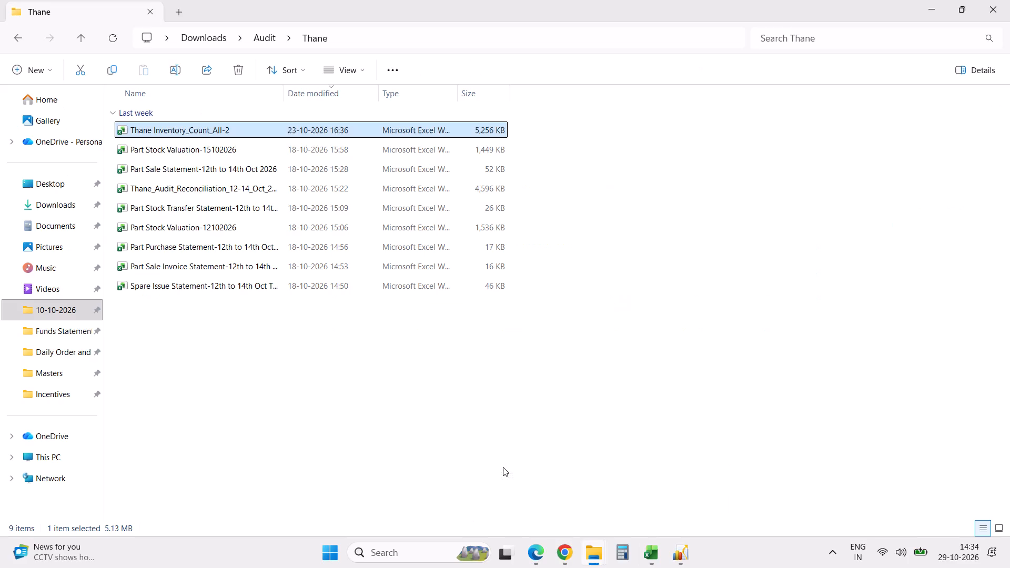
pyautogui.press('BackSpace')
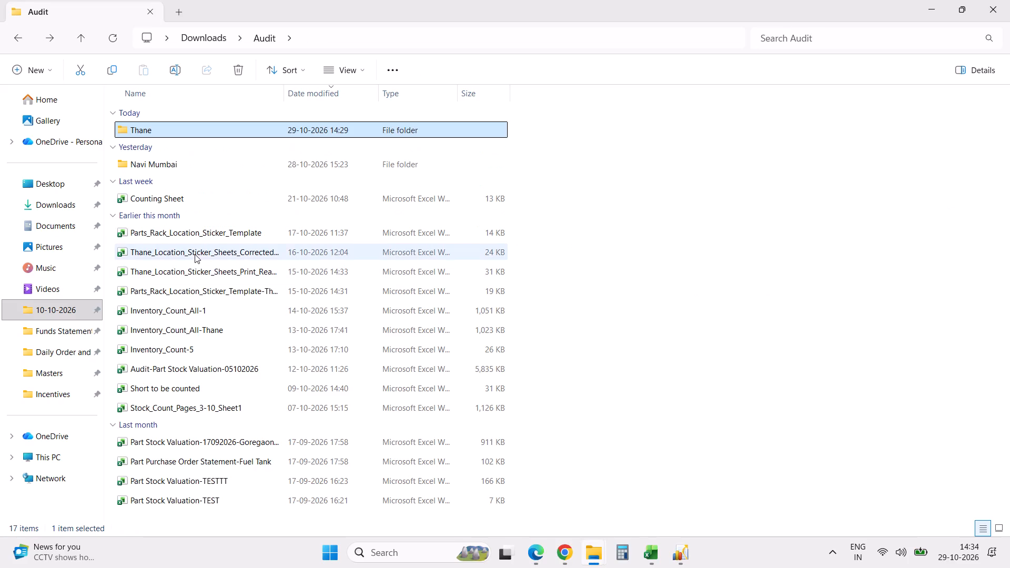
pyautogui.press('BackSpace')
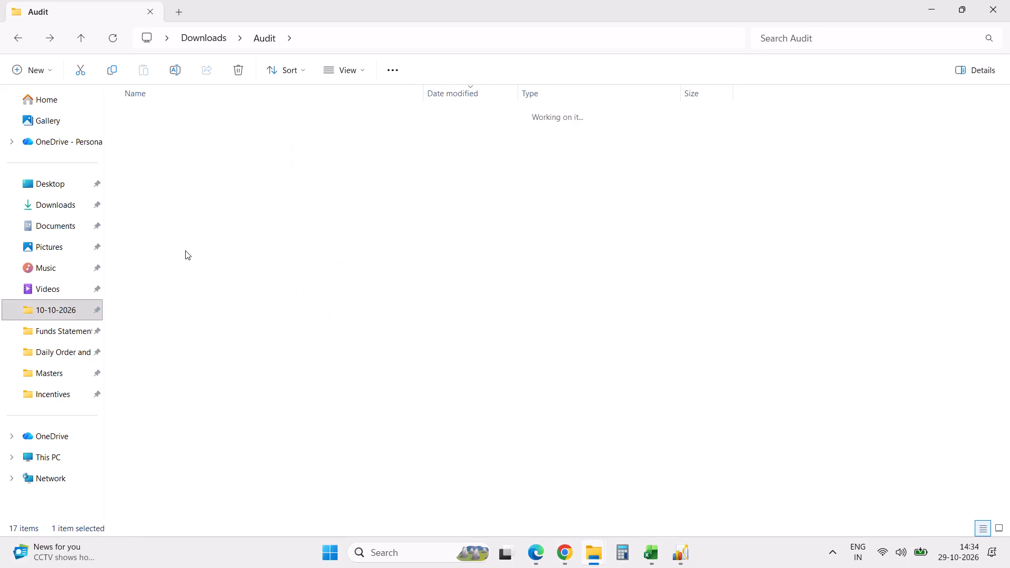
pyautogui.press('f')
pyautogui.press('Return')
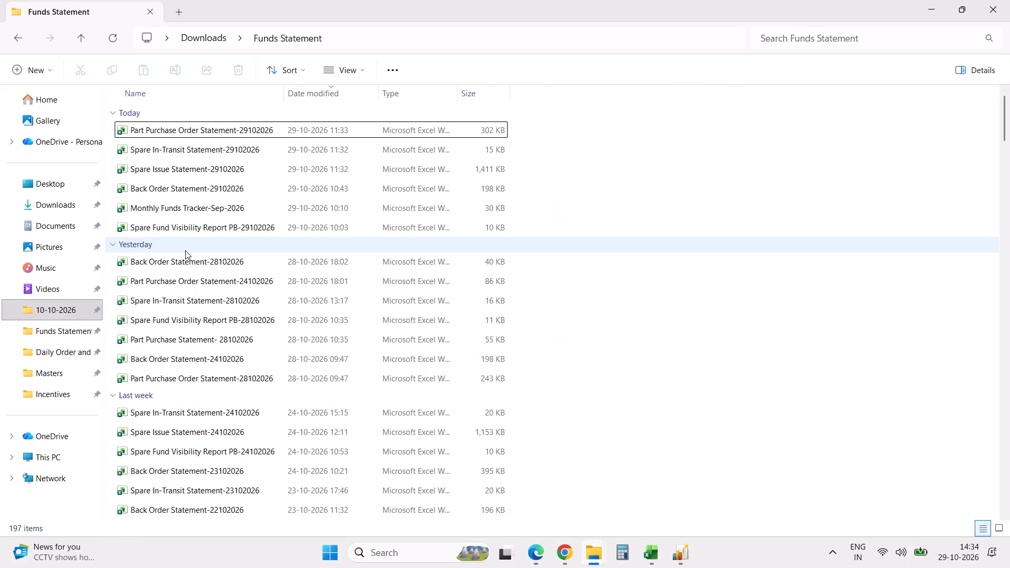
pyautogui.press('Down')
pyautogui.press('Return')
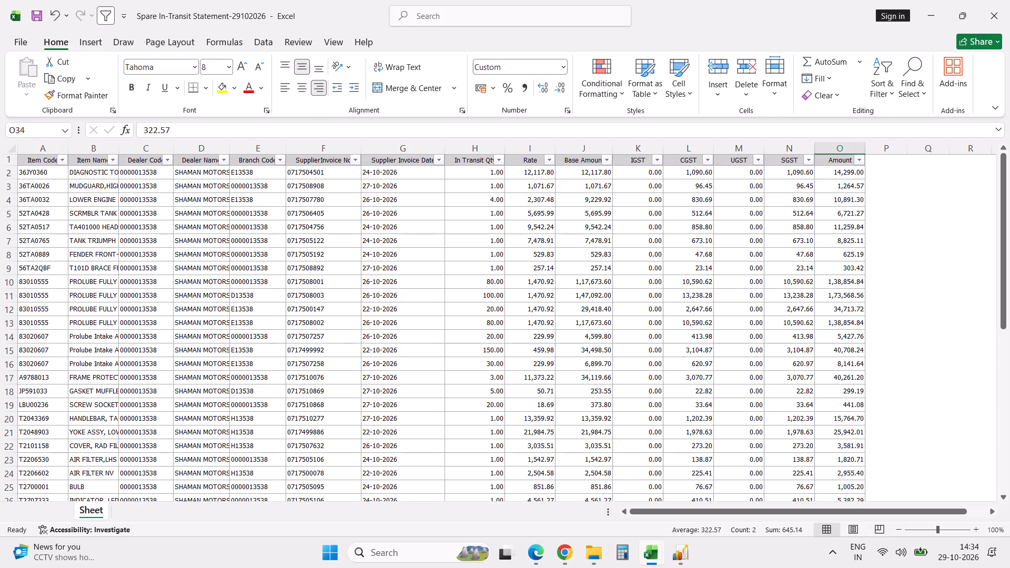
# In the GG PNA sheet, review the status and part columns beside the order details in row 5.
pyautogui.hotkey('alt', 'Tab')
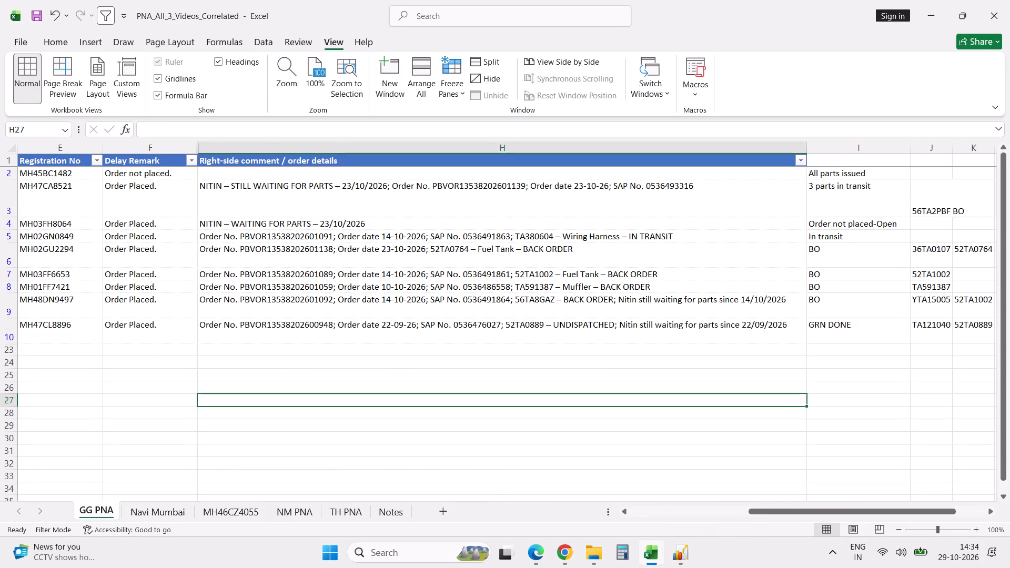
pyautogui.click(849, 239)
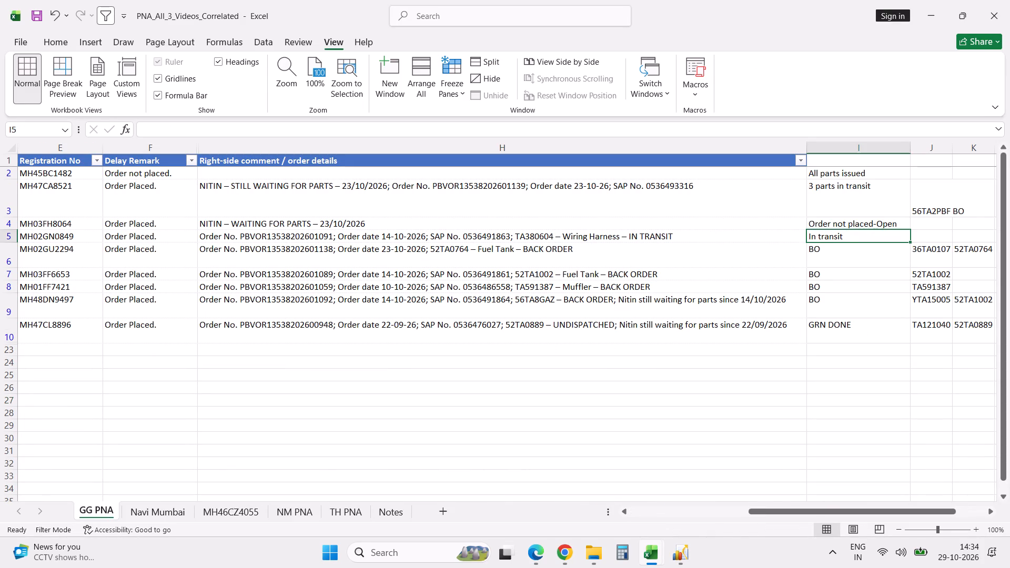
pyautogui.press('Right')
pyautogui.press('Right')
pyautogui.press('Right')
pyautogui.press('Left')
pyautogui.press('Left')
pyautogui.press('Left')
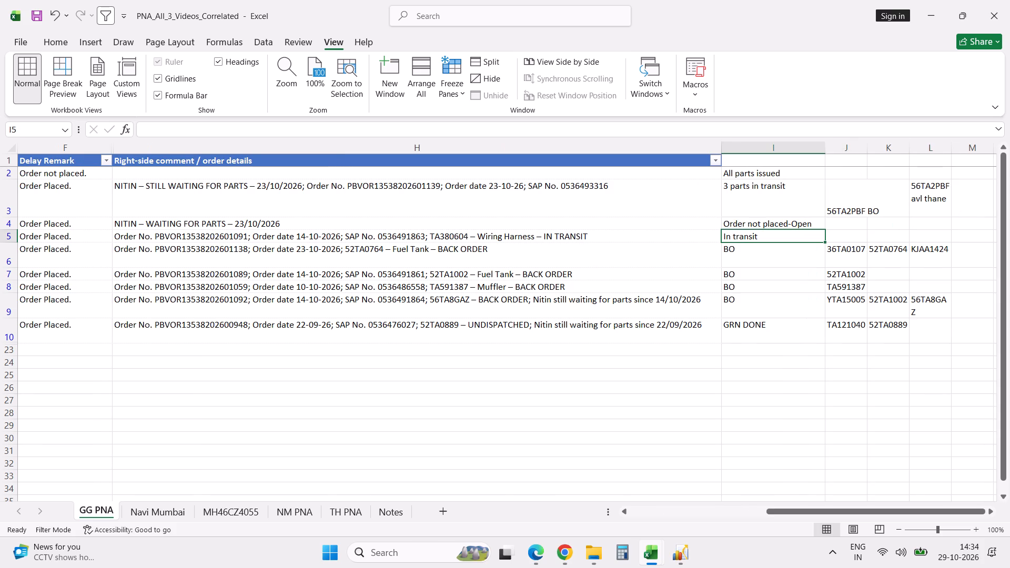
# Search the Spare In-Transit Statement for the wiring harness part number 380604.
pyautogui.hotkey('alt', 'Tab')
pyautogui.hotkey('ctrl', 'f')
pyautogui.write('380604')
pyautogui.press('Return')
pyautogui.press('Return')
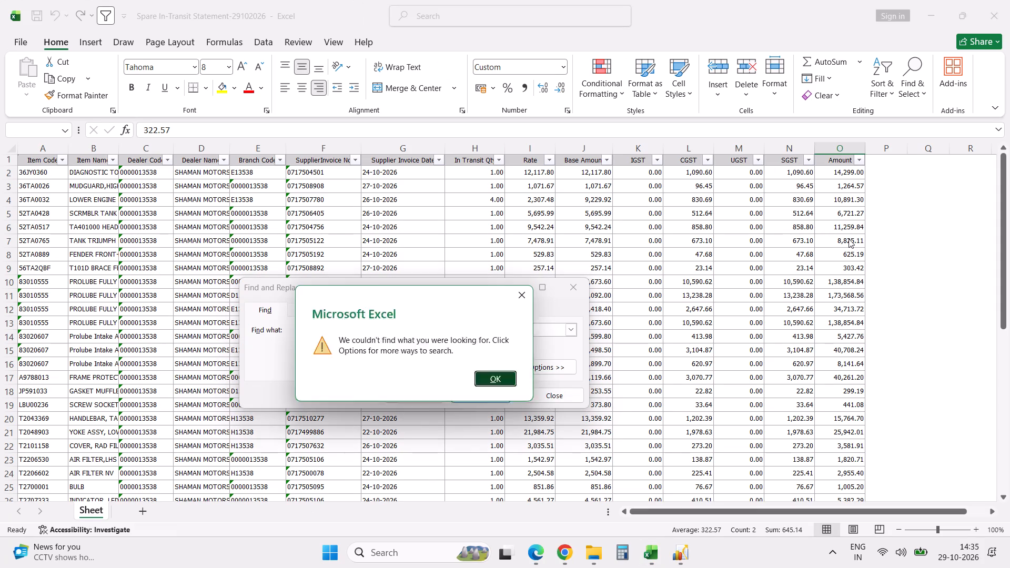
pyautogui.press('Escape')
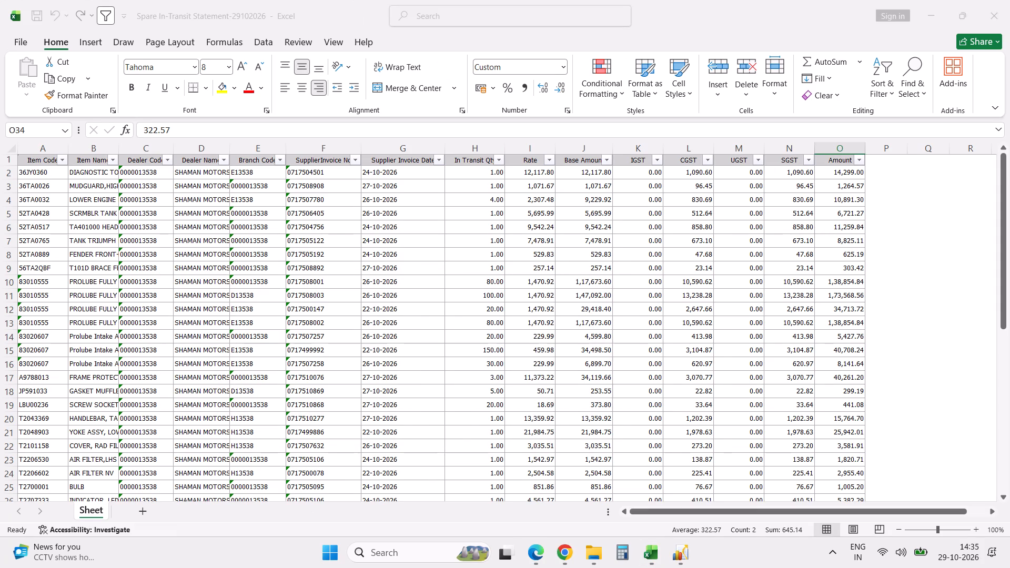
pyautogui.click(849, 239)
pyautogui.click(644, 211)
# Check the order details in GG PNA row 5, and search the Spare In-Transit Statement for its SAP number ending 91863.
pyautogui.hotkey('alt', 'Tab')
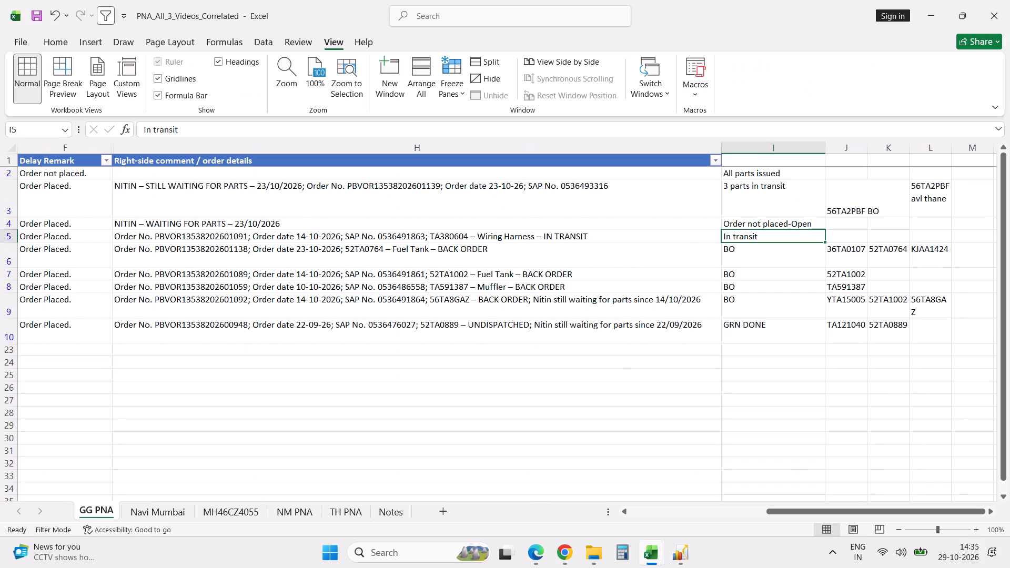
pyautogui.click(220, 241)
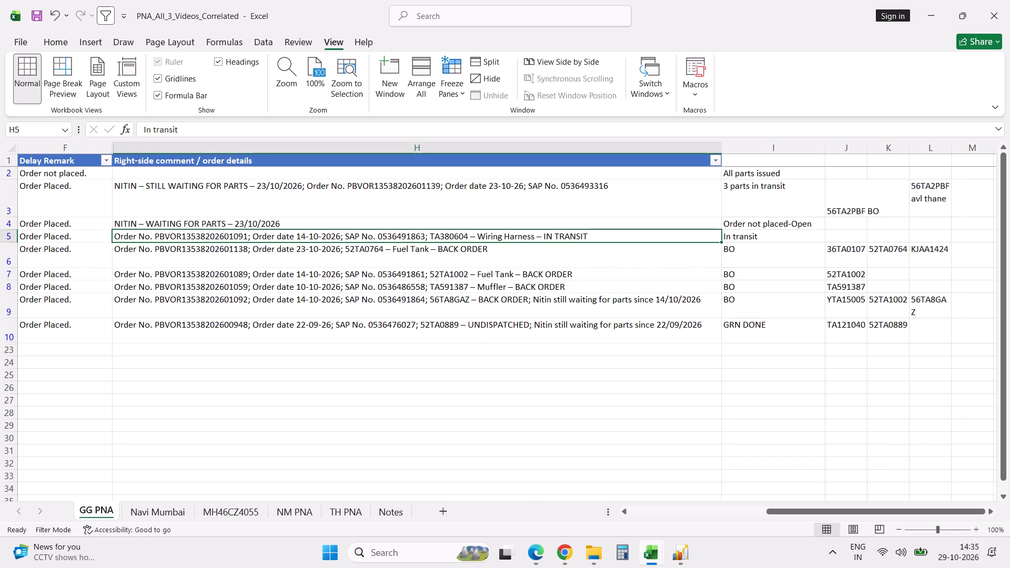
pyautogui.hotkey('alt', 'Tab')
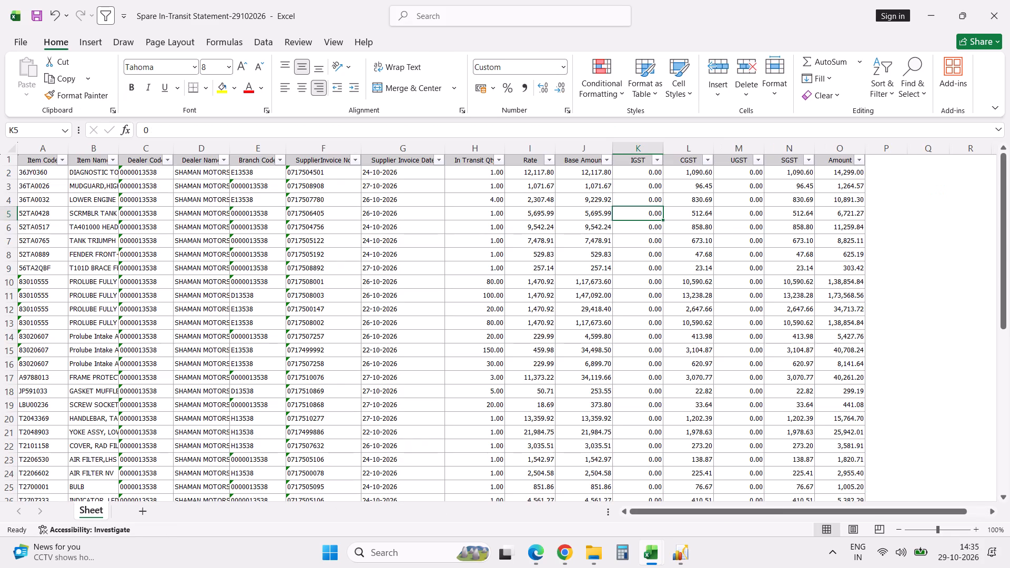
pyautogui.hotkey('alt', 'Tab')
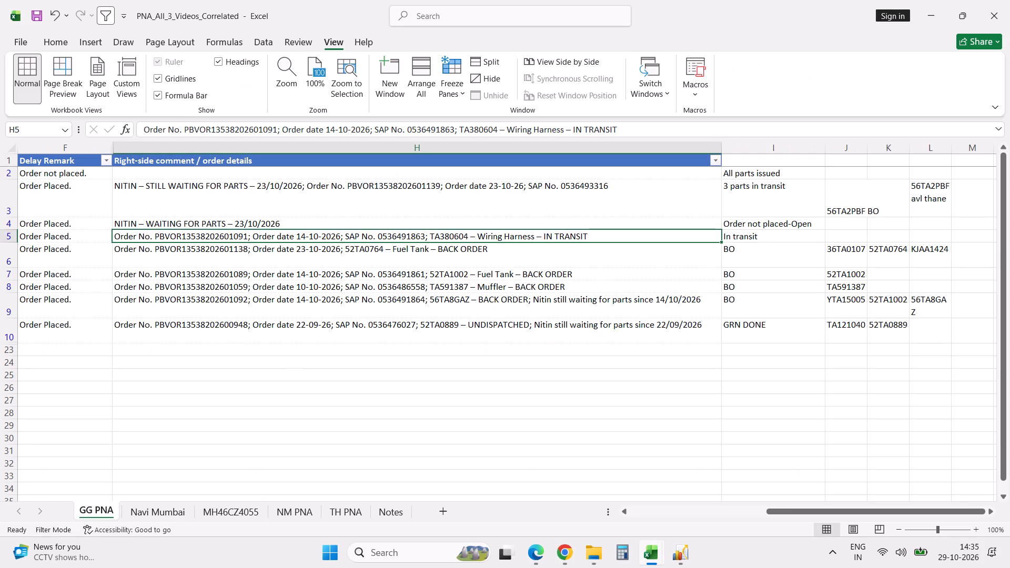
pyautogui.hotkey('alt', 'Tab')
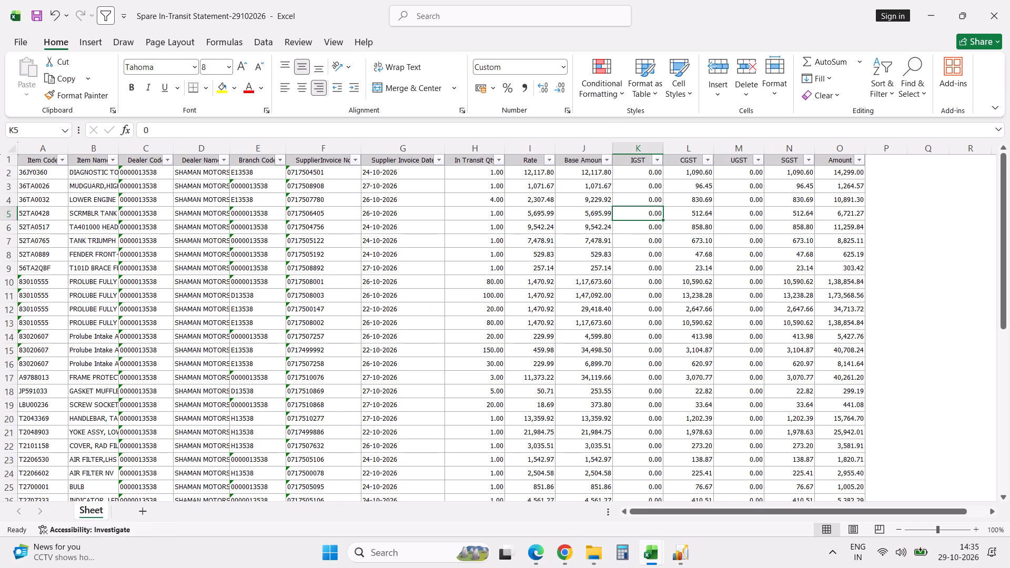
pyautogui.hotkey('ctrl', 'f')
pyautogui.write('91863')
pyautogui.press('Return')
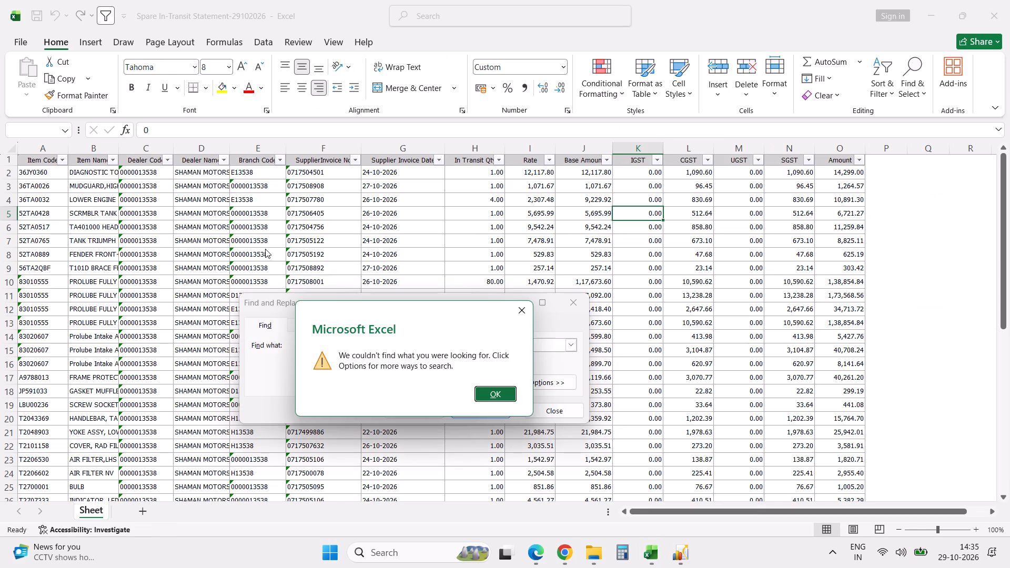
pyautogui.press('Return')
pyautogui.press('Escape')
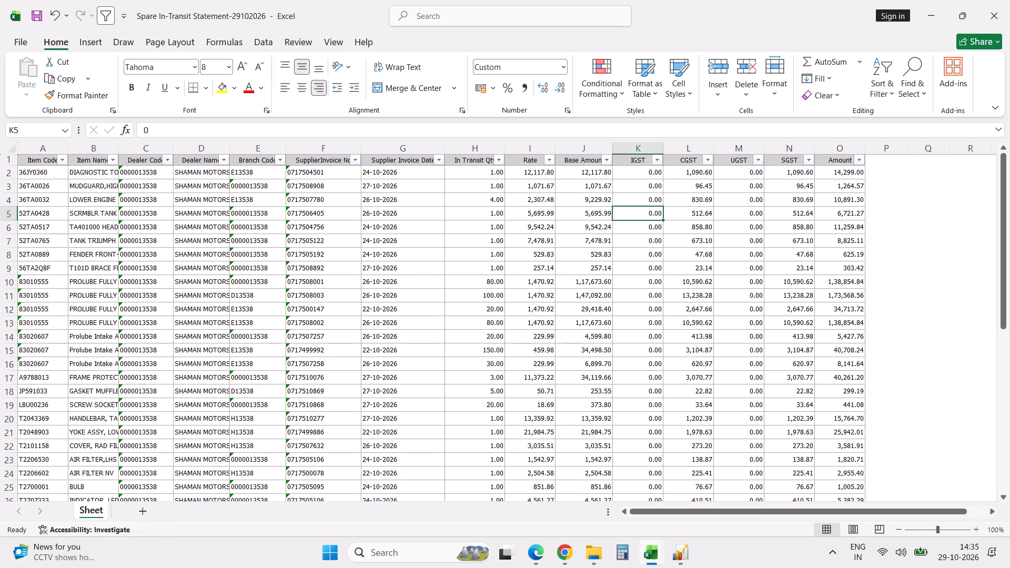
# In the Part Purchase Order Statement workbook, remove the AutoFilter that restricts ShipTo Branch to Navi Mumbai.
pyautogui.click(652, 550)
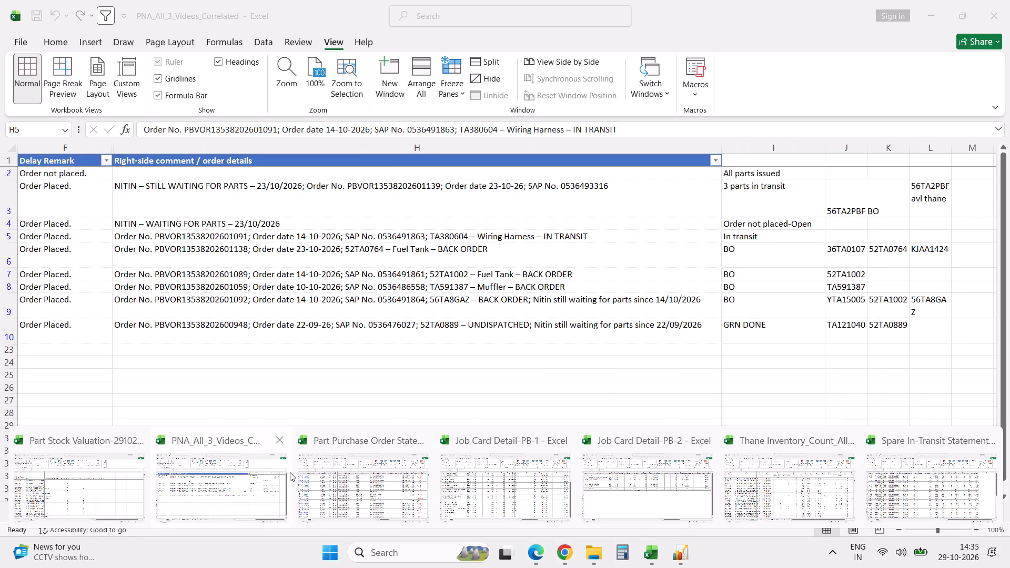
pyautogui.click(389, 478)
pyautogui.click(429, 347)
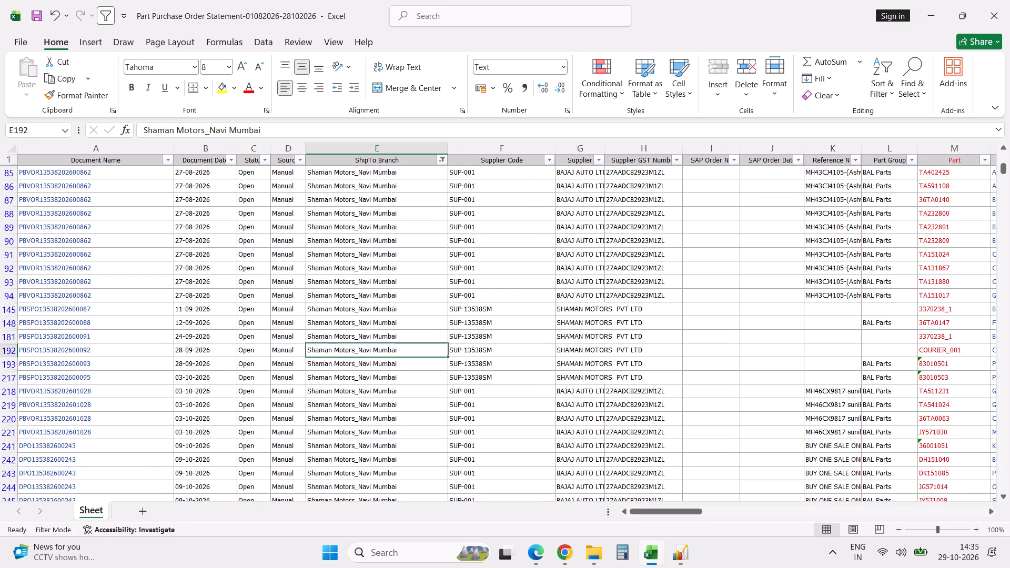
pyautogui.hotkey('ctrl', 'f')
pyautogui.press('Return')
pyautogui.press('Escape')
pyautogui.press('Escape')
pyautogui.hotkey('alt', 'd')
pyautogui.write('ff')
# Search the unfiltered purchase order statement for the SAP order number ending 91863.
pyautogui.hotkey('ctrl', 'f')
pyautogui.press('Return')
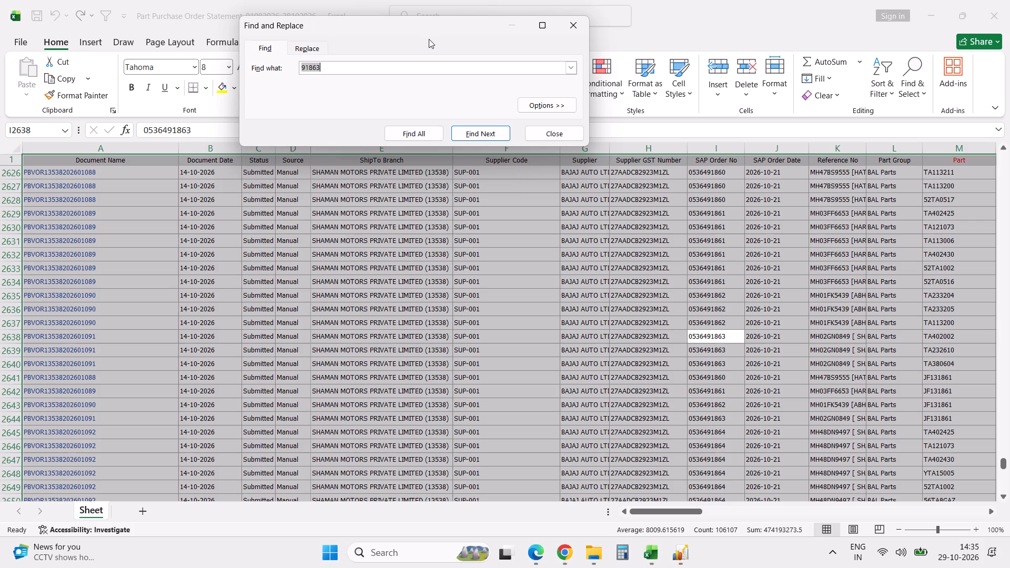
pyautogui.press('Return')
pyautogui.press('Return')
pyautogui.press('Return')
pyautogui.press('Return')
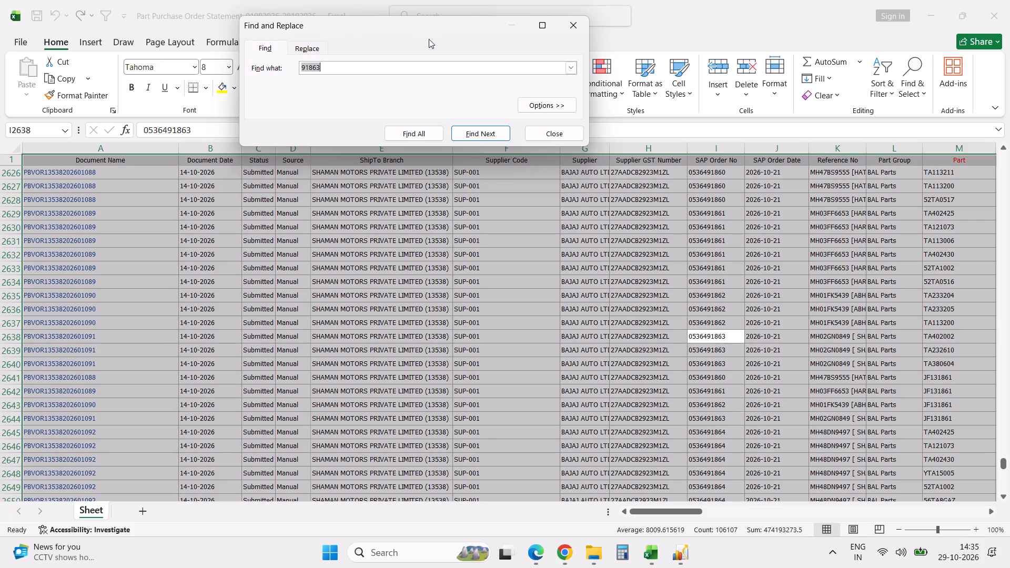
pyautogui.press('Return')
pyautogui.press('Return')
pyautogui.press('Return')
pyautogui.press('Return')
pyautogui.press('Escape')
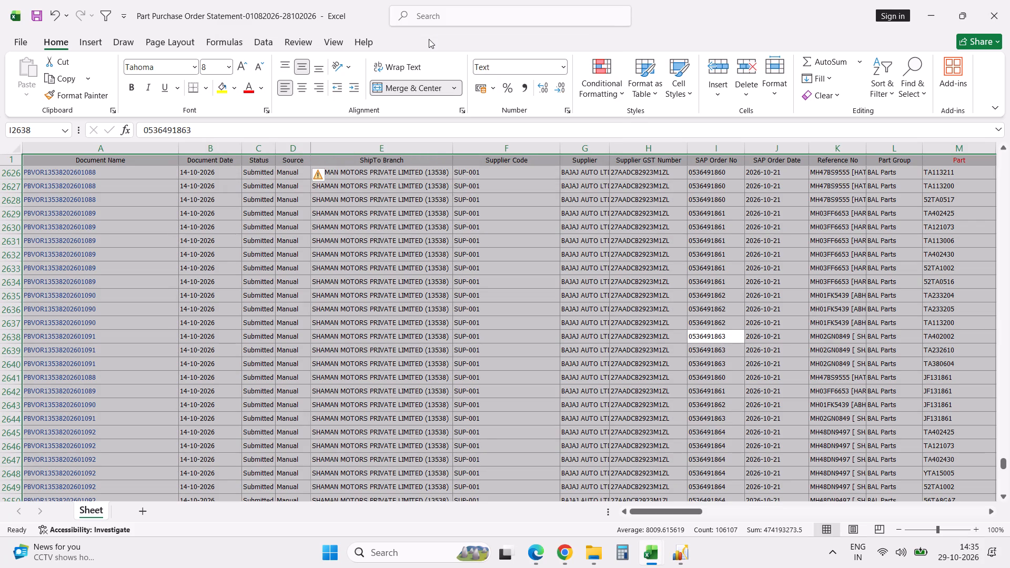
# Turn AutoFilter back on for the purchase order statement's header row.
pyautogui.hotkey('ctrl', 'Up')
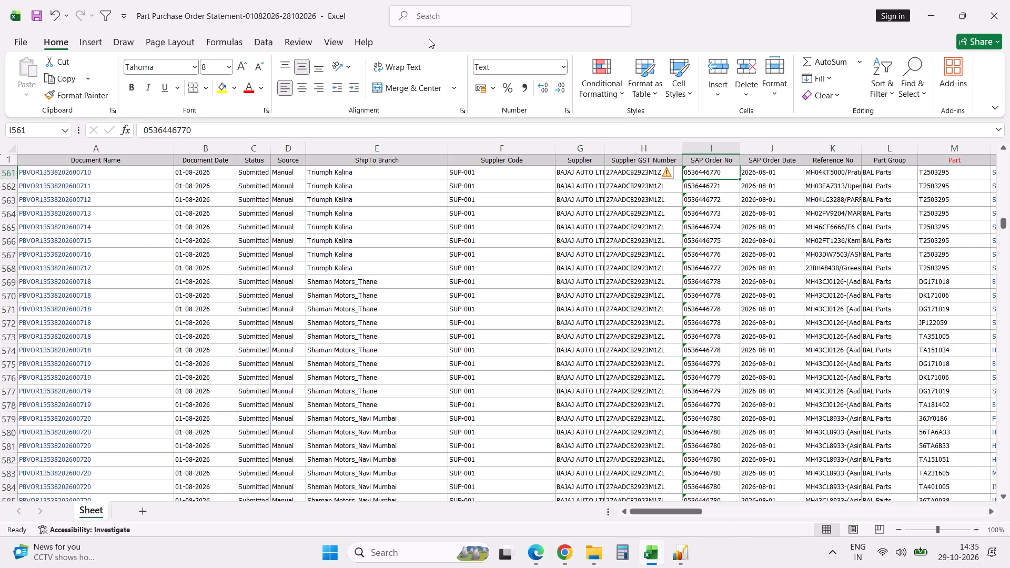
pyautogui.hotkey('ctrl', 'Up')
pyautogui.write('dff')
# Recheck the order number in GG PNA row 5 and filter the purchase order statement's Document Name by 601091.
pyautogui.hotkey('alt', 'Tab')
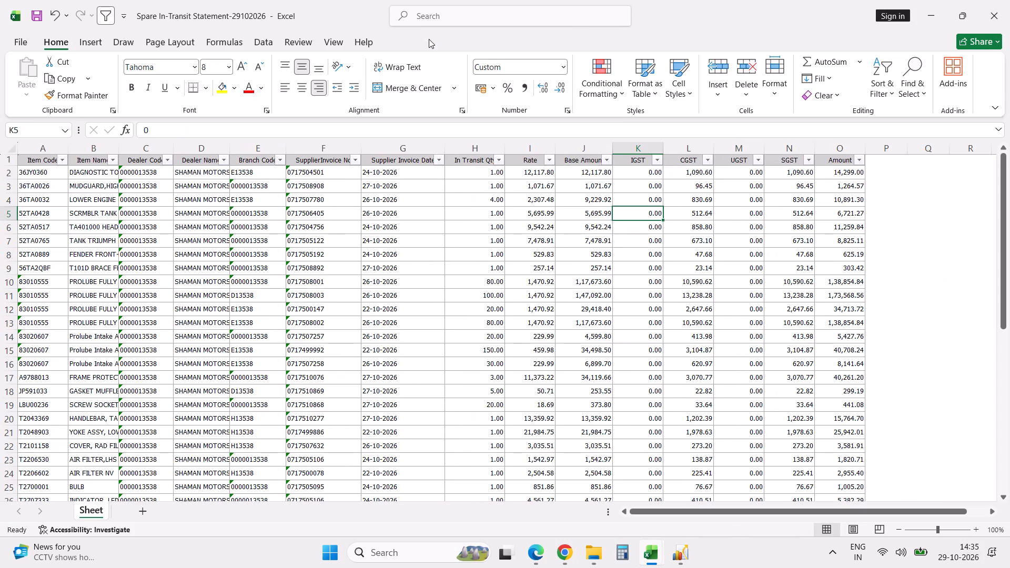
pyautogui.hotkey('alt', 'Tab')
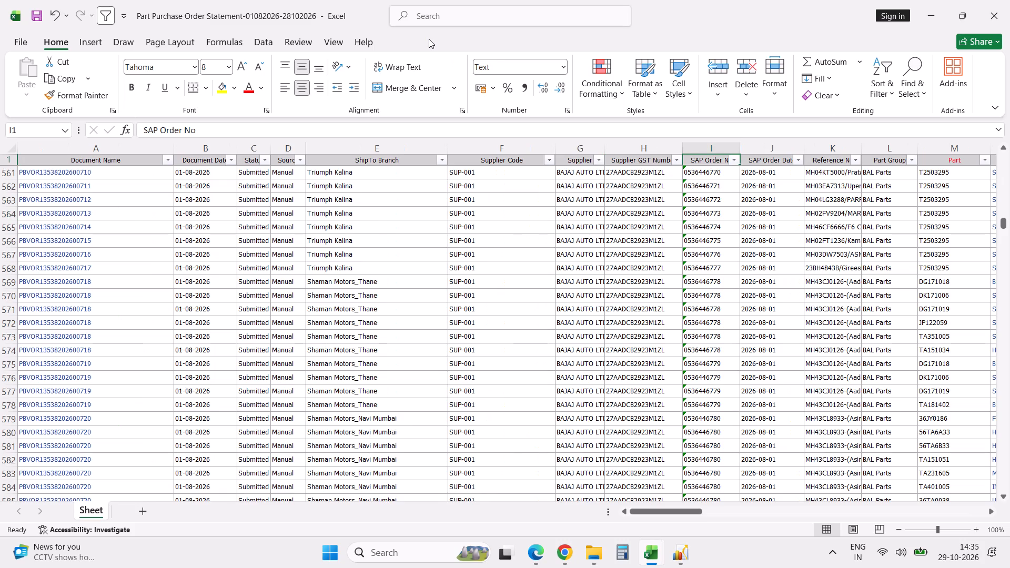
pyautogui.hotkey('alt', 'Tab')
pyautogui.hotkey('alt', 'Tab')
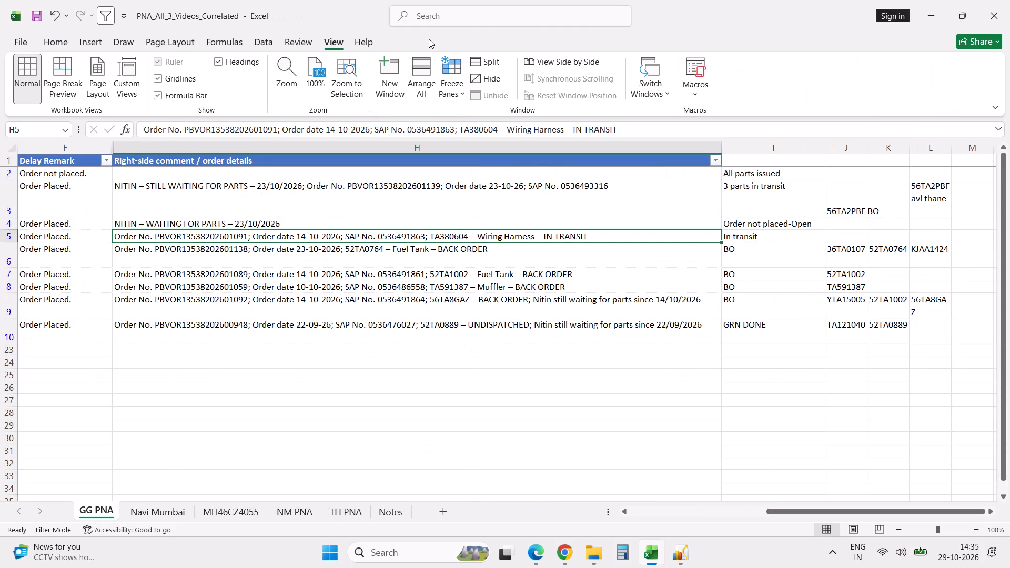
pyautogui.hotkey('alt', 'Tab')
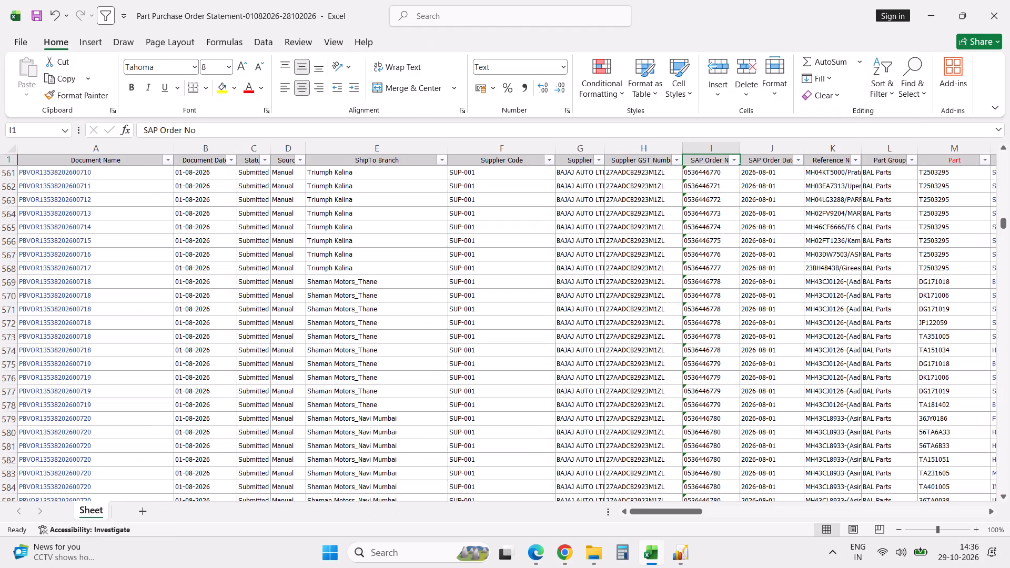
pyautogui.hotkey('alt', 'Tab')
pyautogui.hotkey('alt', 'Tab')
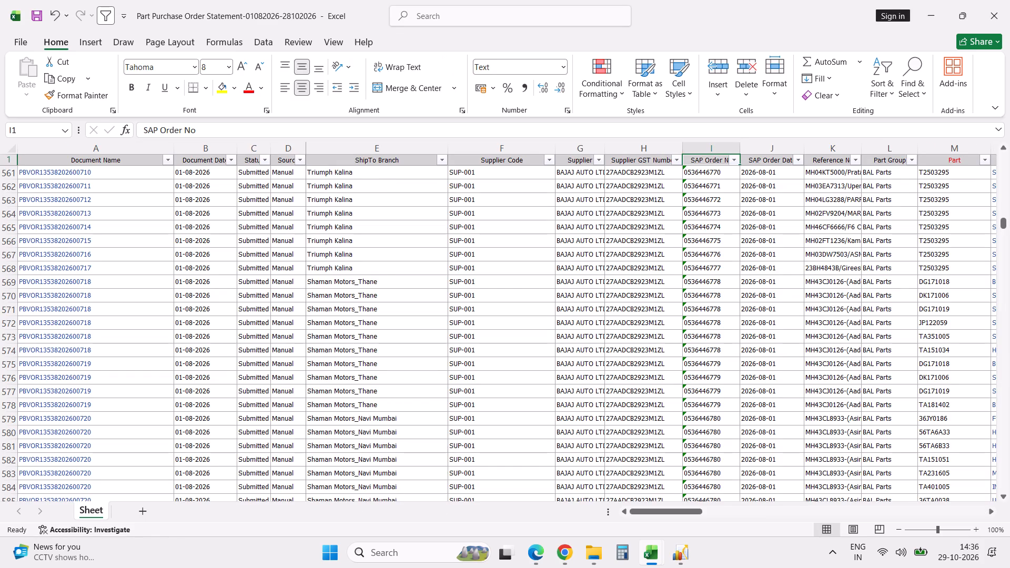
pyautogui.click(168, 160)
pyautogui.click(126, 315)
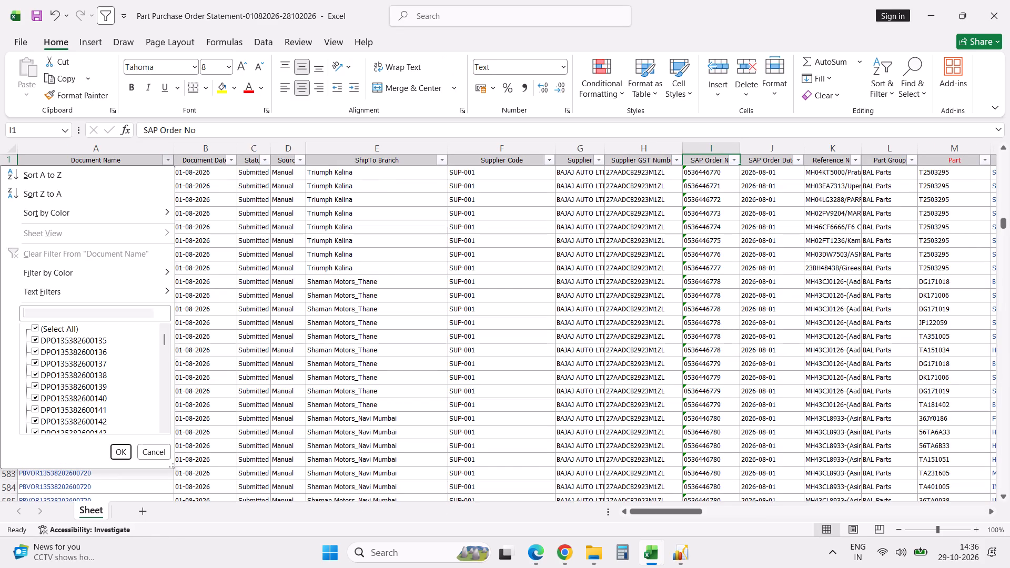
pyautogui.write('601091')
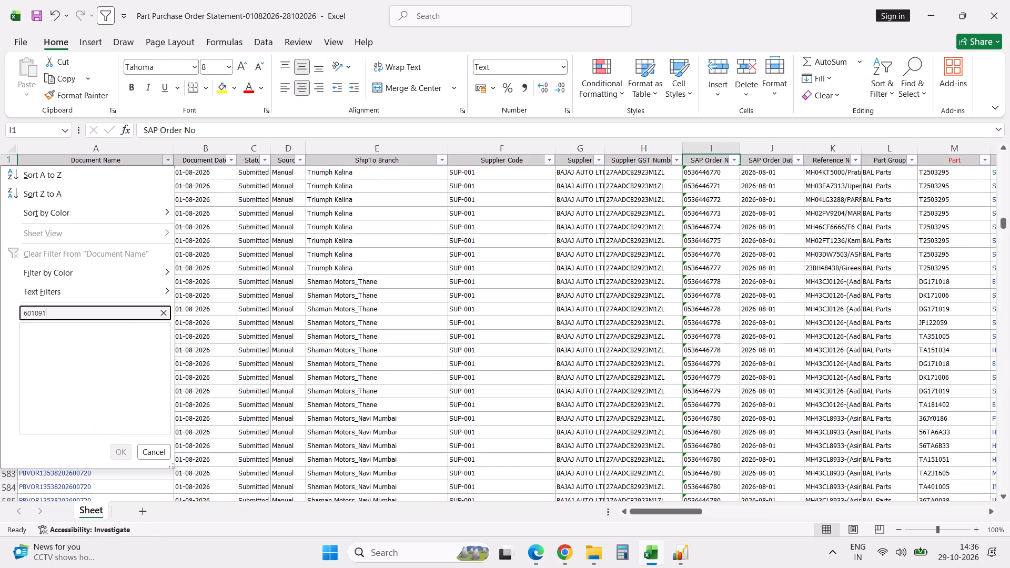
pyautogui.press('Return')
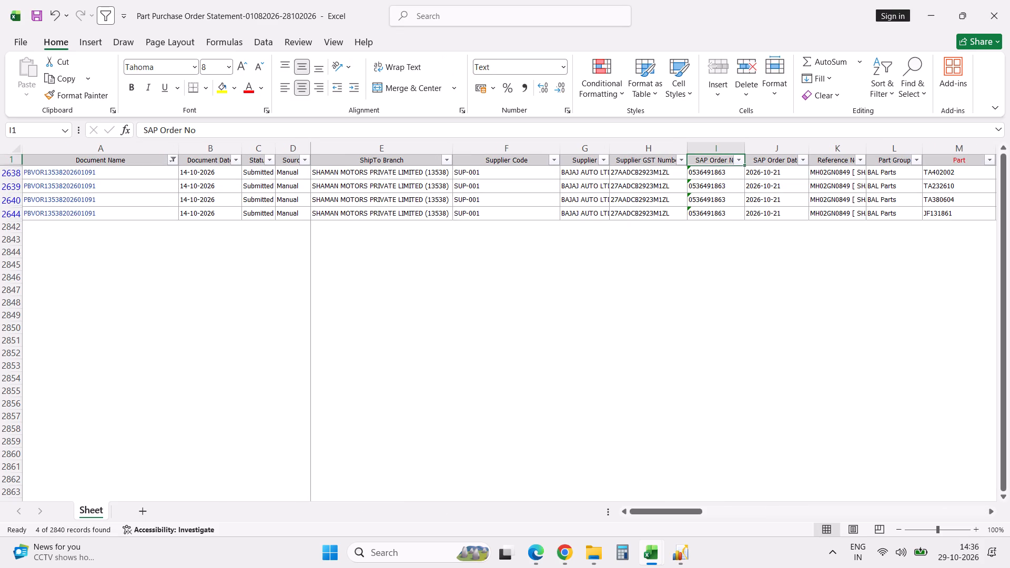
# Examine the filtered order's lines from the Total Amount column back through the invoice, submission date and GRN columns.
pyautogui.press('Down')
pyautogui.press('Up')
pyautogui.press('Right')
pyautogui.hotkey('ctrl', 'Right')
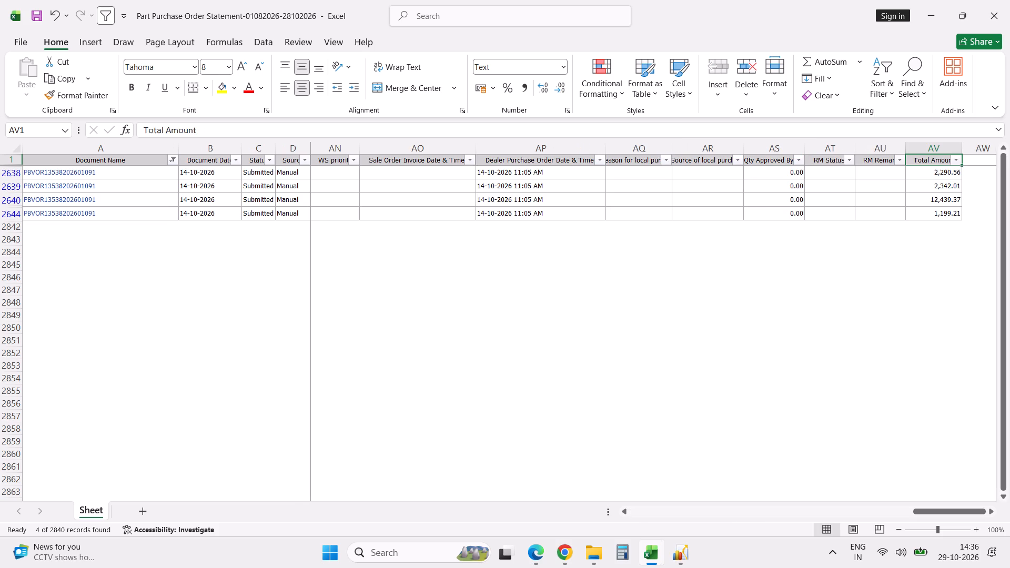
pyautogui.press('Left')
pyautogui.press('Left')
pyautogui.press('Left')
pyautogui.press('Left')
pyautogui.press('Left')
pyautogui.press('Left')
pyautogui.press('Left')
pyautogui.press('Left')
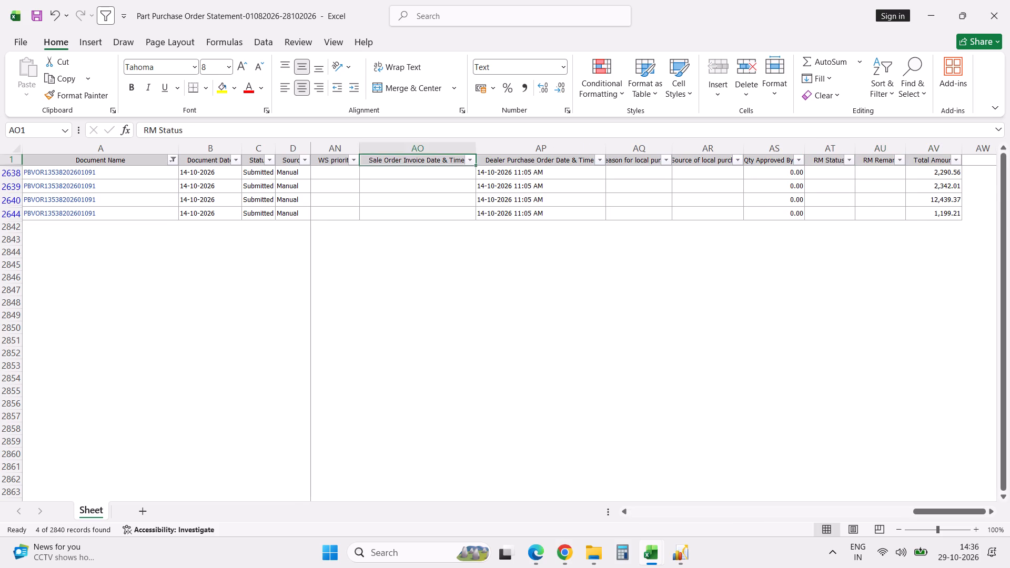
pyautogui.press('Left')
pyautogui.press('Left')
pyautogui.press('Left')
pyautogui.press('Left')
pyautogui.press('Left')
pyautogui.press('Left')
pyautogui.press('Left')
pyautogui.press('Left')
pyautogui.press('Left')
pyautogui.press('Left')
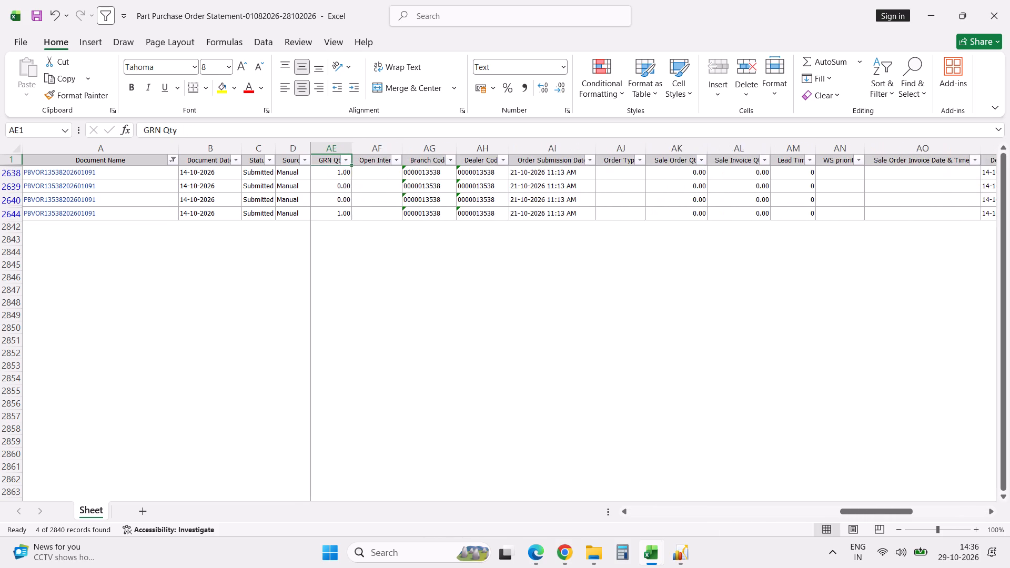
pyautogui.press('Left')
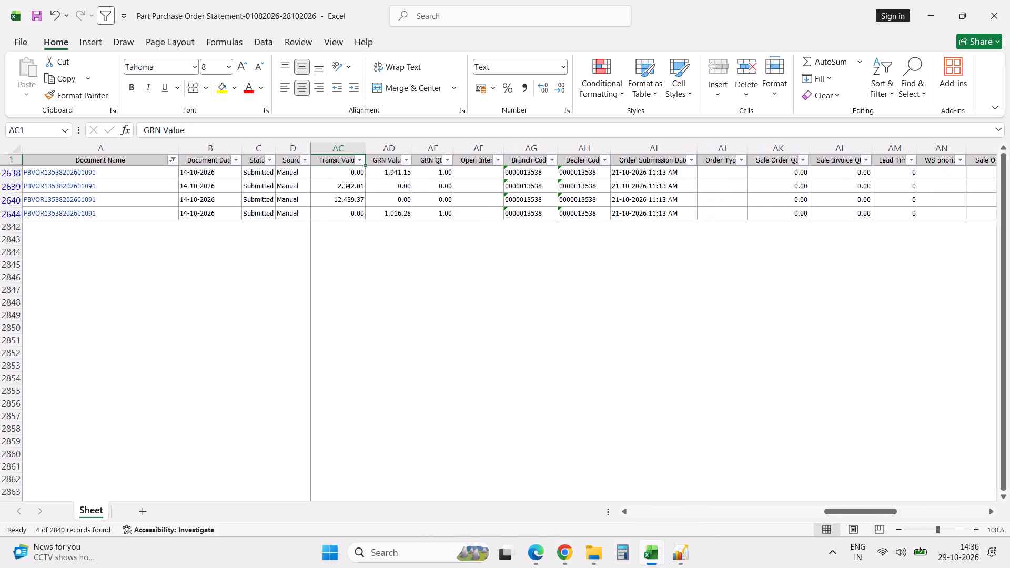
# Examine the filtered order's transit, undispatched, back order, cancelled and ordered quantities back to the Part column.
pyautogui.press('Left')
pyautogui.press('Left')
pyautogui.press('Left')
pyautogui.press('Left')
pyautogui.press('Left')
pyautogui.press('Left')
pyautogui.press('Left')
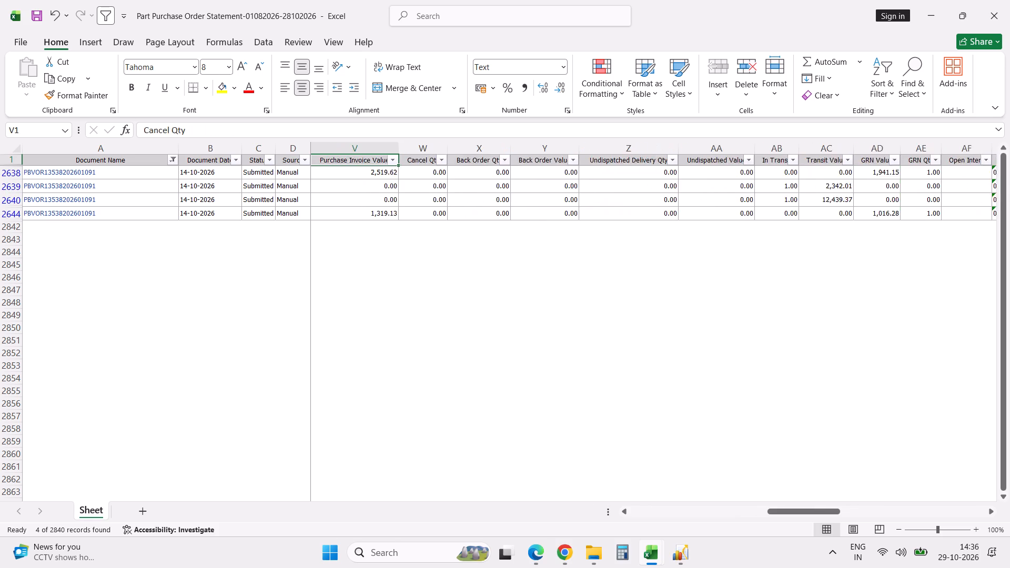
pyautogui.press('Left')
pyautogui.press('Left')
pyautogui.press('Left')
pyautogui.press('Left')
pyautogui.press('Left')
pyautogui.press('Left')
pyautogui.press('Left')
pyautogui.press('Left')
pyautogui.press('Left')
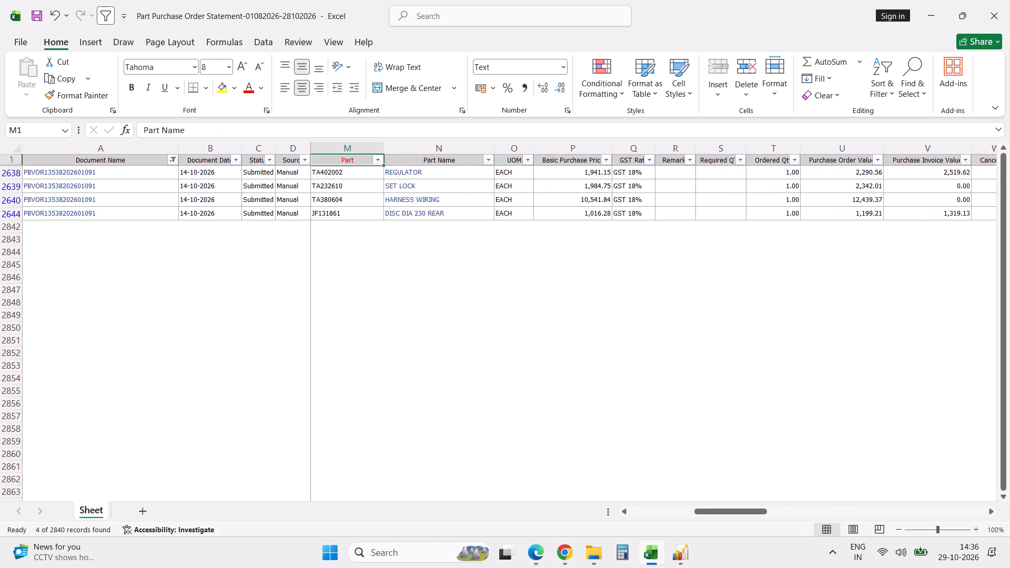
# Examine the filtered order's ordered, back order, undispatched, in-transit and GRN columns from Part Name across to Open Intent.
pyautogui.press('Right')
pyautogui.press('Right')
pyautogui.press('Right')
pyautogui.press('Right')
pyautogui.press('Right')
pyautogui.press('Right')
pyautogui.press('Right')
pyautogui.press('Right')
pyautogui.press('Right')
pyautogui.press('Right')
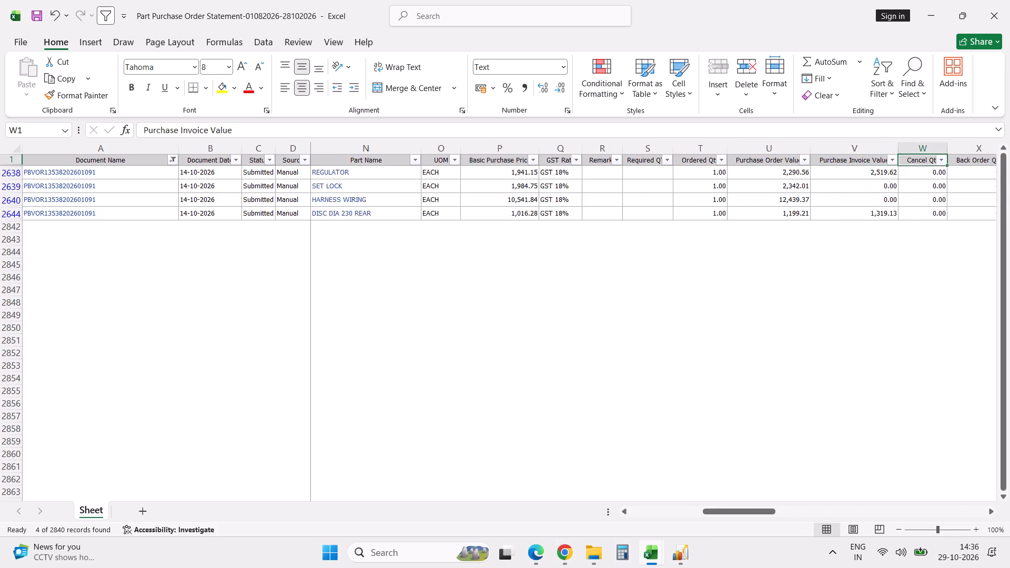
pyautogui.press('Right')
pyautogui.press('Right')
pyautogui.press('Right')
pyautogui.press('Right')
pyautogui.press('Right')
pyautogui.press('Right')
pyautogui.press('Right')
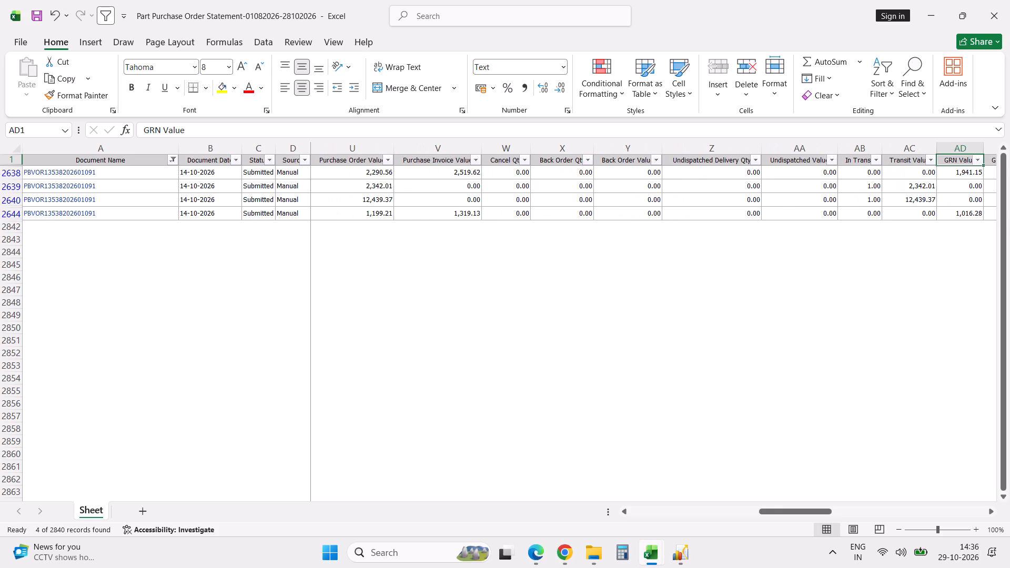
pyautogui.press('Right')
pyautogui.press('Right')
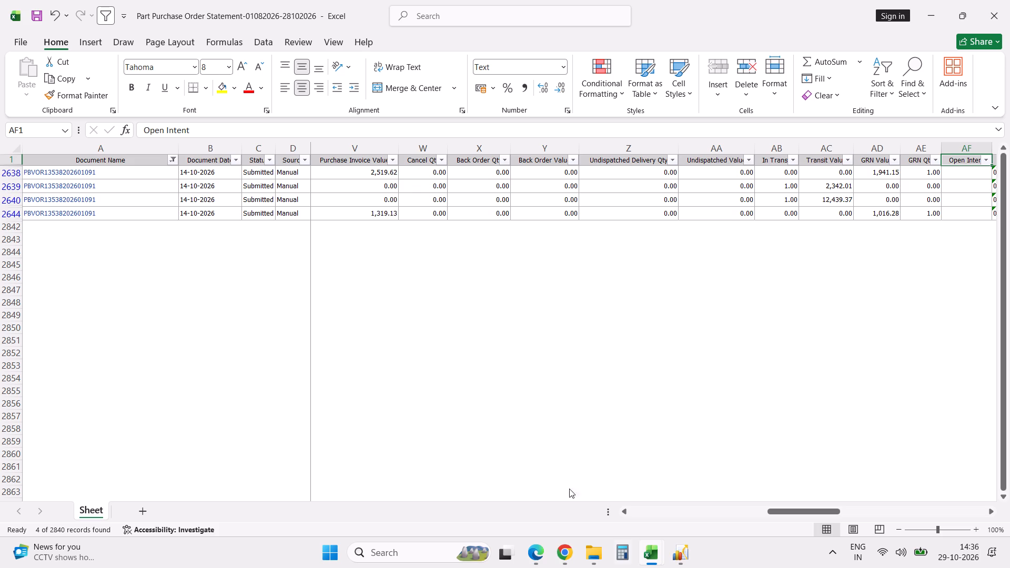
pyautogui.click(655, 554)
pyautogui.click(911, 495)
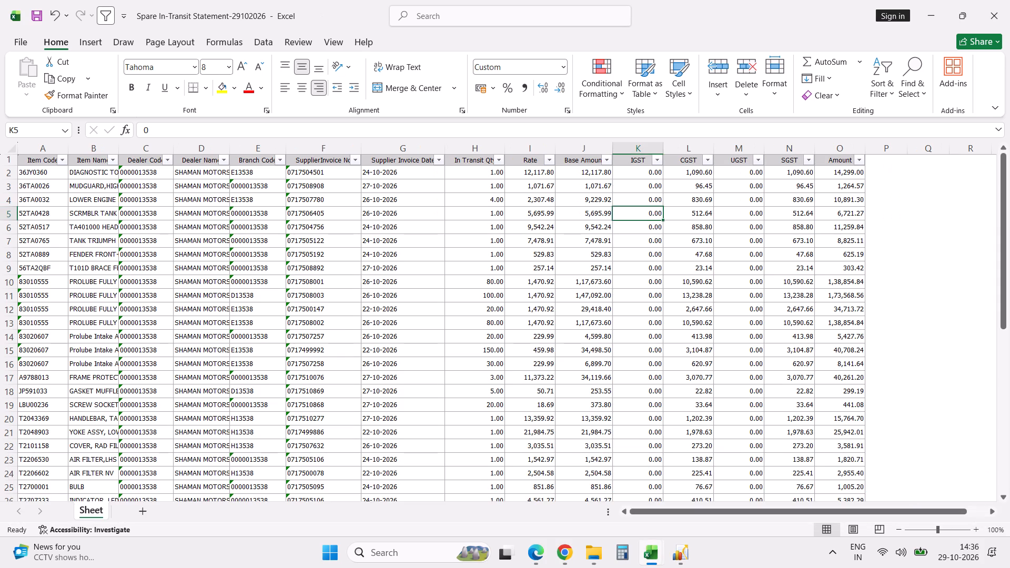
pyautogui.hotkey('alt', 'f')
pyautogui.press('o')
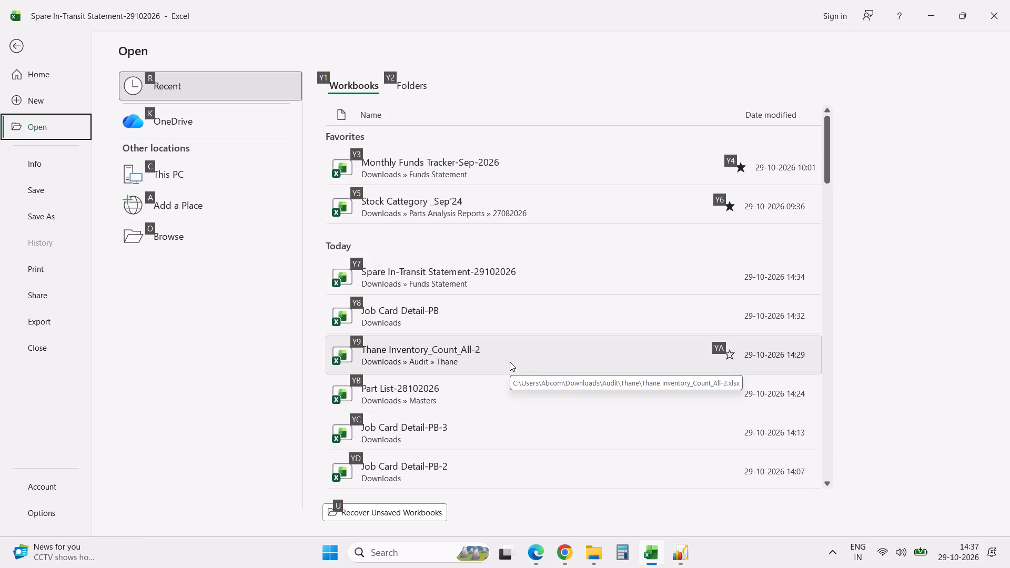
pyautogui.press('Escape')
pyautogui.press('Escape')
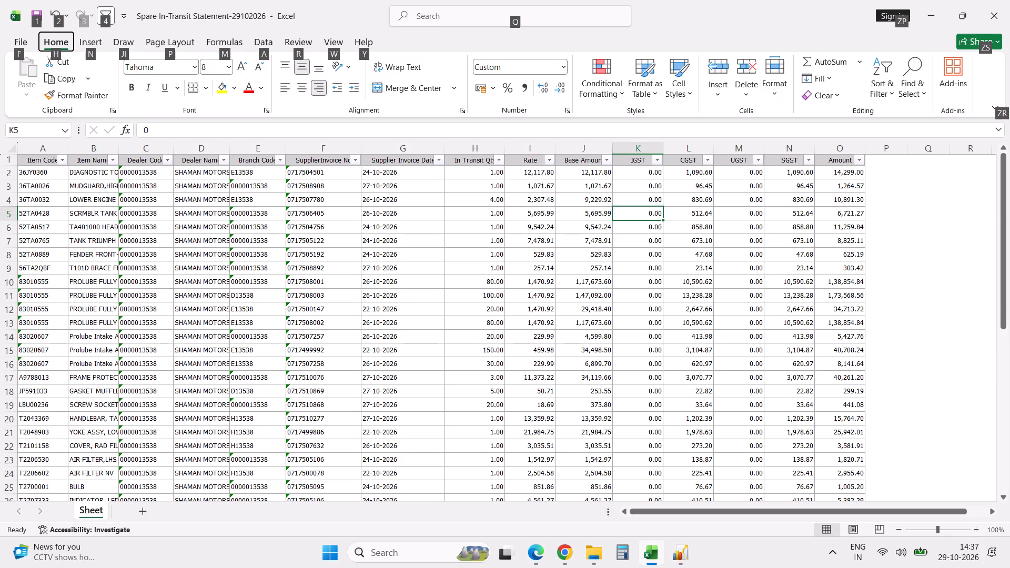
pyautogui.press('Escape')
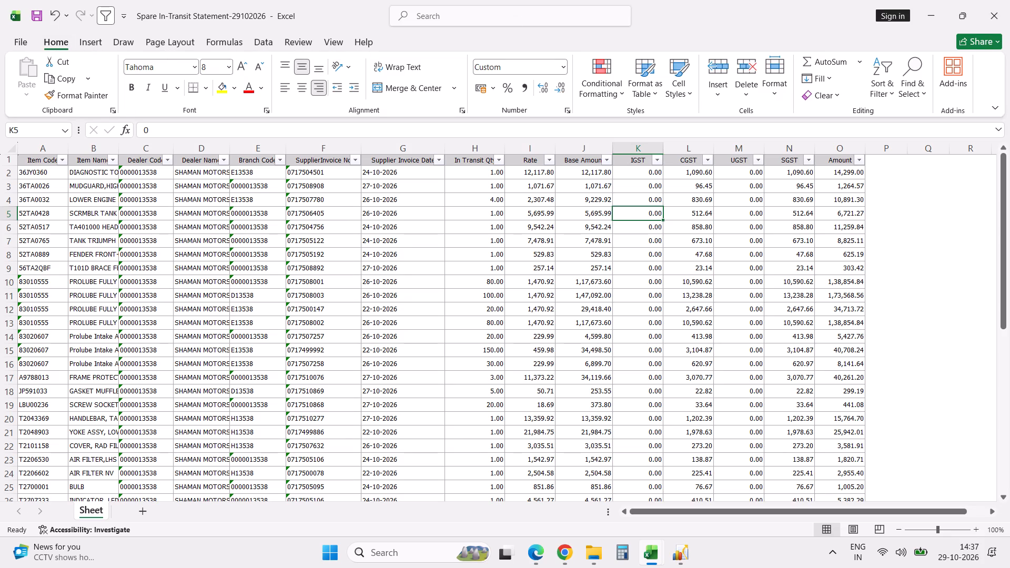
# Close the Job Card Detail-PB window, switch to Excellon and close its All Open Job Cards-PB list.
pyautogui.click(673, 555)
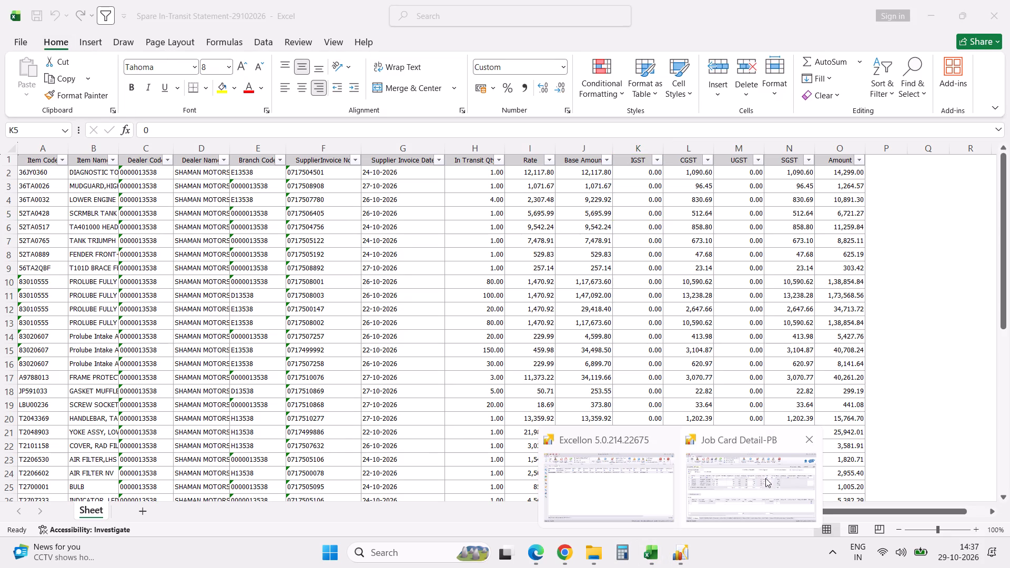
pyautogui.click(809, 444)
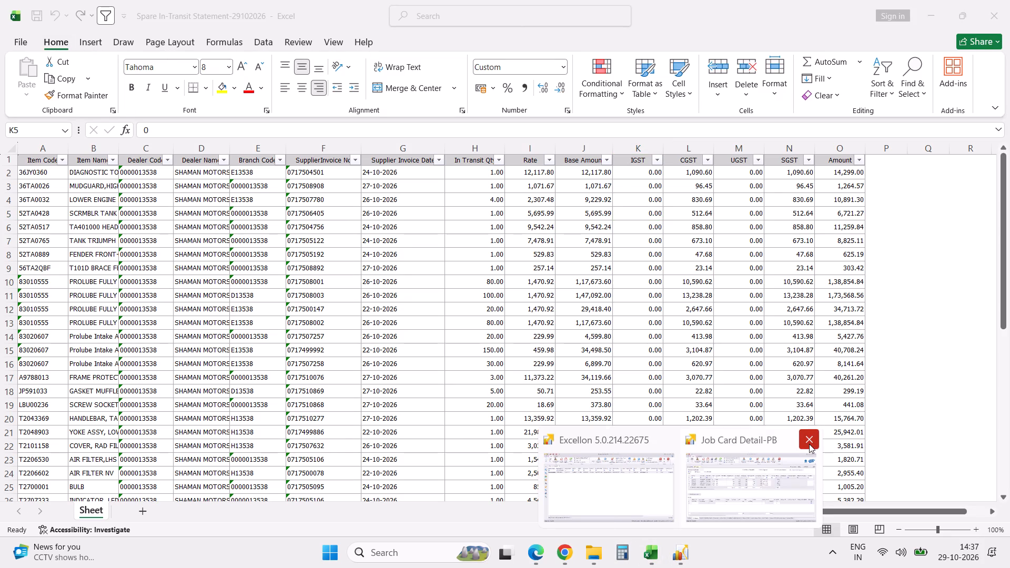
pyautogui.click(809, 444)
pyautogui.click(682, 551)
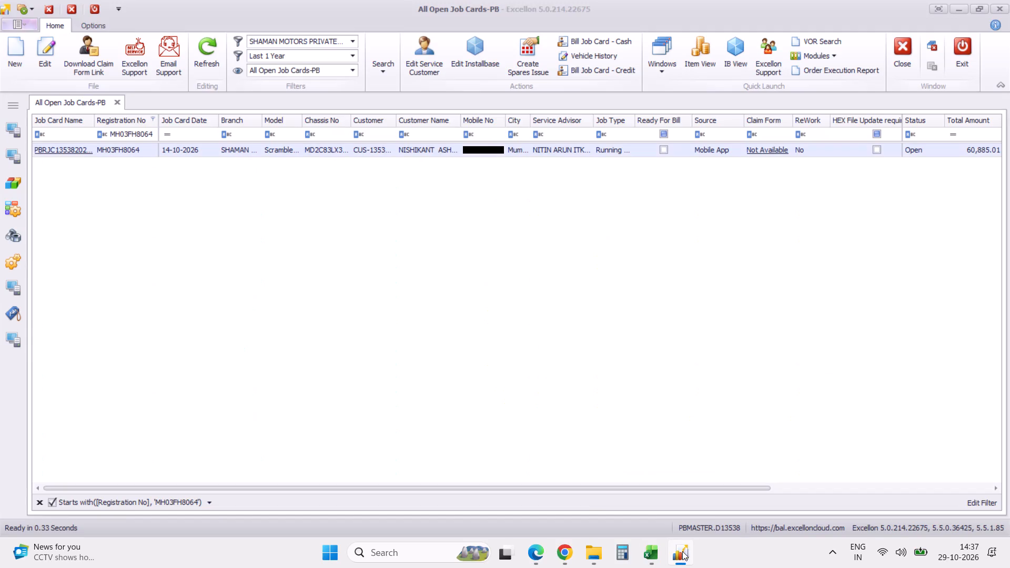
pyautogui.click(119, 103)
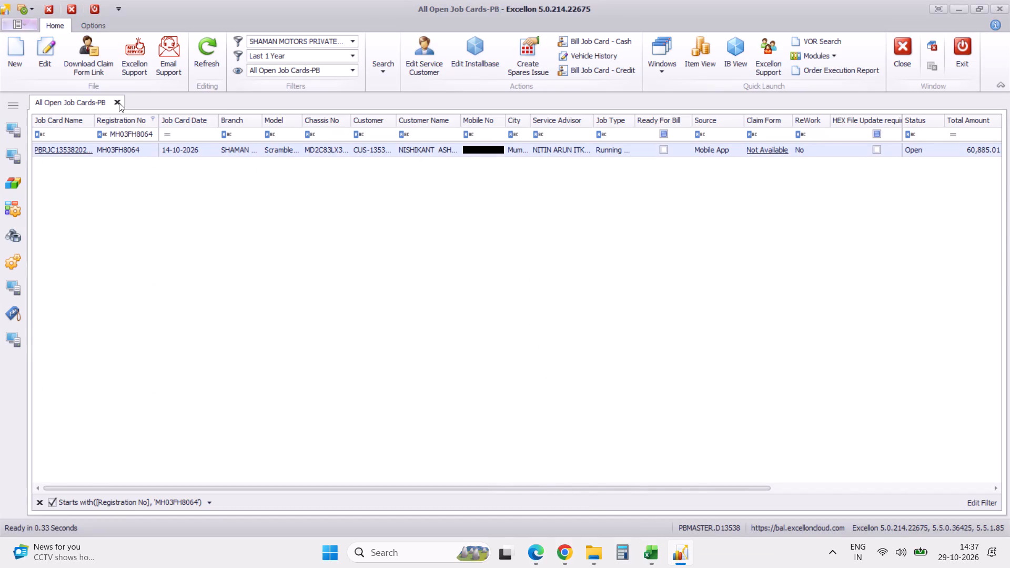
# Search the modules for "in tran", open the Spare In-Transit Statement and generate the report with no branch filter.
pyautogui.click(105, 108)
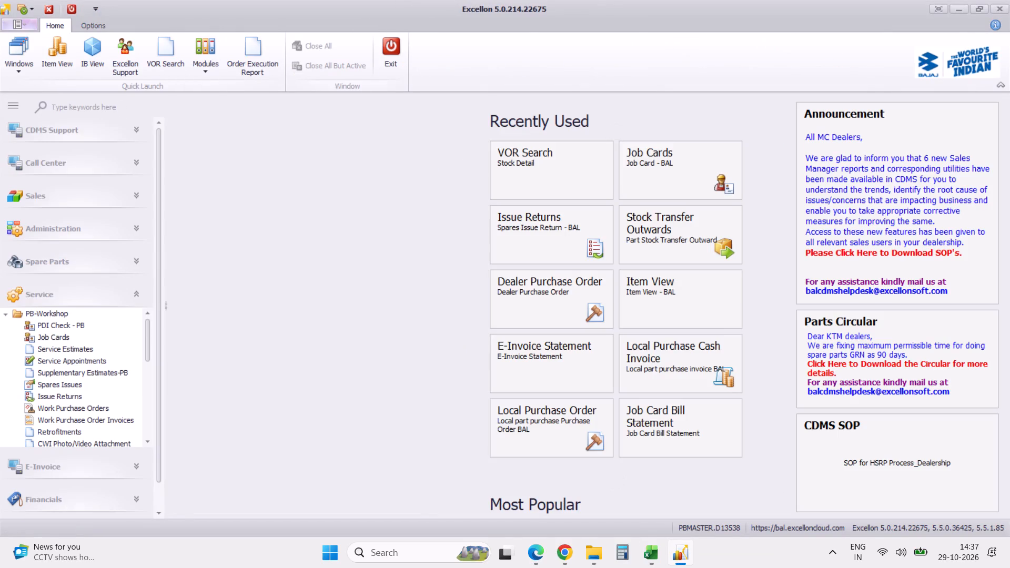
pyautogui.write('in tran')
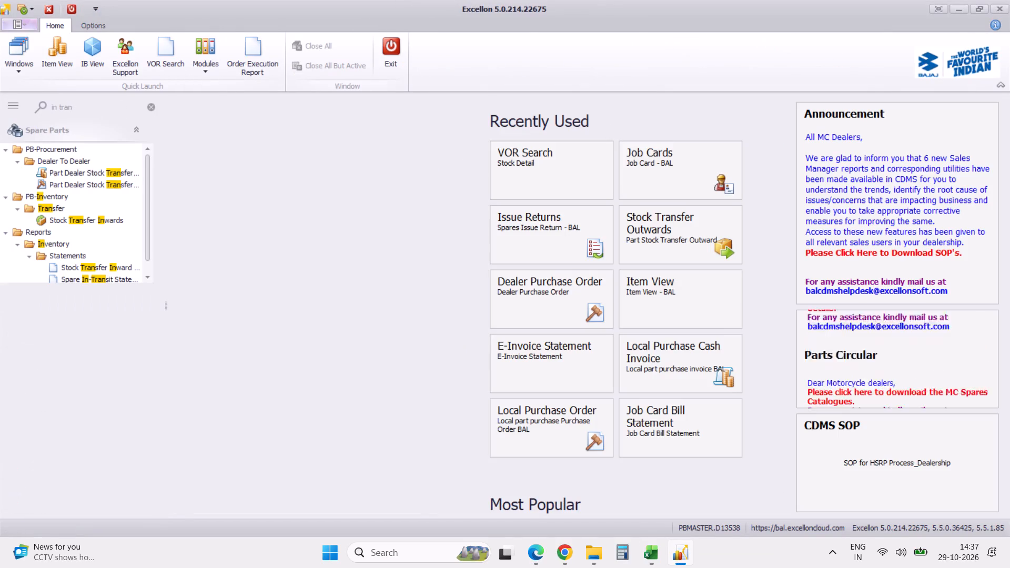
pyautogui.click(109, 281)
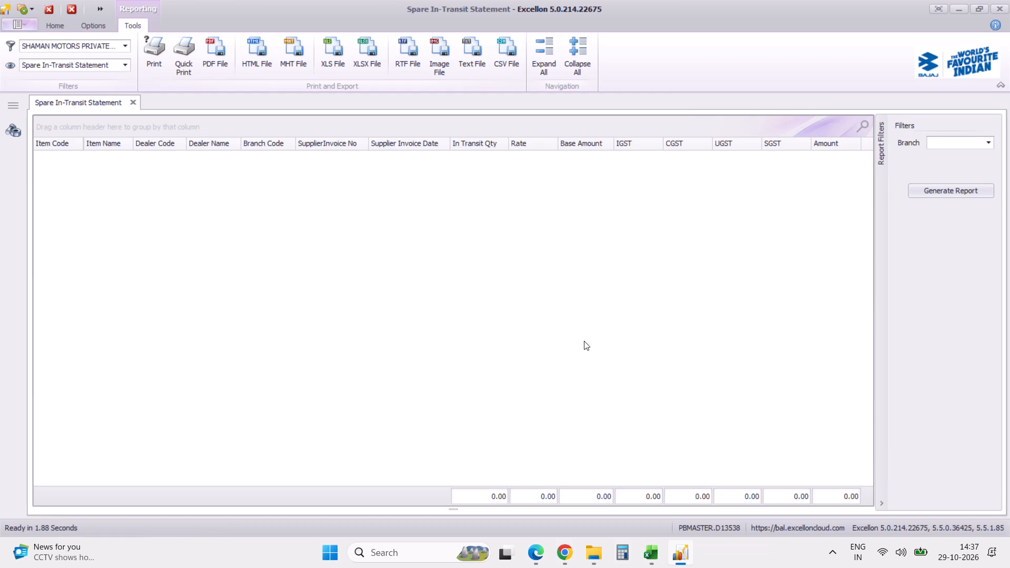
pyautogui.click(935, 190)
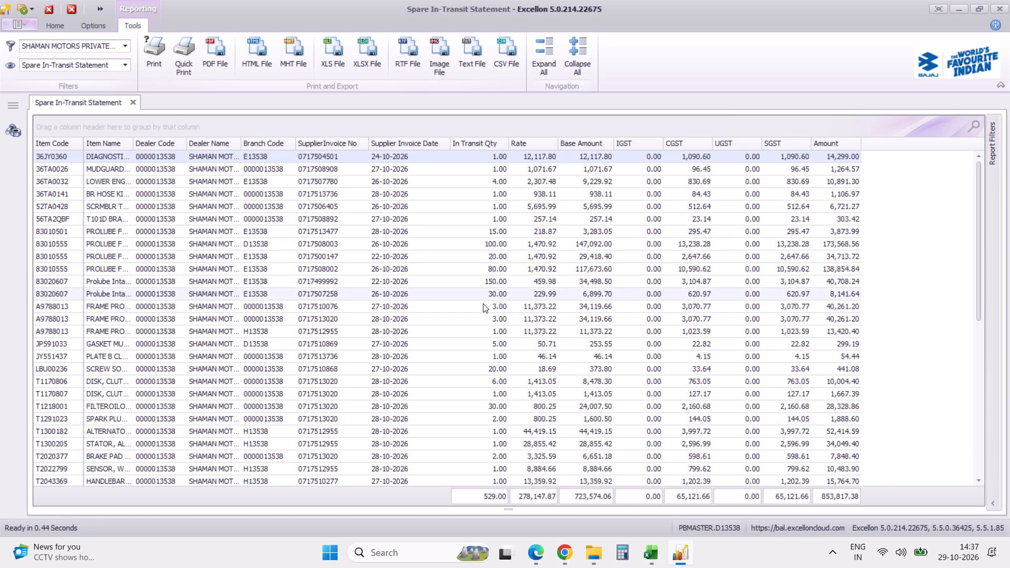
# Find the TA380604 wiring harness line for branch E13538 in the generated in-transit statement and check its supplier invoice date.
pyautogui.scroll(-20, 483, 303)
pyautogui.scroll(-4, 483, 303)
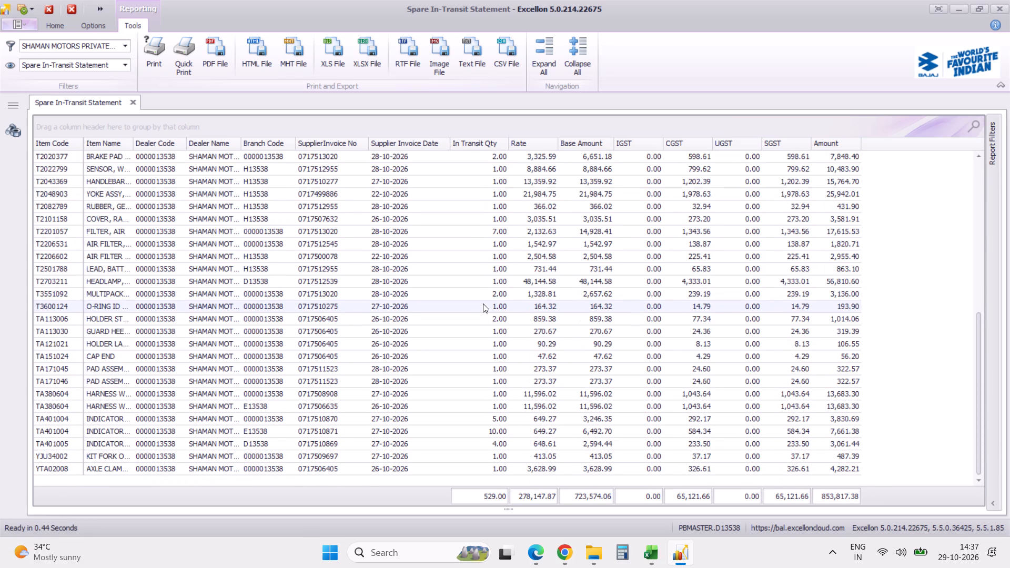
pyautogui.scroll(-5, 483, 303)
pyautogui.hotkey('alt', 'Tab')
pyautogui.hotkey('alt', 'Tab')
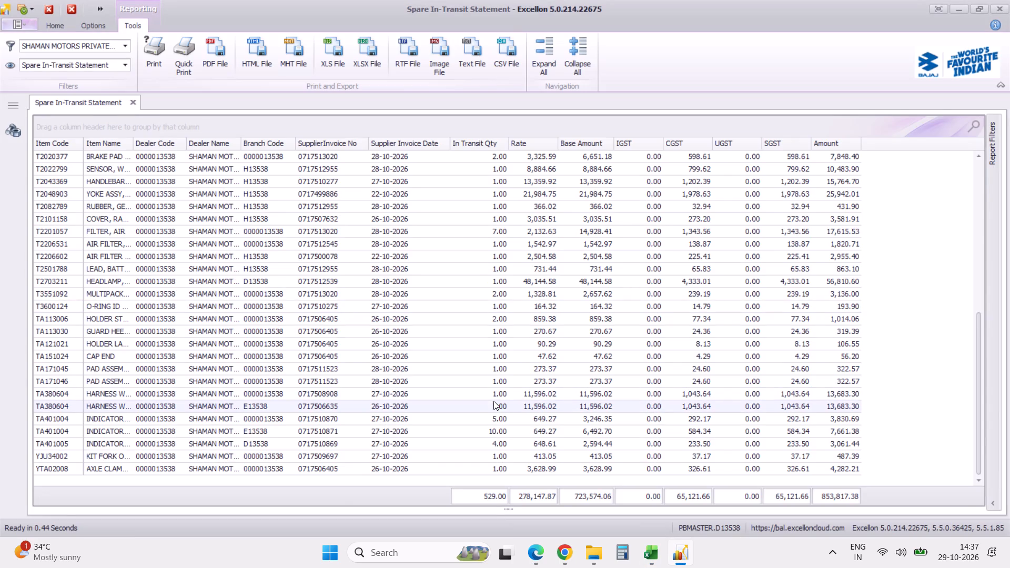
pyautogui.click(467, 405)
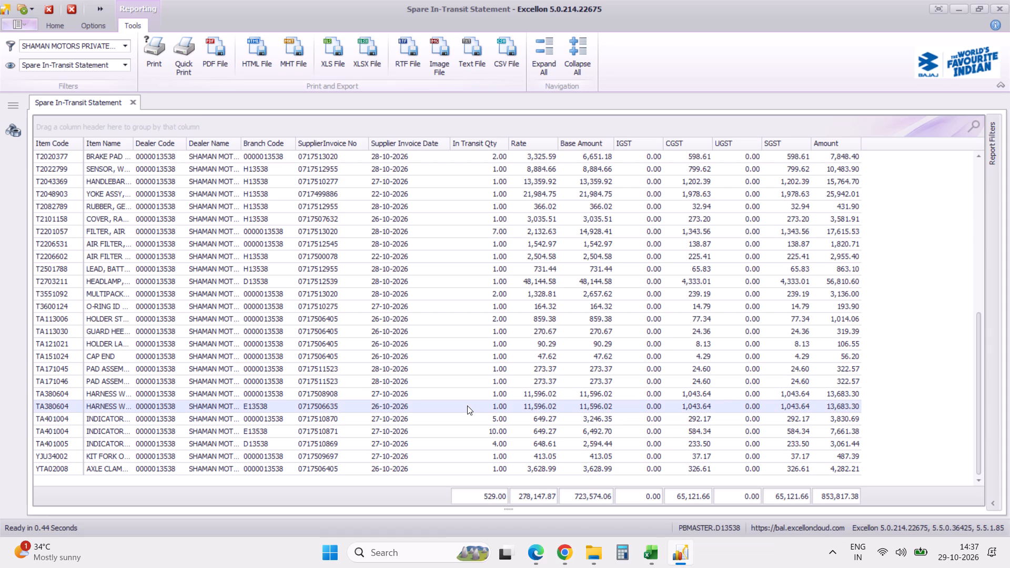
# Switch to the PNA workbook and enter "invoice date 26-10-2026" beside the In transit remark in GG PNA cell J5.
pyautogui.hotkey('alt', 'Tab')
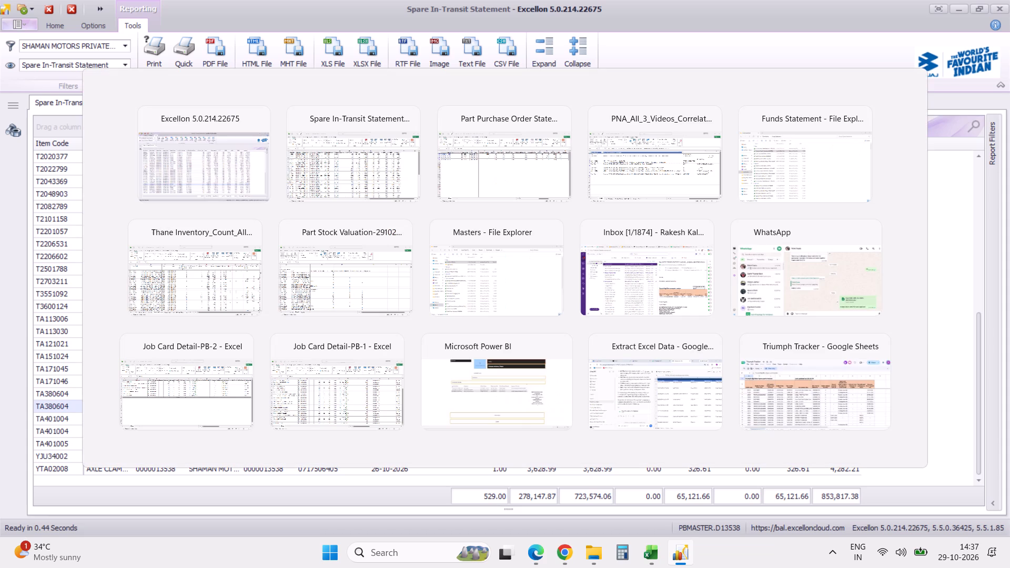
pyautogui.click(653, 551)
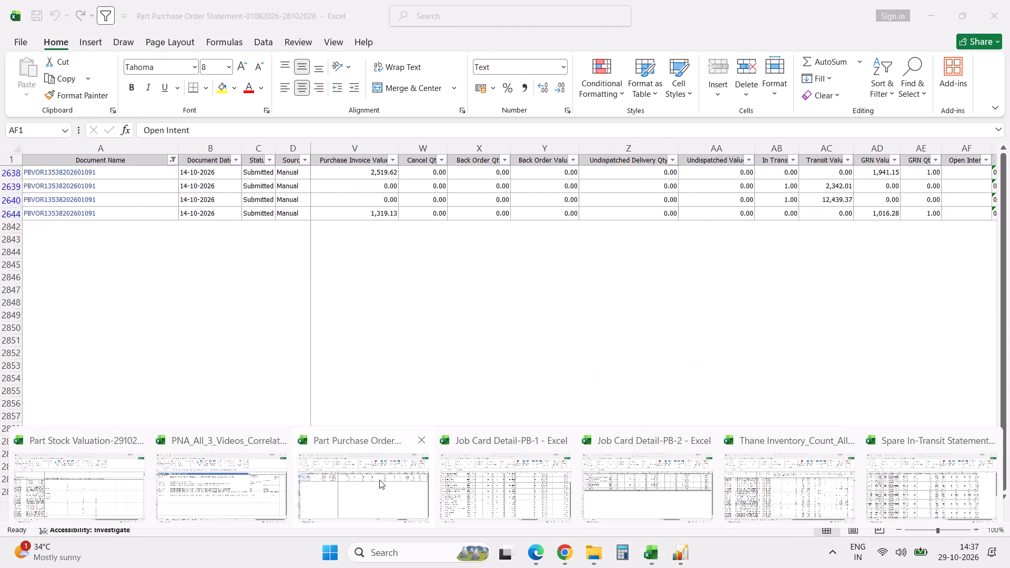
pyautogui.click(248, 480)
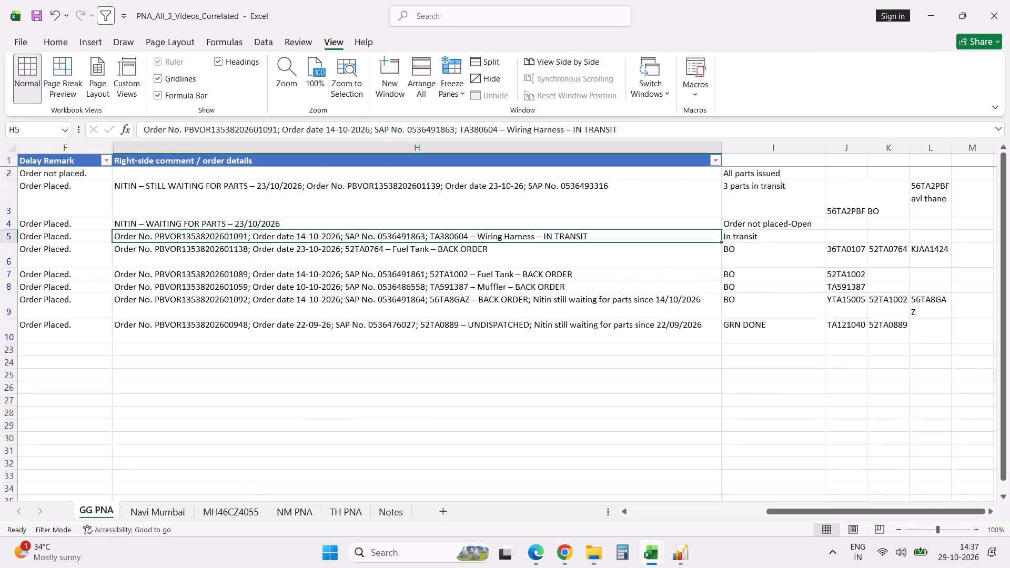
pyautogui.press('Tab')
pyautogui.press('Tab')
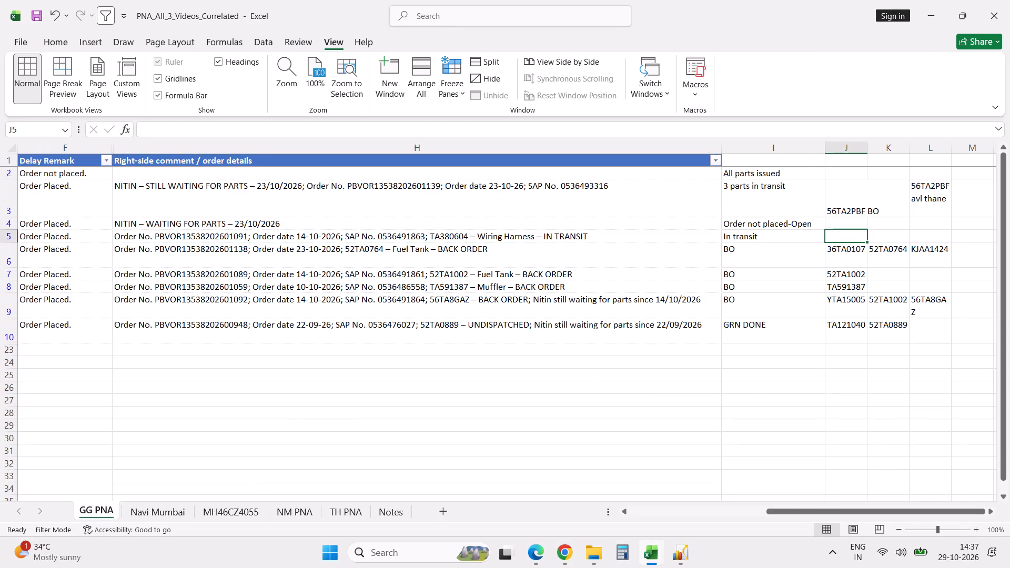
pyautogui.write('invoice date')
pyautogui.press('space')
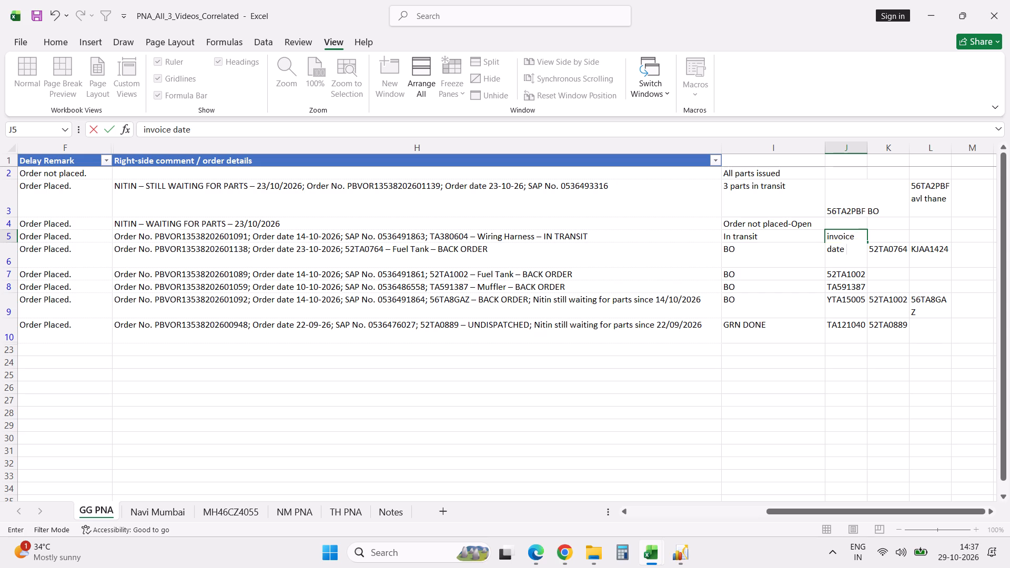
pyautogui.write('26')
pyautogui.write('-10-2026')
pyautogui.press('Return')
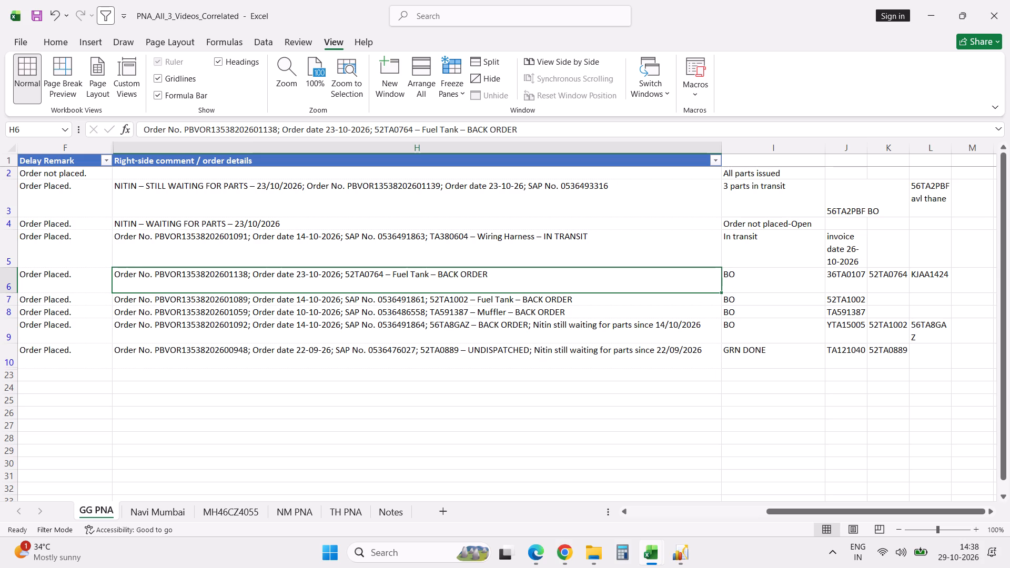
# Widen column J to fit the invoice date note on one line and auto-fit the height of row 5.
pyautogui.moveTo(867, 148); pyautogui.dragTo(881, 150)
pyautogui.moveTo(881, 150); pyautogui.dragTo(905, 152)
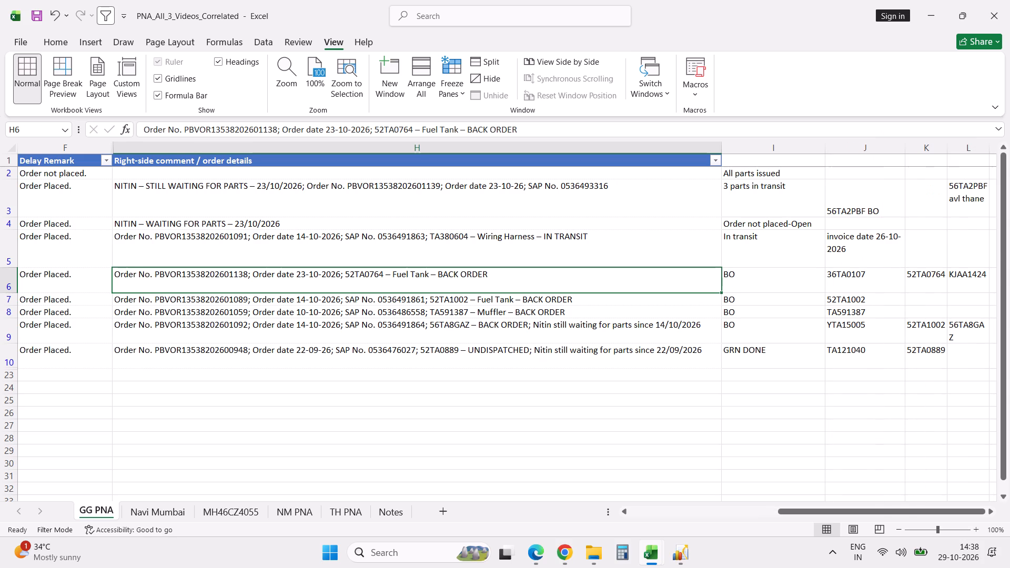
pyautogui.moveTo(905, 152); pyautogui.dragTo(922, 155)
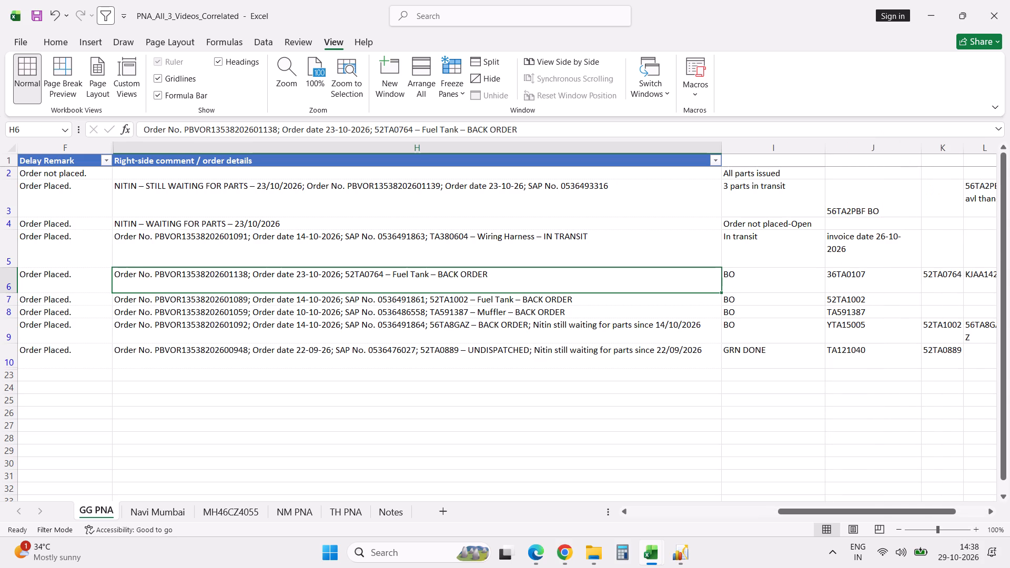
pyautogui.click(922, 155)
pyautogui.moveTo(921, 151); pyautogui.dragTo(932, 154)
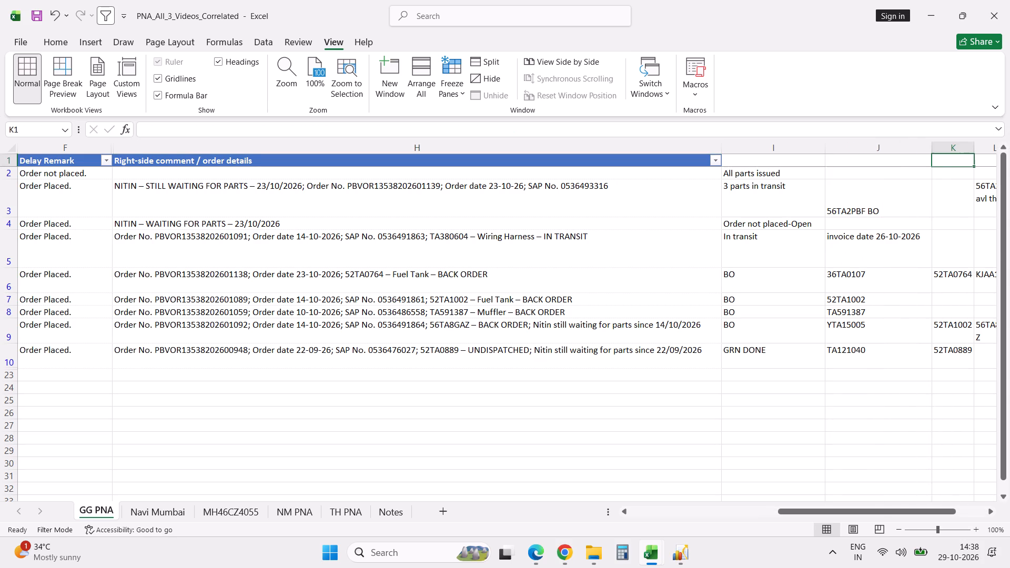
pyautogui.doubleClick(13, 269)
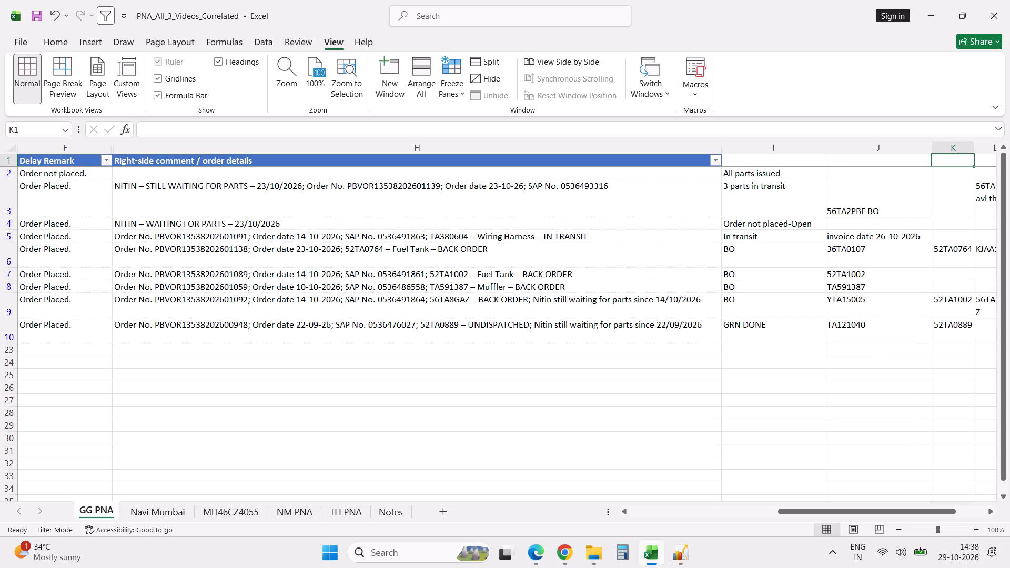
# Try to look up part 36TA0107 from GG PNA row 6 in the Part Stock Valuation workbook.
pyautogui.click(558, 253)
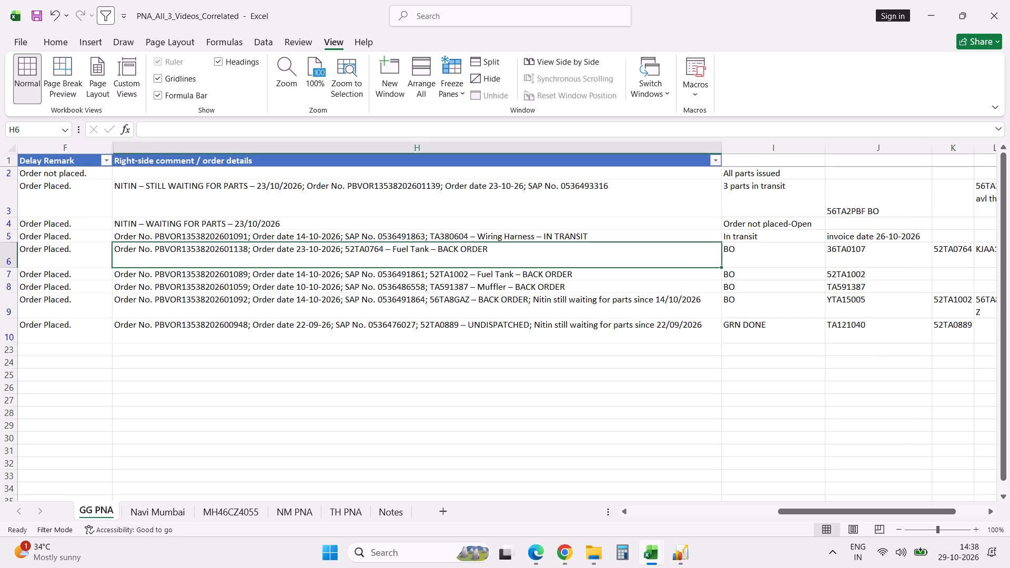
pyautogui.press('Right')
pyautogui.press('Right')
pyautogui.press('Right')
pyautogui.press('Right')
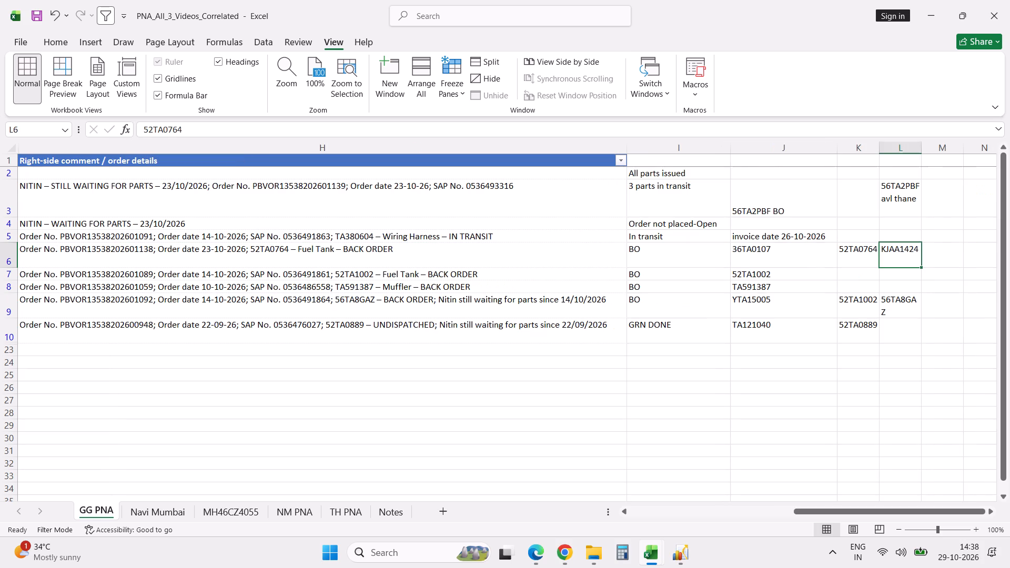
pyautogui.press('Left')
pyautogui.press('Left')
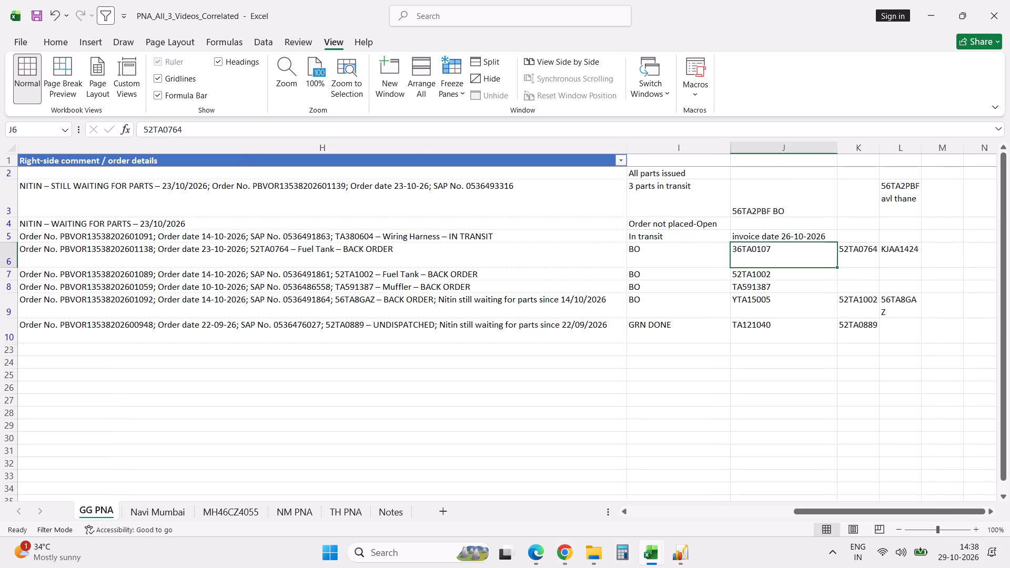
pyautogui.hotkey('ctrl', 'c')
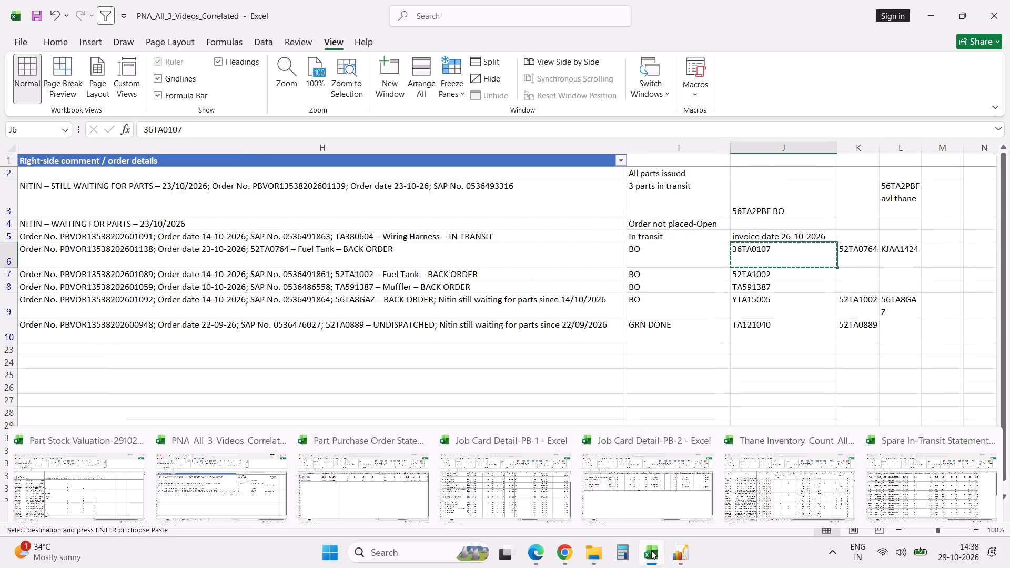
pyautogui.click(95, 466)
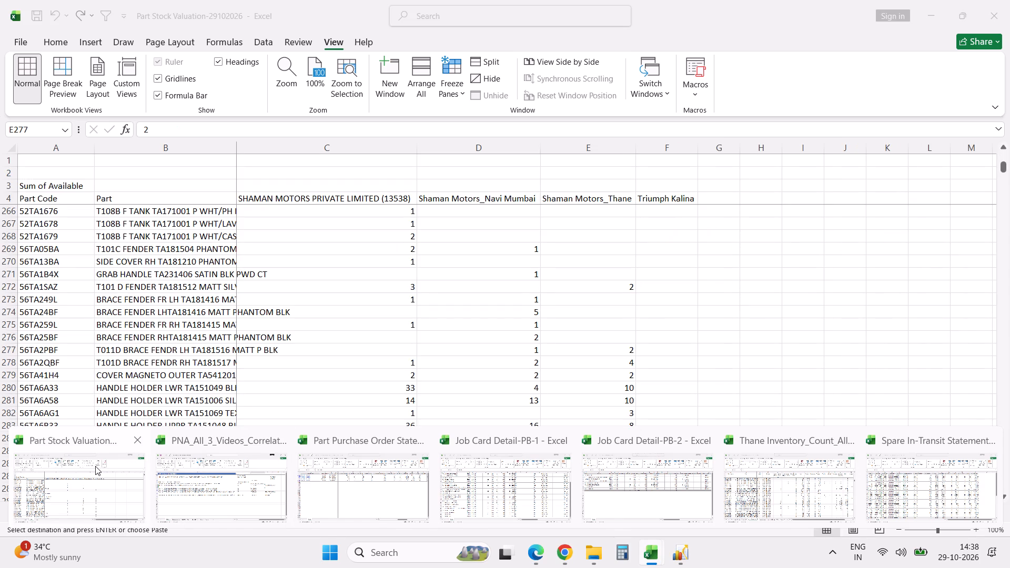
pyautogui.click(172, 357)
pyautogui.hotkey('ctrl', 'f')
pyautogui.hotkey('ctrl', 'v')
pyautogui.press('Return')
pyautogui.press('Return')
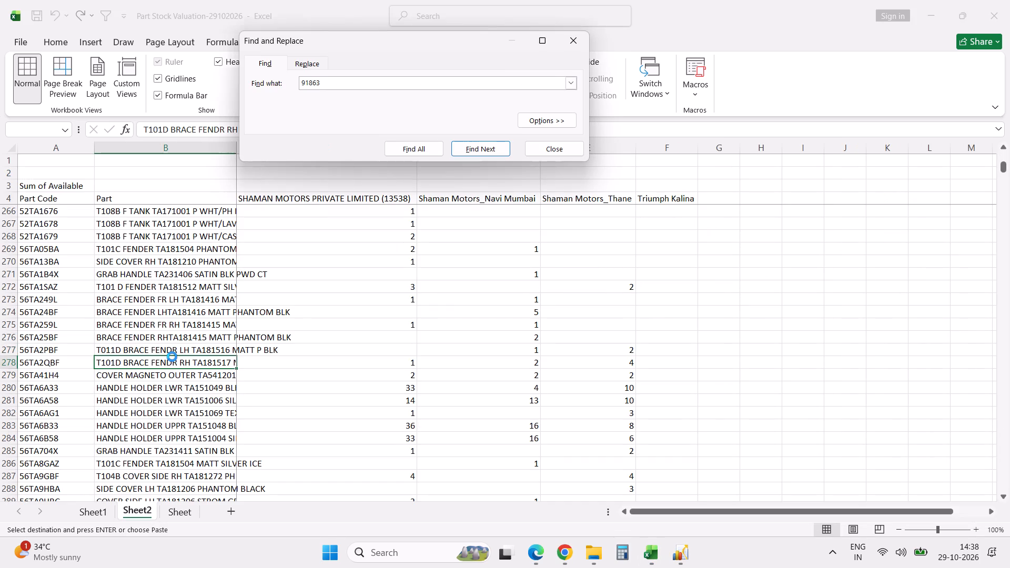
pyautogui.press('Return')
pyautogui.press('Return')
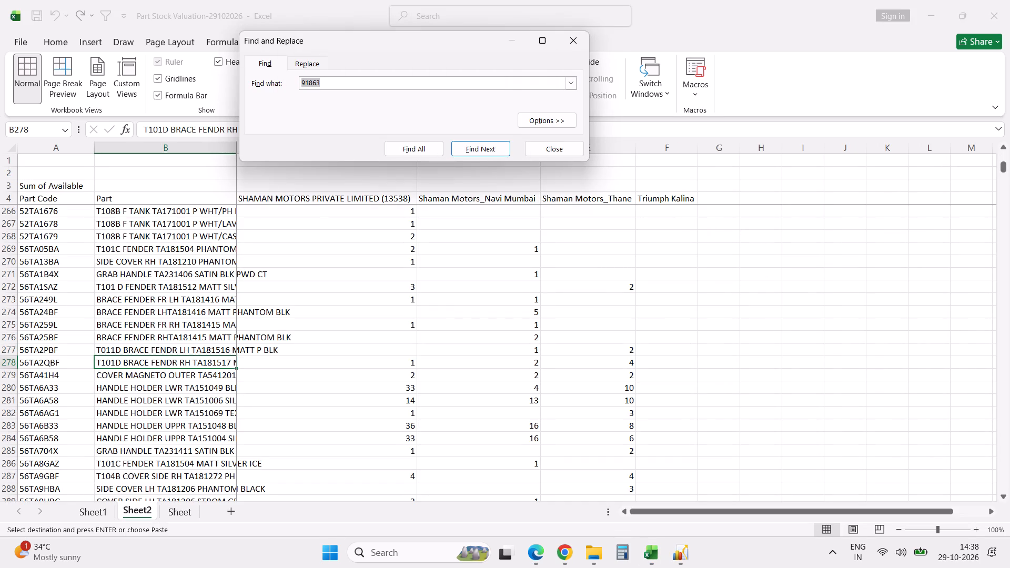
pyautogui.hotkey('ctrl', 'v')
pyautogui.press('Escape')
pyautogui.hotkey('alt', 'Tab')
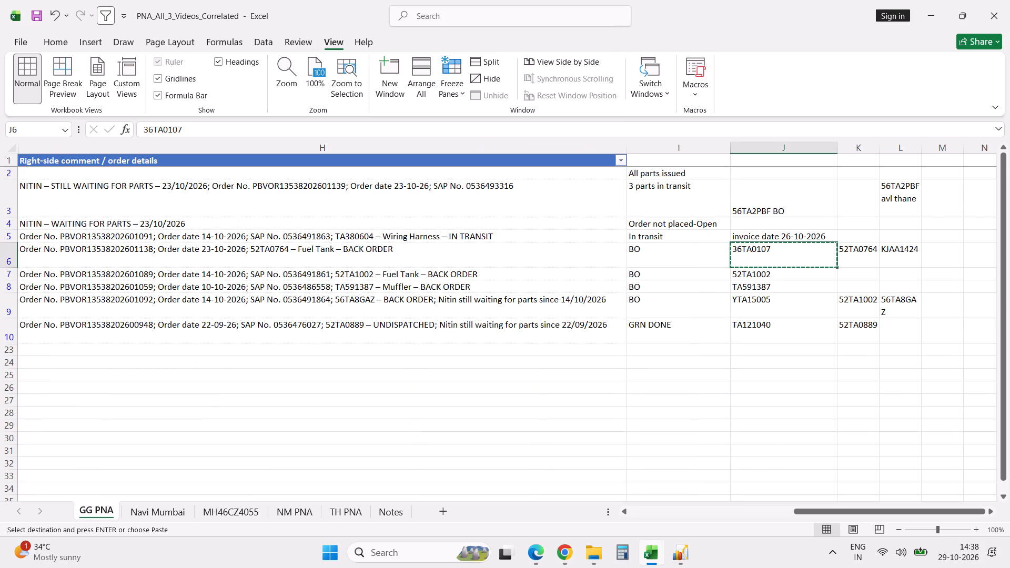
# Copy part code 36TA0107 from GG PNA cell J6, find it in the Part Stock Valuation workbook and check its stock by branch.
pyautogui.doubleClick(163, 129)
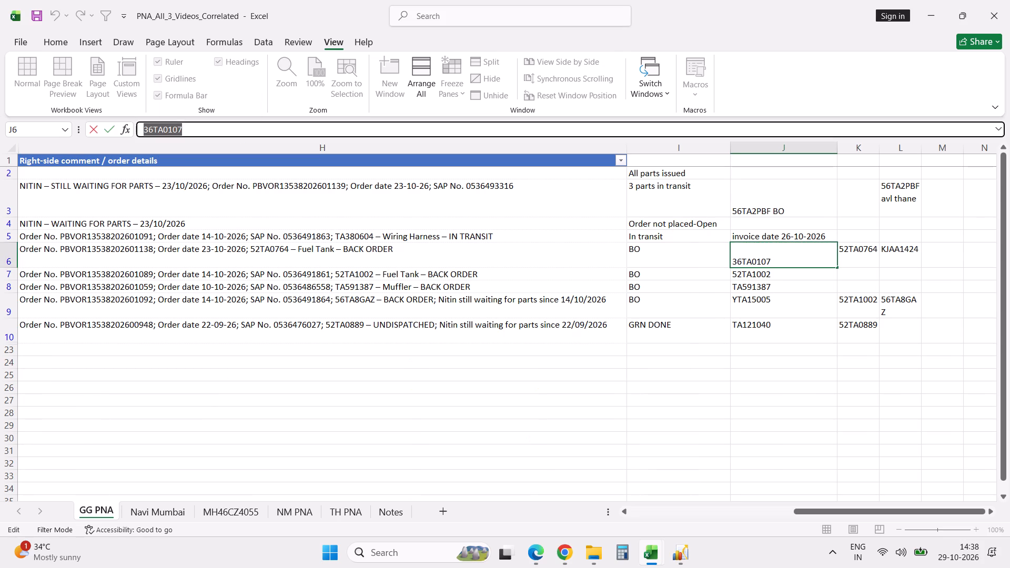
pyautogui.hotkey('ctrl', 'c')
pyautogui.press('Tab')
pyautogui.hotkey('alt', 'Tab')
pyautogui.hotkey('ctrl', 'f')
pyautogui.hotkey('ctrl', 'v')
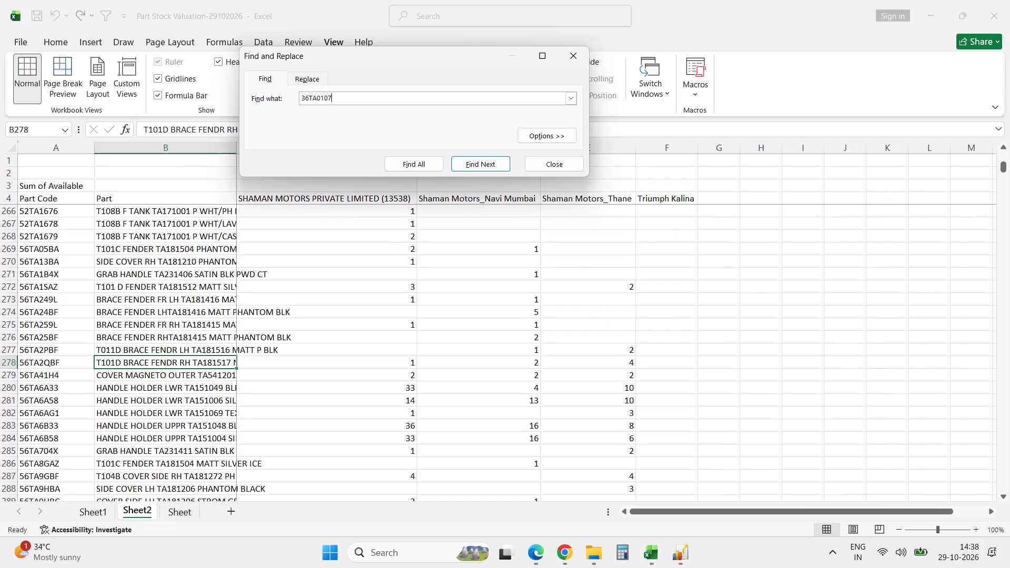
pyautogui.press('Return')
pyautogui.press('Escape')
pyautogui.press('Tab')
pyautogui.press('Tab')
pyautogui.press('Tab')
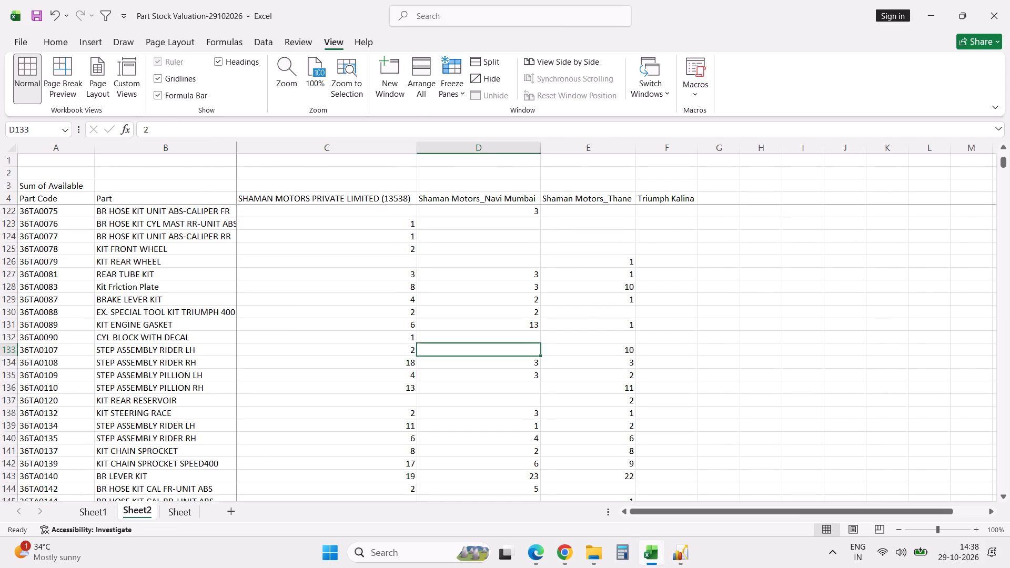
pyautogui.press('Right')
pyautogui.press('Right')
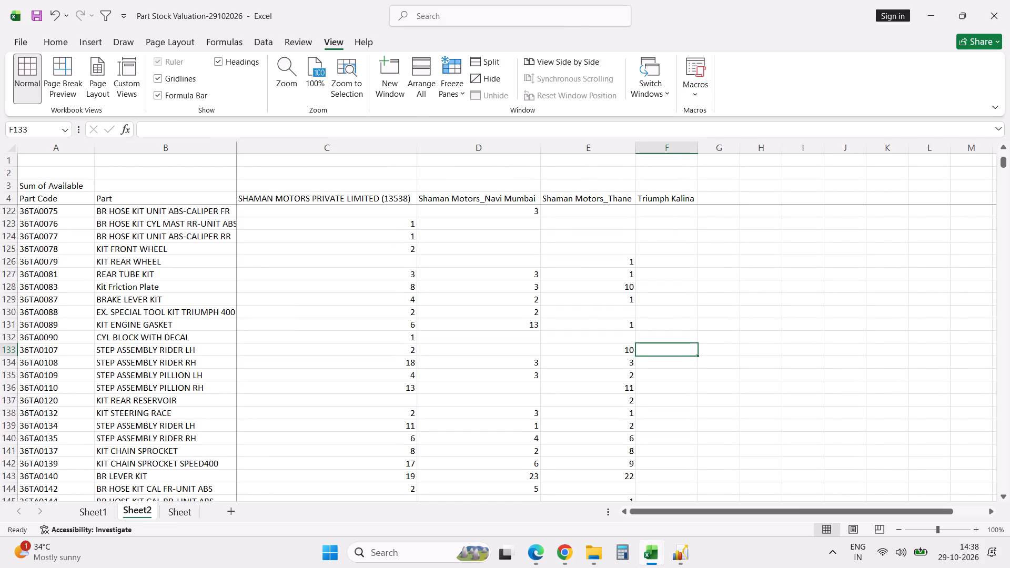
pyautogui.press('Left')
pyautogui.hotkey('alt', 'Tab')
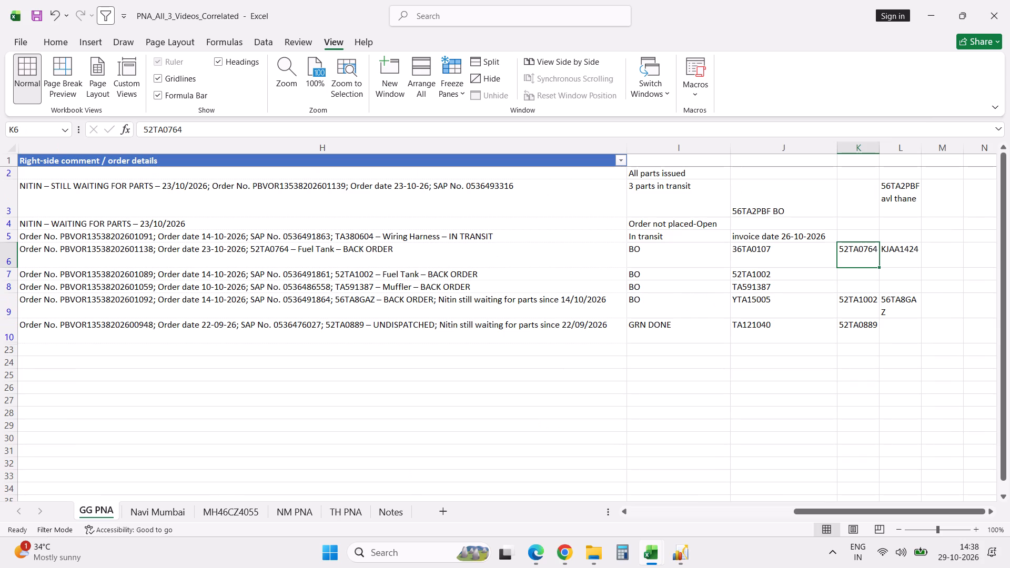
# Look up part KJAA1424 from GG PNA cell L6 in the Part Stock Valuation workbook and check its branch stock.
pyautogui.press('Tab')
pyautogui.hotkey('ctrl', 'c')
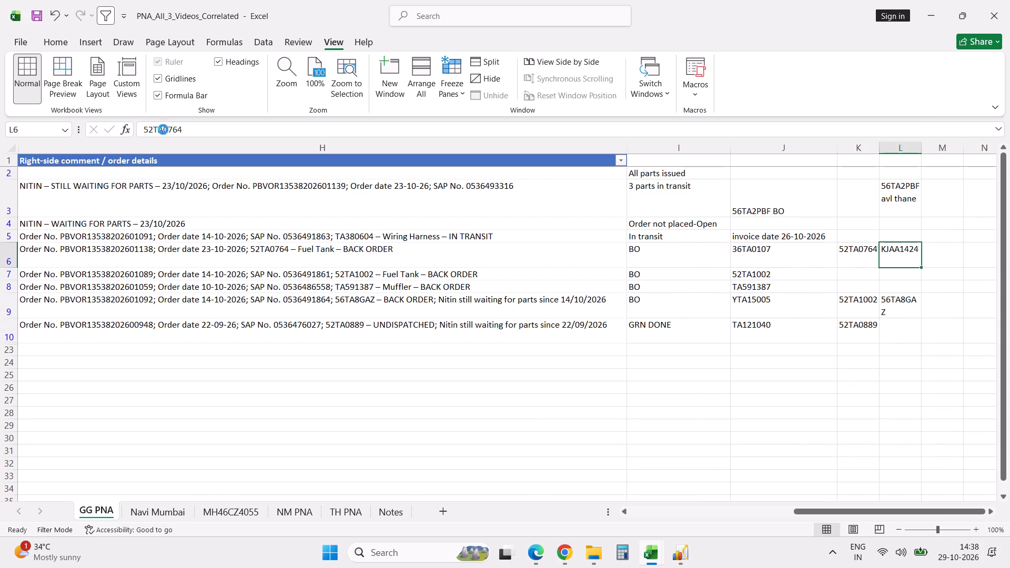
pyautogui.hotkey('alt', 'Tab')
pyautogui.hotkey('ctrl', 'f')
pyautogui.hotkey('ctrl', 'v')
pyautogui.press('Return')
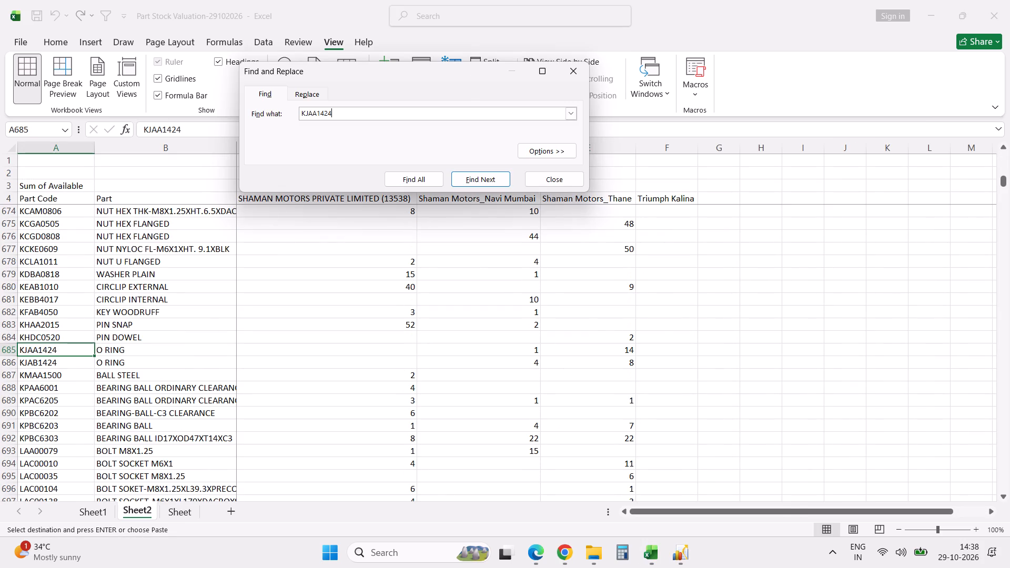
pyautogui.press('Escape')
pyautogui.press('Tab')
pyautogui.press('Tab')
pyautogui.press('Tab')
pyautogui.press('Tab')
pyautogui.press('Tab')
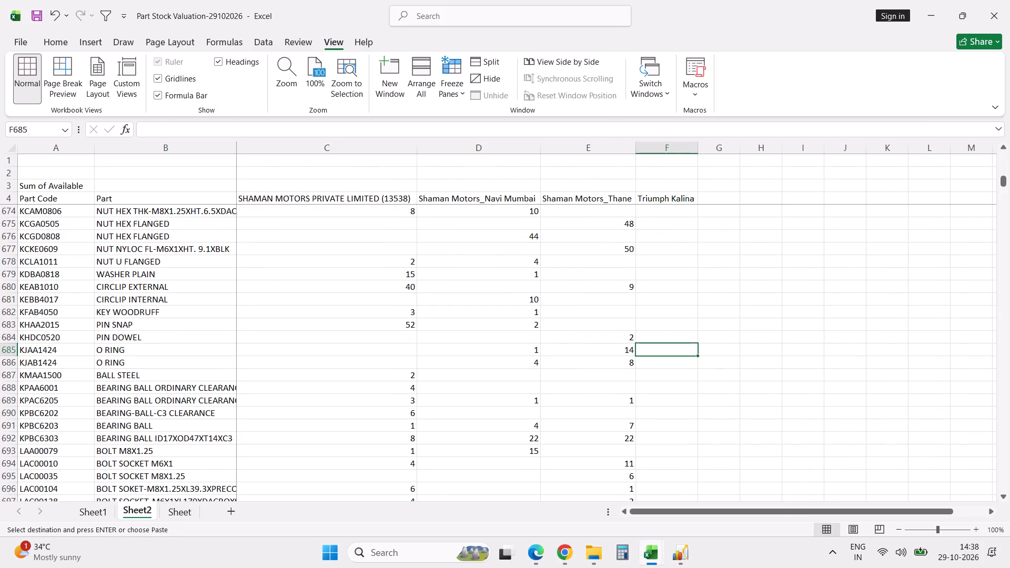
pyautogui.hotkey('alt', 'Tab')
# Look up fuel tank 52TA0764 from GG PNA cell K6 in the Part Stock Valuation workbook and check its branch stock.
pyautogui.press('Right')
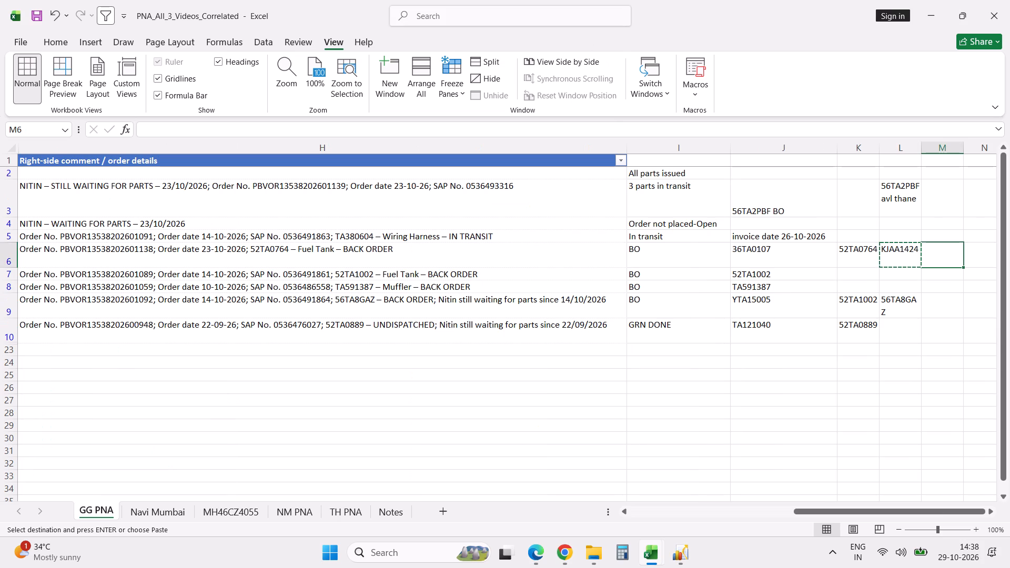
pyautogui.press('Left')
pyautogui.press('Left')
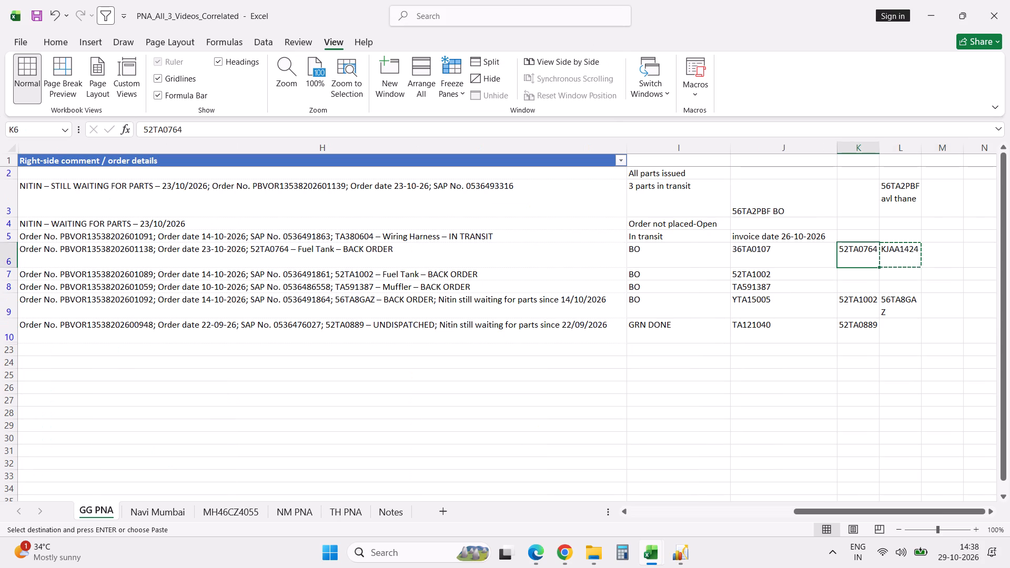
pyautogui.hotkey('ctrl', 'c')
pyautogui.hotkey('alt', 'Tab')
pyautogui.hotkey('ctrl', 'f')
pyautogui.hotkey('ctrl', 'v')
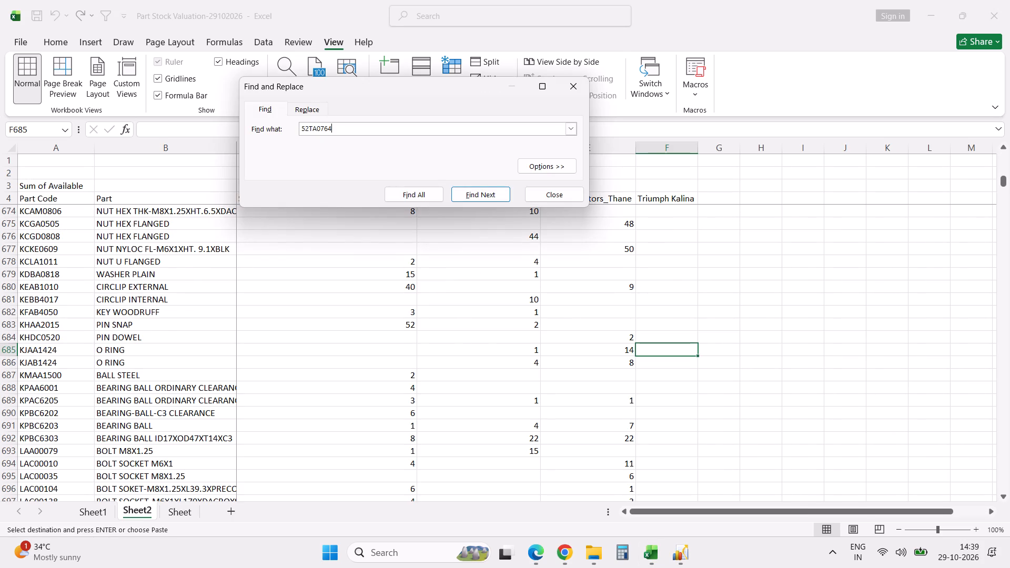
pyautogui.press('Return')
pyautogui.press('Escape')
pyautogui.press('Tab')
pyautogui.press('Tab')
pyautogui.press('Tab')
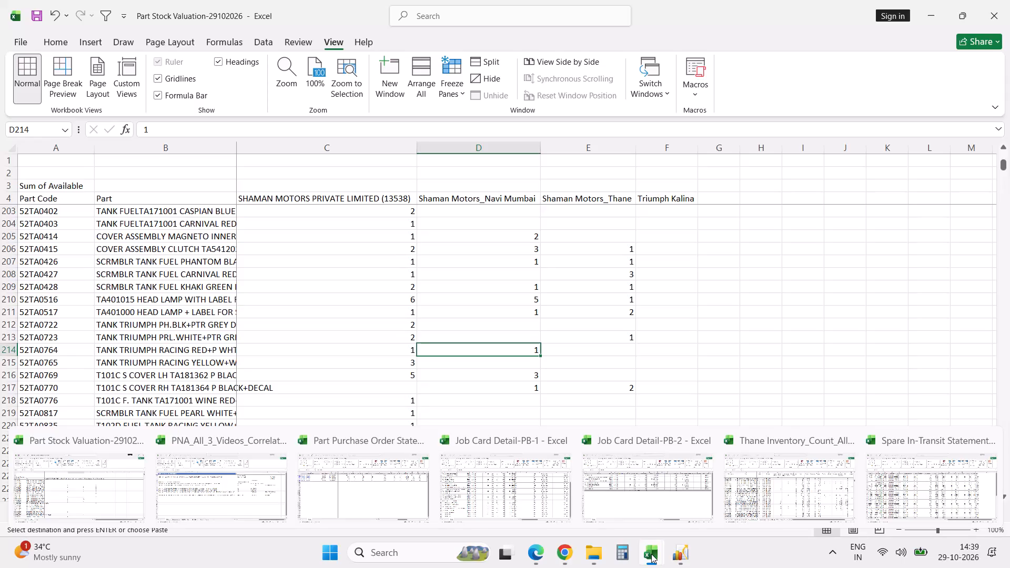
pyautogui.click(403, 496)
pyautogui.click(417, 347)
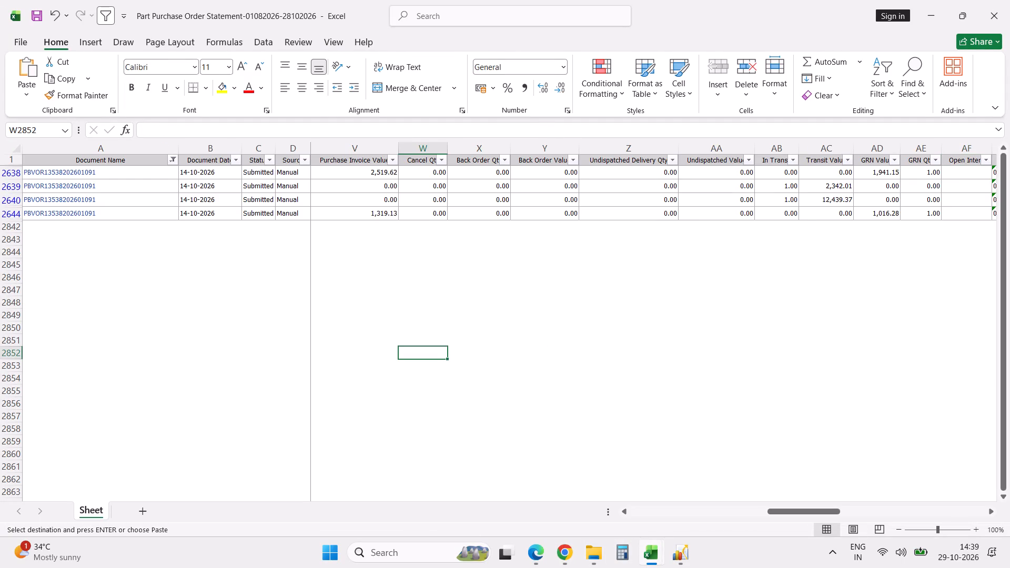
pyautogui.hotkey('ctrl', 'f')
pyautogui.hotkey('ctrl', 'v')
pyautogui.press('Return')
pyautogui.press('Escape')
pyautogui.press('Escape')
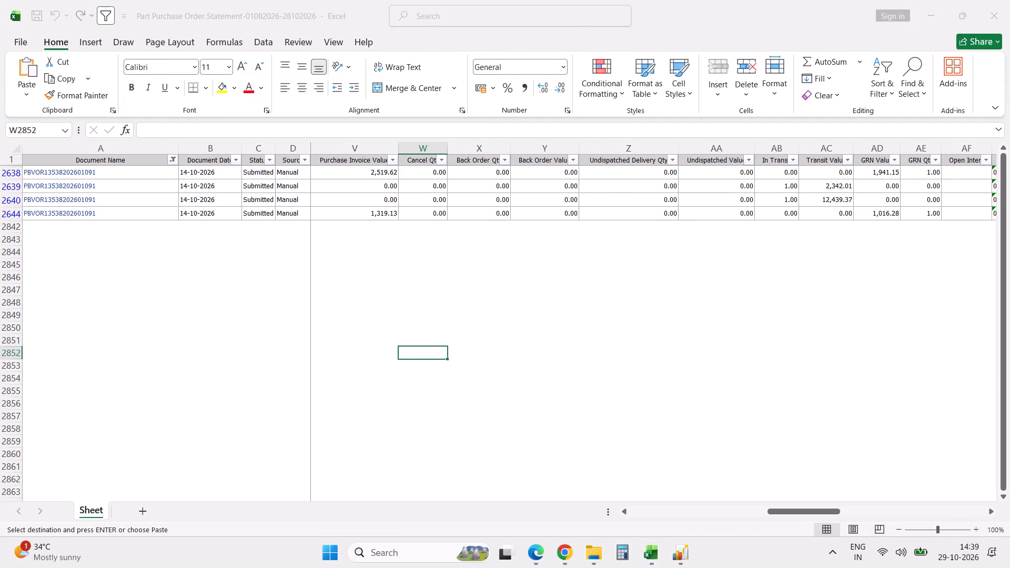
pyautogui.hotkey('alt', 'd')
pyautogui.write('ff')
# Search the purchase order statement for part 52TA0764 and step through its entries.
pyautogui.hotkey('ctrl', 'f')
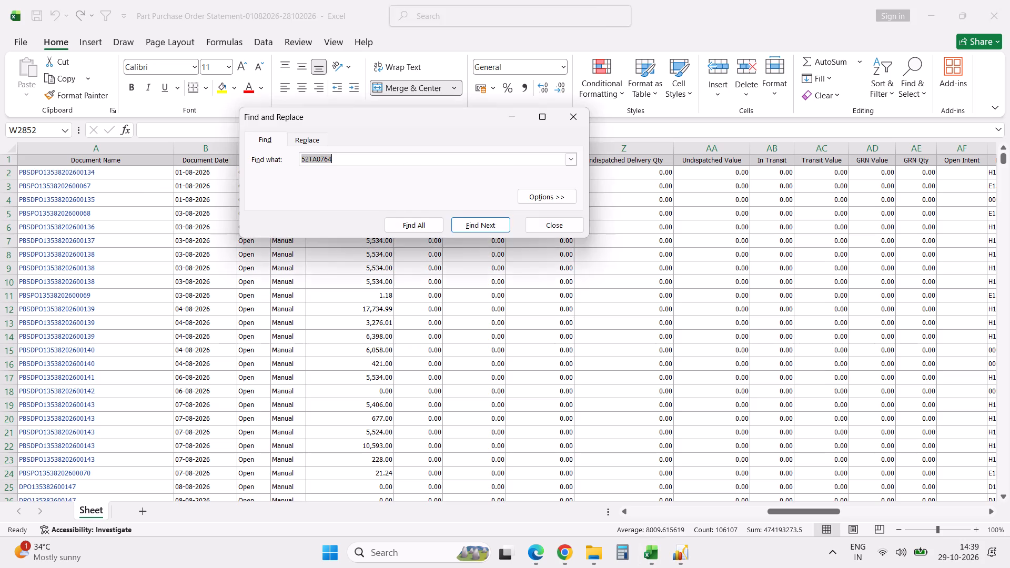
pyautogui.press('Return')
pyautogui.press('Return')
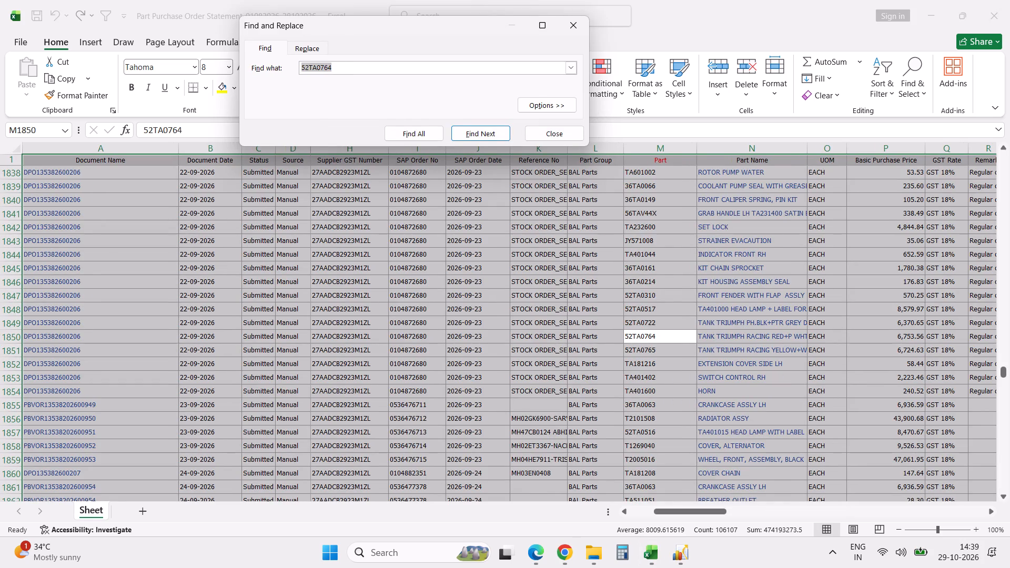
pyautogui.press('Return')
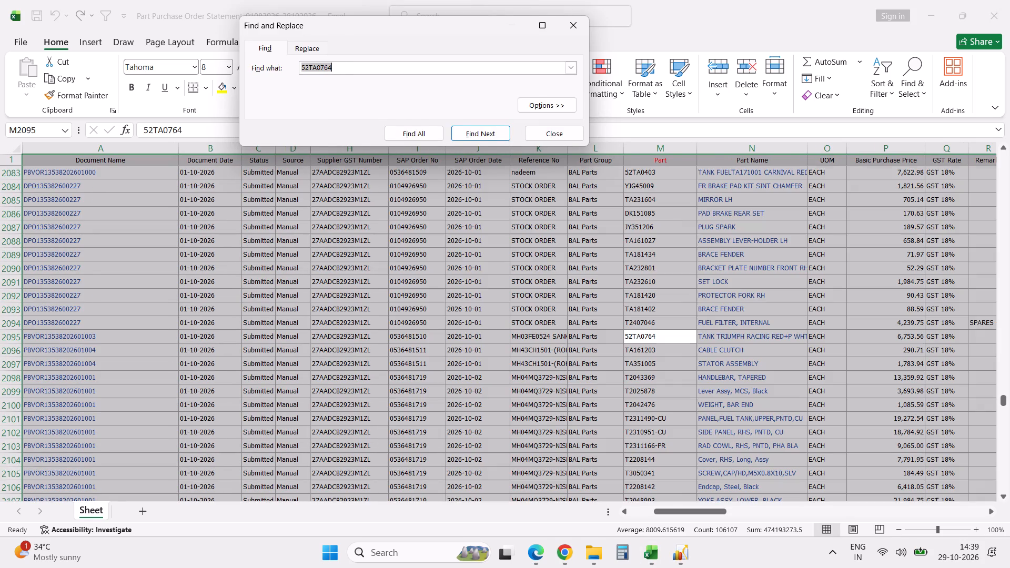
pyautogui.press('Escape')
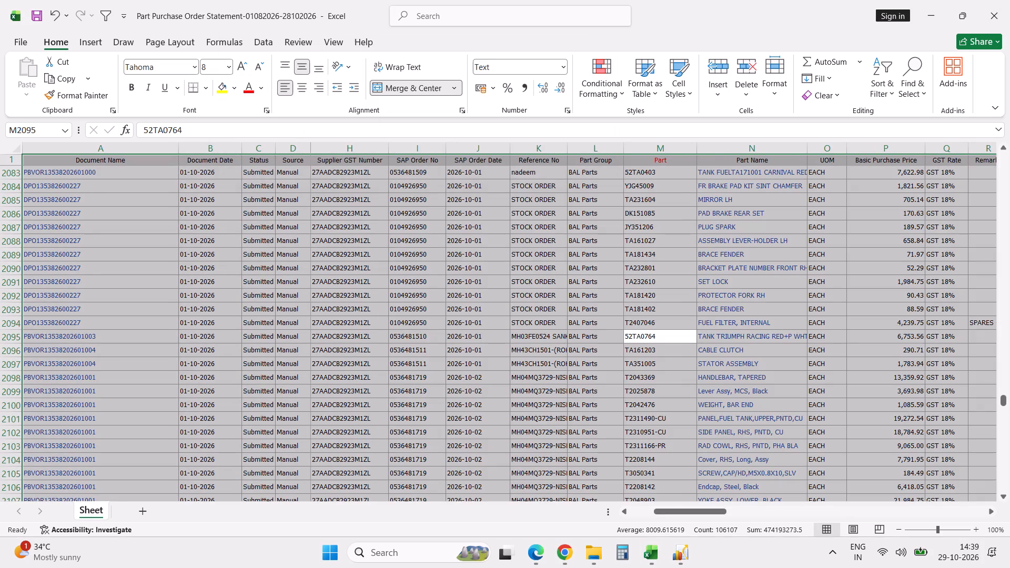
# Turn filtering back on in the purchase order statement and filter the Part column to 52TA0764.
pyautogui.hotkey('ctrl', 'Up')
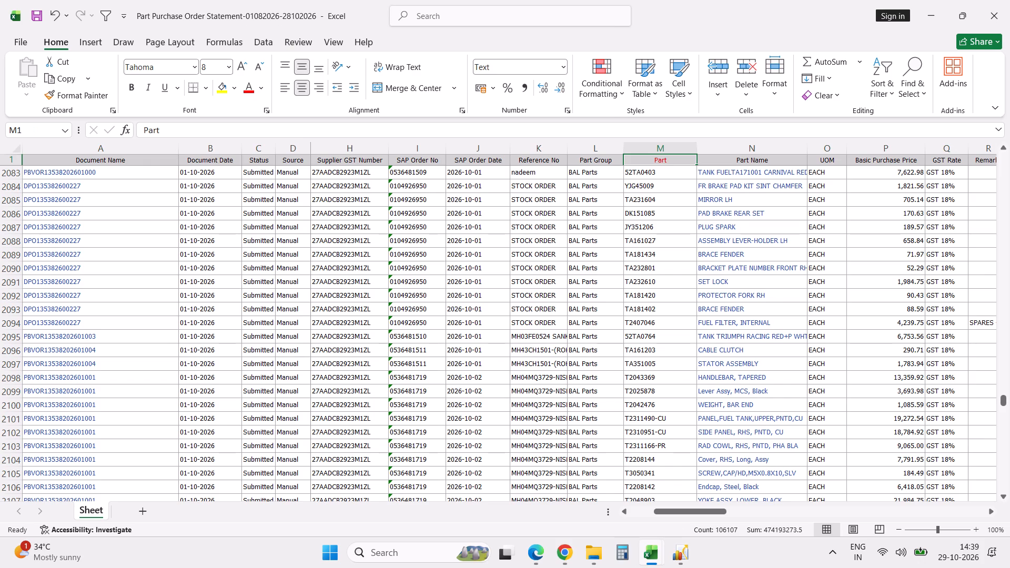
pyautogui.hotkey('alt', 'd')
pyautogui.write('ff')
pyautogui.hotkey('ctrl', 'f')
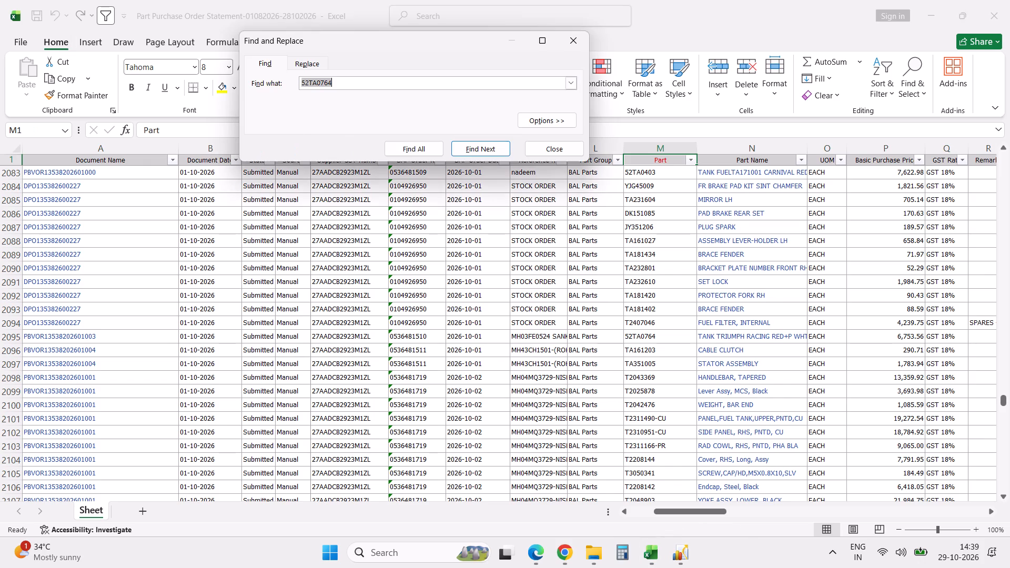
pyautogui.hotkey('ctrl', 'c')
pyautogui.press('Escape')
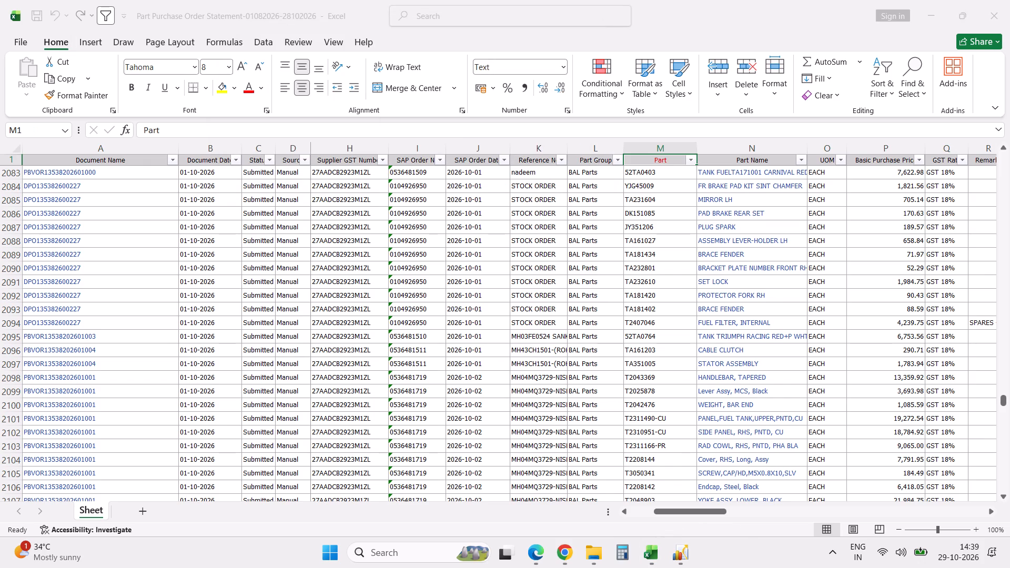
pyautogui.click(691, 161)
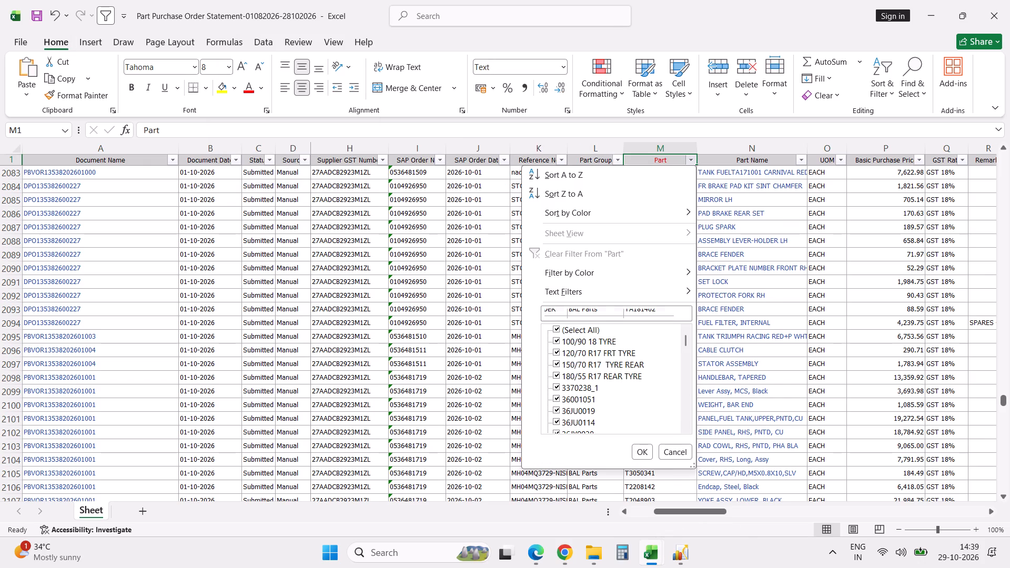
pyautogui.click(604, 317)
pyautogui.hotkey('ctrl', 'v')
pyautogui.press('Return')
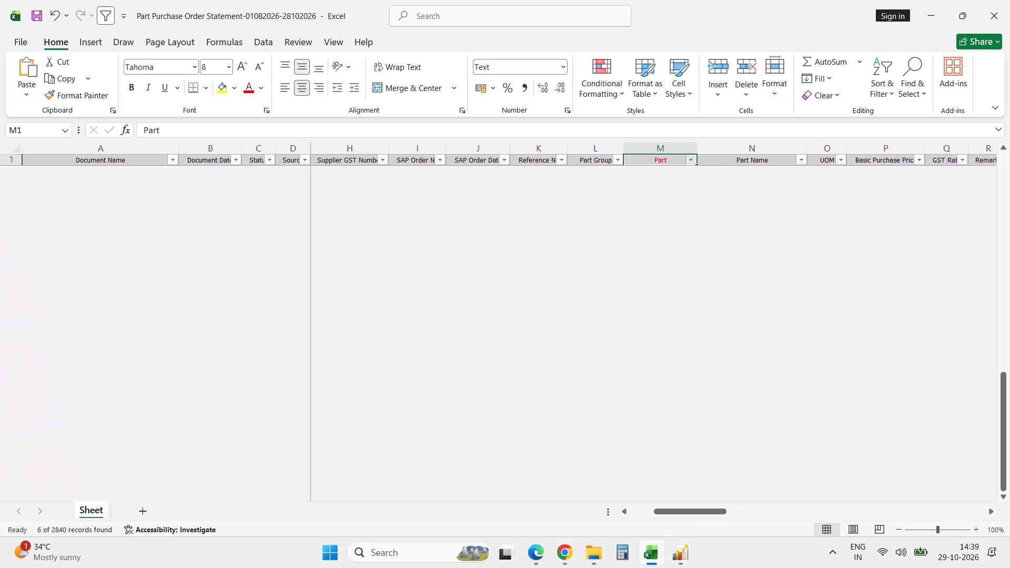
pyautogui.press('Down')
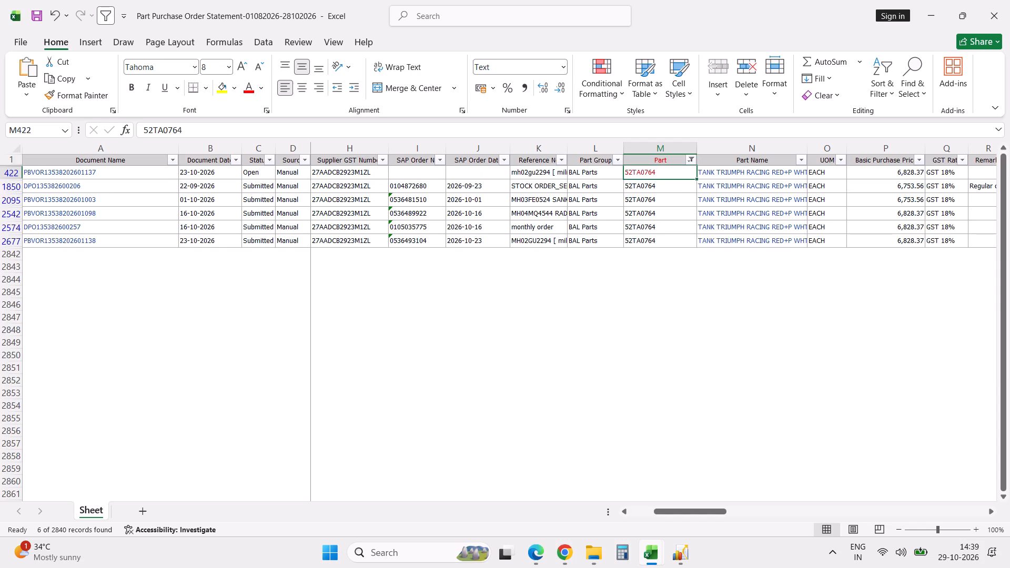
pyautogui.press('Down')
pyautogui.press('Down')
pyautogui.press('Down')
pyautogui.press('Down')
pyautogui.press('Down')
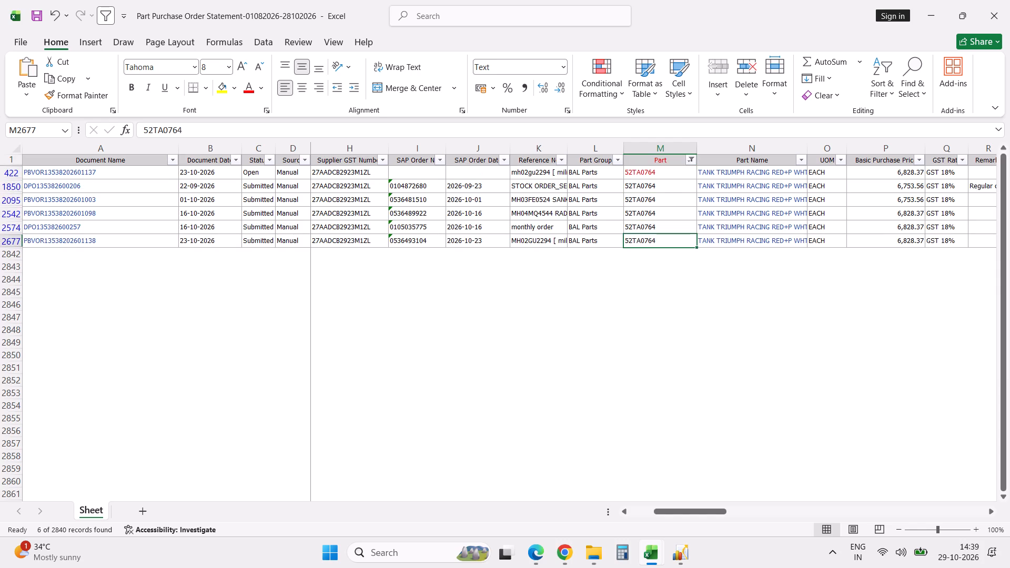
pyautogui.press('Left')
pyautogui.press('Left')
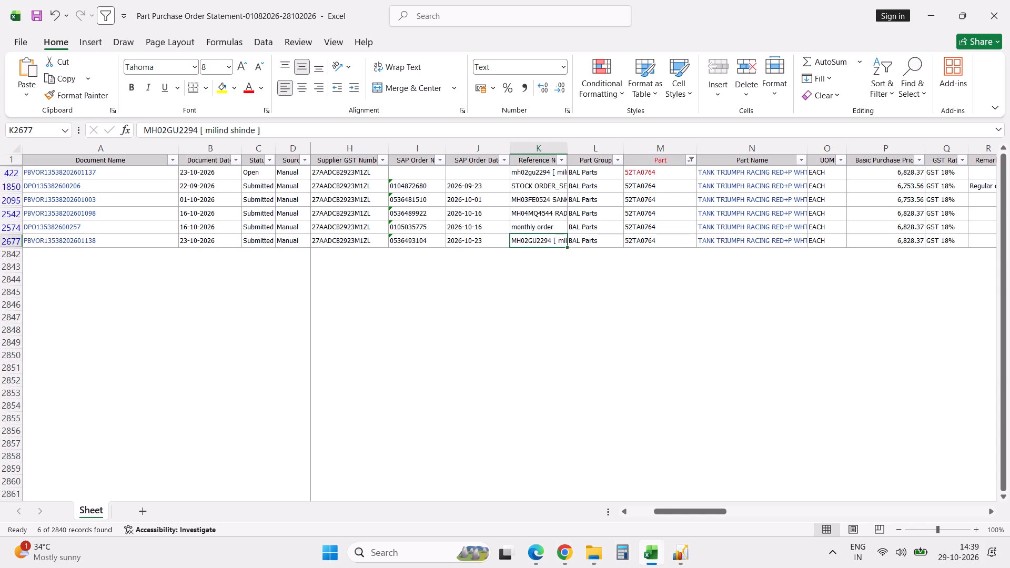
pyautogui.press('Left')
pyautogui.press('Right')
pyautogui.press('Left')
pyautogui.press('Left')
pyautogui.press('Left')
pyautogui.press('Left')
pyautogui.press('Left')
pyautogui.press('Left')
pyautogui.press('Left')
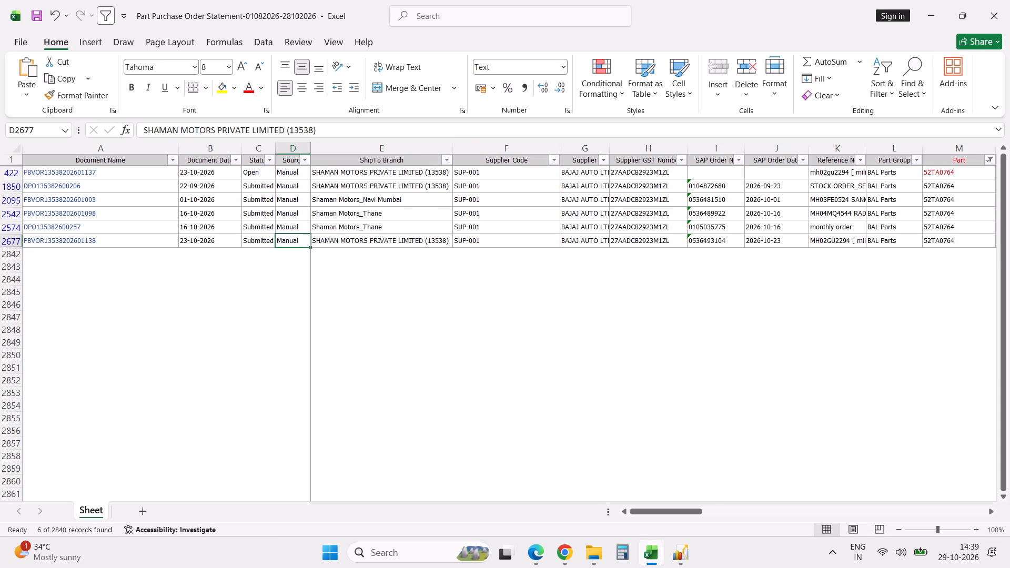
pyautogui.press('Right')
pyautogui.press('Right')
pyautogui.press('Right')
pyautogui.press('Right')
pyautogui.press('Right')
pyautogui.press('Right')
pyautogui.press('Right')
# Switch back to the PNA workbook at the row 6 parts on the GG PNA sheet.
pyautogui.hotkey('alt', 'Tab')
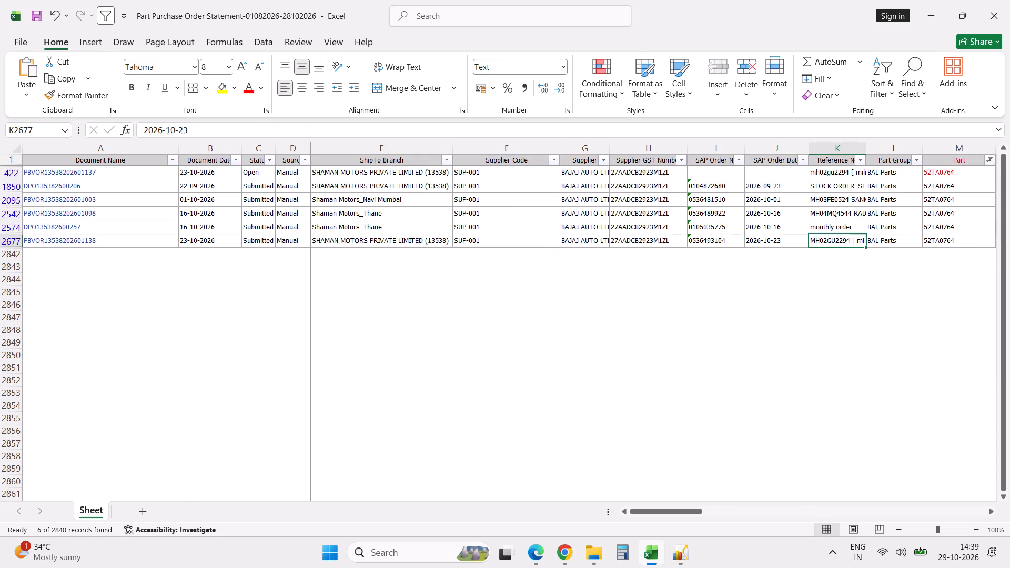
pyautogui.hotkey('alt', 'Tab')
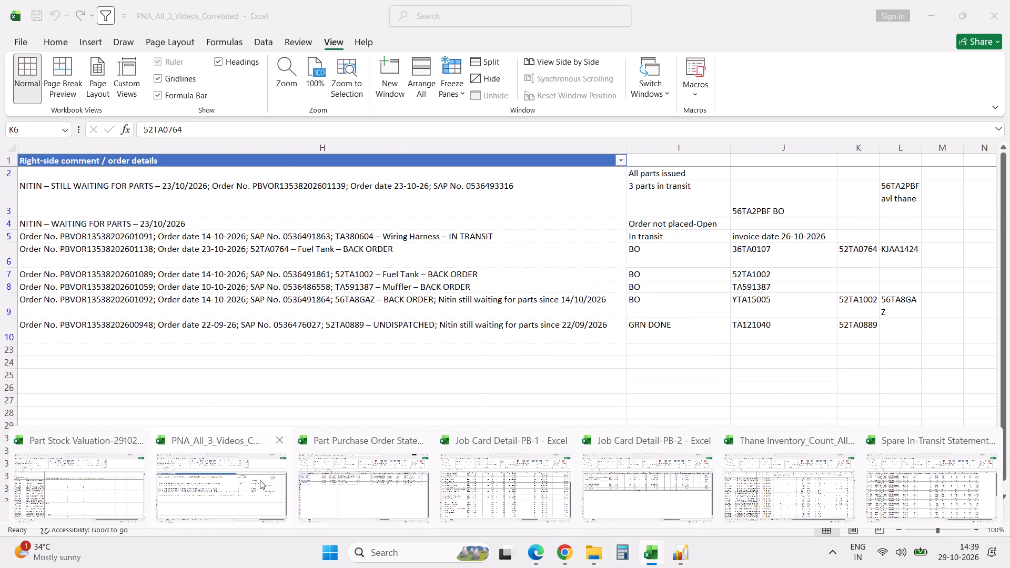
pyautogui.click(260, 480)
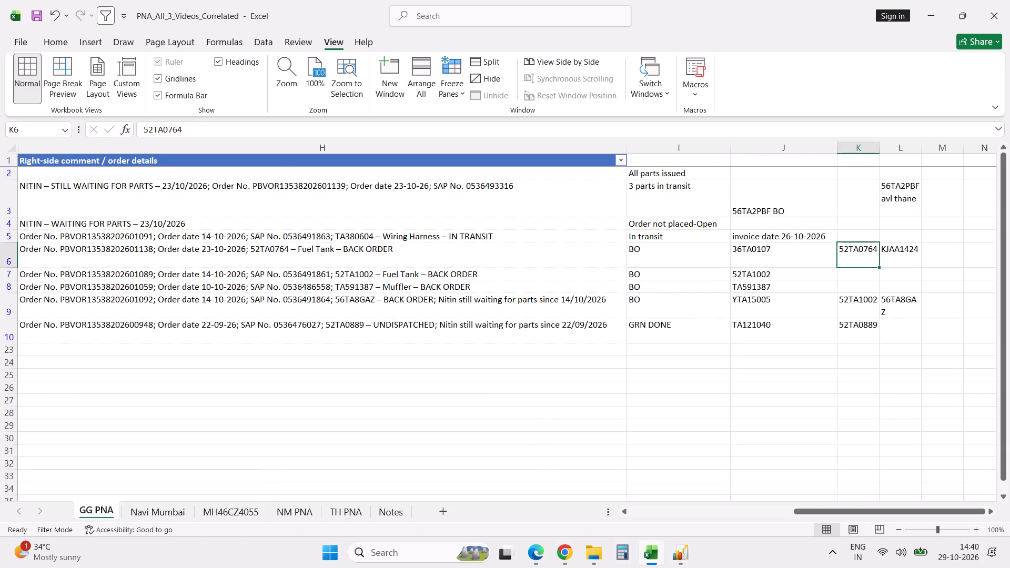
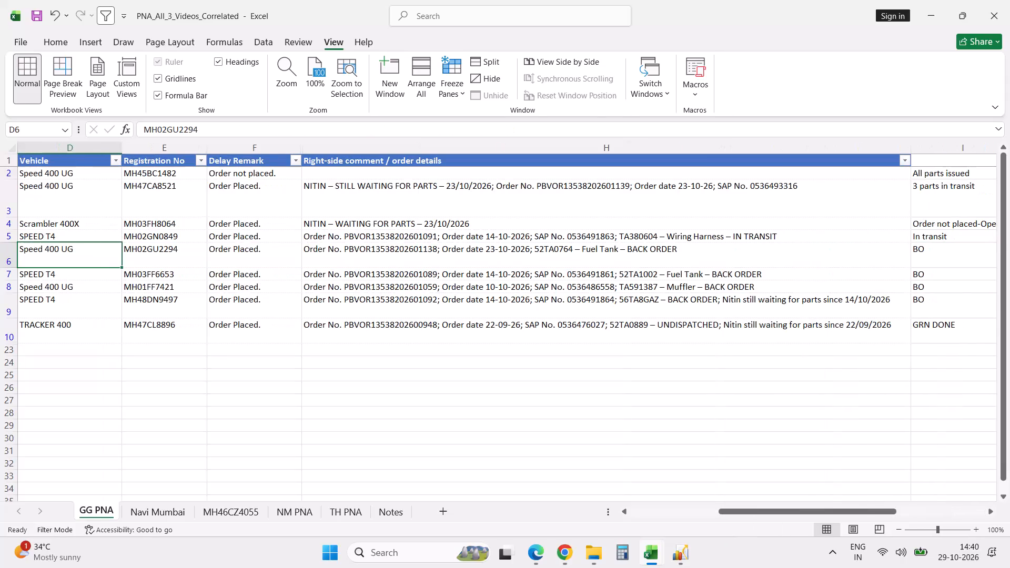
# Copy the Registration No and Delay Remark values of all the Goregaon rows on the GG PNA sheet.
pyautogui.press('Left')
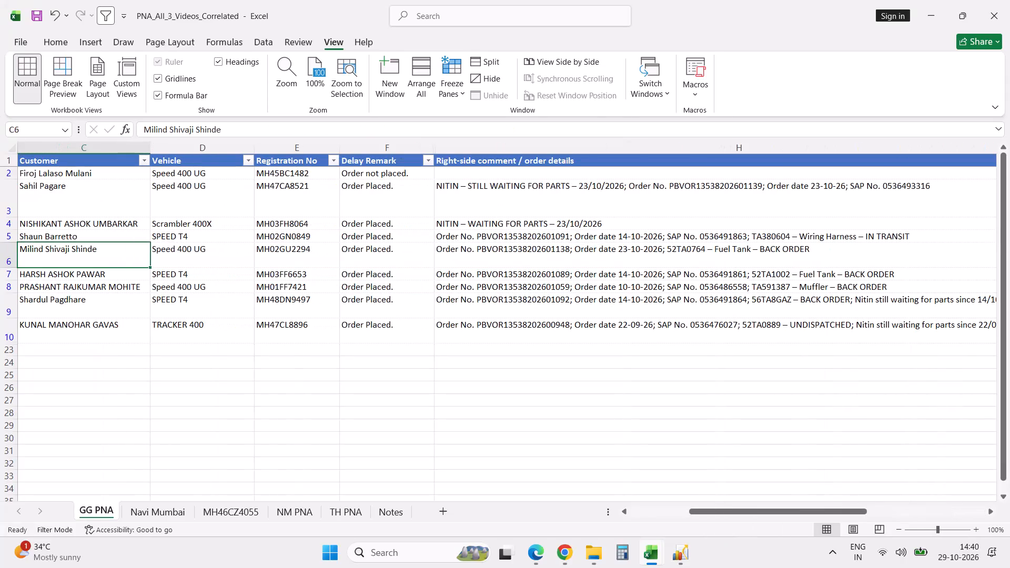
pyautogui.press('Left')
pyautogui.press('Left')
pyautogui.press('Left')
pyautogui.press('Left')
pyautogui.press('Left')
pyautogui.press('Left')
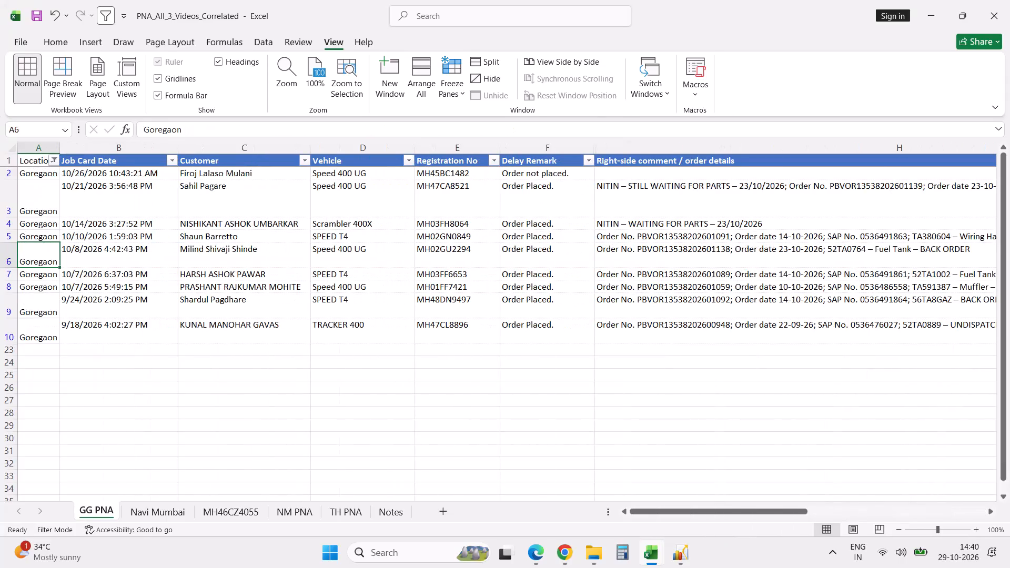
pyautogui.click(449, 176)
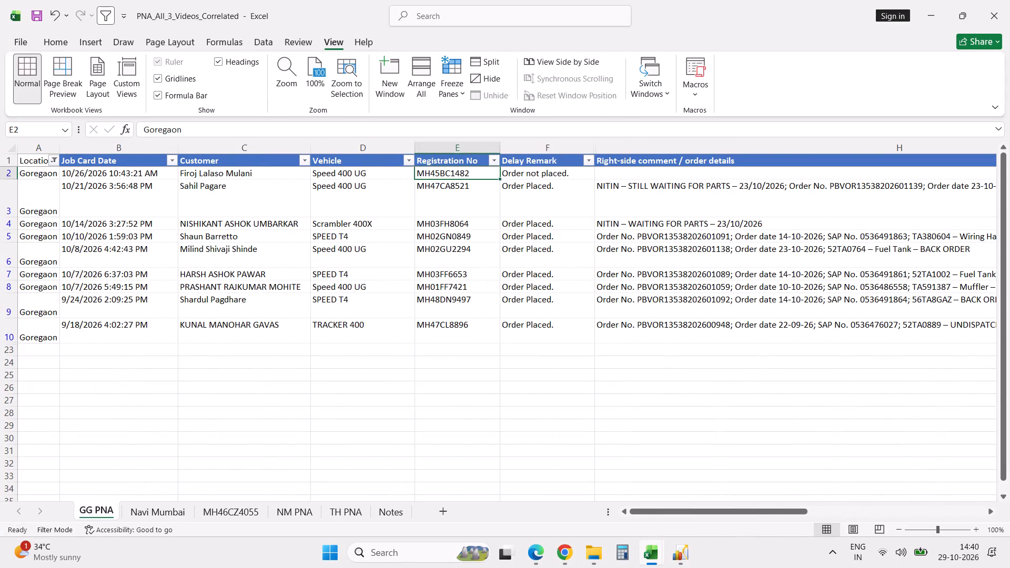
pyautogui.keyDown('shift'); pyautogui.click(465, 332); pyautogui.keyUp('shift')
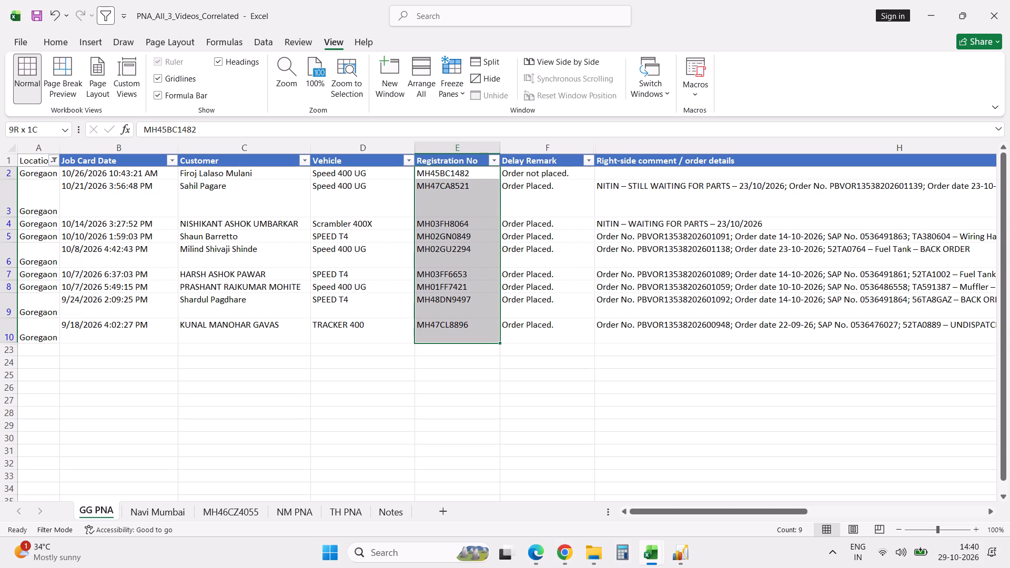
pyautogui.keyDown('shift'); pyautogui.click(537, 341); pyautogui.keyUp('shift')
pyautogui.hotkey('ctrl', 'c')
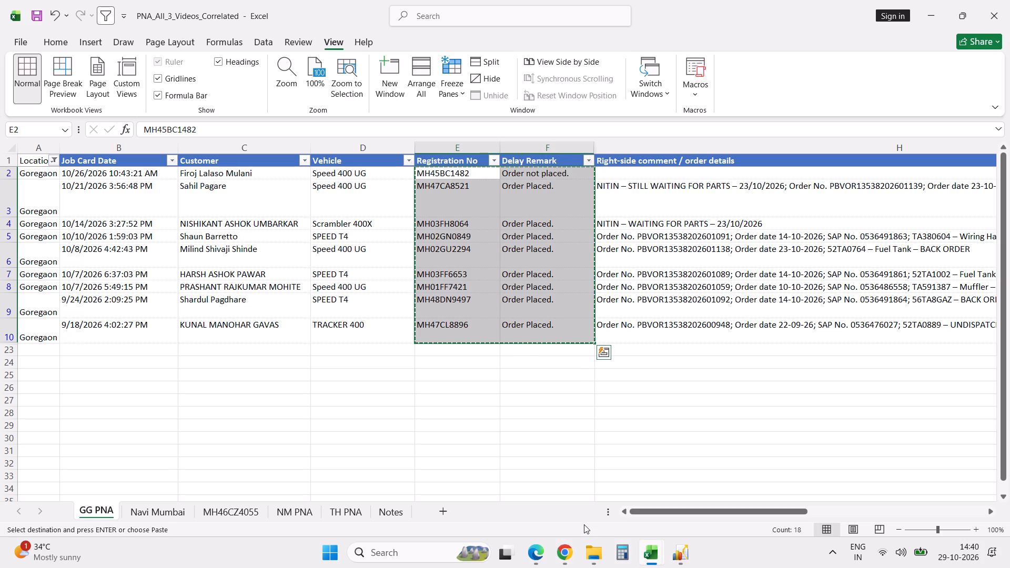
# Create a new blank workbook and paste the copied registration numbers and delay remarks at A1.
pyautogui.click(574, 471)
pyautogui.hotkey('alt', 'f')
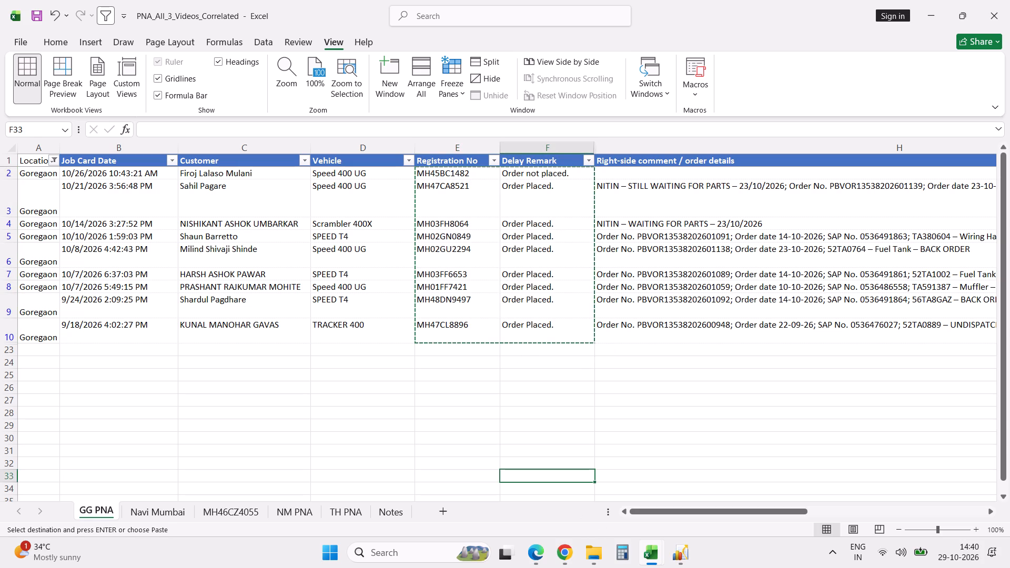
pyautogui.press('n')
pyautogui.click(203, 154)
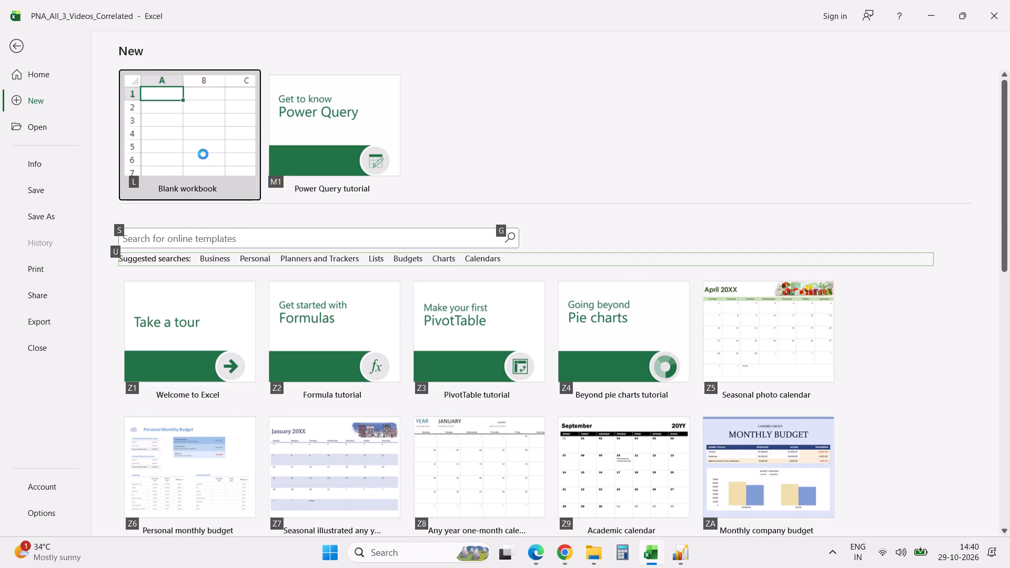
pyautogui.hotkey('ctrl', 'v')
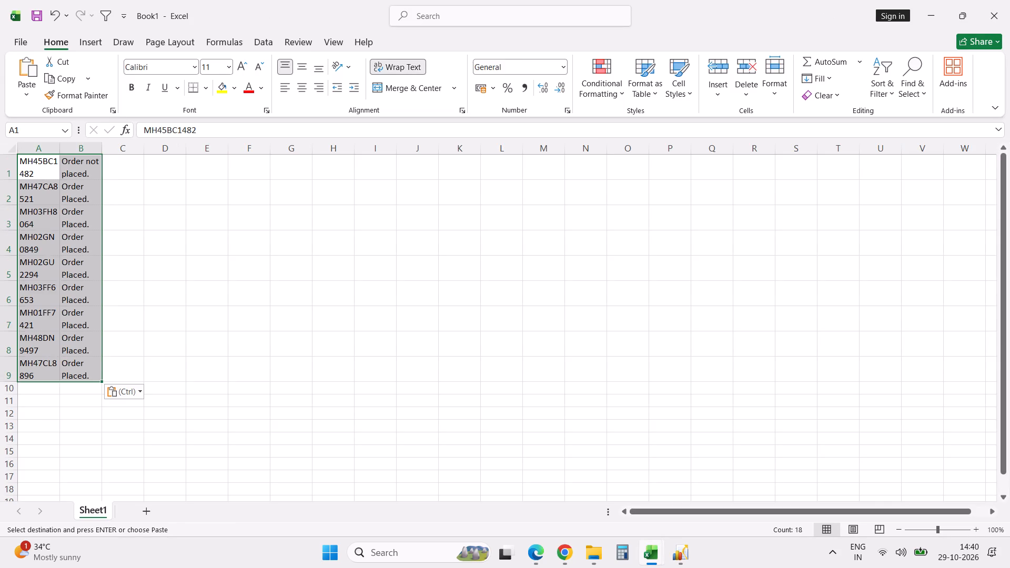
# Widen columns A and B to fit their text on one line and autofit the row heights.
pyautogui.click(192, 299)
pyautogui.moveTo(59, 150); pyautogui.dragTo(86, 157)
pyautogui.moveTo(127, 148); pyautogui.dragTo(198, 161)
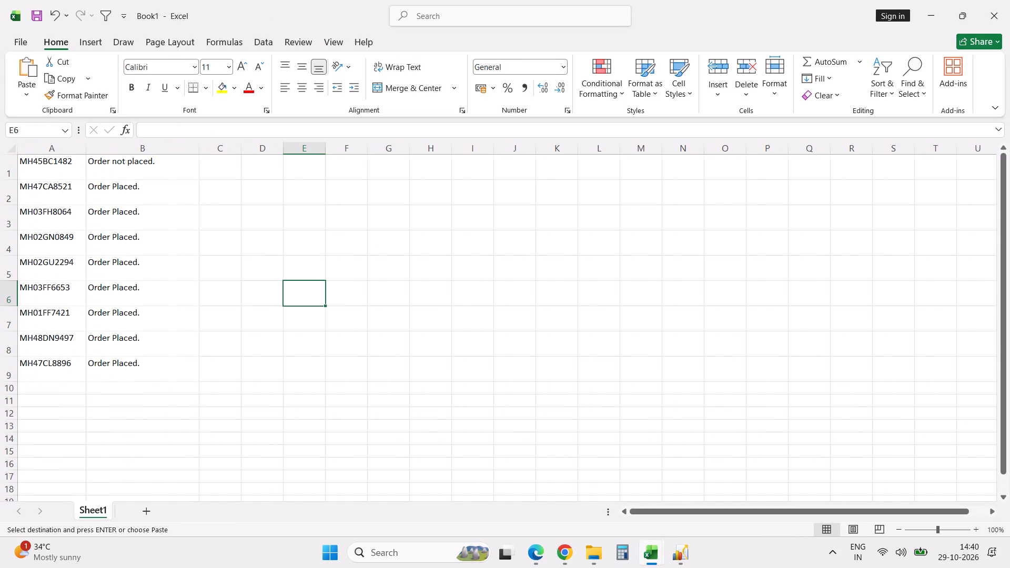
pyautogui.click(12, 147)
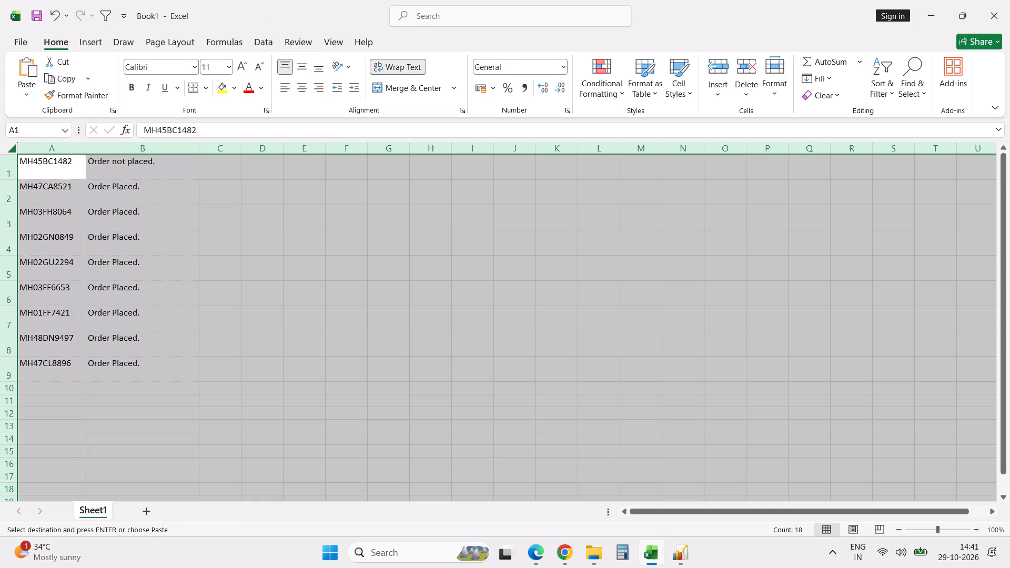
pyautogui.doubleClick(12, 180)
pyautogui.click(151, 244)
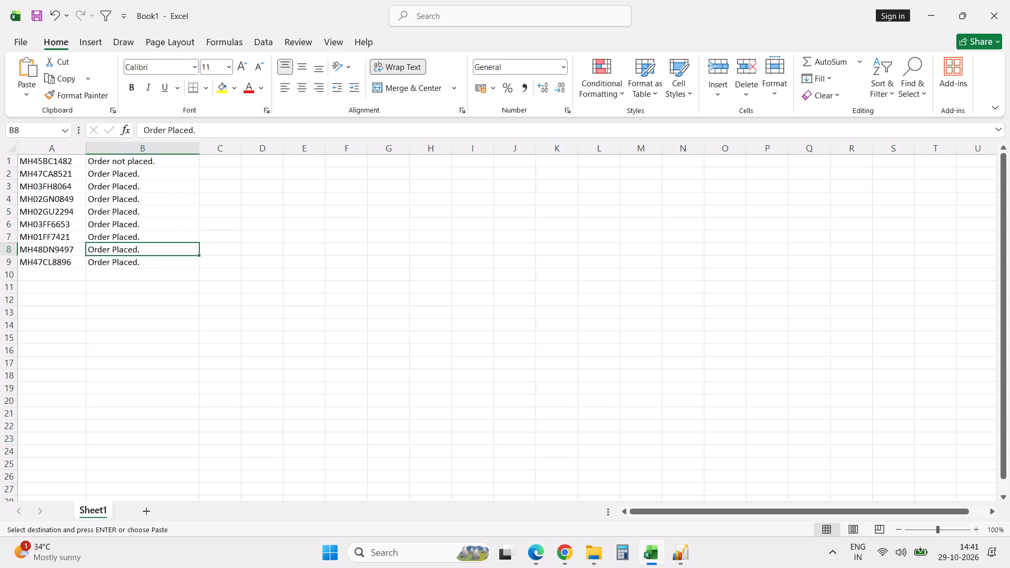
# Insert a row above the data and enter the headers "vehicle no." in A1 and "Order status" in B1.
pyautogui.click(16, 160)
pyautogui.hotkey('ctrl', '+')
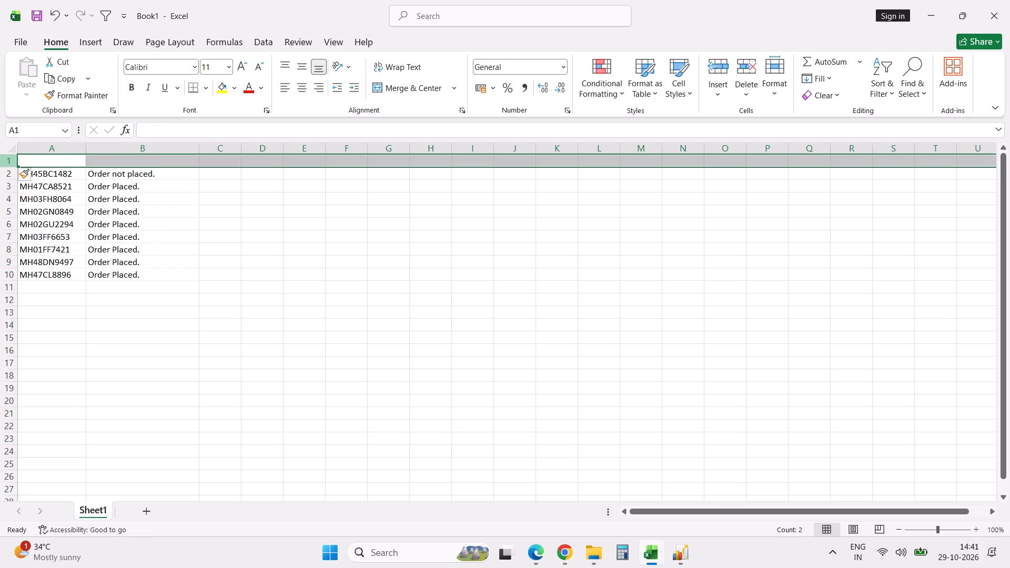
pyautogui.click(46, 162)
pyautogui.write('vehicle no.')
pyautogui.press('Tab')
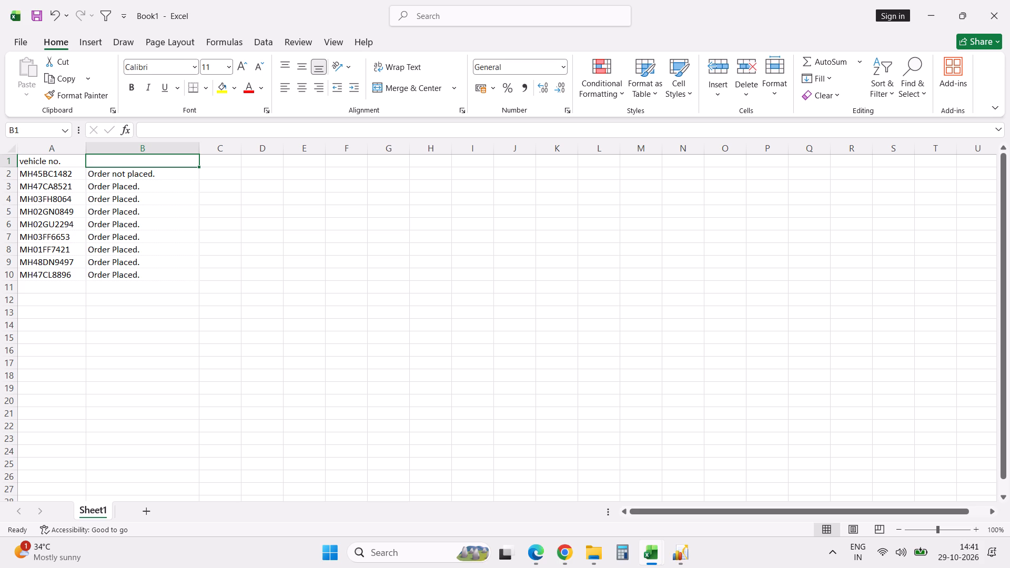
pyautogui.write('Order status')
pyautogui.press('Return')
# Add a third column header "Current status" in C1.
pyautogui.press('Tab')
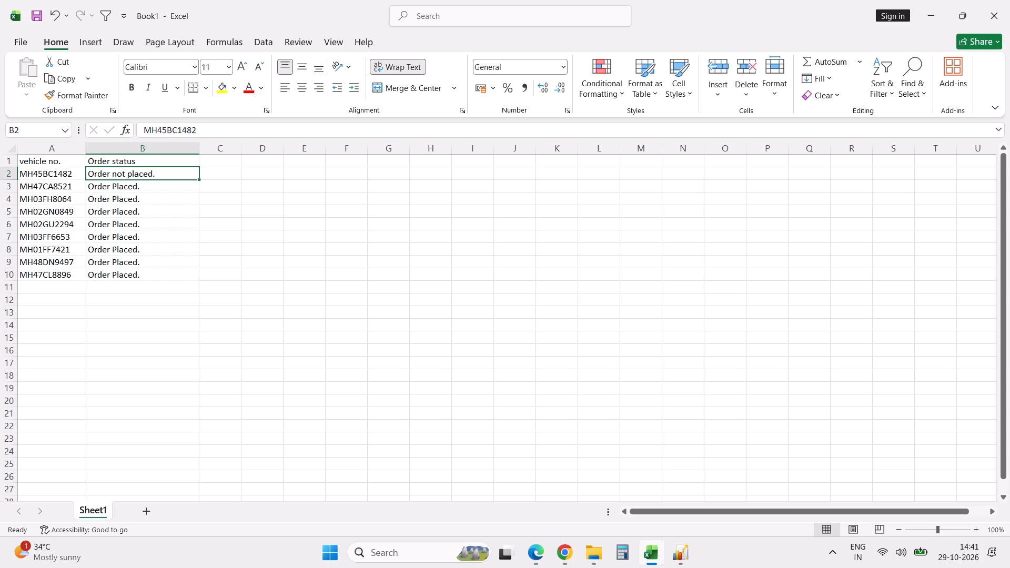
pyautogui.press('Tab')
pyautogui.press('Up')
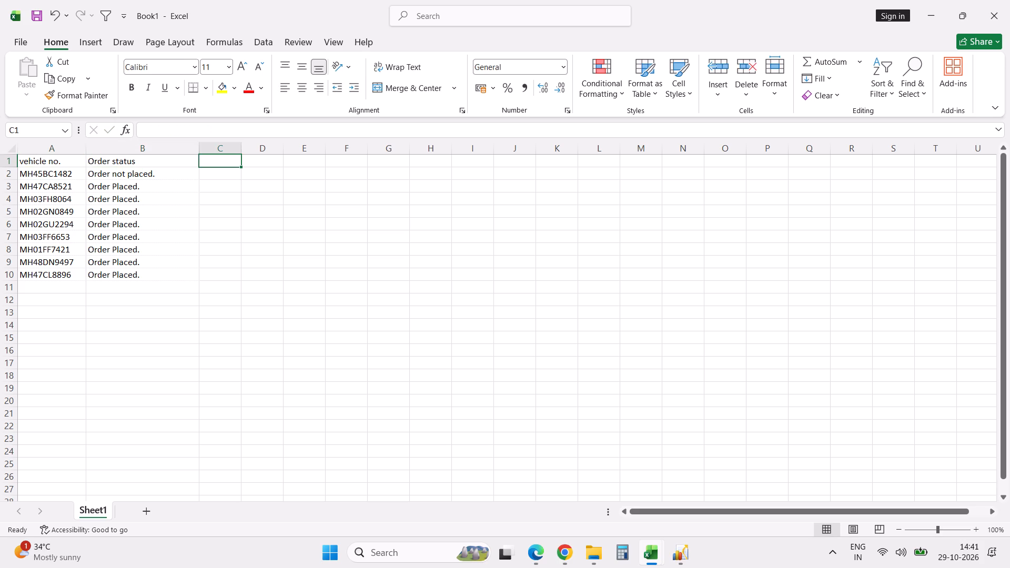
pyautogui.write('Up')
pyautogui.press('BackSpace')
pyautogui.press('BackSpace')
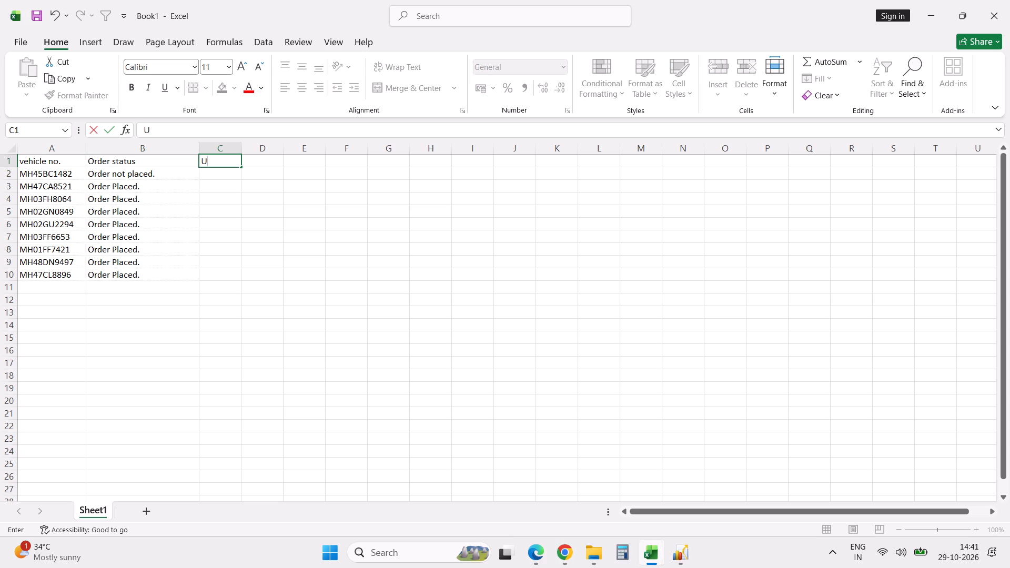
pyautogui.press('BackSpace')
pyautogui.press('r')
pyautogui.press('Escape')
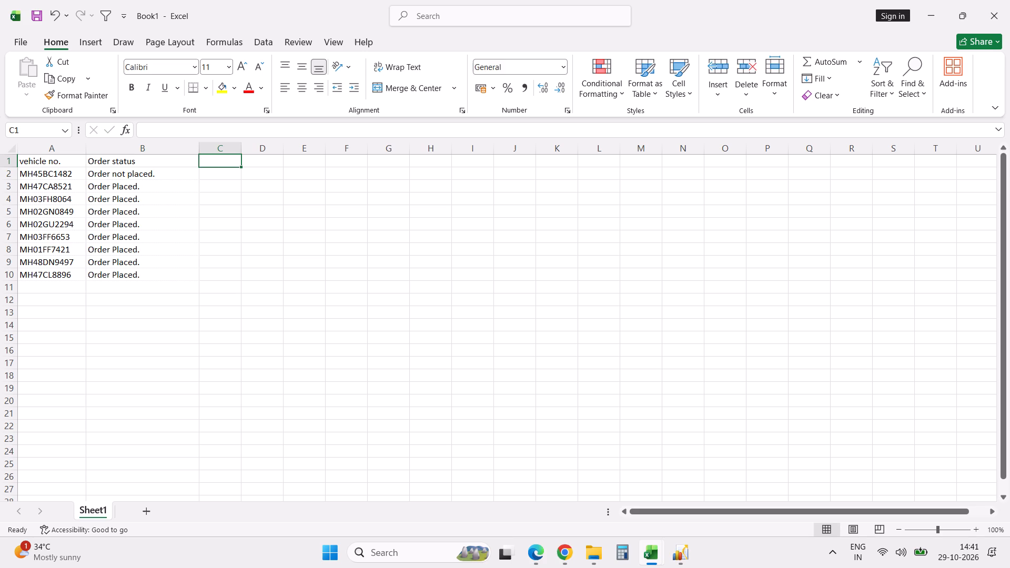
pyautogui.write('Current status')
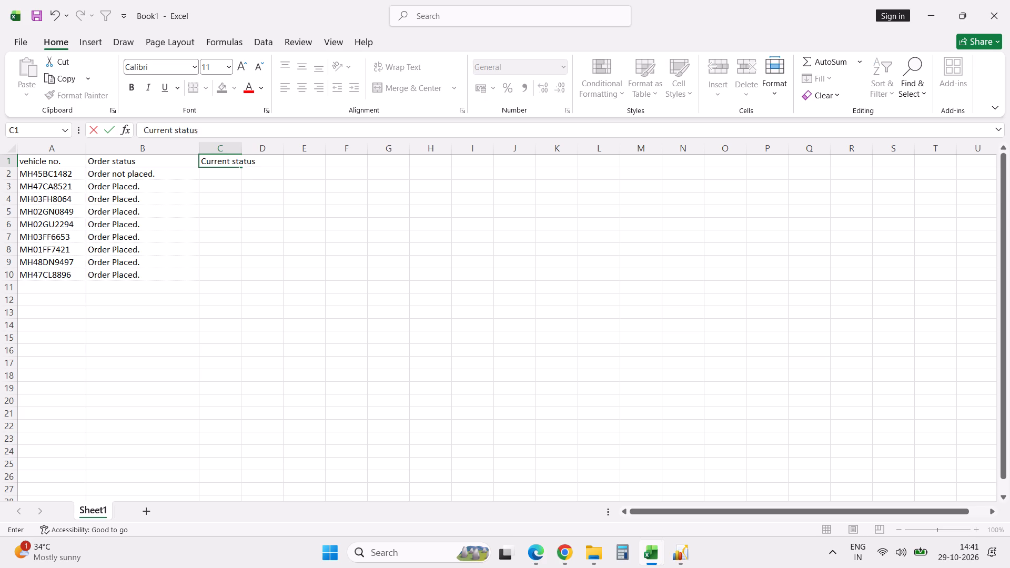
pyautogui.press('Return')
# Apply all borders to the table range A1:C10.
pyautogui.click(64, 161)
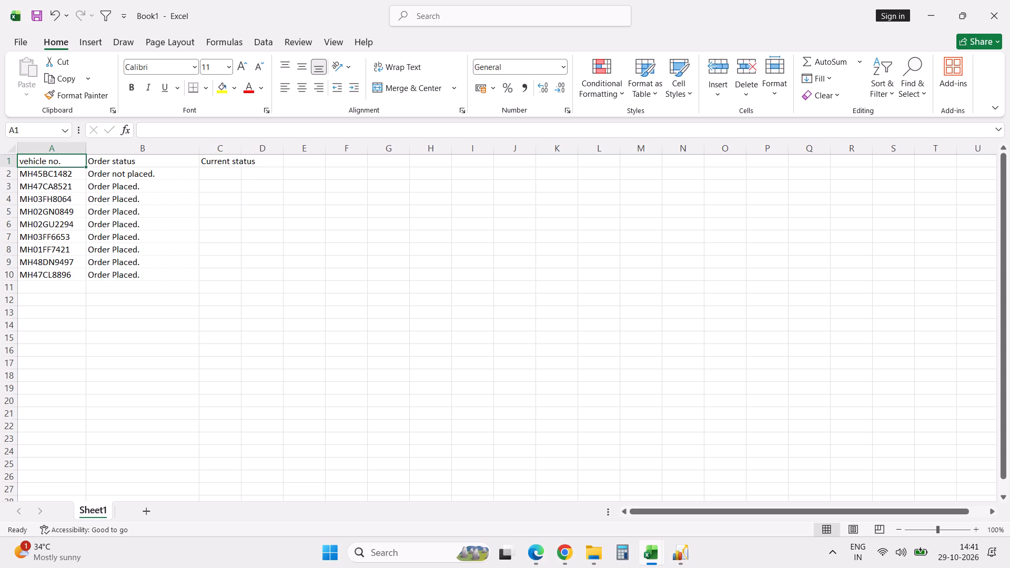
pyautogui.keyDown('shift'); pyautogui.click(230, 272); pyautogui.keyUp('shift')
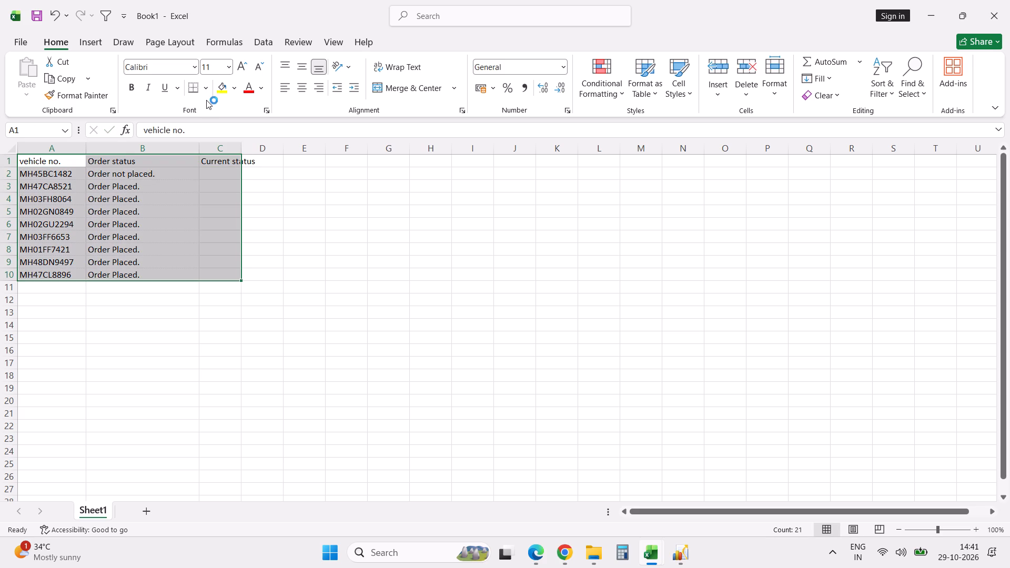
pyautogui.click(206, 89)
pyautogui.click(231, 222)
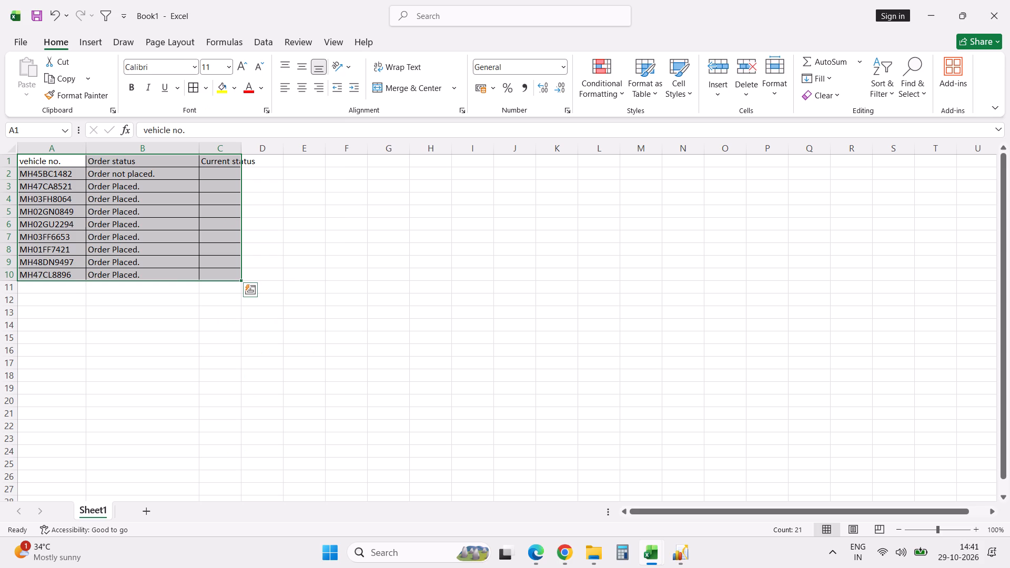
# Start saving the new workbook as an Excel Workbook in the Downloads folder.
pyautogui.hotkey('alt', 'f')
pyautogui.hotkey('alt', 'a')
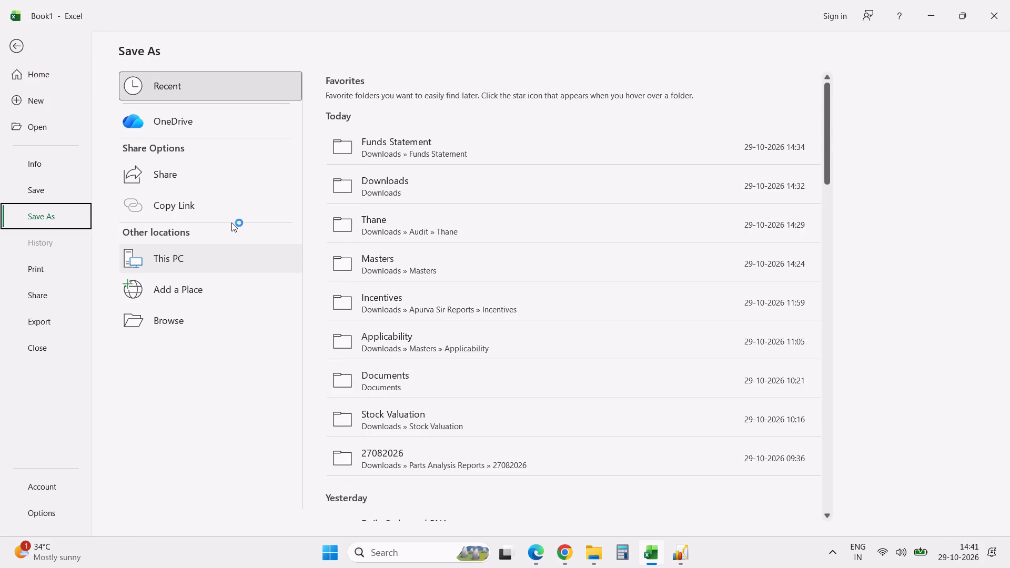
pyautogui.click(222, 315)
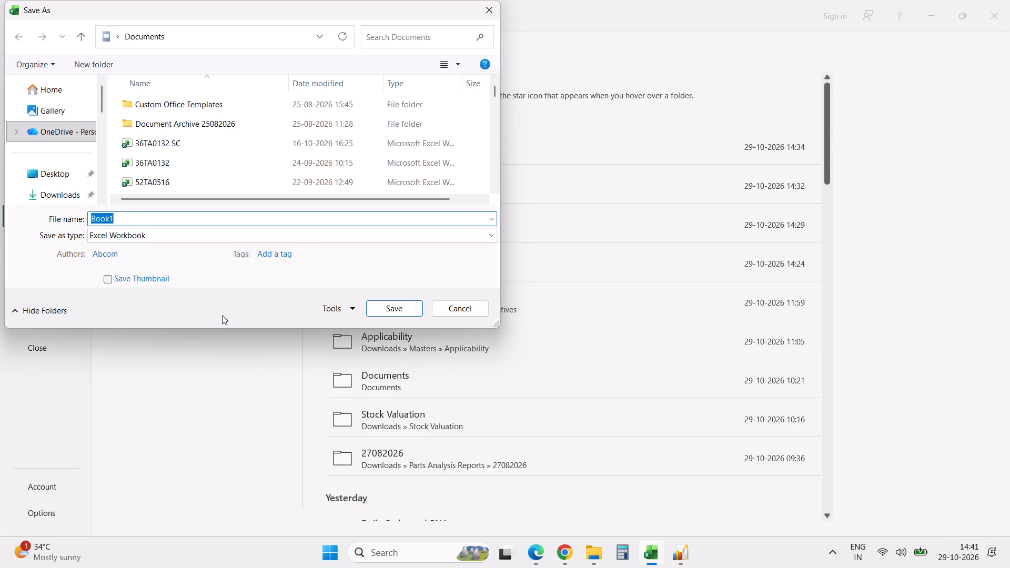
pyautogui.click(68, 201)
pyautogui.click(142, 220)
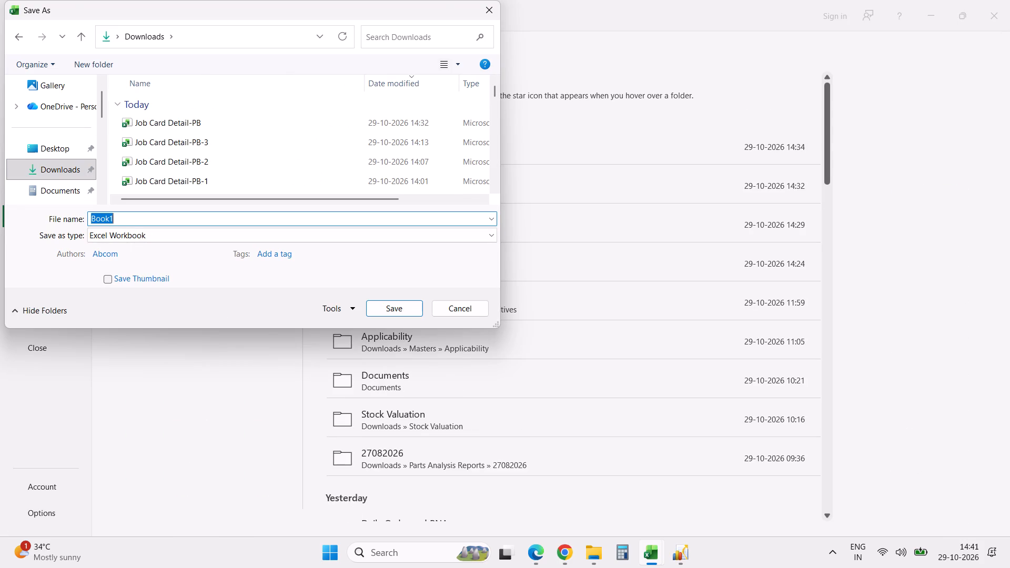
# Name the workbook "Goregaon PNA vehicles" and save it in the Downloads folder.
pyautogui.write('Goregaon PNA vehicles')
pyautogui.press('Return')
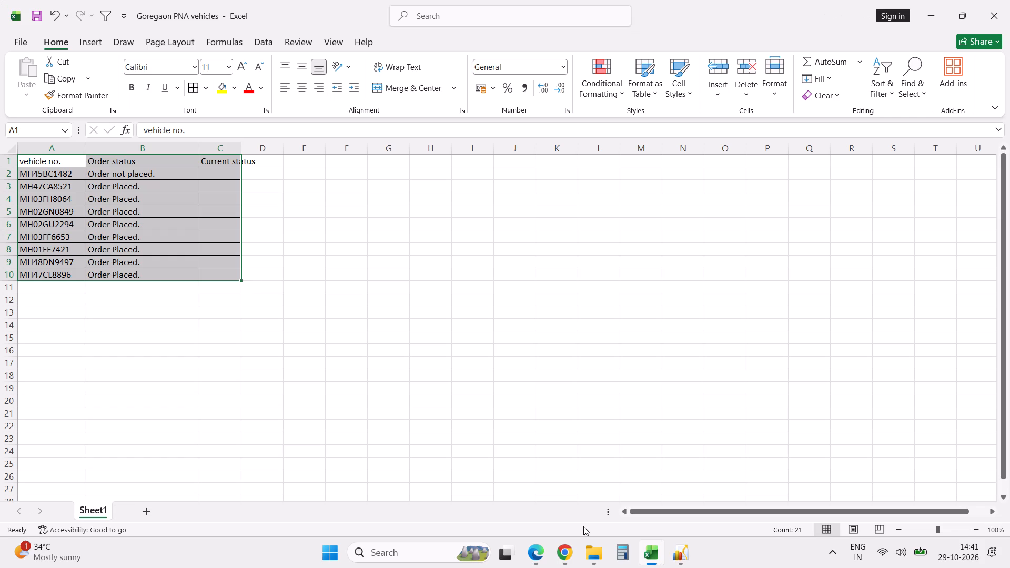
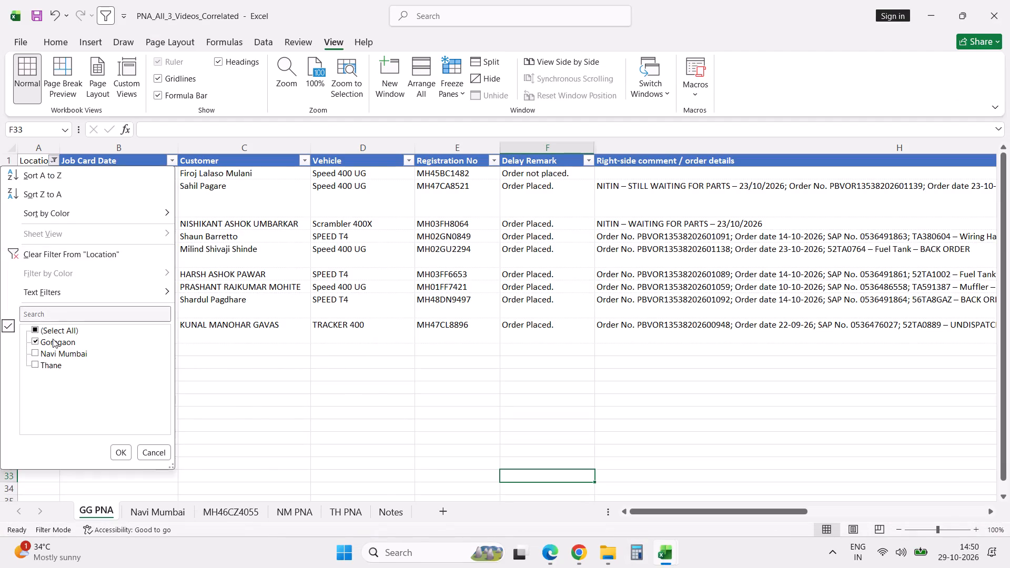
# Change the Location filter on the GG PNA sheet from Goregaon to Navi Mumbai only.
pyautogui.click(54, 346)
pyautogui.click(54, 352)
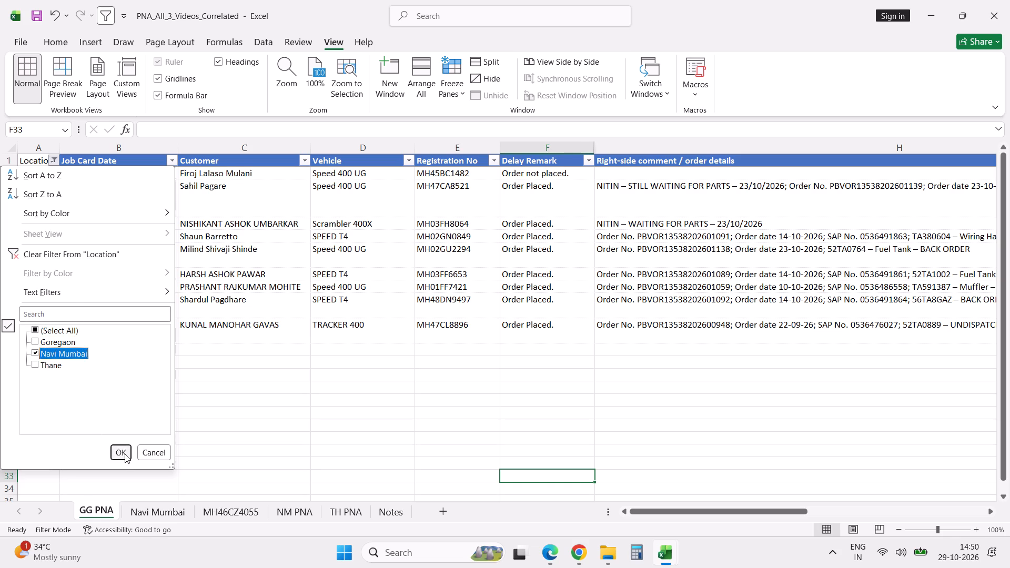
pyautogui.click(125, 454)
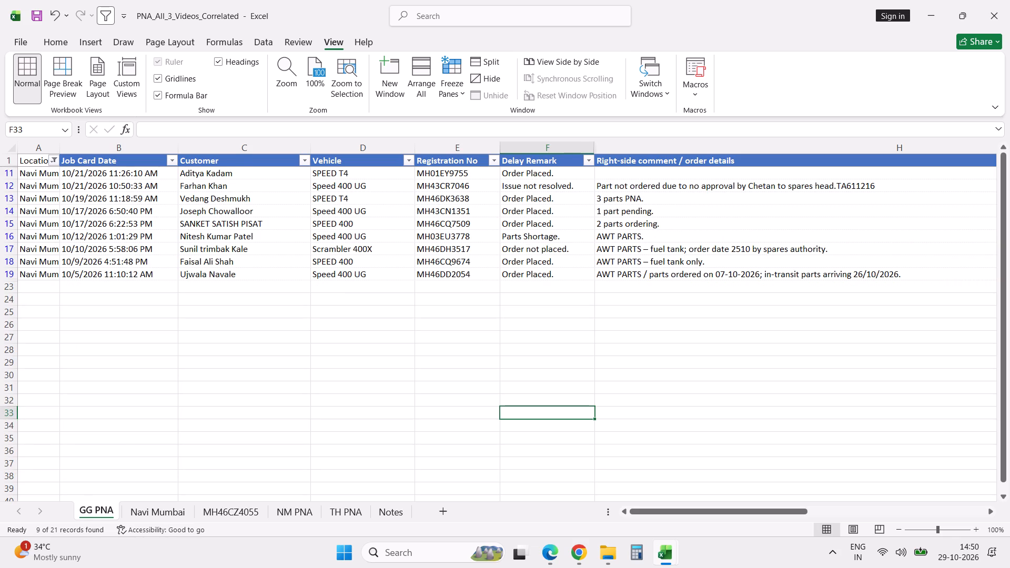
pyautogui.click(243, 163)
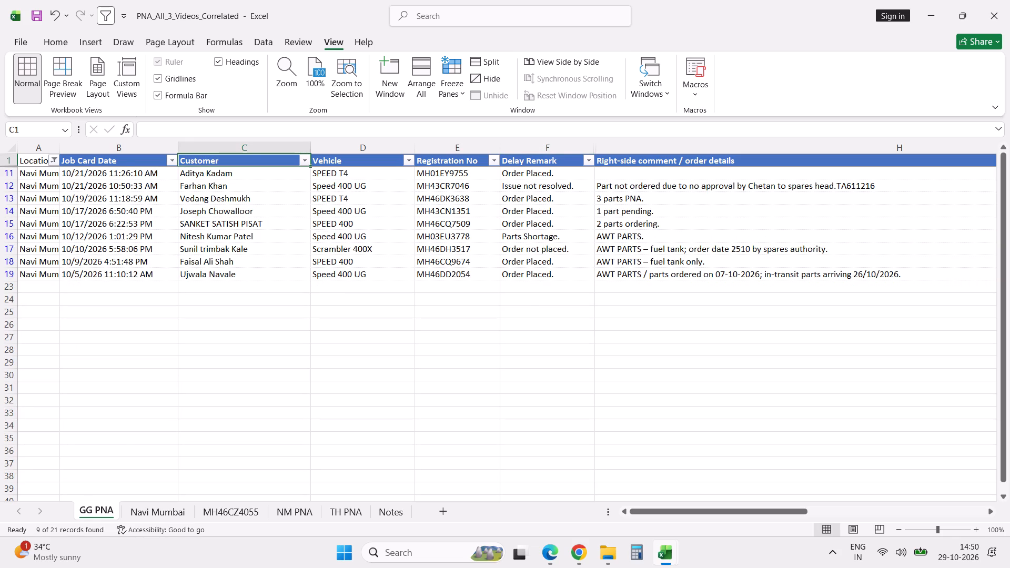
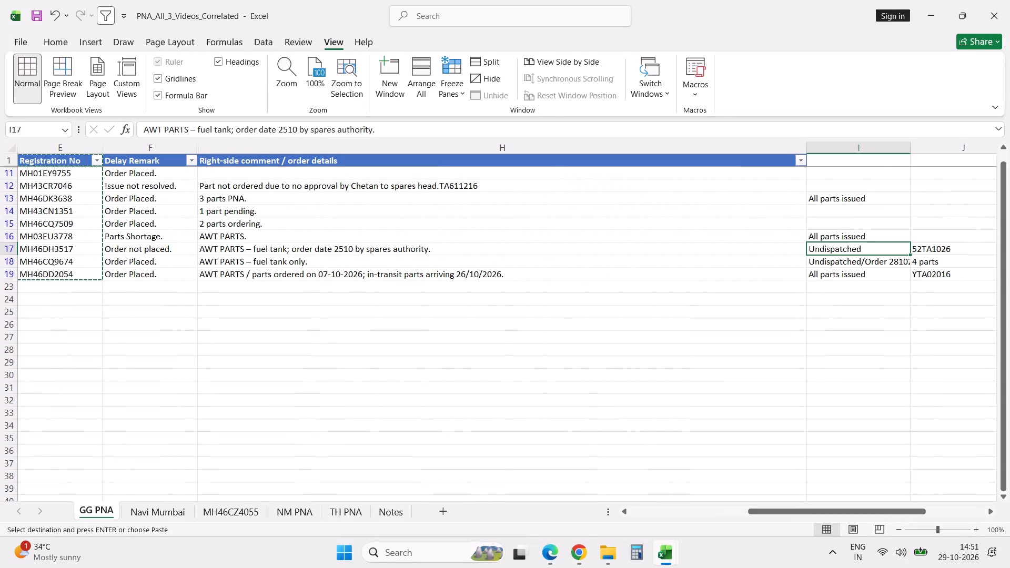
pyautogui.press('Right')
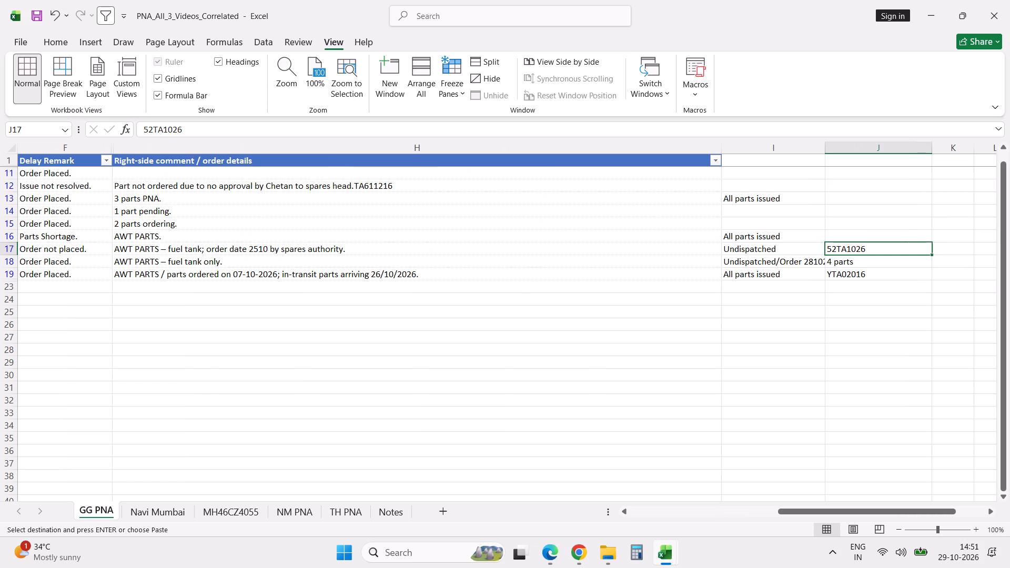
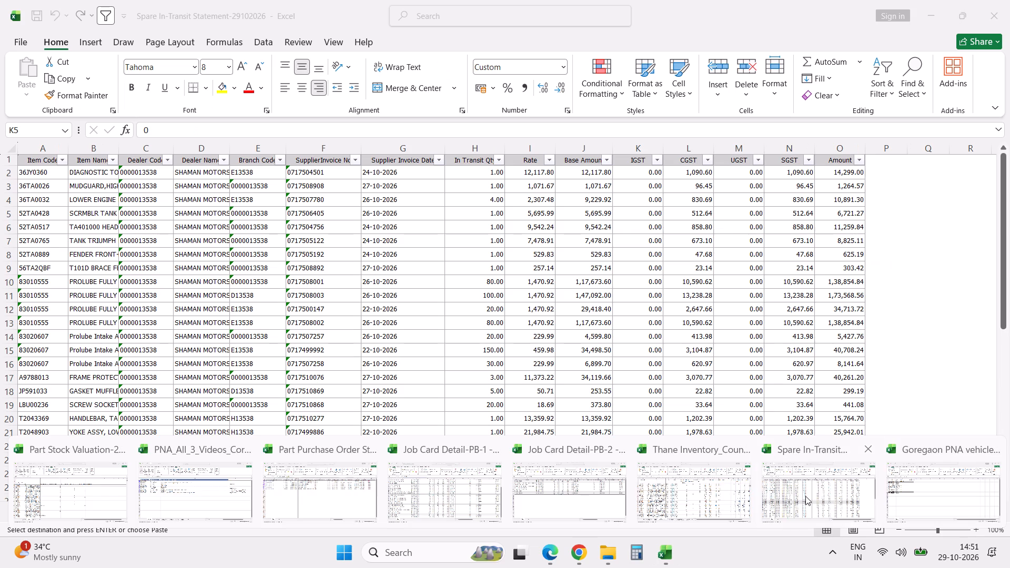
# Search the Spare In-Transit Statement for the part number ending in 1026.
pyautogui.click(573, 382)
pyautogui.hotkey('ctrl', 'f')
pyautogui.write('1026')
pyautogui.press('Return')
pyautogui.press('Return')
pyautogui.press('Escape')
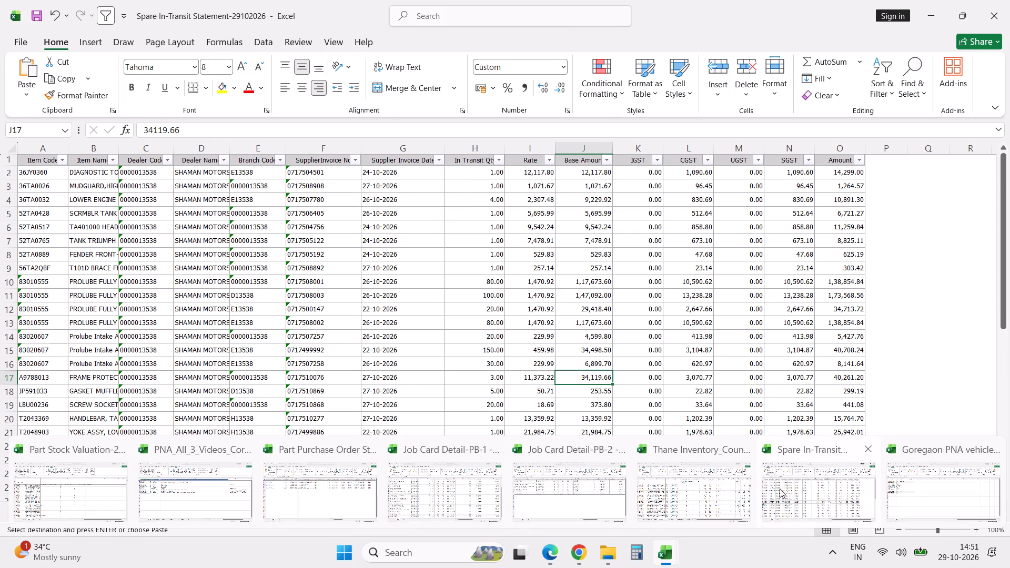
pyautogui.click(780, 489)
pyautogui.click(497, 356)
pyautogui.hotkey('ctrl', 'f')
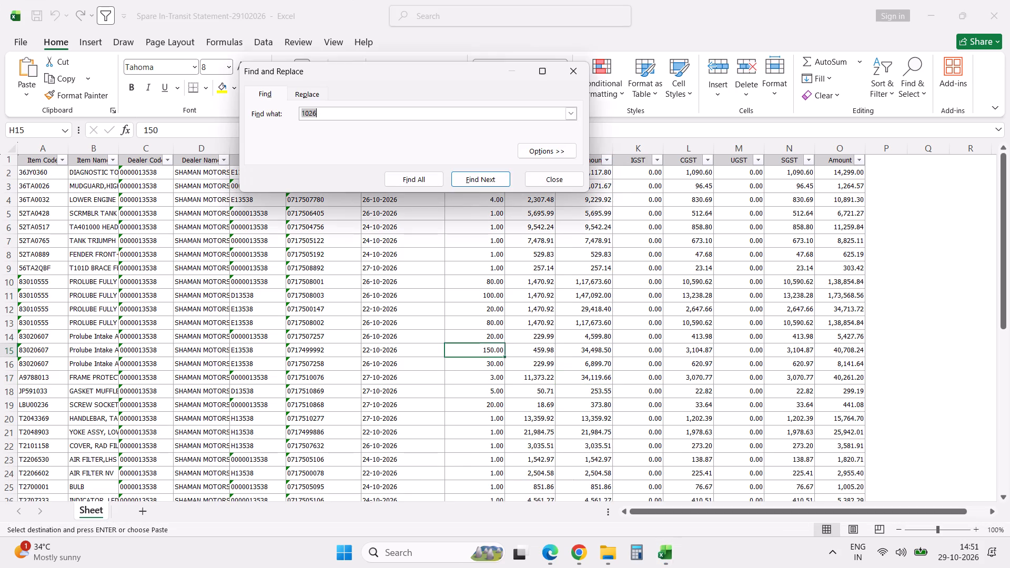
pyautogui.press('Return')
pyautogui.press('Return')
pyautogui.press('Escape')
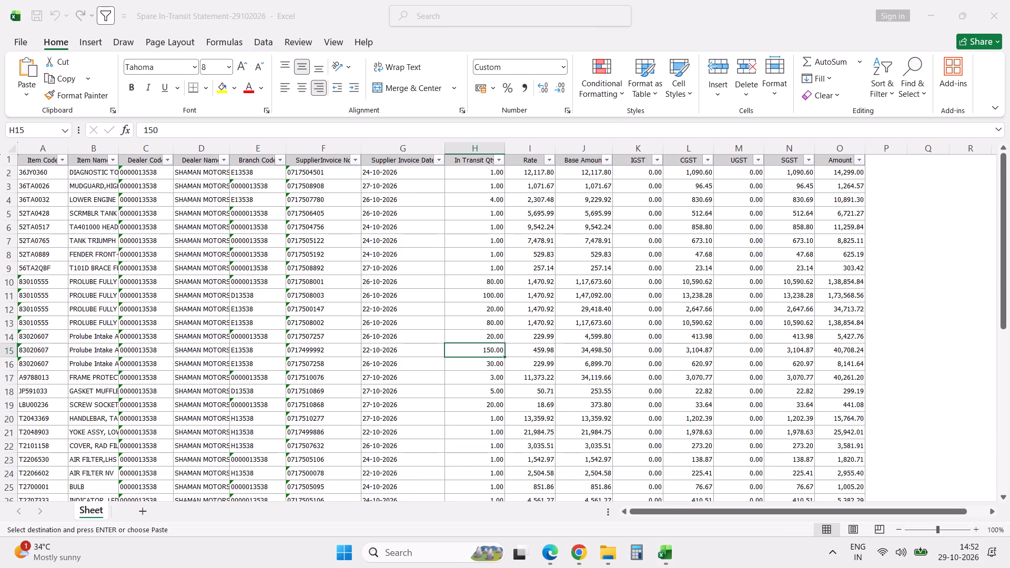
# In the PNA workbook's Navi Mumbai sheet, find the part ending in 1026 and check its vehicle number and location.
pyautogui.hotkey('alt', 'Tab')
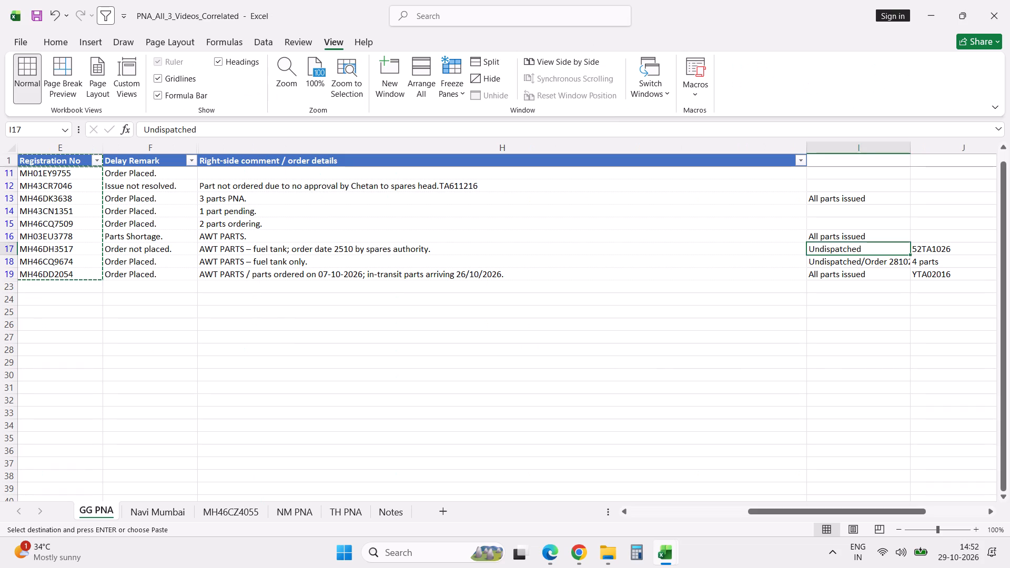
pyautogui.click(181, 513)
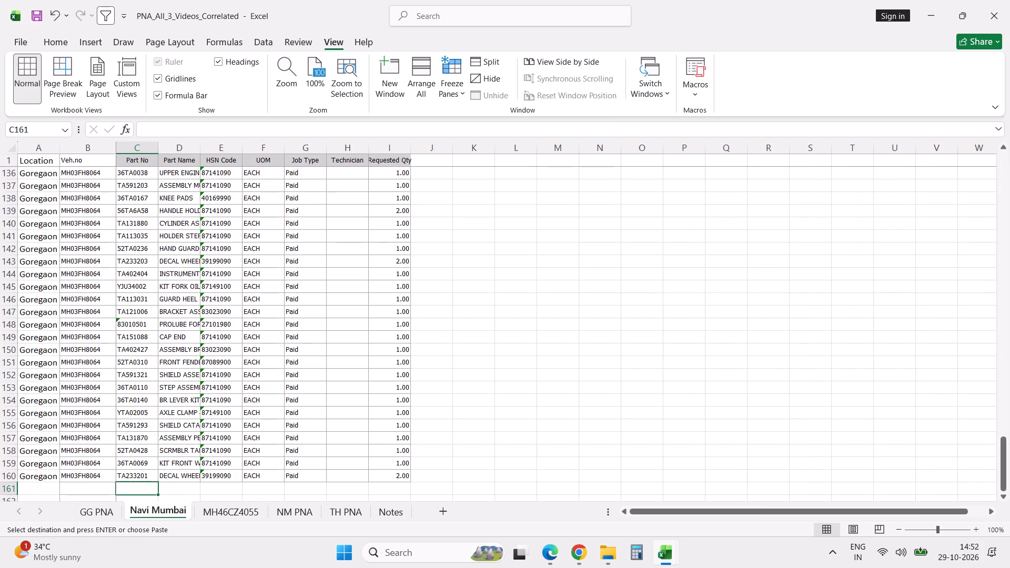
pyautogui.hotkey('ctrl', 'f')
pyautogui.press('Return')
pyautogui.press('Return')
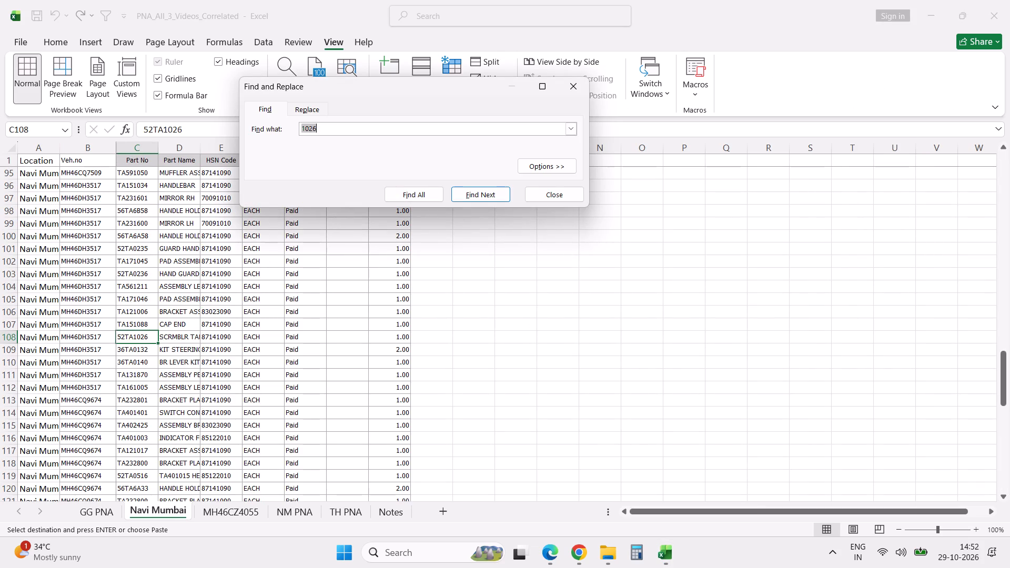
pyautogui.press('Escape')
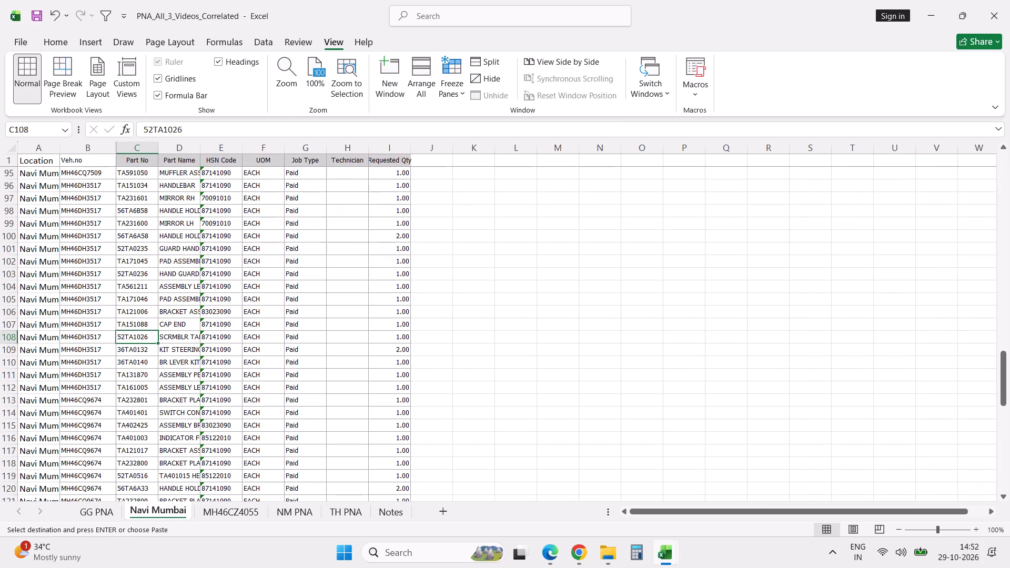
pyautogui.press('Left')
pyautogui.press('Left')
pyautogui.press('Left')
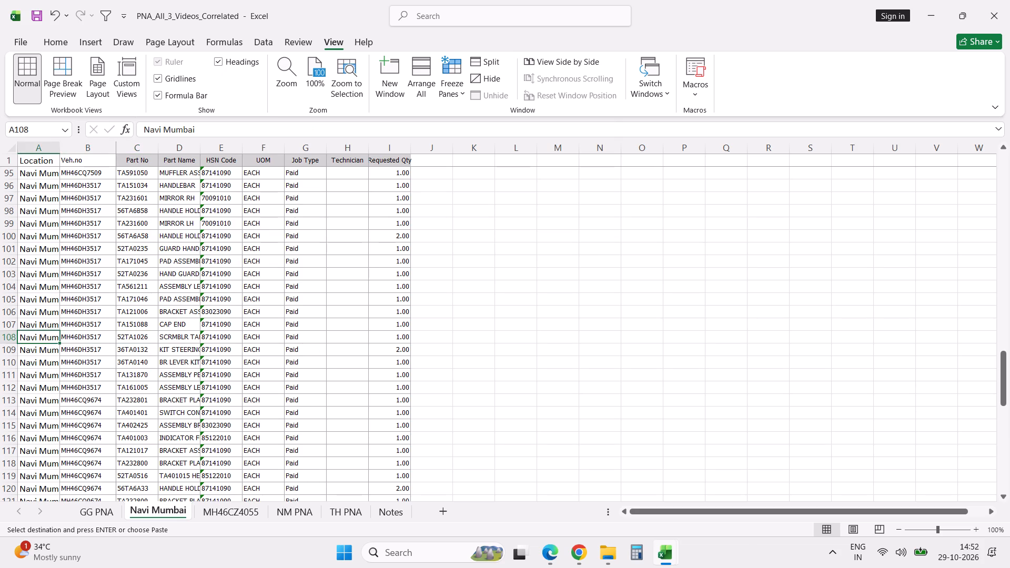
pyautogui.press('Right')
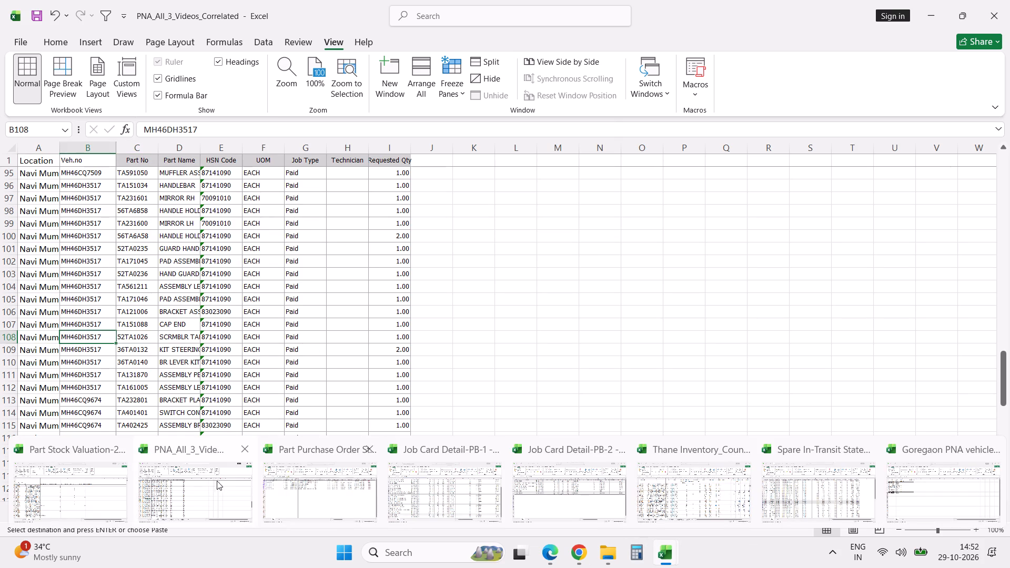
# Switch to the Part Purchase Order Statement workbook and remove the filter from its table.
pyautogui.click(372, 483)
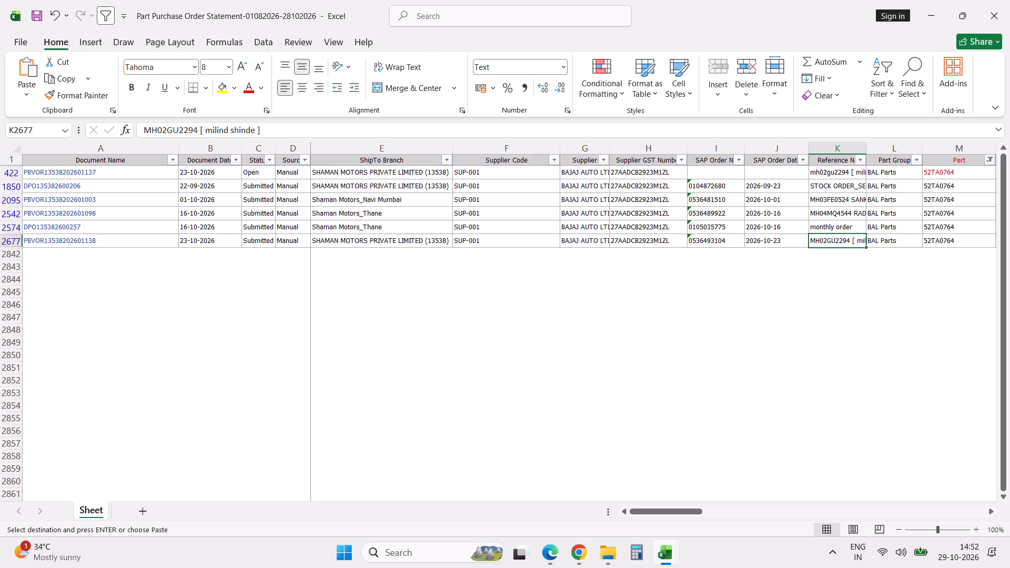
pyautogui.write('dff')
# Search the Part Purchase Order Statement for order lines of the part ending in 1026.
pyautogui.hotkey('ctrl', 'f')
pyautogui.press('Return')
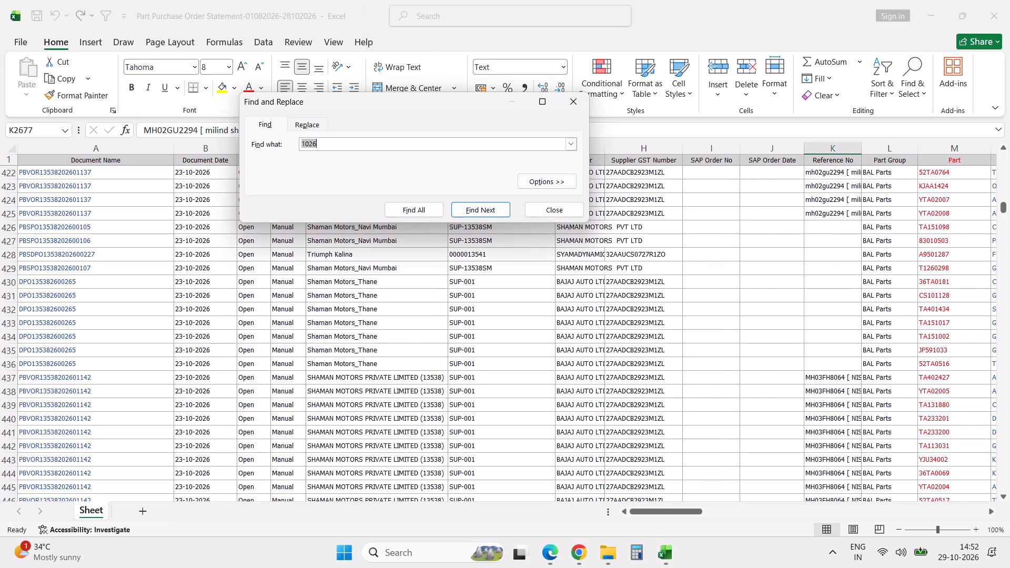
pyautogui.press('Escape')
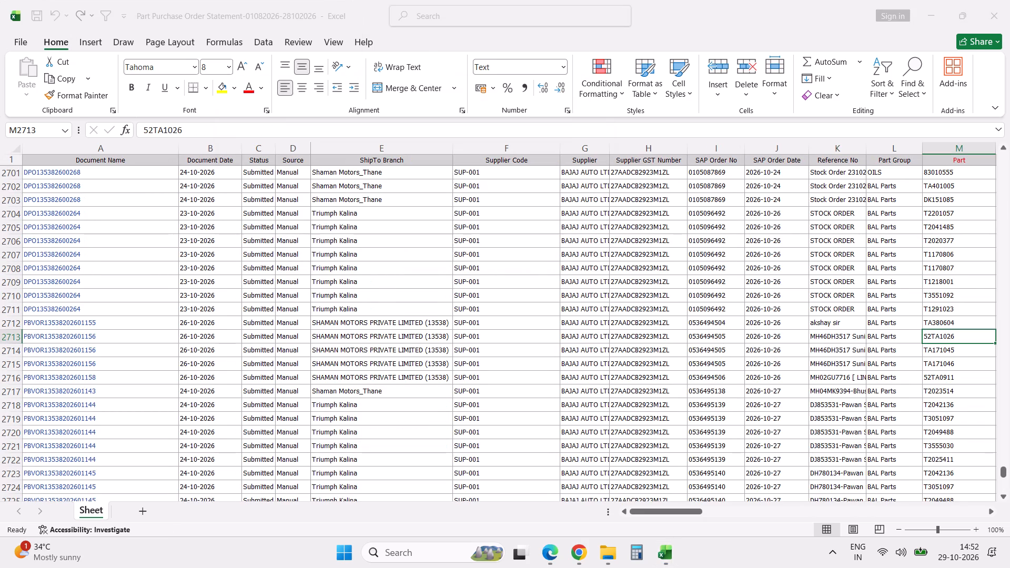
pyautogui.hotkey('ctrl', 'f')
pyautogui.press('Return')
pyautogui.press('Return')
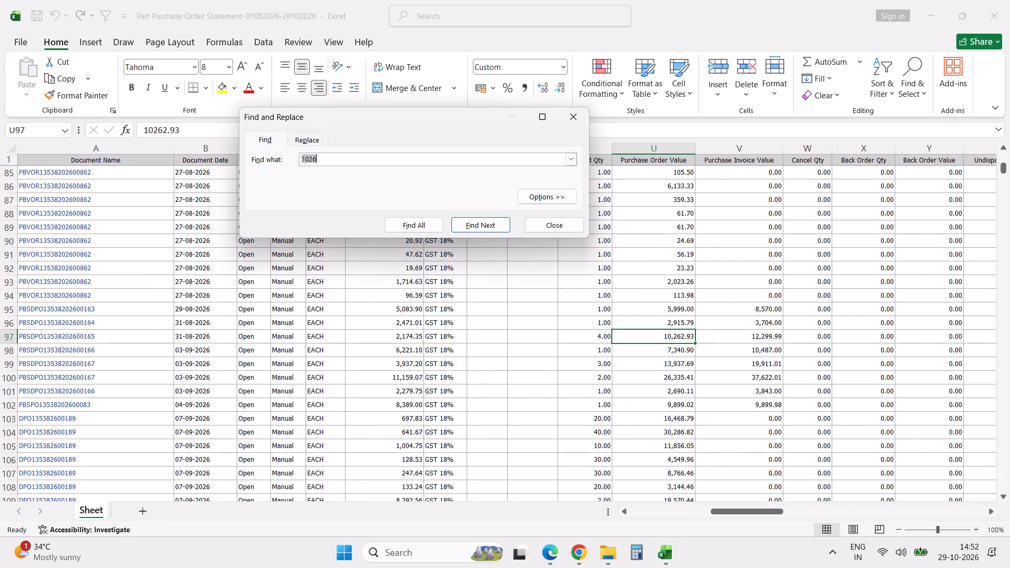
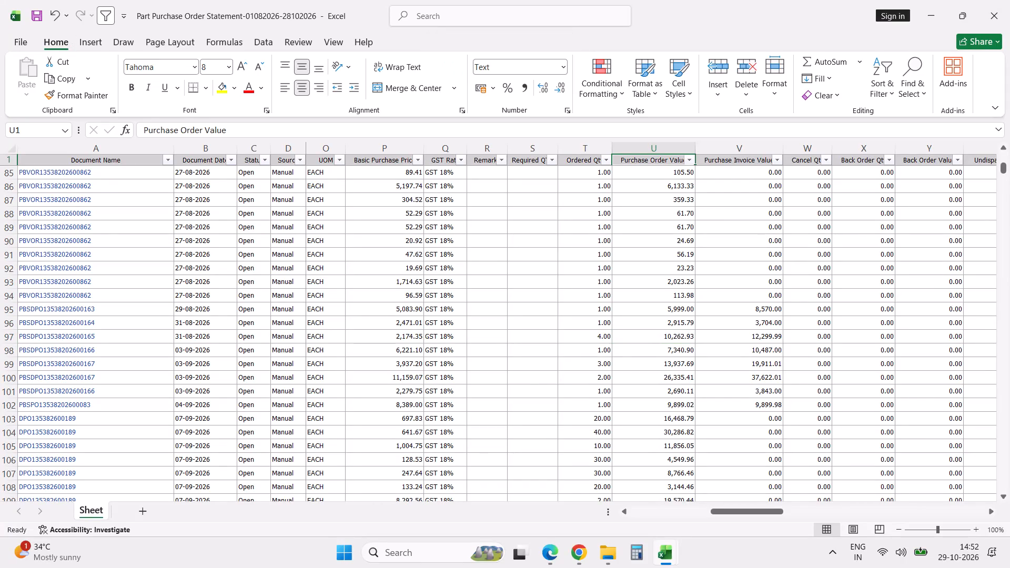
# Filter the Part column of the Part Purchase Order Statement by 1026.
pyautogui.press('Tab')
pyautogui.press('Tab')
pyautogui.press('Tab')
pyautogui.press('Tab')
pyautogui.press('Tab')
pyautogui.press('Tab')
pyautogui.press('Tab')
pyautogui.press('Tab')
pyautogui.press('Tab')
pyautogui.press('Tab')
pyautogui.press('Tab')
pyautogui.press('Tab')
pyautogui.press('Tab')
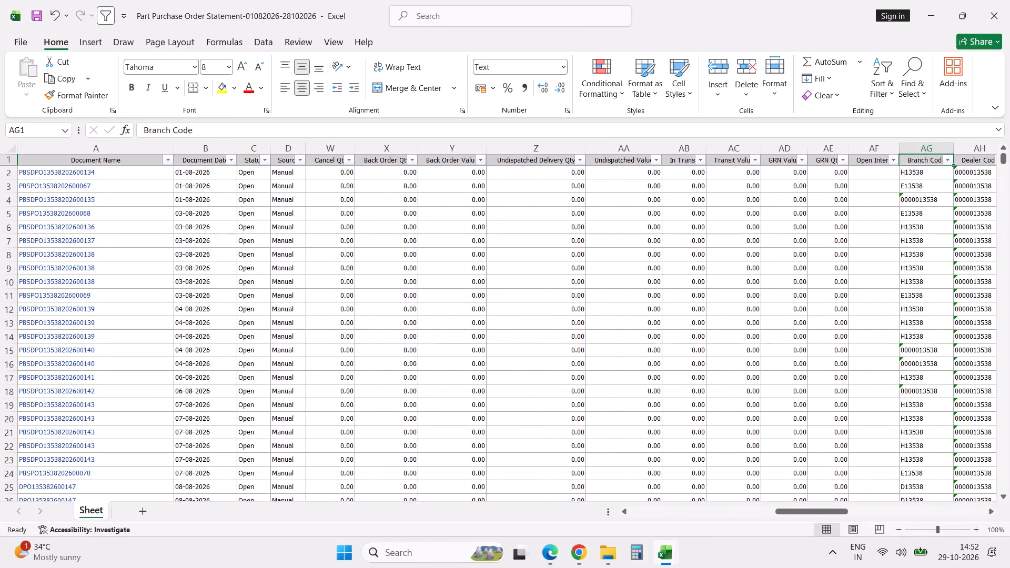
pyautogui.press('Tab')
pyautogui.hotkey('shift', 'Tab')
pyautogui.hotkey('shift', 'Tab')
pyautogui.hotkey('shift', 'Tab')
pyautogui.hotkey('shift', 'Tab')
pyautogui.hotkey('shift', 'Tab')
pyautogui.hotkey('shift', 'Tab')
pyautogui.hotkey('shift', 'Tab')
pyautogui.hotkey('shift', 'Tab')
pyautogui.hotkey('shift', 'Tab')
pyautogui.hotkey('shift', 'Tab')
pyautogui.hotkey('shift', 'Tab')
pyautogui.hotkey('shift', 'Tab')
pyautogui.hotkey('shift', 'Tab')
pyautogui.hotkey('shift', 'Tab')
pyautogui.hotkey('shift', 'Tab')
pyautogui.hotkey('shift', 'Tab')
pyautogui.hotkey('shift', 'Tab')
pyautogui.hotkey('shift', 'Tab')
pyautogui.hotkey('shift', 'Tab')
pyautogui.hotkey('shift', 'Tab')
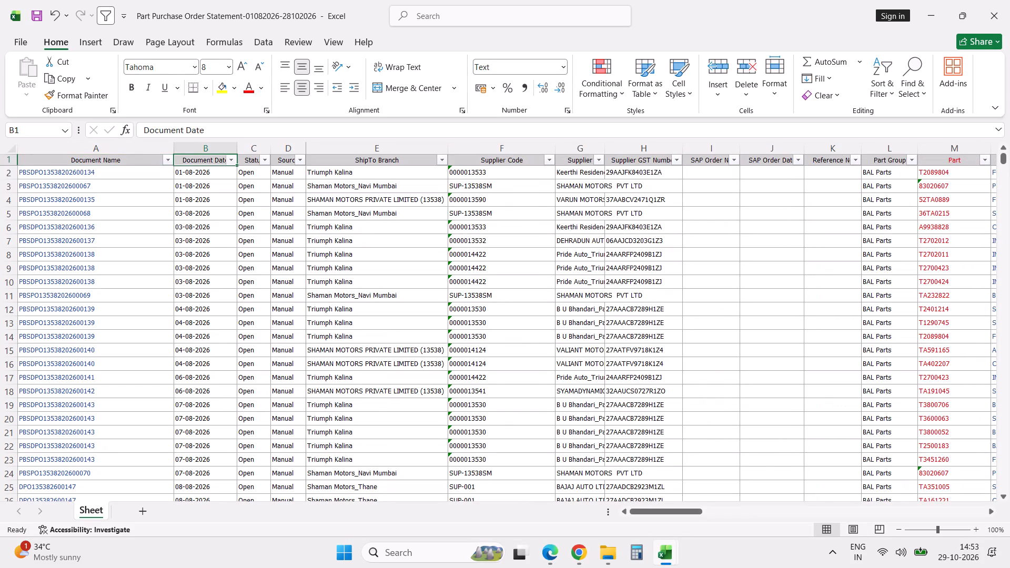
pyautogui.click(987, 161)
pyautogui.click(921, 312)
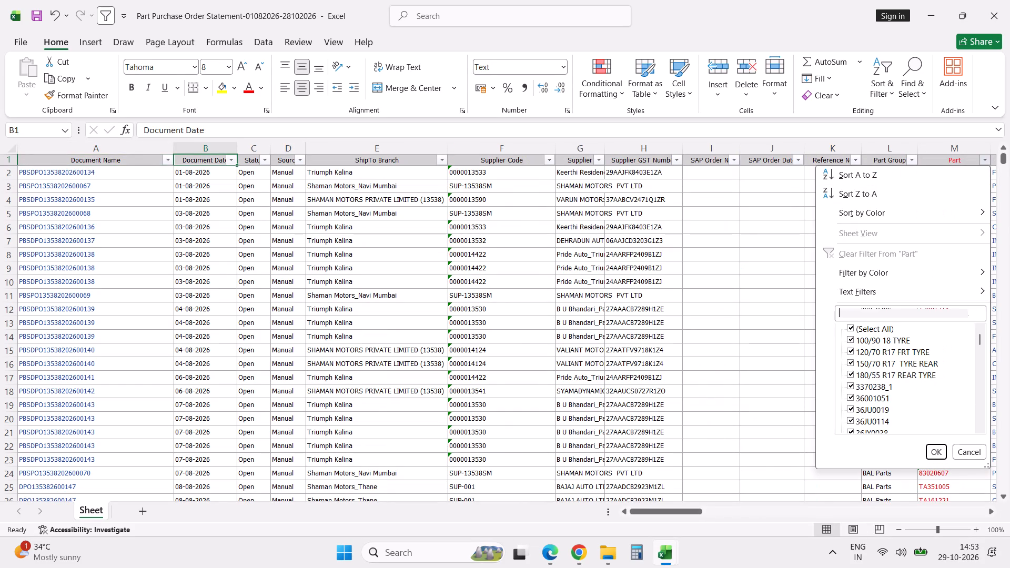
pyautogui.write('1026')
pyautogui.press('Return')
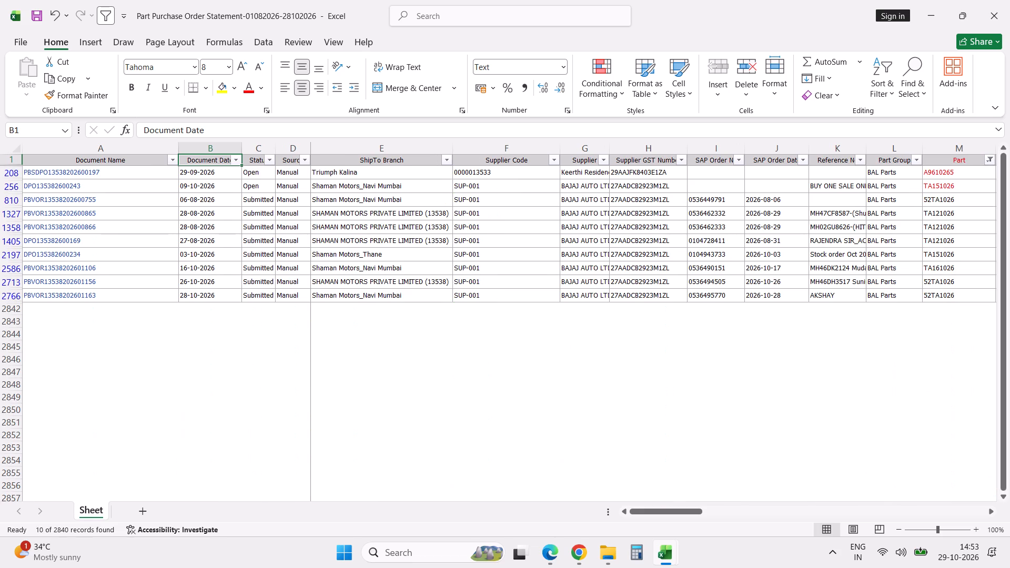
# Examine the 28-10-2026 order line for part 52TA1026, from its SAP order details and reference across to the undispatched quantity and value.
pyautogui.click(786, 296)
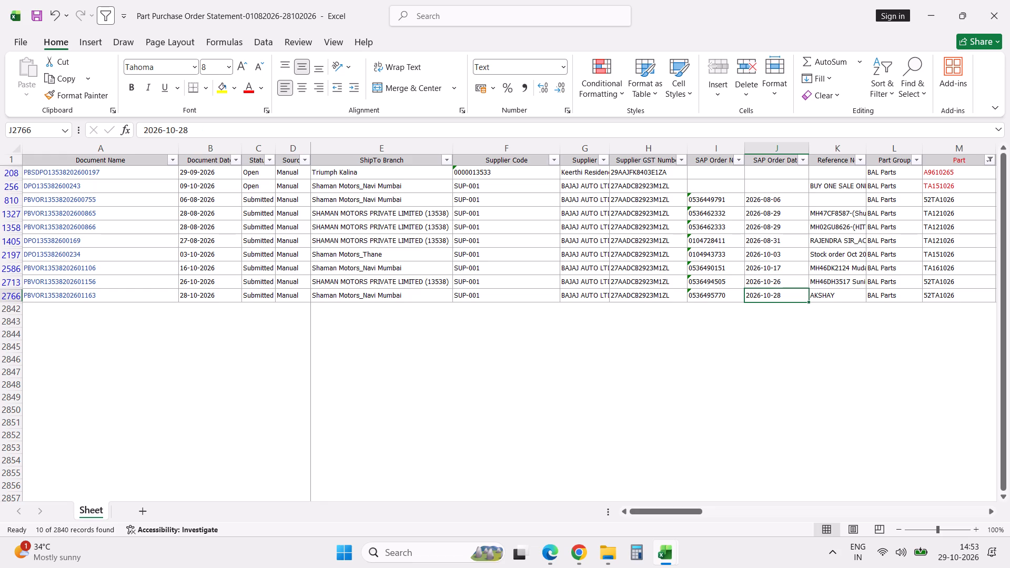
pyautogui.press('Left')
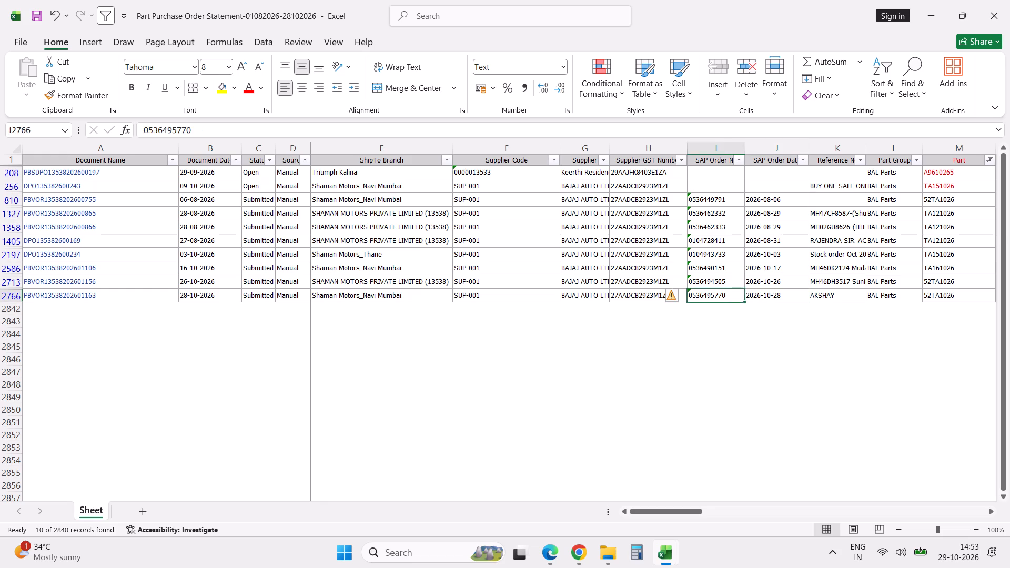
pyautogui.press('Left')
pyautogui.press('Right')
pyautogui.press('Right')
pyautogui.press('Right')
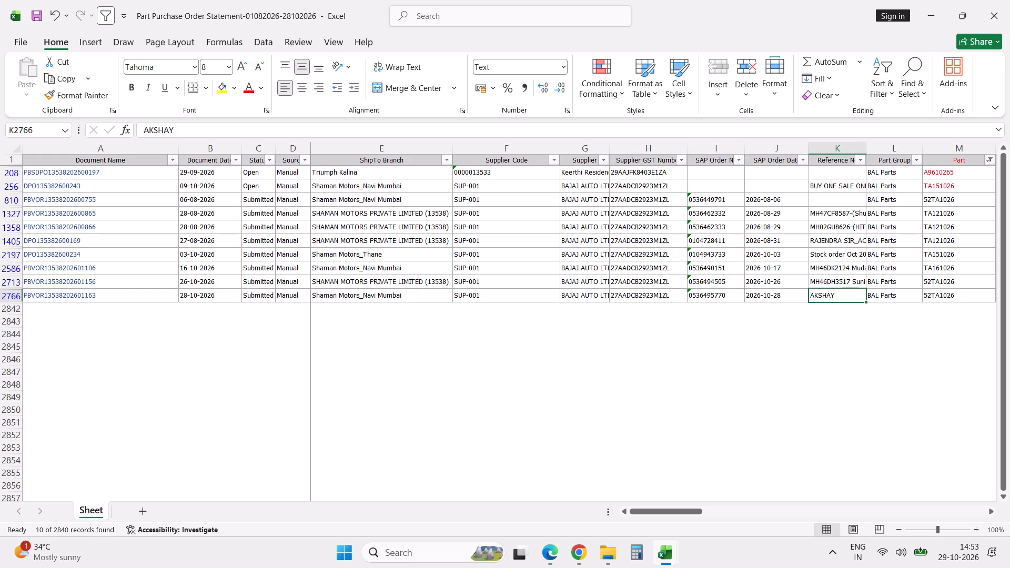
pyautogui.press('Right')
pyautogui.press('Right')
pyautogui.press('Right')
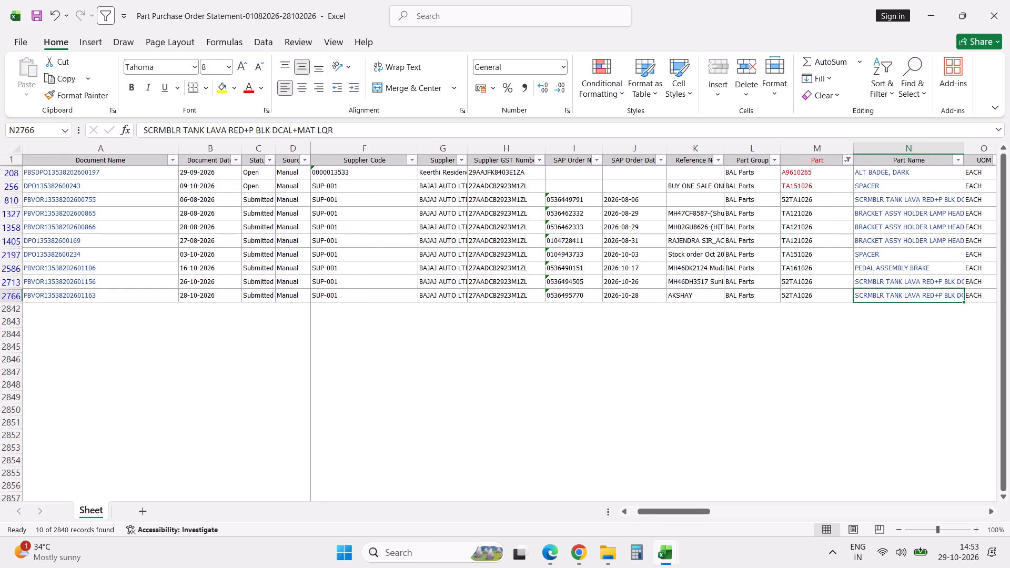
pyautogui.press('Right')
pyautogui.press('Right')
pyautogui.press('Right')
pyautogui.press('Right')
pyautogui.press('Right')
pyautogui.press('Right')
pyautogui.press('Right')
pyautogui.press('Right')
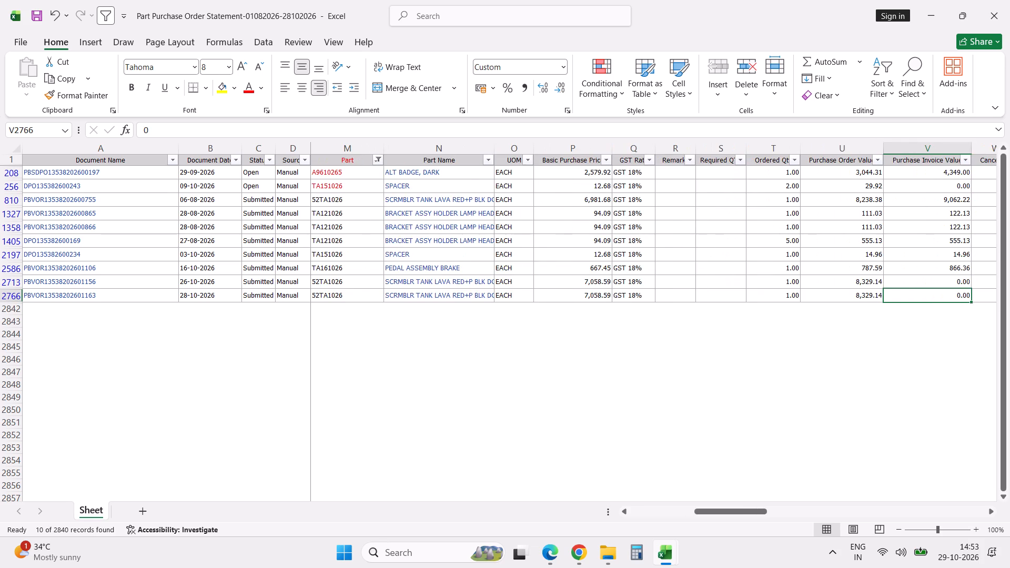
pyautogui.press('Right')
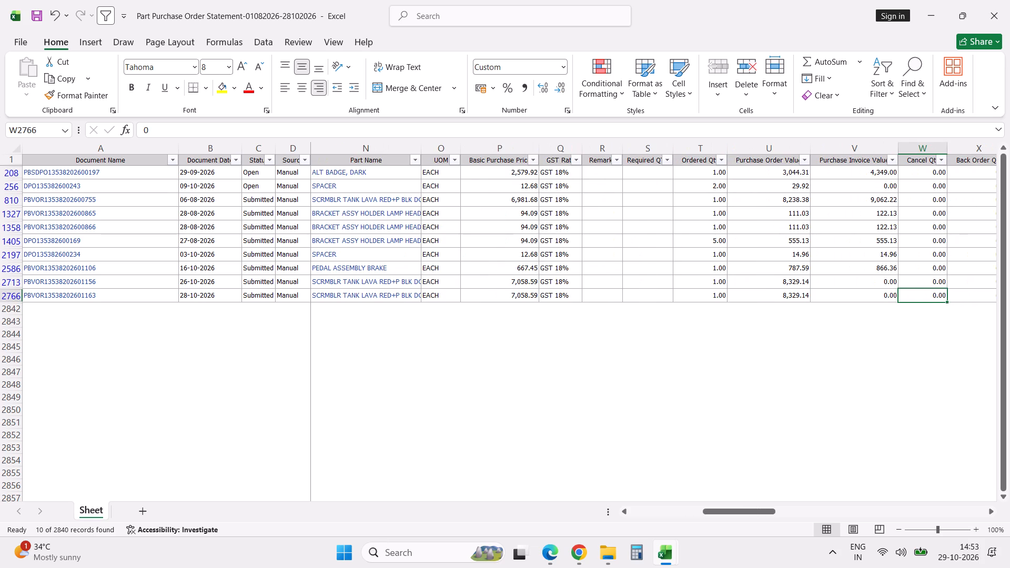
pyautogui.press('Right')
pyautogui.press('Right')
pyautogui.press('Right')
pyautogui.press('Right')
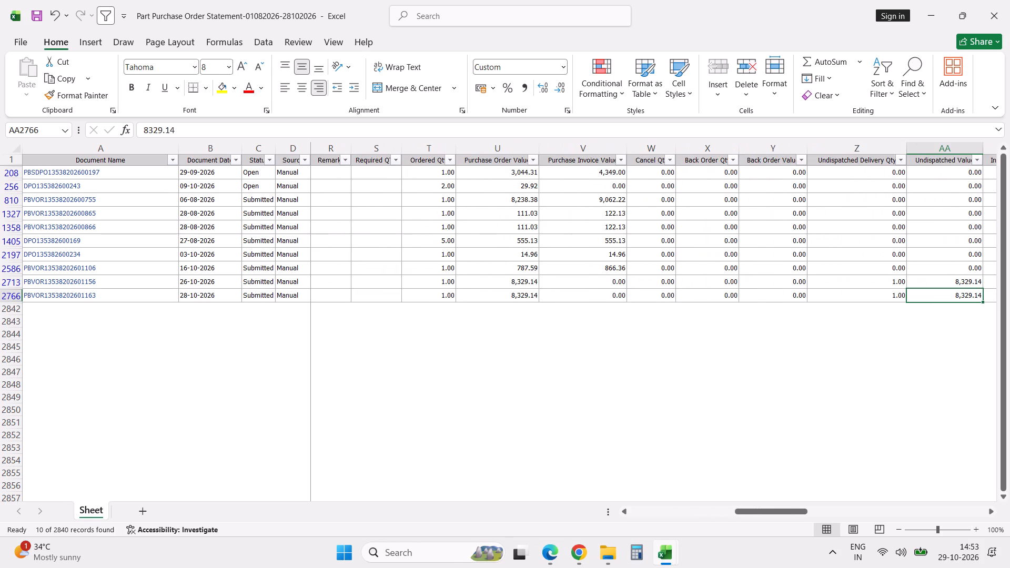
pyautogui.press('Left')
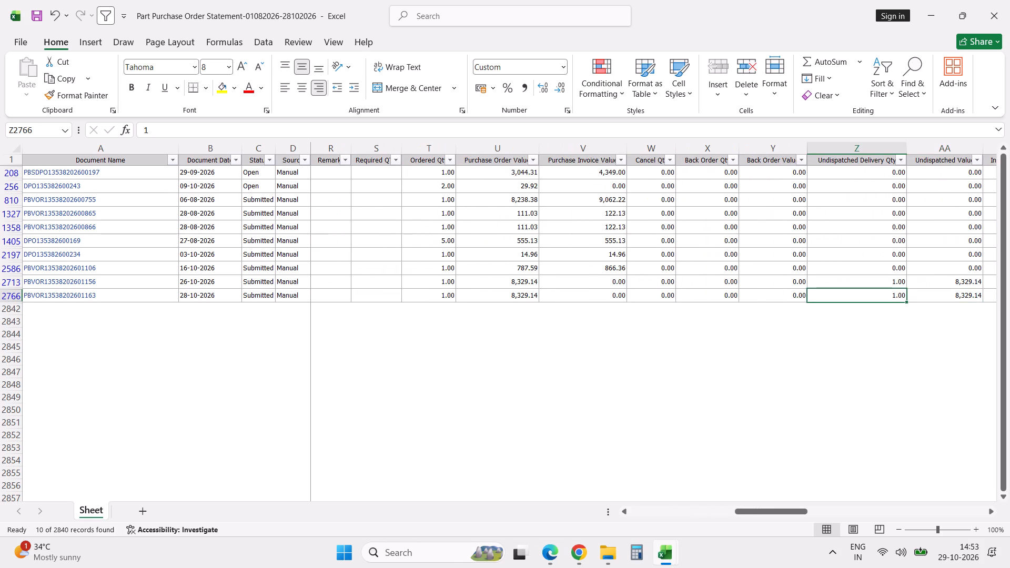
pyautogui.press('Left')
pyautogui.press('Left')
pyautogui.press('Left')
pyautogui.press('Left')
pyautogui.press('Left')
pyautogui.press('Left')
pyautogui.press('Left')
pyautogui.press('Left')
pyautogui.press('Left')
pyautogui.press('Left')
pyautogui.press('Left')
pyautogui.press('Left')
pyautogui.press('Left')
pyautogui.press('Left')
pyautogui.press('Left')
pyautogui.press('Left')
pyautogui.press('Left')
pyautogui.press('Left')
pyautogui.press('Left')
pyautogui.press('Left')
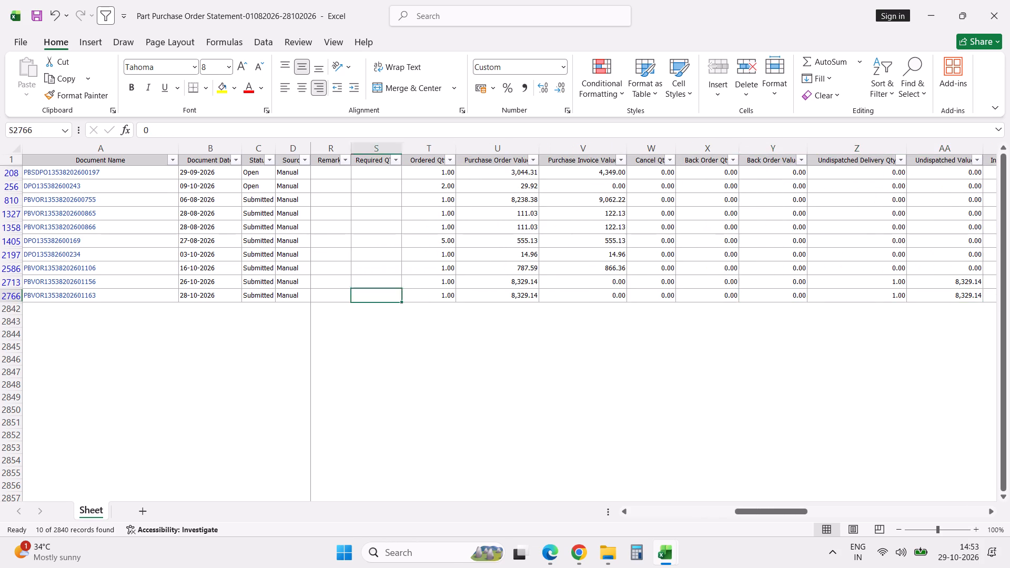
pyautogui.hotkey('ctrl', 'c')
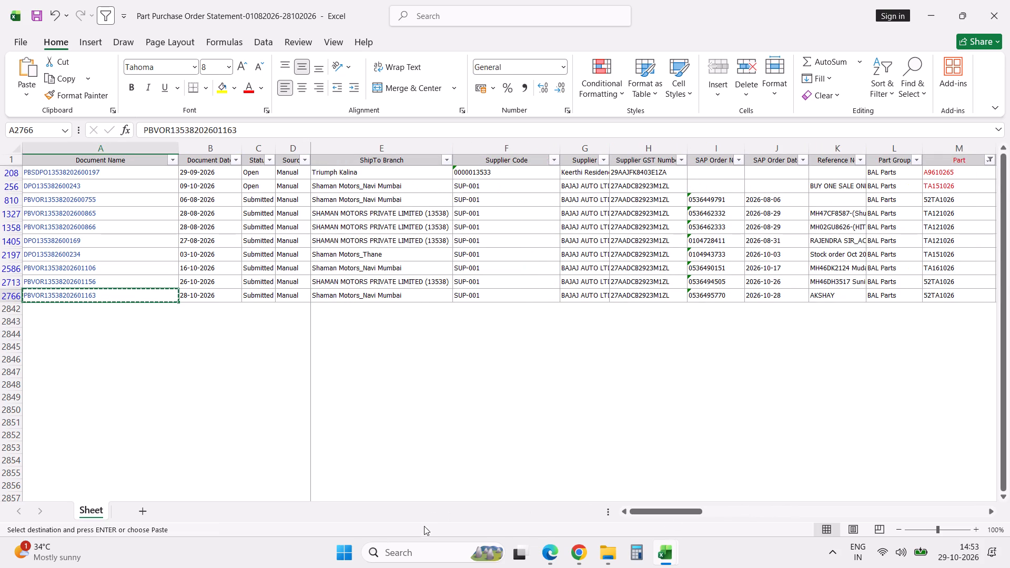
# Launch the Excellon Bajaj 5 application.
pyautogui.click(417, 553)
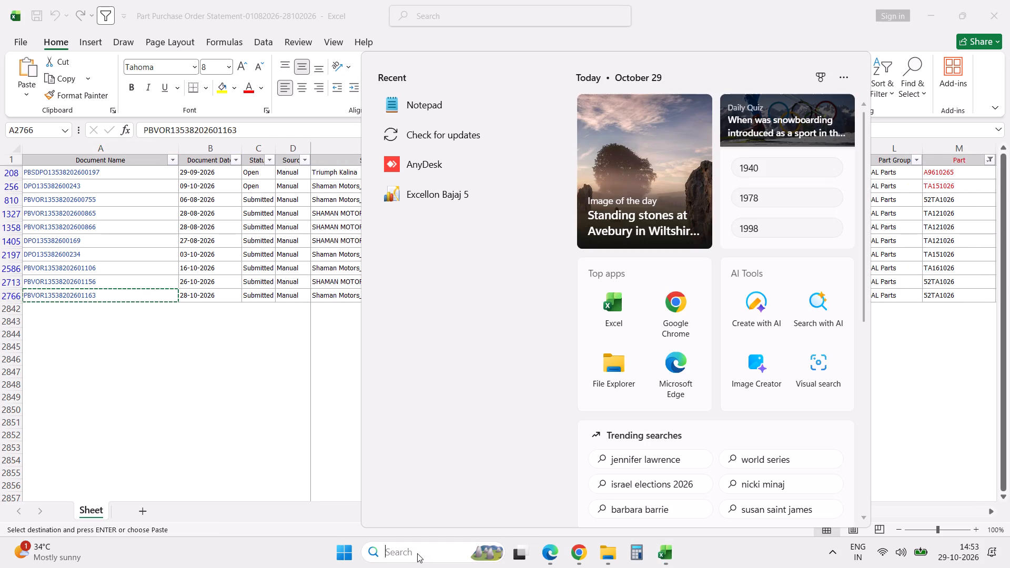
pyautogui.click(444, 189)
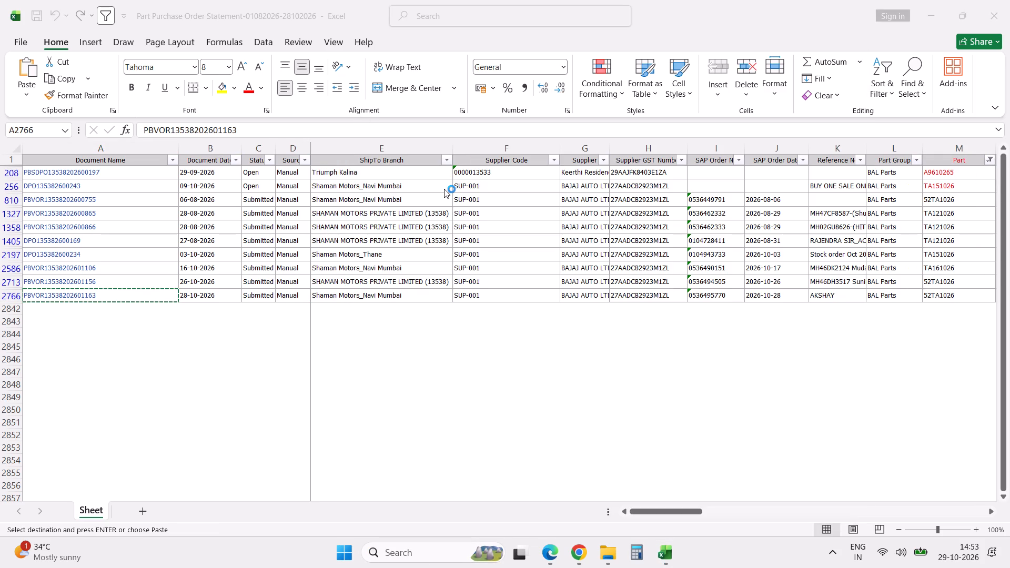
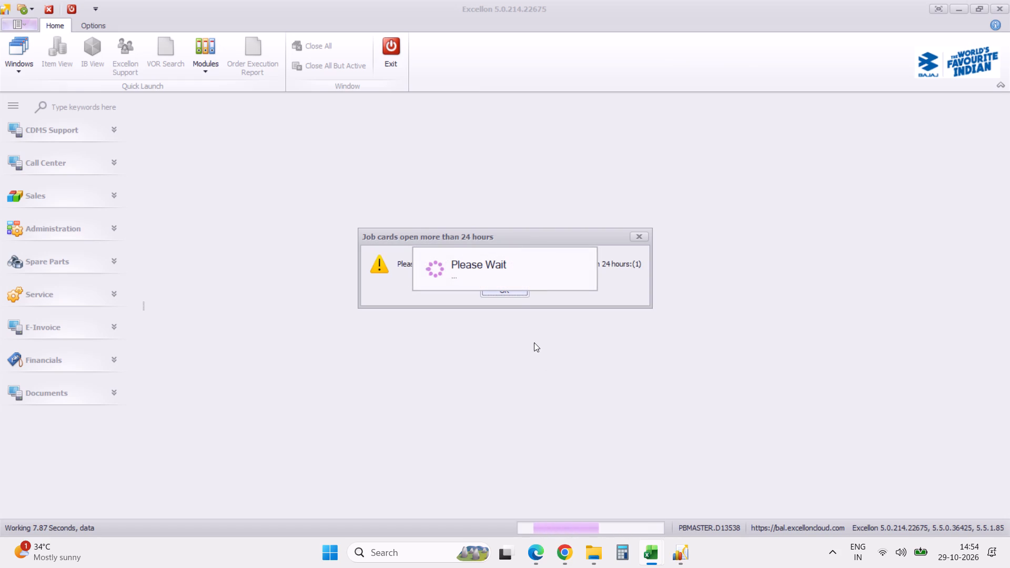
# Dismiss the startup notice about job cards open more than 24 hours.
pyautogui.click(519, 291)
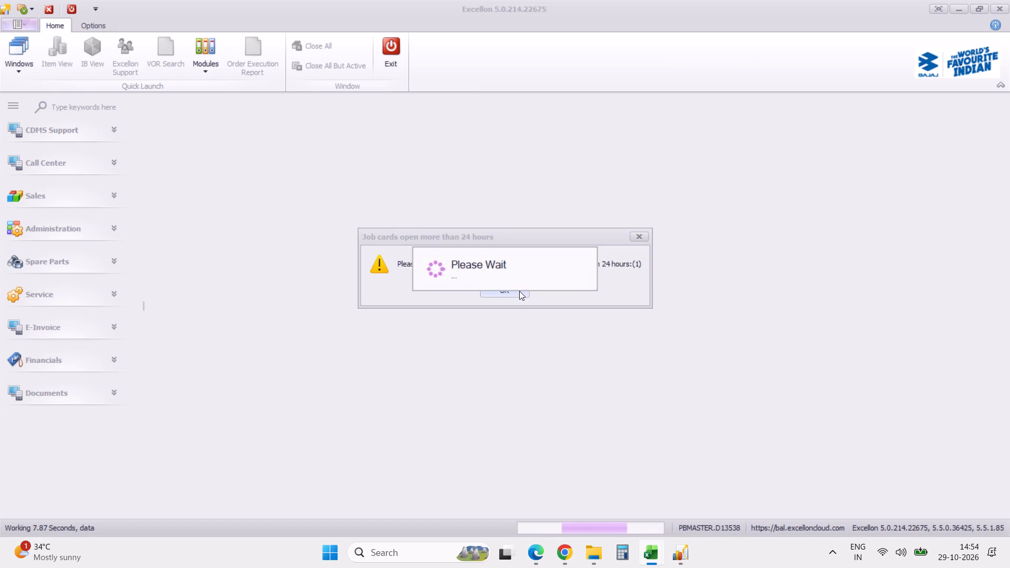
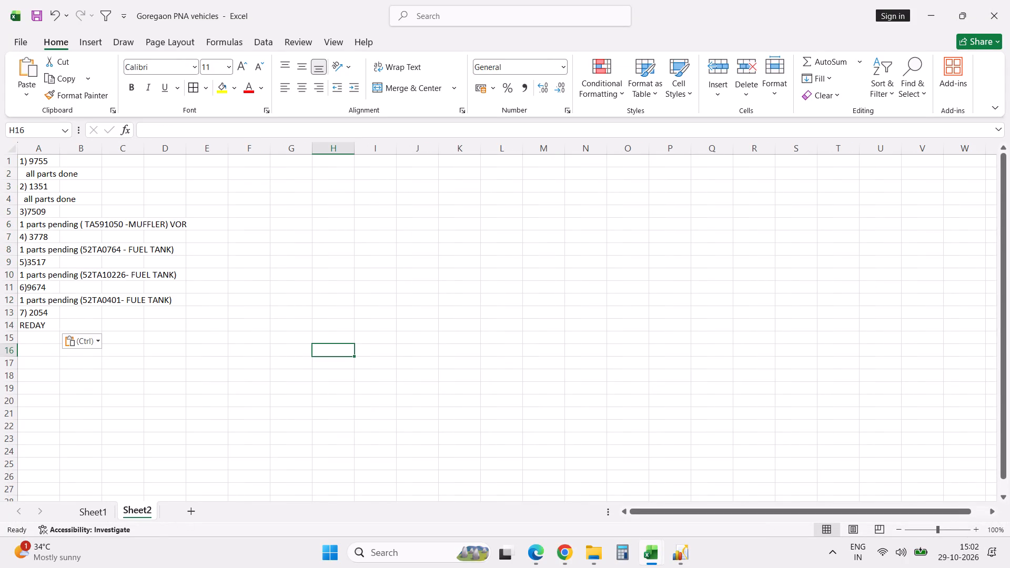
# Auto-fit the width of column A to its longest entry.
pyautogui.doubleClick(58, 149)
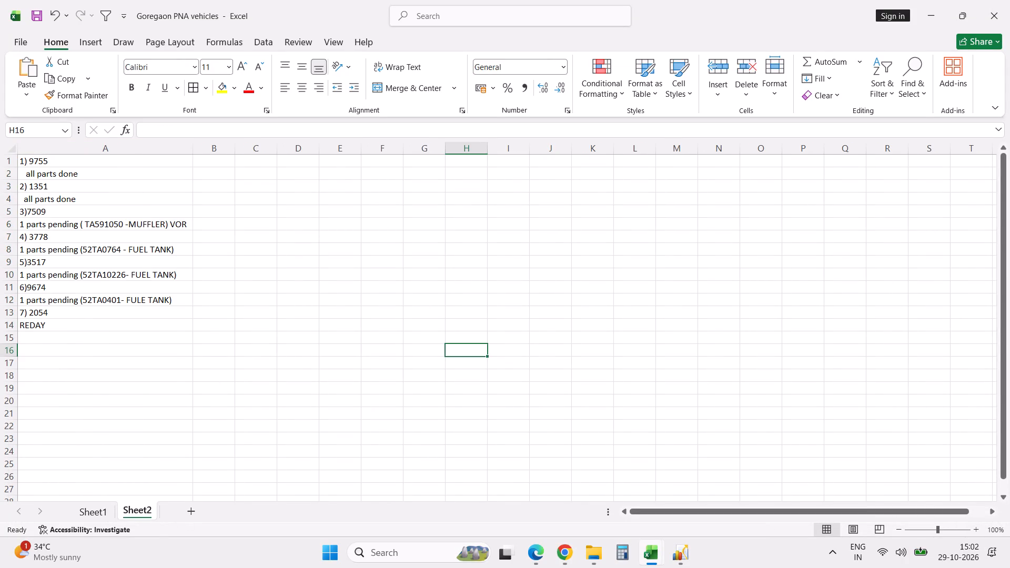
# Move the two "all parts done" notes from A2 and A4 to B1 and B3, beside vehicles 9755 and 1351.
pyautogui.click(58, 172)
pyautogui.hotkey('ctrl', 'x')
pyautogui.press('Right')
pyautogui.press('Up')
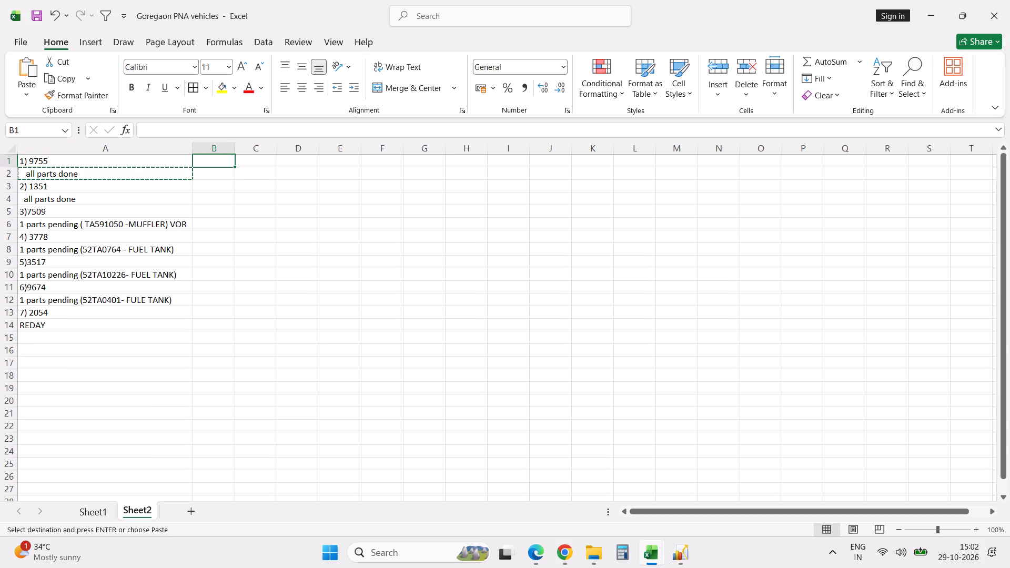
pyautogui.press('Return')
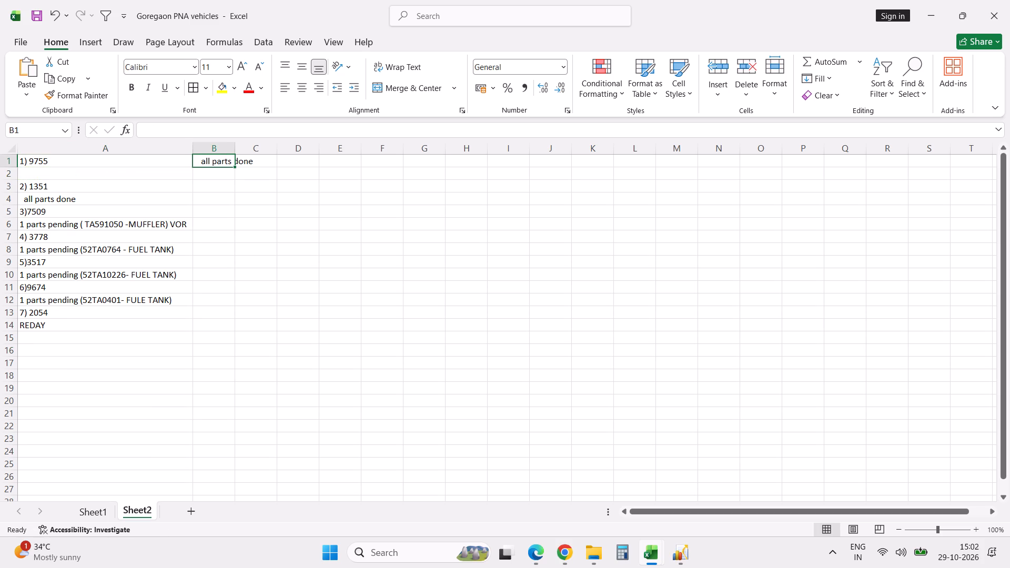
pyautogui.click(53, 198)
pyautogui.hotkey('ctrl', 'x')
pyautogui.press('Up')
pyautogui.press('Right')
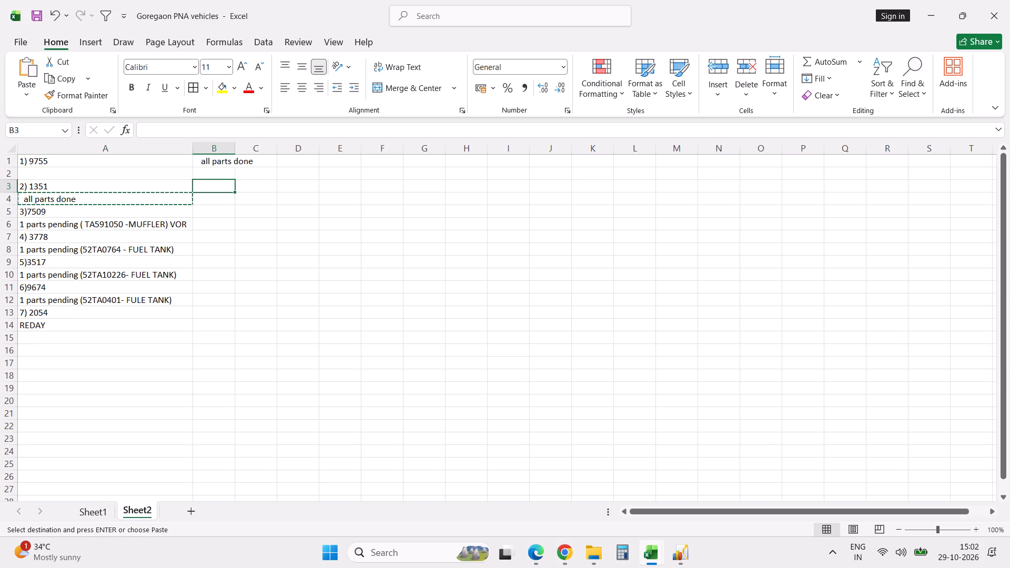
pyautogui.press('Return')
# Move the pending TA591050 muffler and 52TA0764 fuel tank notes to B5 and B7, beside vehicles 7509 and 3778.
pyautogui.click(61, 222)
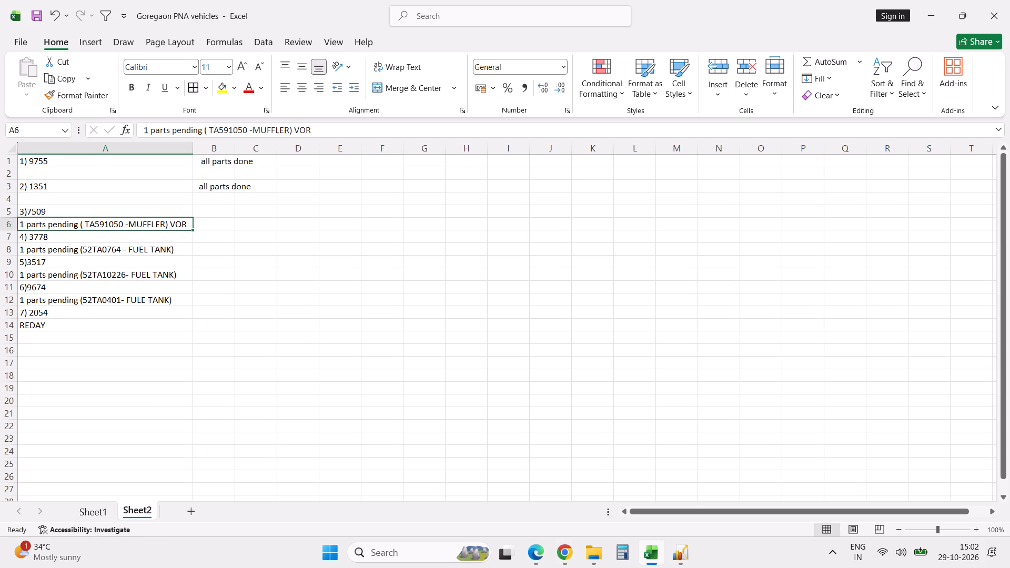
pyautogui.hotkey('ctrl', 'x')
pyautogui.press('Right')
pyautogui.press('Up')
pyautogui.press('Return')
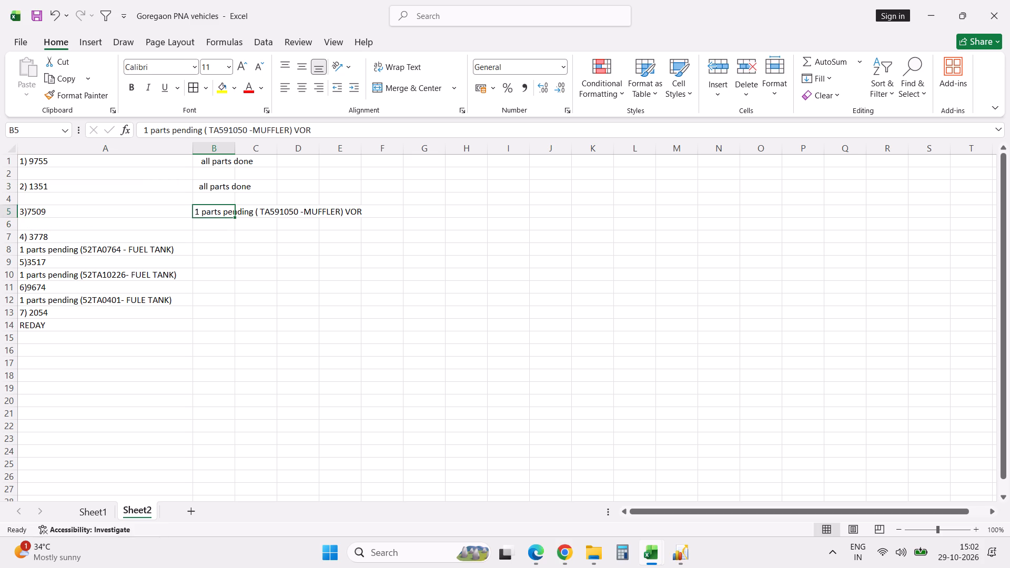
pyautogui.click(65, 251)
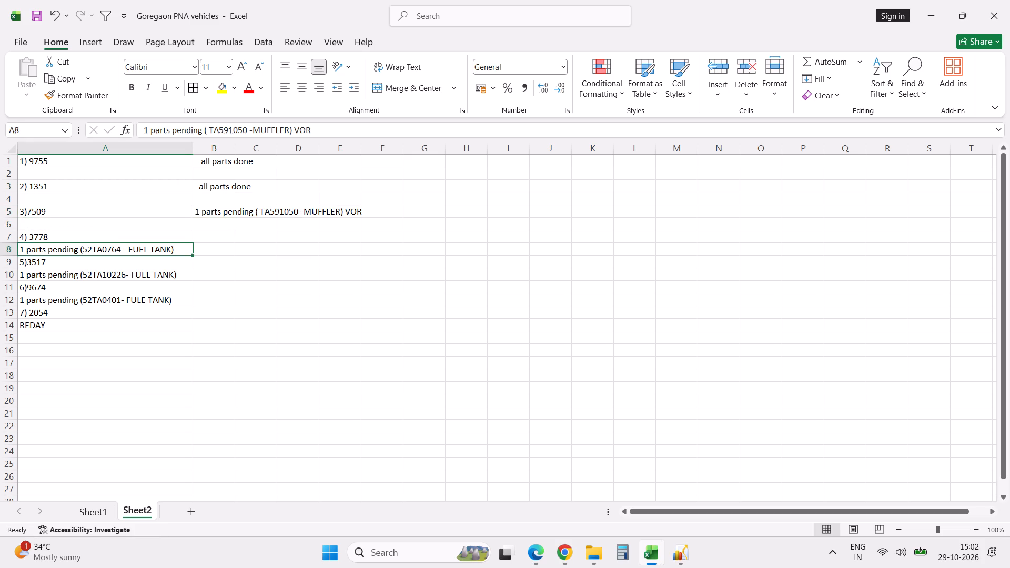
pyautogui.hotkey('ctrl', 'x')
pyautogui.press('Right')
pyautogui.press('Up')
pyautogui.press('Return')
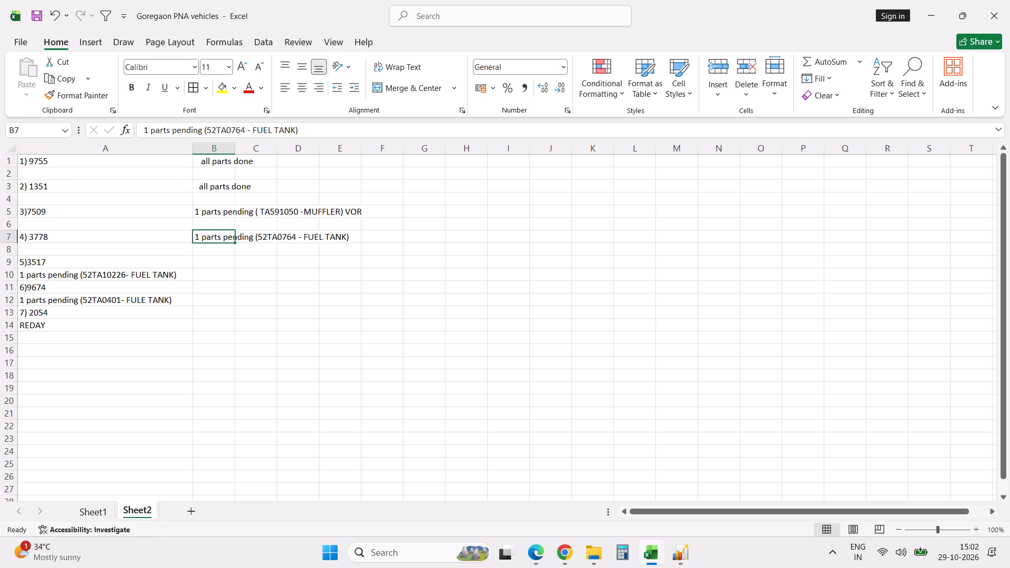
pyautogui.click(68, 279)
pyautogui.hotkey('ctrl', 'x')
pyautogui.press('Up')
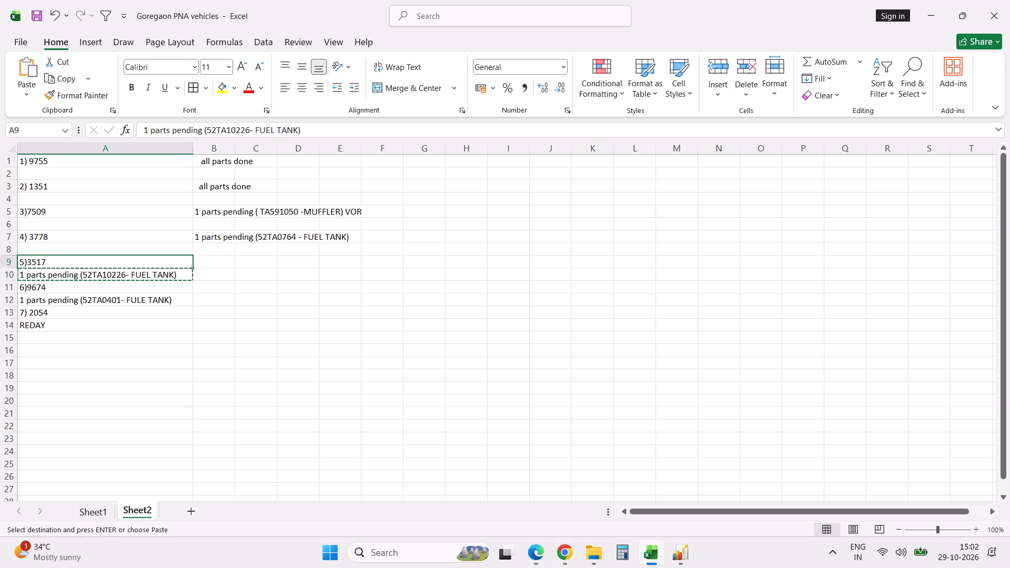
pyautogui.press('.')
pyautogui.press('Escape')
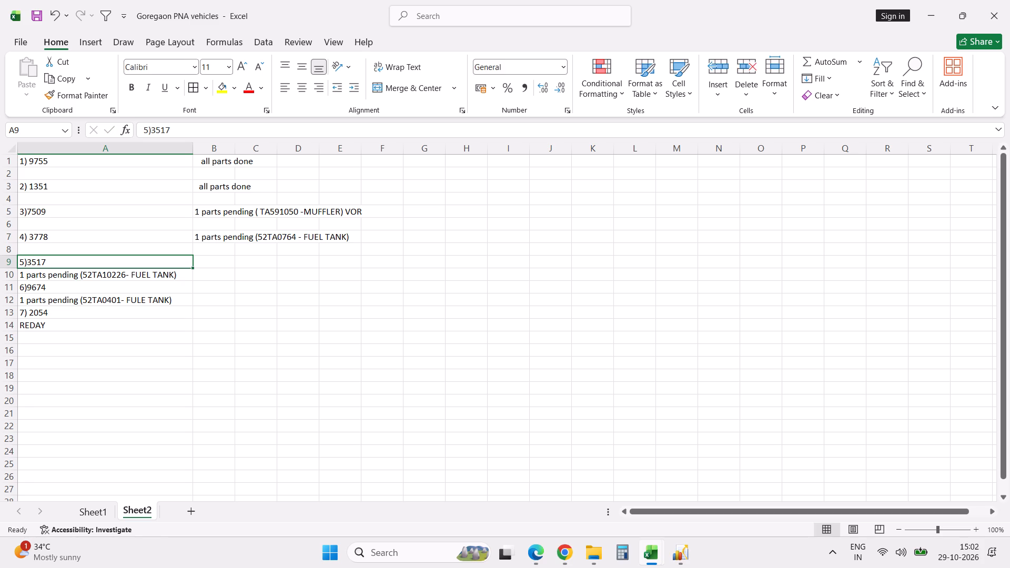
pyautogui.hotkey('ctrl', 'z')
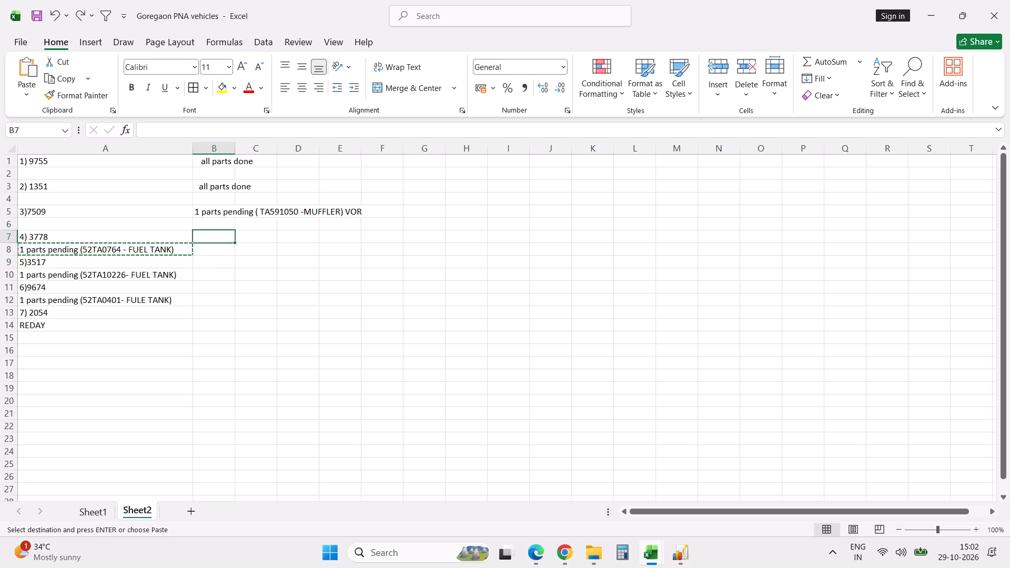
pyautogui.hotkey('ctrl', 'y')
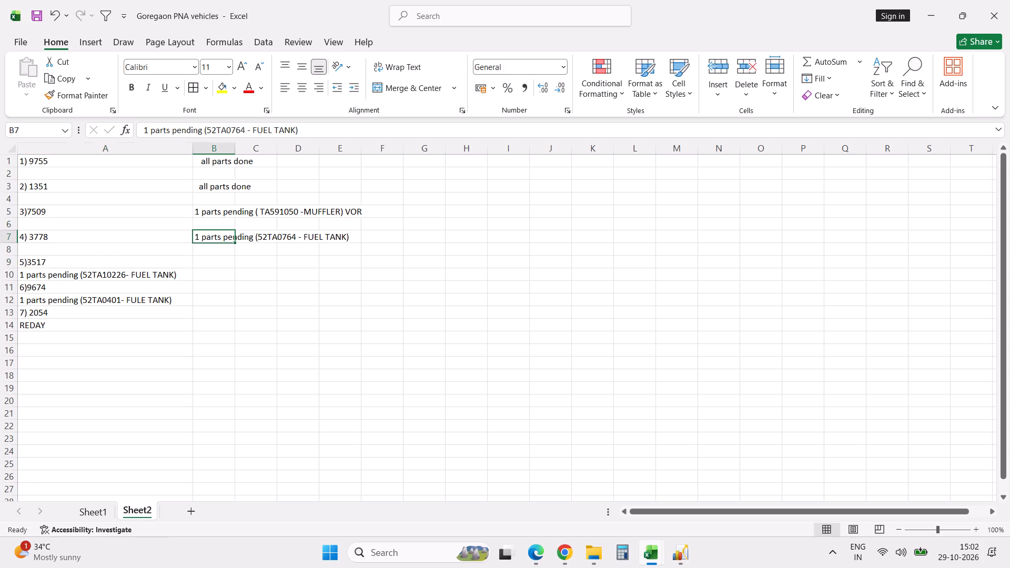
# Move the pending 52TA10226 and 52TA0401 fuel tank notes to B9 and B11, beside vehicles 3517 and 9674.
pyautogui.click(88, 276)
pyautogui.hotkey('ctrl', 'x')
pyautogui.press('Right')
pyautogui.press('Up')
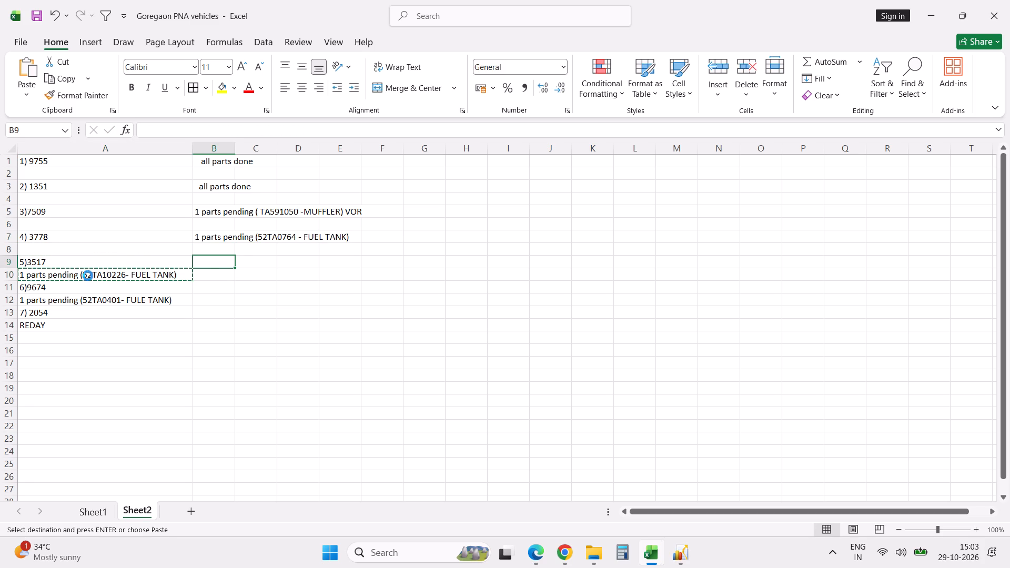
pyautogui.press('Return')
pyautogui.click(92, 299)
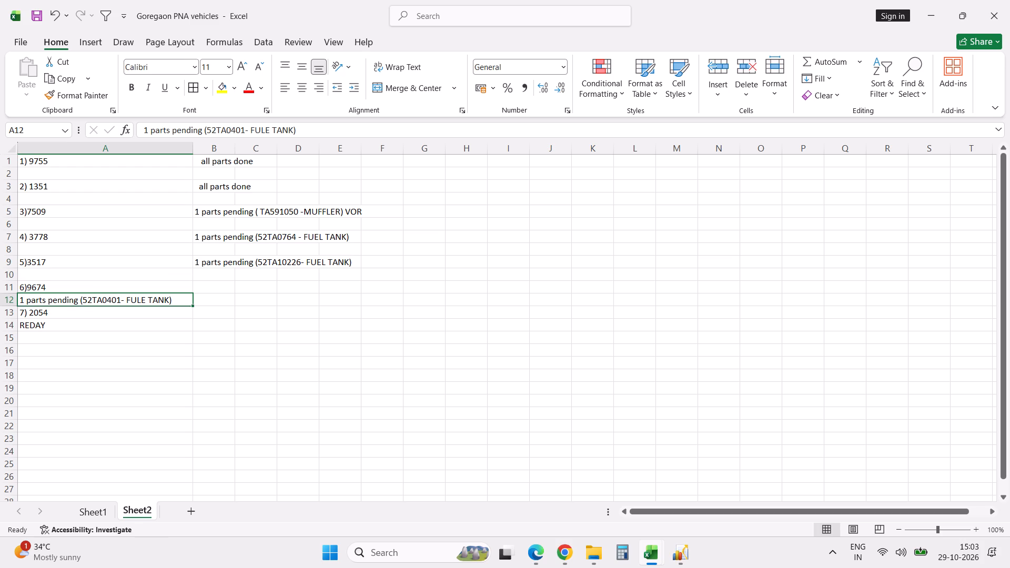
pyautogui.hotkey('ctrl', 'x')
pyautogui.press('Right')
pyautogui.press('Up')
pyautogui.press('Return')
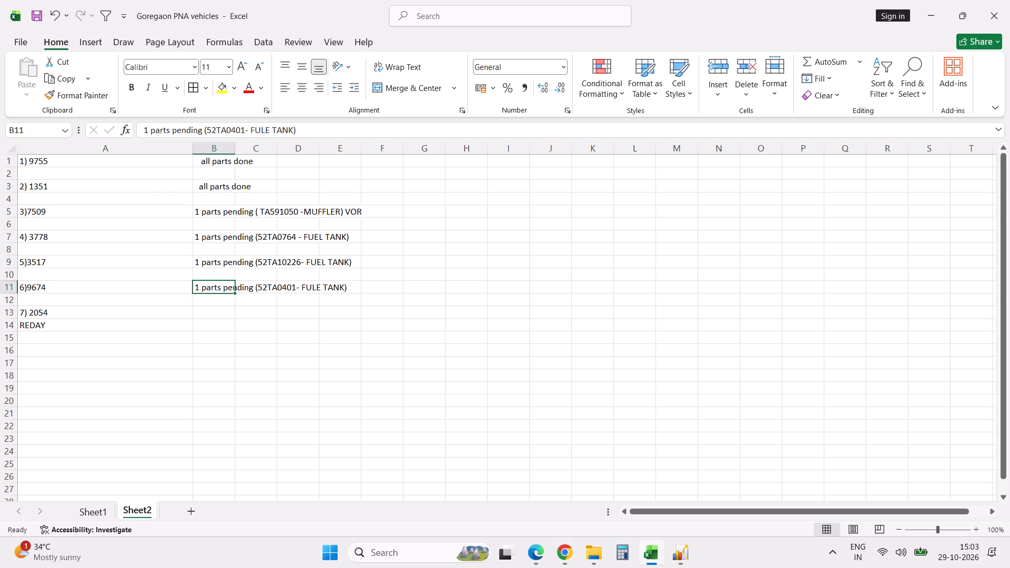
# Move the "REDAY" status from A14 to B13, beside vehicle 2054.
pyautogui.click(70, 323)
pyautogui.hotkey('ctrl', 'x')
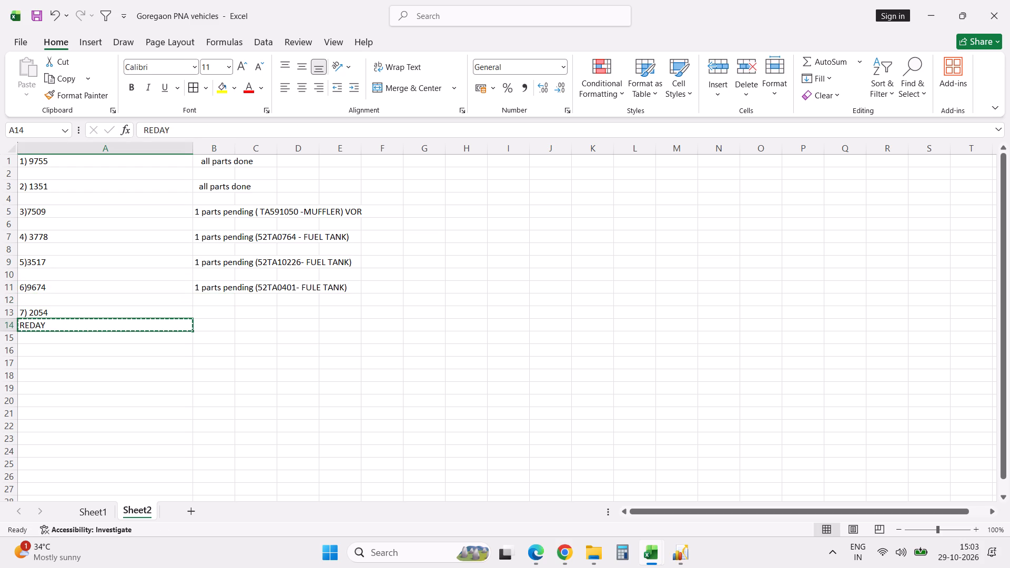
pyautogui.press('Right')
pyautogui.press('Up')
pyautogui.press('Return')
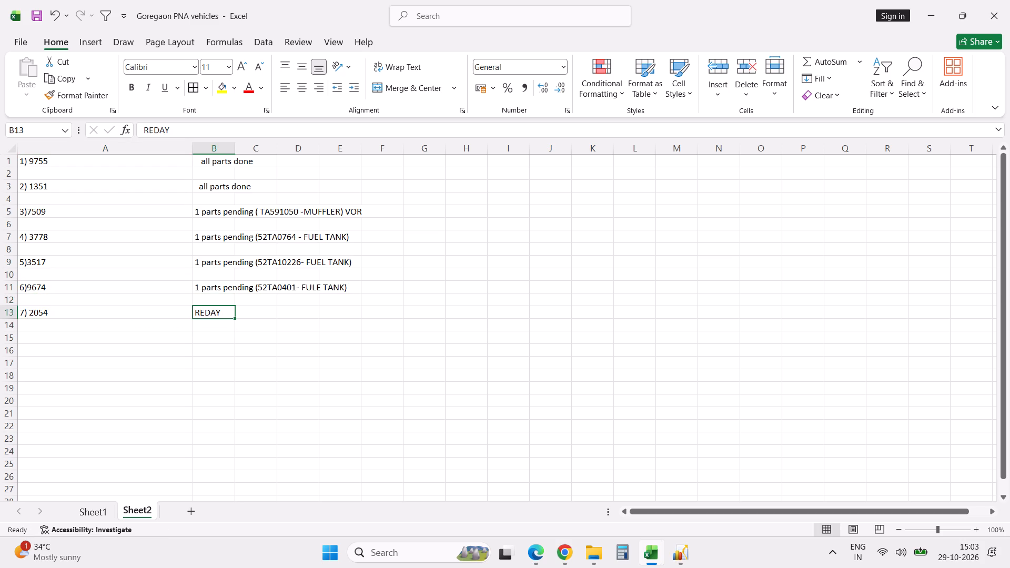
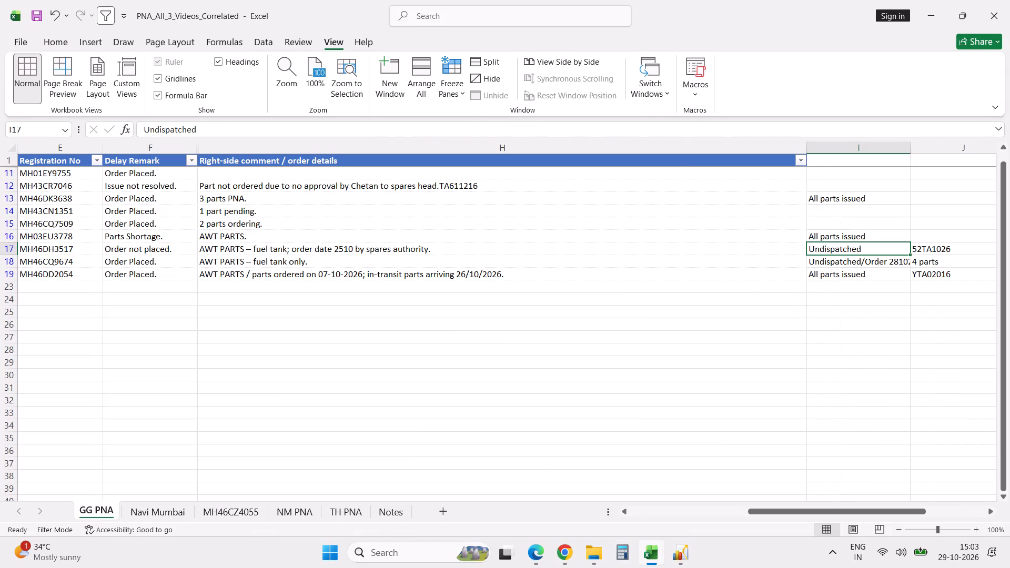
# Insert a column headed "Parts status" between Delay Remark and the right-side comment column on the GG PNA sheet.
pyautogui.click(123, 277)
pyautogui.press('Left')
pyautogui.press('Left')
pyautogui.press('Left')
pyautogui.press('Left')
pyautogui.press('Left')
pyautogui.press('Left')
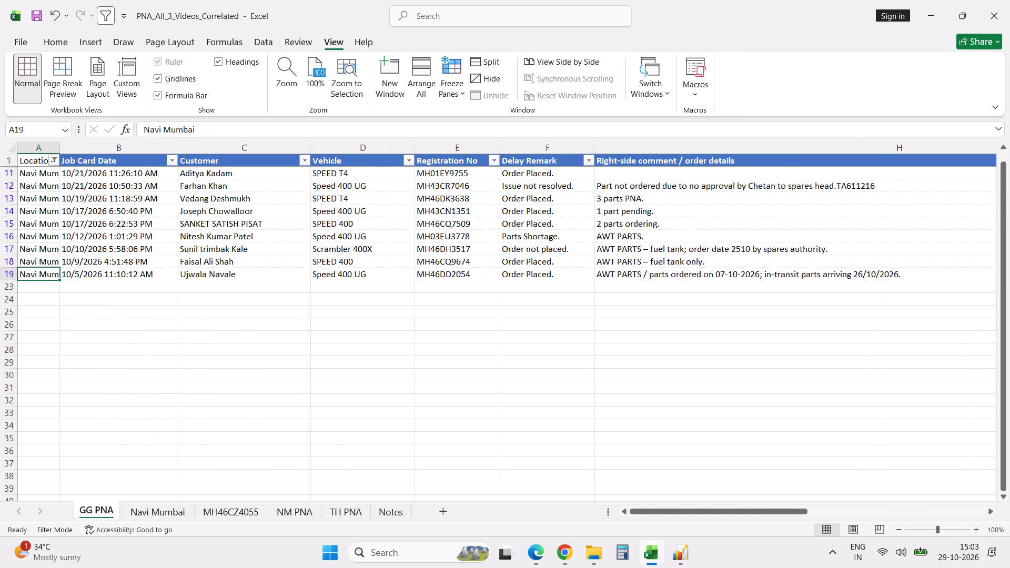
pyautogui.press('Left')
pyautogui.press('Left')
pyautogui.click(537, 147)
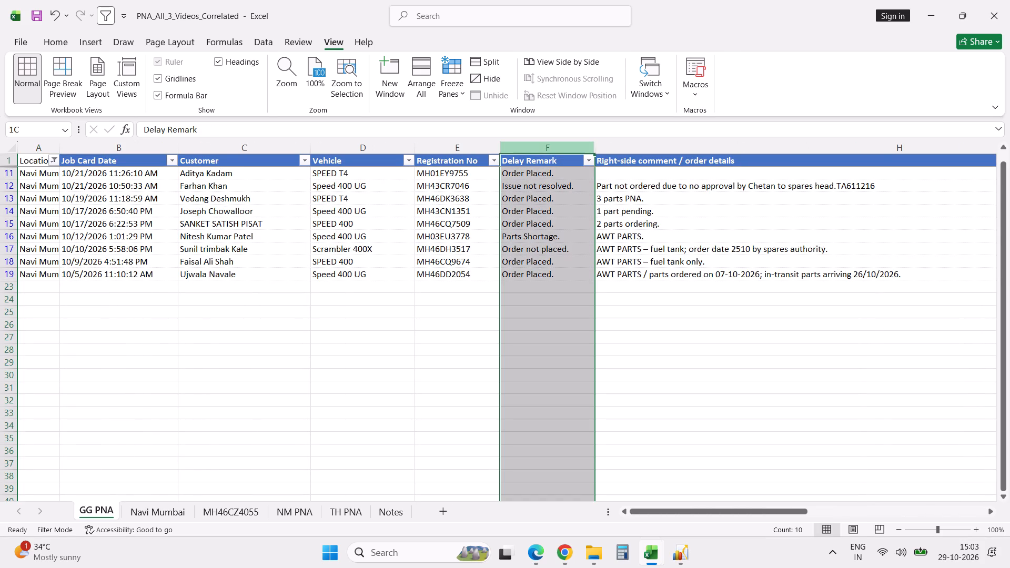
pyautogui.click(619, 148)
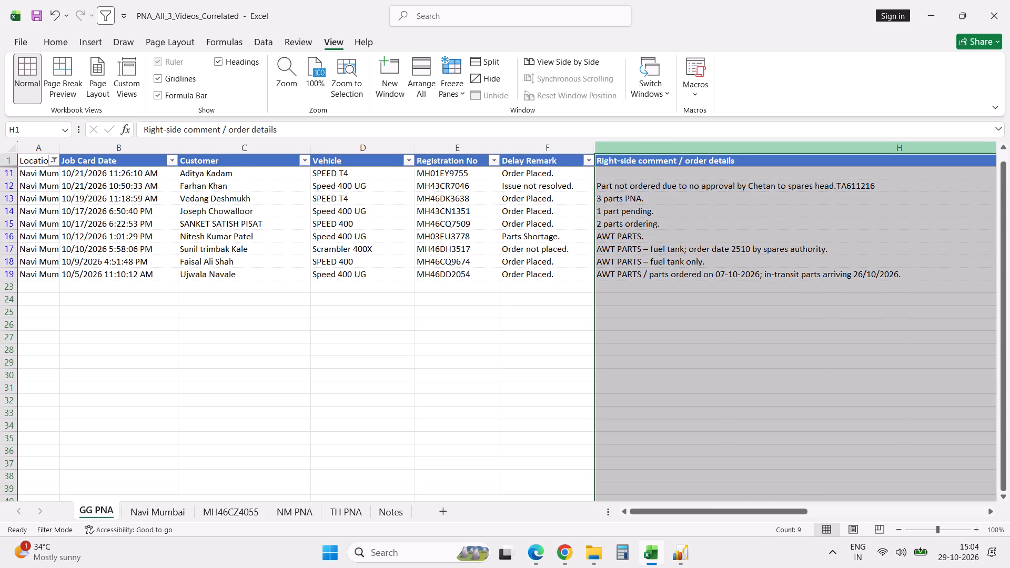
pyautogui.hotkey('ctrl', '+')
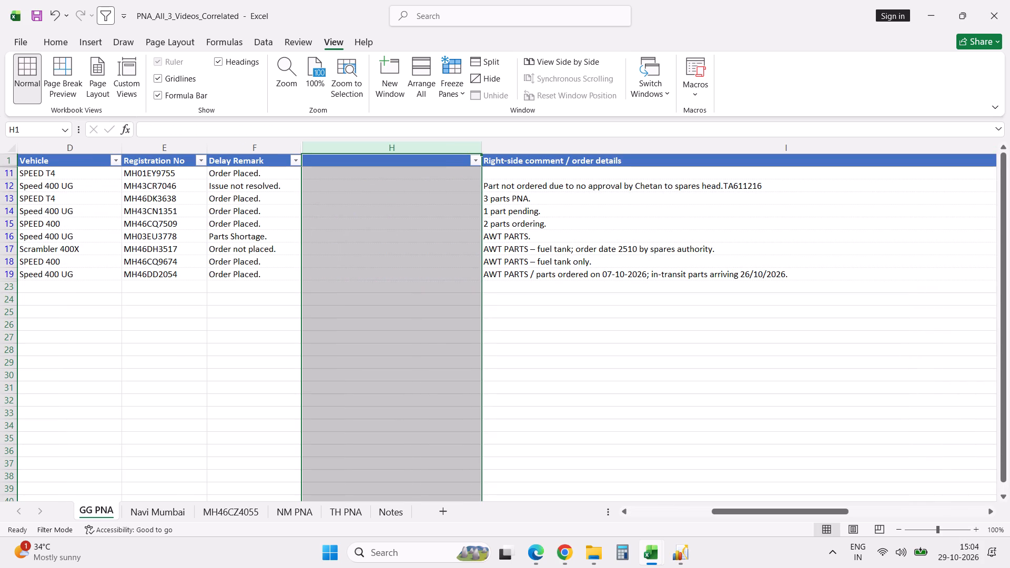
pyautogui.click(394, 166)
pyautogui.write('Parts status')
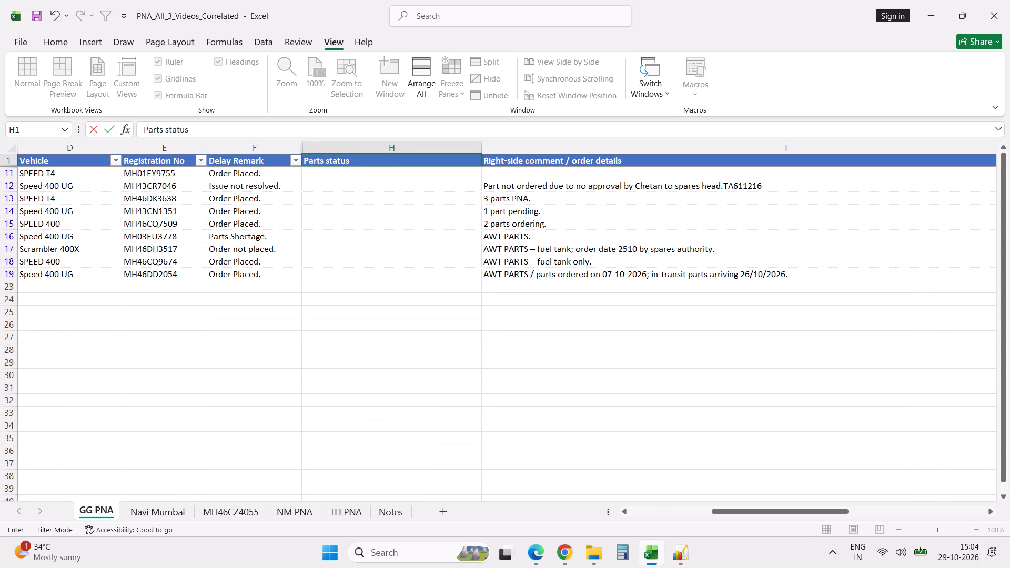
pyautogui.press('Return')
pyautogui.press('Left')
pyautogui.press('Left')
pyautogui.press('Left')
pyautogui.press('Left')
pyautogui.press('Left')
pyautogui.press('Left')
pyautogui.press('Left')
pyautogui.press('Left')
pyautogui.press('Left')
pyautogui.press('Left')
pyautogui.press('Left')
pyautogui.press('Left')
pyautogui.press('Left')
pyautogui.press('Left')
pyautogui.press('Left')
pyautogui.press('Left')
pyautogui.press('Left')
pyautogui.press('Left')
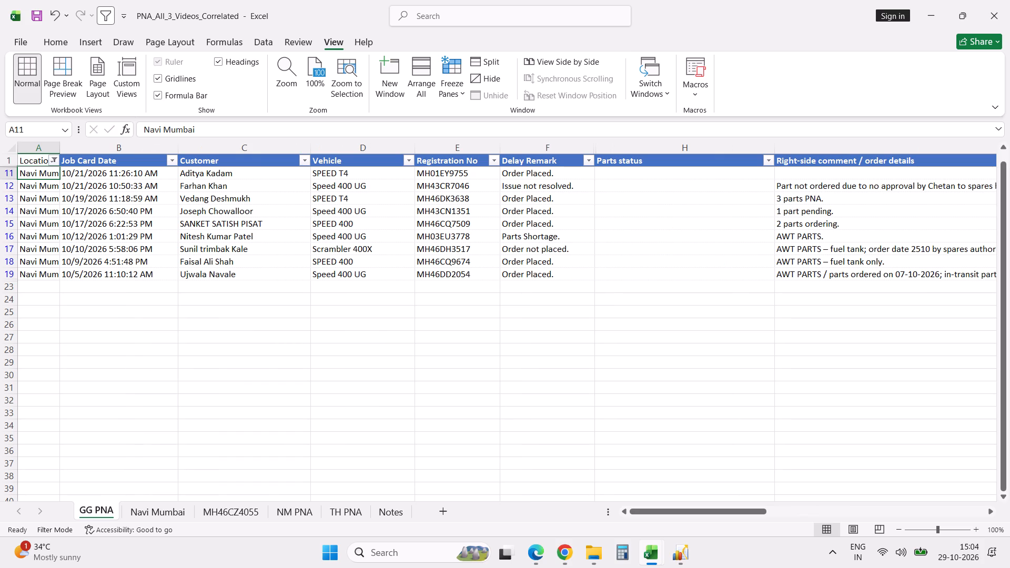
pyautogui.hotkey('alt', 'Tab')
pyautogui.hotkey('alt', 'Tab')
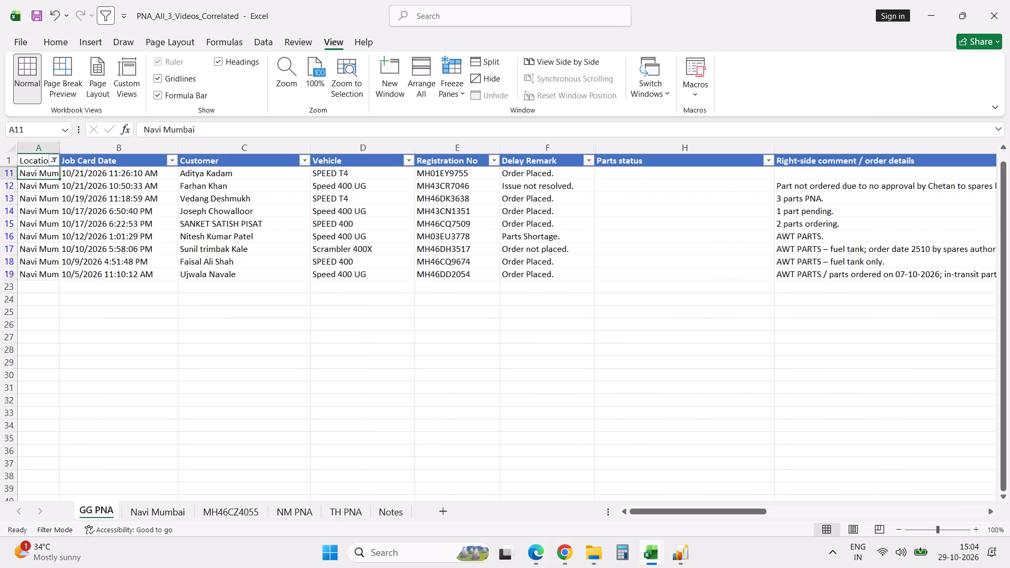
pyautogui.click(625, 176)
pyautogui.write('All parts issued')
pyautogui.press('Return')
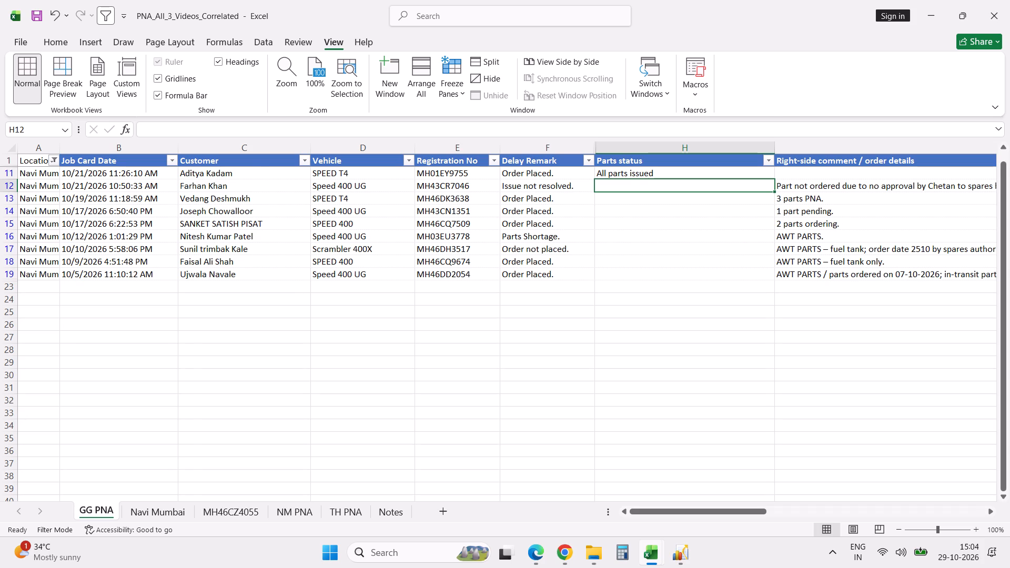
pyautogui.hotkey('alt', 'Tab')
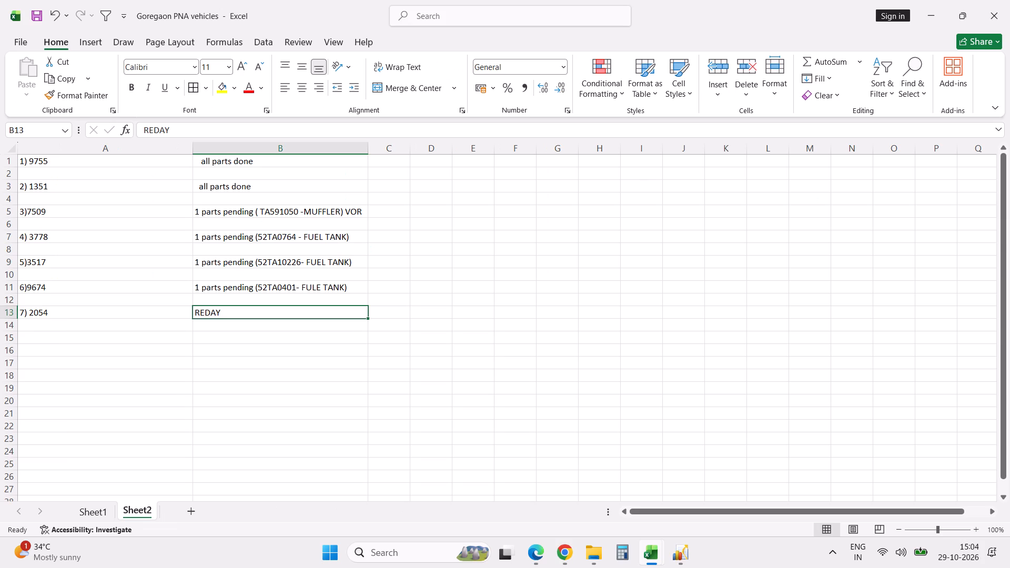
pyautogui.hotkey('alt', 'Tab')
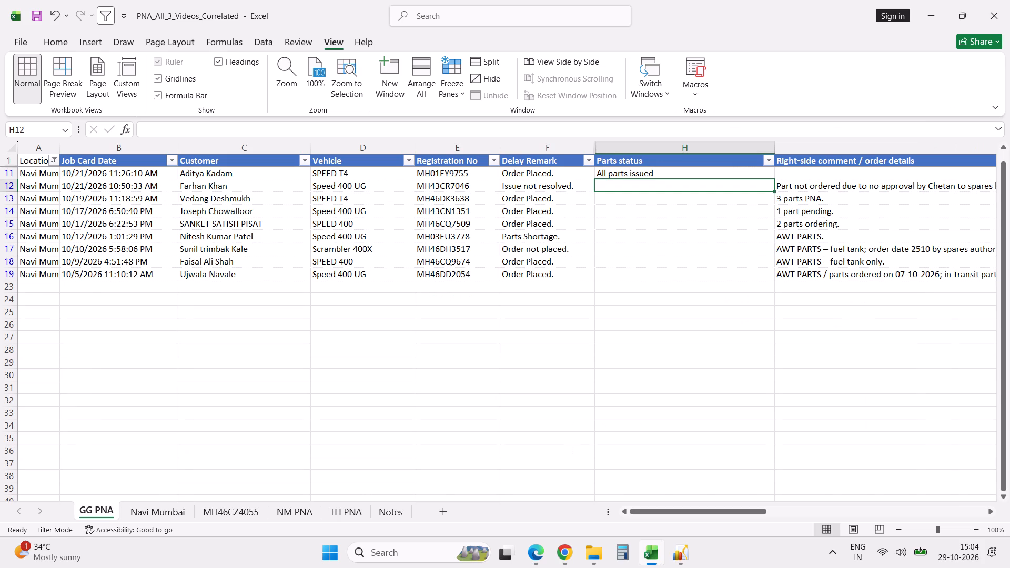
pyautogui.press('Down')
pyautogui.hotkey('alt', 'Tab')
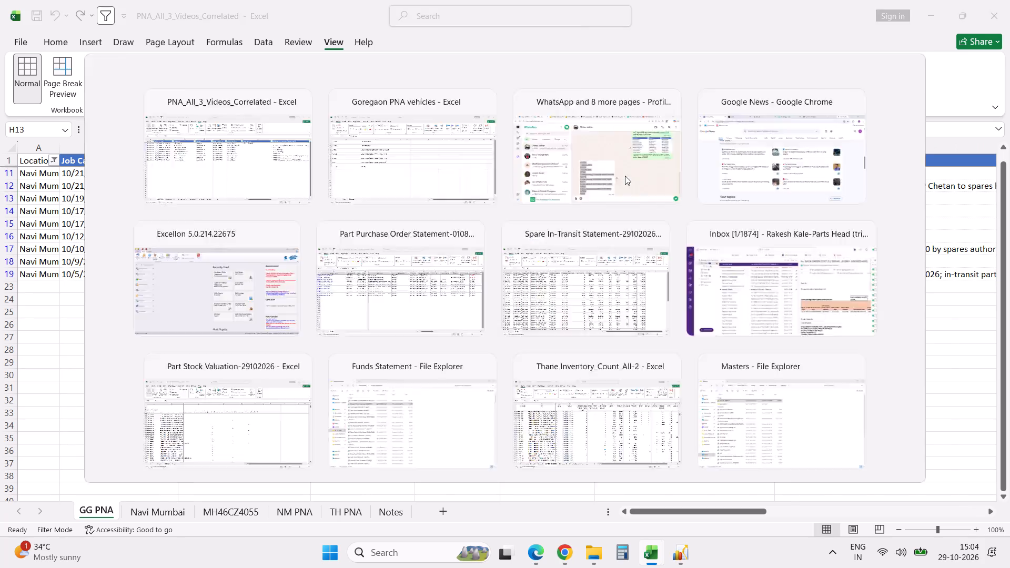
pyautogui.hotkey('alt', 'Tab')
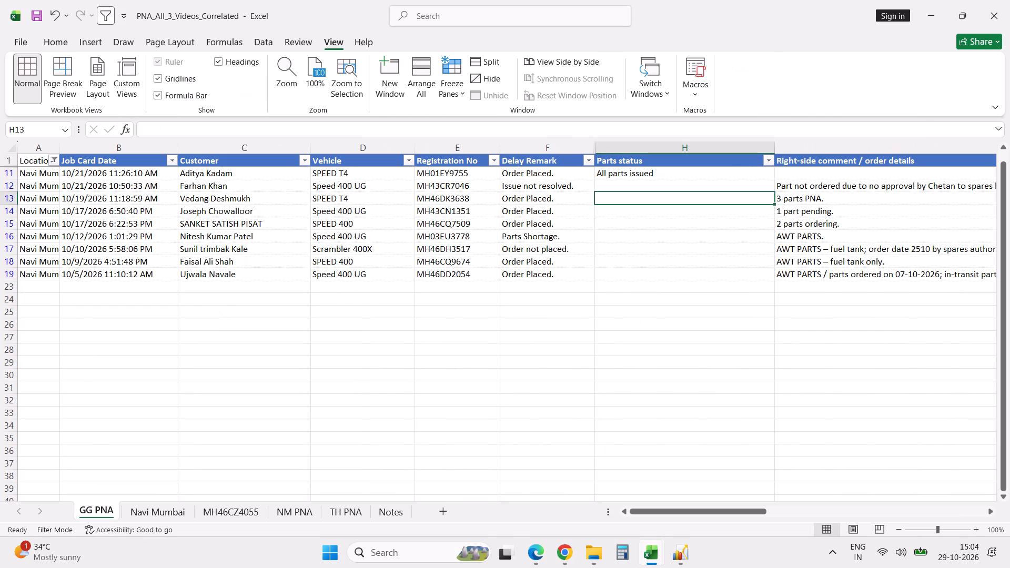
pyautogui.press('Down')
pyautogui.press('a')
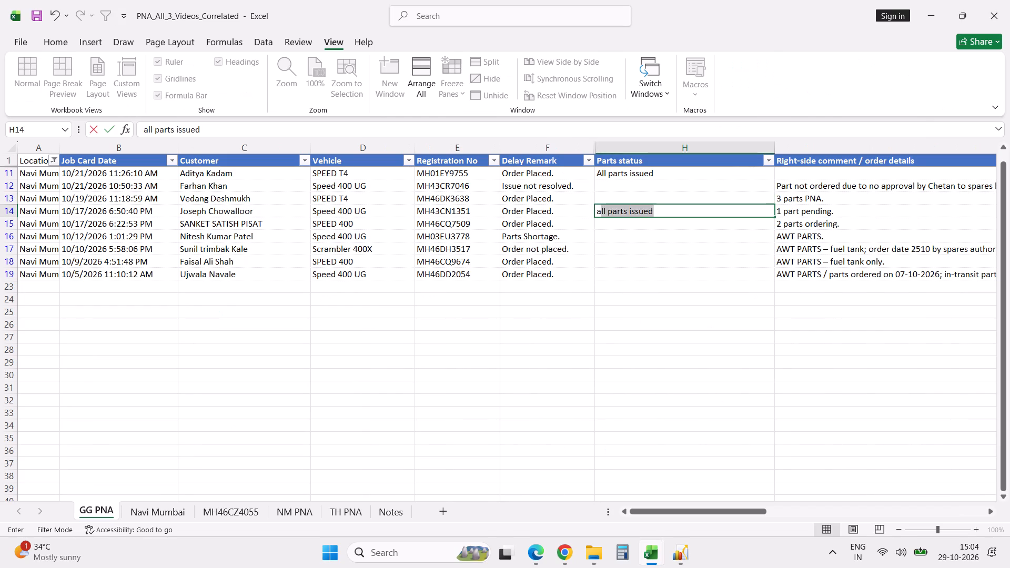
pyautogui.press('Return')
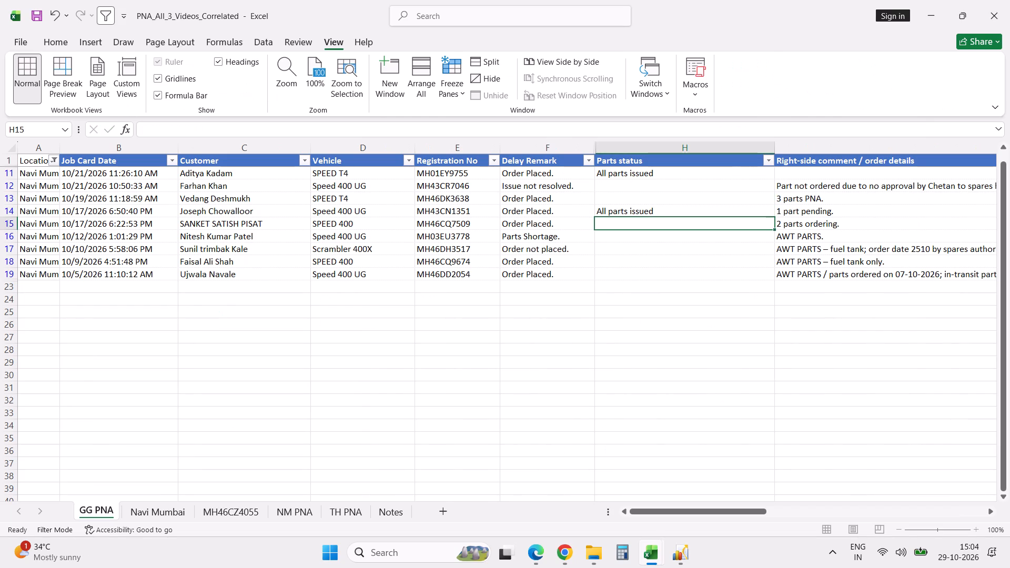
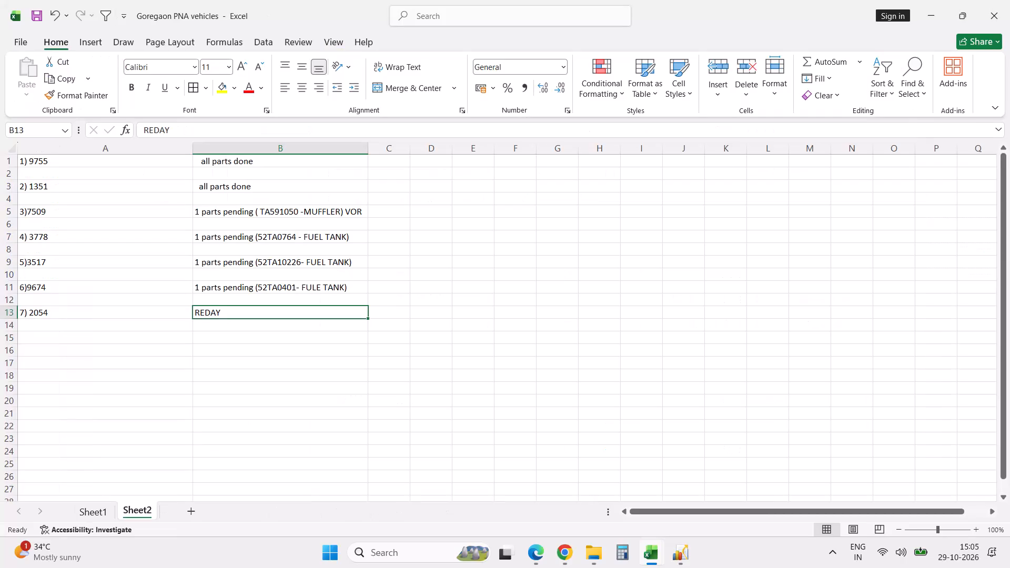
pyautogui.hotkey('alt', 'Tab')
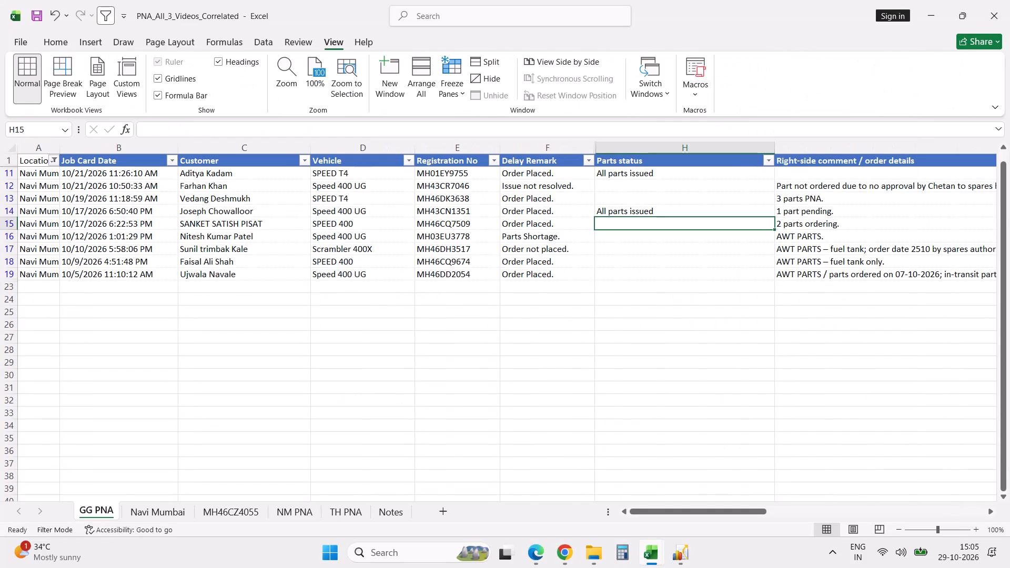
pyautogui.hotkey('alt', 'Tab')
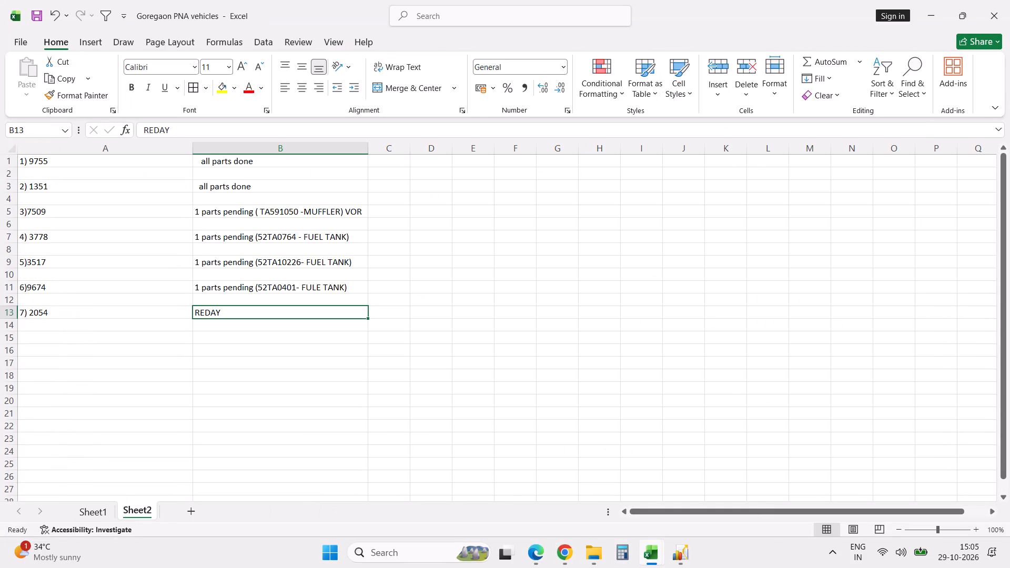
pyautogui.hotkey('alt', 'Tab')
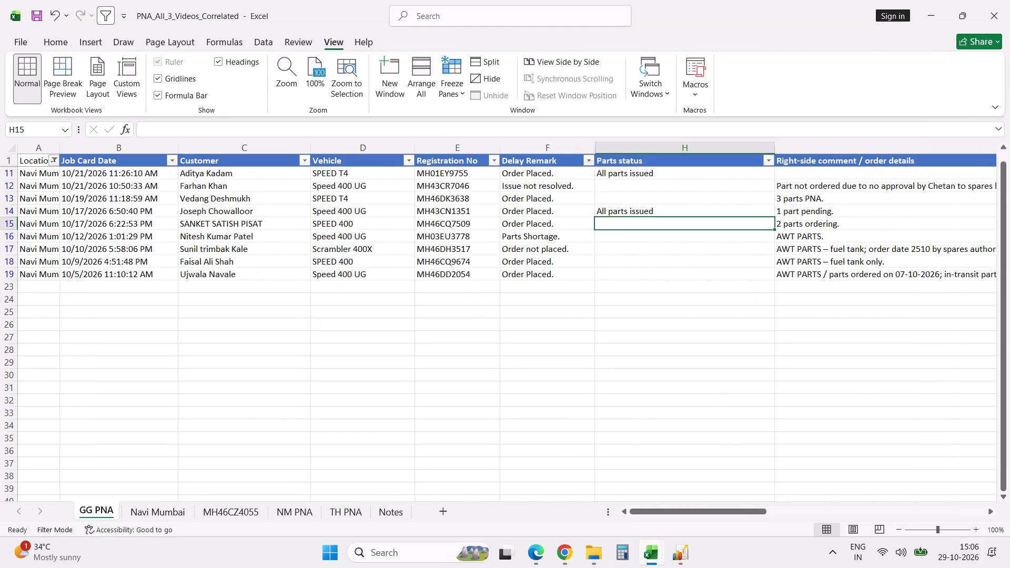
pyautogui.hotkey('alt', 'Tab')
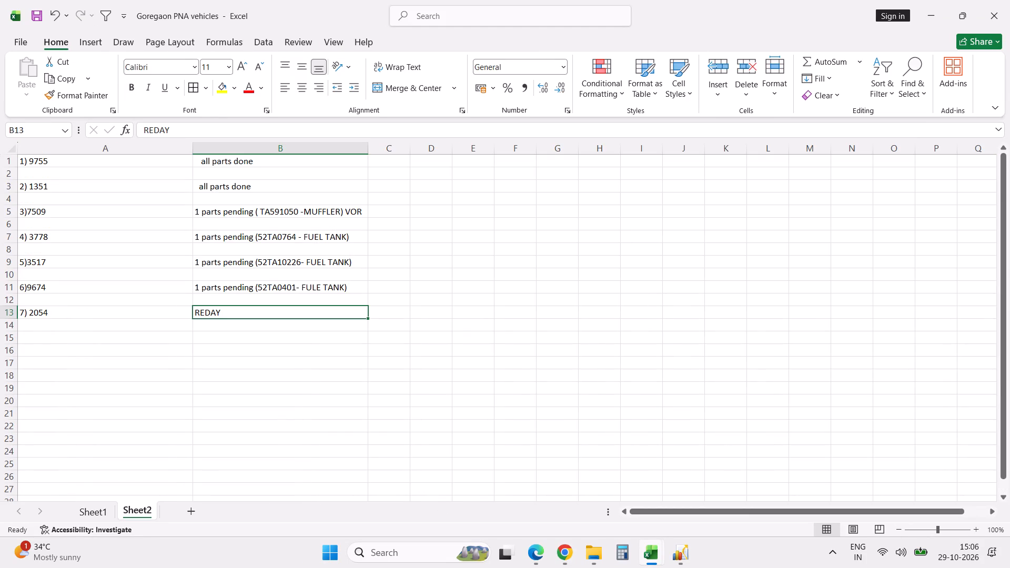
pyautogui.click(288, 213)
pyautogui.click(341, 129)
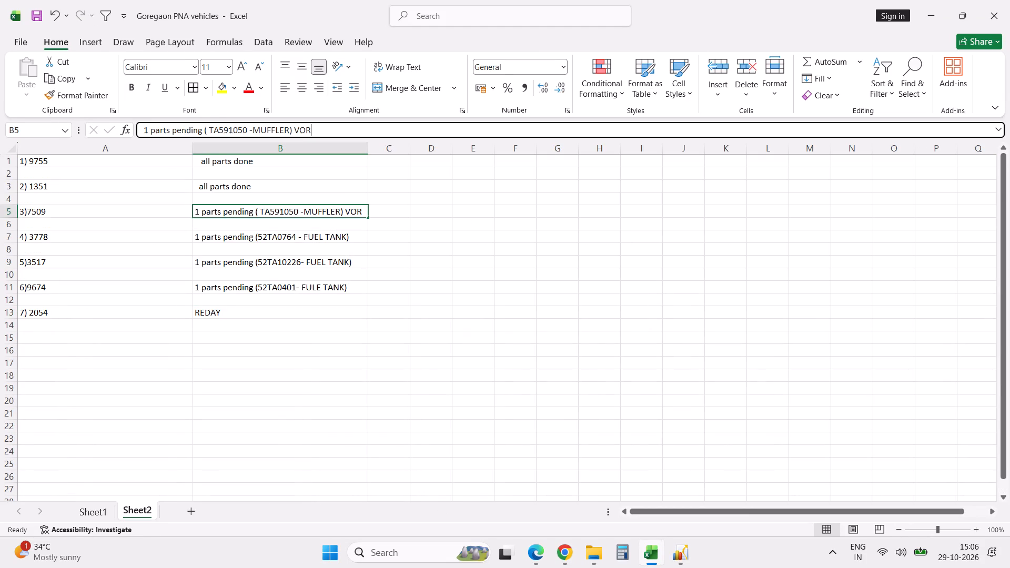
pyautogui.keyDown('shift'); pyautogui.click(142, 133); pyautogui.keyUp('shift')
pyautogui.hotkey('ctrl', 'c')
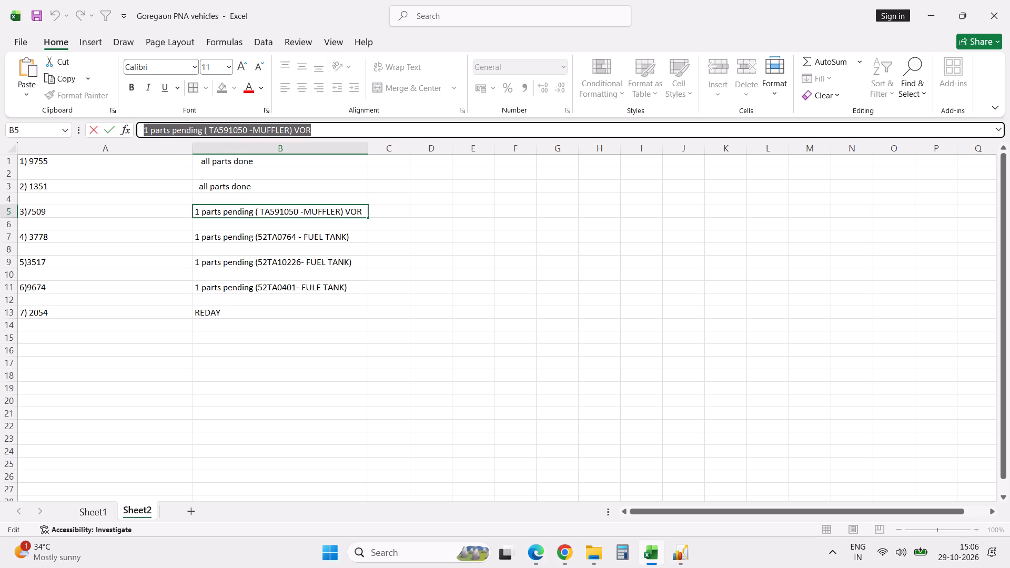
pyautogui.press('Tab')
pyautogui.hotkey('alt', 'Tab')
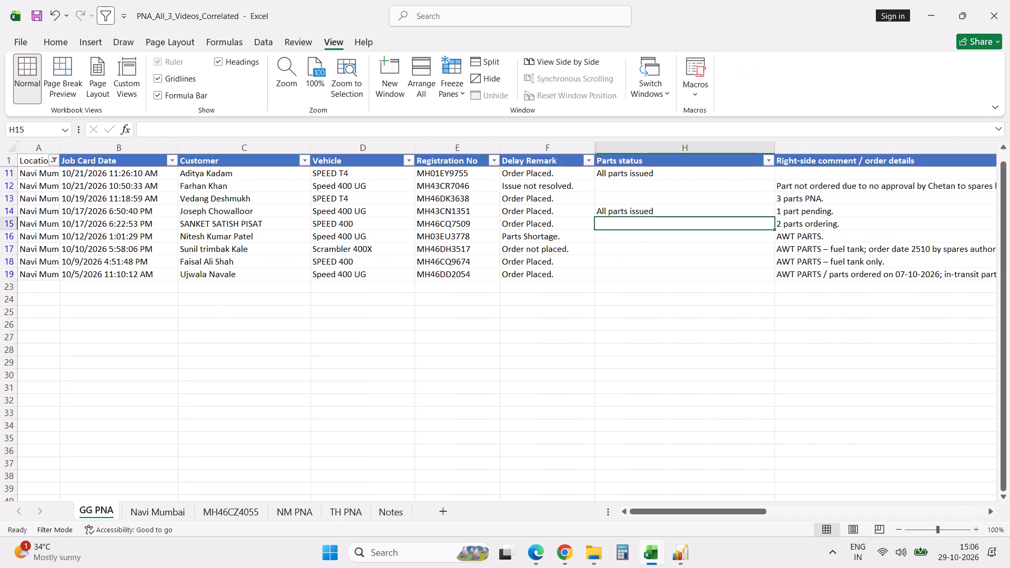
pyautogui.hotkey('ctrl', 'v')
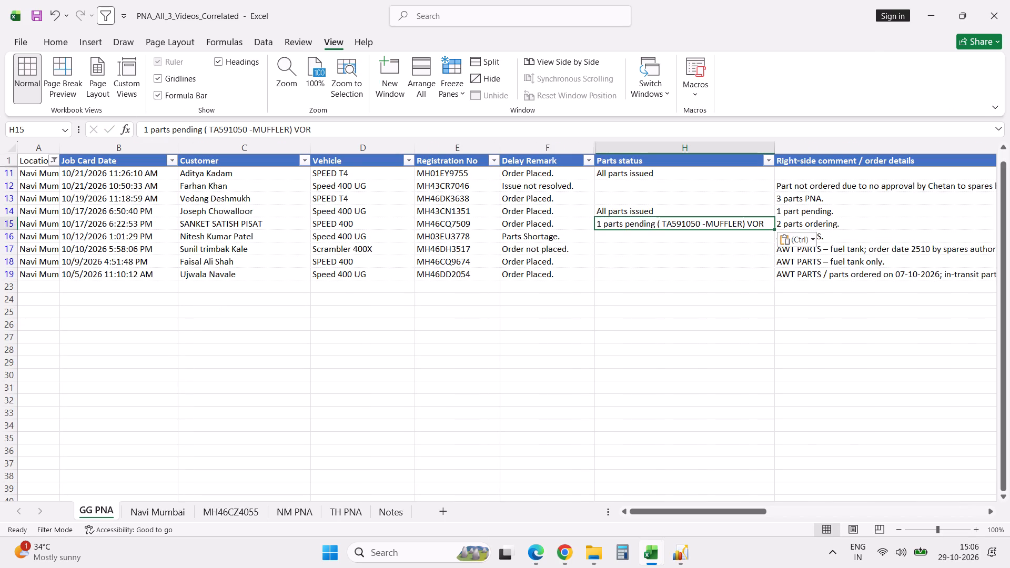
pyautogui.hotkey('alt', 'Tab')
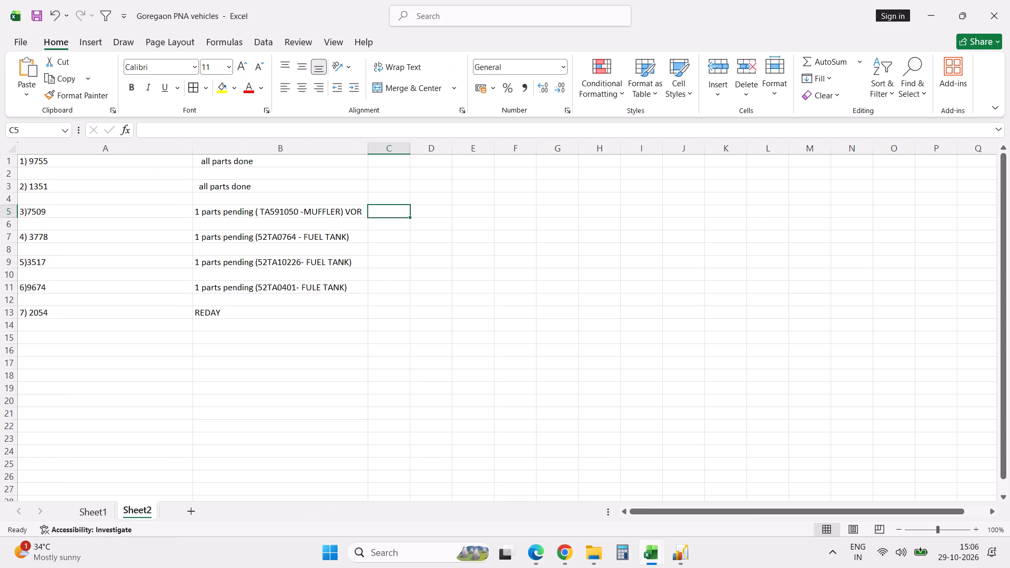
pyautogui.click(266, 237)
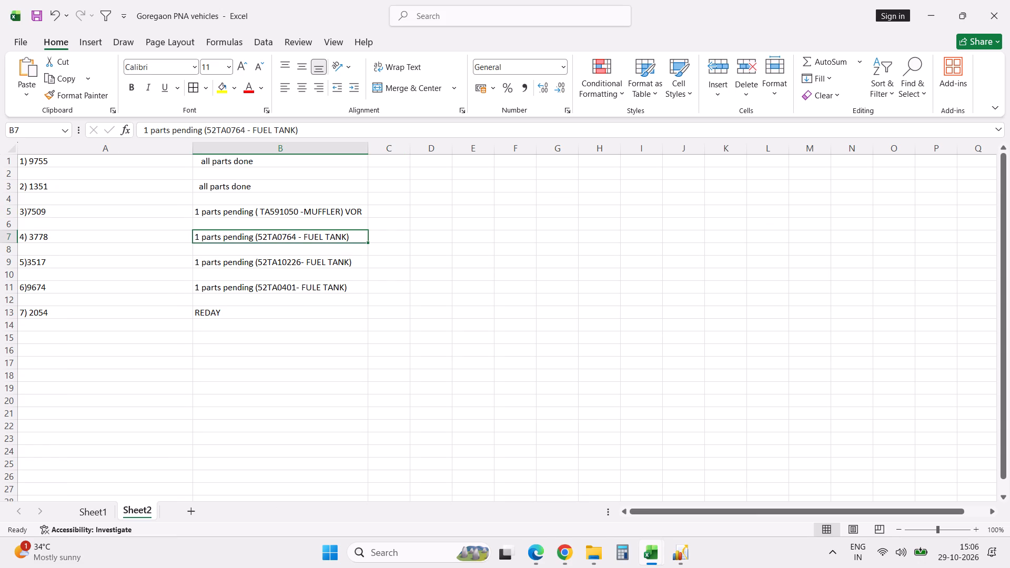
pyautogui.click(305, 131)
pyautogui.keyDown('shift'); pyautogui.click(143, 126); pyautogui.keyUp('shift')
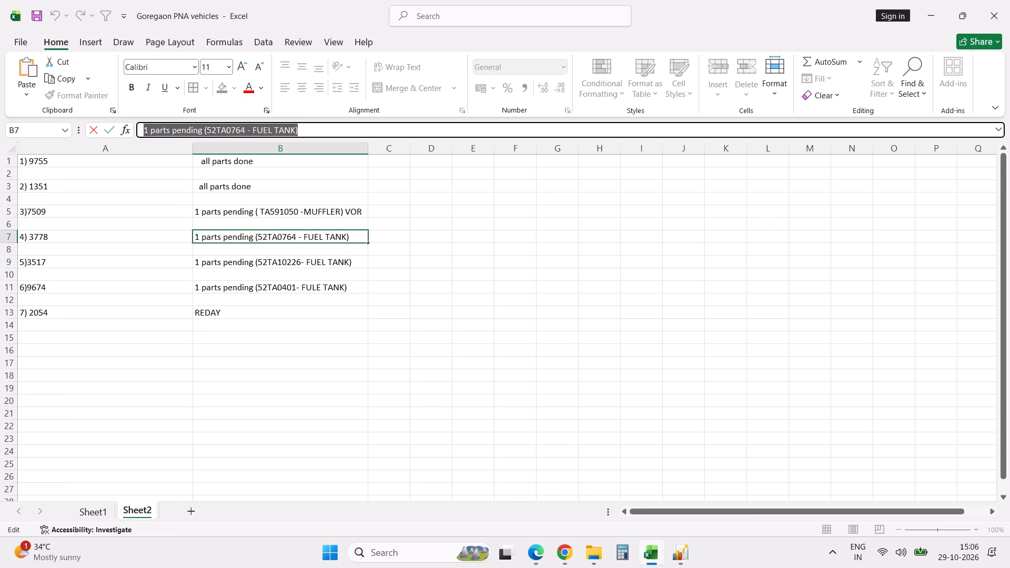
pyautogui.hotkey('ctrl', 'c')
pyautogui.press('Tab')
pyautogui.hotkey('alt', 'Tab')
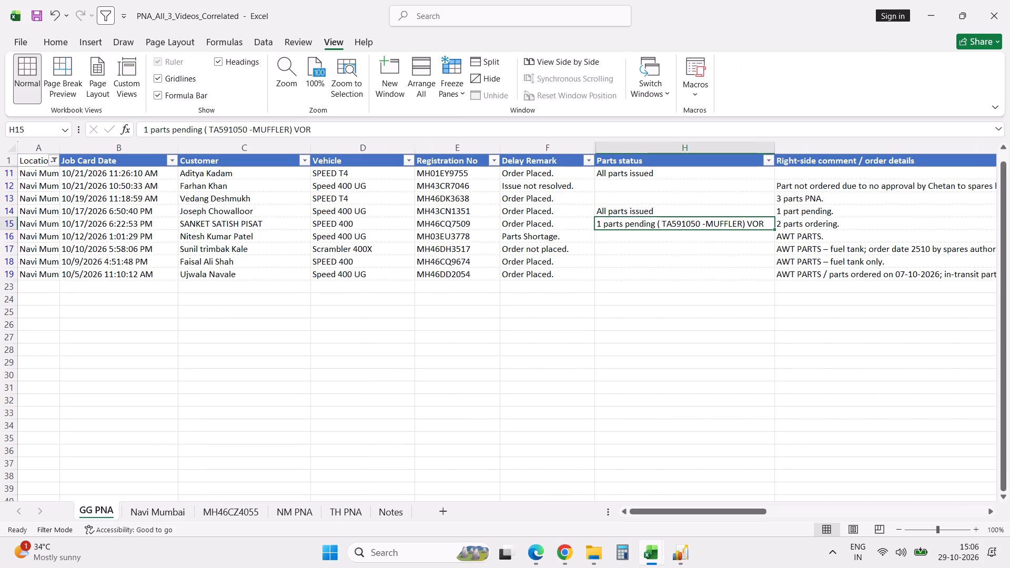
pyautogui.press('Down')
pyautogui.hotkey('ctrl', 'v')
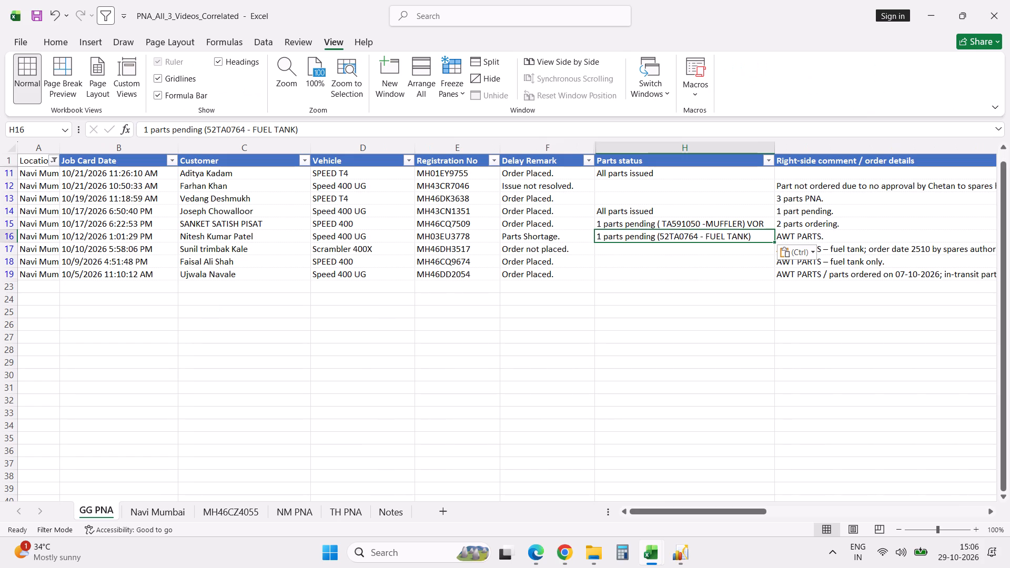
pyautogui.press('Down')
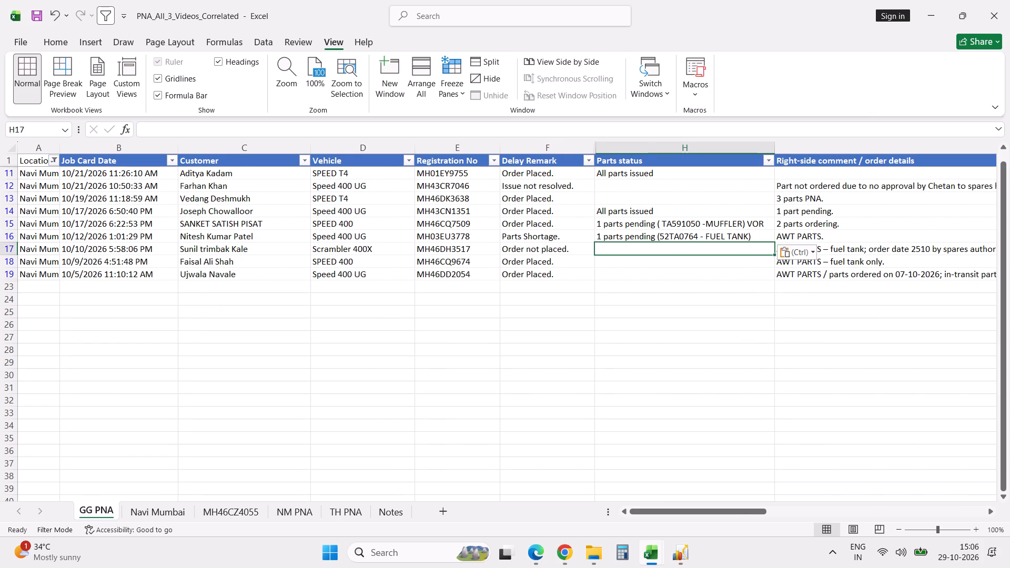
pyautogui.press('Tab')
pyautogui.press('Tab')
pyautogui.hotkey('alt', 'Tab')
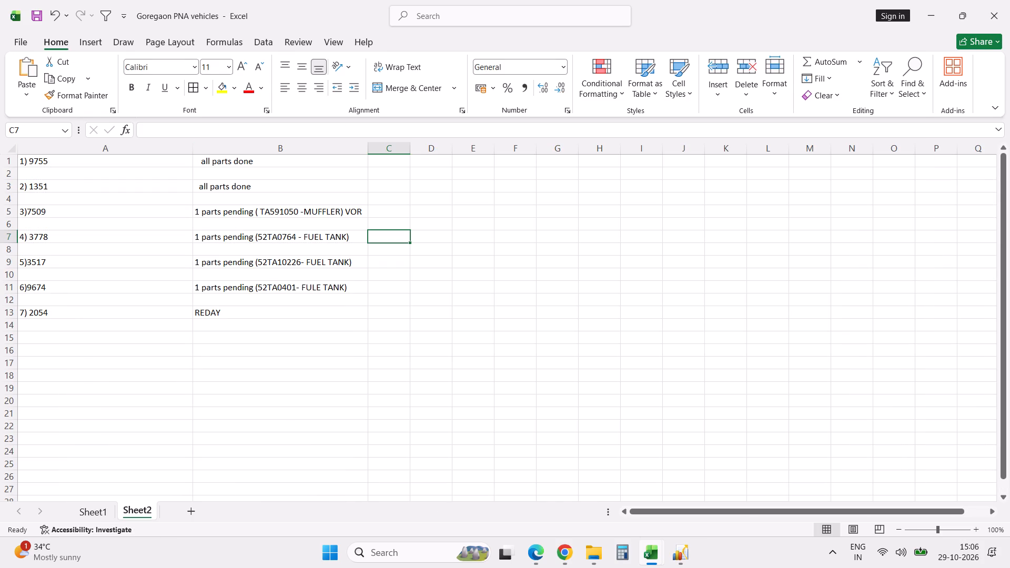
pyautogui.click(316, 263)
pyautogui.click(330, 134)
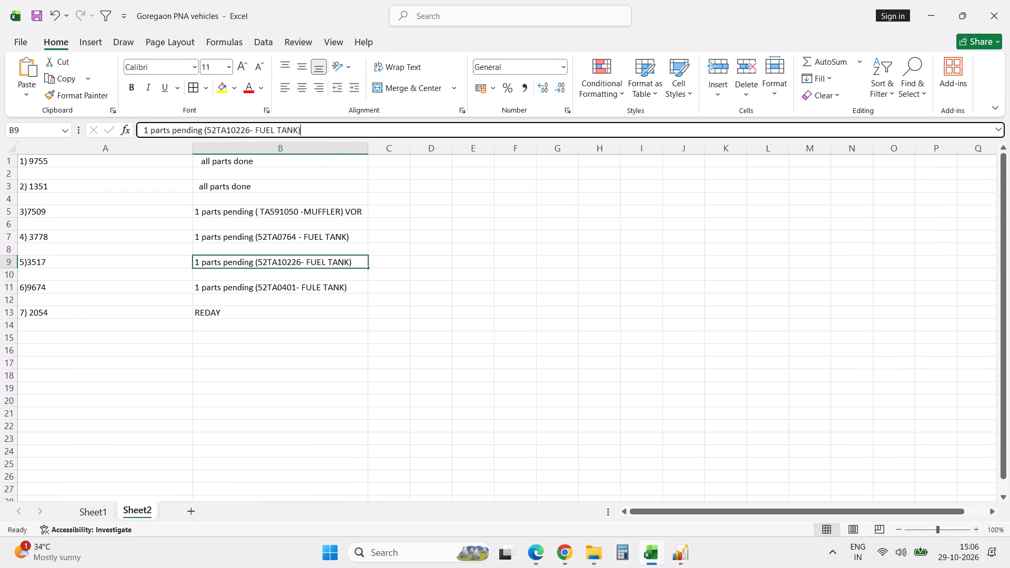
pyautogui.keyDown('shift'); pyautogui.click(140, 129); pyautogui.keyUp('shift')
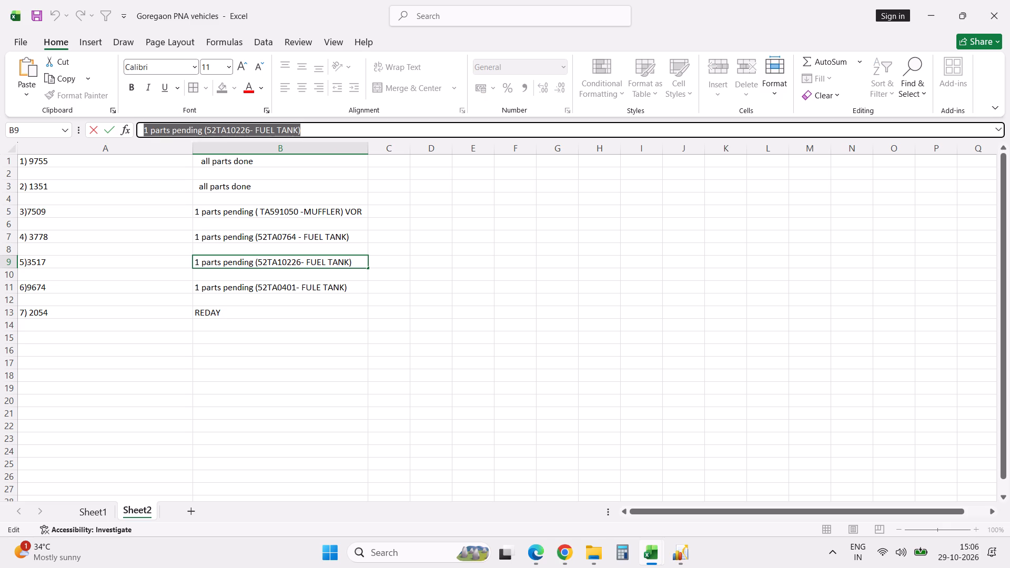
pyautogui.hotkey('ctrl', 'c')
pyautogui.press('Tab')
pyautogui.hotkey('alt', 'Tab')
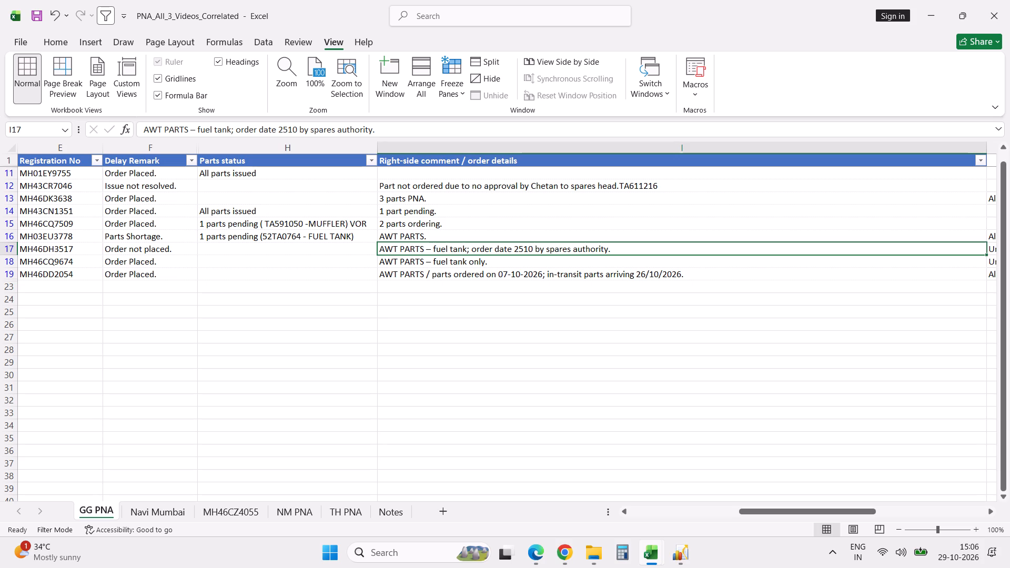
pyautogui.press('Left')
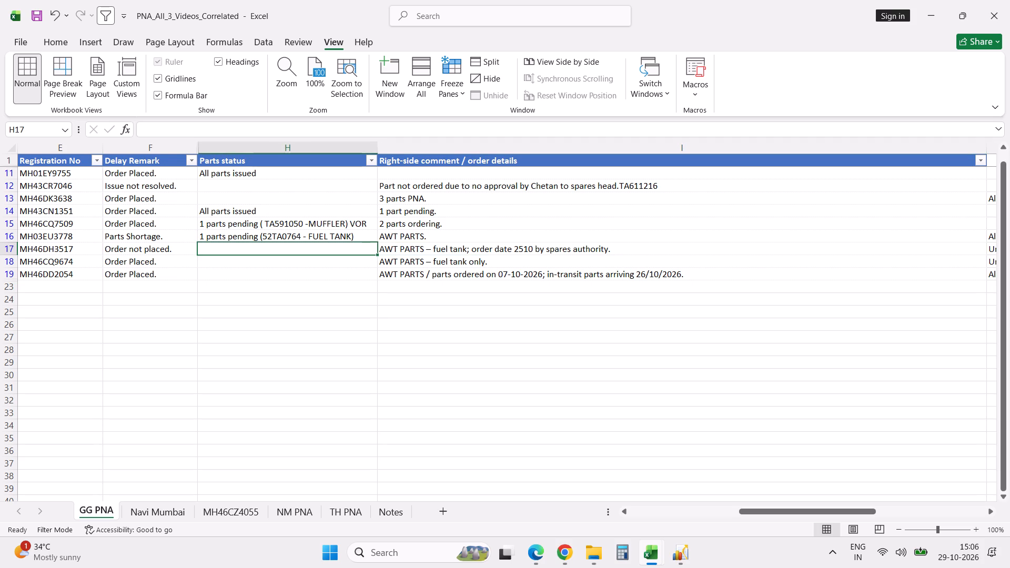
pyautogui.hotkey('ctrl', 'v')
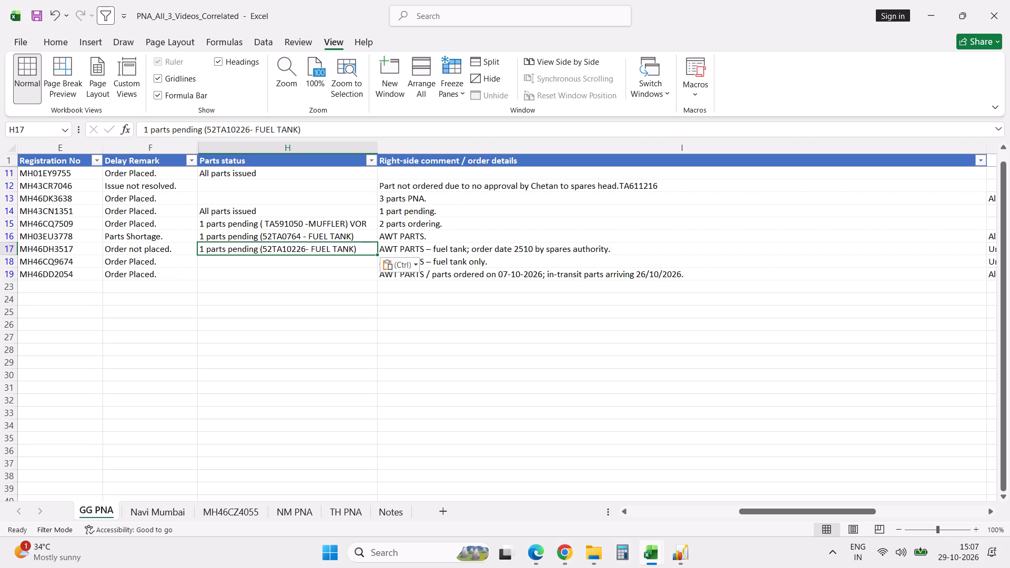
pyautogui.hotkey('alt', 'Tab')
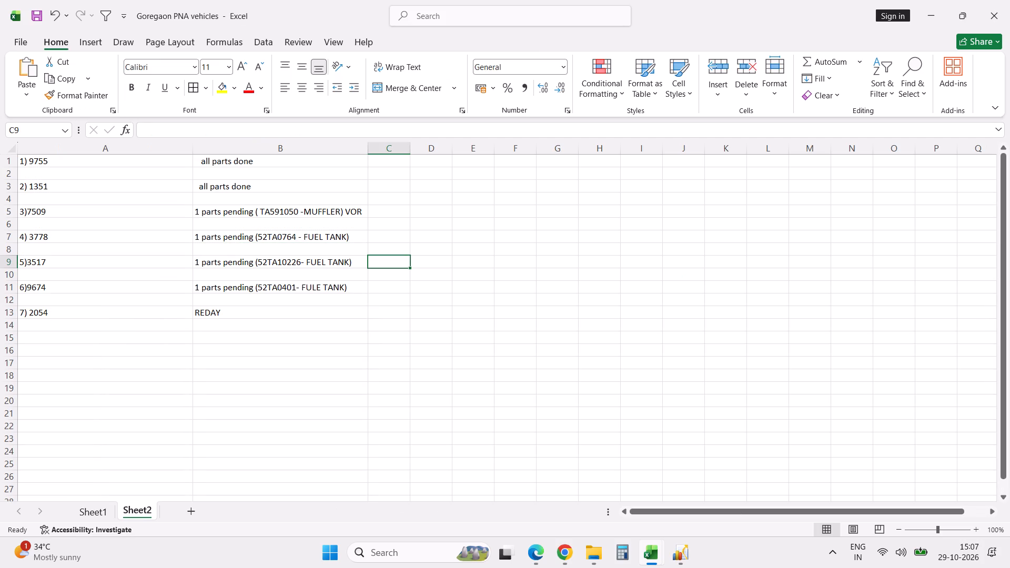
pyautogui.hotkey('alt', 'Tab')
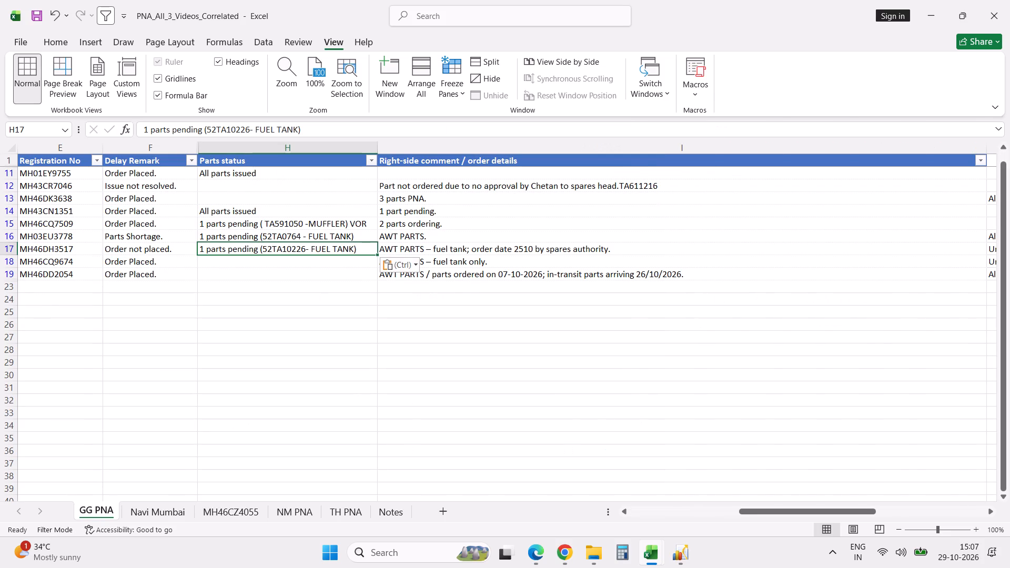
pyautogui.click(258, 265)
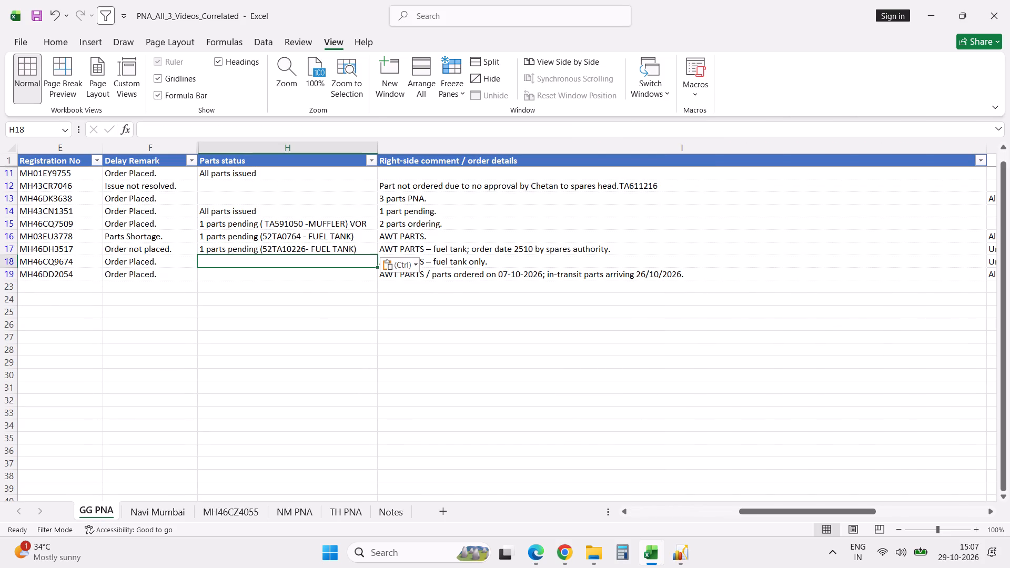
pyautogui.hotkey('alt', 'Tab')
pyautogui.click(297, 288)
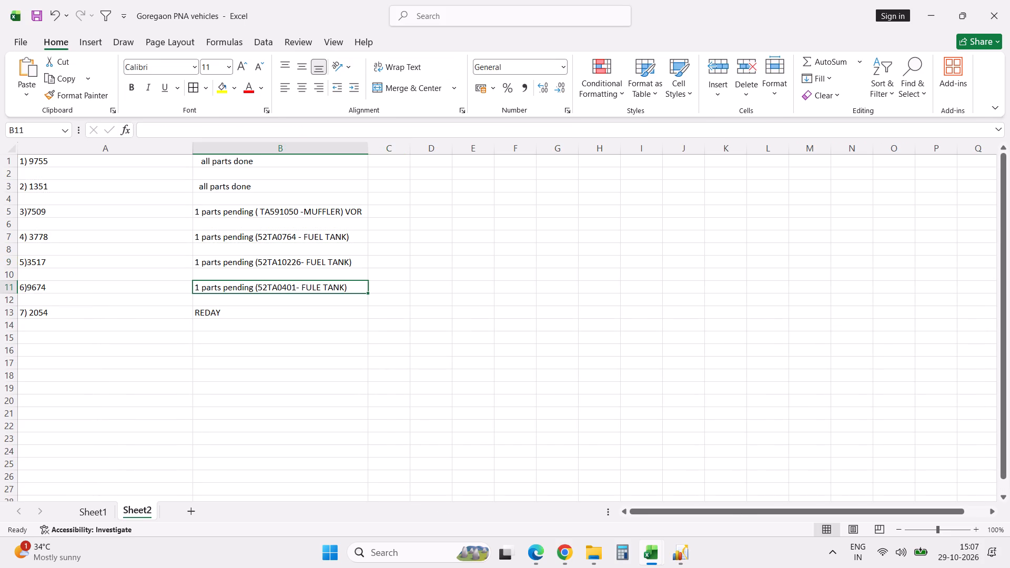
pyautogui.click(297, 132)
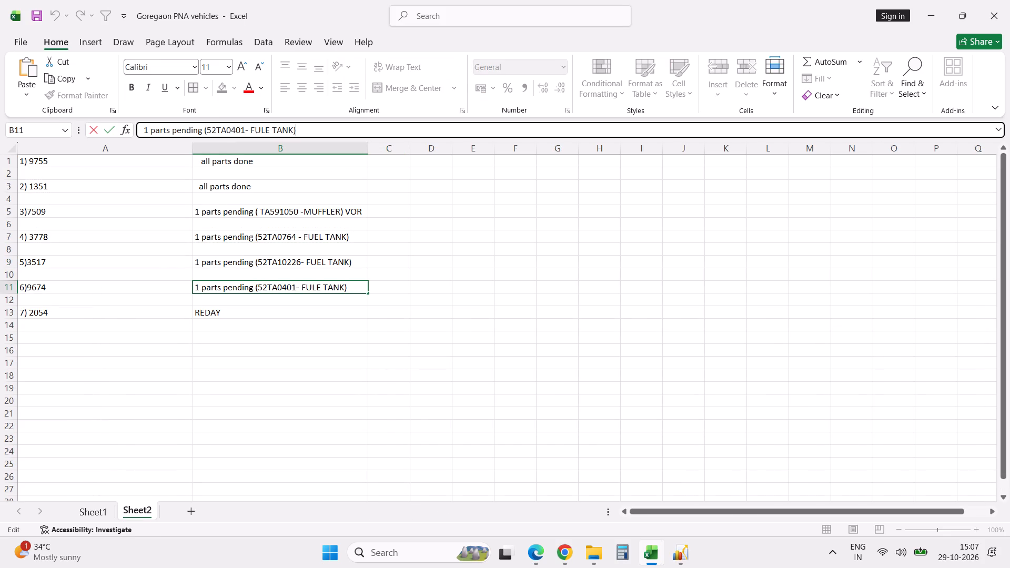
pyautogui.keyDown('shift'); pyautogui.click(140, 129); pyautogui.keyUp('shift')
pyautogui.hotkey('ctrl', 'c')
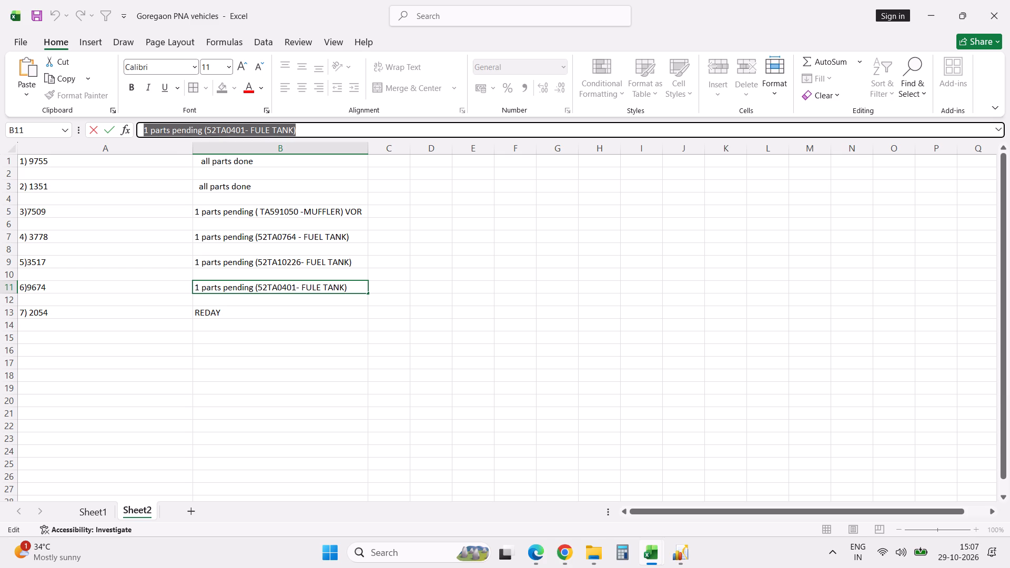
pyautogui.hotkey('alt', 'Tab')
pyautogui.hotkey('ctrl', 'v')
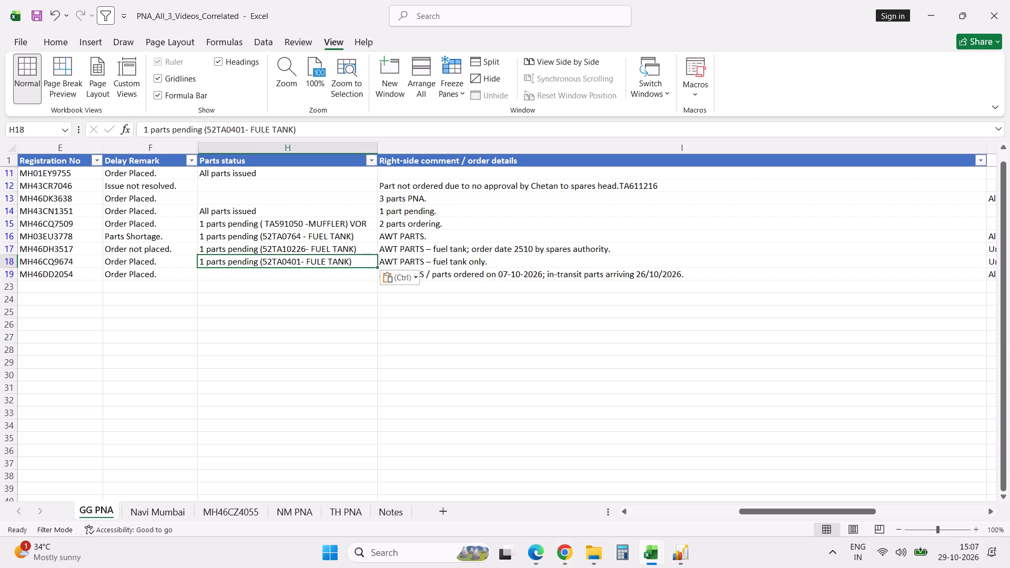
pyautogui.doubleClick(297, 250)
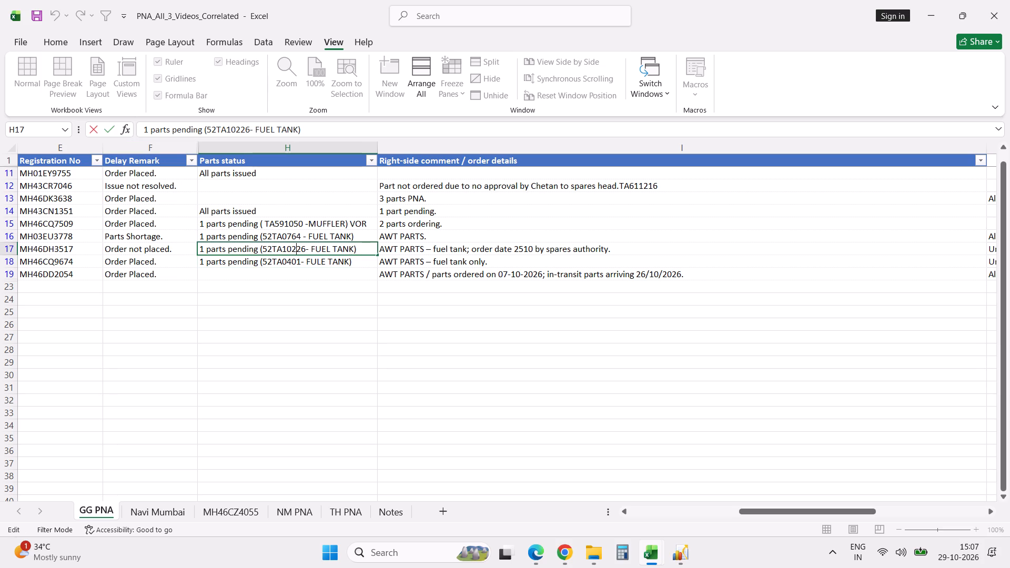
pyautogui.press('BackSpace')
pyautogui.press('Return')
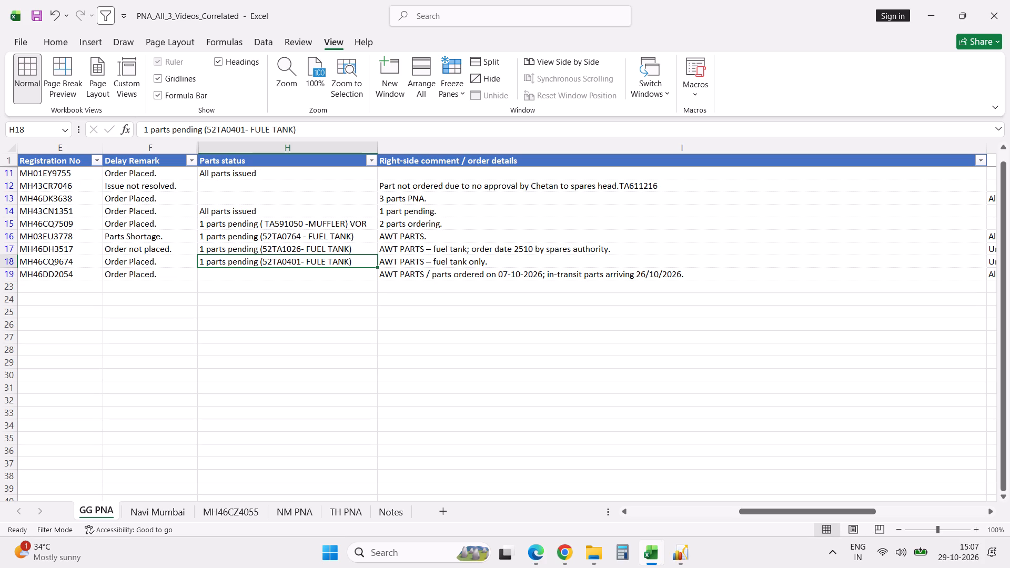
pyautogui.press('Down')
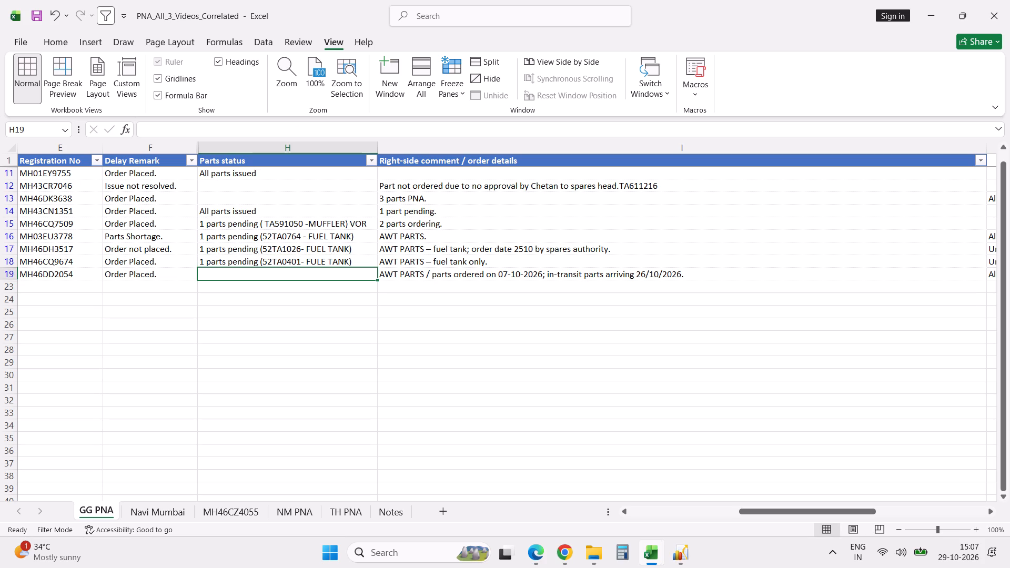
pyautogui.hotkey('alt', 'Tab')
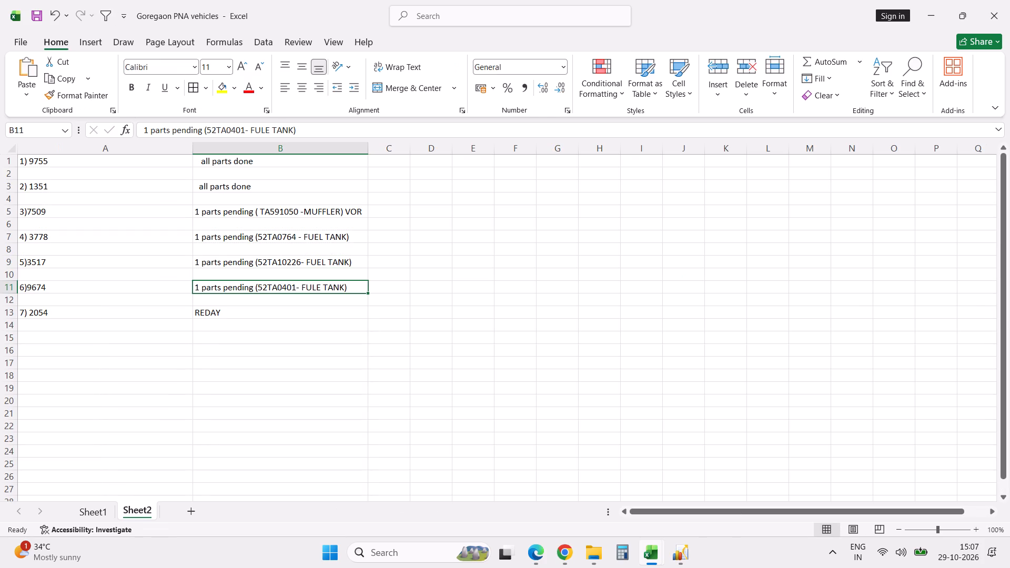
pyautogui.hotkey('alt', 'Tab')
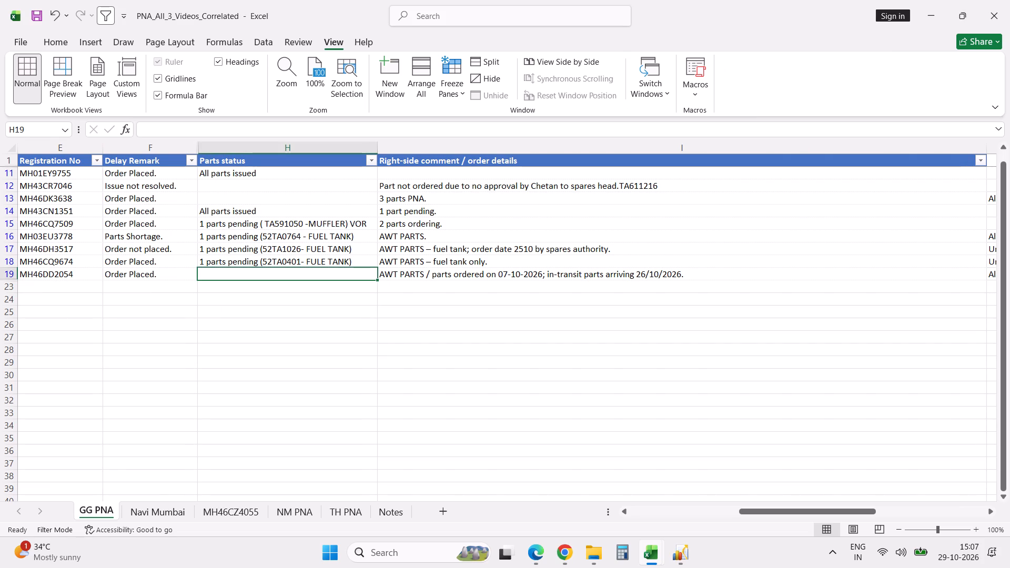
pyautogui.press('a')
pyautogui.press('Return')
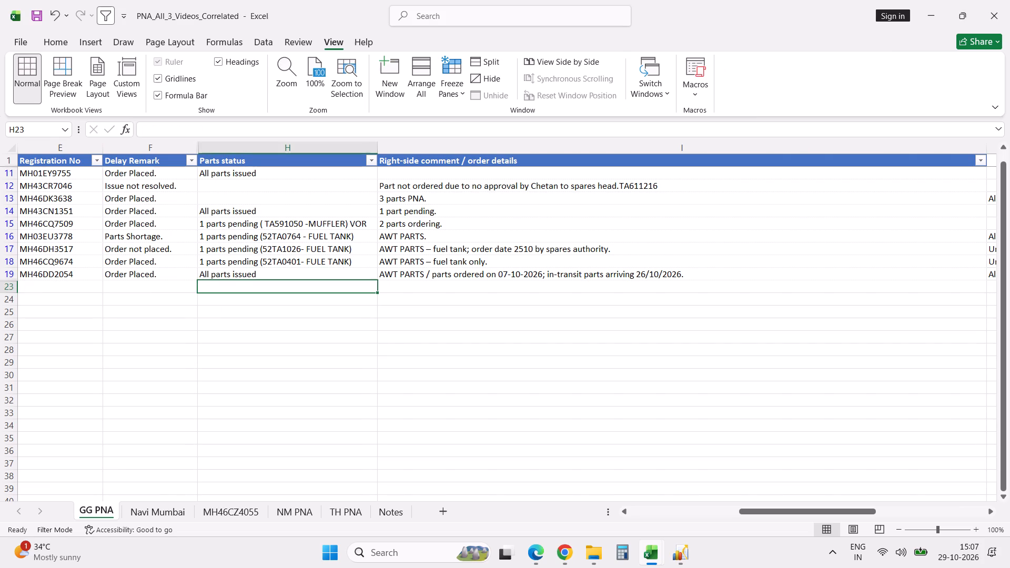
pyautogui.click(315, 186)
pyautogui.hotkey('alt', 'Tab')
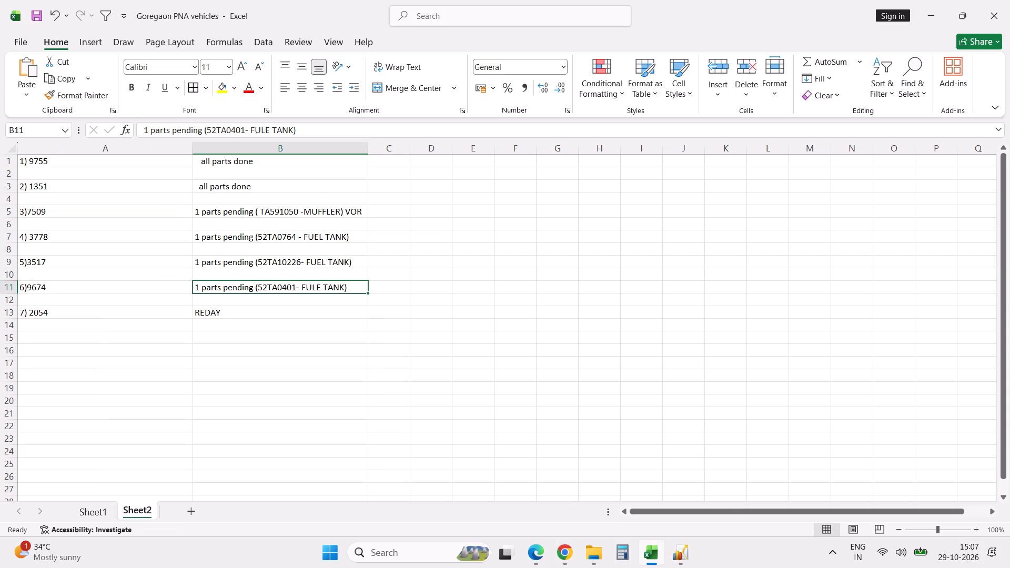
pyautogui.hotkey('alt', 'Tab')
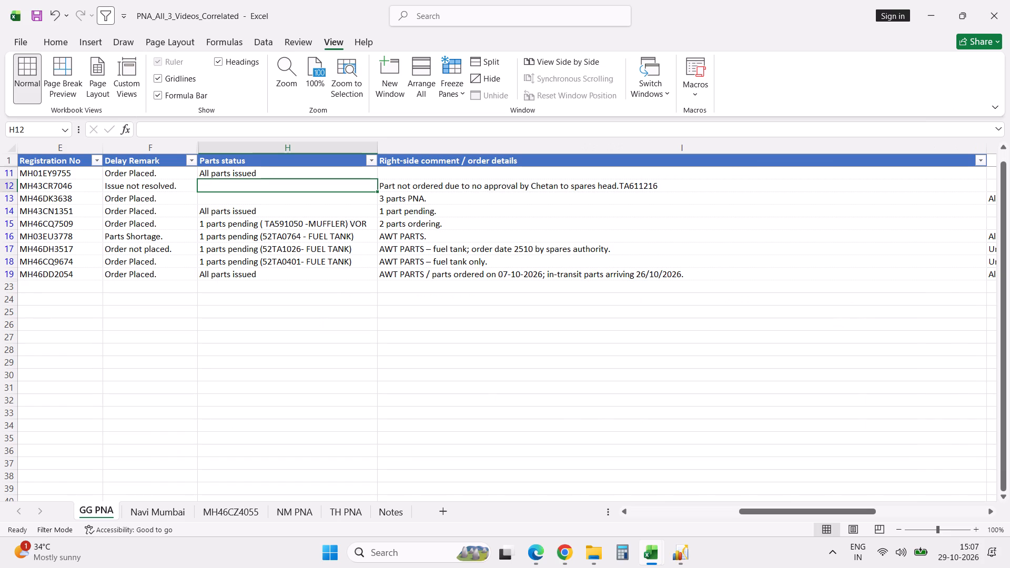
pyautogui.click(159, 178)
pyautogui.keyDown('shift'); pyautogui.click(159, 274); pyautogui.keyUp('shift')
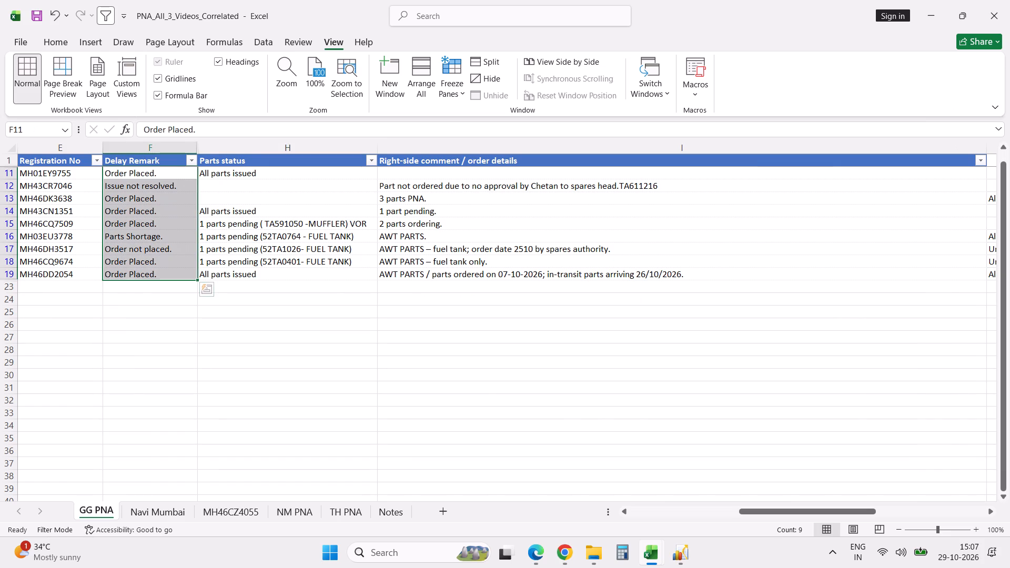
pyautogui.click(367, 347)
pyautogui.click(70, 184)
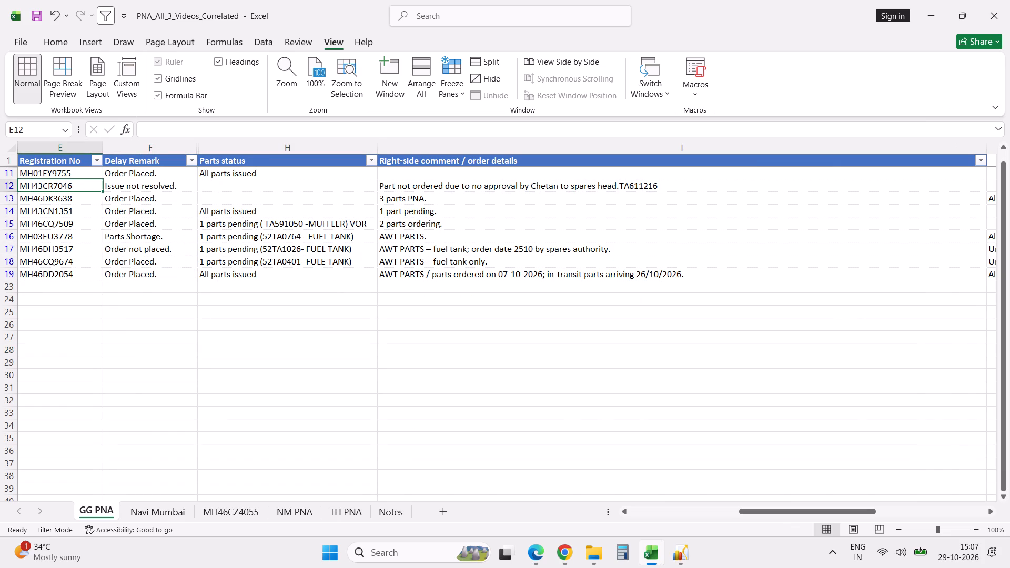
pyautogui.keyDown('shift'); pyautogui.click(74, 199); pyautogui.keyUp('shift')
pyautogui.hotkey('ctrl', 'c')
pyautogui.hotkey('alt', 'Tab')
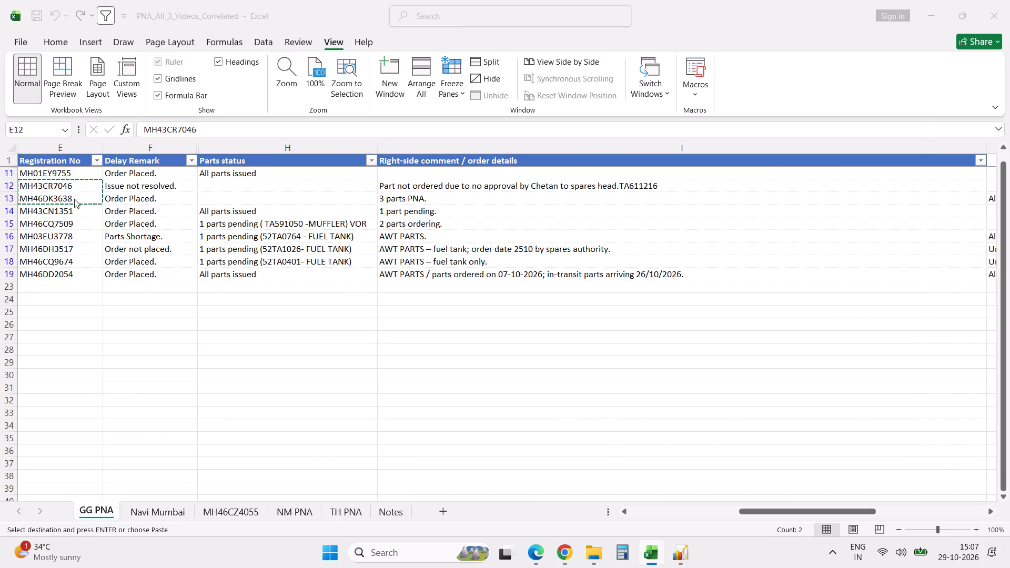
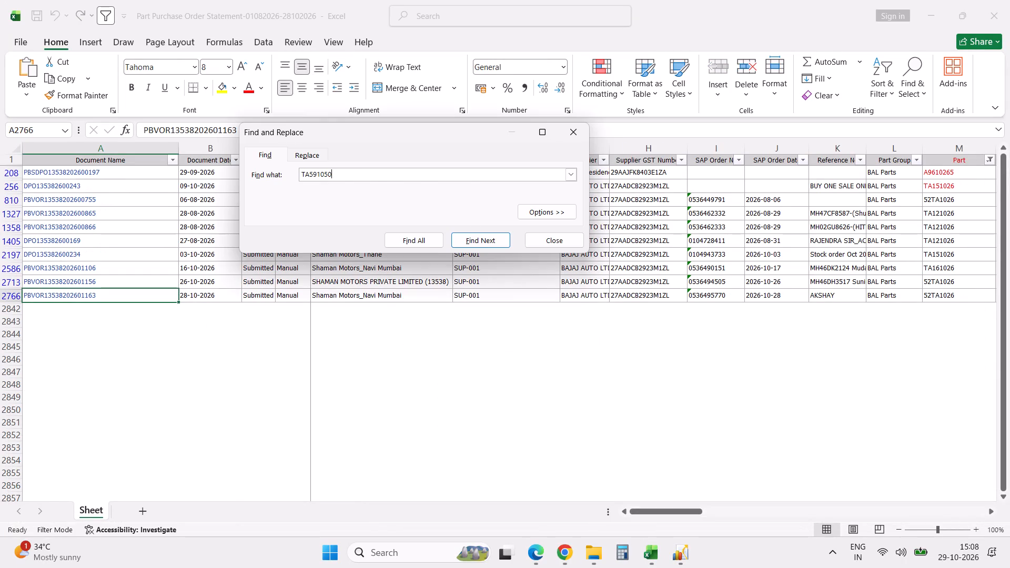
# Remove the filters from the part purchase order statement so all order rows are listed.
pyautogui.press('Escape')
pyautogui.press('Escape')
pyautogui.hotkey('alt', 'd')
pyautogui.write('ff')
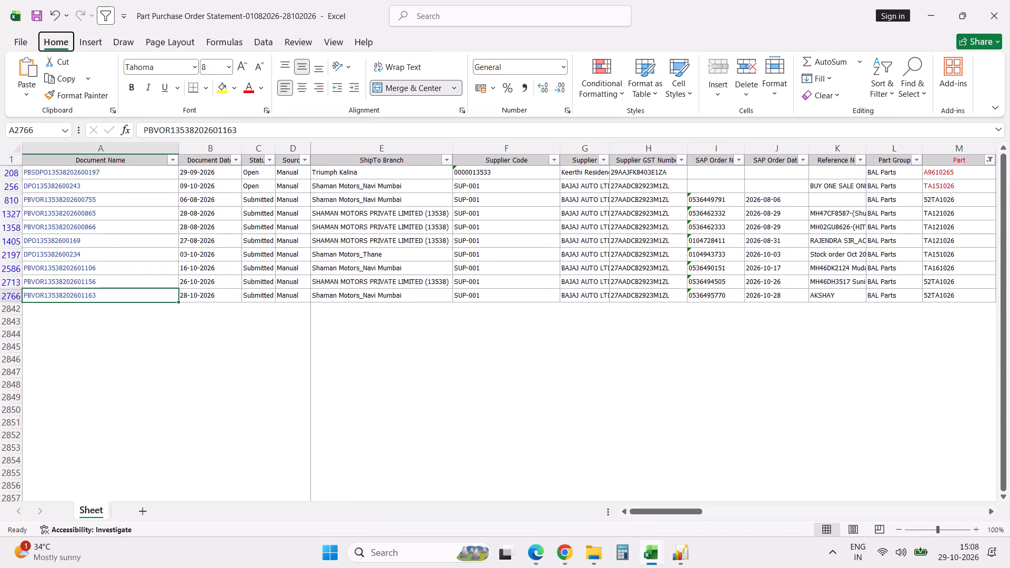
# Search the purchase order statement for part number TA591050.
pyautogui.hotkey('ctrl', 'f')
pyautogui.press('Return')
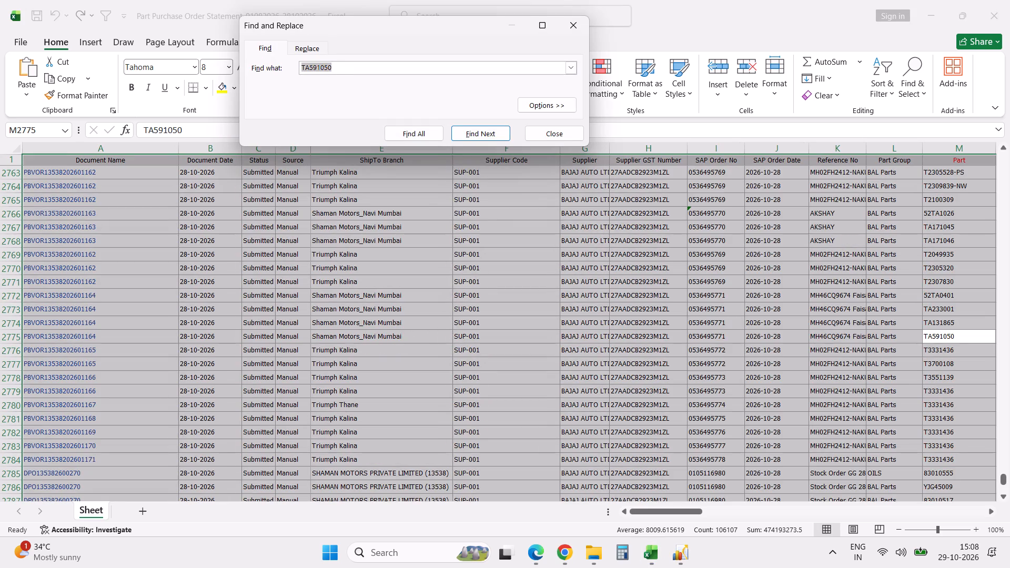
pyautogui.press('Return')
pyautogui.press('Return')
pyautogui.press('Escape')
# Turn the header row filters back on and filter the Part column to TA591050.
pyautogui.hotkey('ctrl', 'Up')
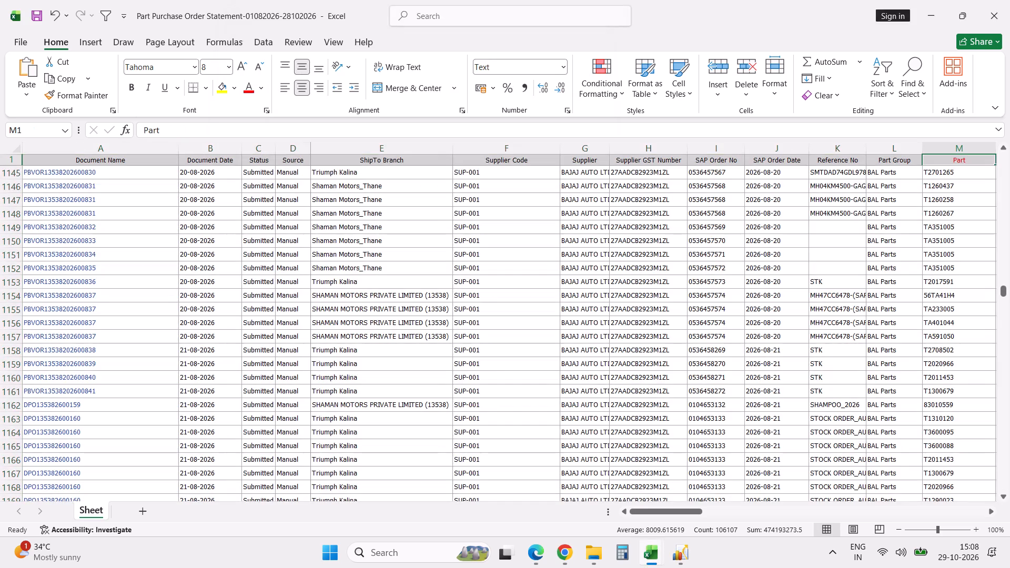
pyautogui.write('dff')
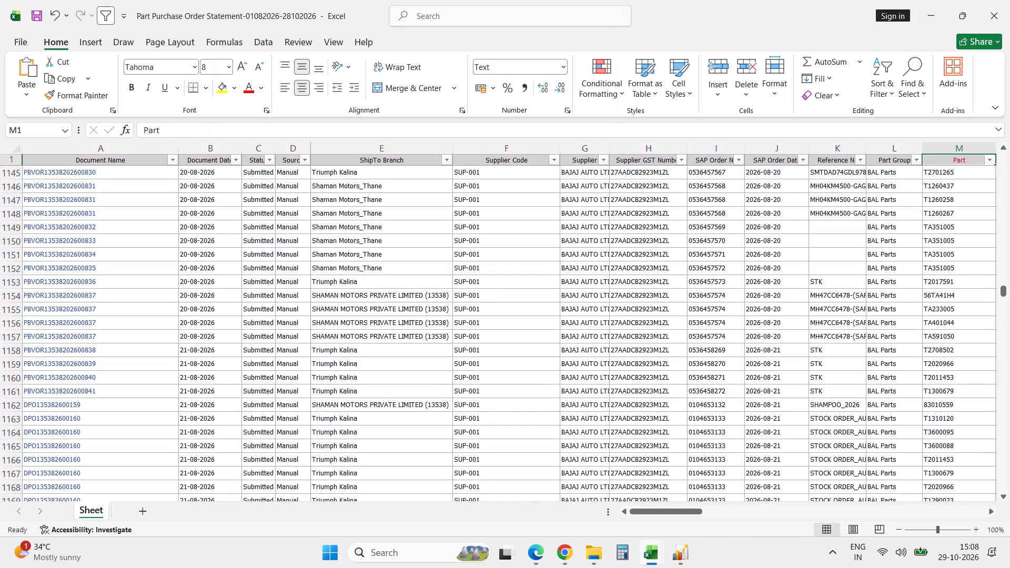
pyautogui.press('Right')
pyautogui.press('Right')
pyautogui.press('Right')
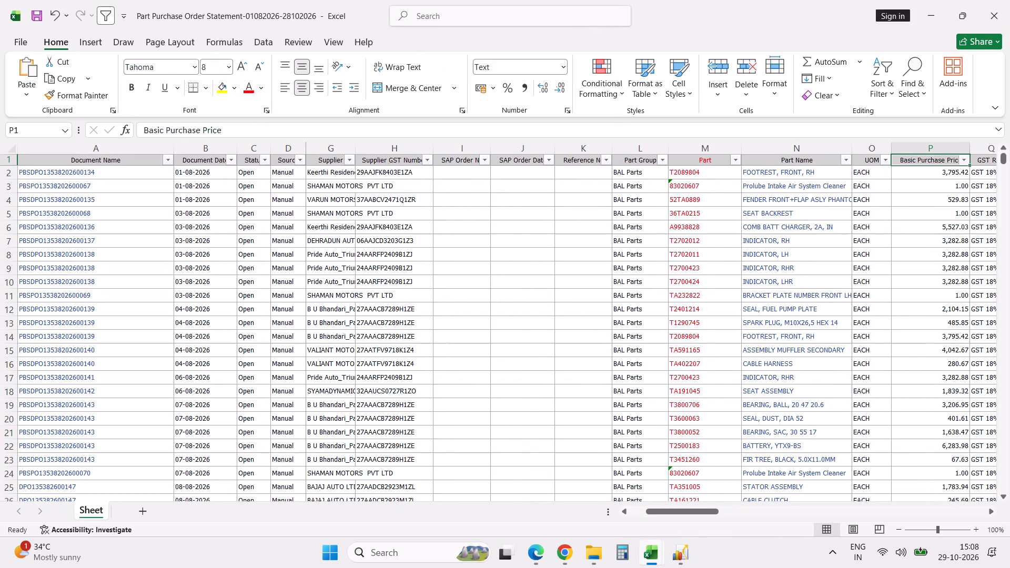
pyautogui.hotkey('ctrl', 'f')
pyautogui.hotkey('ctrl', 'c')
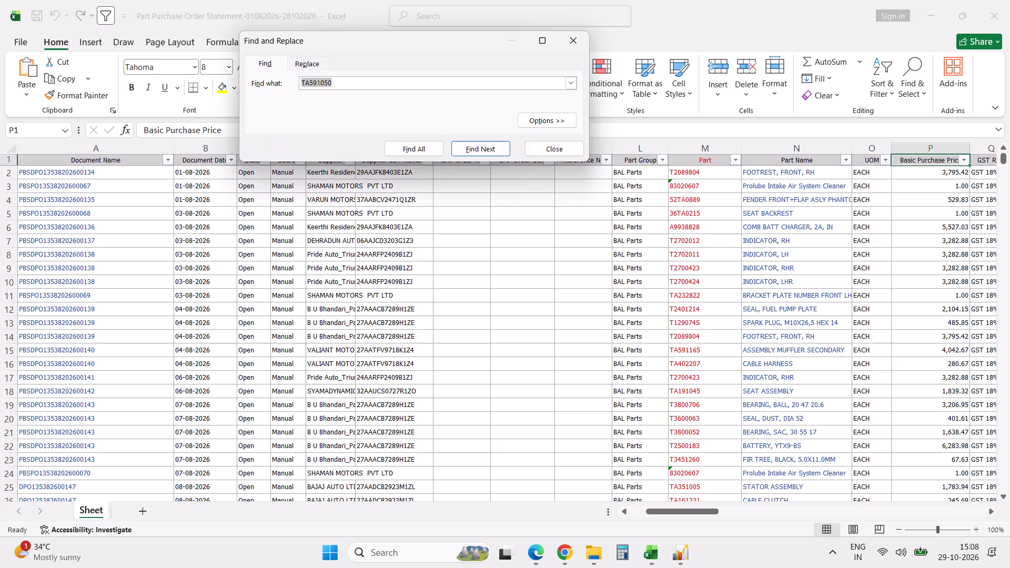
pyautogui.press('Escape')
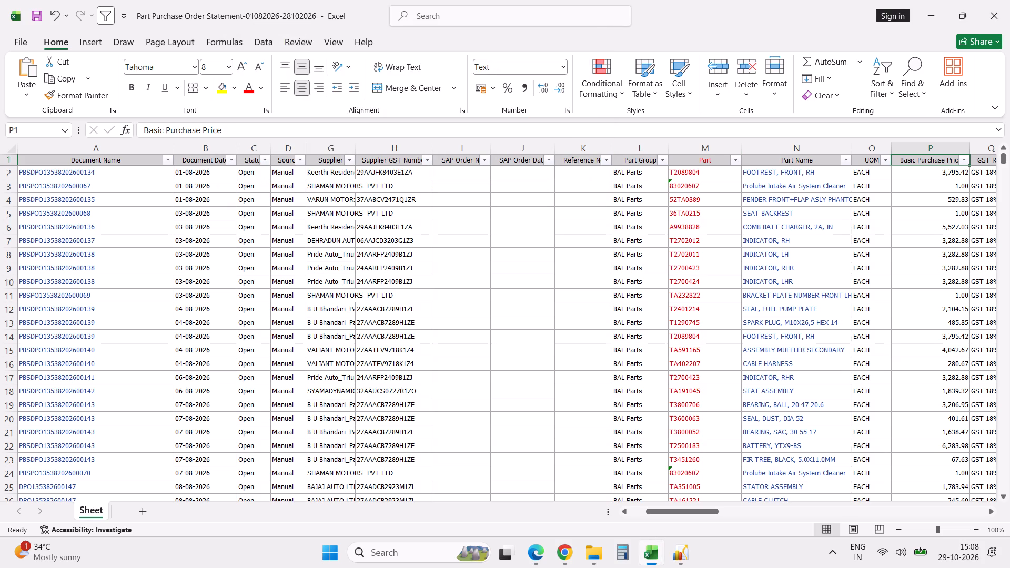
pyautogui.click(735, 161)
pyautogui.click(661, 316)
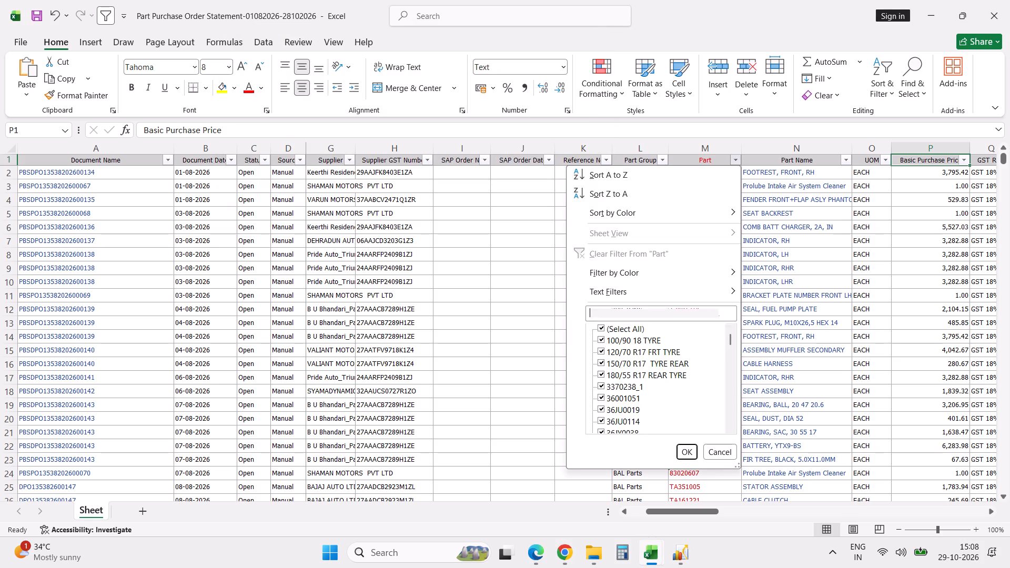
pyautogui.hotkey('ctrl', 'v')
pyautogui.press('Return')
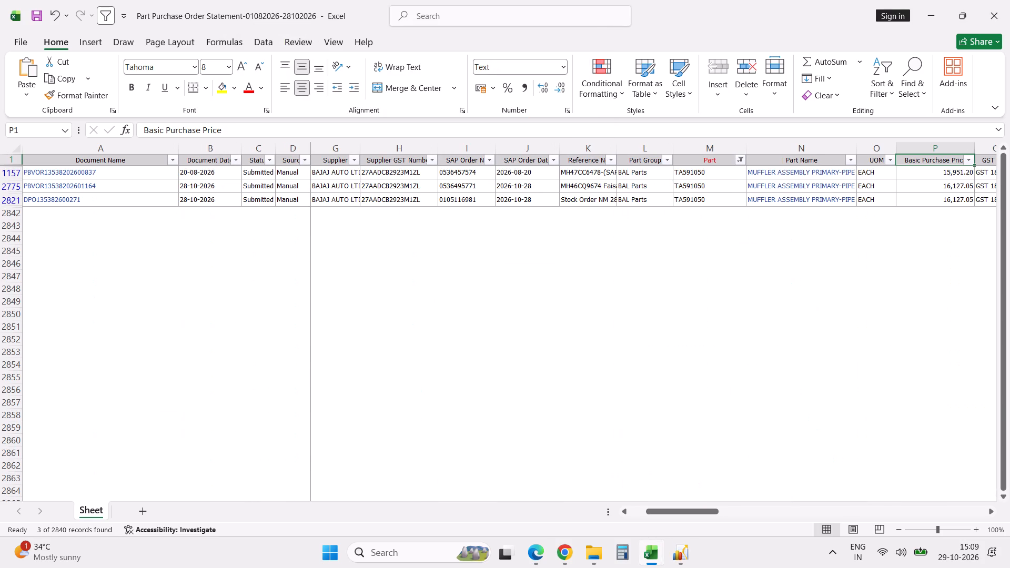
pyautogui.press('Down')
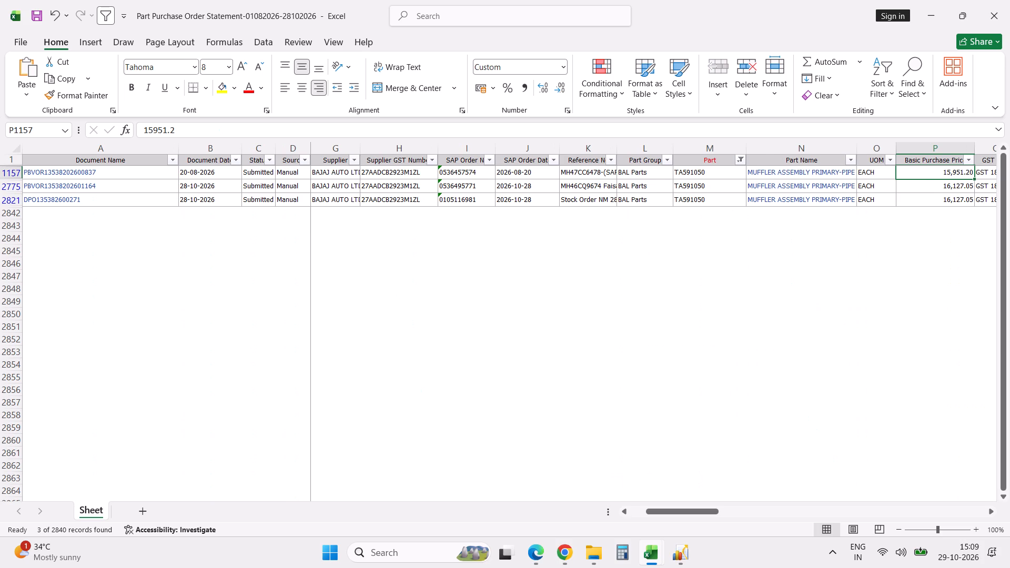
pyautogui.press('Right')
pyautogui.press('Right')
pyautogui.press('Right')
pyautogui.press('Right')
pyautogui.press('Right')
pyautogui.press('Right')
pyautogui.press('Right')
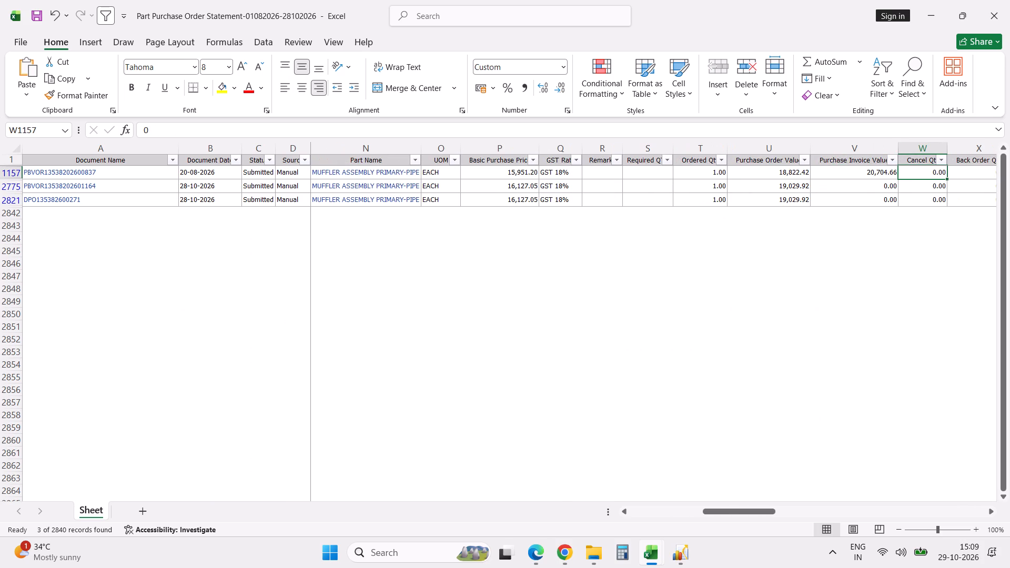
pyautogui.press('Right')
pyautogui.press('Right')
pyautogui.press('Right')
pyautogui.press('Right')
pyautogui.press('Right')
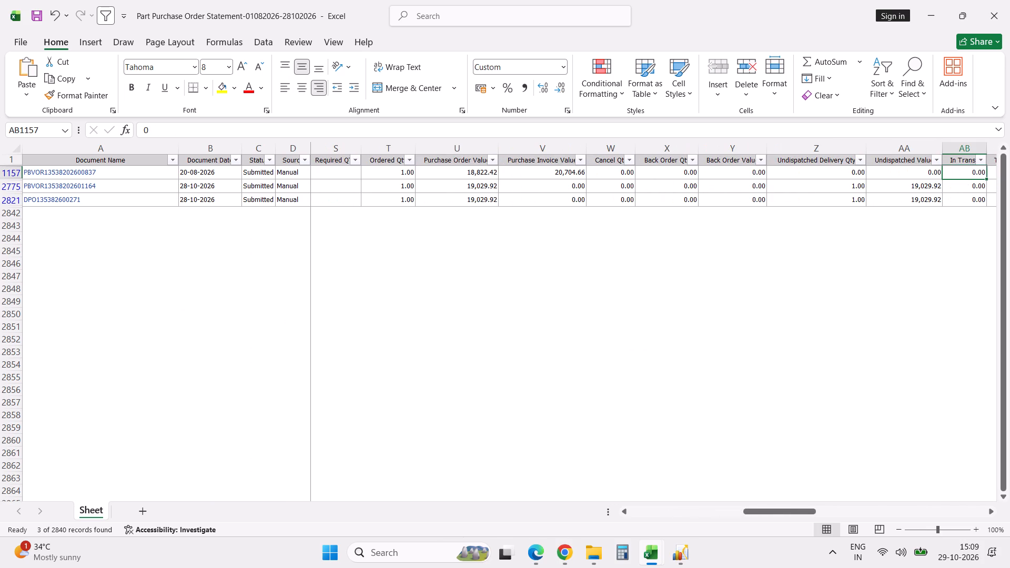
pyautogui.press('Left')
pyautogui.press('Left')
pyautogui.press('Left')
pyautogui.press('Left')
pyautogui.press('Left')
pyautogui.press('Left')
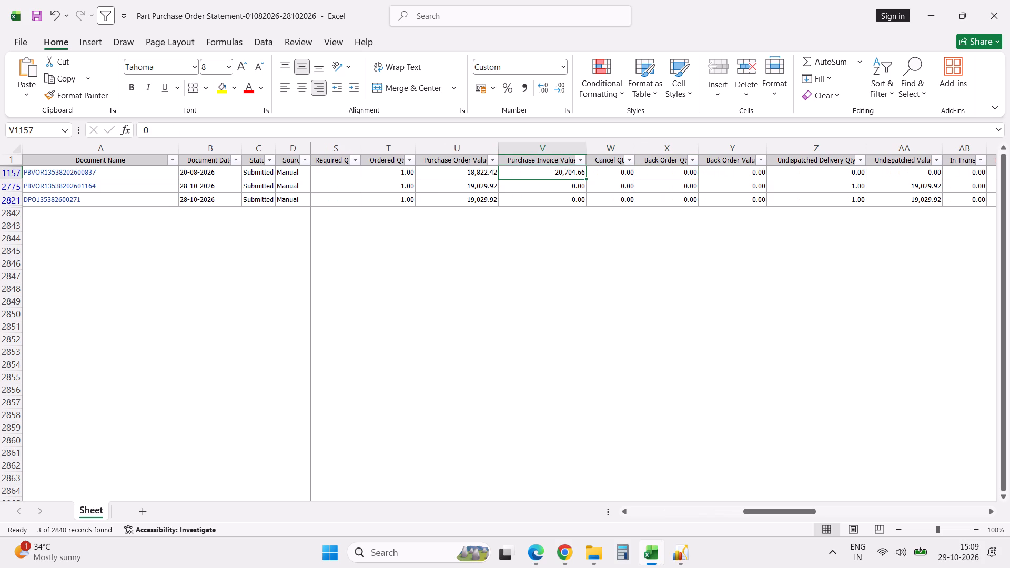
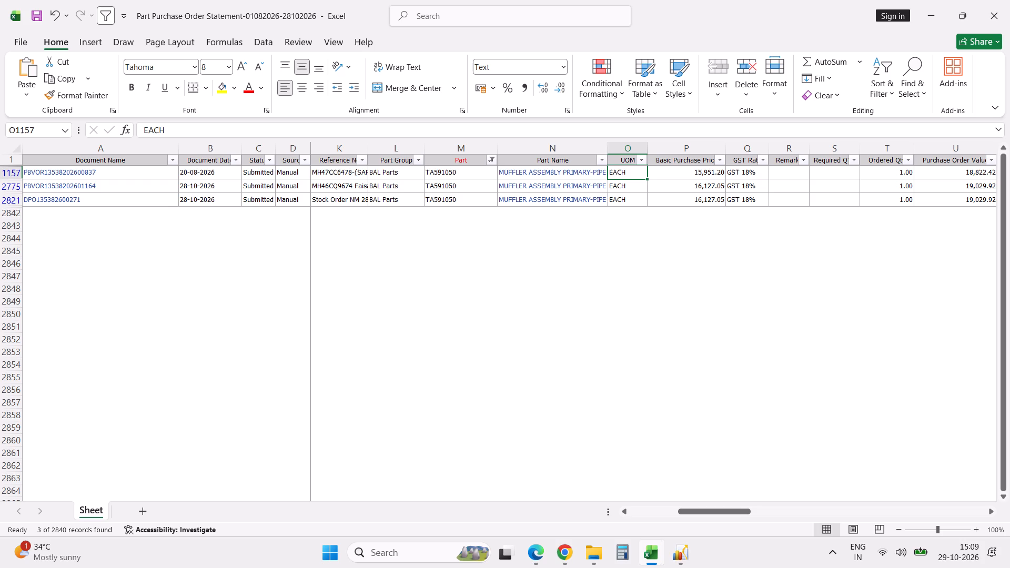
pyautogui.click(119, 201)
pyautogui.press('Right')
pyautogui.press('Right')
pyautogui.press('Right')
pyautogui.press('Right')
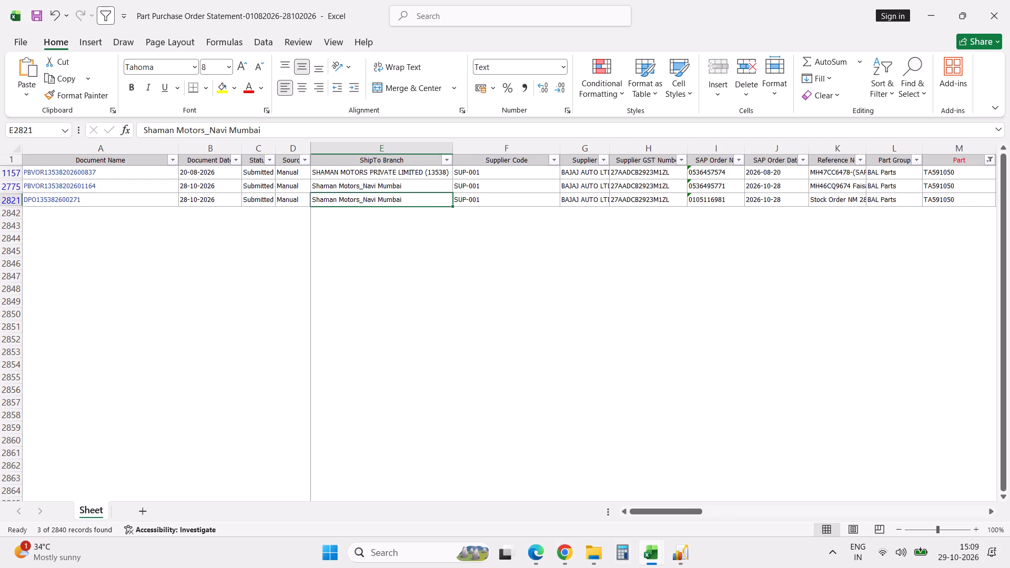
pyautogui.press('Right')
pyautogui.press('Right')
pyautogui.press('Right')
pyautogui.press('Right')
pyautogui.press('Right')
pyautogui.press('Right')
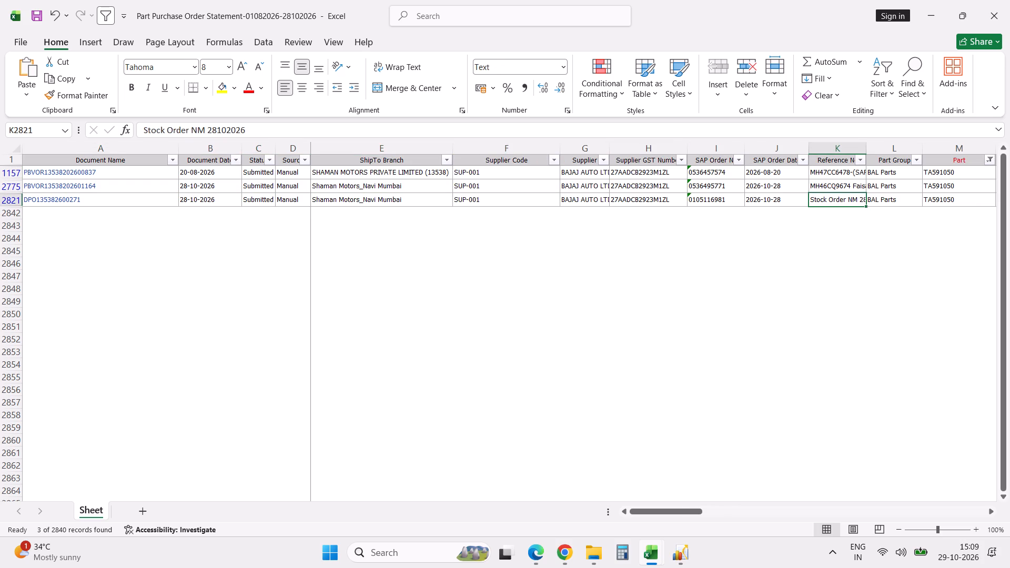
pyautogui.press('Right')
pyautogui.press('Right')
pyautogui.press('Right')
pyautogui.press('Right')
pyautogui.press('Right')
pyautogui.press('Right')
pyautogui.press('Right')
pyautogui.press('Right')
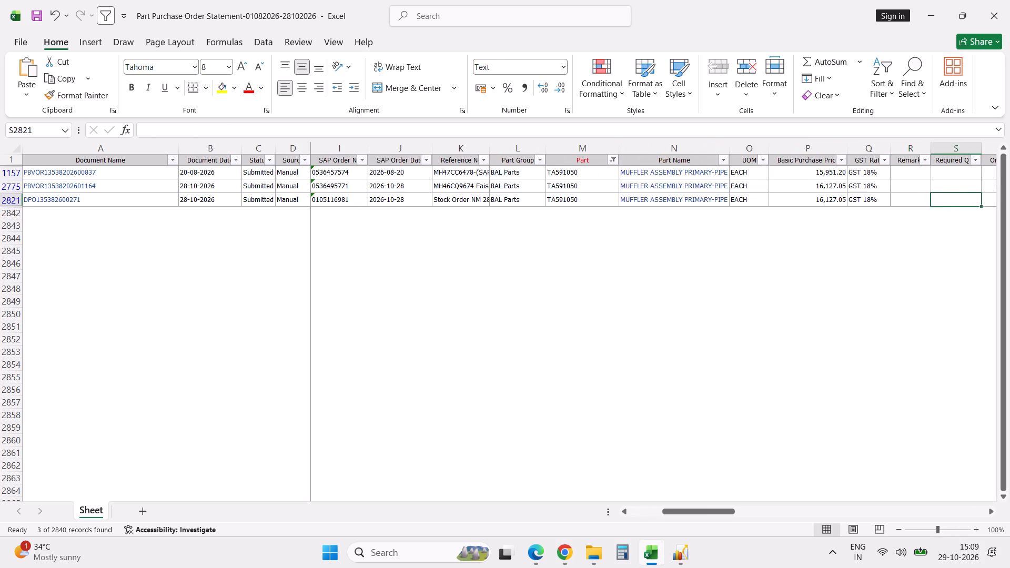
pyautogui.press('Right')
pyautogui.press('Right')
pyautogui.press('Right')
pyautogui.press('Right')
pyautogui.press('Left')
pyautogui.press('Left')
pyautogui.press('Left')
pyautogui.press('Left')
pyautogui.press('Left')
pyautogui.press('Left')
pyautogui.press('Left')
pyautogui.press('Left')
pyautogui.press('Left')
pyautogui.press('Left')
pyautogui.press('Left')
pyautogui.press('Left')
pyautogui.press('Left')
pyautogui.press('Left')
pyautogui.press('Left')
pyautogui.press('Left')
pyautogui.press('Left')
pyautogui.press('Left')
pyautogui.press('Left')
pyautogui.press('Left')
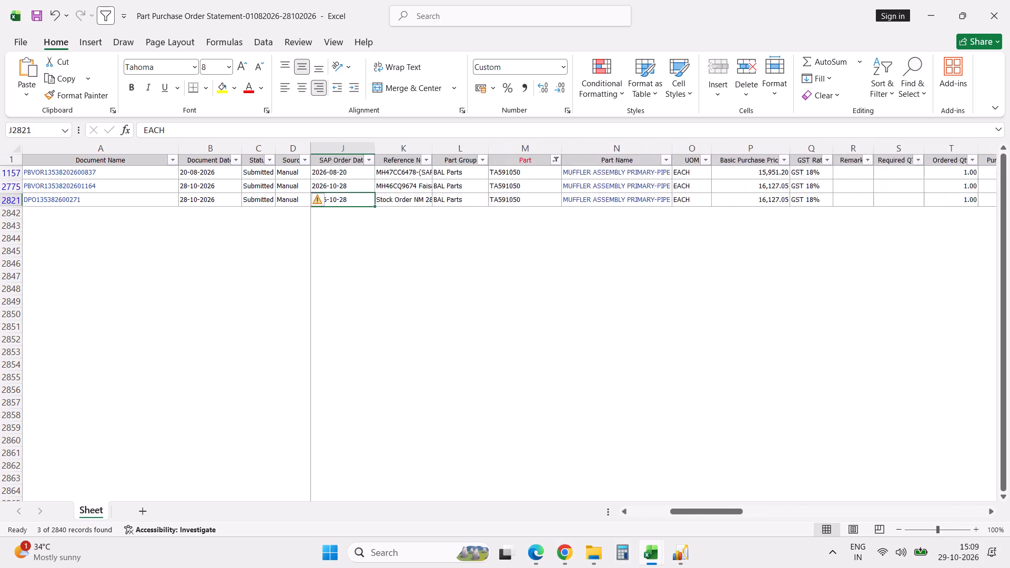
pyautogui.press('Up')
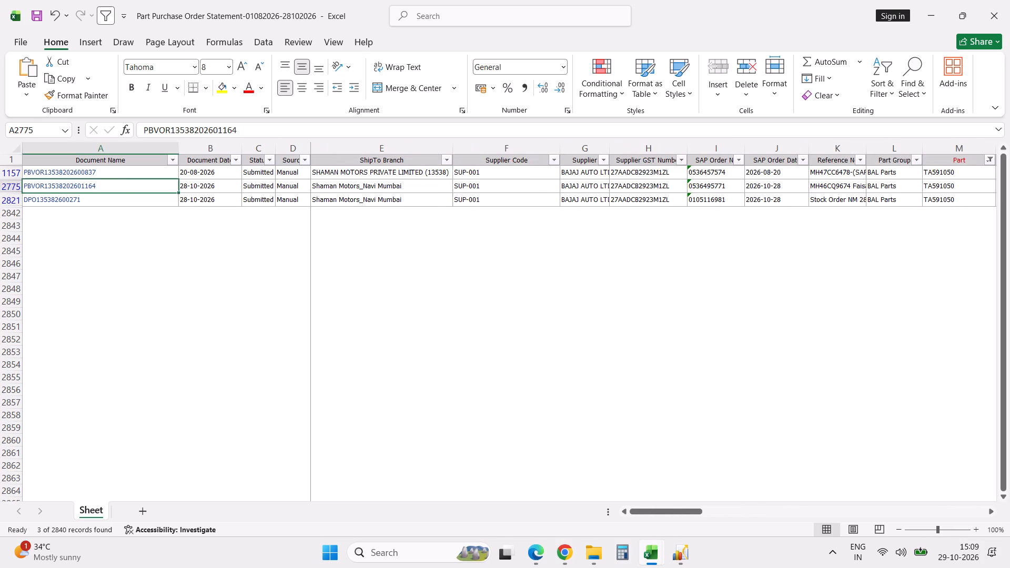
pyautogui.hotkey('ctrl', 'c')
# Switch to Excellon and open the Part Purchase Order Statement from the Spare Parts procurement report statements.
pyautogui.click(689, 550)
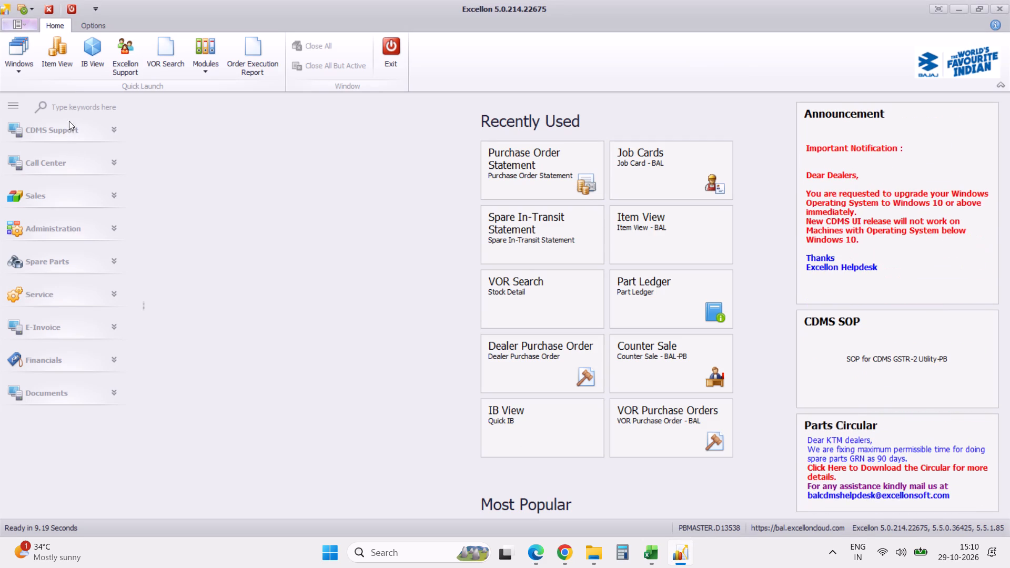
pyautogui.click(116, 262)
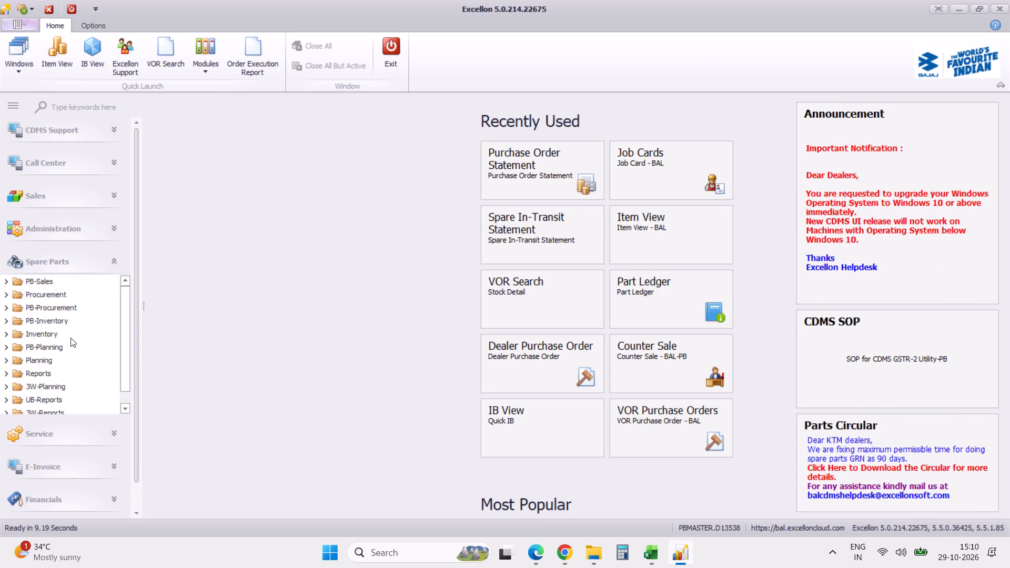
pyautogui.click(5, 376)
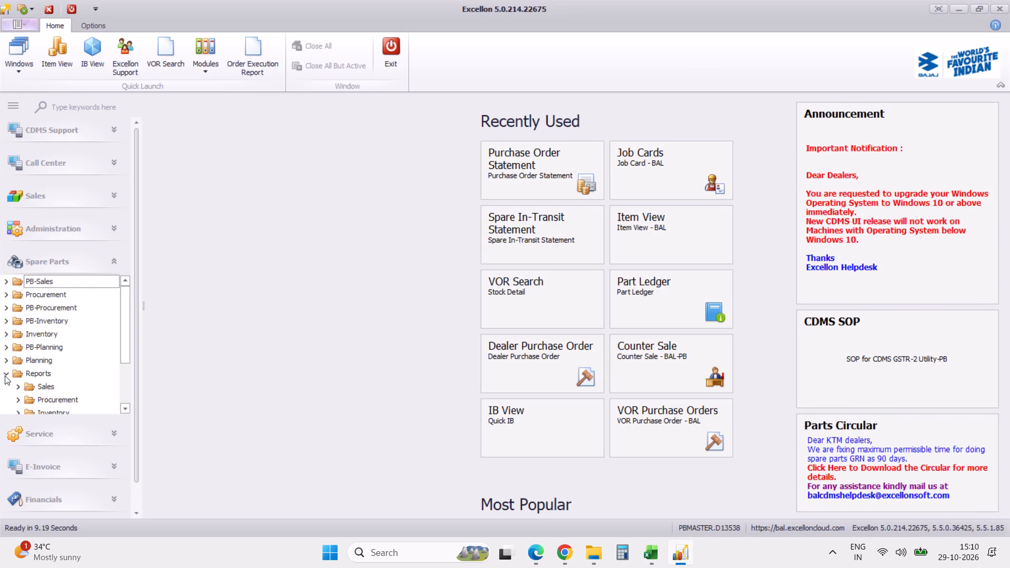
pyautogui.click(18, 398)
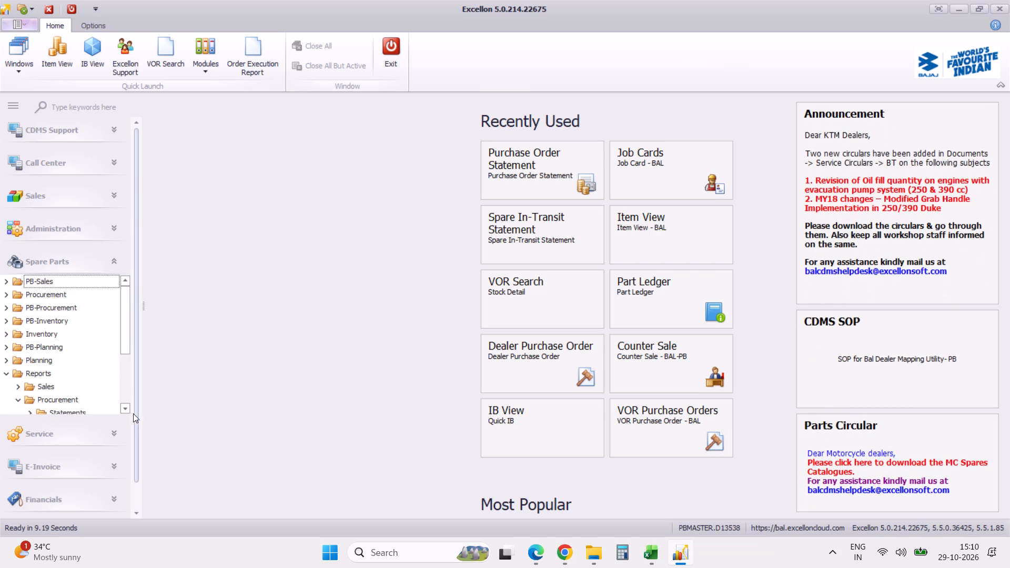
pyautogui.tripleClick(125, 409)
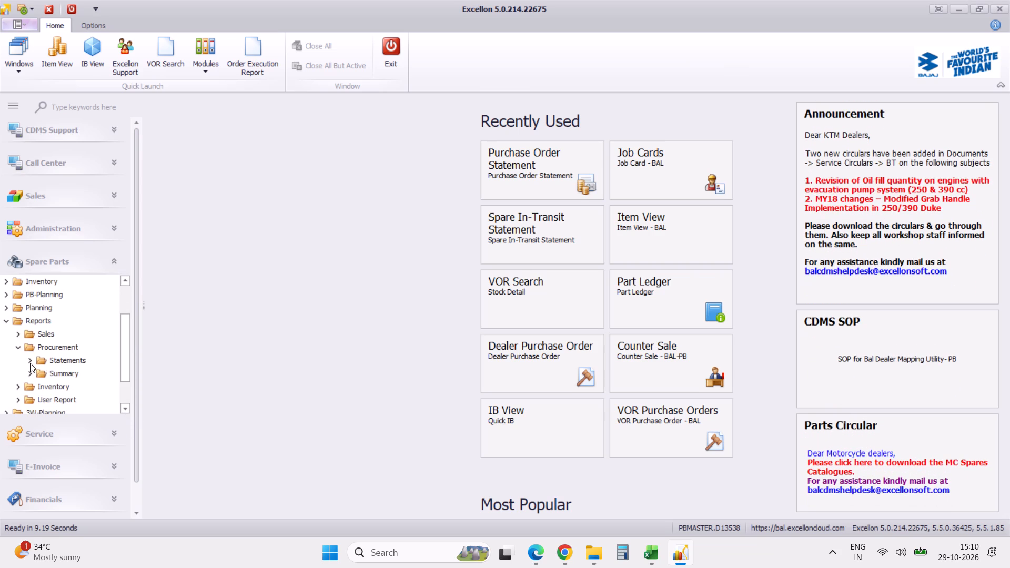
pyautogui.click(30, 361)
pyautogui.click(99, 373)
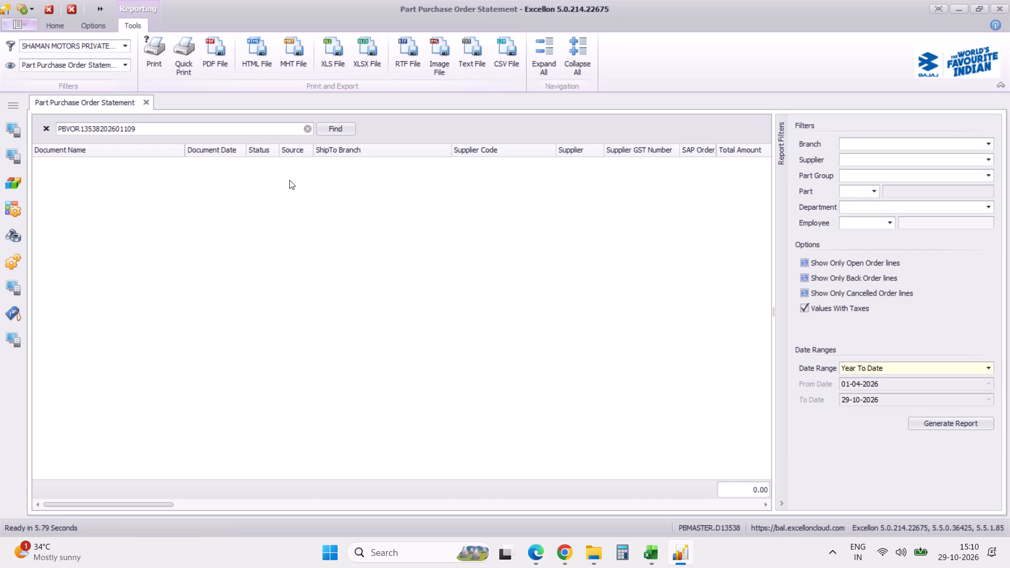
# Clear the old search text and generate the Part Purchase Order Statement for the Month To Date range.
pyautogui.click(309, 128)
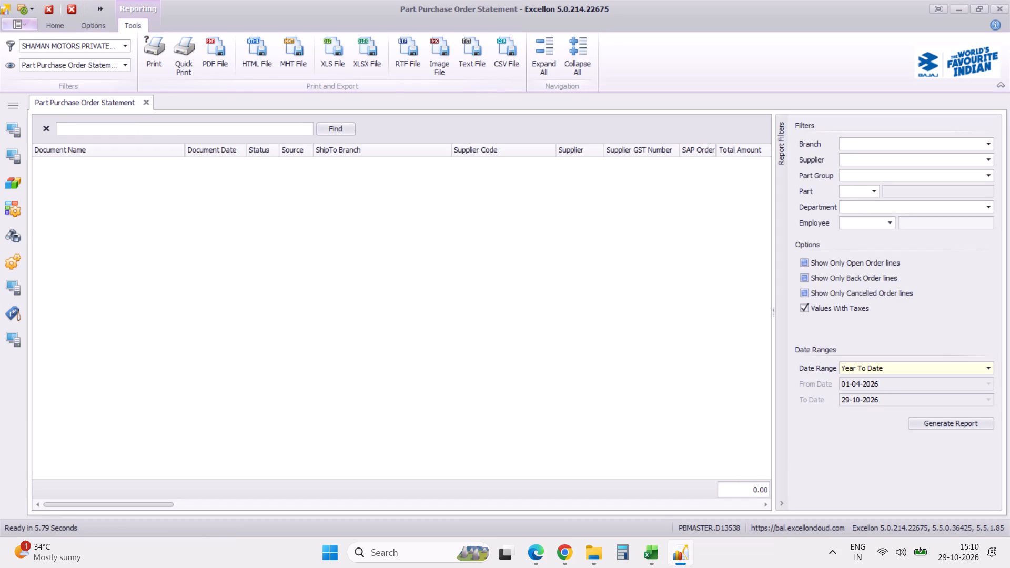
pyautogui.click(47, 131)
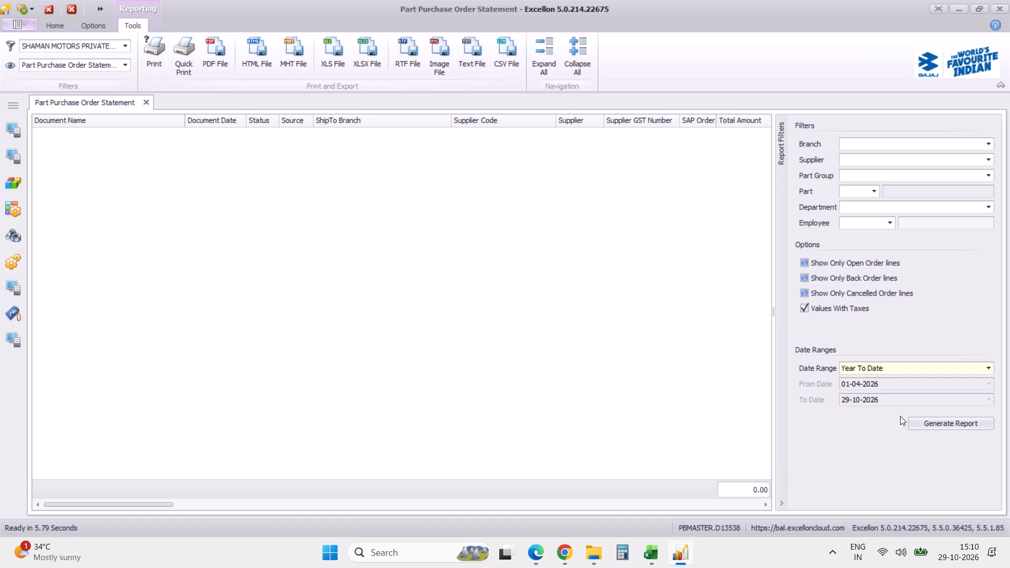
pyautogui.click(989, 368)
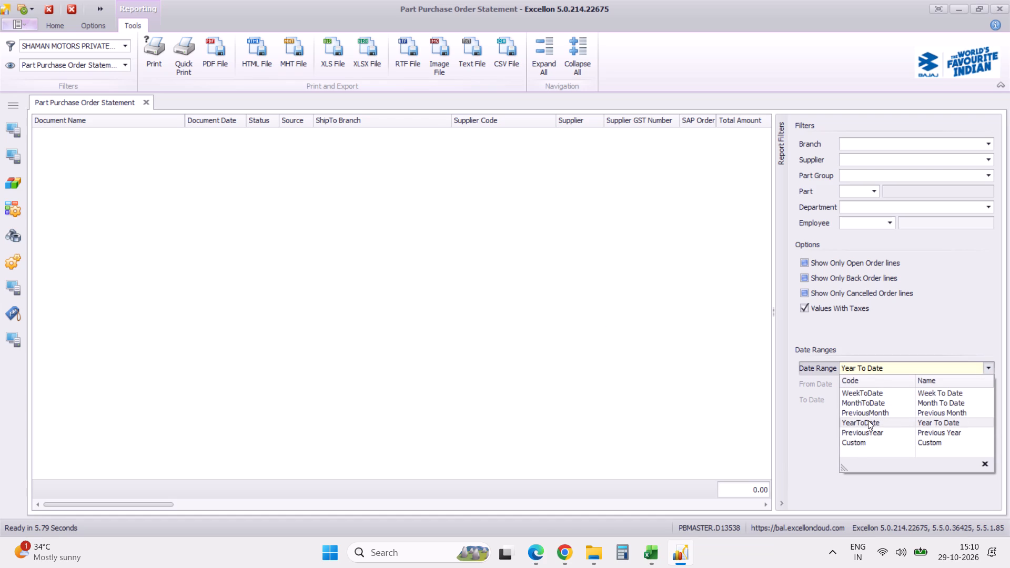
pyautogui.click(870, 407)
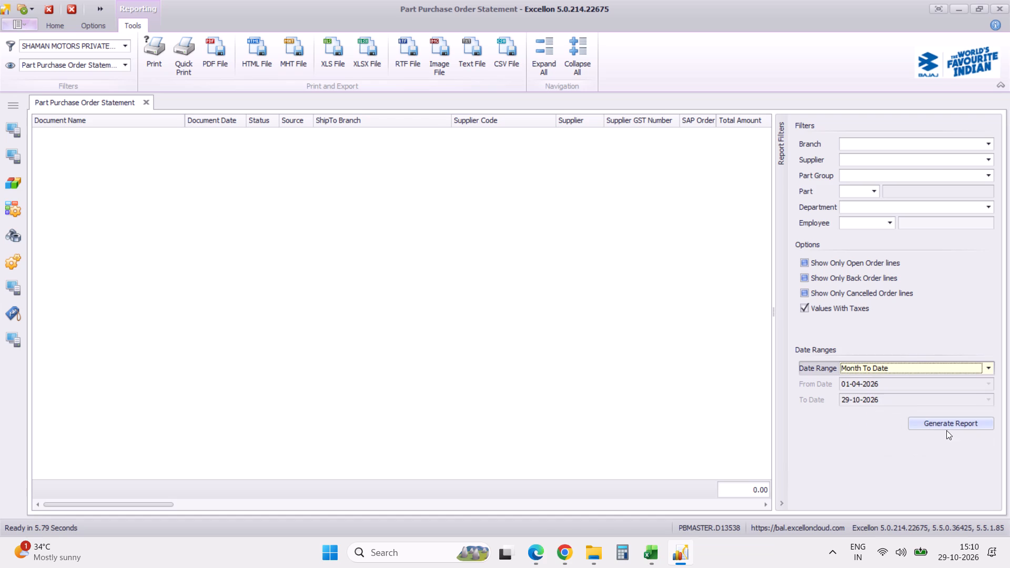
pyautogui.click(948, 426)
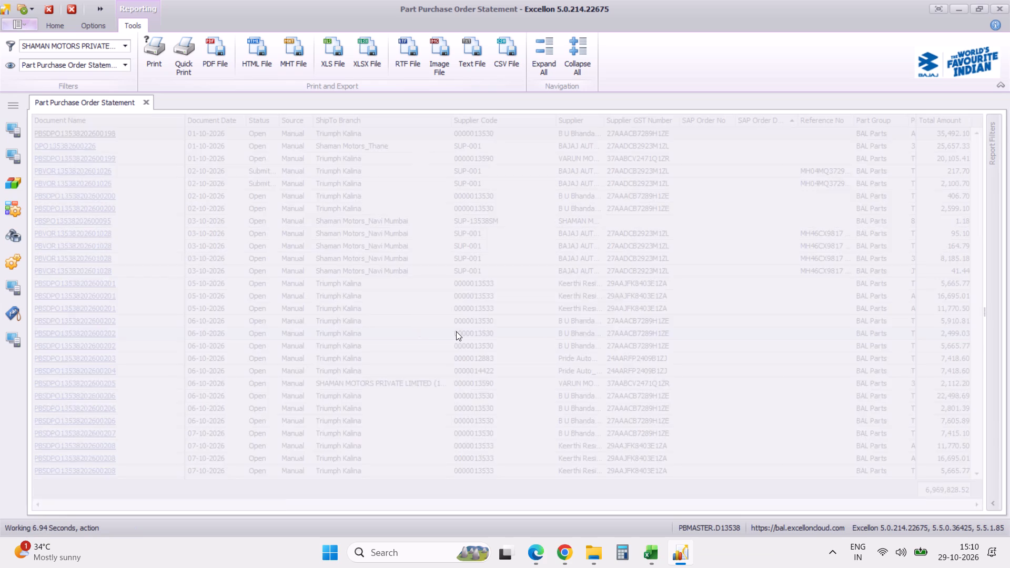
pyautogui.click(287, 265)
pyautogui.hotkey('ctrl', 'f')
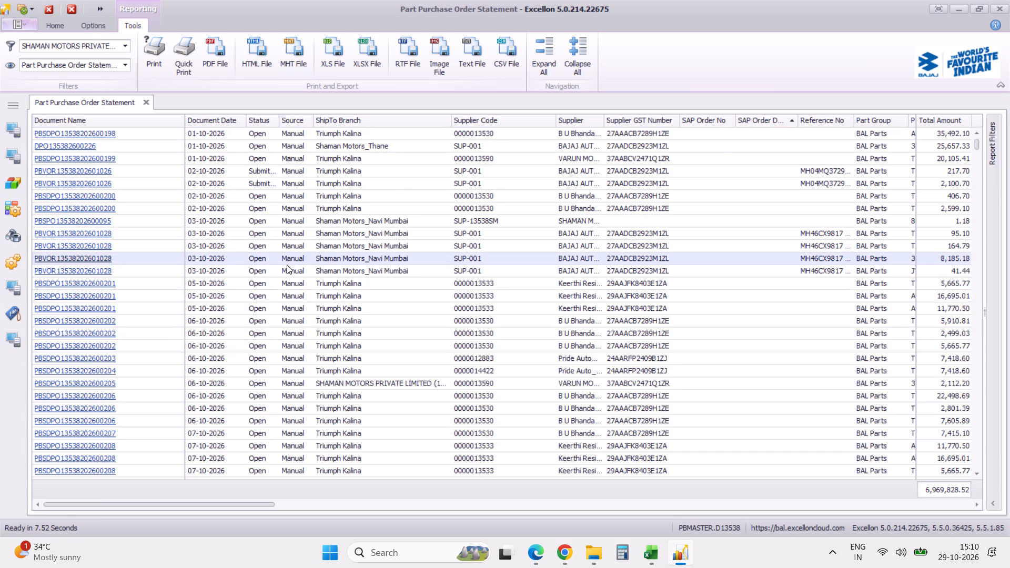
pyautogui.hotkey('ctrl', 'v')
pyautogui.press('Return')
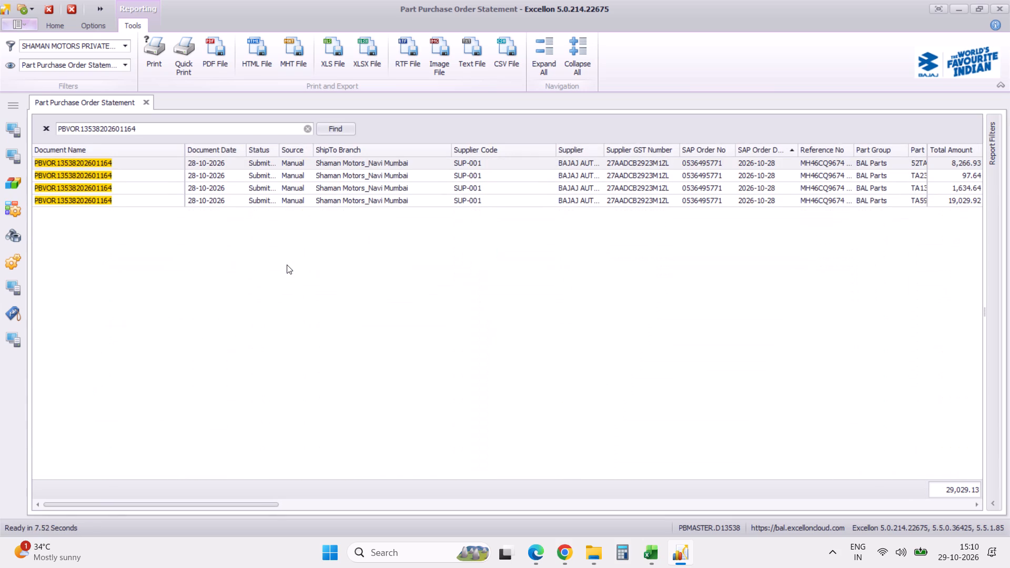
pyautogui.hscroll(20, 406, 464)
pyautogui.hscroll(2, 406, 464)
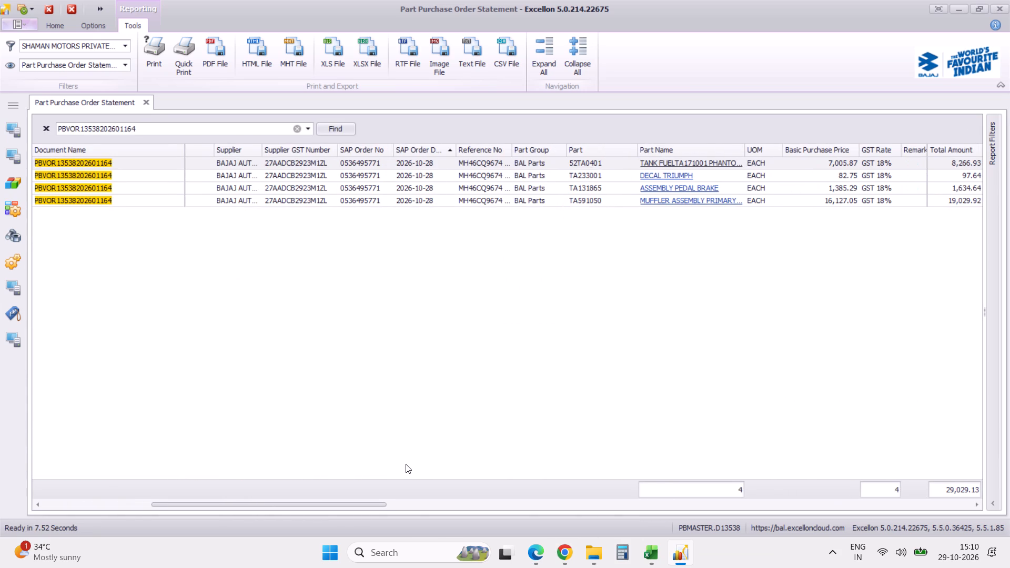
pyautogui.keyDown('ctrl'); pyautogui.scroll(-1, 406, 464); pyautogui.keyUp('ctrl')
pyautogui.hscroll(18, 408, 383)
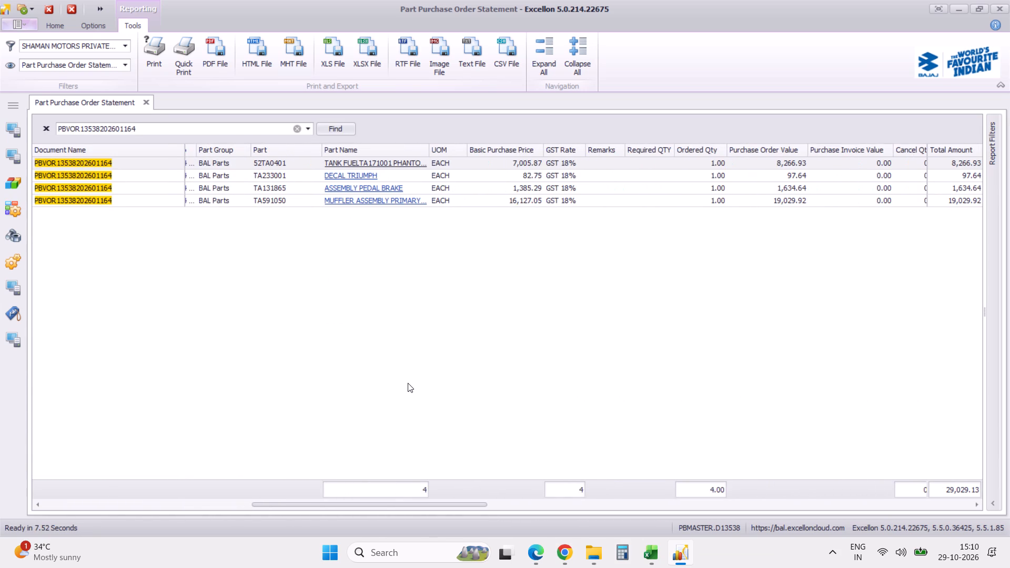
pyautogui.hscroll(13, 408, 383)
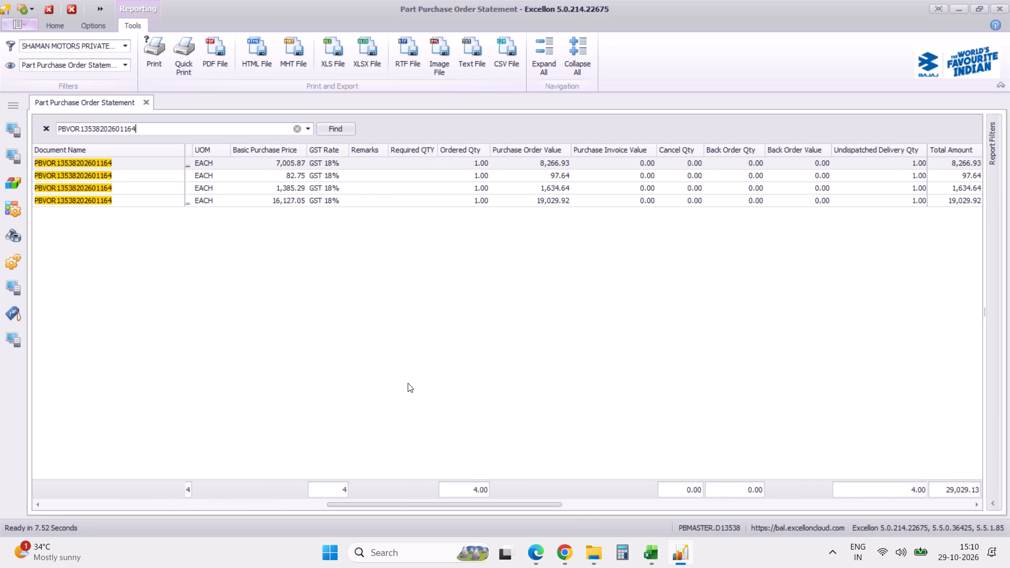
pyautogui.hscroll(10, 408, 383)
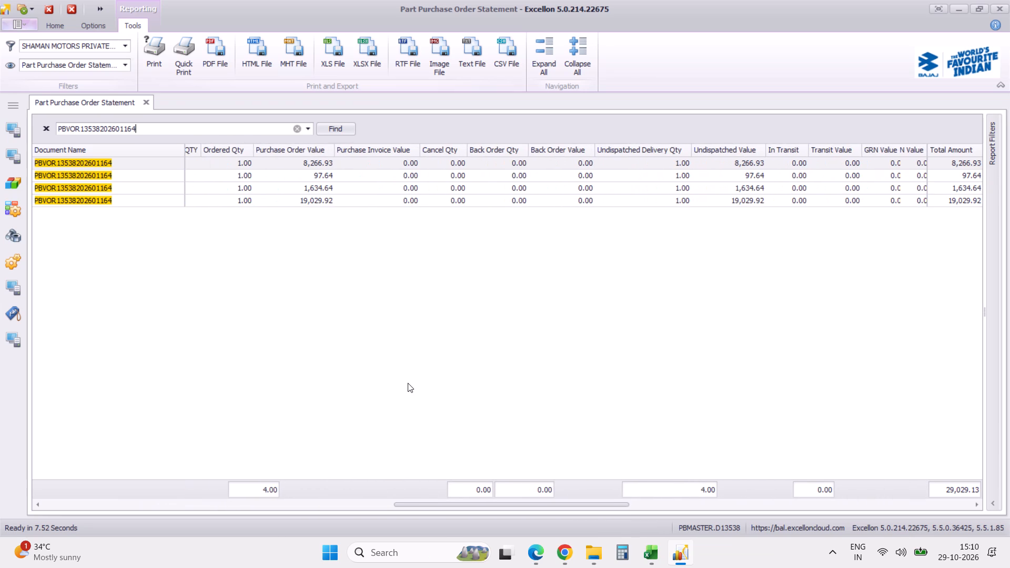
pyautogui.hscroll(13, 408, 383)
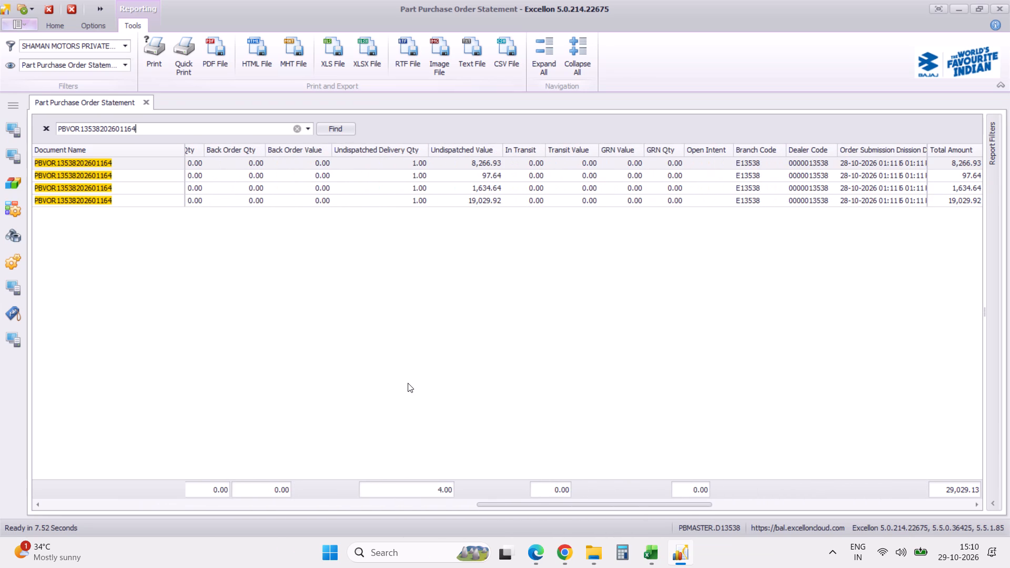
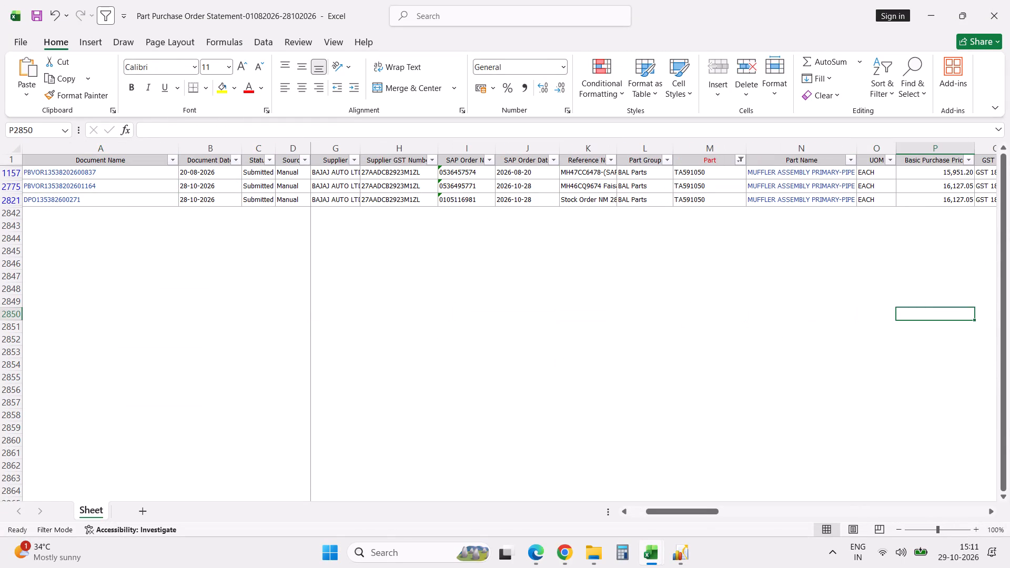
# Search the Part column's filter values for TA611216 in the purchase order statement.
pyautogui.click(742, 160)
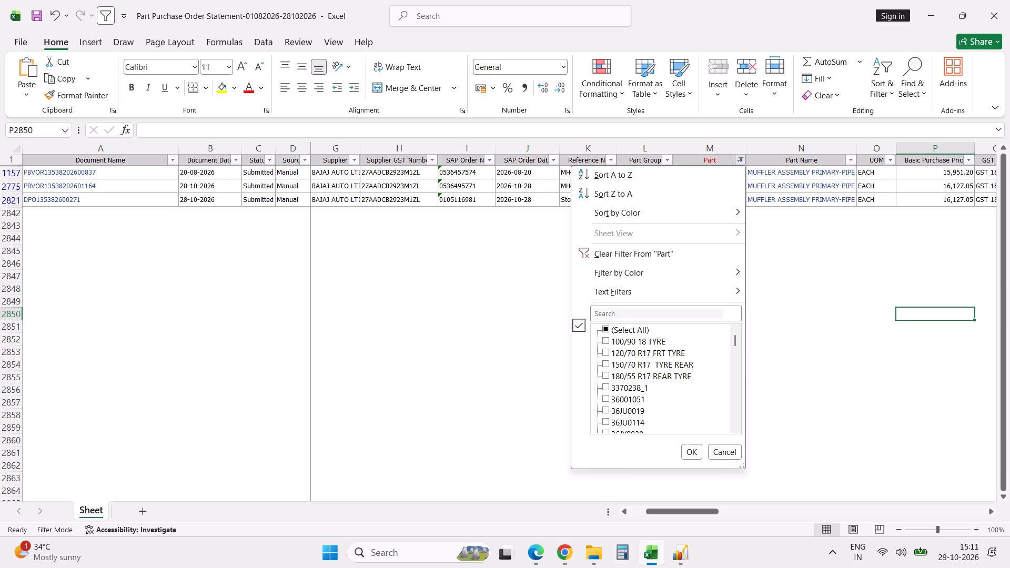
pyautogui.click(641, 315)
pyautogui.hotkey('ctrl', 'v')
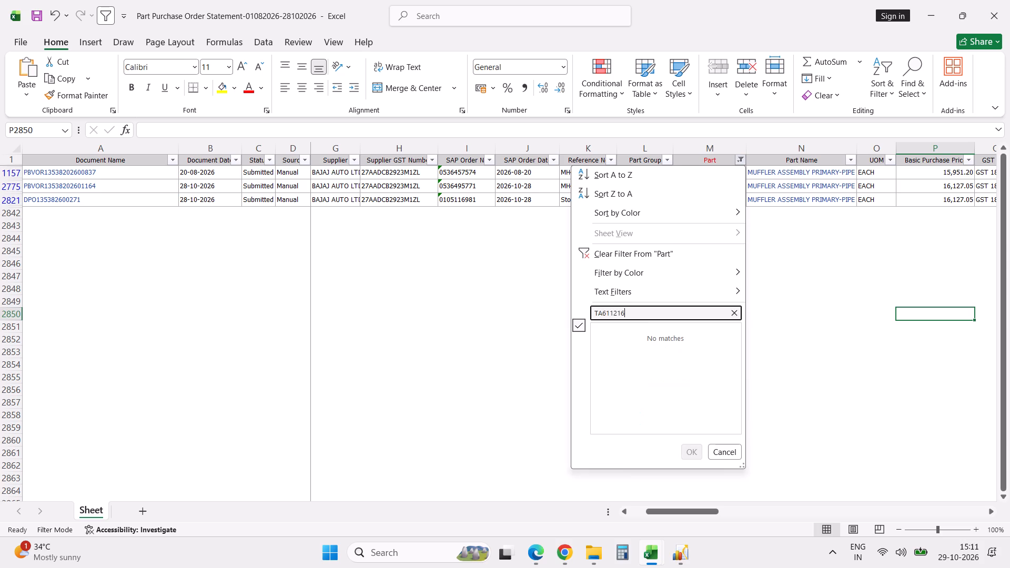
pyautogui.press('Escape')
pyautogui.press('Escape')
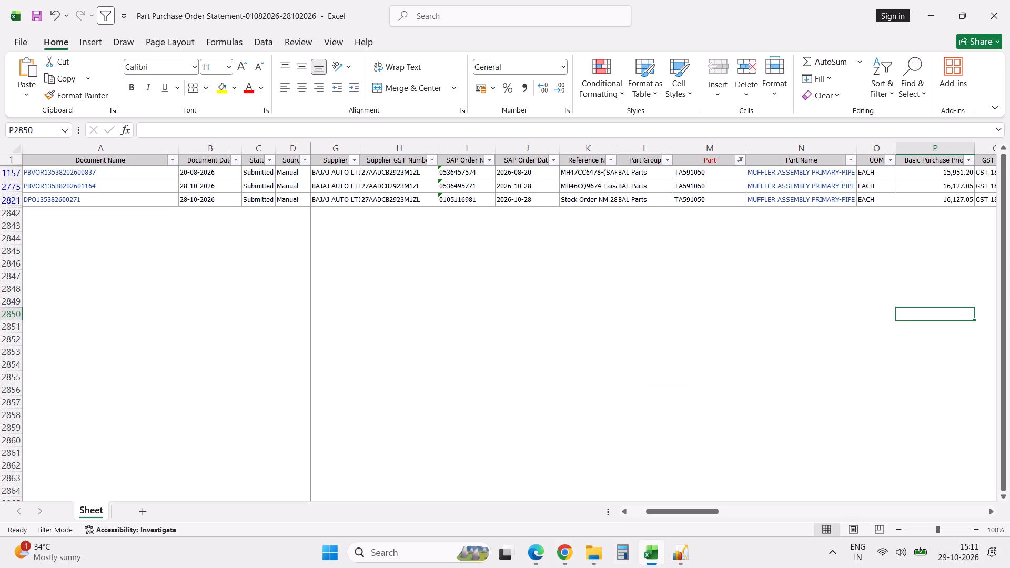
# In the PNA_All_3_Videos_Correlated workbook, replace the order details comment in I15, the TA591050 muffler row, with "Order date 28/10/".
pyautogui.click(654, 556)
pyautogui.click(189, 491)
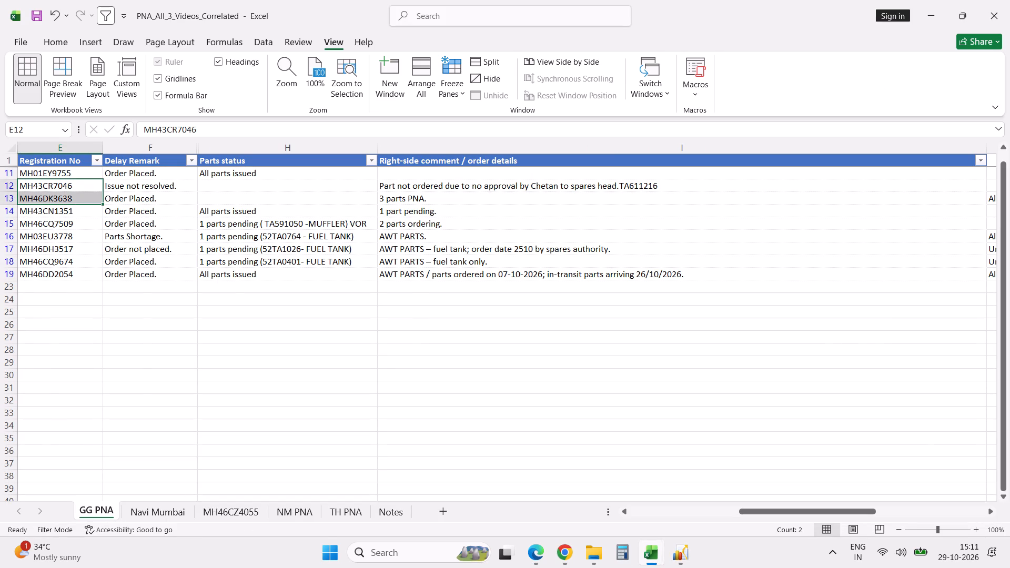
pyautogui.click(473, 224)
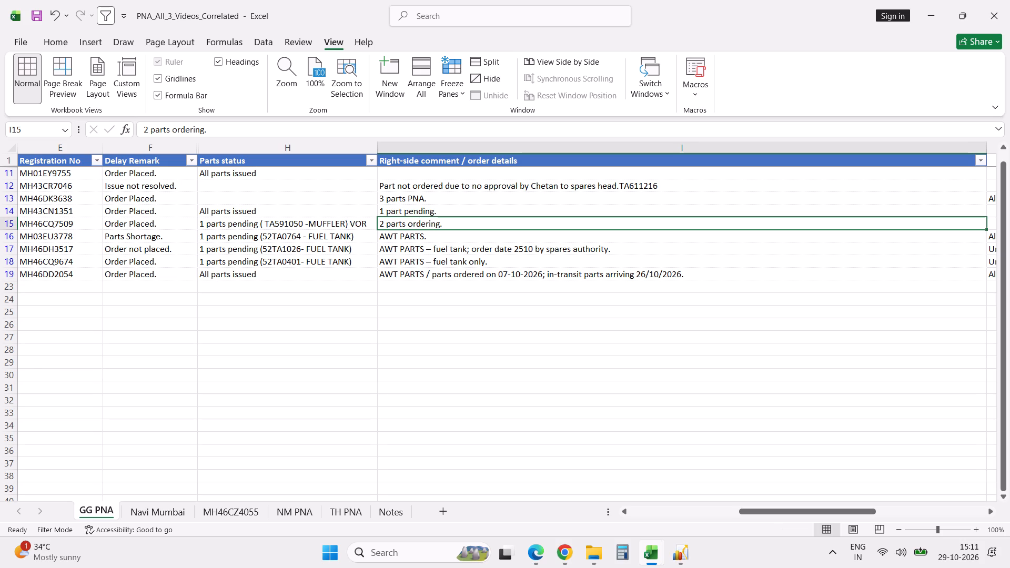
pyautogui.write('O')
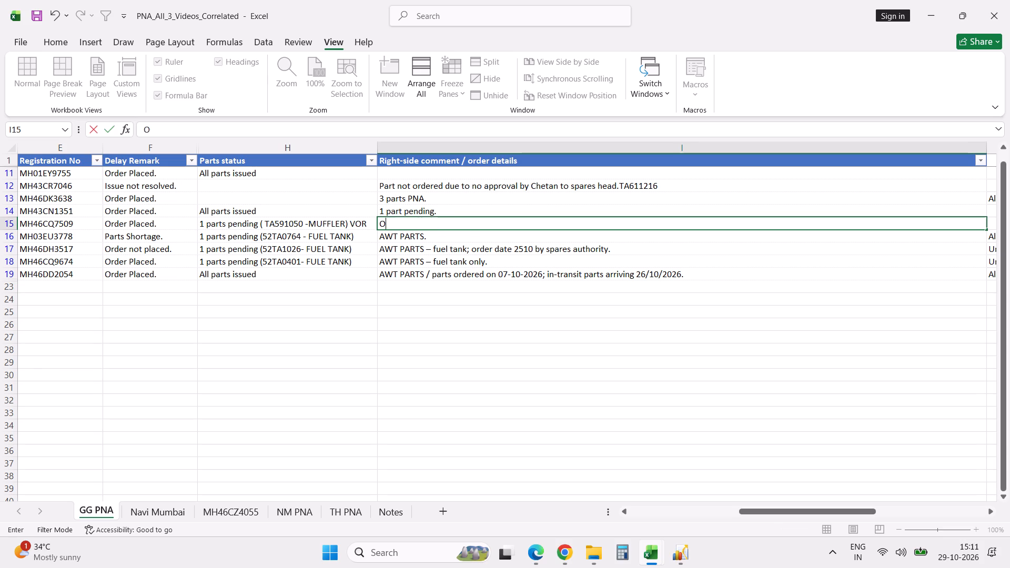
pyautogui.write('rder date')
pyautogui.press('space')
pyautogui.write('28/10/')
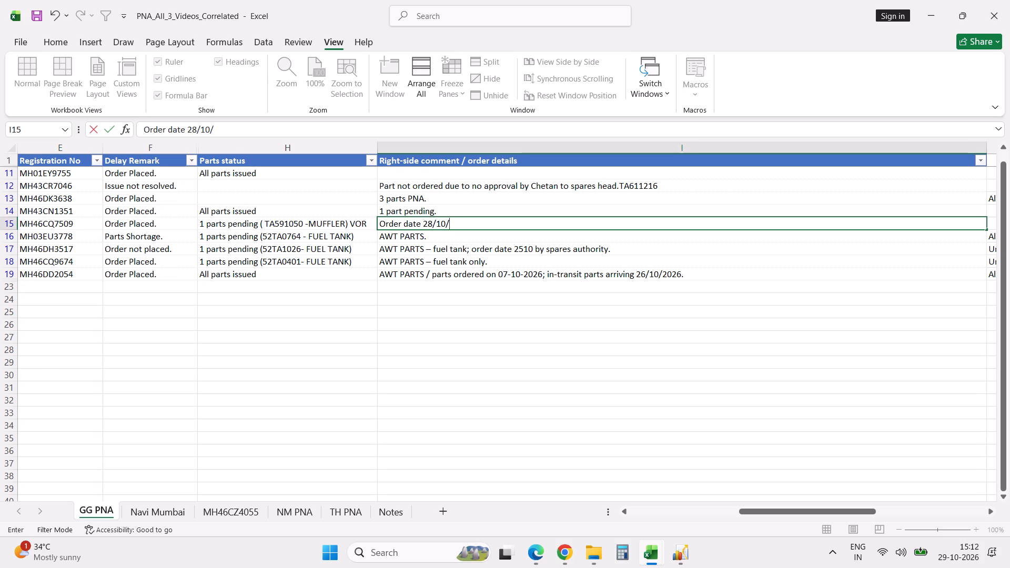
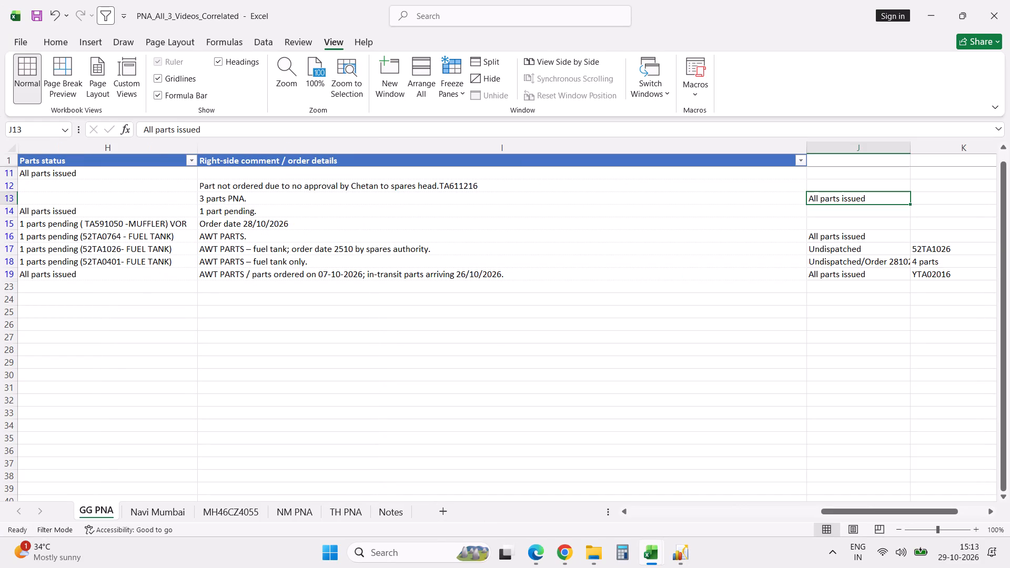
pyautogui.hotkey('shift', 'Tab')
pyautogui.hotkey('shift', 'Tab')
pyautogui.hotkey('shift', 'Tab')
pyautogui.hotkey('shift', 'Tab')
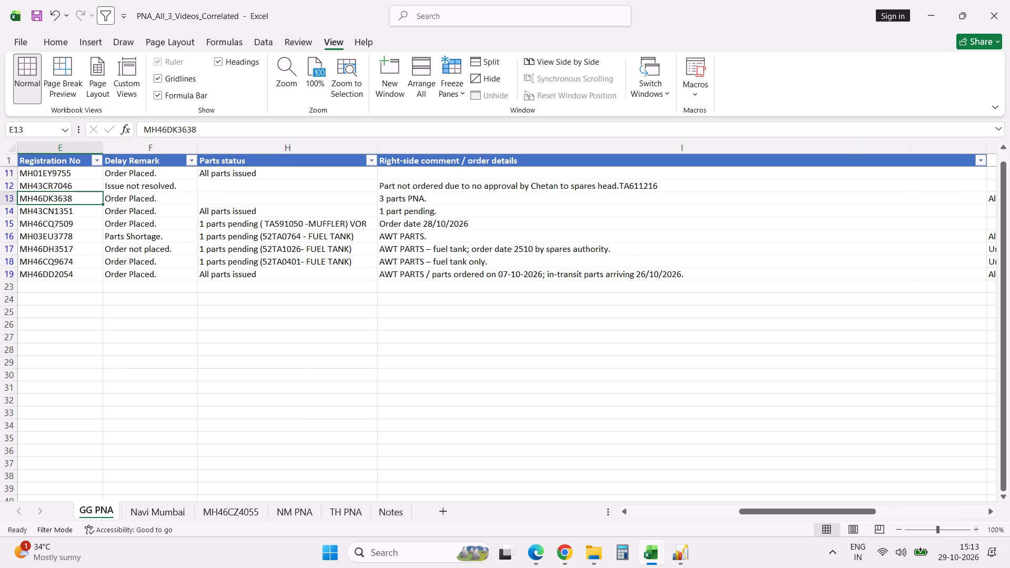
pyautogui.press('Left')
pyautogui.press('Left')
pyautogui.press('Left')
pyautogui.press('Left')
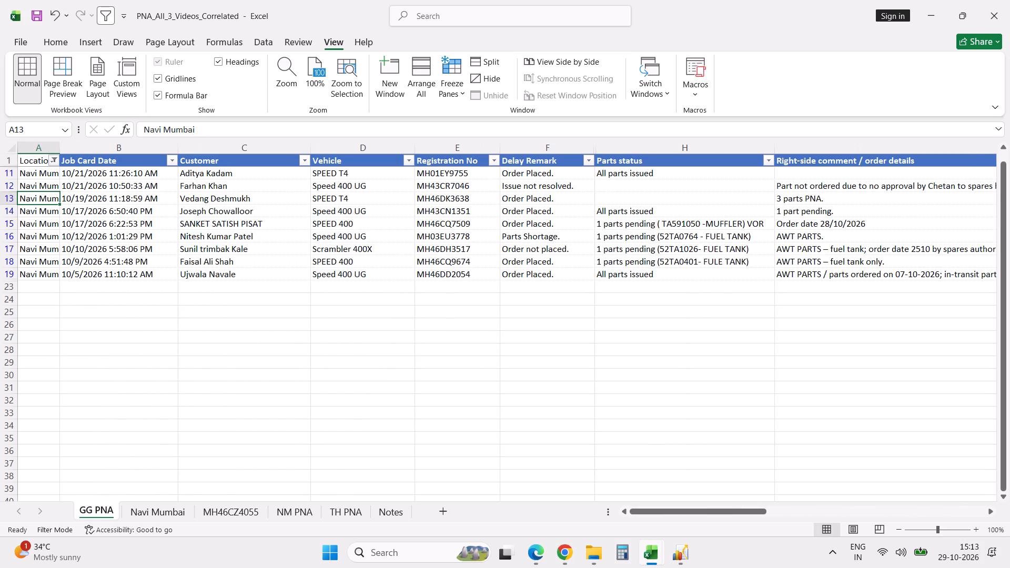
pyautogui.press('Right')
pyautogui.press('Right')
pyautogui.press('Right')
pyautogui.press('Right')
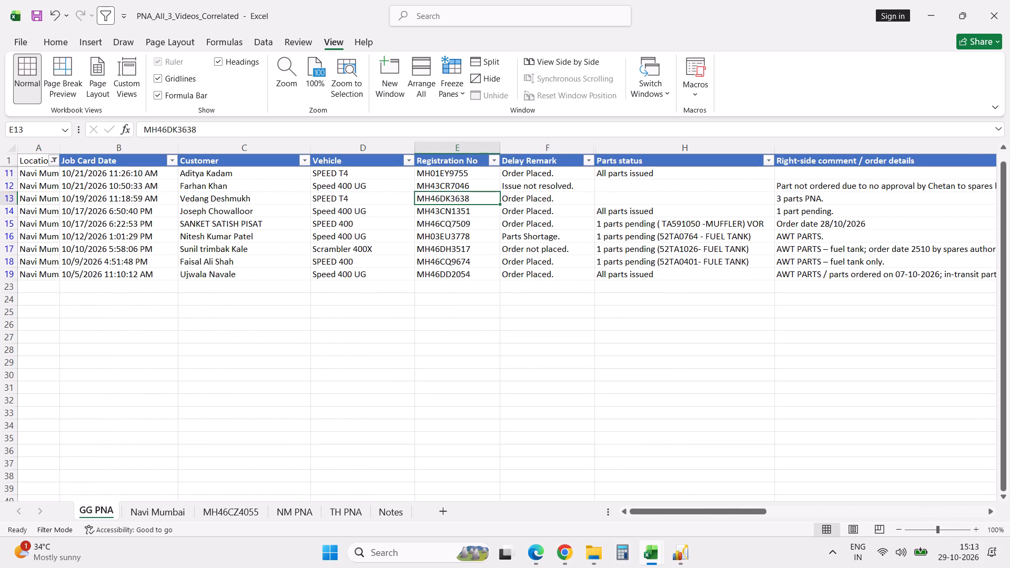
pyautogui.press('Right')
pyautogui.press('Right')
pyautogui.press('Right')
pyautogui.press('Right')
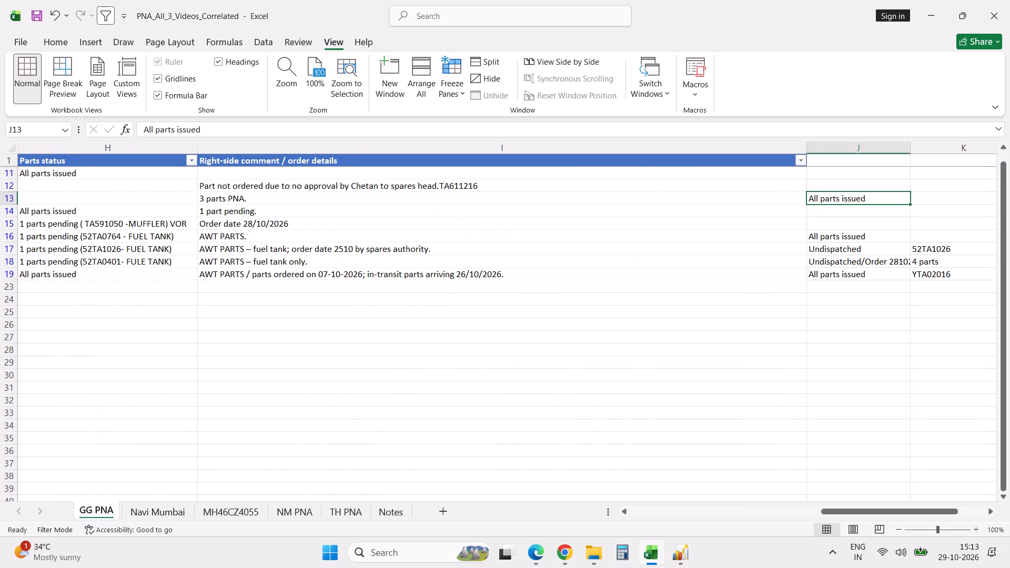
pyautogui.press('Left')
pyautogui.press('Left')
pyautogui.press('Left')
pyautogui.press('Left')
pyautogui.press('Left')
pyautogui.press('Left')
pyautogui.press('Left')
pyautogui.press('Left')
pyautogui.press('Left')
pyautogui.press('Left')
pyautogui.press('Left')
pyautogui.press('Left')
pyautogui.press('Left')
pyautogui.press('Left')
pyautogui.press('Left')
pyautogui.press('Left')
pyautogui.press('Left')
pyautogui.press('Left')
pyautogui.press('Left')
pyautogui.press('Left')
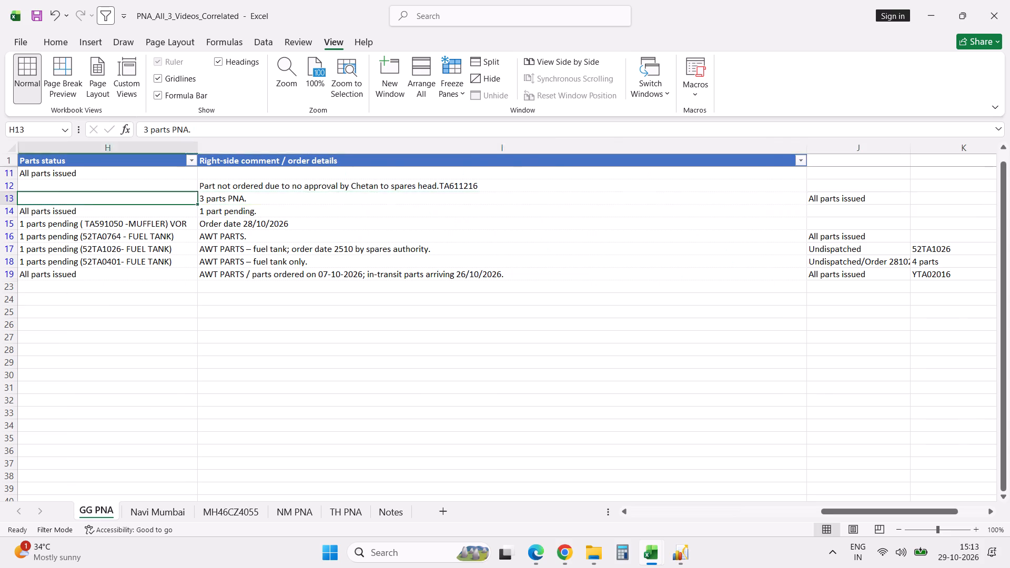
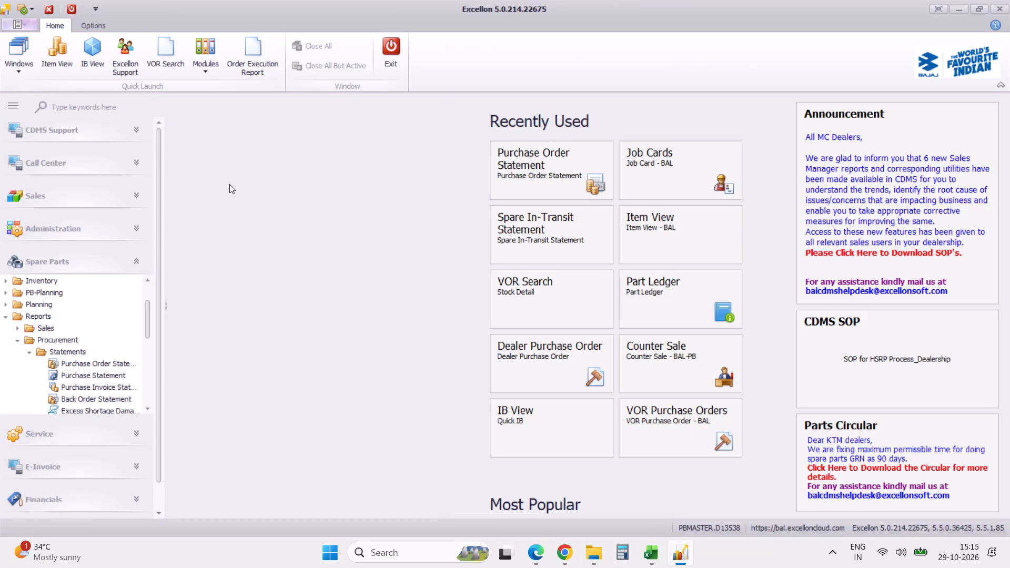
# Run a VOR stock search for part TA611216 with the Maharashtra filter turned off and the dealers sorted by state.
pyautogui.click(167, 60)
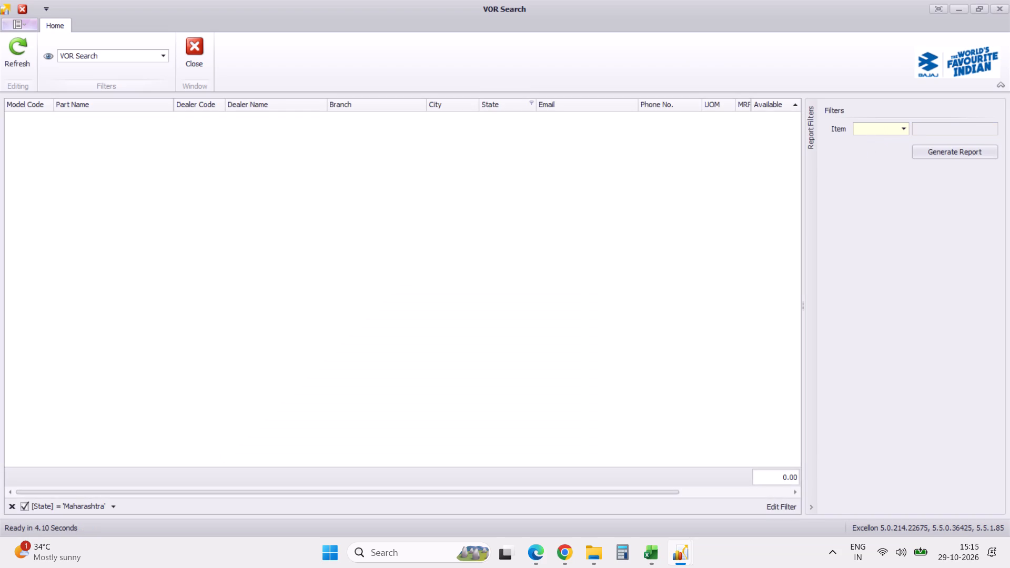
pyautogui.click(870, 130)
pyautogui.hotkey('ctrl', 'v')
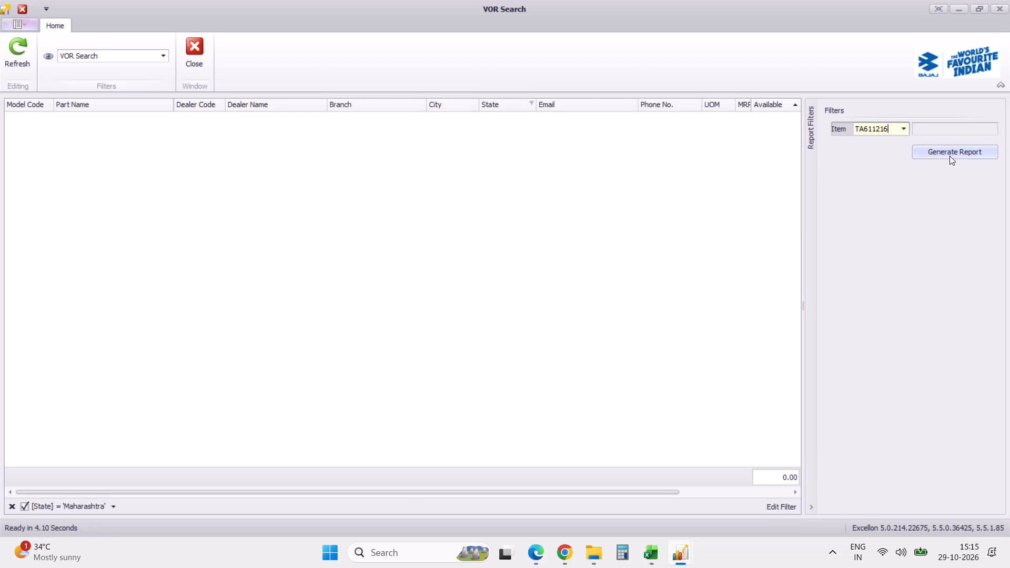
pyautogui.click(950, 156)
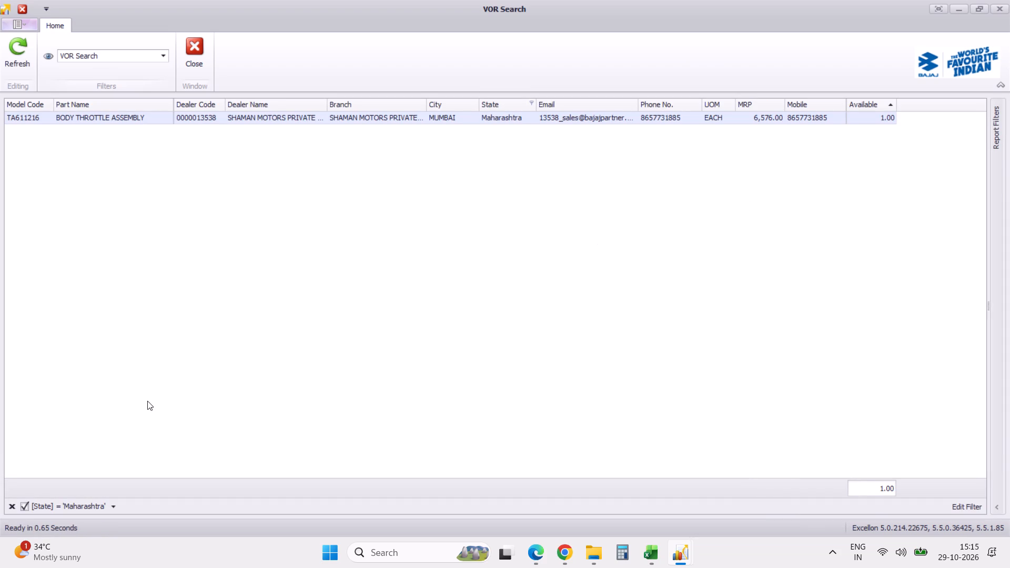
pyautogui.click(25, 508)
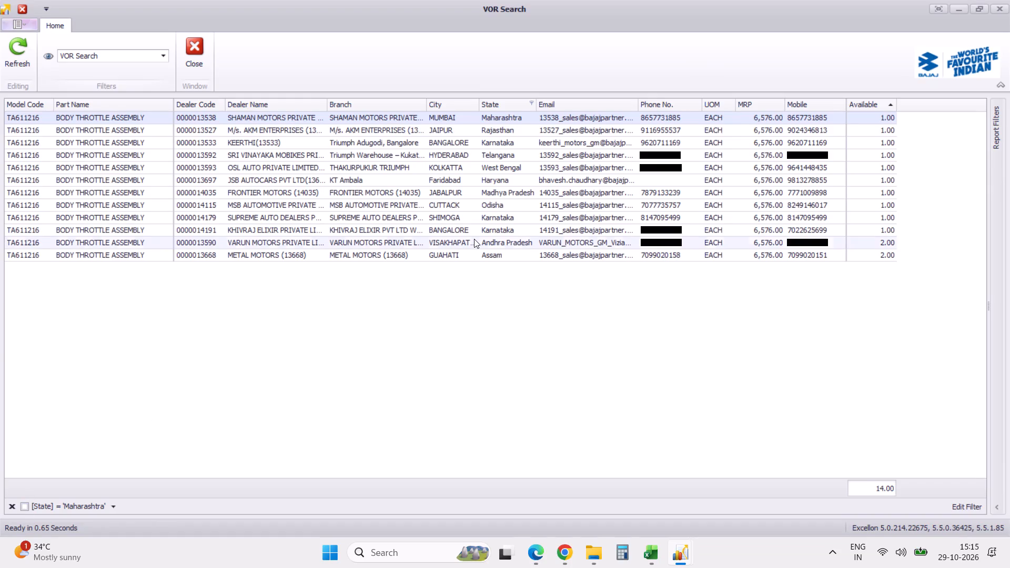
pyautogui.click(507, 104)
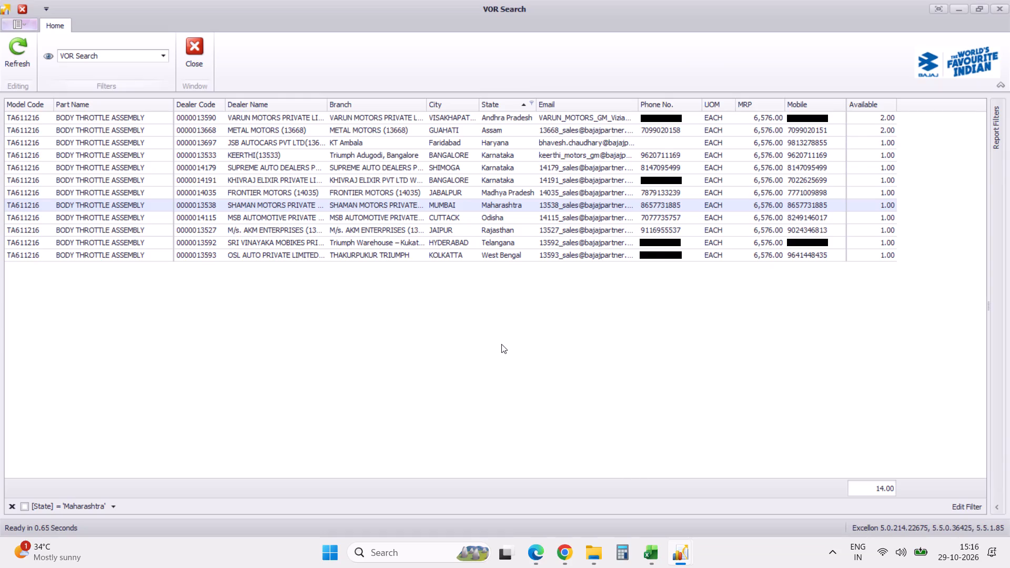
# Search the Combined Stock sheet of the Thane inventory count workbook in Excel for part TA611216.
pyautogui.click(652, 549)
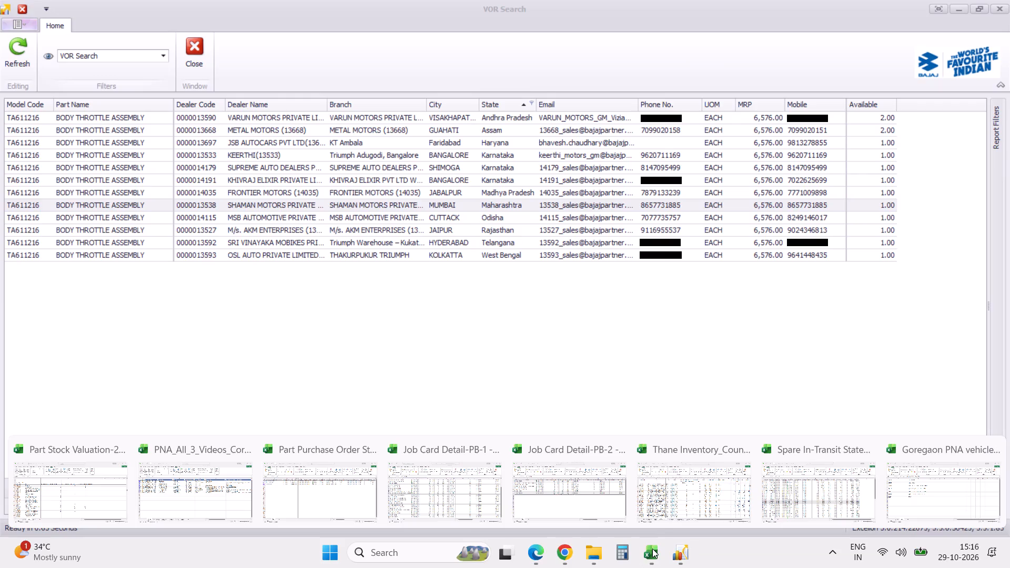
pyautogui.click(669, 524)
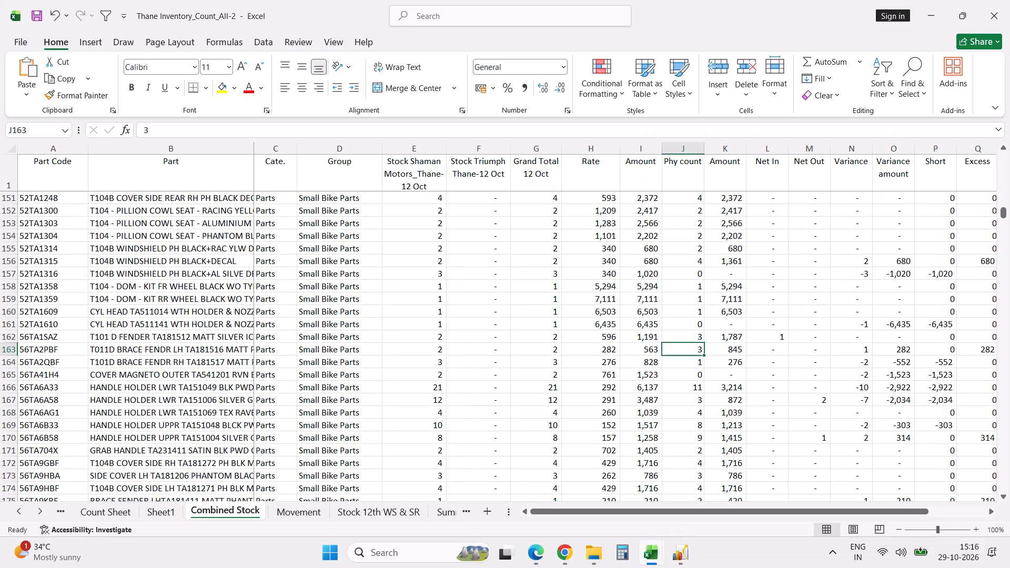
pyautogui.click(603, 357)
pyautogui.hotkey('ctrl', 'f')
pyautogui.press('Return')
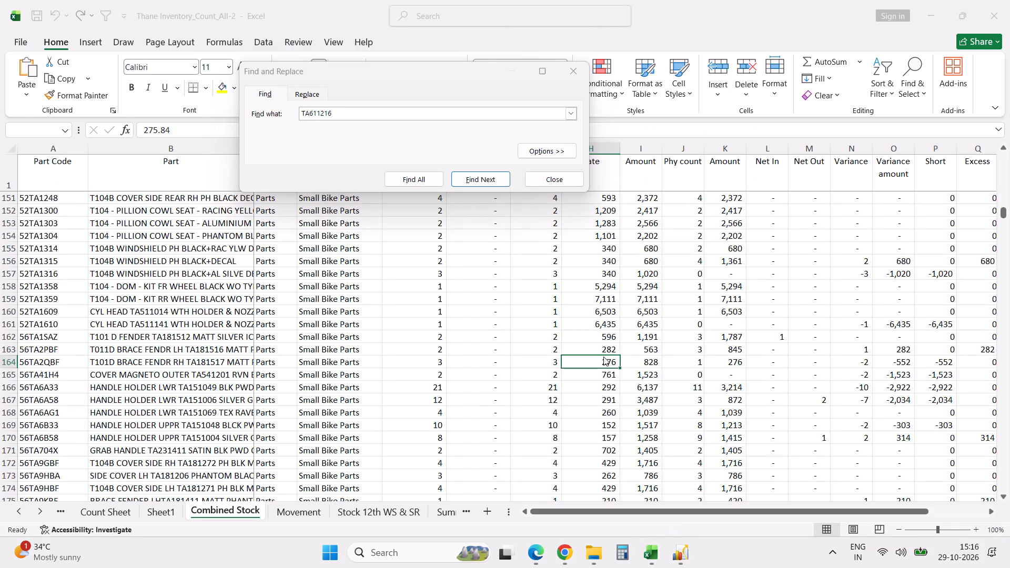
pyautogui.press('Return')
pyautogui.press('Escape')
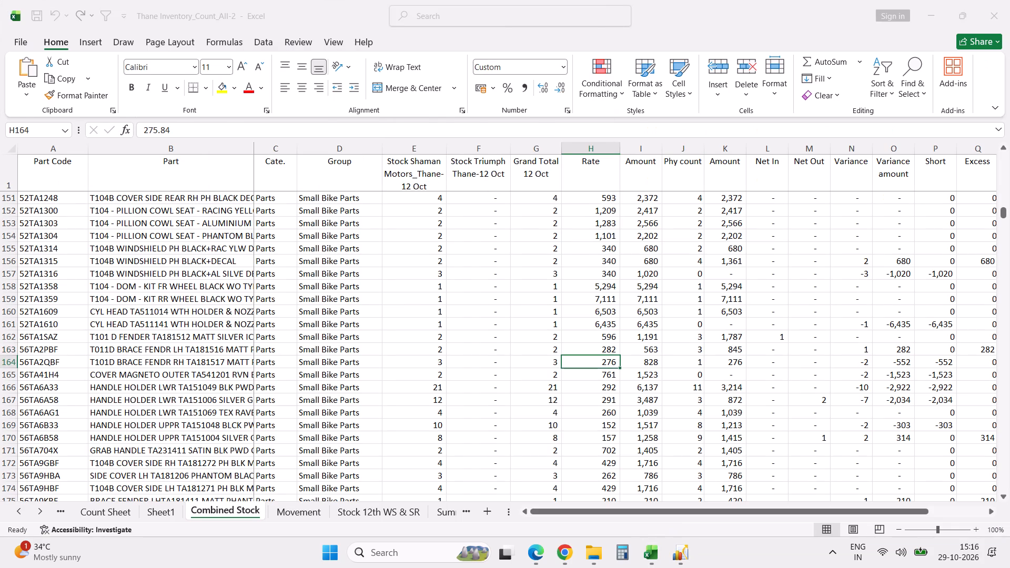
pyautogui.hotkey('alt', 'Tab')
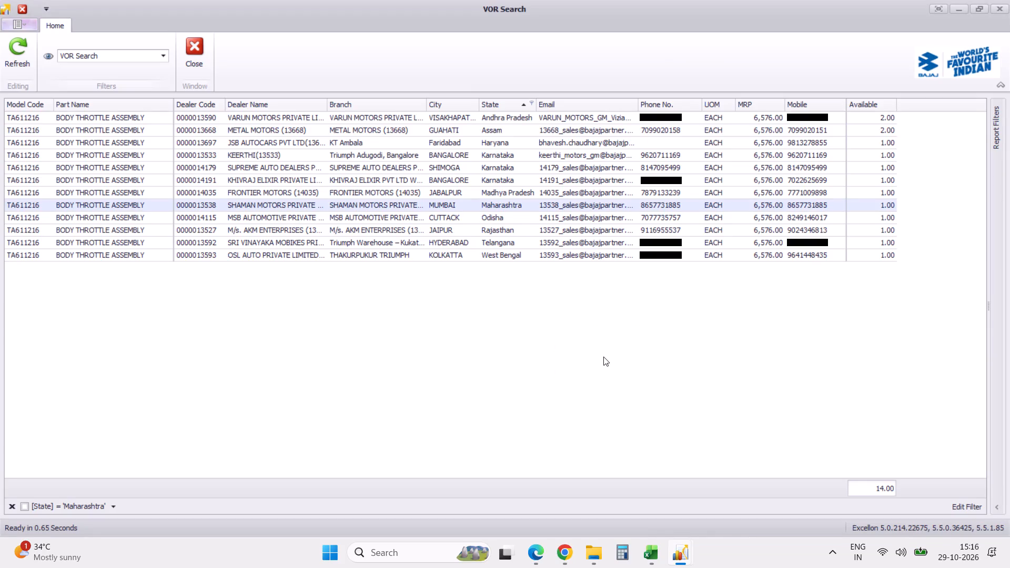
pyautogui.click(683, 556)
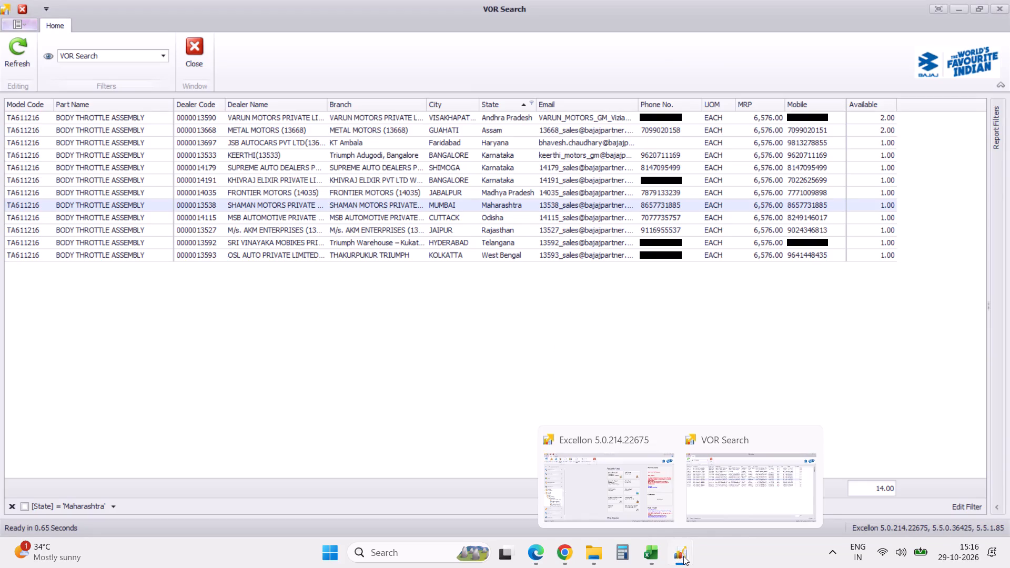
pyautogui.click(654, 545)
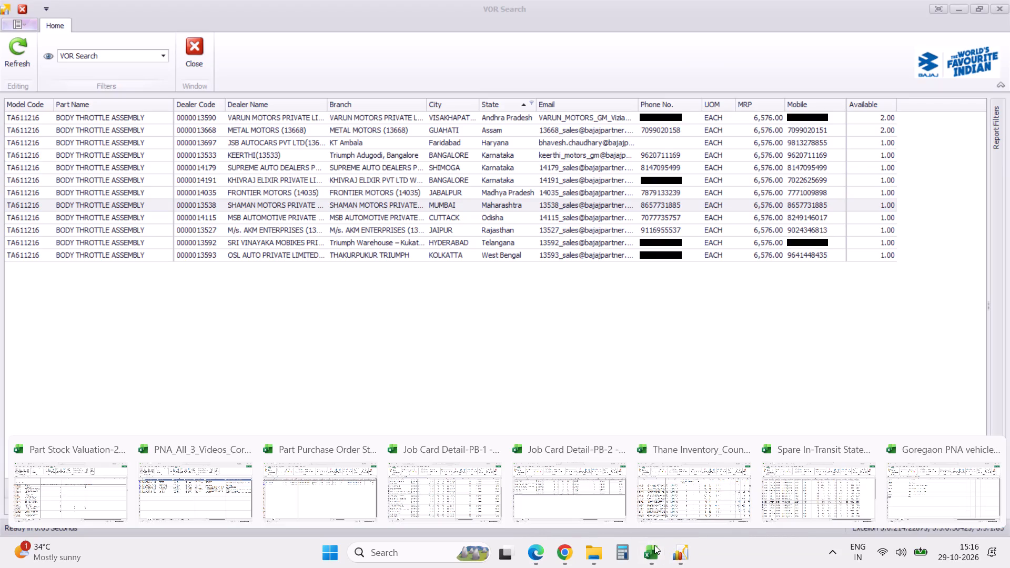
pyautogui.click(261, 473)
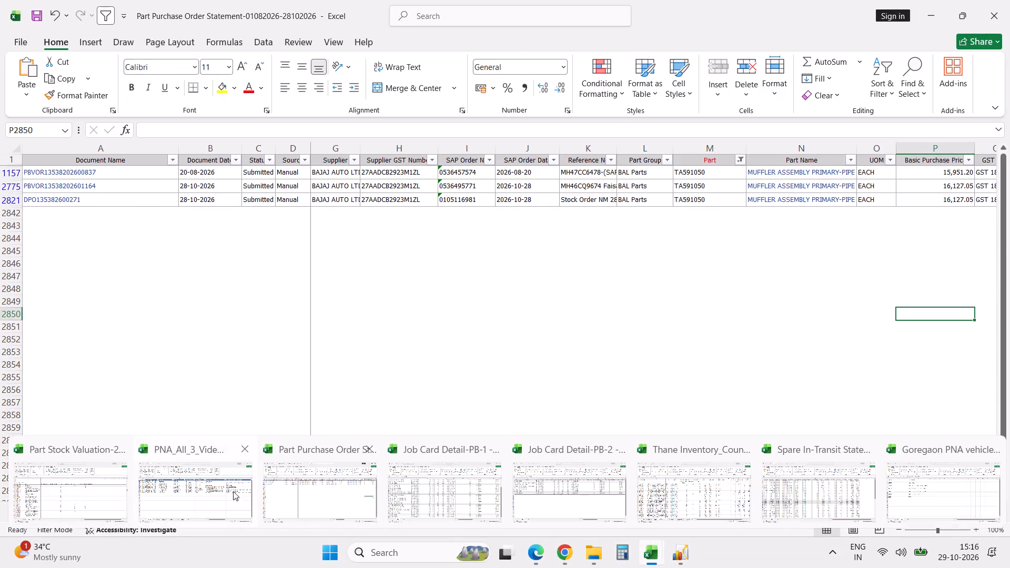
pyautogui.click(224, 487)
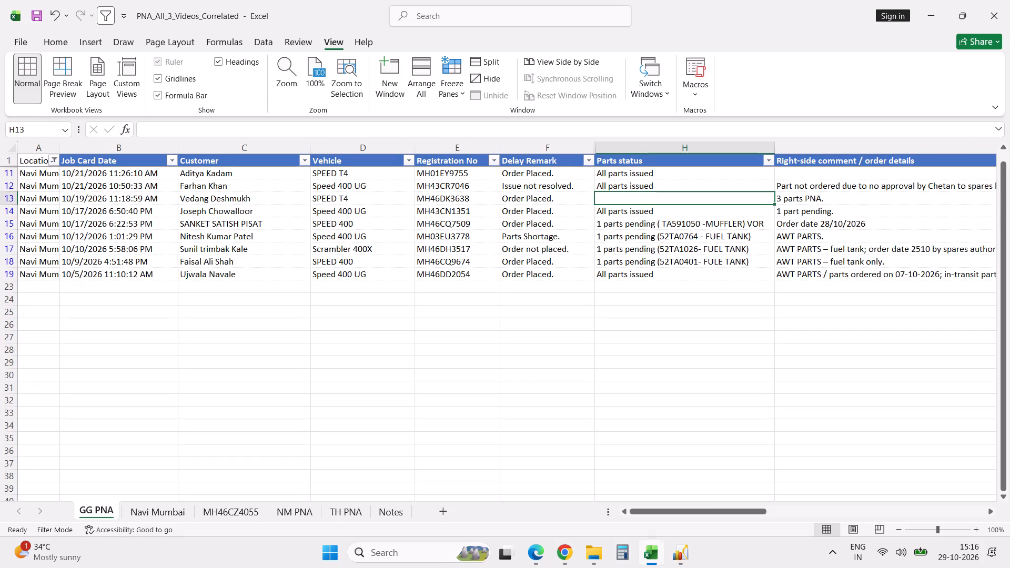
pyautogui.write('Order pending')
pyautogui.press('Return')
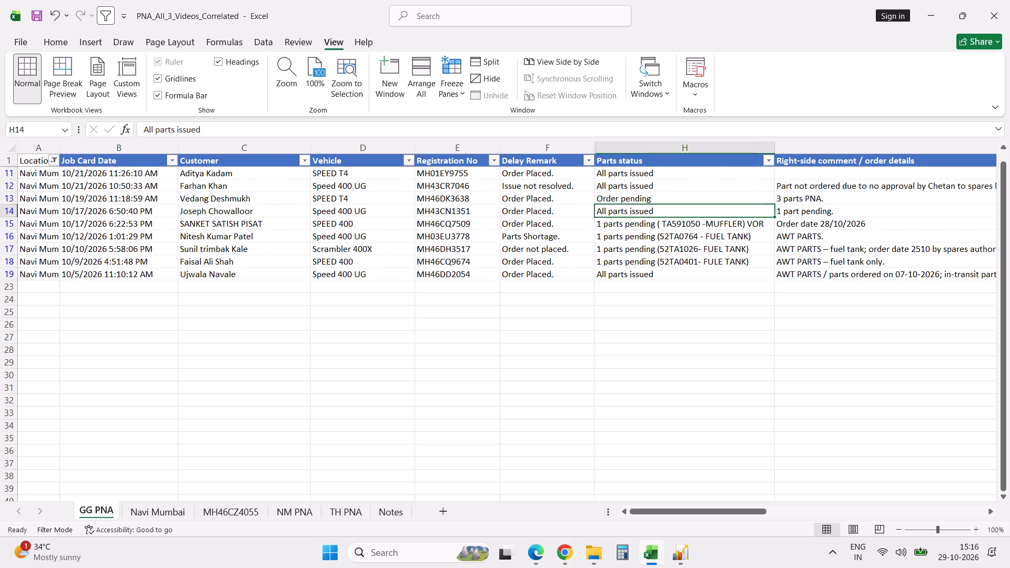
pyautogui.click(682, 238)
pyautogui.click(244, 130)
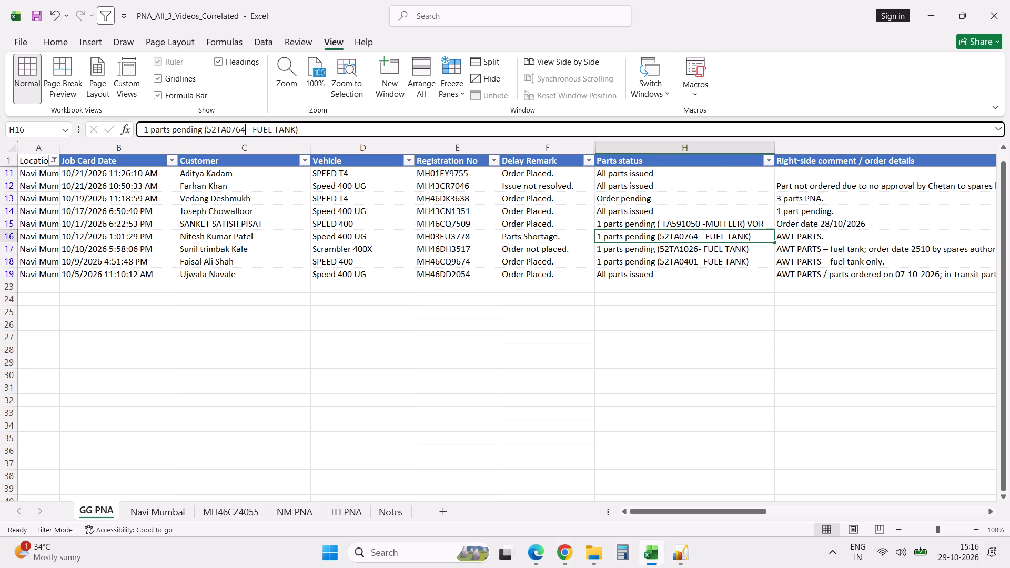
pyautogui.keyDown('shift'); pyautogui.click(207, 127); pyautogui.keyUp('shift')
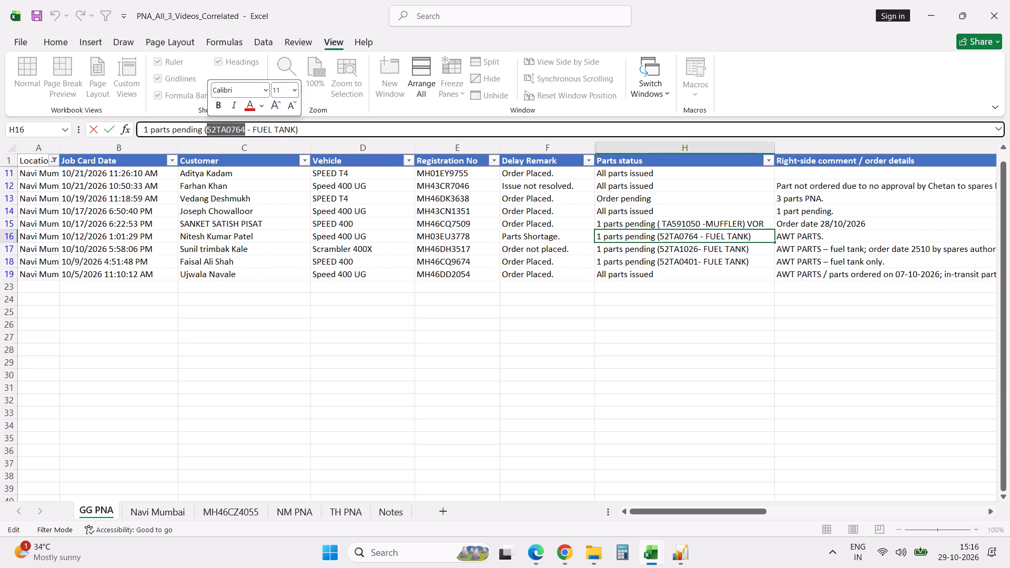
pyautogui.hotkey('ctrl', 'c')
pyautogui.press('Tab')
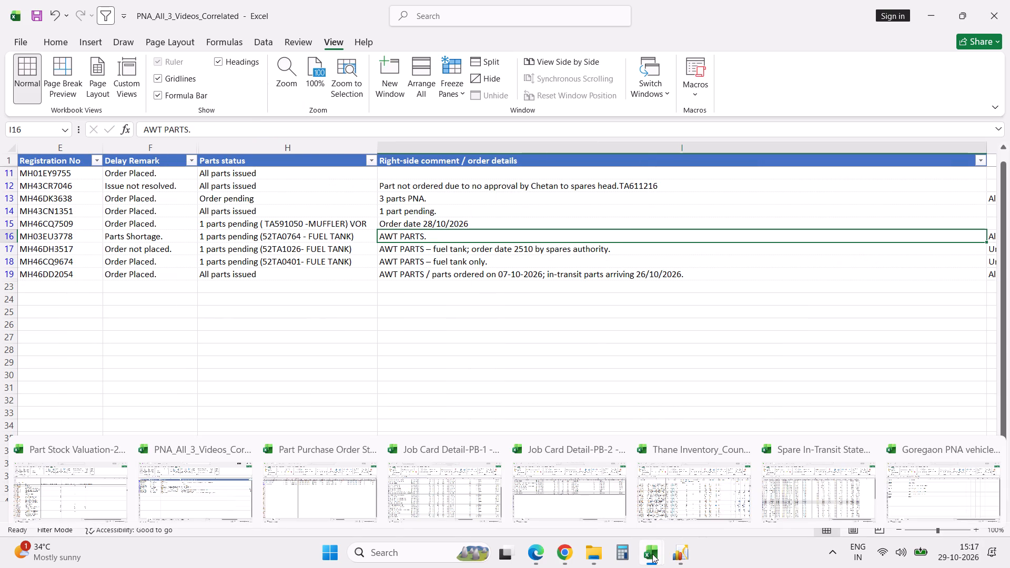
pyautogui.click(326, 486)
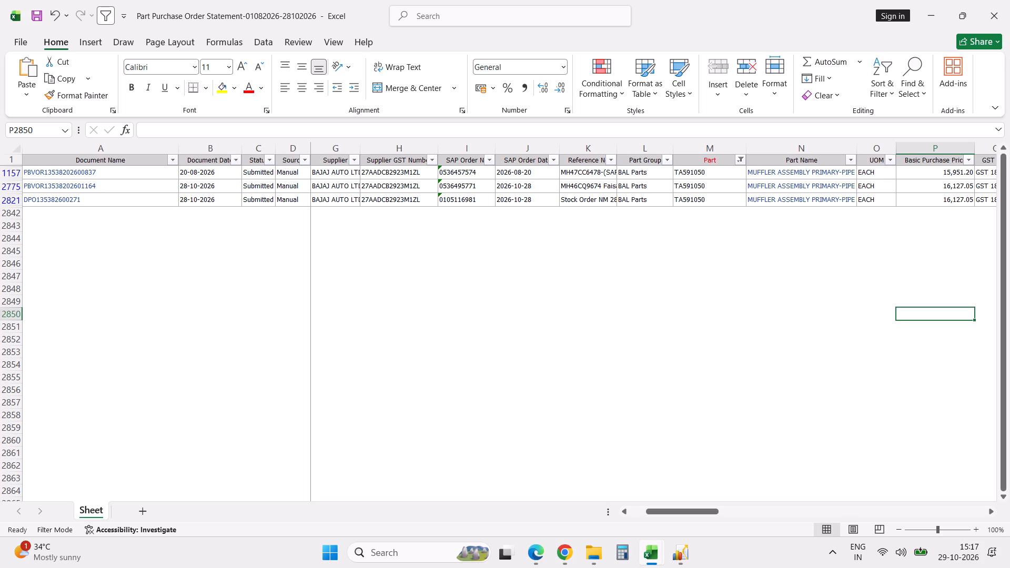
pyautogui.click(742, 159)
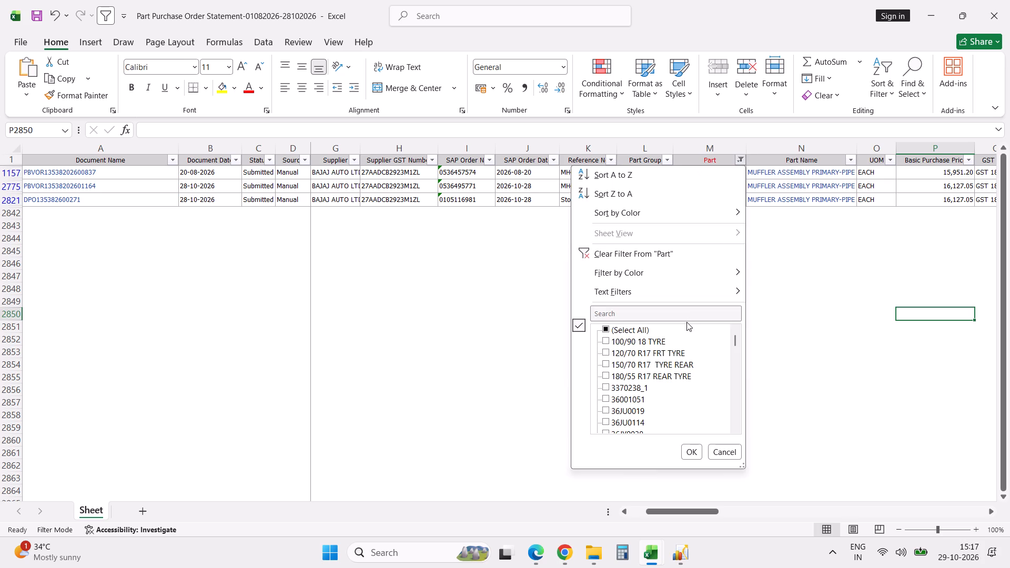
pyautogui.click(686, 311)
pyautogui.hotkey('ctrl', 'v')
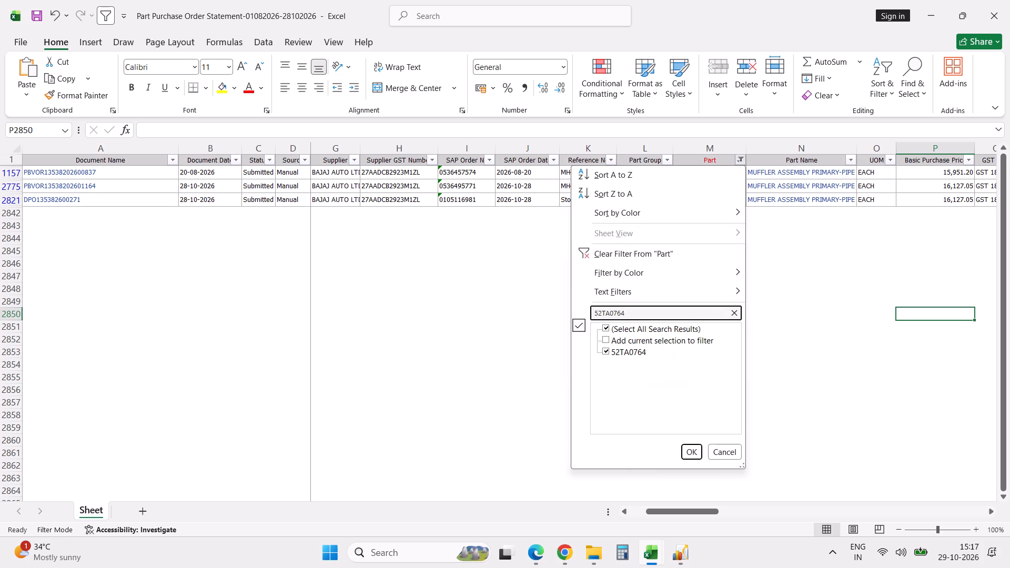
pyautogui.press('Return')
# Examine the latest 52TA0764 purchase order line across its reference, ordered, back order, in-transit and GRN columns.
pyautogui.press('Down')
pyautogui.press('Up')
pyautogui.press('Up')
pyautogui.press('Up')
pyautogui.press('Up')
pyautogui.press('Up')
pyautogui.press('Up')
pyautogui.press('Up')
pyautogui.press('Up')
pyautogui.press('Up')
pyautogui.press('Up')
pyautogui.press('Up')
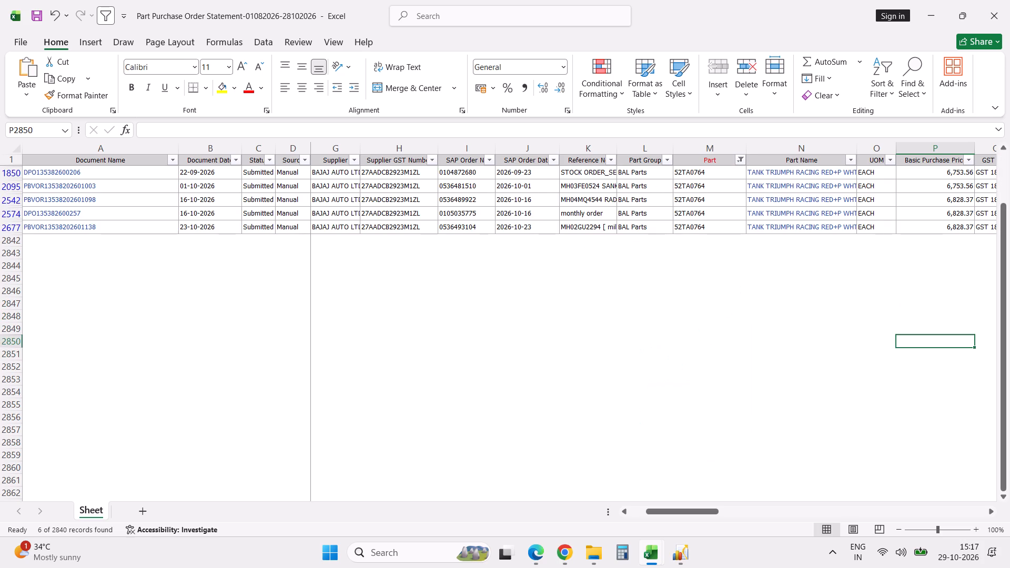
pyautogui.press('Down')
pyautogui.hotkey('ctrl', 'Left')
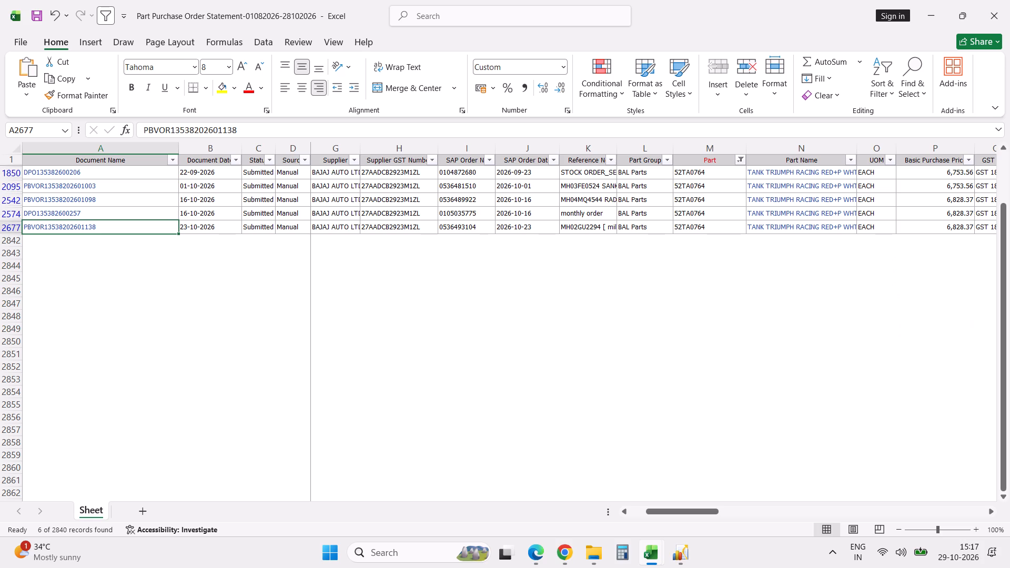
pyautogui.press('Right')
pyautogui.press('Right')
pyautogui.press('Right')
pyautogui.press('Right')
pyautogui.press('Right')
pyautogui.press('Right')
pyautogui.press('Right')
pyautogui.press('Right')
pyautogui.press('Right')
pyautogui.press('Right')
pyautogui.press('Right')
pyautogui.press('Right')
pyautogui.press('Right')
pyautogui.press('Right')
pyautogui.press('Right')
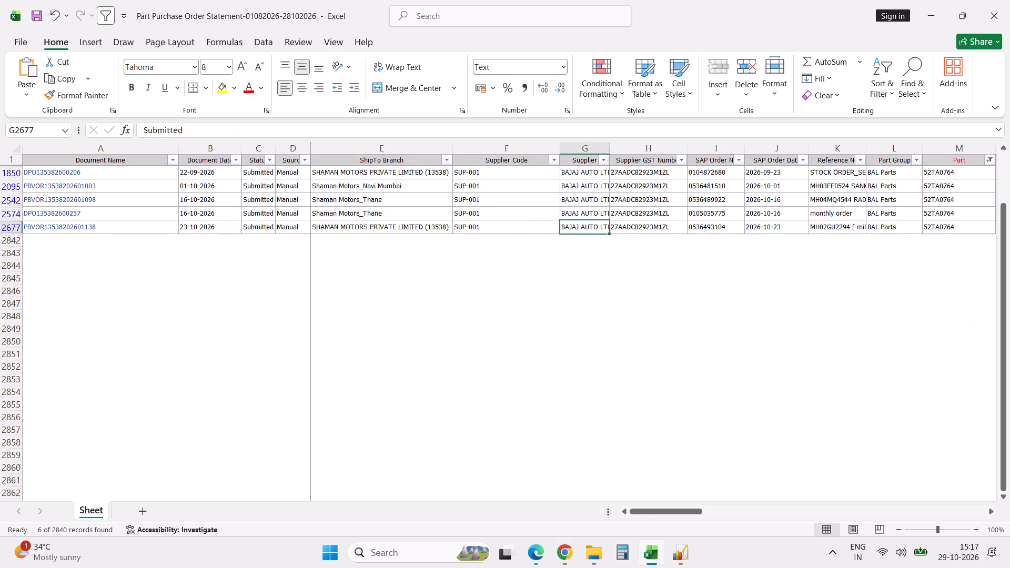
pyautogui.press('Right')
pyautogui.press('Right')
pyautogui.press('Right')
pyautogui.press('Right')
pyautogui.press('Right')
pyautogui.press('Right')
pyautogui.press('Right')
pyautogui.press('Right')
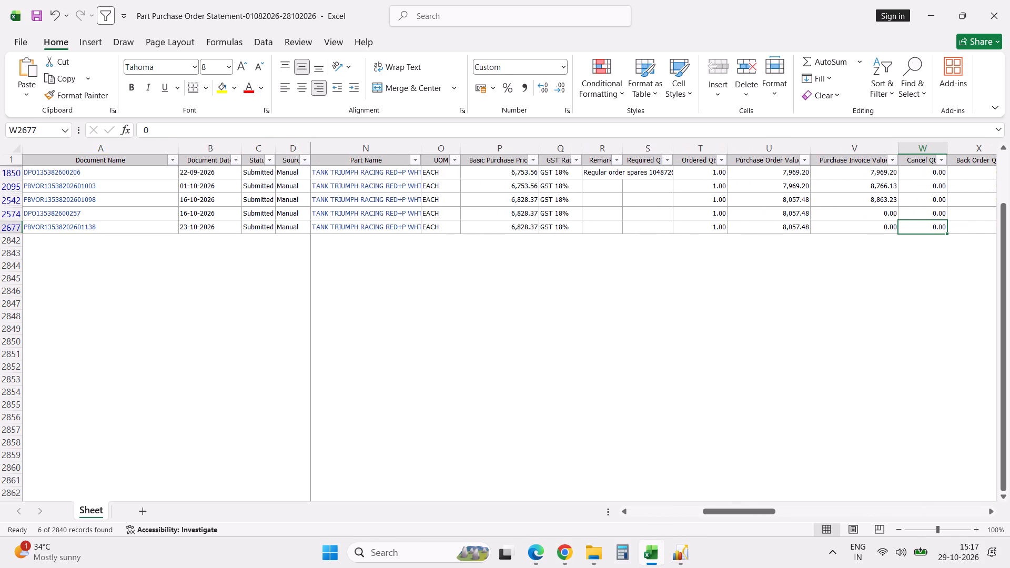
pyautogui.press('Right')
pyautogui.press('Right')
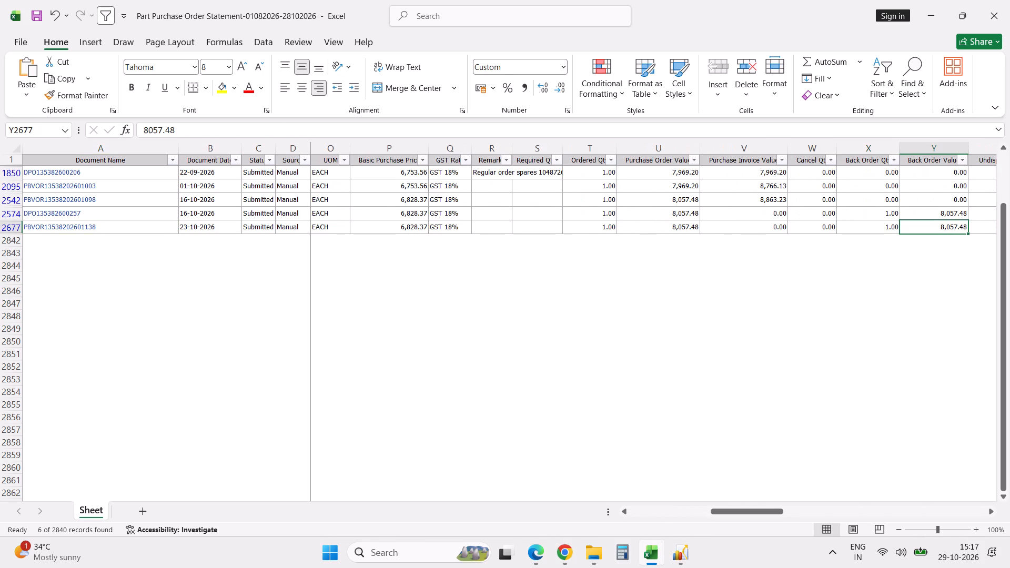
pyautogui.press('Right')
pyautogui.press('Right')
pyautogui.press('Right')
pyautogui.press('Right')
pyautogui.press('Right')
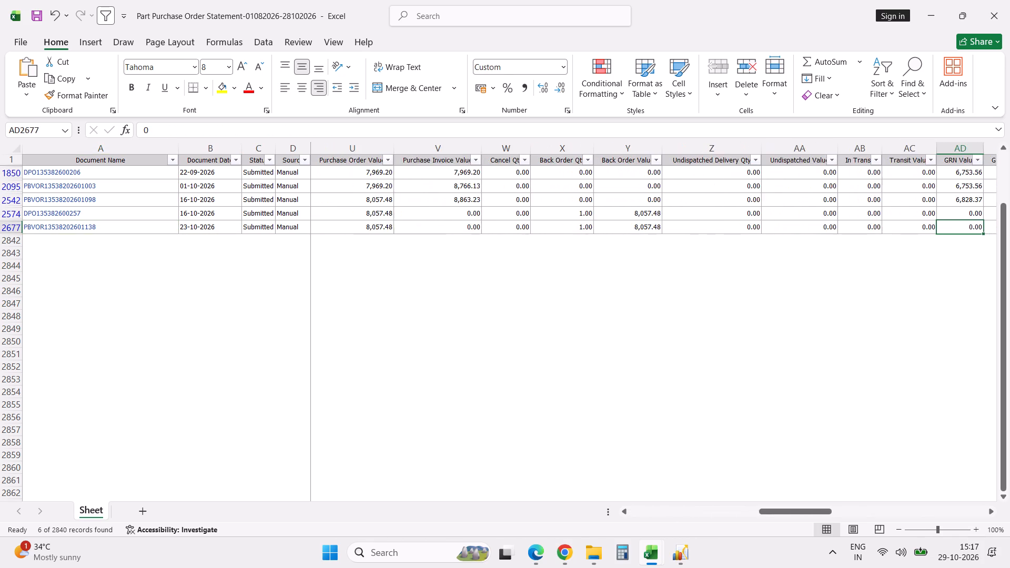
pyautogui.press('Right')
pyautogui.press('Right')
pyautogui.press('Right')
pyautogui.press('Right')
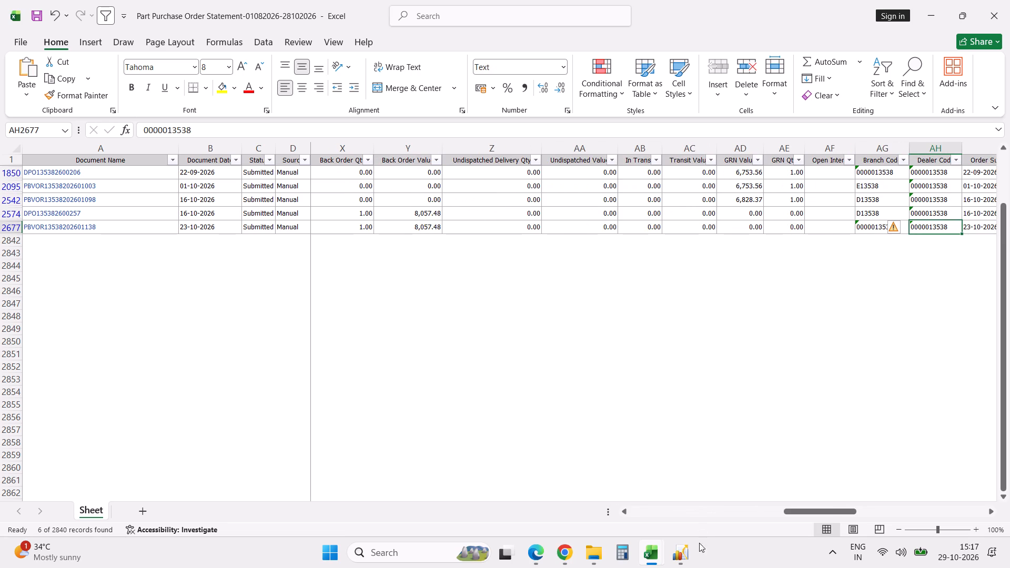
# Switch to Excellon and run a VOR stock search for part 52TA0764.
pyautogui.click(687, 555)
pyautogui.click(745, 494)
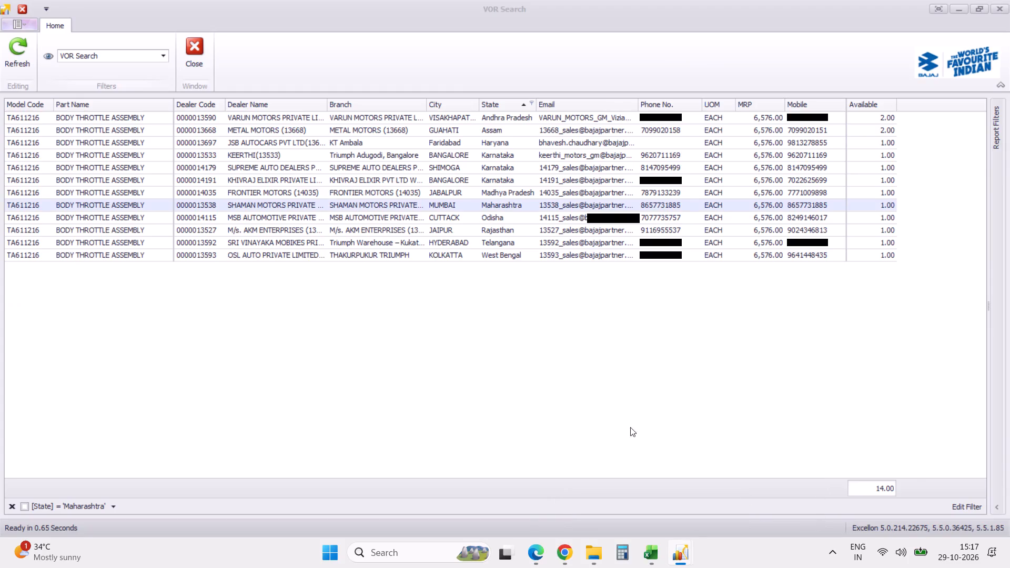
pyautogui.click(1000, 505)
pyautogui.doubleClick(868, 127)
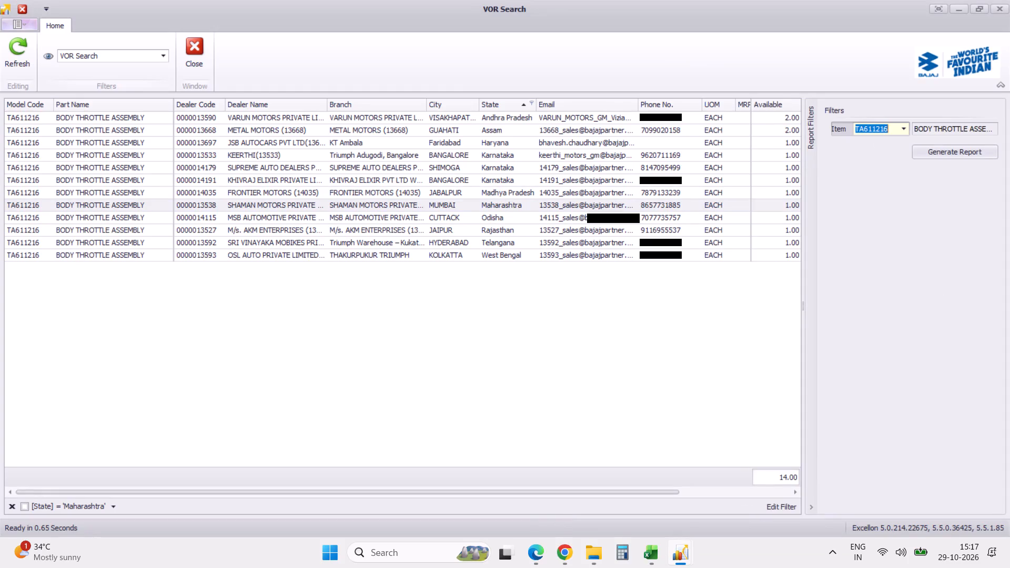
pyautogui.hotkey('ctrl', 'v')
pyautogui.click(941, 153)
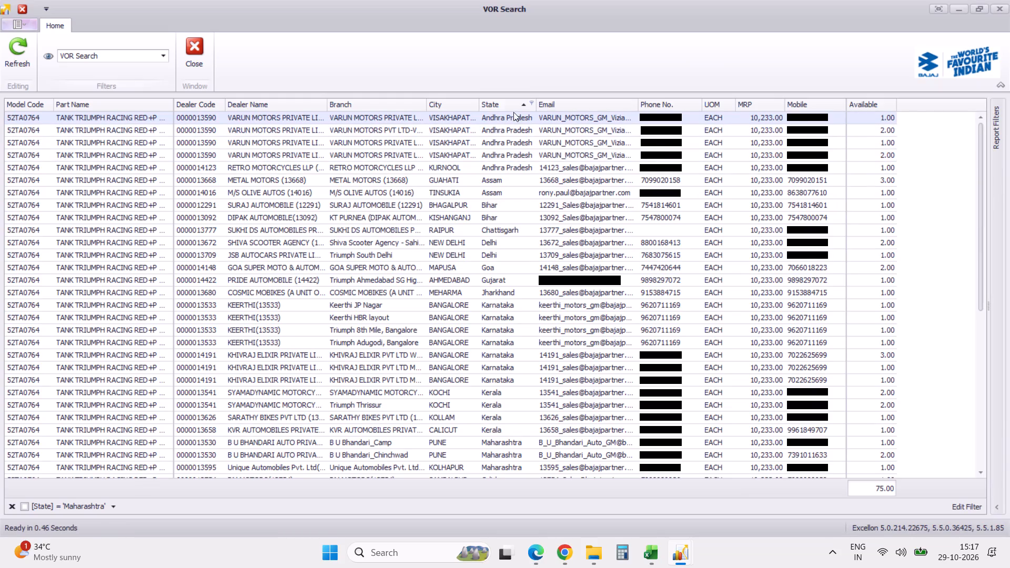
# Examine which dealers stock part 52TA0764, sorting the results by state and by available quantity.
pyautogui.click(518, 109)
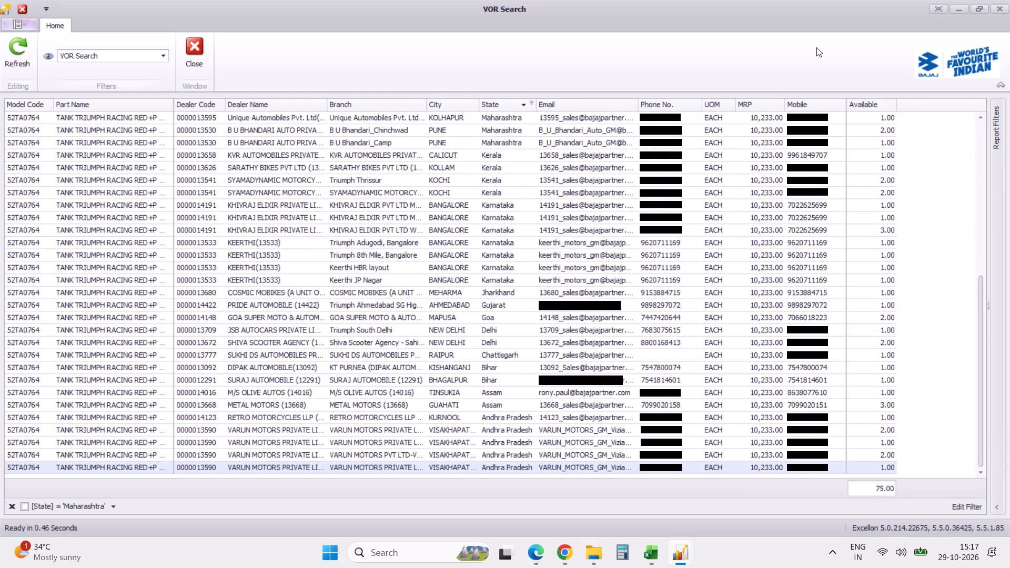
pyautogui.click(873, 105)
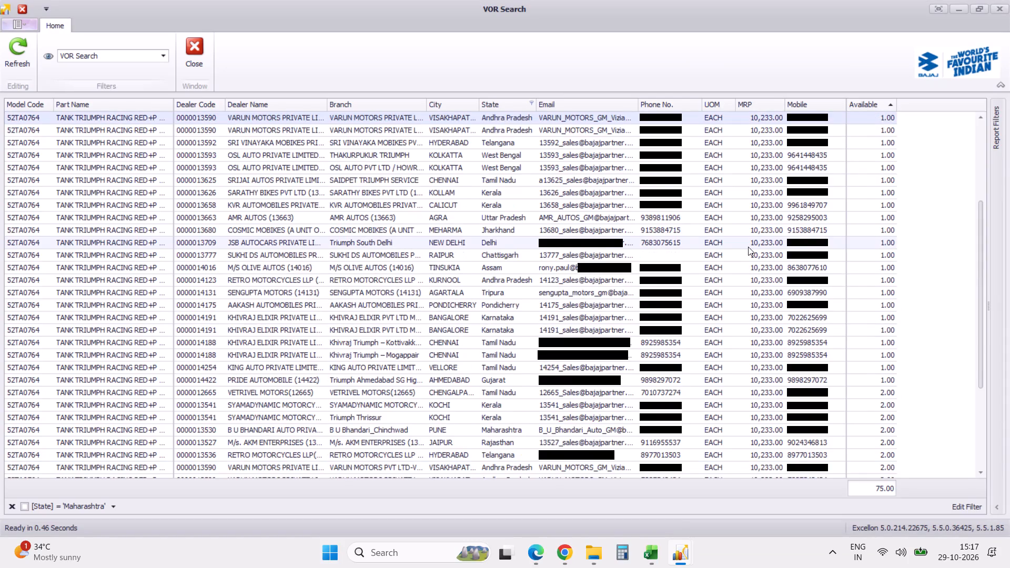
pyautogui.scroll(-16, 748, 247)
pyautogui.scroll(20, 748, 247)
pyautogui.scroll(9, 748, 247)
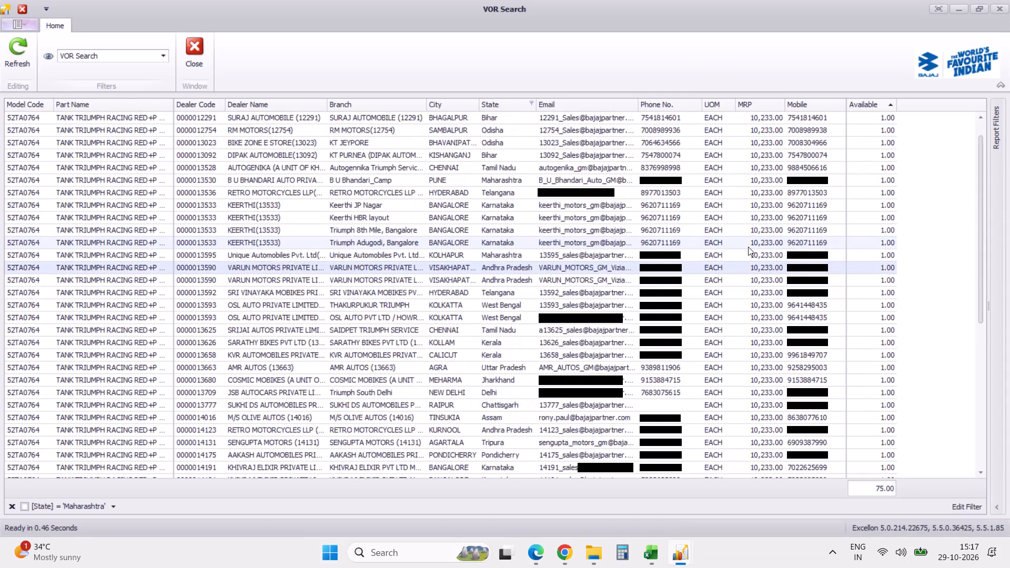
pyautogui.scroll(9, 748, 247)
pyautogui.click(508, 105)
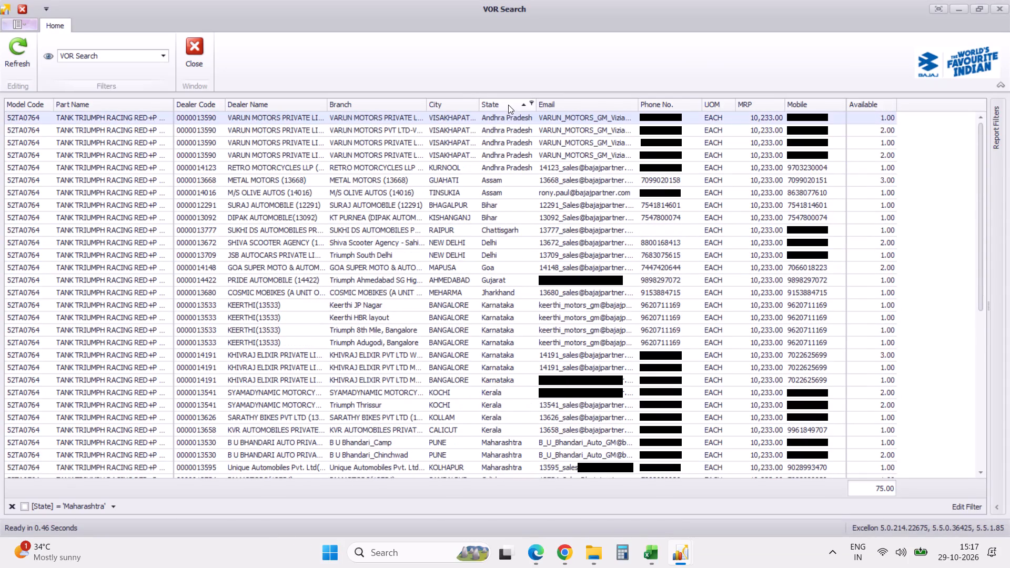
# Examine the remaining dealers stocking part 52TA0764, with the VOR search results sorted by available quantity.
pyautogui.scroll(-20, 449, 310)
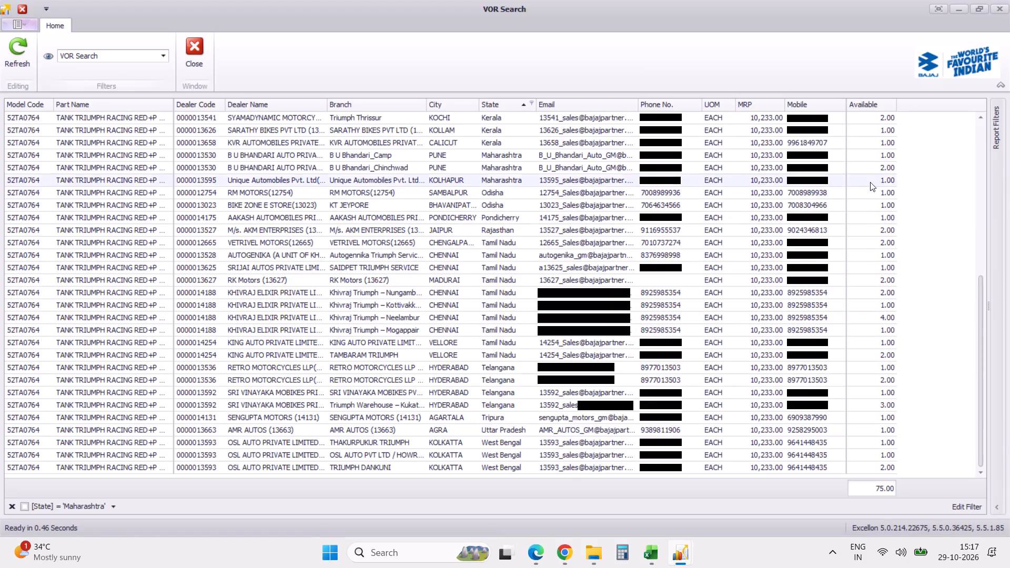
pyautogui.click(872, 104)
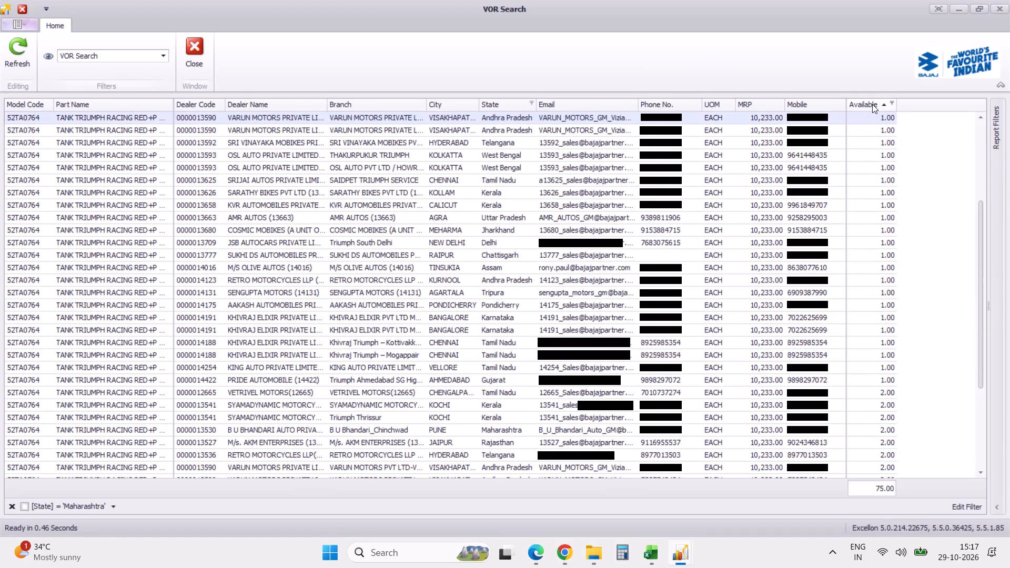
pyautogui.scroll(-20, 798, 315)
pyautogui.scroll(-2, 798, 315)
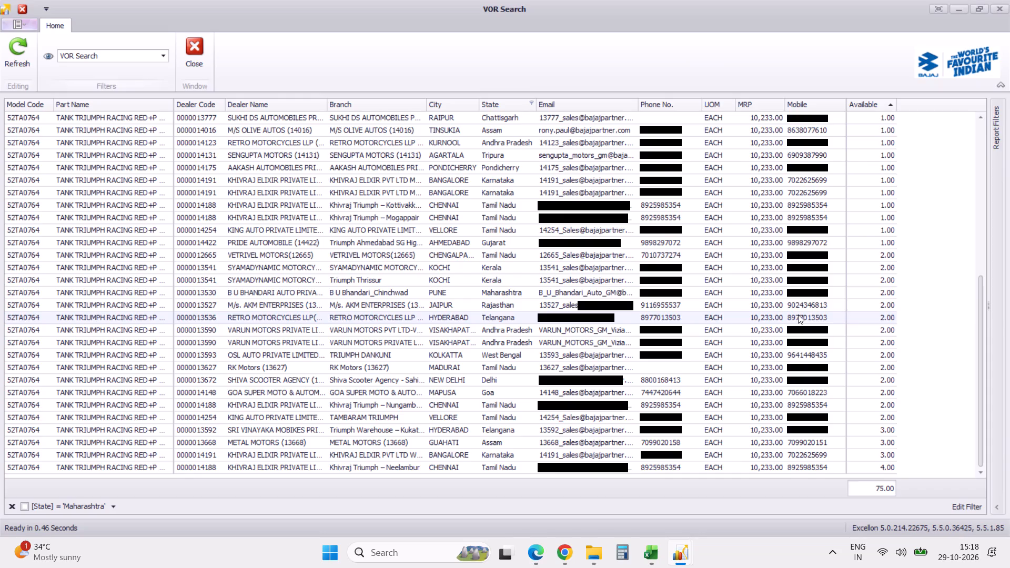
# Switch to the part purchase order statement in Excel and review the 23-10-2026 order line's submission date, GRN, in-transit and undispatched columns.
pyautogui.hotkey('alt', 'Tab')
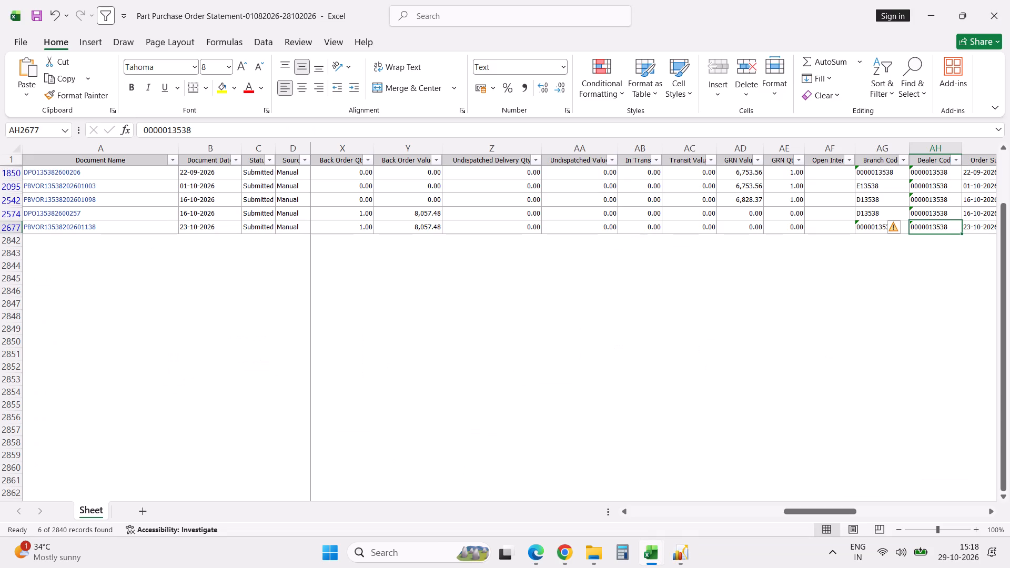
pyautogui.press('Right')
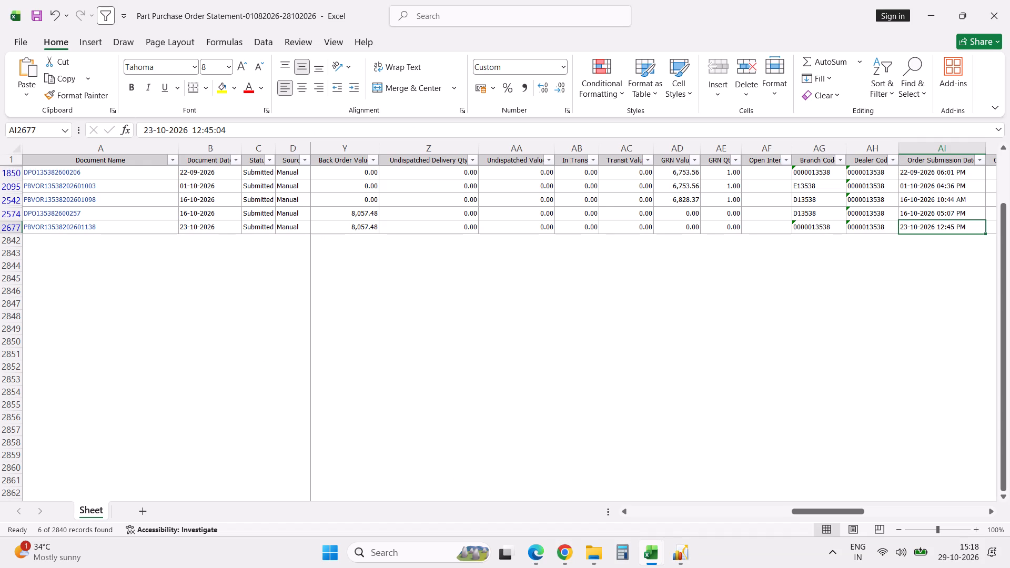
pyautogui.press('Left')
pyautogui.press('Left')
pyautogui.press('Left')
pyautogui.press('Left')
pyautogui.press('Left')
pyautogui.press('Left')
pyautogui.press('Left')
pyautogui.press('Left')
pyautogui.press('Left')
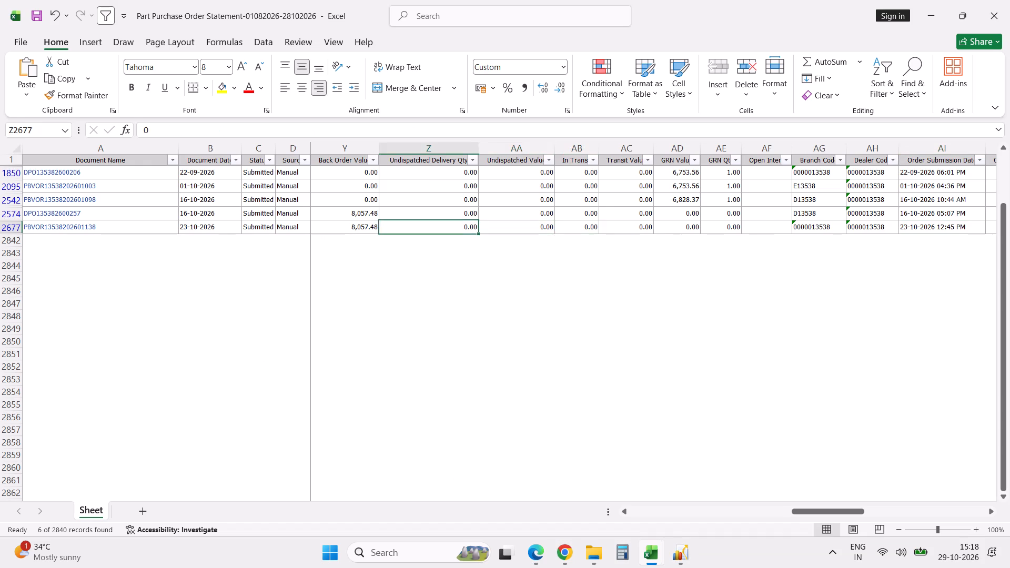
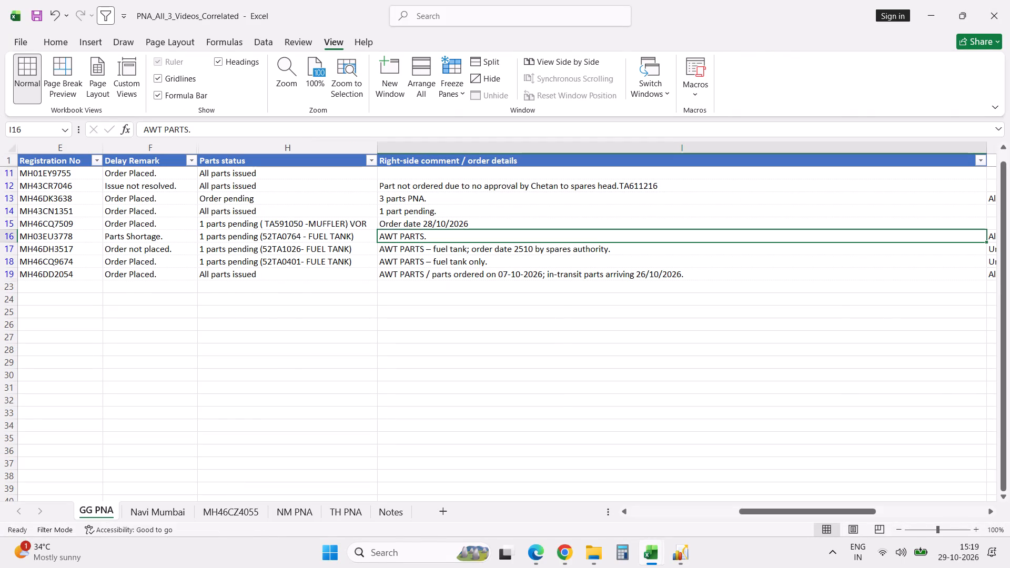
pyautogui.write('Part is Back order-trying co dealers')
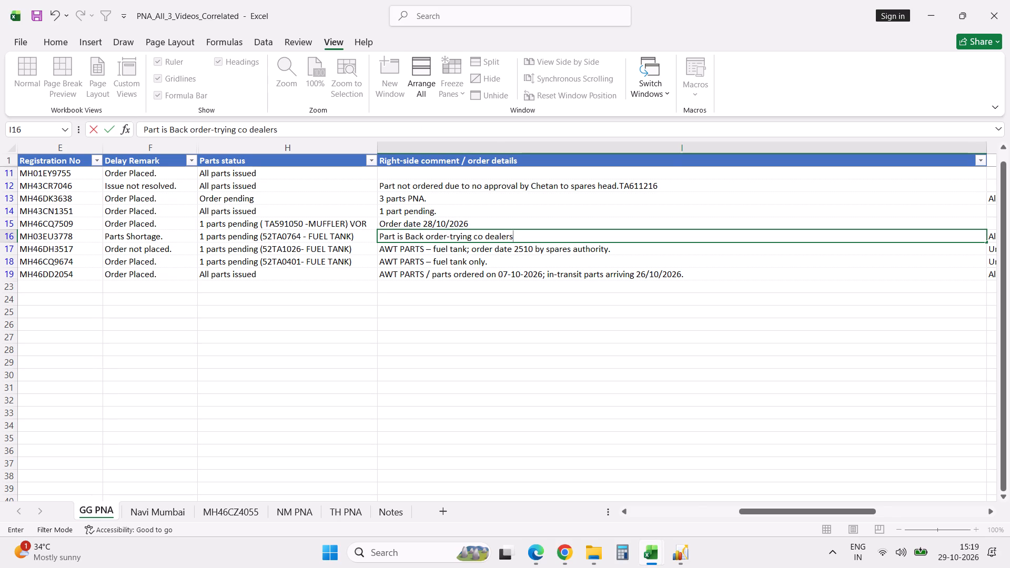
pyautogui.press('Return')
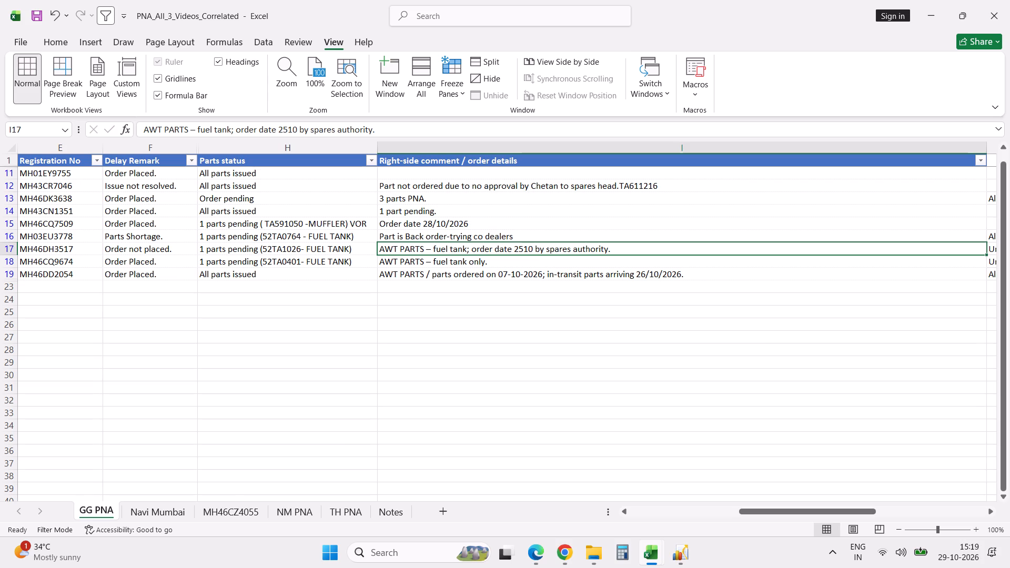
# Switch to the part purchase order statement and filter the Part column for 1026.
pyautogui.hotkey('alt', 'Tab')
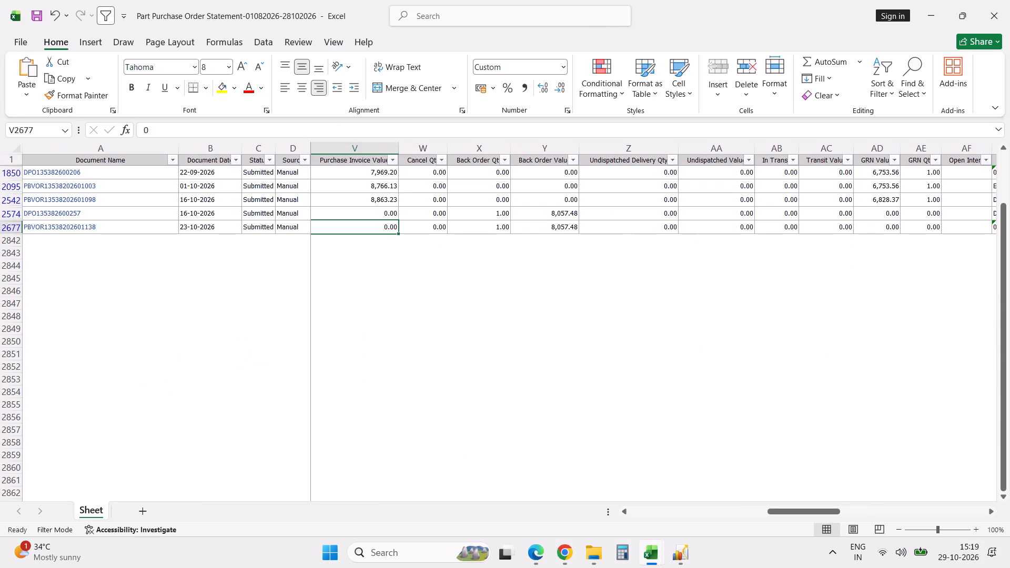
pyautogui.press('Left')
pyautogui.press('Left')
pyautogui.press('Left')
pyautogui.press('Left')
pyautogui.press('Left')
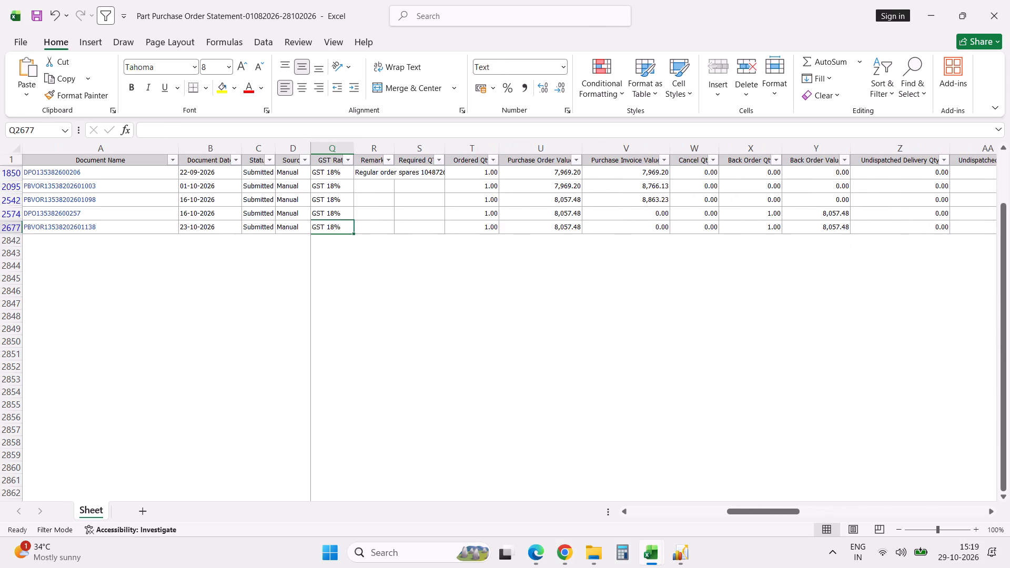
pyautogui.press('Left')
pyautogui.press('Left')
pyautogui.press('Left')
pyautogui.press('Left')
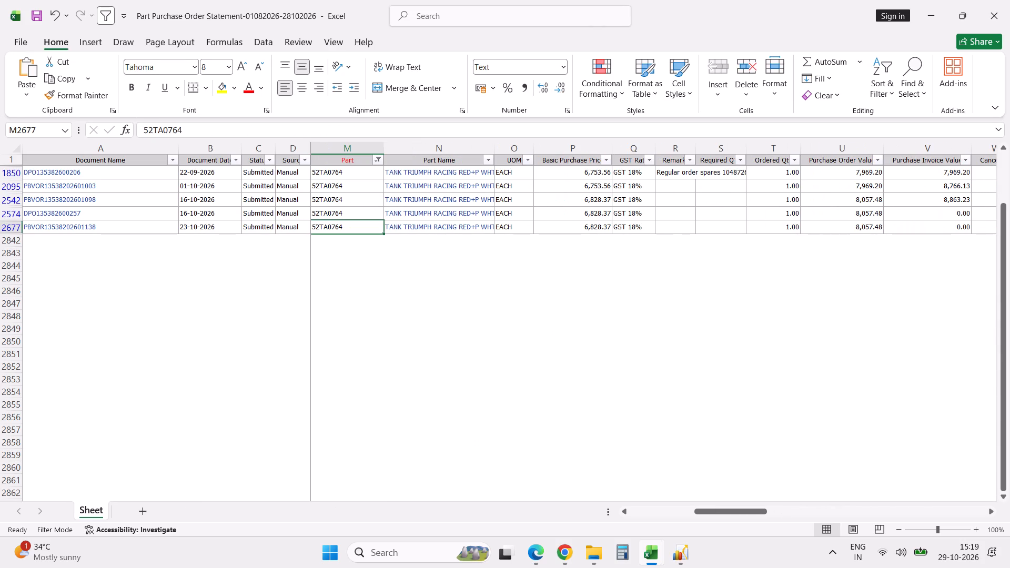
pyautogui.click(378, 165)
pyautogui.click(335, 313)
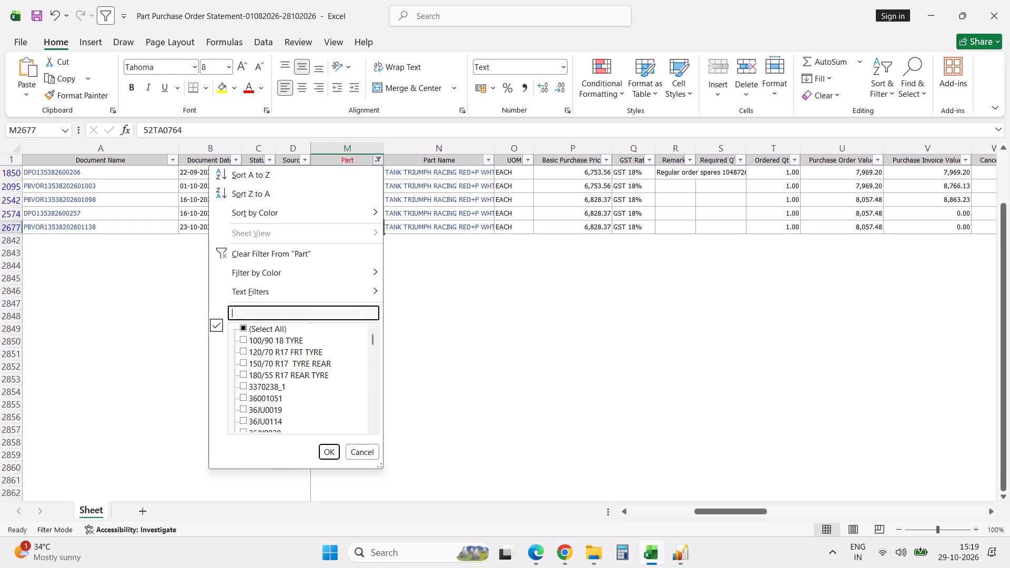
pyautogui.write('1026')
pyautogui.press('Return')
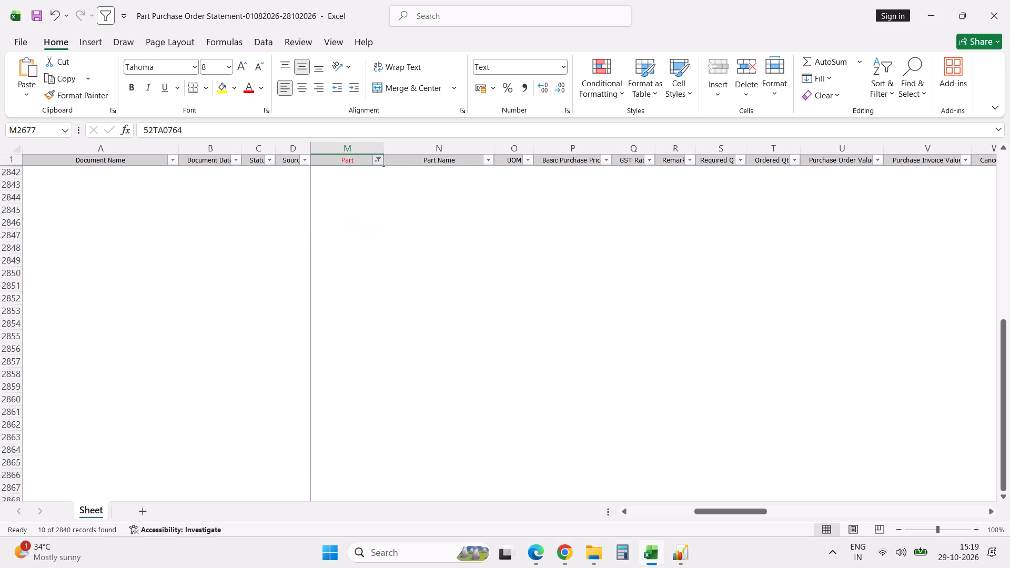
# Examine the 26-10-2026 order line for part 52TA1026, including its back order and undispatched columns.
pyautogui.press('Down')
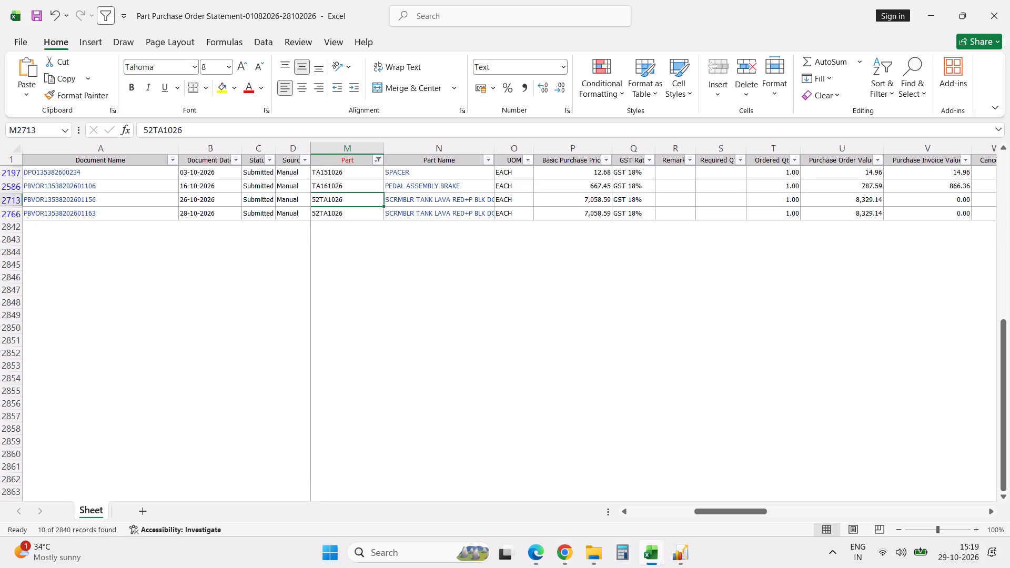
pyautogui.press('Right')
pyautogui.press('Right')
pyautogui.press('Right')
pyautogui.press('Right')
pyautogui.press('Right')
pyautogui.press('Right')
pyautogui.press('Right')
pyautogui.press('Right')
pyautogui.press('Right')
pyautogui.press('Right')
pyautogui.press('Right')
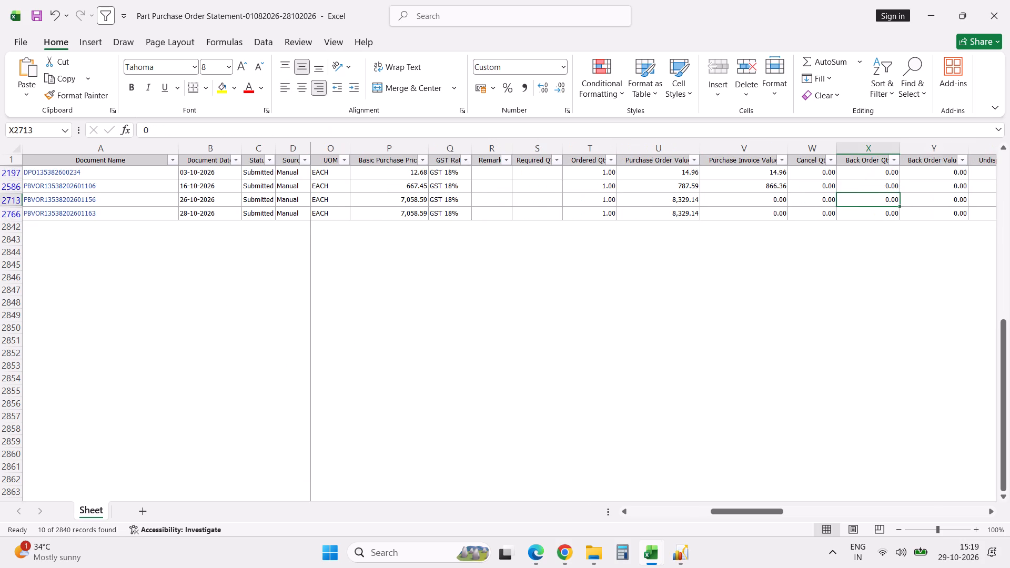
pyautogui.press('Right')
pyautogui.press('Right')
pyautogui.press('Right')
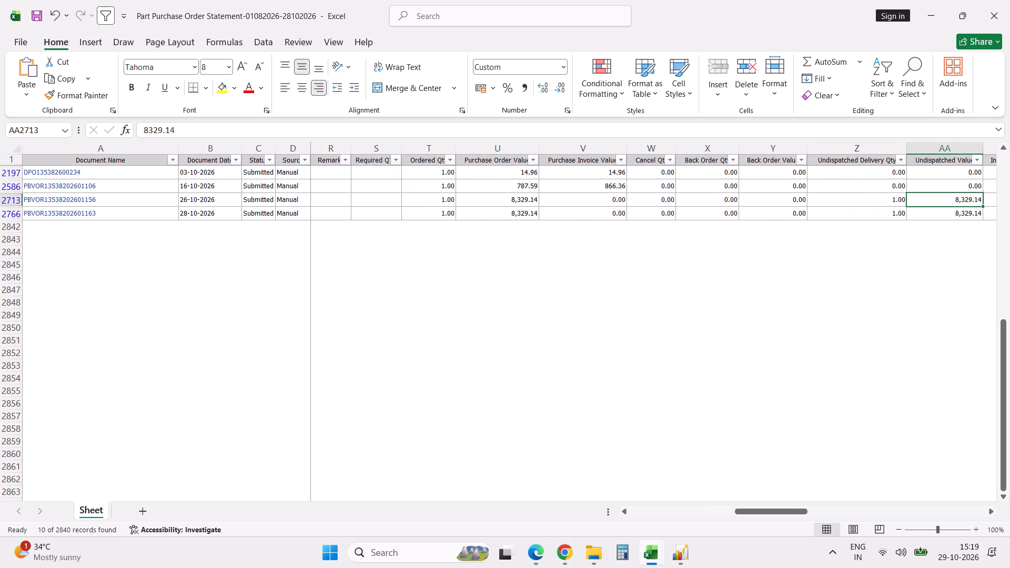
pyautogui.press('Left')
pyautogui.press('Left')
pyautogui.press('Left')
pyautogui.press('Left')
pyautogui.press('Left')
pyautogui.press('Left')
pyautogui.press('Left')
pyautogui.press('Left')
pyautogui.press('Left')
pyautogui.press('Left')
pyautogui.press('Left')
pyautogui.press('Left')
pyautogui.press('Left')
pyautogui.press('Left')
pyautogui.press('Left')
pyautogui.press('Left')
pyautogui.press('Left')
pyautogui.press('Left')
pyautogui.press('Left')
pyautogui.press('Left')
pyautogui.press('Left')
pyautogui.press('Left')
pyautogui.press('Left')
pyautogui.press('Left')
pyautogui.press('Left')
pyautogui.press('Left')
pyautogui.press('Left')
pyautogui.press('Left')
pyautogui.press('Left')
pyautogui.press('Left')
pyautogui.press('Left')
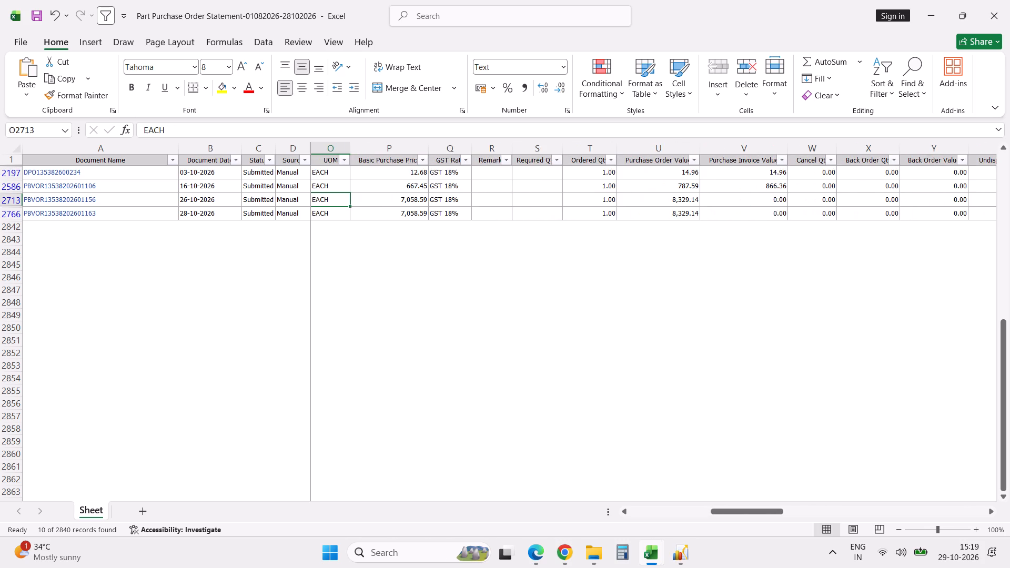
pyautogui.press('Right')
pyautogui.press('Right')
pyautogui.press('Right')
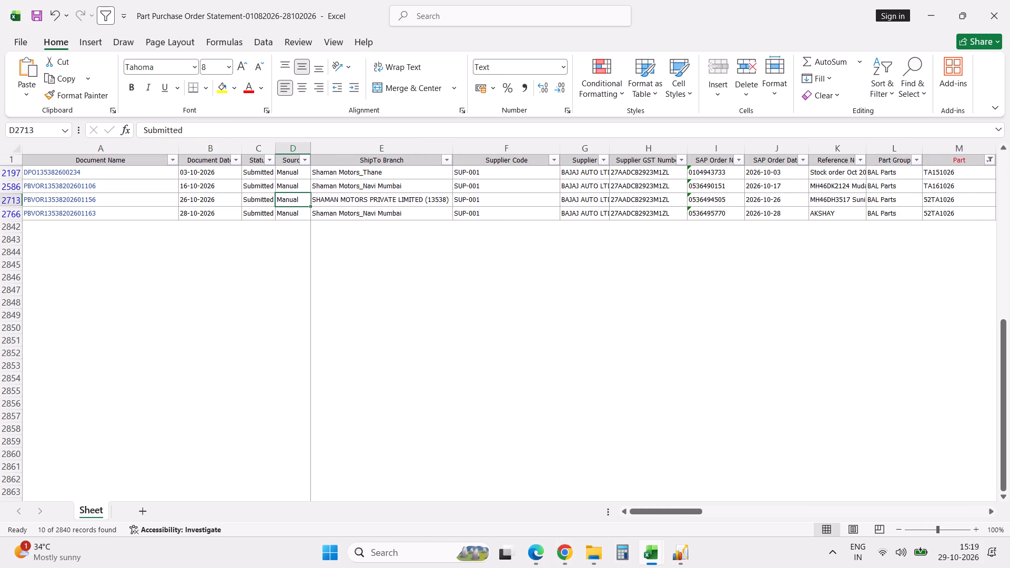
# Examine the 28-10-2026 order line for part 52TA1026 across its undispatched, in-transit, GRN and order submission date columns.
pyautogui.press('Down')
pyautogui.press('Right')
pyautogui.press('Right')
pyautogui.press('Right')
pyautogui.press('Right')
pyautogui.press('Right')
pyautogui.press('Right')
pyautogui.press('Right')
pyautogui.press('Right')
pyautogui.press('Right')
pyautogui.press('Right')
pyautogui.press('Right')
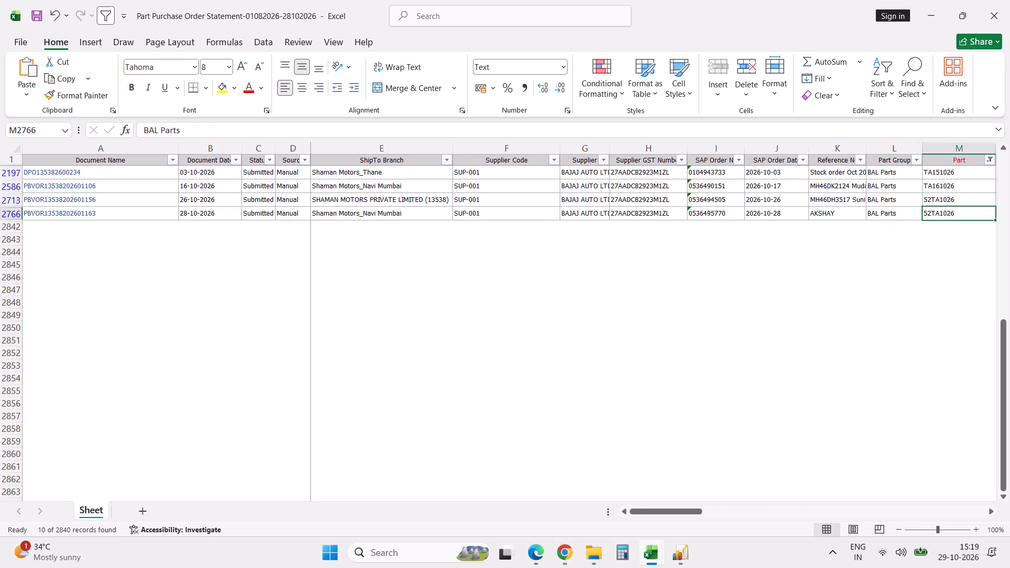
pyautogui.press('Right')
pyautogui.press('Right')
pyautogui.press('Right')
pyautogui.press('Right')
pyautogui.press('Right')
pyautogui.press('Right')
pyautogui.press('Right')
pyautogui.press('Right')
pyautogui.press('Right')
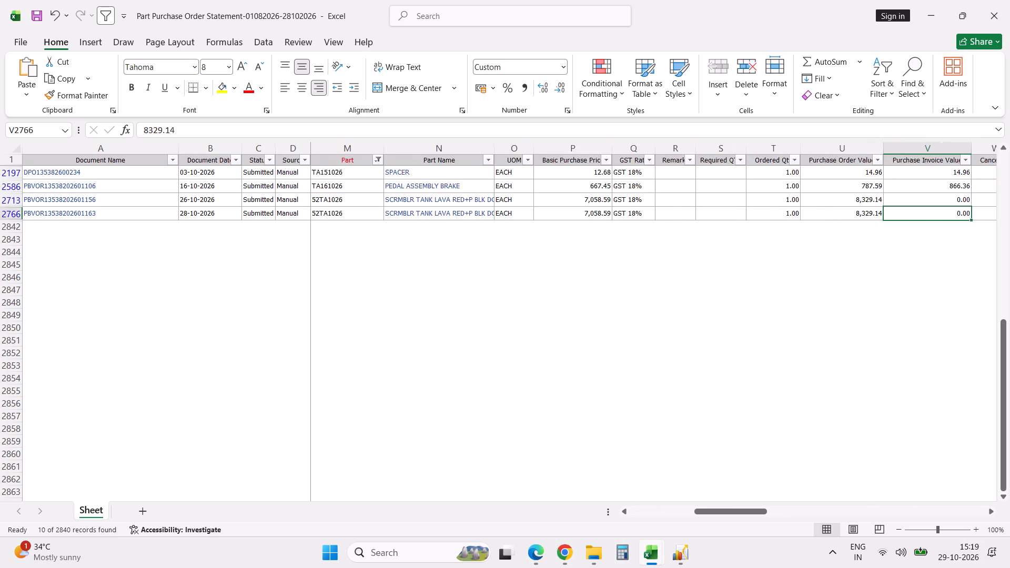
pyautogui.press('Right')
pyautogui.press('Right')
pyautogui.press('Right')
pyautogui.press('Right')
pyautogui.press('Right')
pyautogui.press('Right')
pyautogui.press('Right')
pyautogui.press('Right')
pyautogui.press('Right')
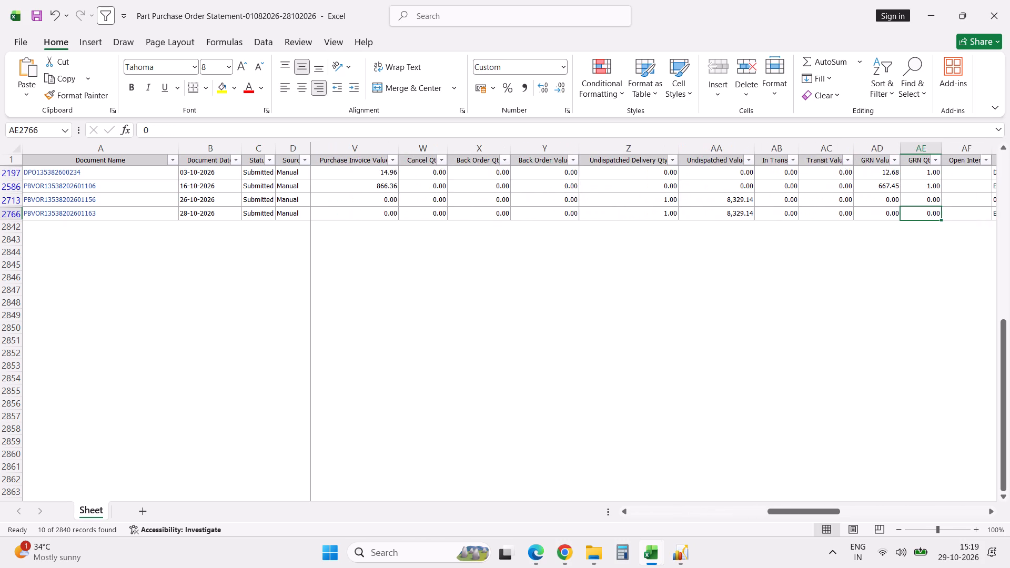
pyautogui.press('Right')
pyautogui.press('Right')
pyautogui.press('Right')
pyautogui.press('Right')
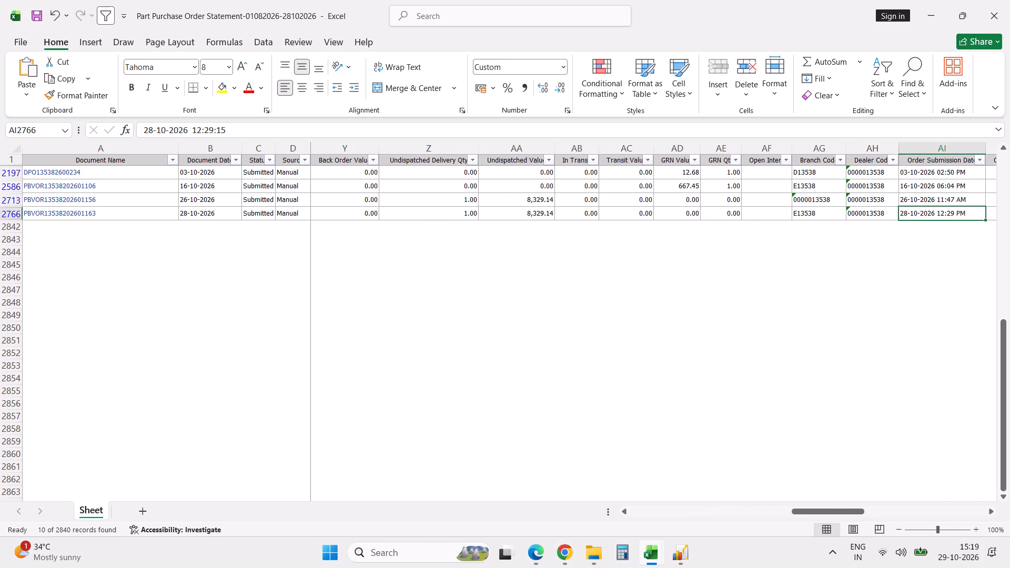
pyautogui.hotkey('alt', 'Tab')
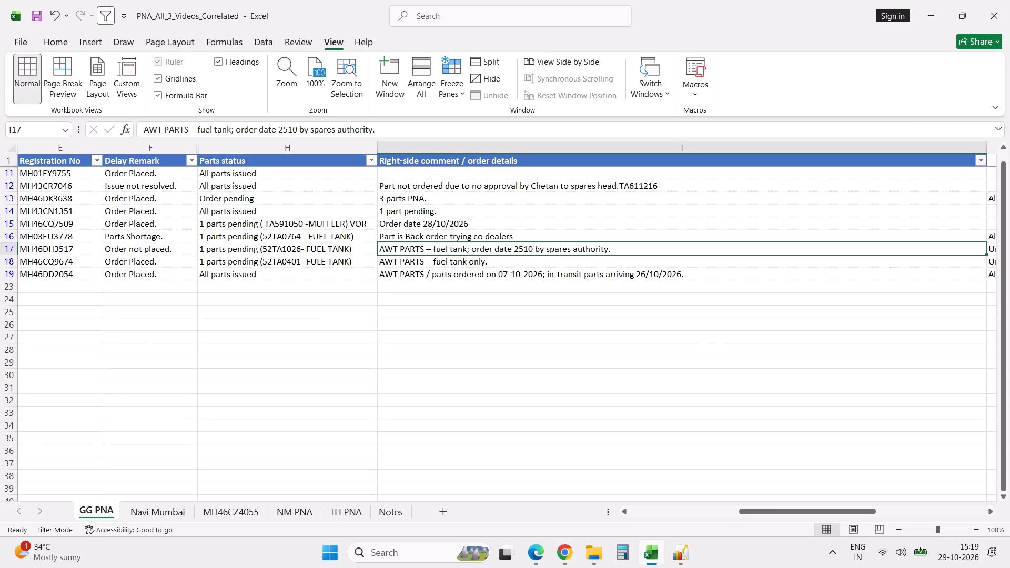
pyautogui.press('Delete')
pyautogui.press('Up')
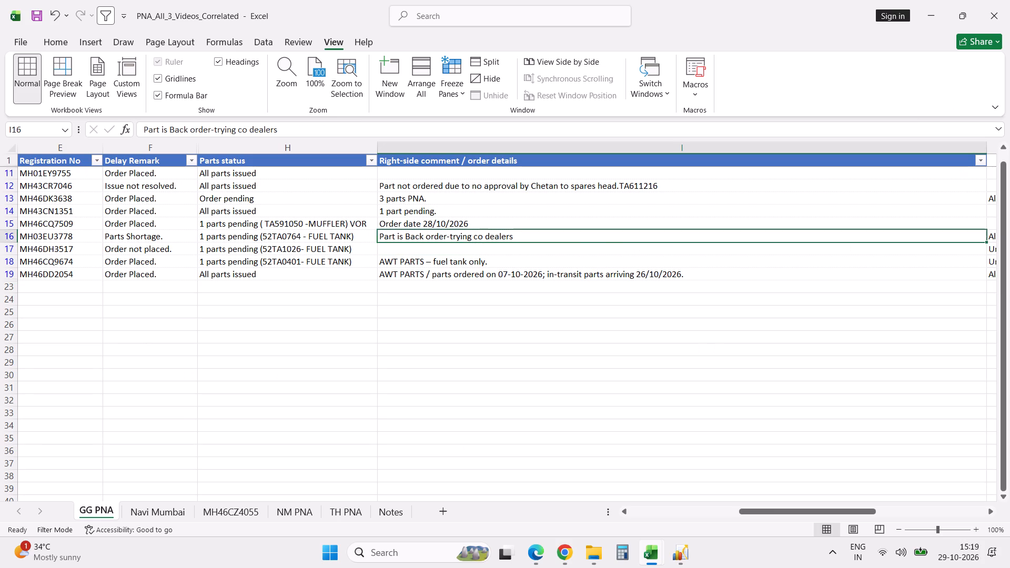
pyautogui.press('Up')
pyautogui.hotkey('ctrl', 'c')
pyautogui.press('Down')
pyautogui.press('Down')
pyautogui.press('Return')
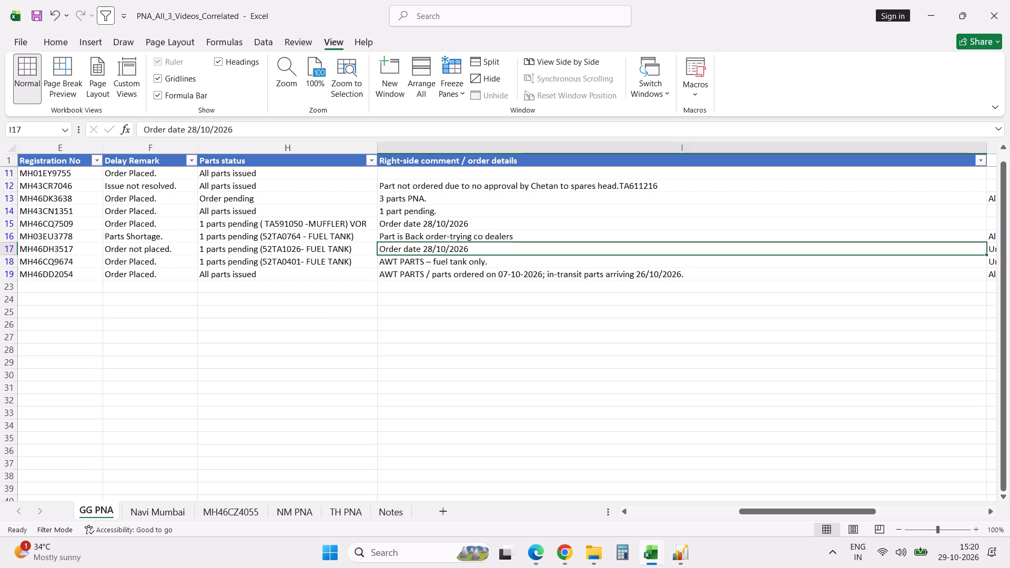
pyautogui.doubleClick(488, 247)
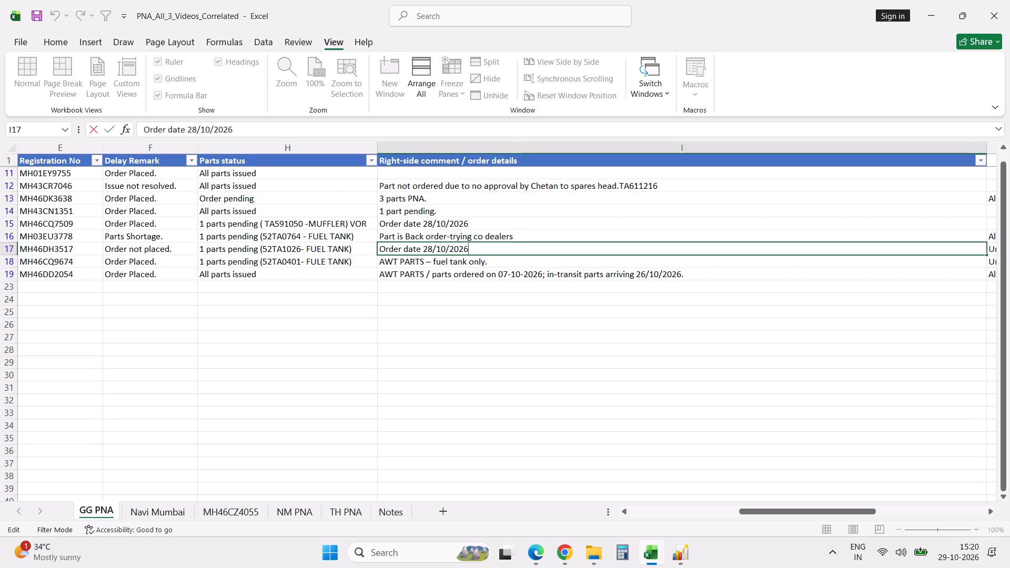
pyautogui.press('space')
pyautogui.write('ex')
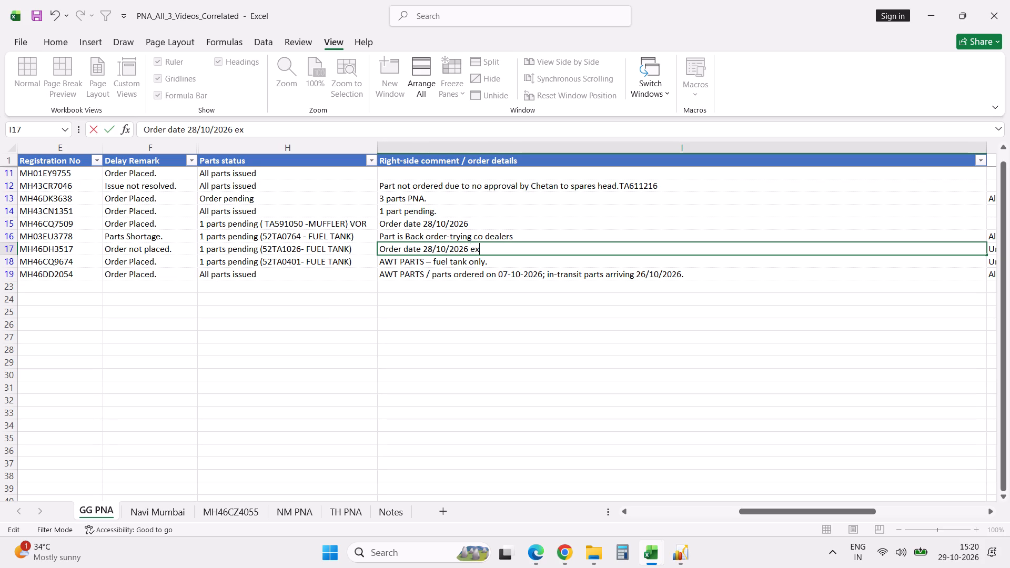
pyautogui.write('pected')
pyautogui.press('space')
pyautogui.write('to')
pyautogui.press('space')
pyautogui.write('be')
pyautogui.press('space')
pyautogui.write('dispatched')
pyautogui.press('space')
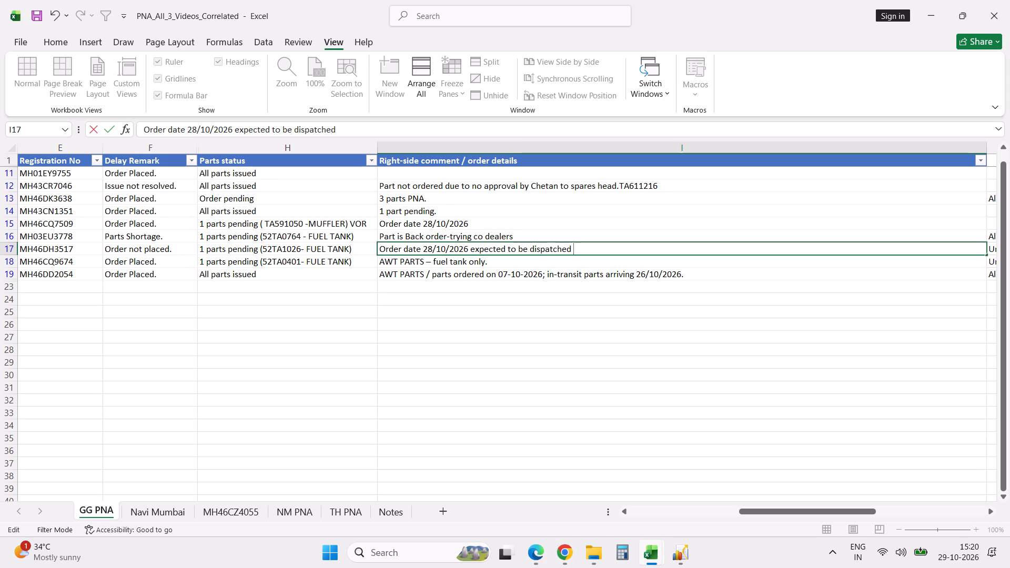
pyautogui.write('today')
pyautogui.write('-29/10/2026')
pyautogui.press('Return')
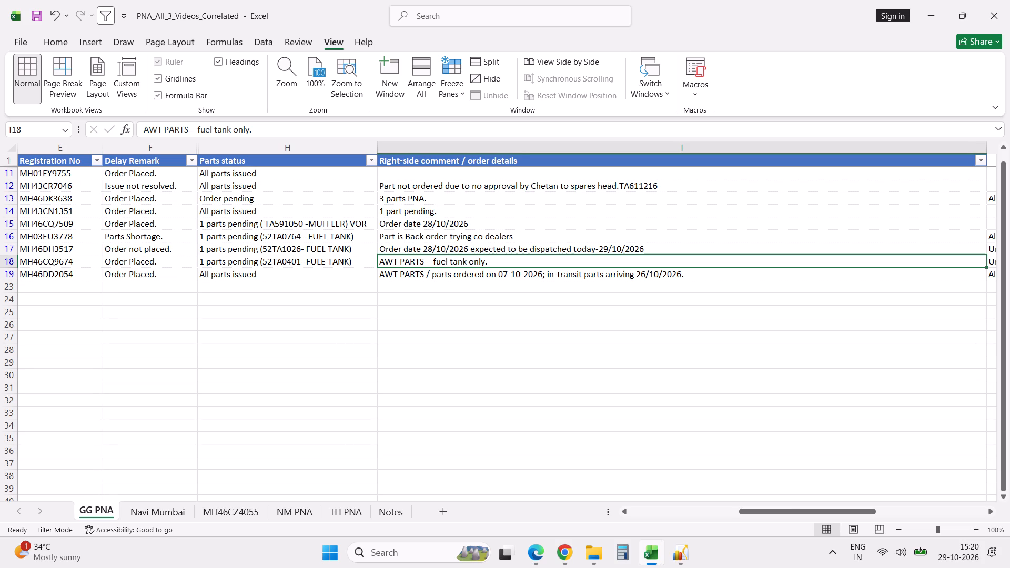
# Switch to the part purchase order statement and filter the Part column for 1050.
pyautogui.hotkey('alt', 'Tab')
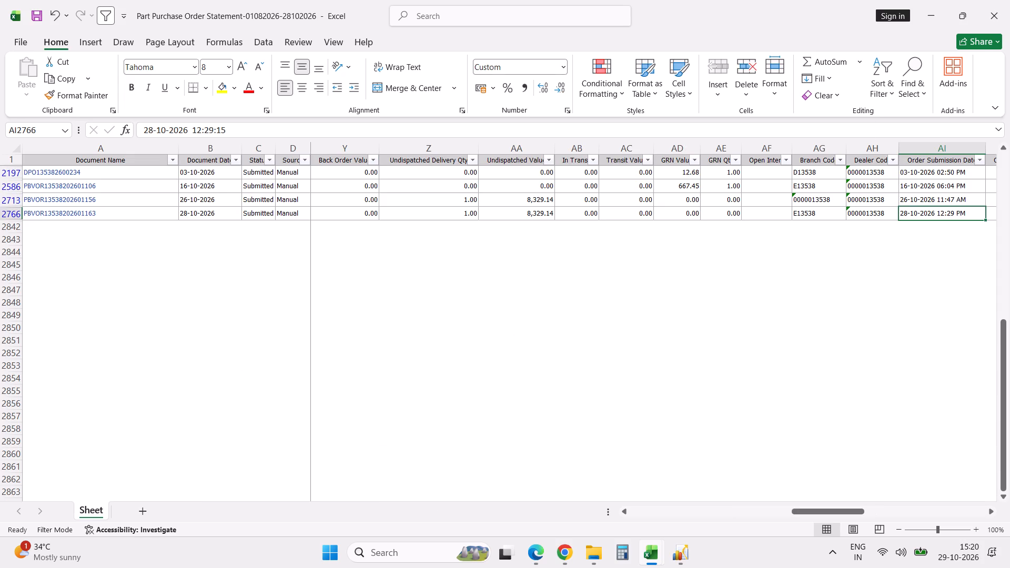
pyautogui.click(295, 239)
pyautogui.press('Left')
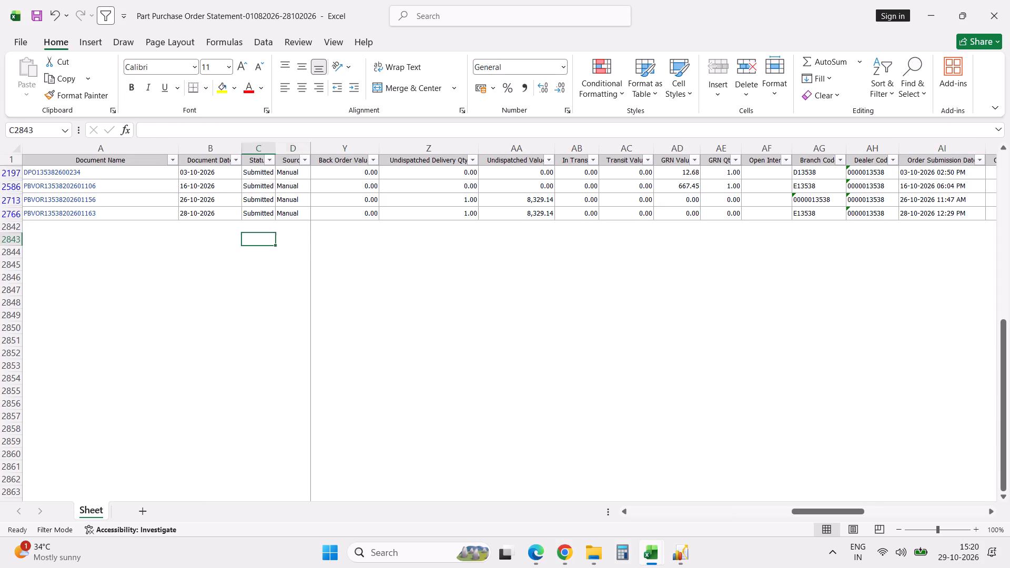
pyautogui.press('Left')
pyautogui.press('Left')
pyautogui.press('Right')
pyautogui.press('Right')
pyautogui.press('Right')
pyautogui.press('Right')
pyautogui.press('Right')
pyautogui.press('Right')
pyautogui.press('Right')
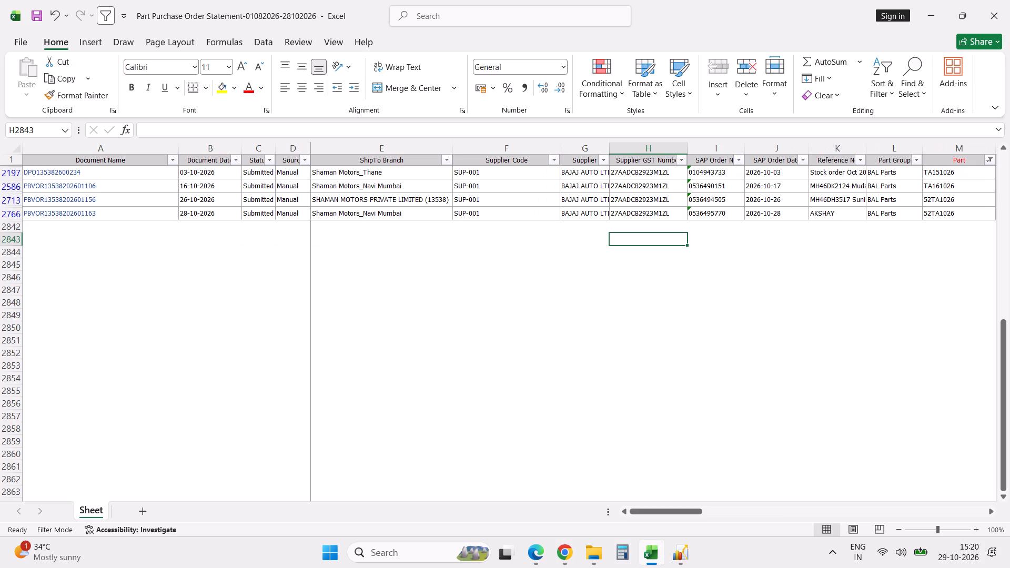
pyautogui.press('Right')
pyautogui.press('Right')
pyautogui.press('Right')
pyautogui.press('Right')
pyautogui.press('Right')
pyautogui.press('Right')
pyautogui.press('Right')
pyautogui.press('Right')
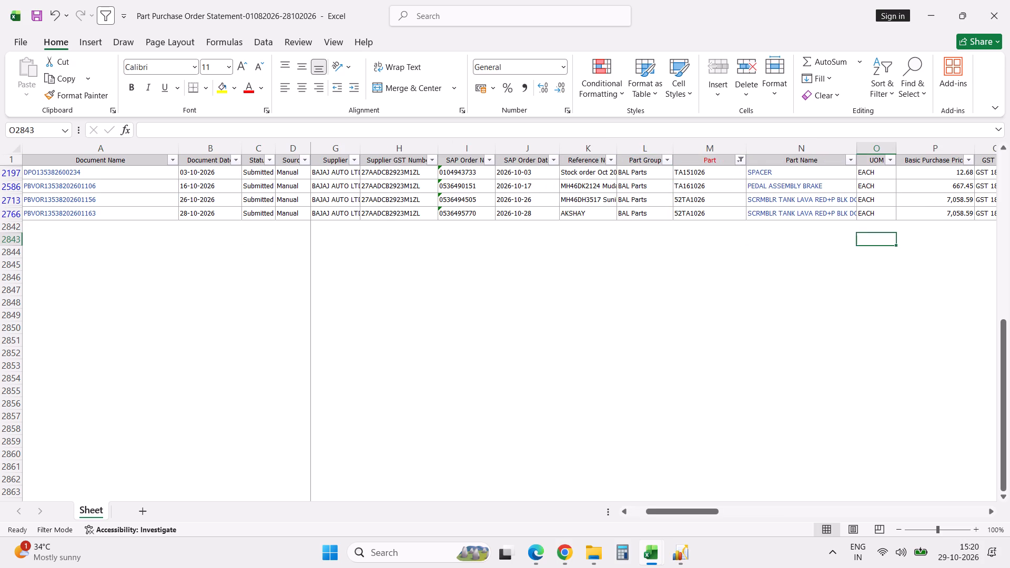
pyautogui.click(740, 162)
pyautogui.click(664, 312)
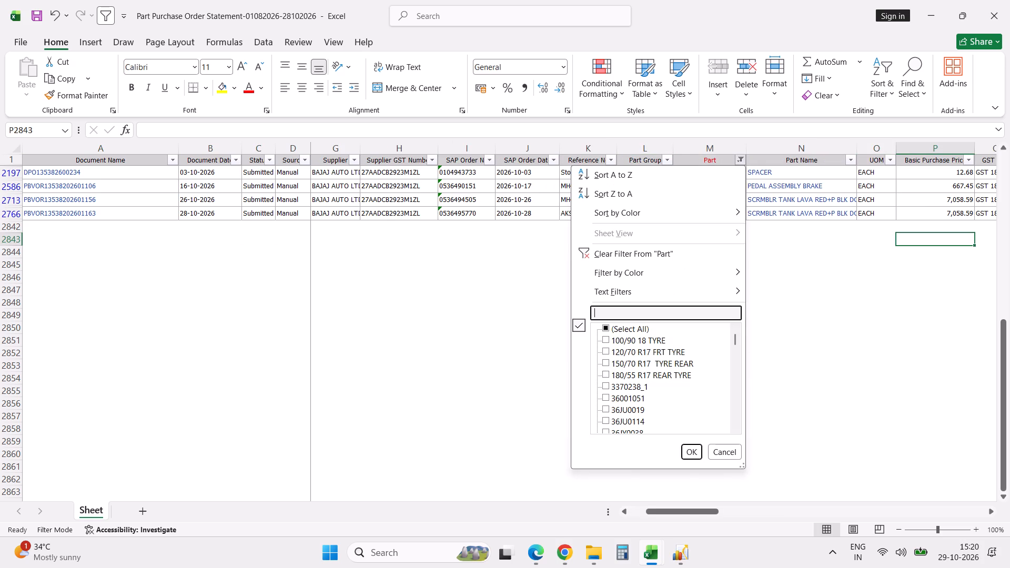
pyautogui.write('1050')
pyautogui.press('Return')
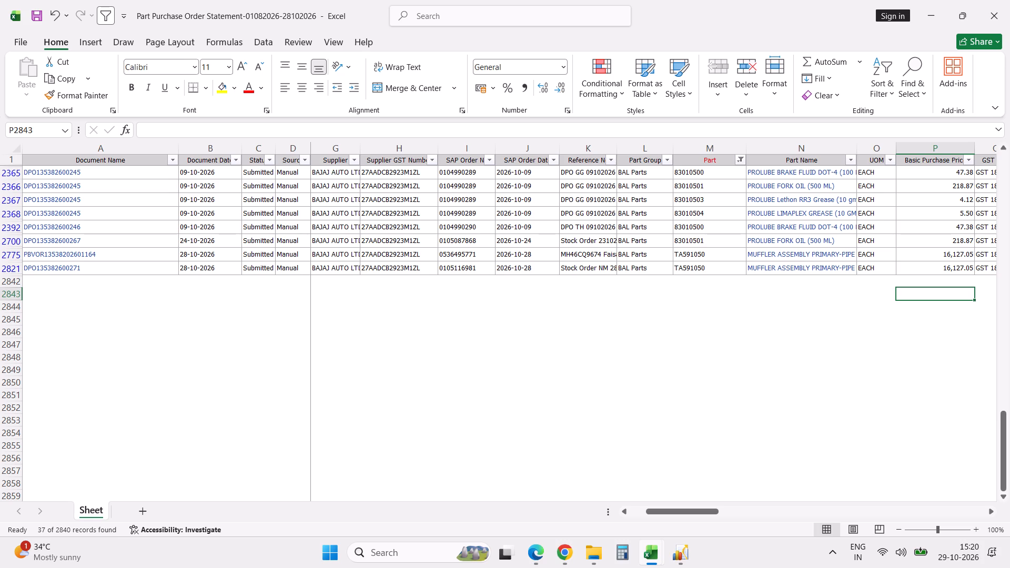
pyautogui.click(694, 266)
pyautogui.press('Right')
pyautogui.press('Right')
pyautogui.press('Right')
pyautogui.press('Right')
pyautogui.press('Right')
pyautogui.press('Right')
pyautogui.press('Right')
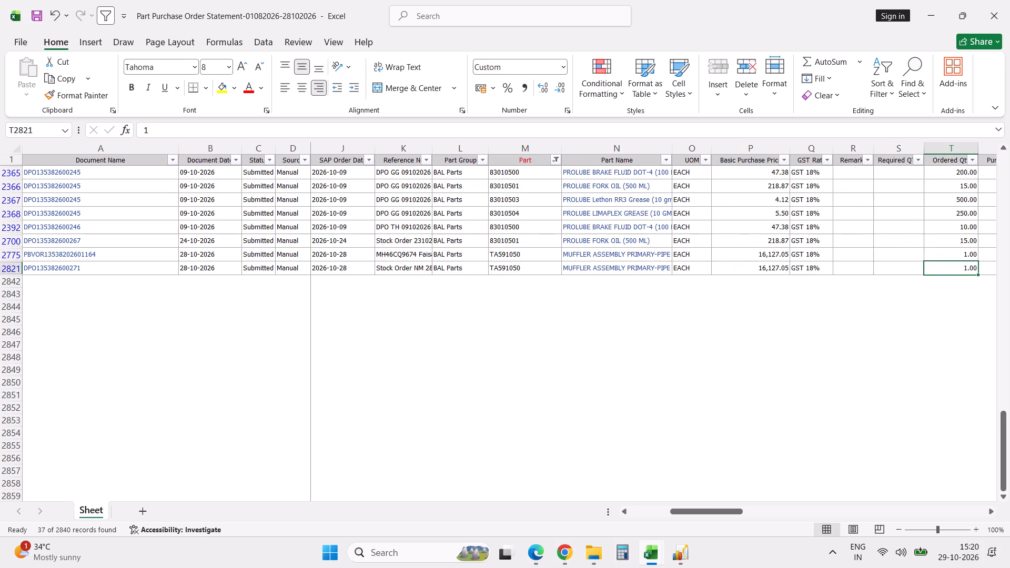
pyautogui.press('Right')
pyautogui.press('Right')
pyautogui.press('Right')
pyautogui.press('Right')
pyautogui.press('Right')
pyautogui.press('Right')
pyautogui.press('Right')
pyautogui.press('Right')
pyautogui.press('Right')
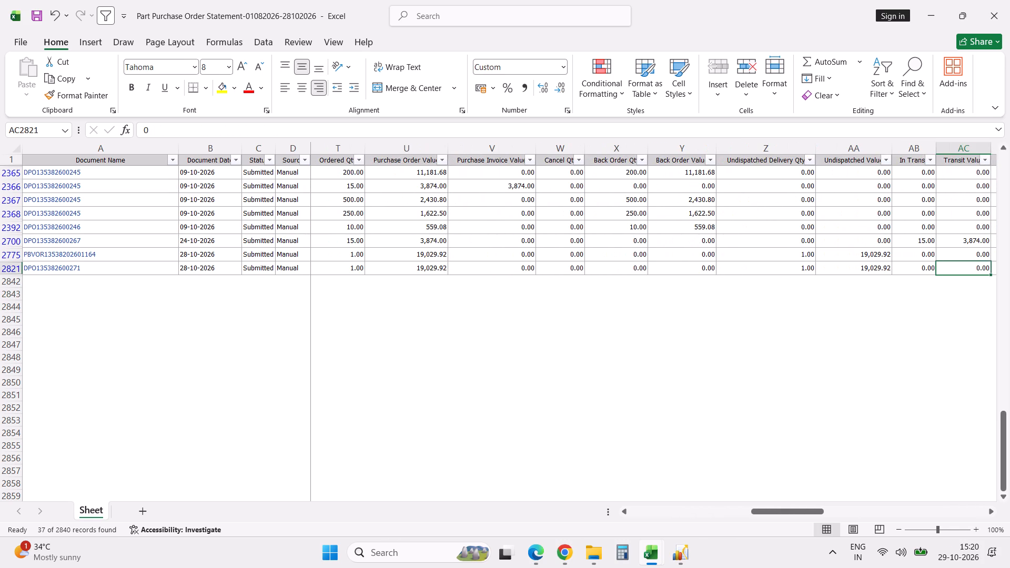
pyautogui.press('Right')
pyautogui.press('Right')
pyautogui.press('Right')
pyautogui.press('Right')
pyautogui.press('Right')
pyautogui.press('Right')
pyautogui.press('Right')
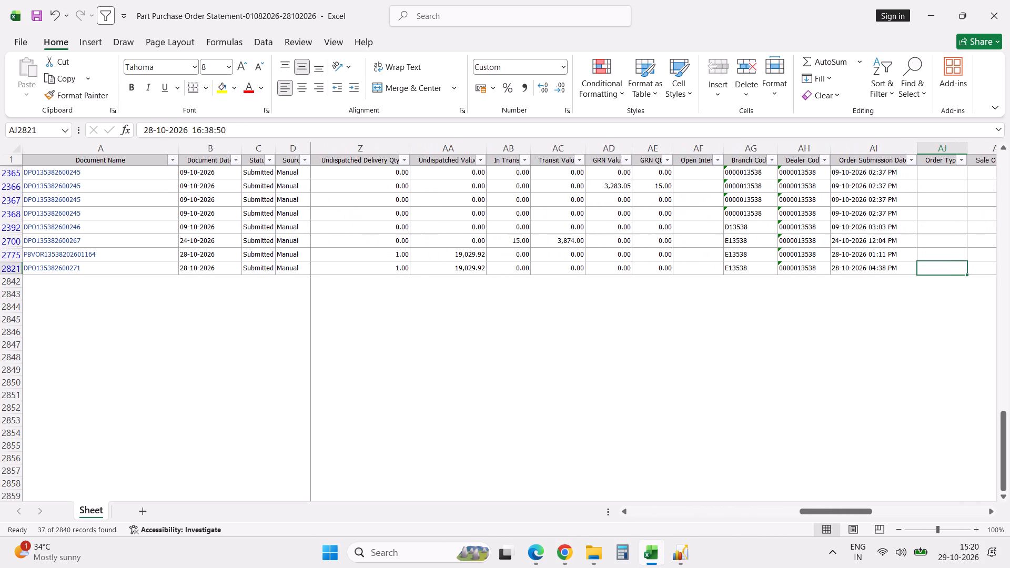
pyautogui.hotkey('alt', 'Tab')
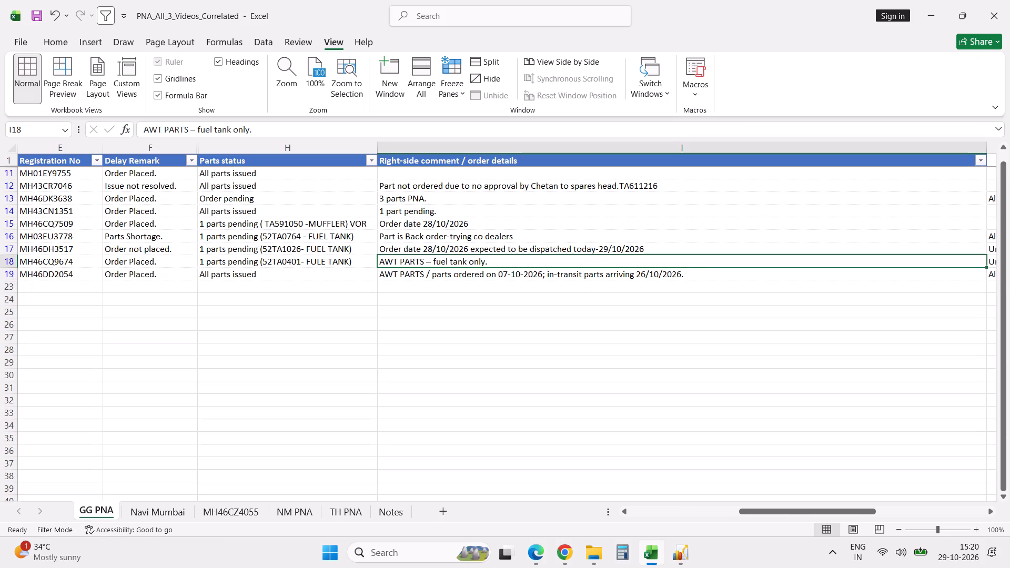
pyautogui.click(623, 248)
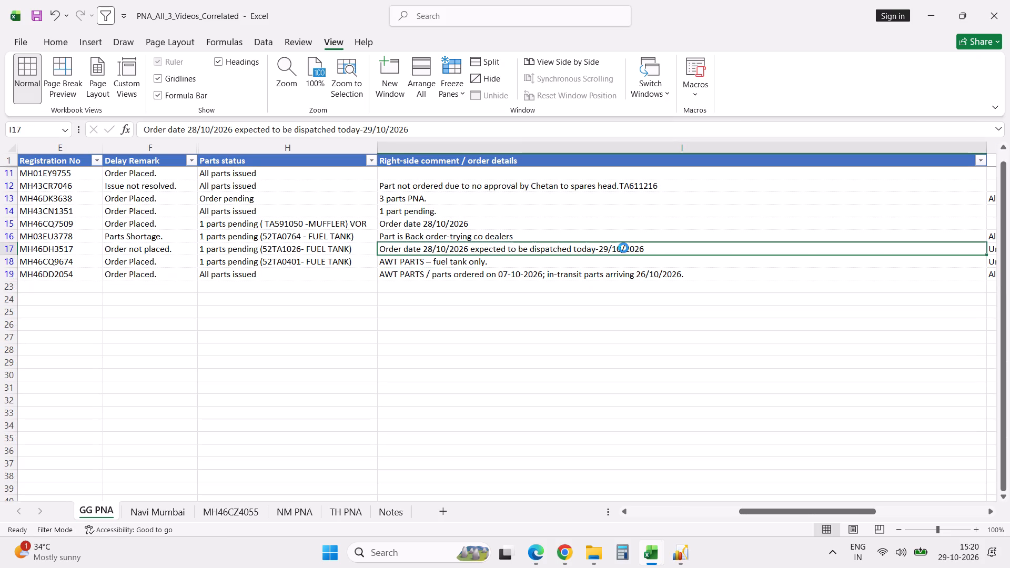
pyautogui.hotkey('ctrl', 'c')
pyautogui.press('Up')
pyautogui.press('Up')
pyautogui.press('Return')
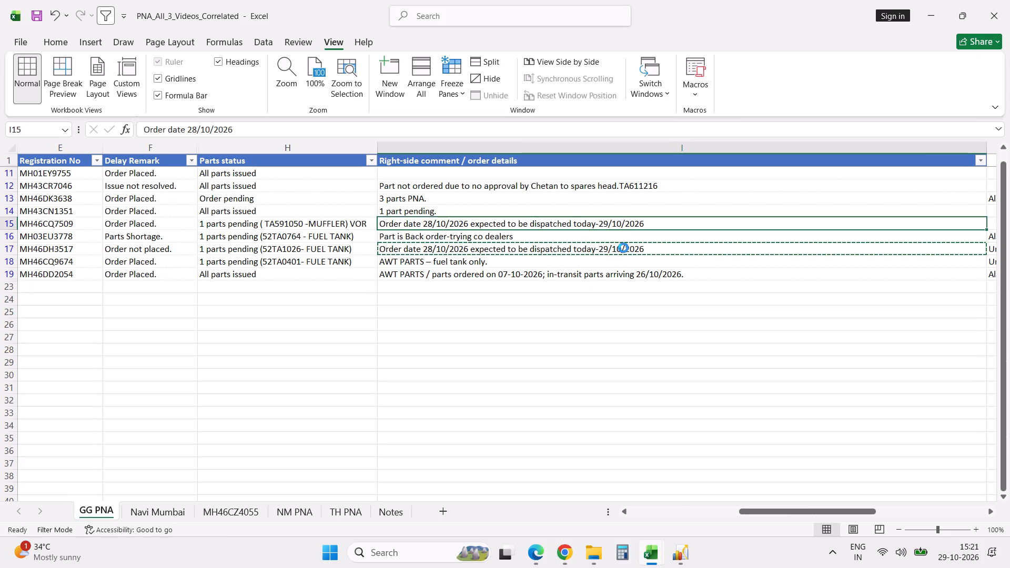
pyautogui.click(571, 340)
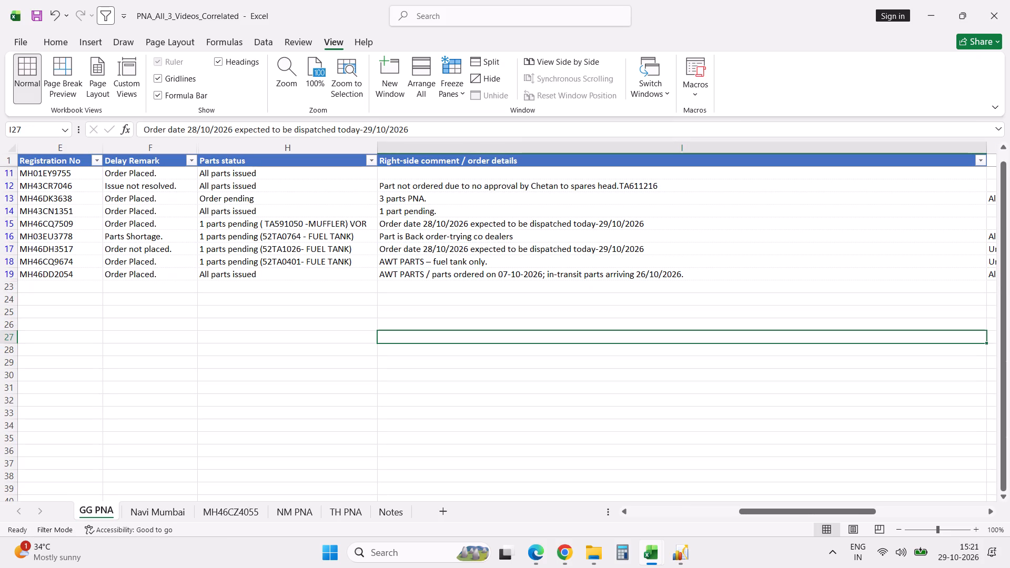
pyautogui.click(519, 275)
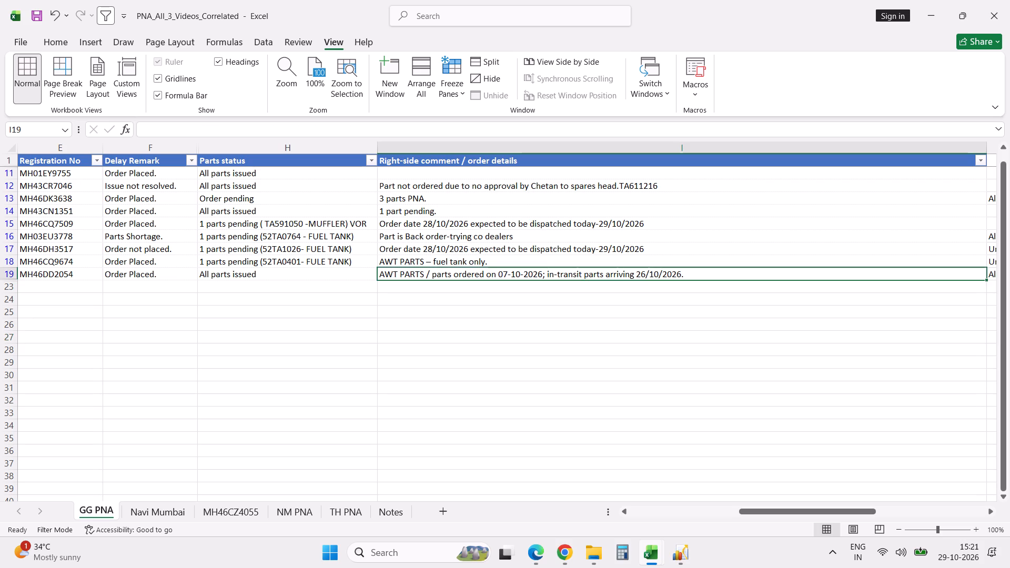
pyautogui.press('Delete')
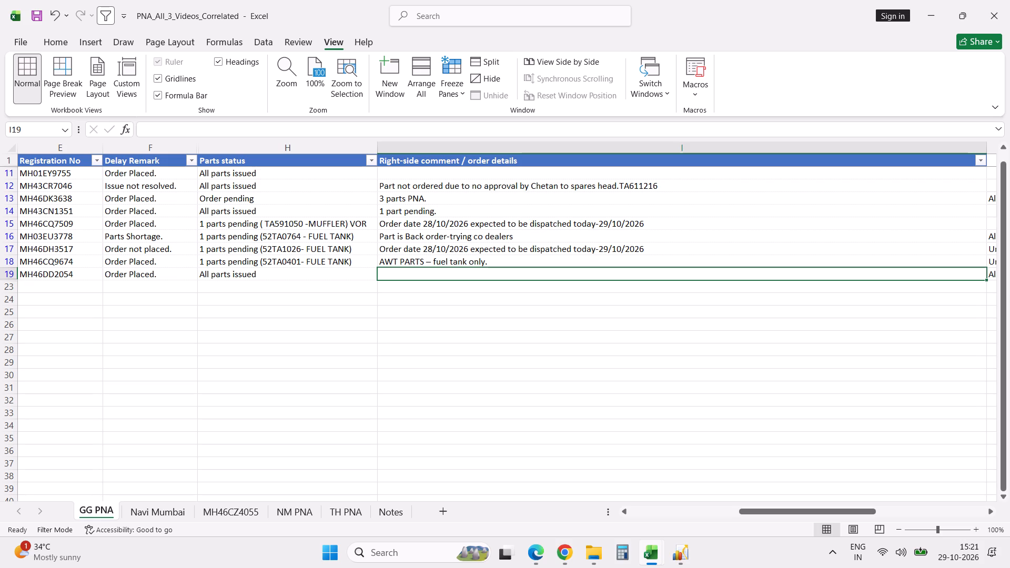
pyautogui.press('Tab')
# Review the filtered GG PNA rows from the order details column back to the Location column.
pyautogui.click(511, 318)
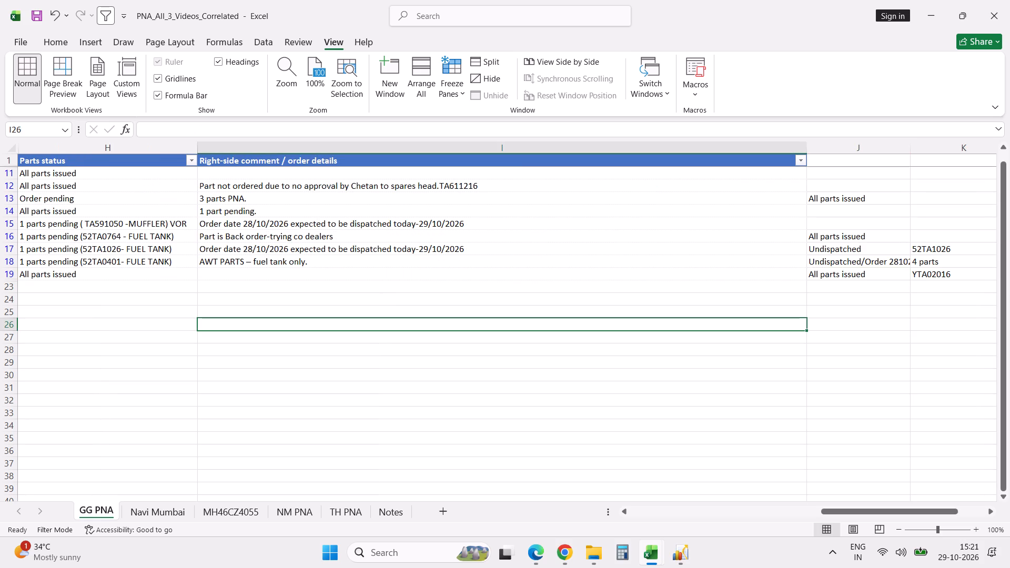
pyautogui.press('Left')
pyautogui.press('Left')
pyautogui.press('Left')
pyautogui.press('Left')
pyautogui.press('Left')
pyautogui.press('Left')
pyautogui.press('Left')
pyautogui.press('Left')
pyautogui.press('Left')
pyautogui.press('Left')
pyautogui.press('Left')
pyautogui.press('Left')
pyautogui.press('Left')
pyautogui.press('Left')
pyautogui.press('Left')
pyautogui.press('Left')
pyautogui.press('Left')
pyautogui.press('Left')
pyautogui.press('Left')
pyautogui.press('Left')
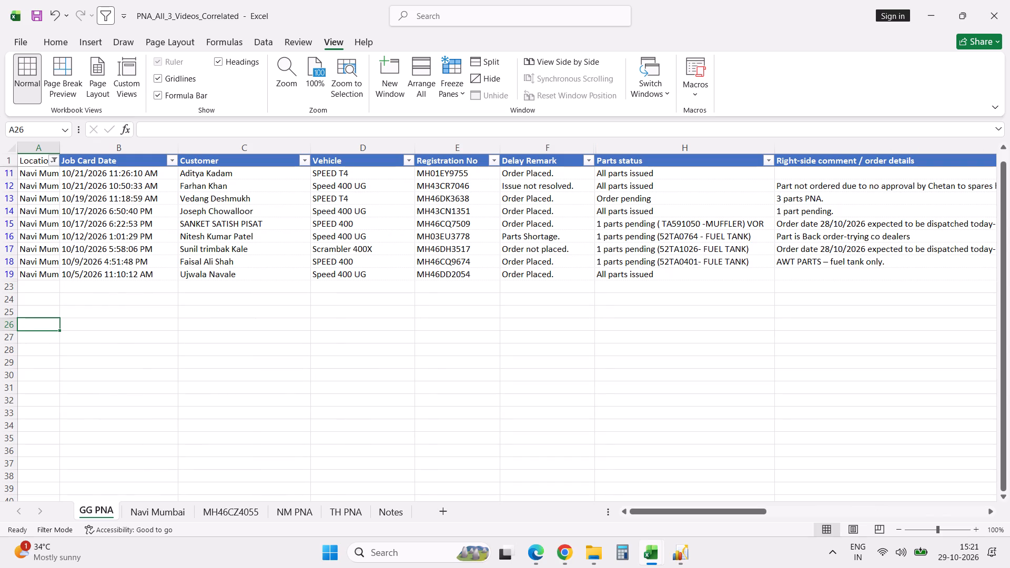
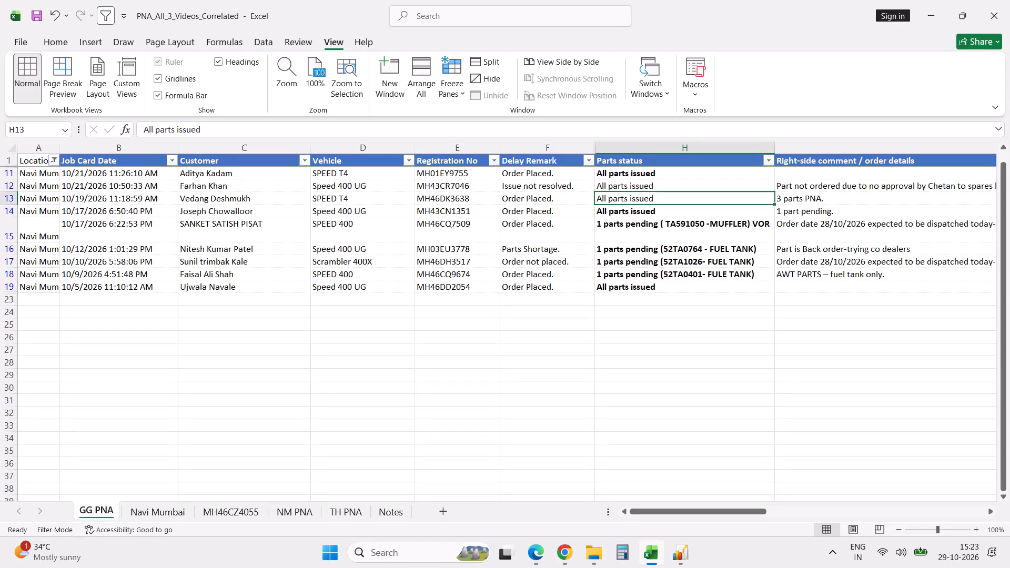
pyautogui.press('Up')
pyautogui.write('Order pending')
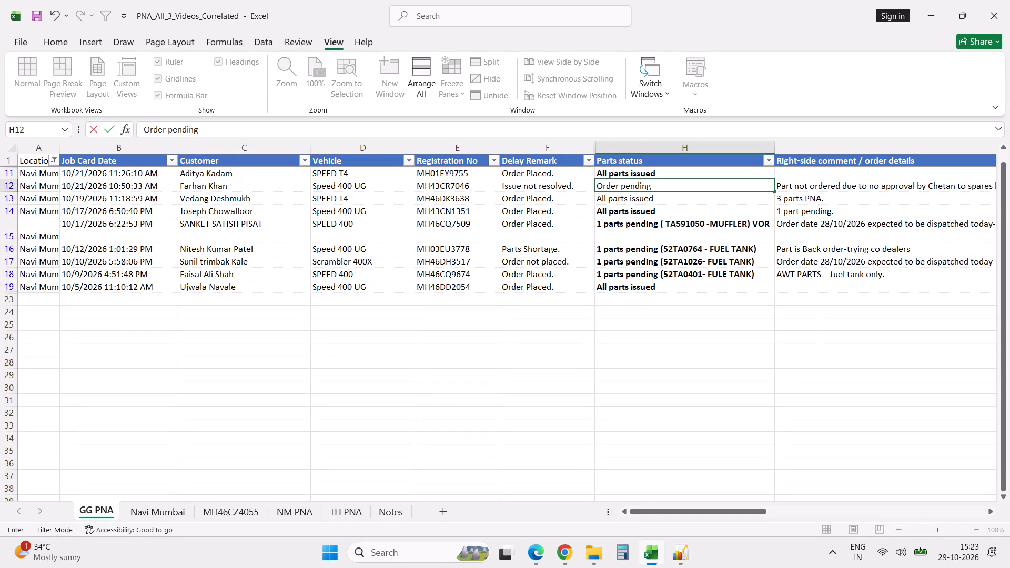
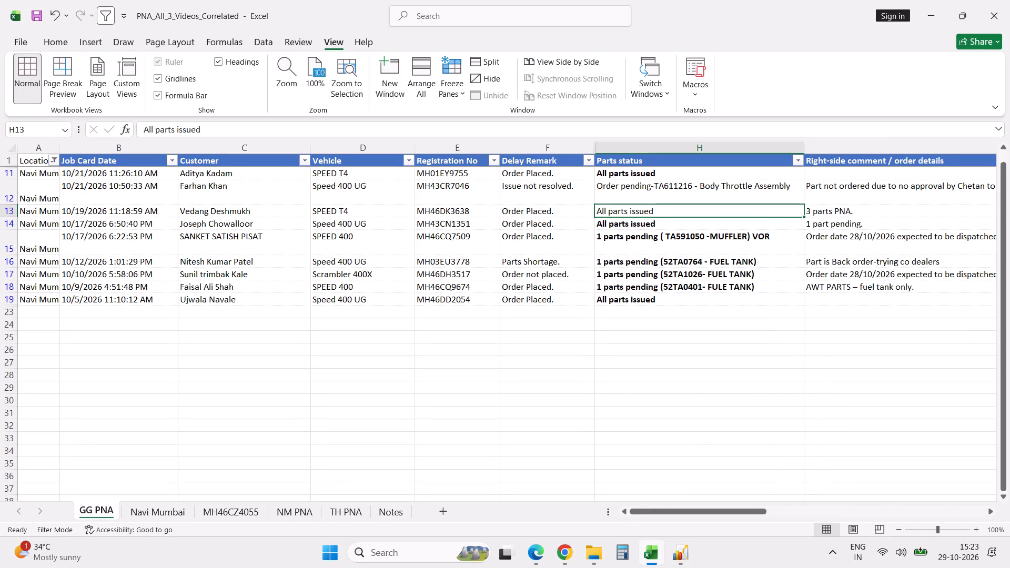
pyautogui.doubleClick(13, 204)
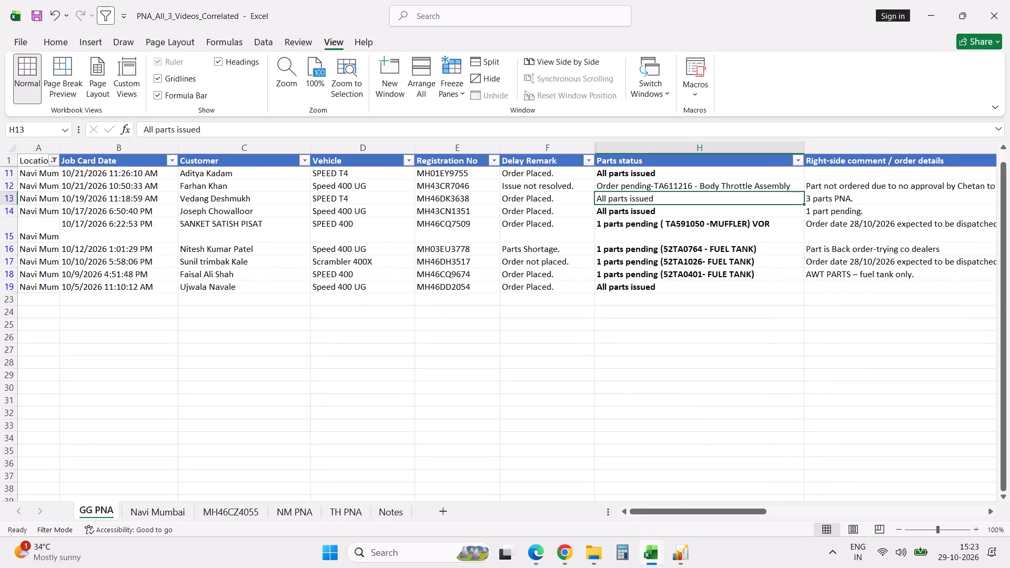
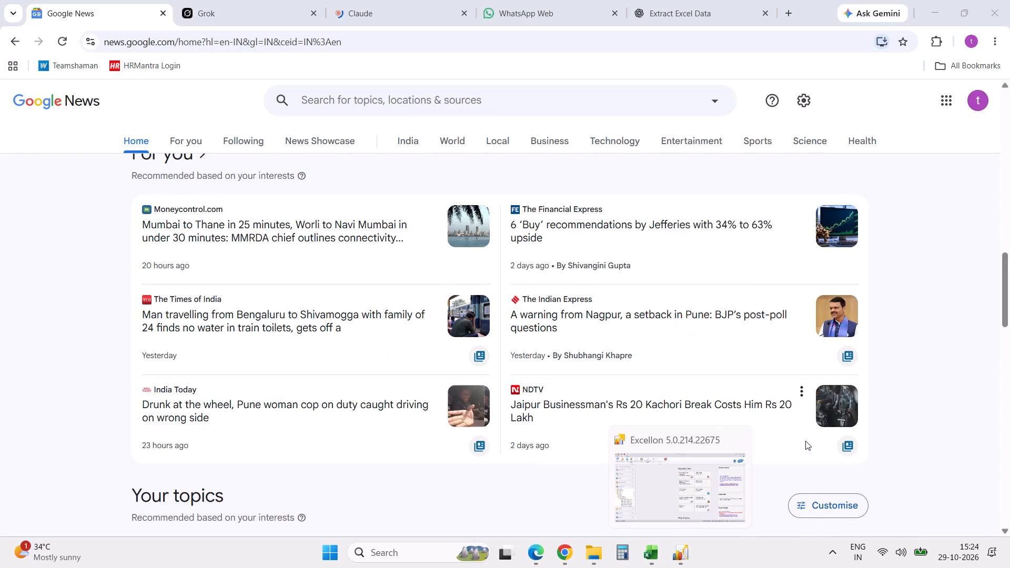
# Switch to Excellon and run a VOR Search report for item TA611216.
pyautogui.click(704, 508)
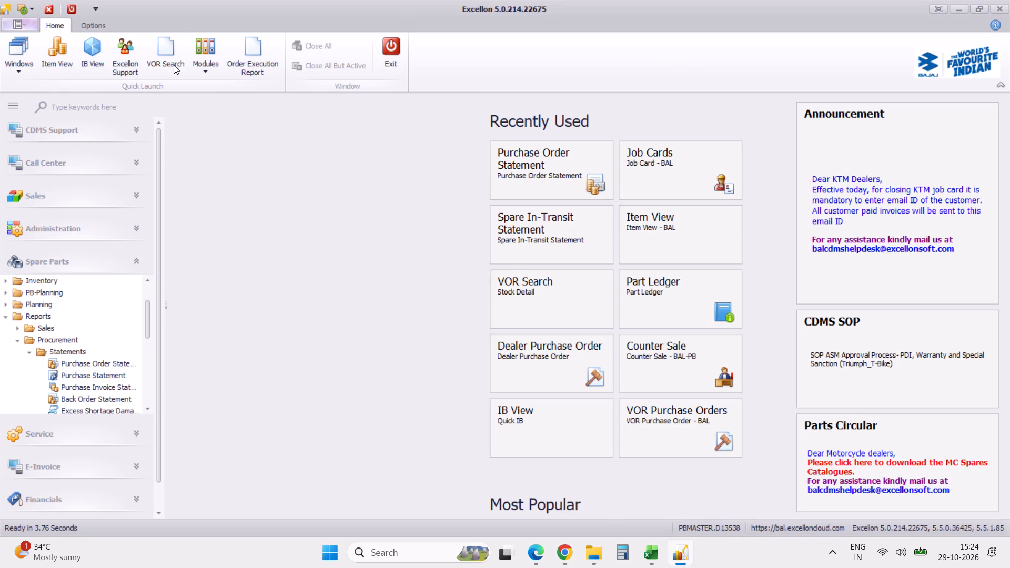
pyautogui.click(166, 52)
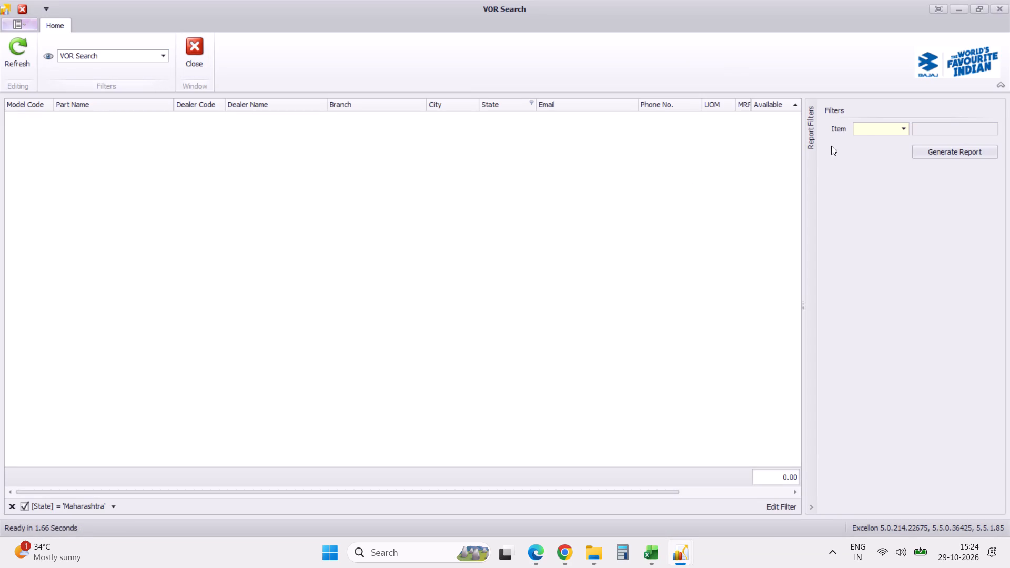
pyautogui.click(865, 129)
pyautogui.hotkey('ctrl', 'v')
pyautogui.press('BackSpace')
pyautogui.press('BackSpace')
pyautogui.press('BackSpace')
pyautogui.press('BackSpace')
pyautogui.press('BackSpace')
pyautogui.press('BackSpace')
pyautogui.press('BackSpace')
pyautogui.press('BackSpace')
pyautogui.press('BackSpace')
pyautogui.press('BackSpace')
pyautogui.press('BackSpace')
pyautogui.press('BackSpace')
pyautogui.press('BackSpace')
pyautogui.press('BackSpace')
pyautogui.press('BackSpace')
pyautogui.press('BackSpace')
pyautogui.press('BackSpace')
pyautogui.press('BackSpace')
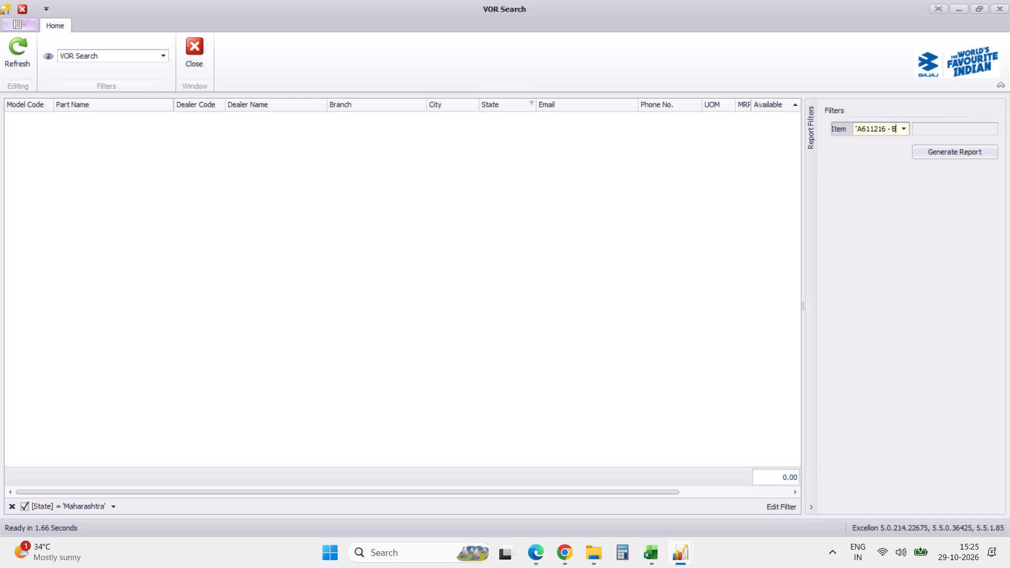
pyautogui.press('BackSpace')
pyautogui.press('BackSpace')
pyautogui.press('BackSpace')
pyautogui.press('BackSpace')
pyautogui.click(925, 147)
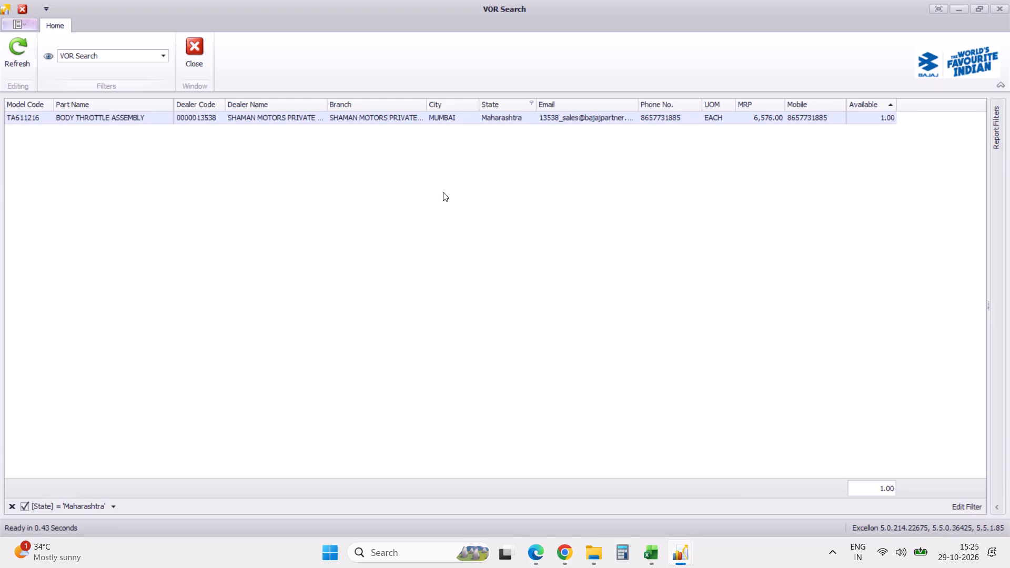
# Turn off the Maharashtra state filter on the VOR Search results.
pyautogui.click(25, 508)
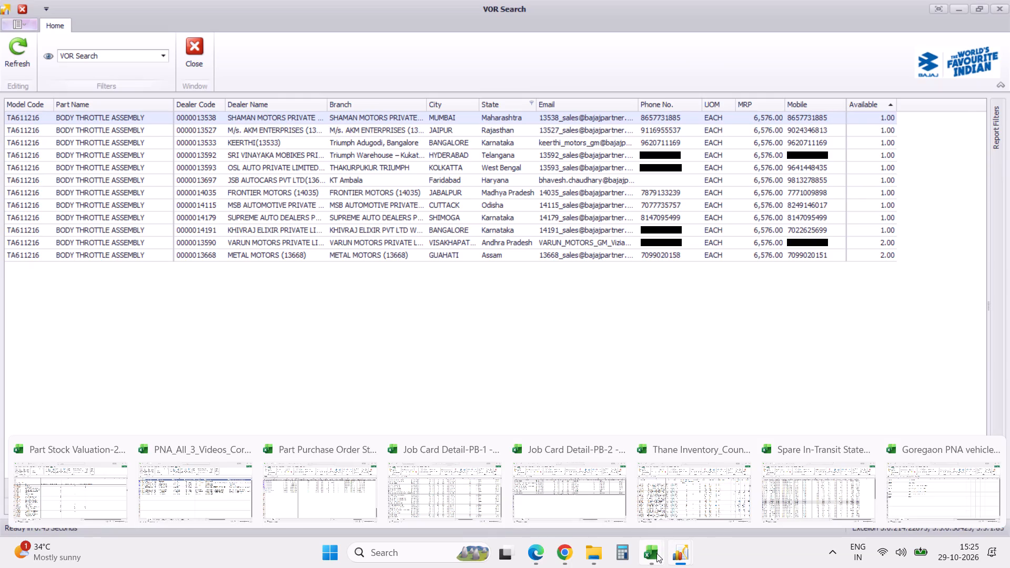
# Switch to the PNA_All_3_Videos_Correlated workbook and review the parts status and order details on the GG PNA sheet.
pyautogui.click(208, 461)
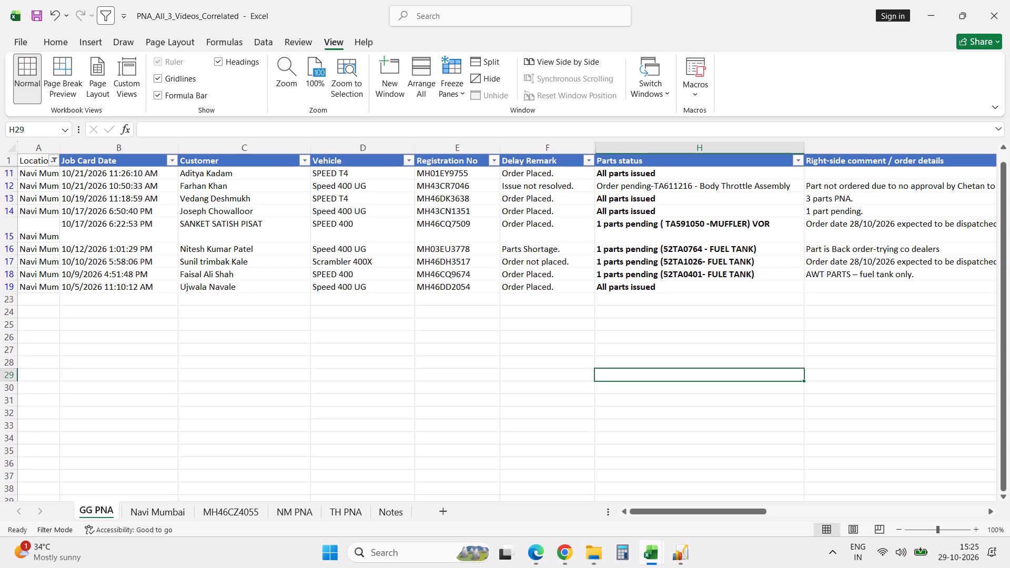
pyautogui.press('Right')
pyautogui.press('Right')
pyautogui.press('Right')
pyautogui.press('Left')
pyautogui.press('Left')
pyautogui.press('Left')
pyautogui.press('Left')
pyautogui.press('Left')
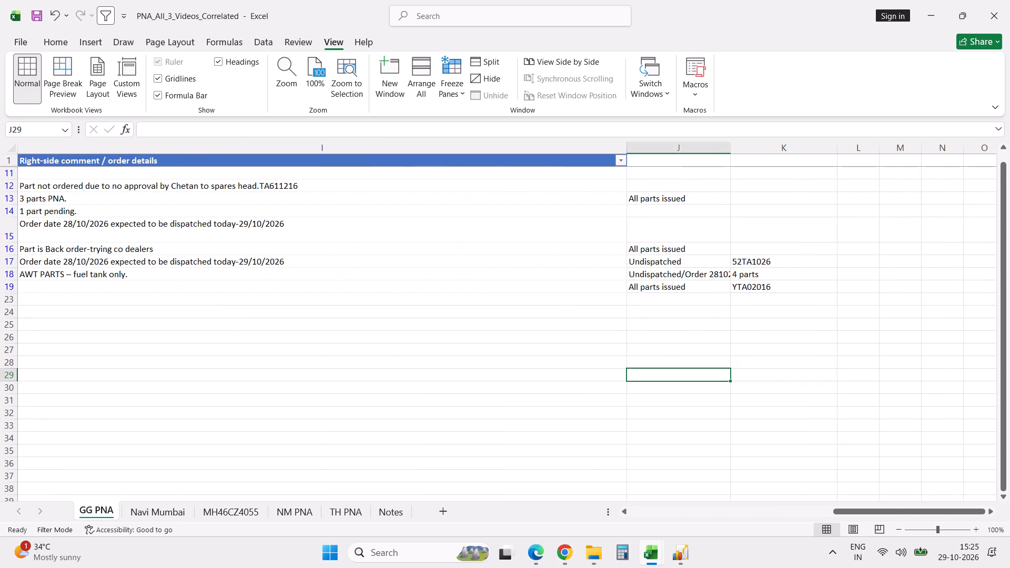
pyautogui.press('Left')
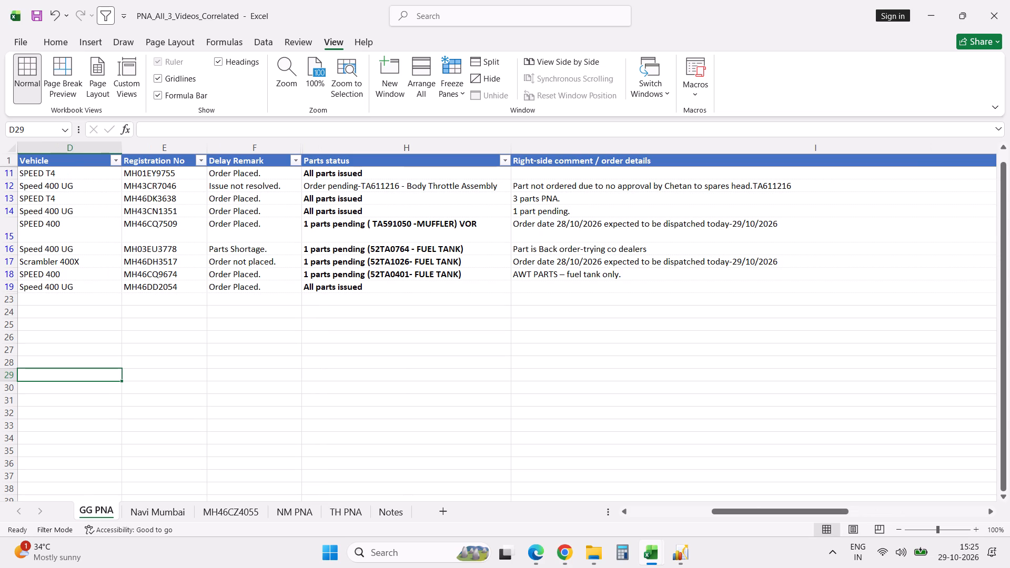
# Switch to the Part Purchase Order Statement workbook and filter the Part column by 0401.
pyautogui.click(652, 550)
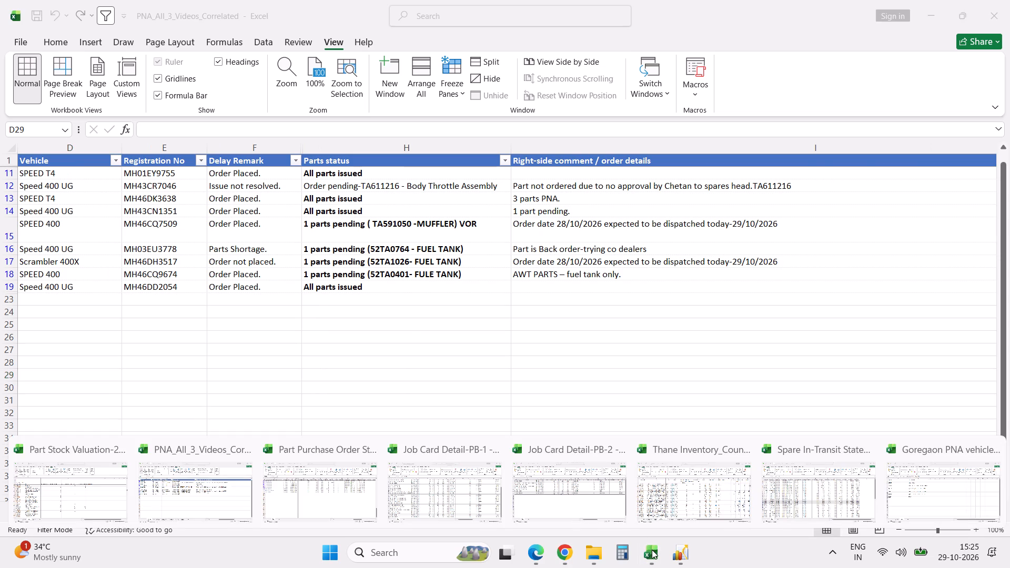
pyautogui.click(303, 476)
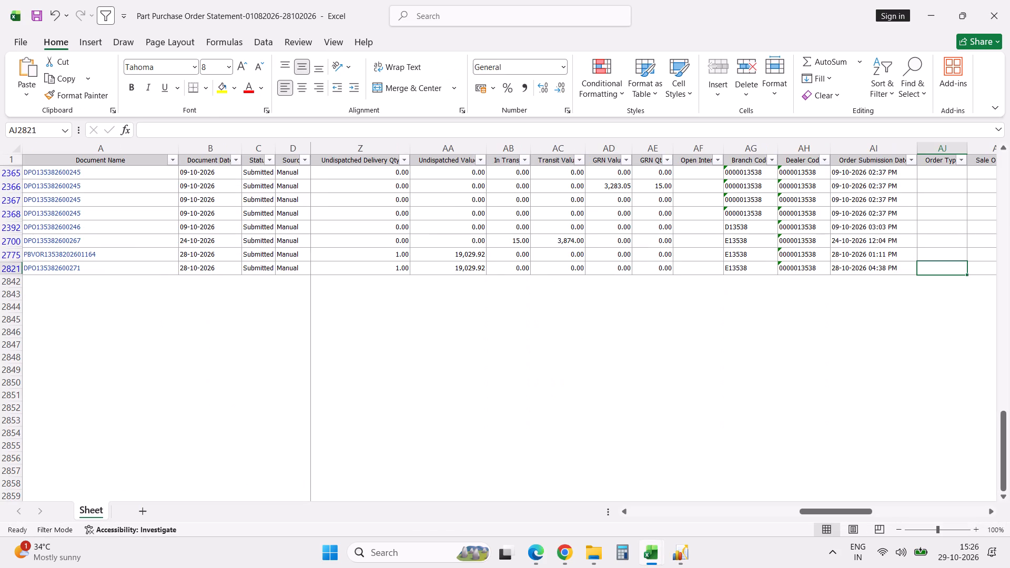
pyautogui.click(425, 249)
pyautogui.press('Left')
pyautogui.press('Left')
pyautogui.press('Left')
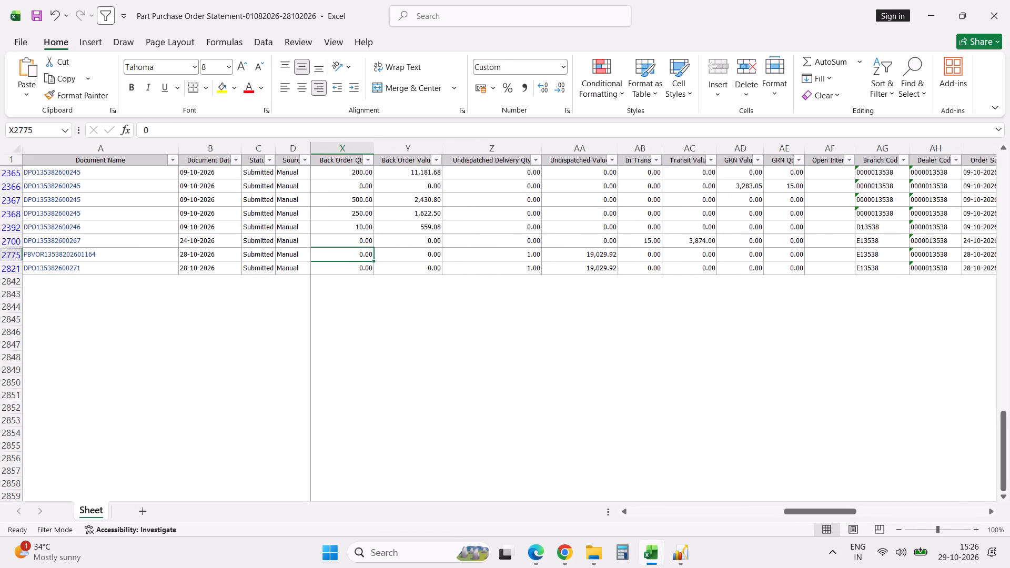
pyautogui.press('Left')
pyautogui.press('Left')
pyautogui.press('Left')
pyautogui.press('Left')
pyautogui.press('Left')
pyautogui.press('Left')
pyautogui.press('Left')
pyautogui.press('Left')
pyautogui.press('Left')
pyautogui.press('Left')
pyautogui.press('Left')
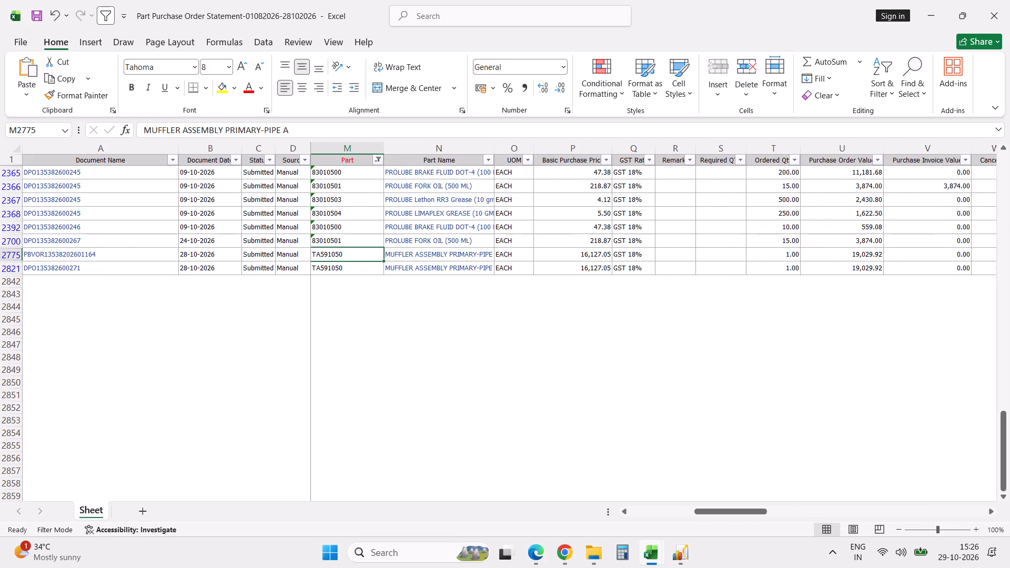
pyautogui.click(375, 158)
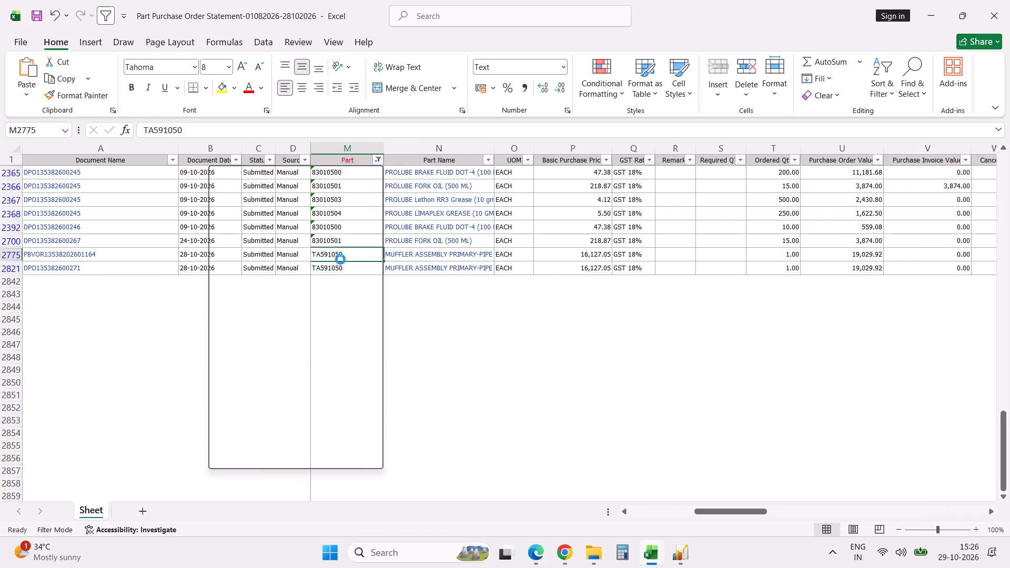
pyautogui.click(334, 318)
pyautogui.write('0401')
pyautogui.press('Return')
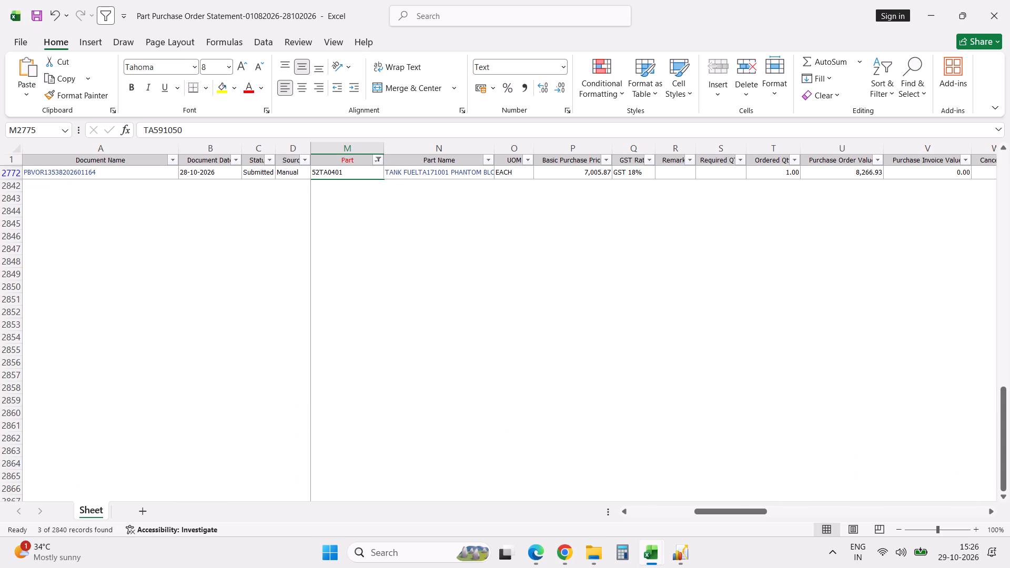
# Examine the 28-10-2026 order line for part 52TA0401, covering its back order, undispatched, transit, GRN and submission date columns.
pyautogui.press('Up')
pyautogui.press('Up')
pyautogui.press('Up')
pyautogui.press('Up')
pyautogui.press('Up')
pyautogui.press('Down')
pyautogui.press('Down')
pyautogui.press('Down')
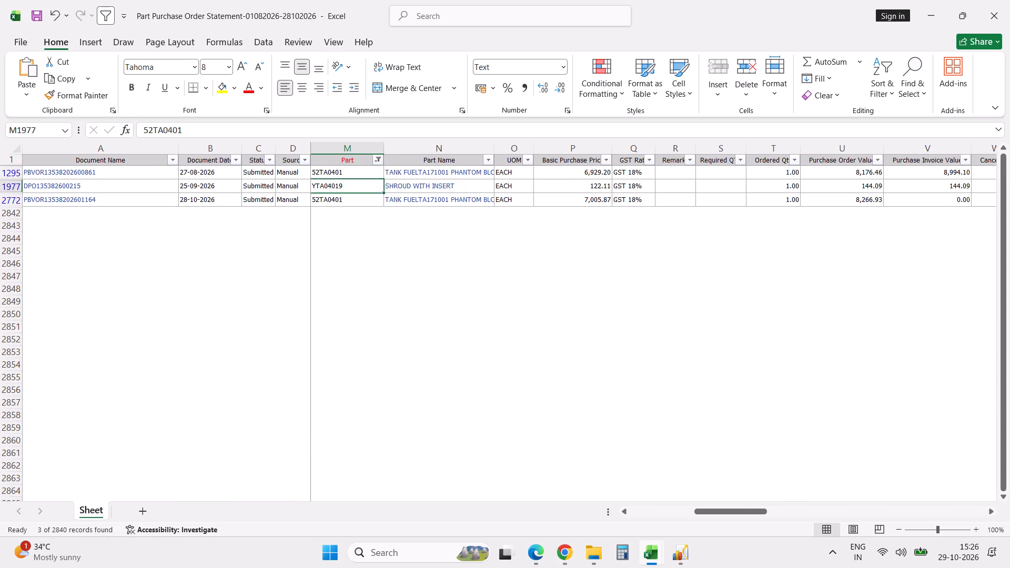
pyautogui.press('Right')
pyautogui.press('Right')
pyautogui.press('Right')
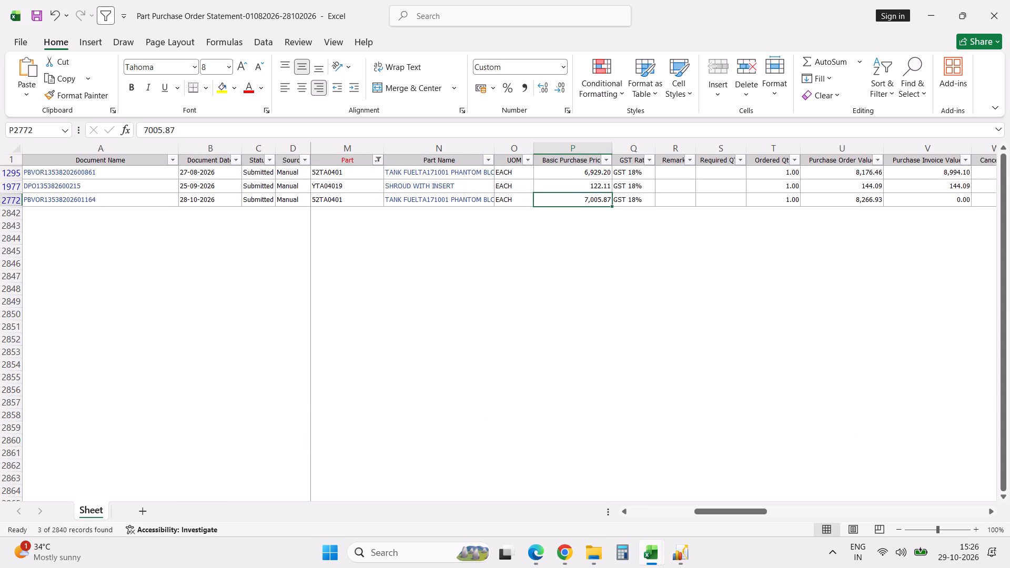
pyautogui.press('Right')
pyautogui.press('Right')
pyautogui.press('Right')
pyautogui.press('Right')
pyautogui.press('Right')
pyautogui.press('Right')
pyautogui.press('Right')
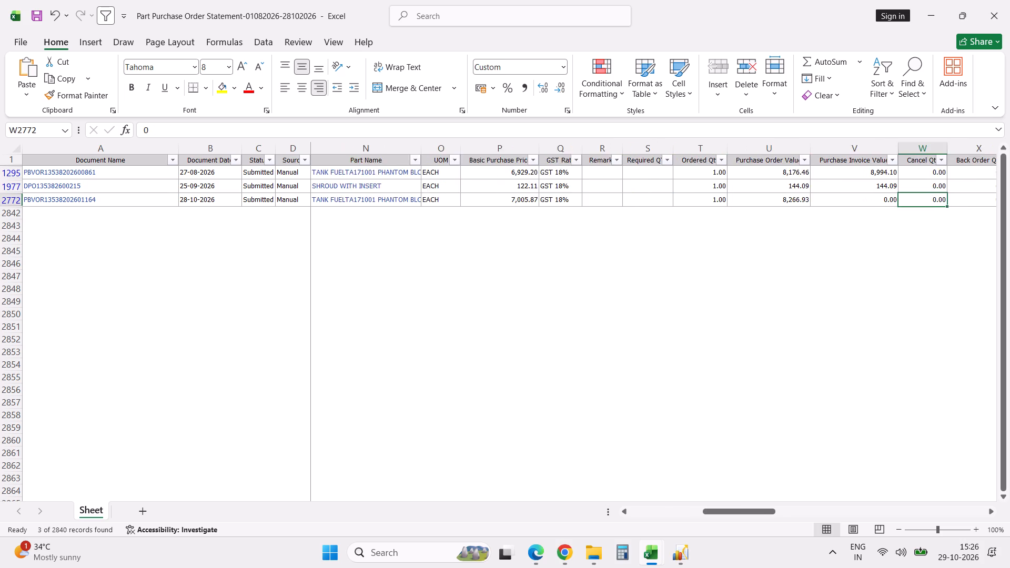
pyautogui.press('Right')
pyautogui.press('Right')
pyautogui.press('Right')
pyautogui.press('Right')
pyautogui.press('Right')
pyautogui.press('Right')
pyautogui.press('Right')
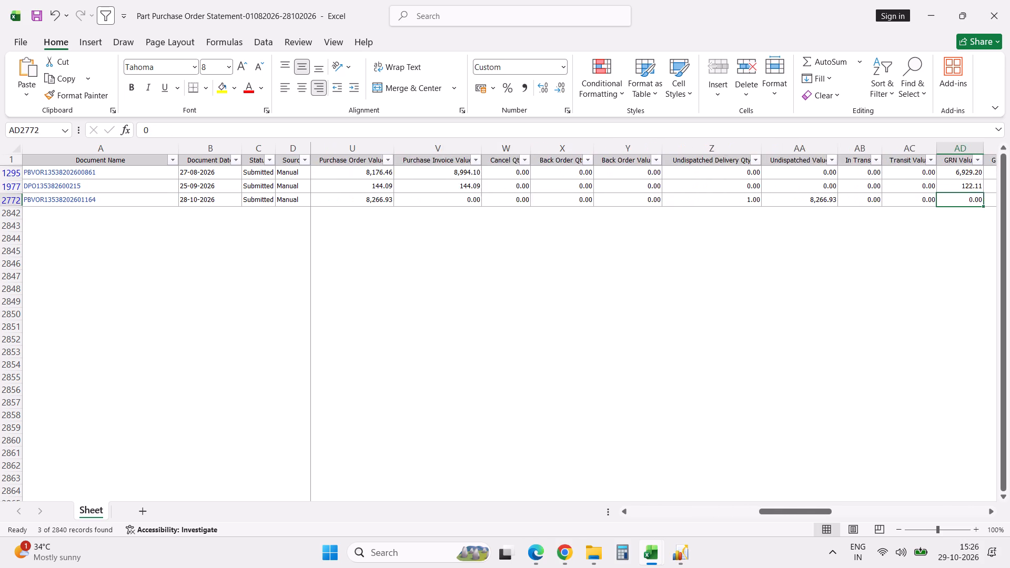
pyautogui.press('Right')
pyautogui.press('Right')
pyautogui.press('Right')
pyautogui.press('Right')
pyautogui.press('Right')
pyautogui.press('Right')
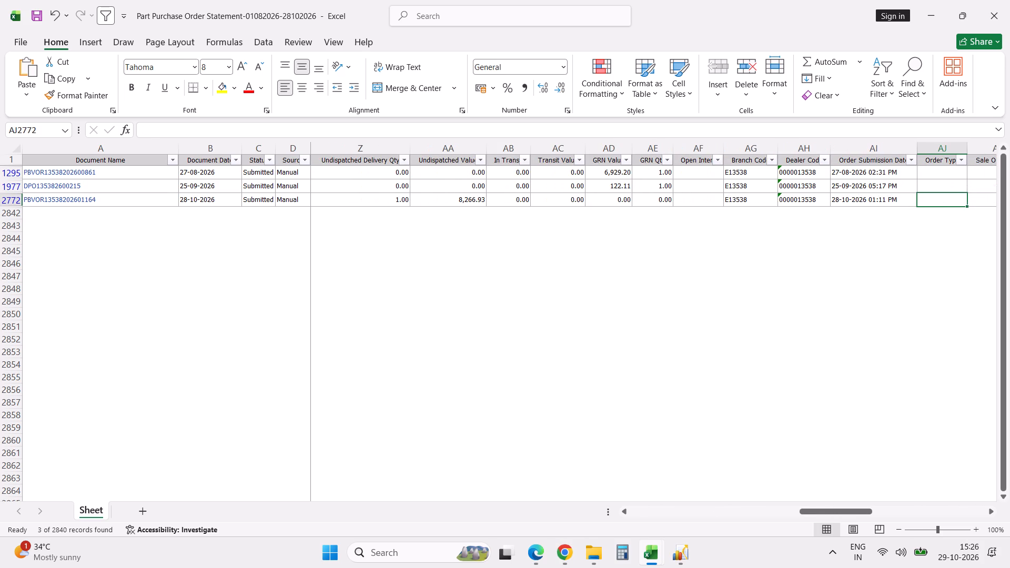
pyautogui.hotkey('alt', 'Tab')
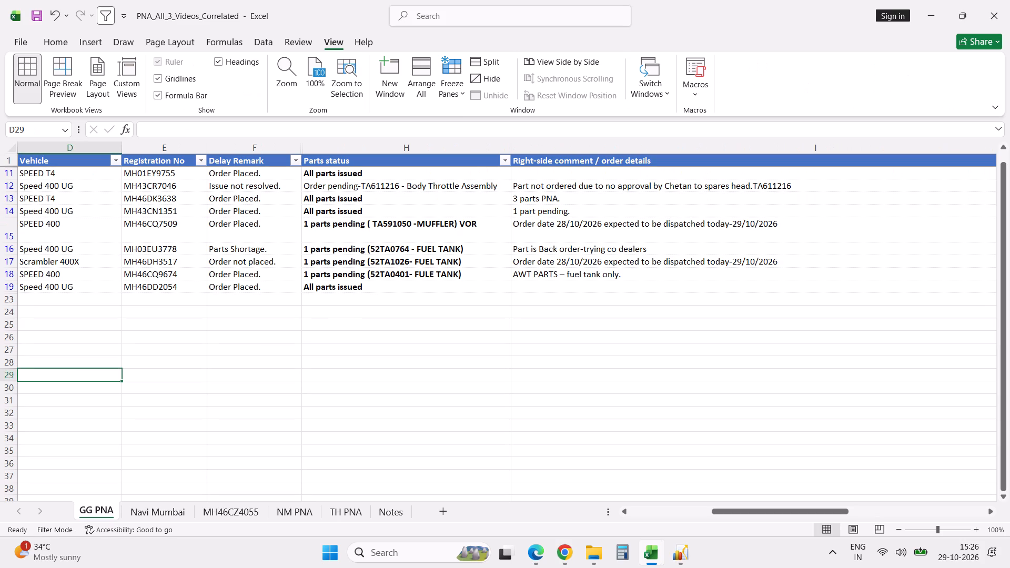
pyautogui.click(577, 263)
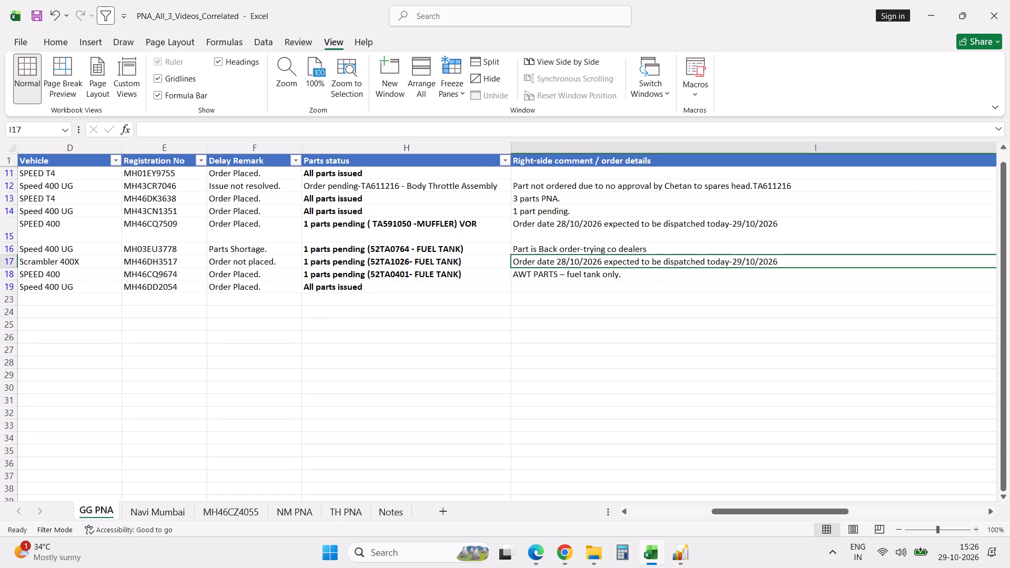
pyautogui.hotkey('ctrl', 'c')
pyautogui.press('Down')
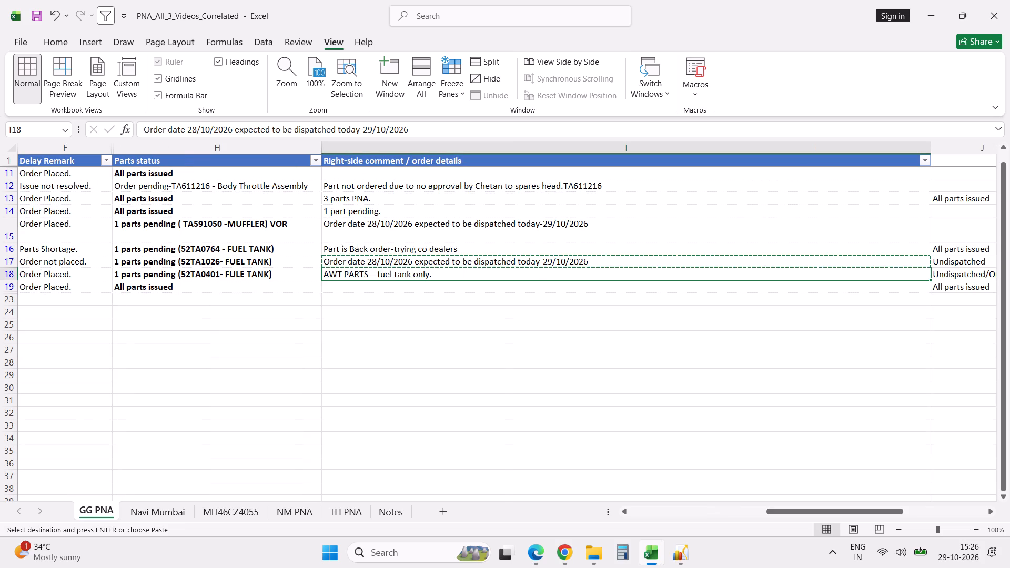
pyautogui.press('Return')
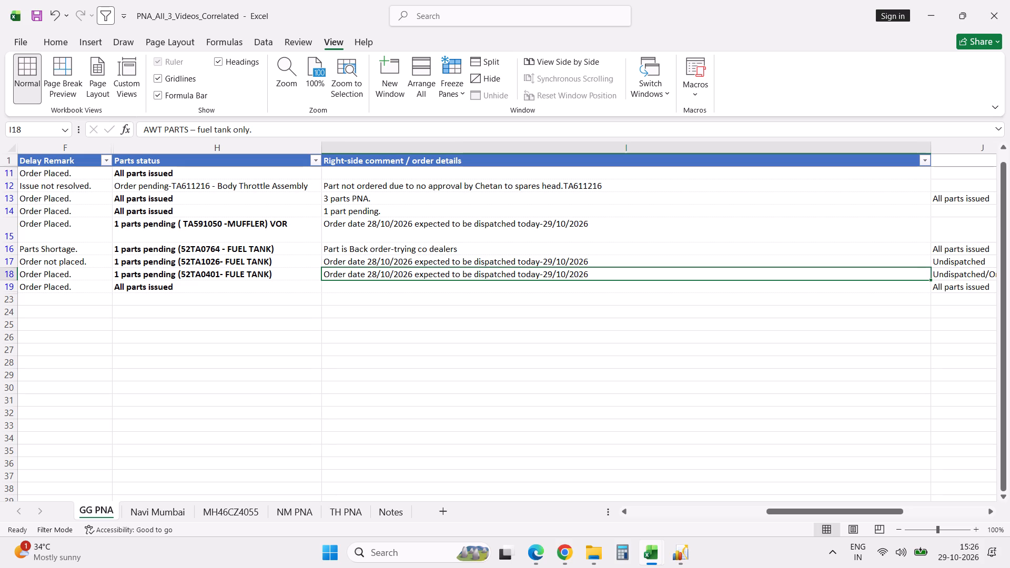
# Narrow the Right-side comment / order details column to a width of about 65.
pyautogui.moveTo(930, 144); pyautogui.dragTo(634, 185)
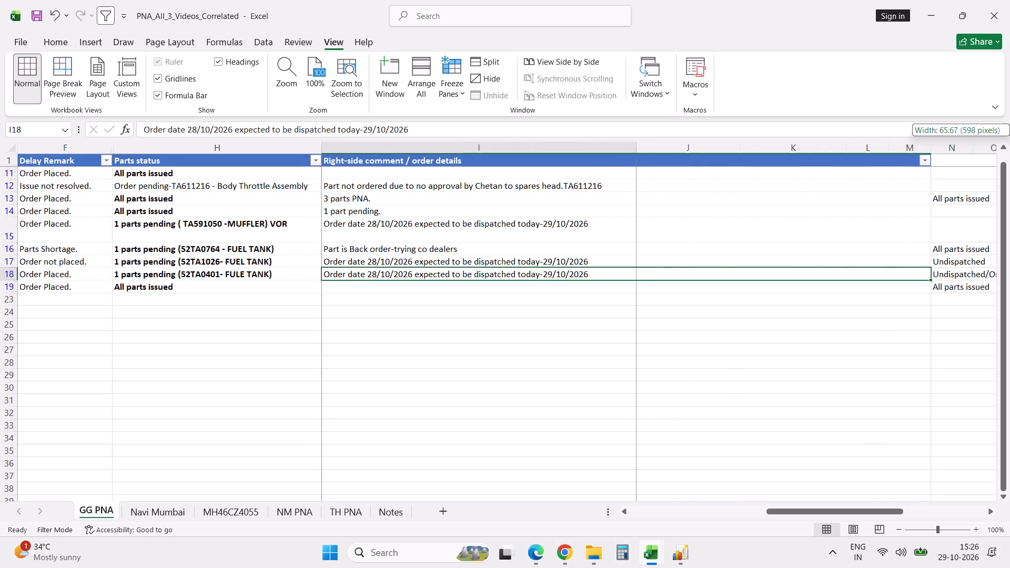
pyautogui.moveTo(634, 185); pyautogui.dragTo(633, 185)
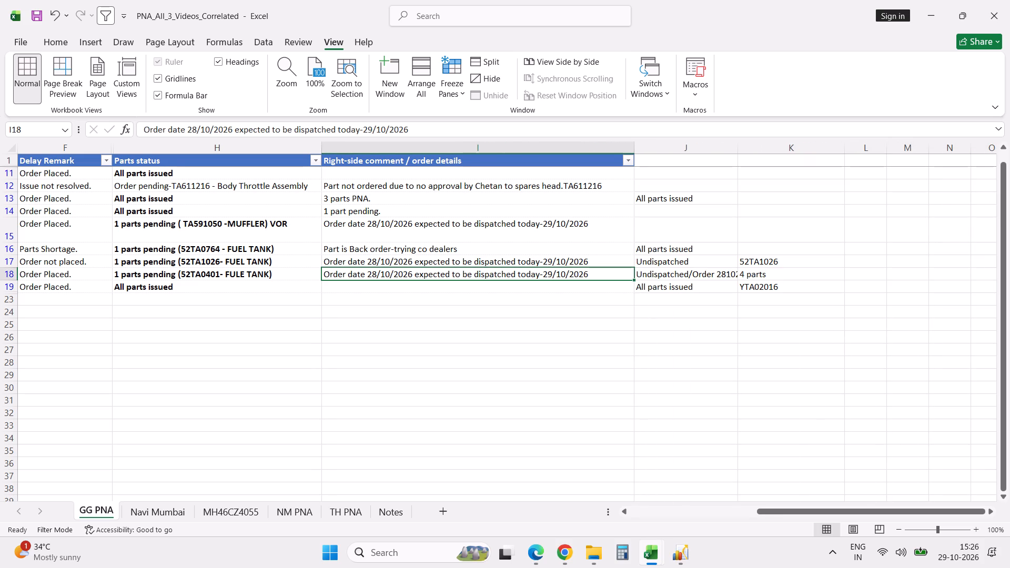
pyautogui.click(408, 202)
pyautogui.press('Delete')
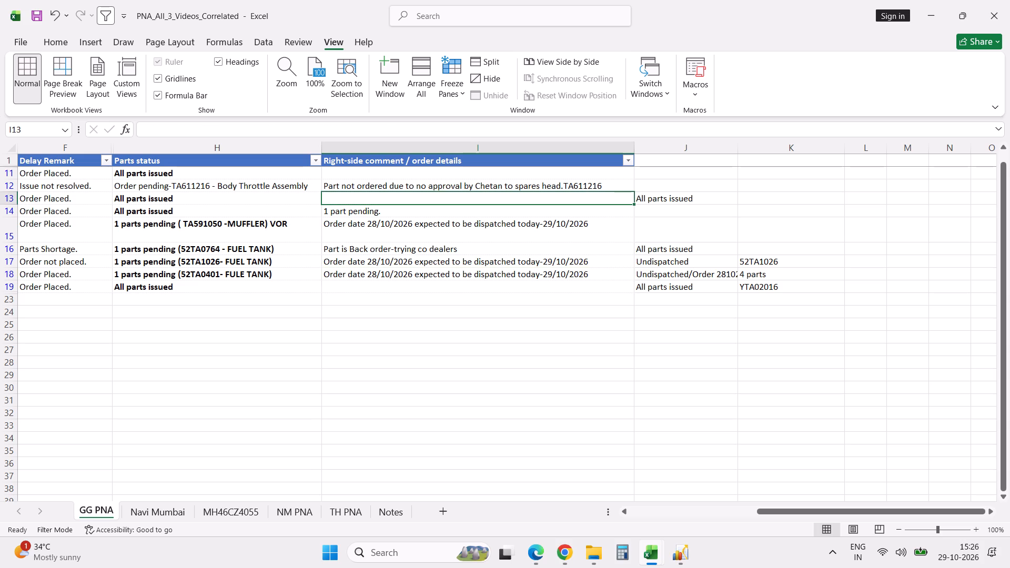
pyautogui.click(402, 212)
pyautogui.press('Delete')
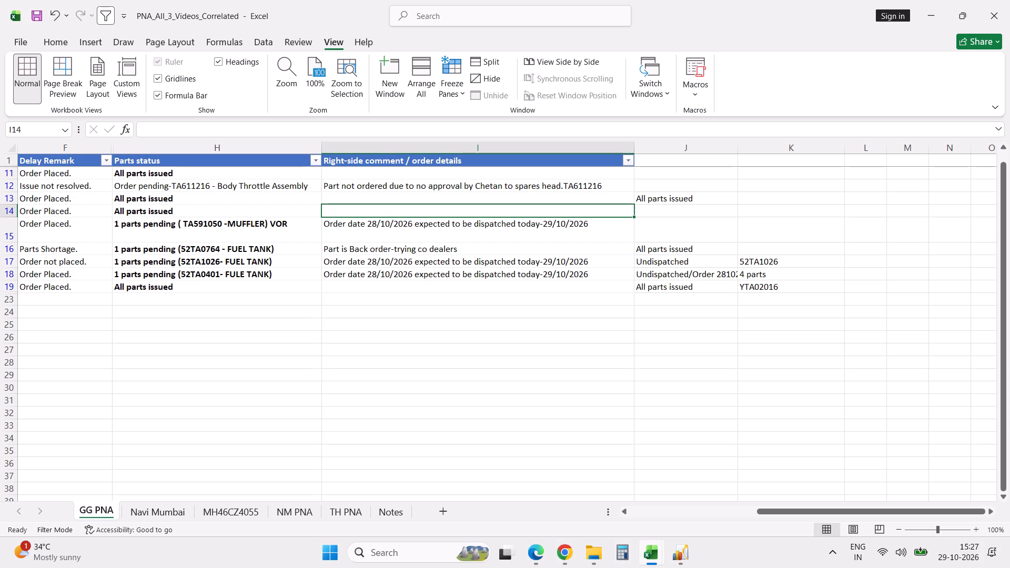
pyautogui.press('Left')
pyautogui.press('Left')
pyautogui.press('Left')
pyautogui.press('Left')
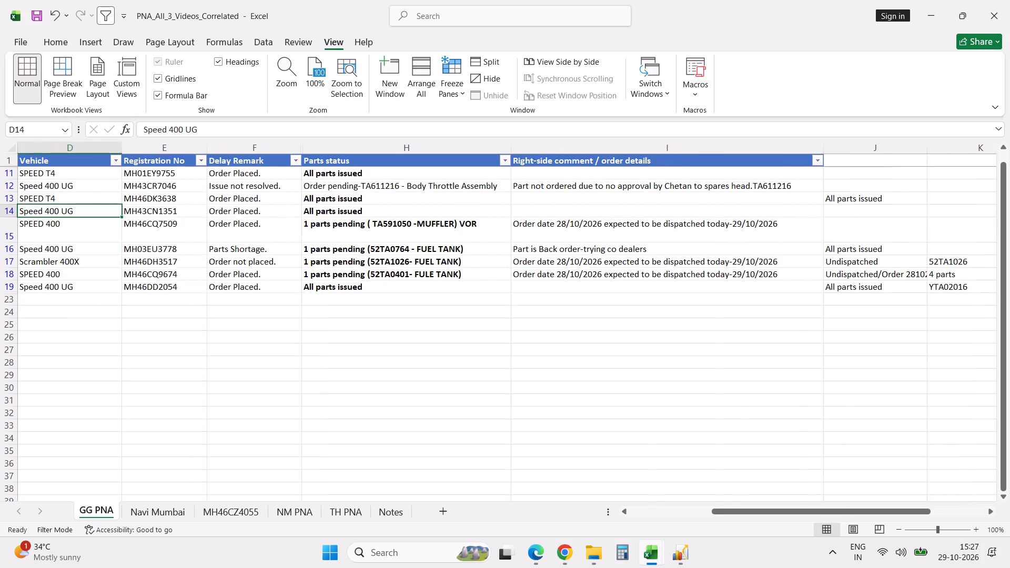
pyautogui.press('Left')
pyautogui.press('Left')
pyautogui.press('Left')
pyautogui.press('Left')
pyautogui.press('Left')
pyautogui.press('Left')
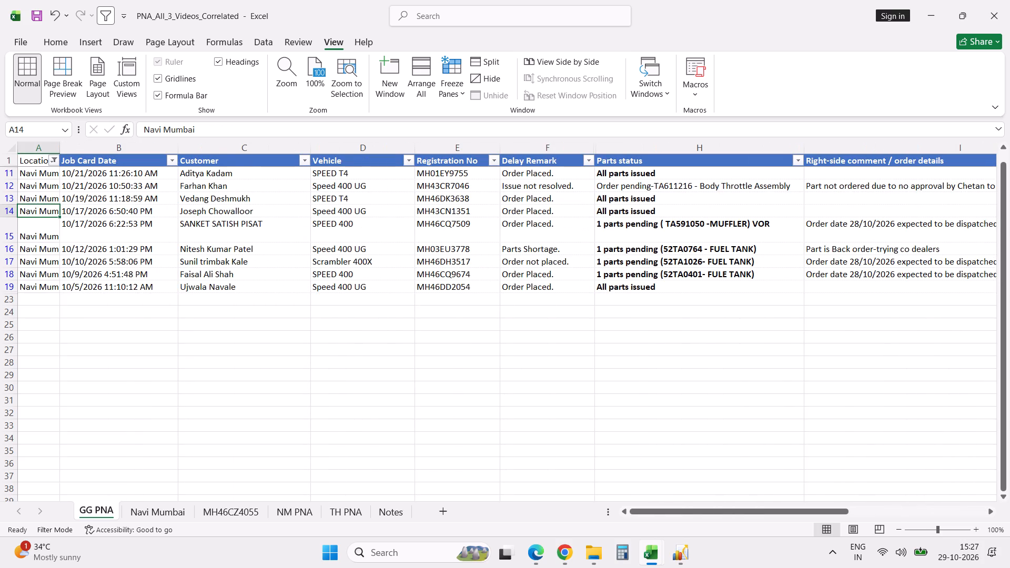
pyautogui.click(164, 172)
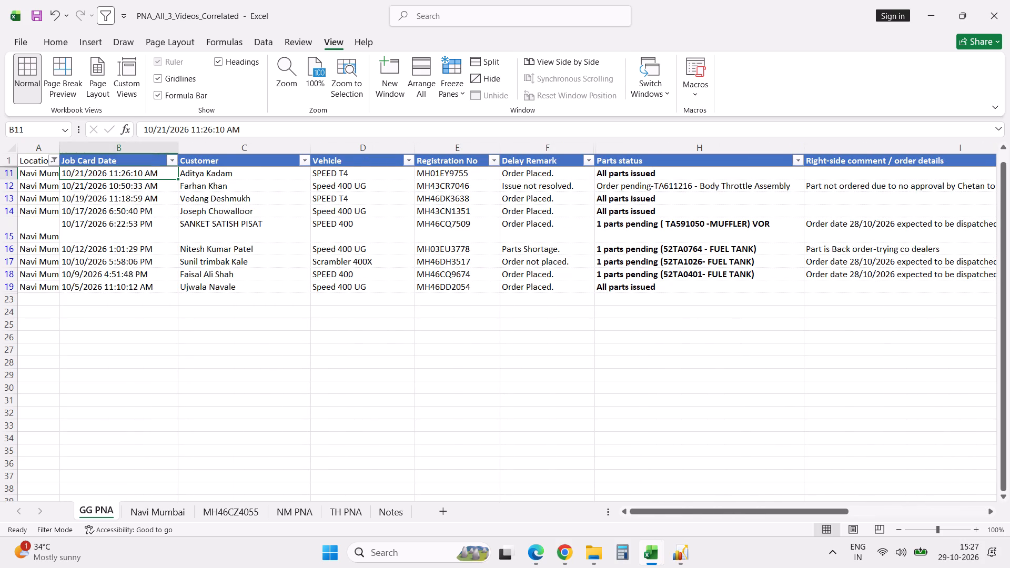
pyautogui.click(270, 131)
pyautogui.press('BackSpace')
pyautogui.press('BackSpace')
pyautogui.press('BackSpace')
pyautogui.press('BackSpace')
pyautogui.press('BackSpace')
pyautogui.press('BackSpace')
pyautogui.press('BackSpace')
pyautogui.press('BackSpace')
pyautogui.press('BackSpace')
pyautogui.press('BackSpace')
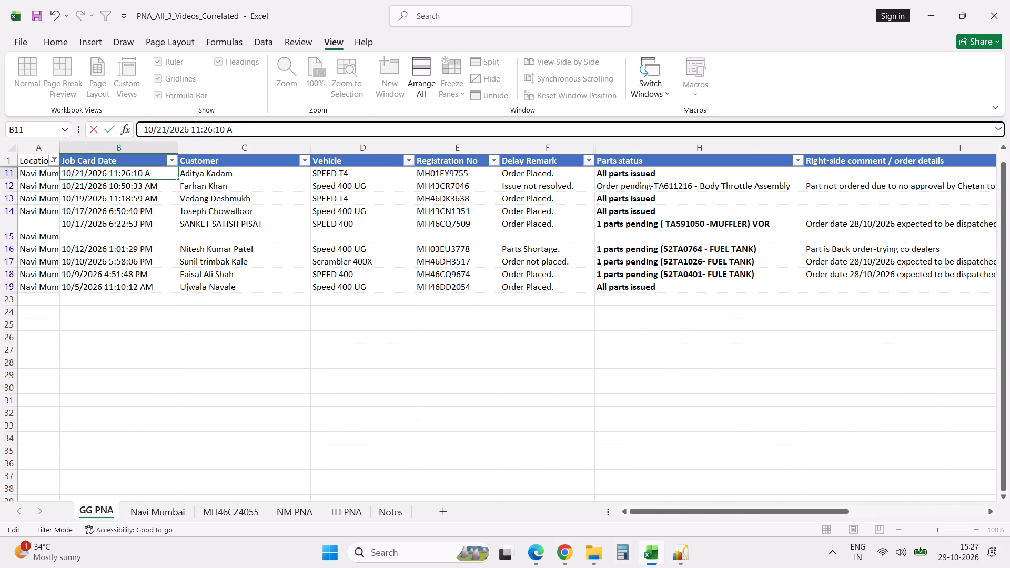
pyautogui.press('BackSpace')
pyautogui.press('BackSpace')
pyautogui.press('Return')
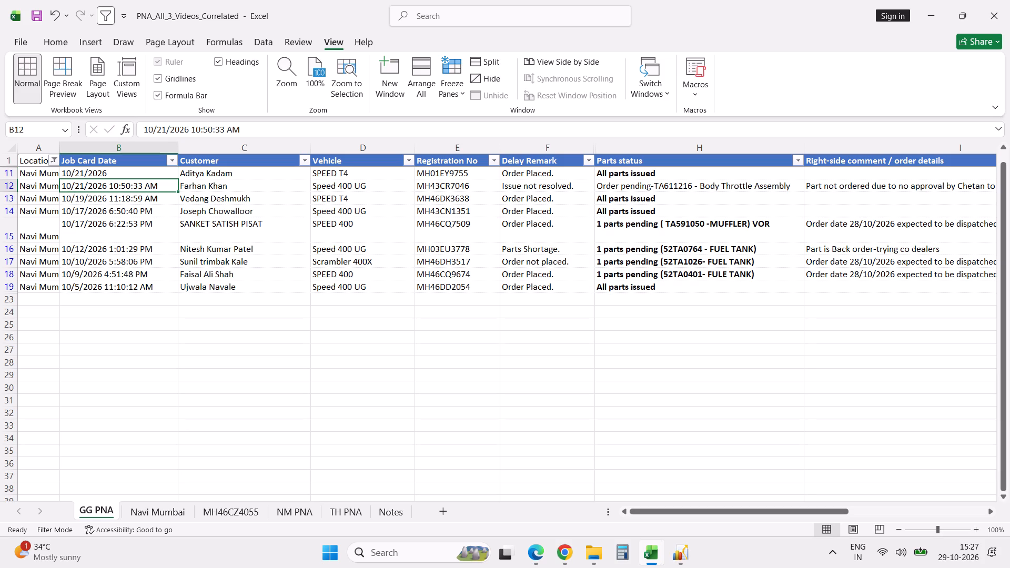
pyautogui.click(270, 131)
pyautogui.press('BackSpace')
pyautogui.press('BackSpace')
pyautogui.press('BackSpace')
pyautogui.press('BackSpace')
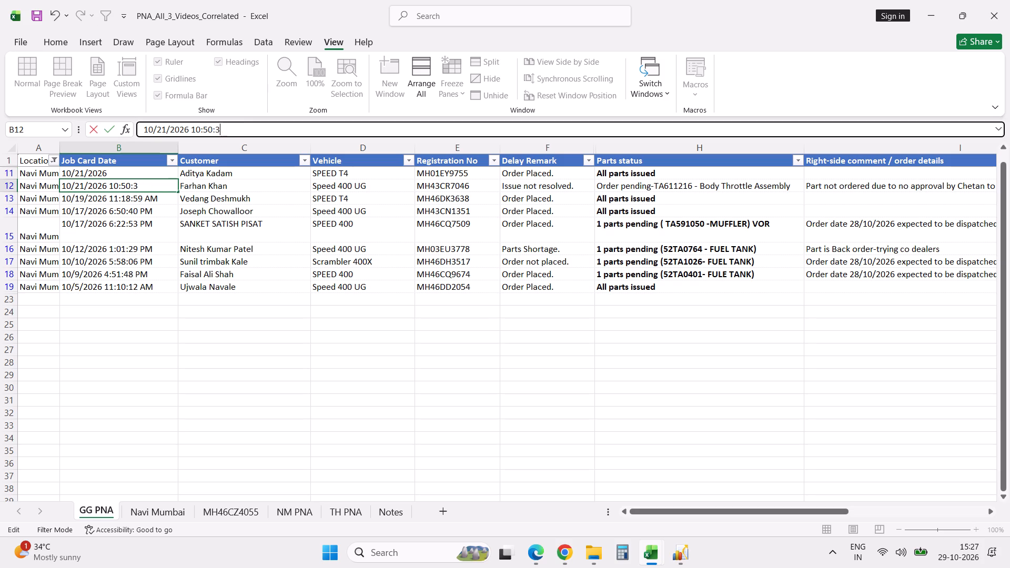
pyautogui.press('BackSpace')
pyautogui.press('BackSpace')
pyautogui.press('BackSpace')
pyautogui.press('BackSpace')
pyautogui.press('BackSpace')
pyautogui.press('BackSpace')
pyautogui.press('BackSpace')
pyautogui.press('BackSpace')
pyautogui.press('Return')
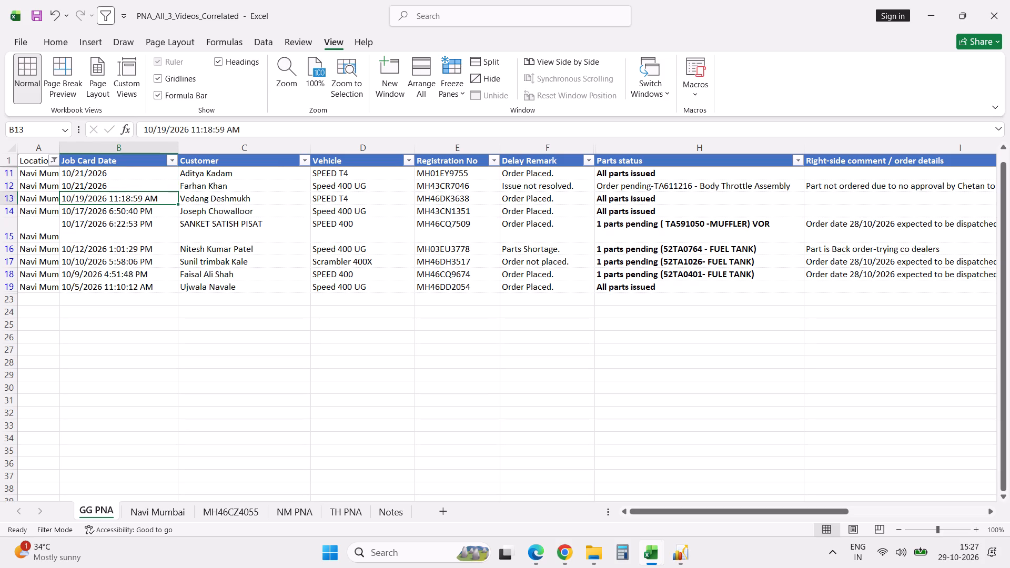
pyautogui.click(270, 131)
pyautogui.press('BackSpace')
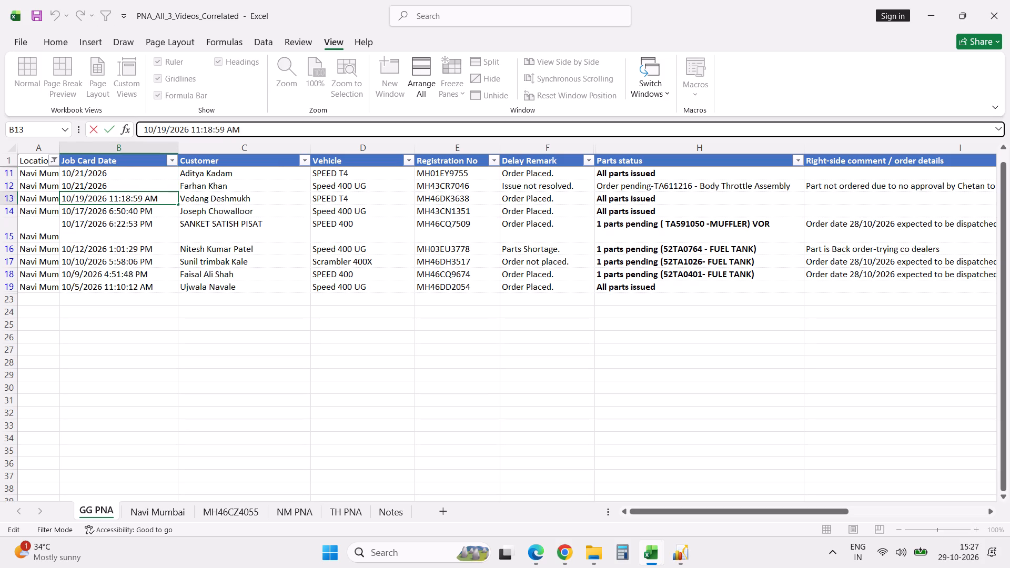
pyautogui.press('BackSpace')
pyautogui.press('BackSpace')
pyautogui.press('BackSpace')
pyautogui.press('BackSpace')
pyautogui.press('BackSpace')
pyautogui.press('BackSpace')
pyautogui.press('BackSpace')
pyautogui.press('BackSpace')
pyautogui.press('BackSpace')
pyautogui.press('BackSpace')
pyautogui.press('BackSpace')
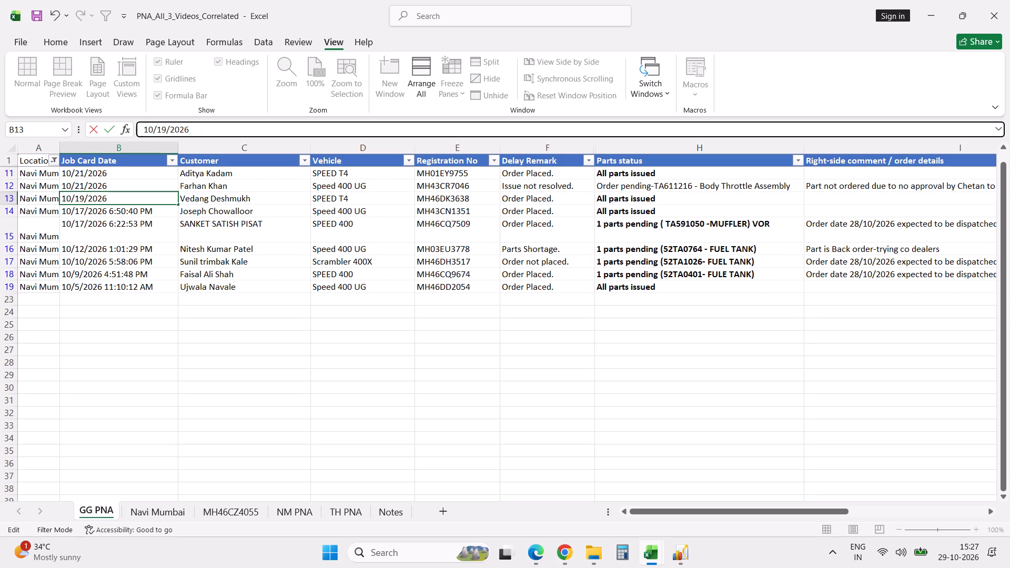
pyautogui.press('Return')
pyautogui.click(270, 131)
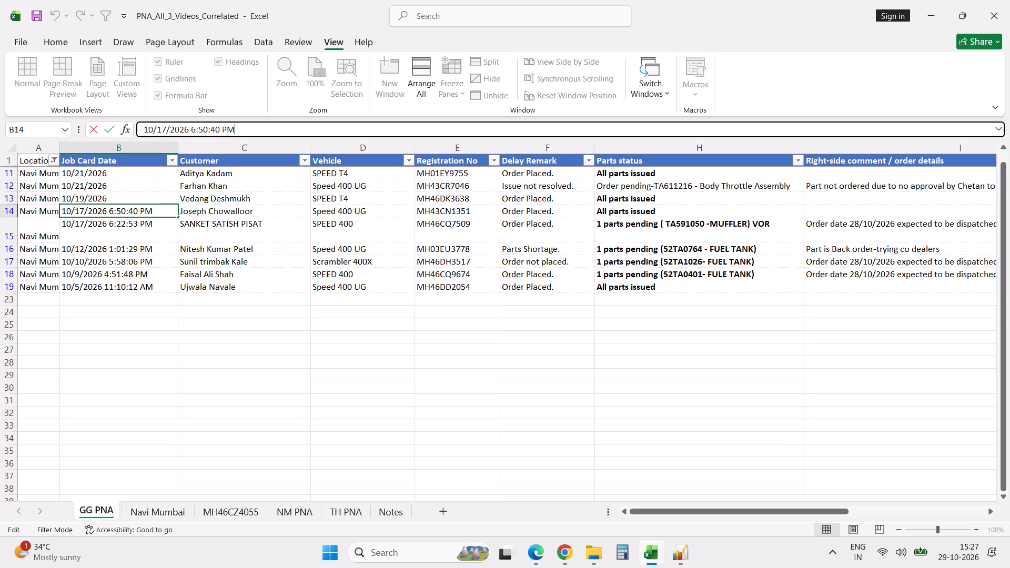
pyautogui.press('BackSpace')
pyautogui.press('BackSpace')
pyautogui.press('BackSpace')
pyautogui.press('BackSpace')
pyautogui.press('BackSpace')
pyautogui.press('BackSpace')
pyautogui.press('BackSpace')
pyautogui.press('BackSpace')
pyautogui.press('BackSpace')
pyautogui.press('BackSpace')
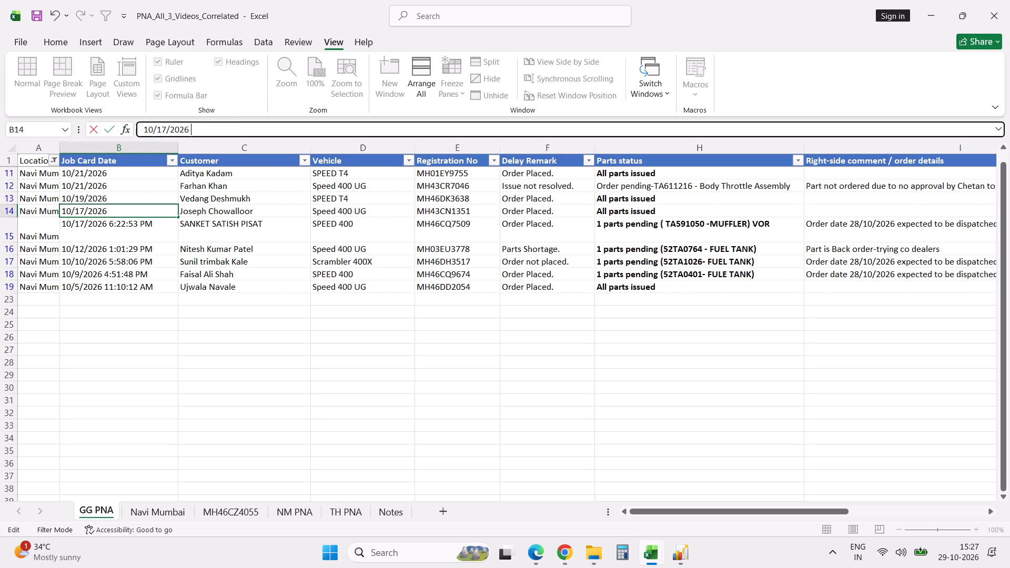
pyautogui.press('BackSpace')
pyautogui.press('Return')
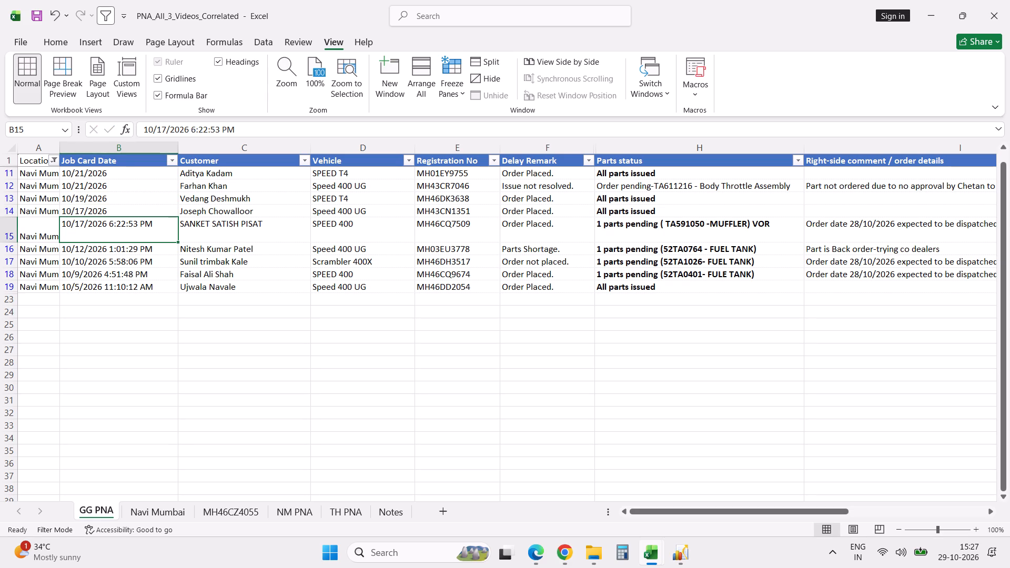
pyautogui.click(270, 131)
pyautogui.press('BackSpace')
pyautogui.press('BackSpace')
pyautogui.press('BackSpace')
pyautogui.press('BackSpace')
pyautogui.press('BackSpace')
pyautogui.press('BackSpace')
pyautogui.press('BackSpace')
pyautogui.press('BackSpace')
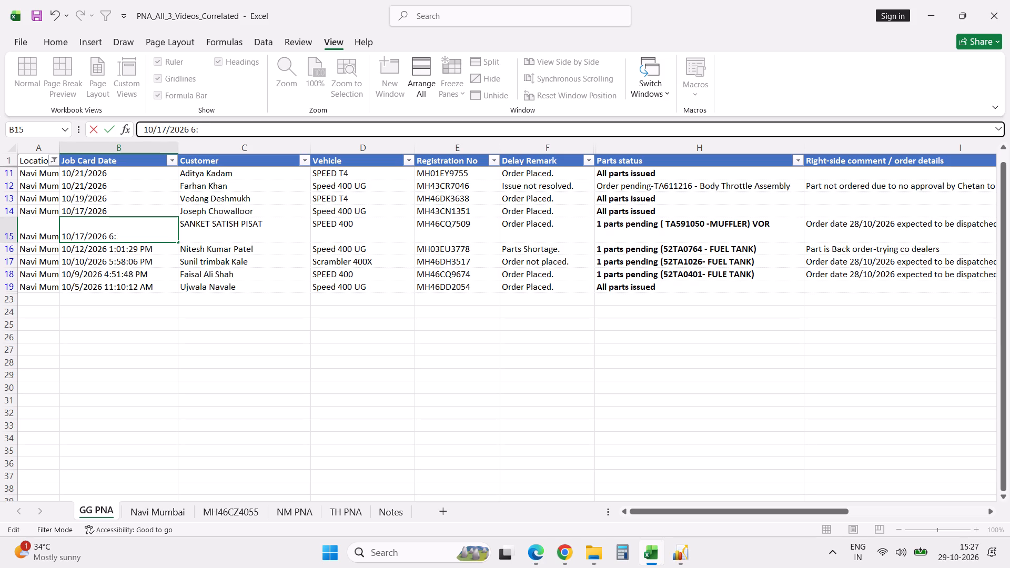
pyautogui.press('BackSpace')
pyautogui.press('BackSpace')
pyautogui.press('BackSpace')
pyautogui.press('Return')
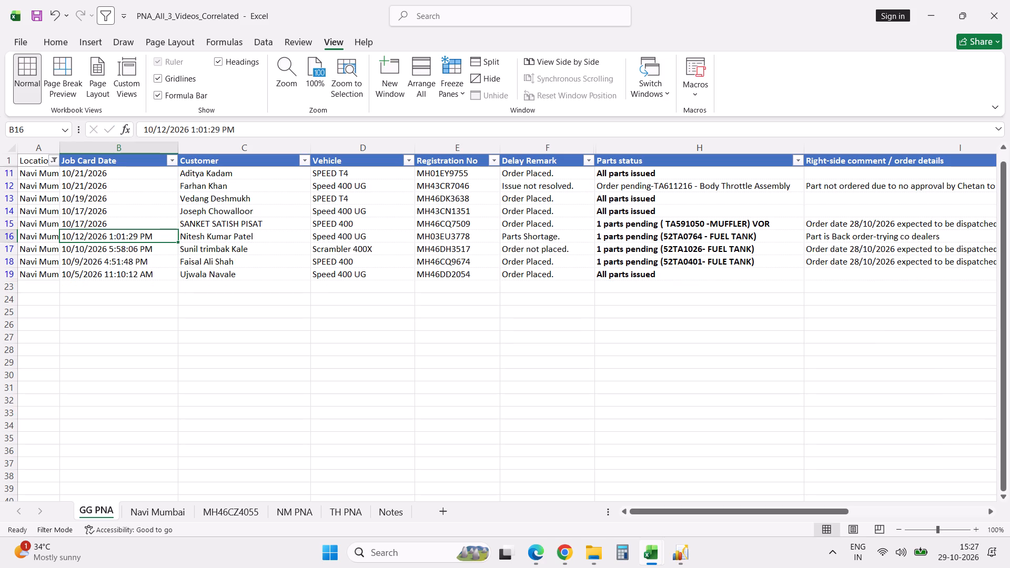
pyautogui.click(270, 131)
pyautogui.press('BackSpace')
pyautogui.press('BackSpace')
pyautogui.press('BackSpace')
pyautogui.press('BackSpace')
pyautogui.press('BackSpace')
pyautogui.press('BackSpace')
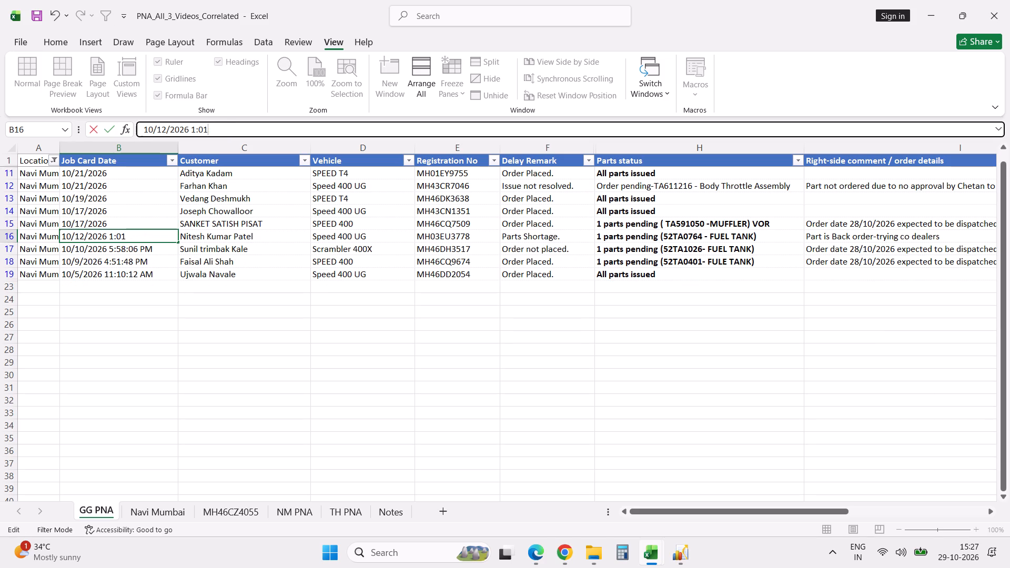
pyautogui.press('BackSpace')
pyautogui.press('BackSpace')
pyautogui.press('BackSpace')
pyautogui.press('BackSpace')
pyautogui.press('BackSpace')
pyautogui.press('Return')
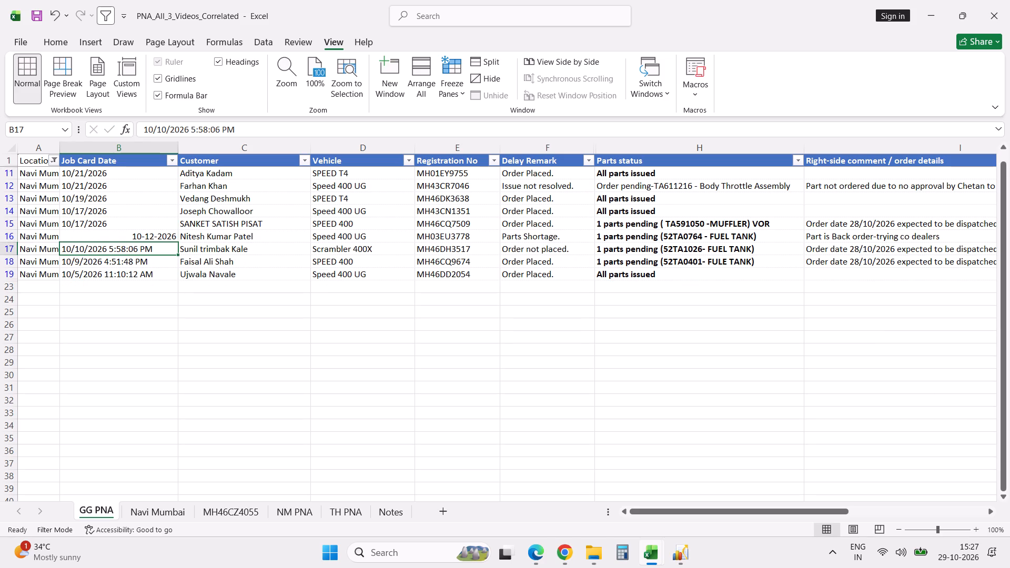
pyautogui.click(270, 131)
pyautogui.press('BackSpace')
pyautogui.press('BackSpace')
pyautogui.press('BackSpace')
pyautogui.press('BackSpace')
pyautogui.press('BackSpace')
pyautogui.press('BackSpace')
pyautogui.press('BackSpace')
pyautogui.press('BackSpace')
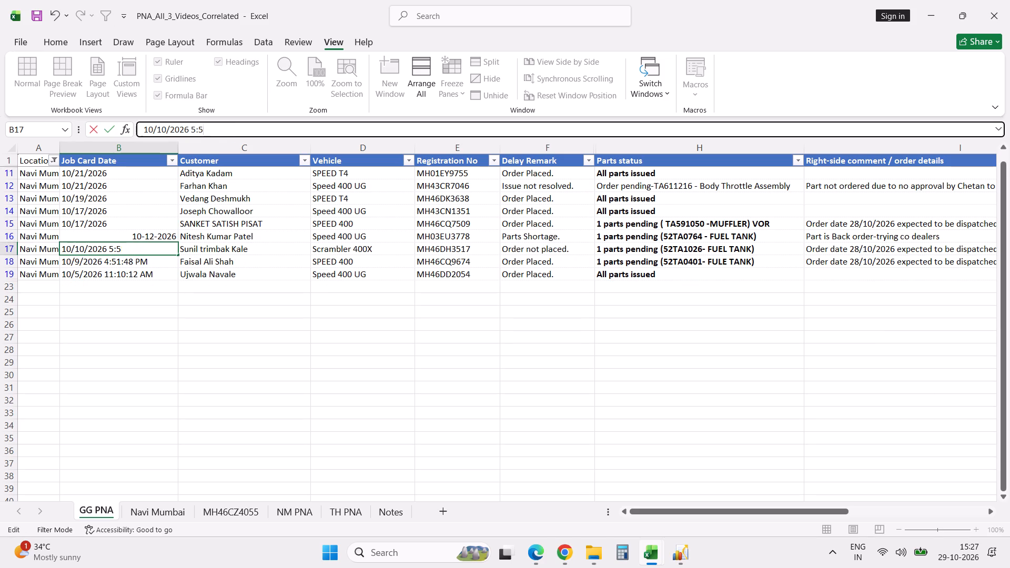
pyautogui.press('BackSpace')
pyautogui.press('BackSpace')
pyautogui.press('BackSpace')
pyautogui.press('Return')
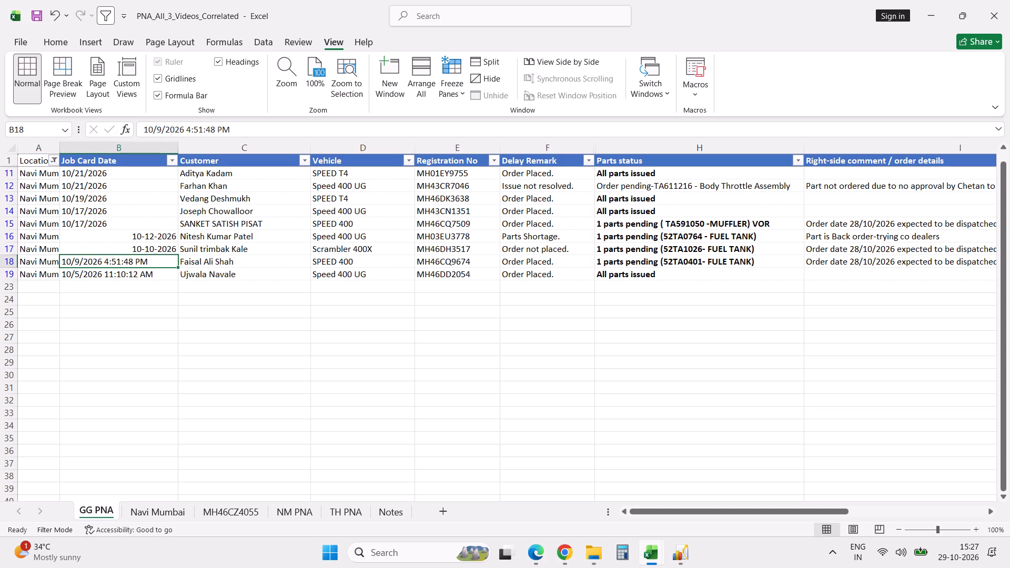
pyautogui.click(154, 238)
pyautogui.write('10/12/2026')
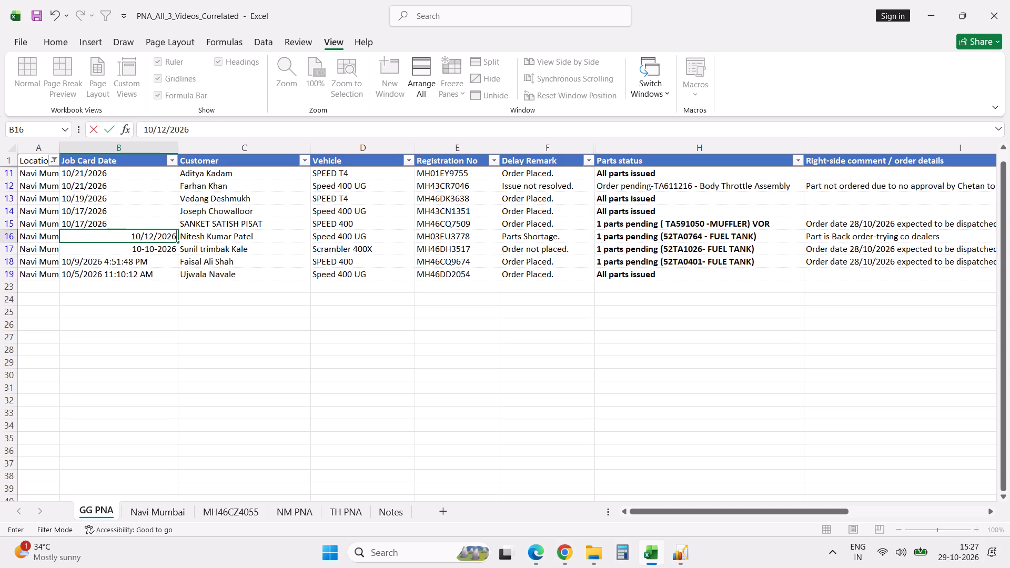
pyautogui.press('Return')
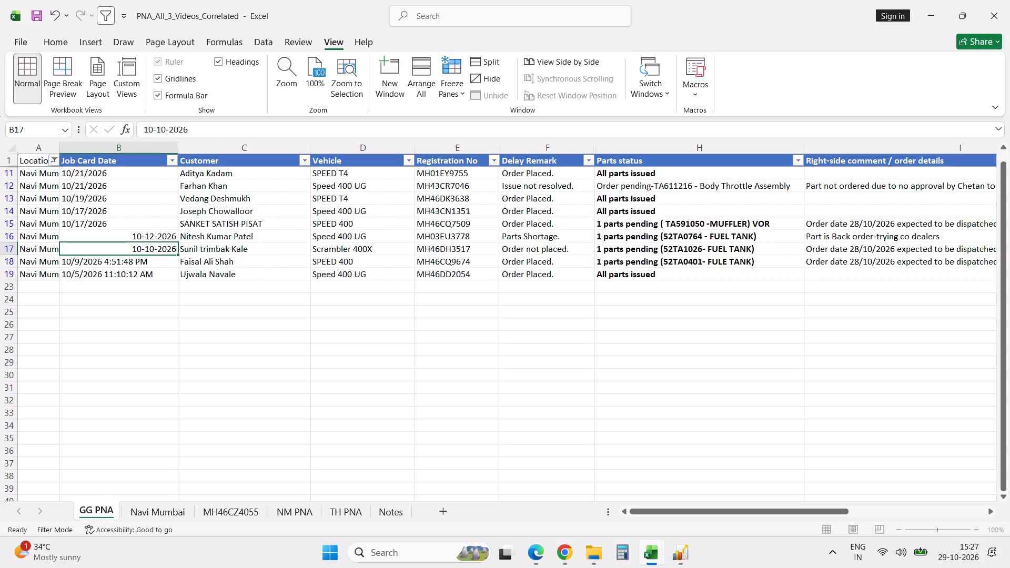
pyautogui.click(102, 222)
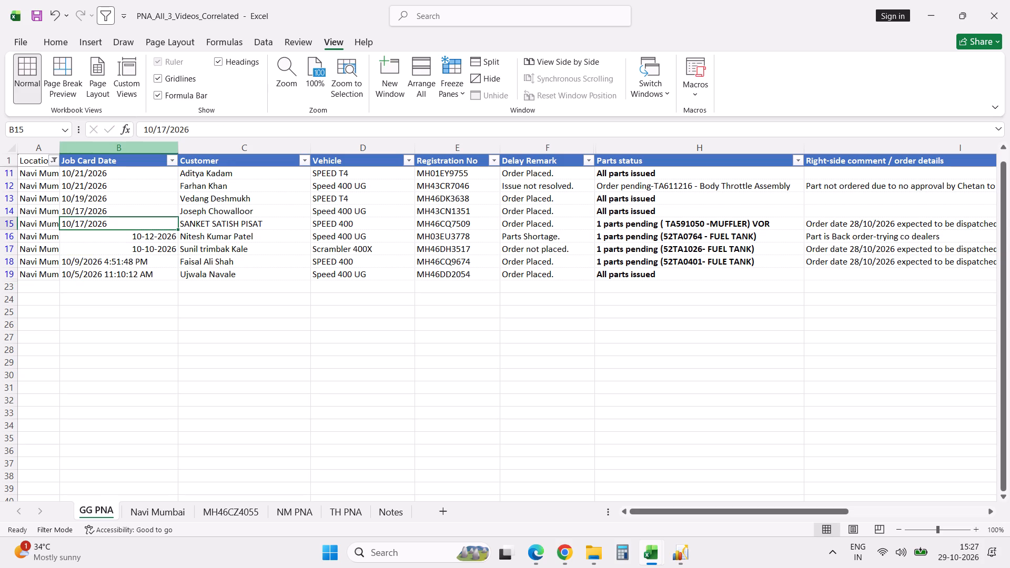
pyautogui.click(156, 263)
pyautogui.click(260, 134)
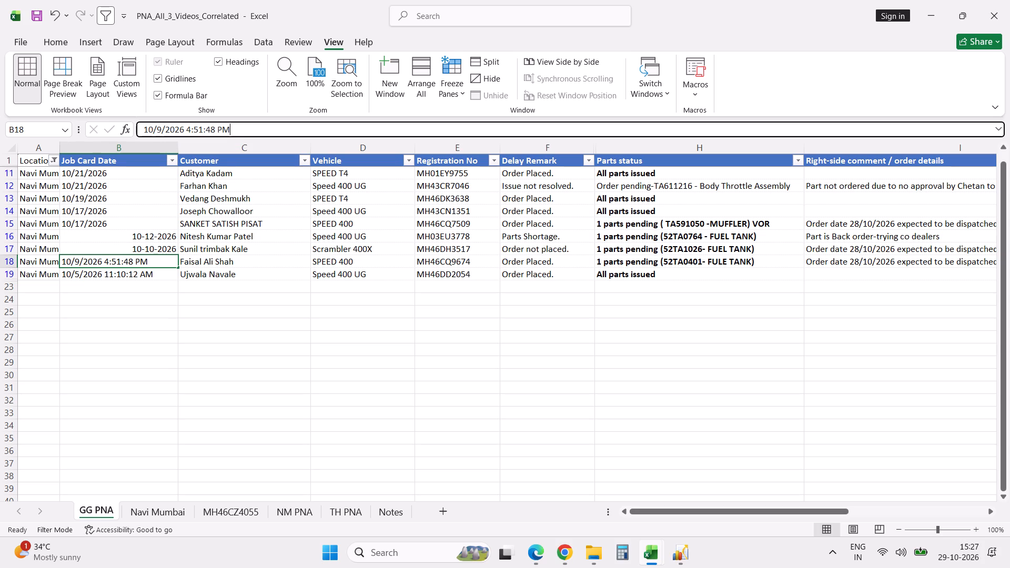
pyautogui.press('BackSpace')
pyautogui.press('BackSpace')
pyautogui.press('BackSpace')
pyautogui.press('BackSpace')
pyautogui.press('BackSpace')
pyautogui.press('BackSpace')
pyautogui.press('BackSpace')
pyautogui.press('BackSpace')
pyautogui.press('BackSpace')
pyautogui.press('BackSpace')
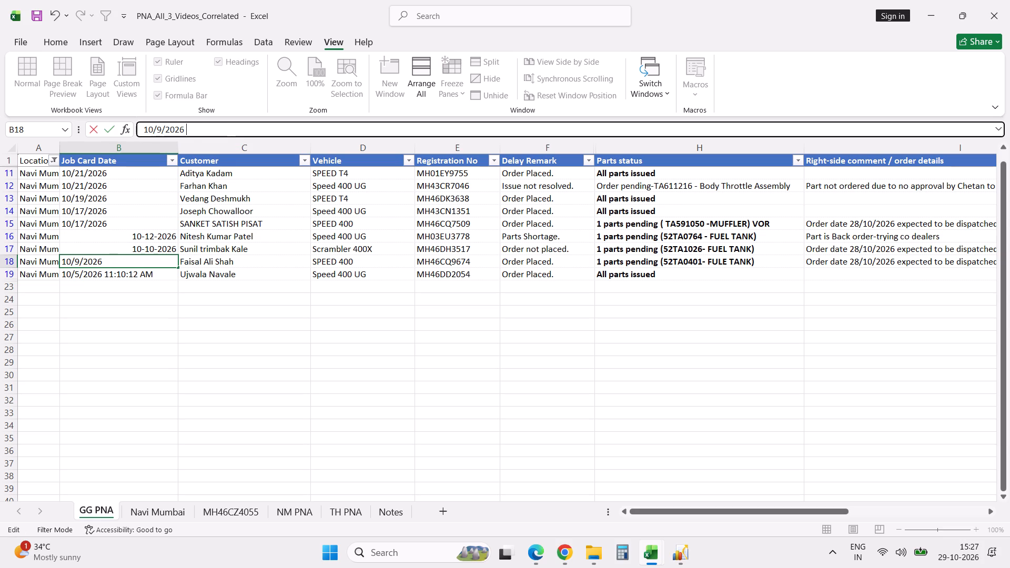
pyautogui.press('BackSpace')
pyautogui.press('Return')
pyautogui.click(260, 134)
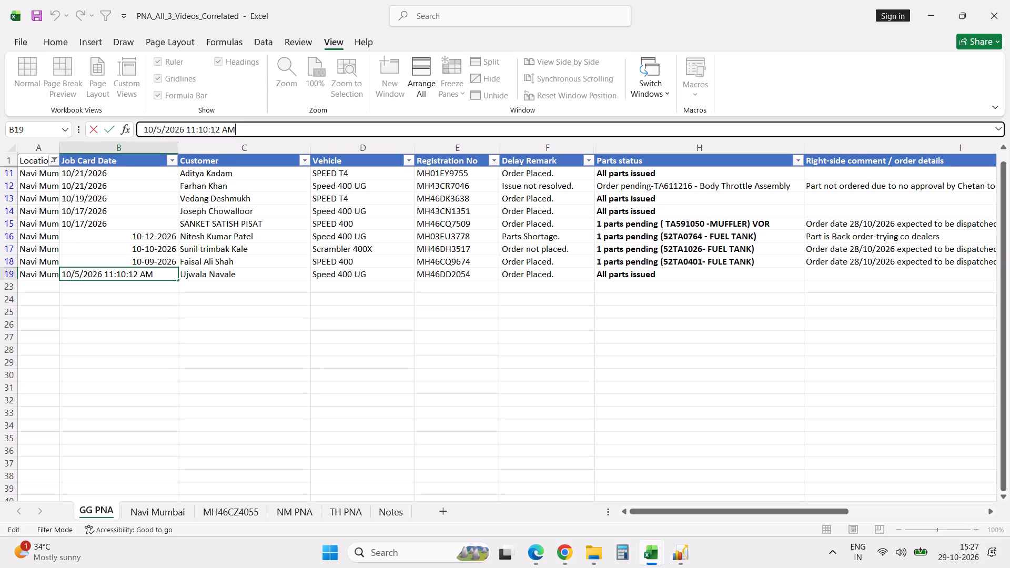
pyautogui.press('BackSpace')
pyautogui.press('BackSpace')
pyautogui.press('BackSpace')
pyautogui.press('BackSpace')
pyautogui.press('BackSpace')
pyautogui.press('BackSpace')
pyautogui.press('BackSpace')
pyautogui.press('BackSpace')
pyautogui.press('BackSpace')
pyautogui.press('BackSpace')
pyautogui.press('BackSpace')
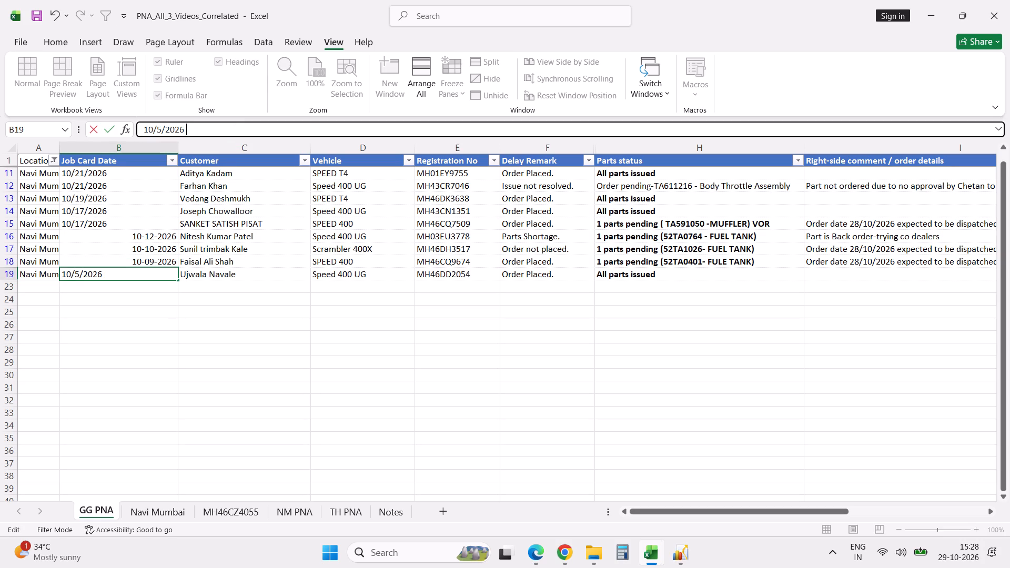
pyautogui.press('BackSpace')
pyautogui.press('Return')
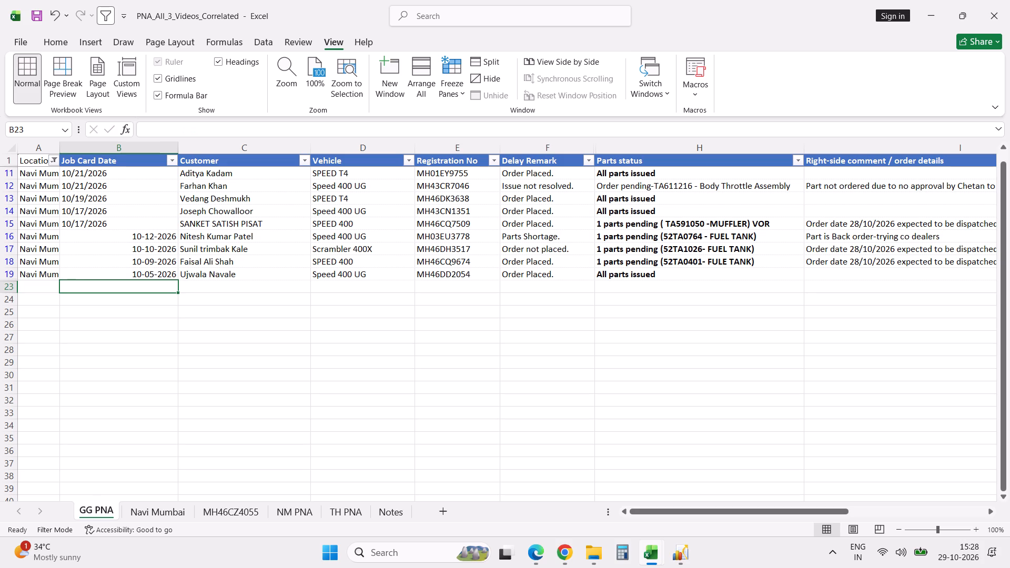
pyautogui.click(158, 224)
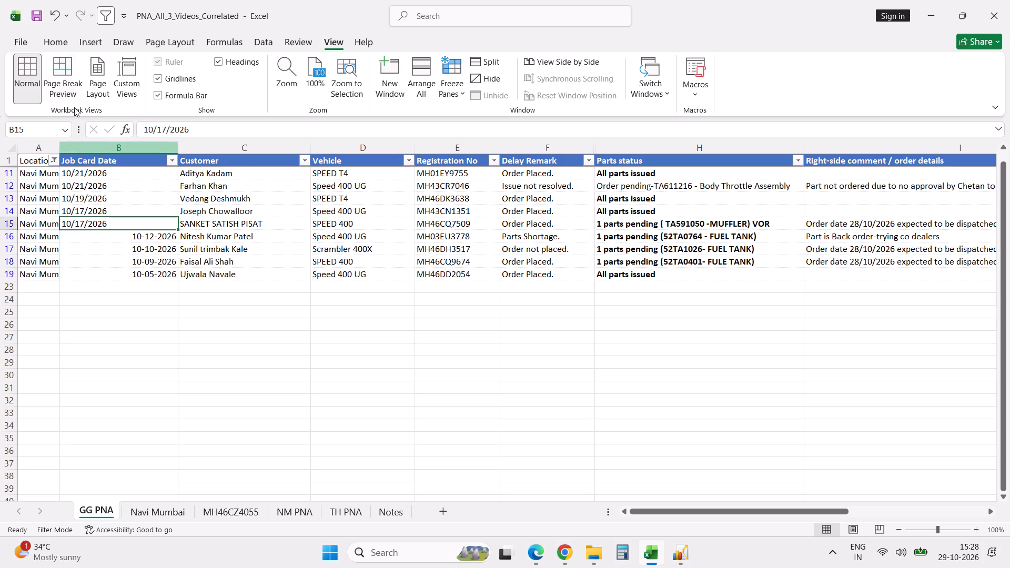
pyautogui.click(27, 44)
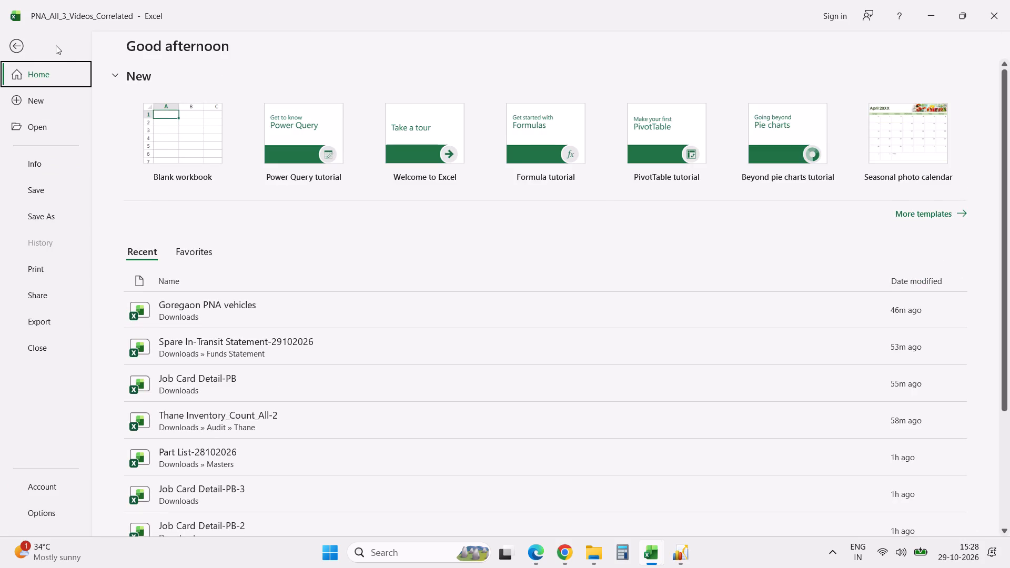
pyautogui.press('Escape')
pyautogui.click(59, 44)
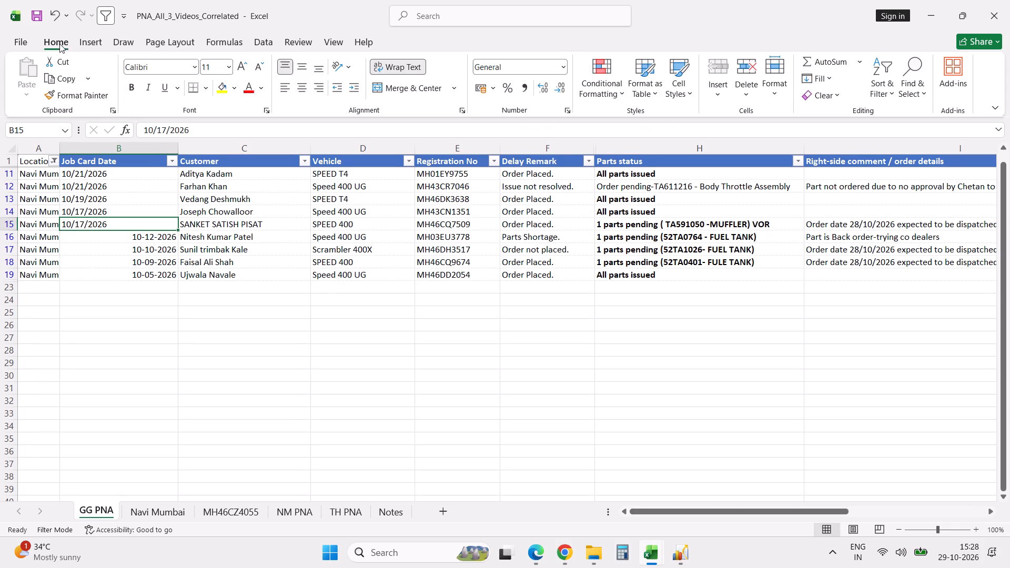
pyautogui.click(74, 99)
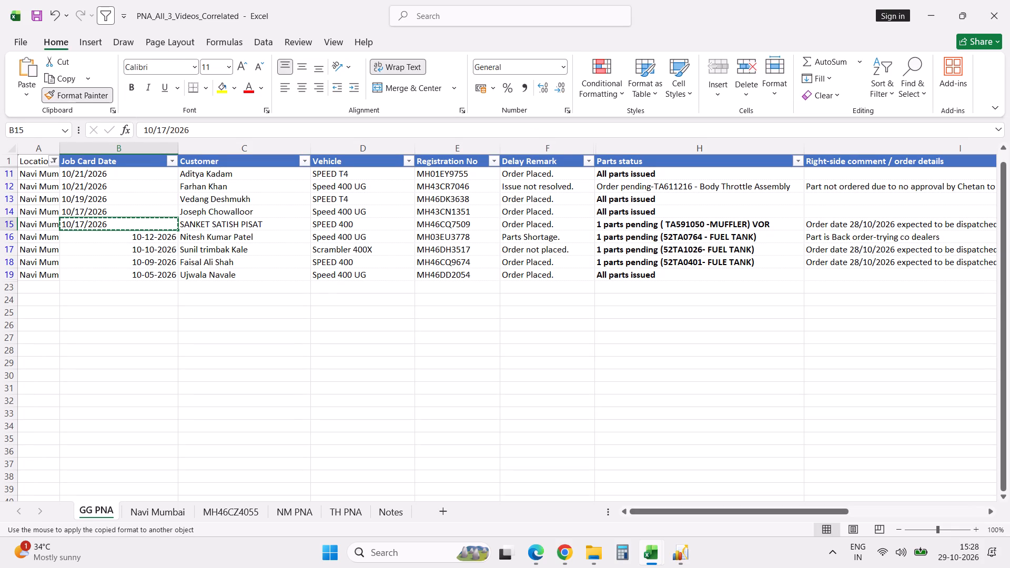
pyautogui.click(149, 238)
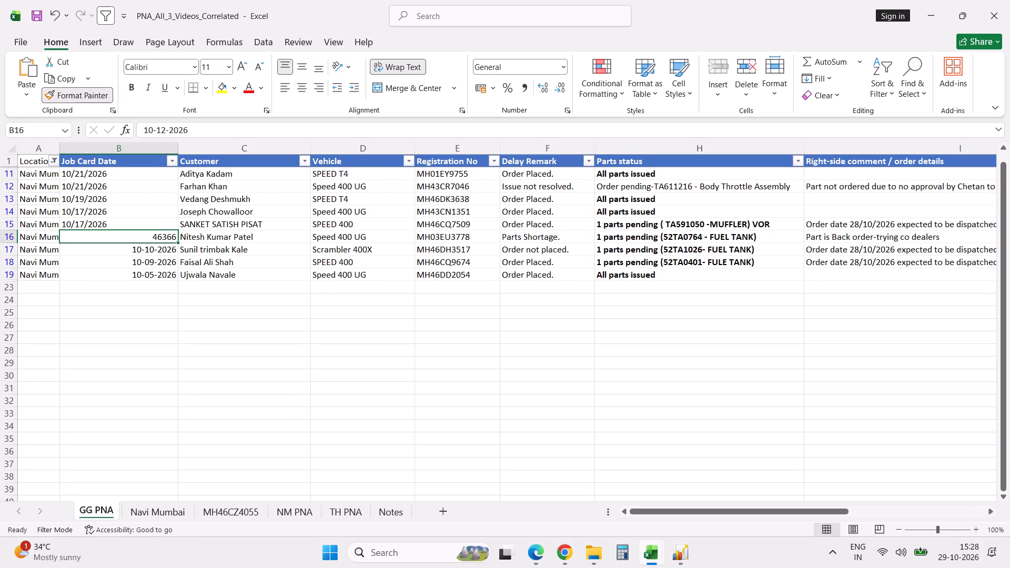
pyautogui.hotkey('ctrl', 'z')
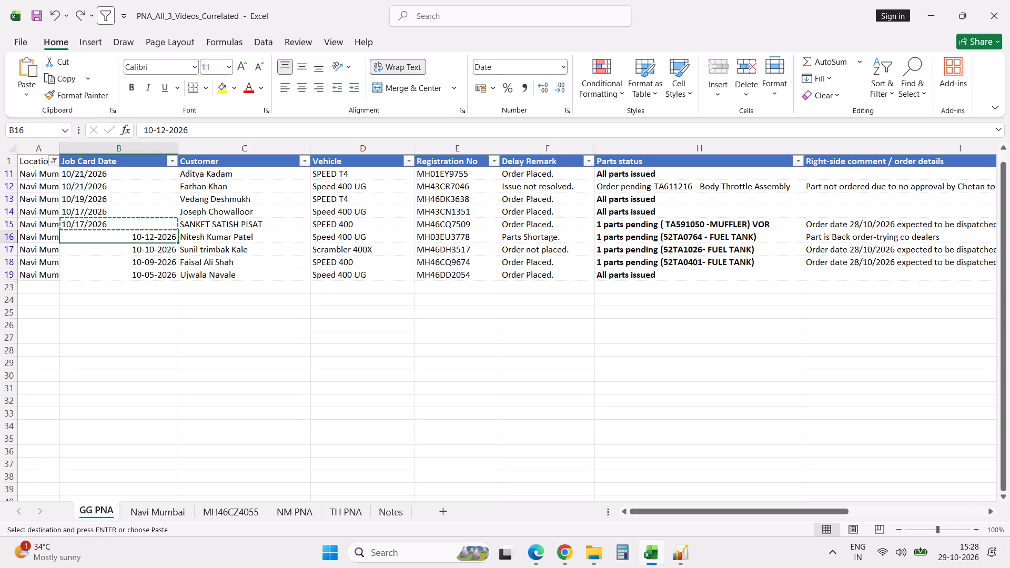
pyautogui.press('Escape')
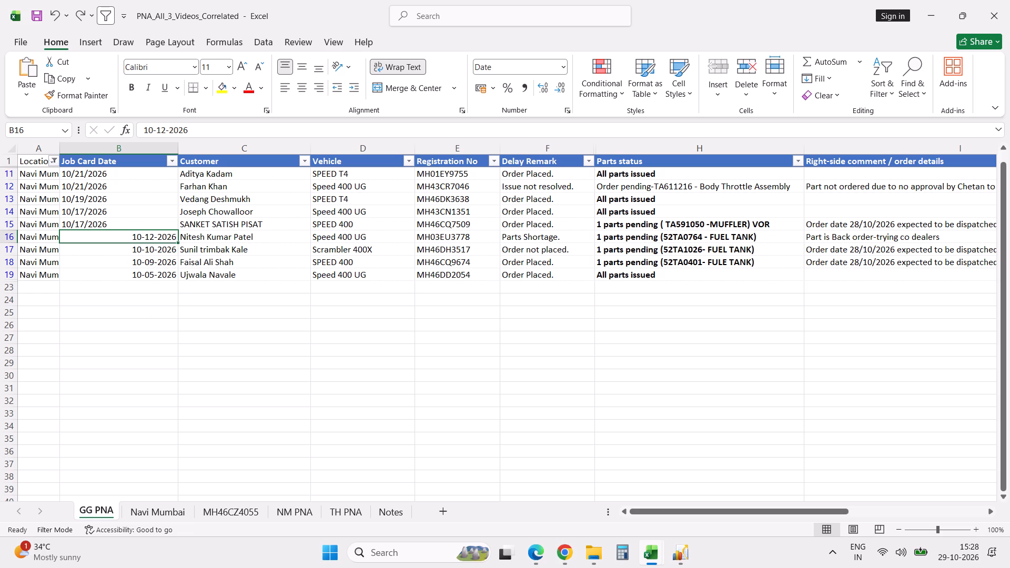
pyautogui.rightClick(159, 237)
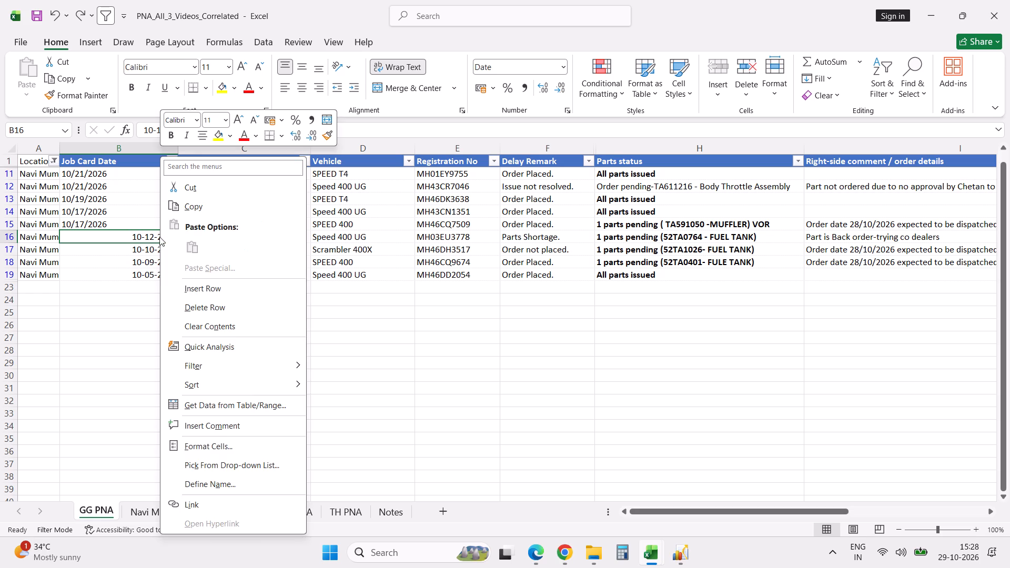
pyautogui.click(233, 443)
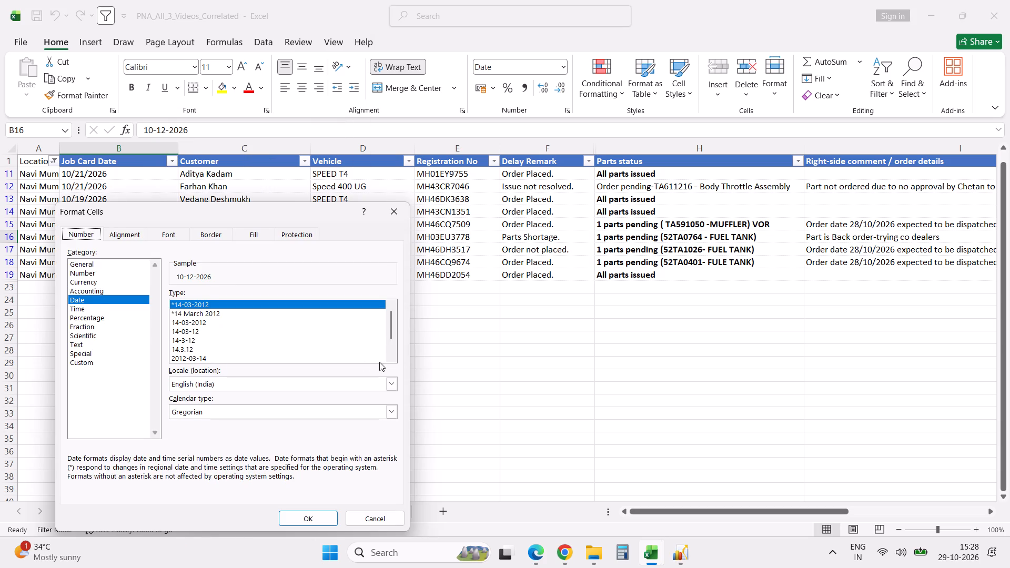
pyautogui.tripleClick(393, 356)
pyautogui.doubleClick(393, 356)
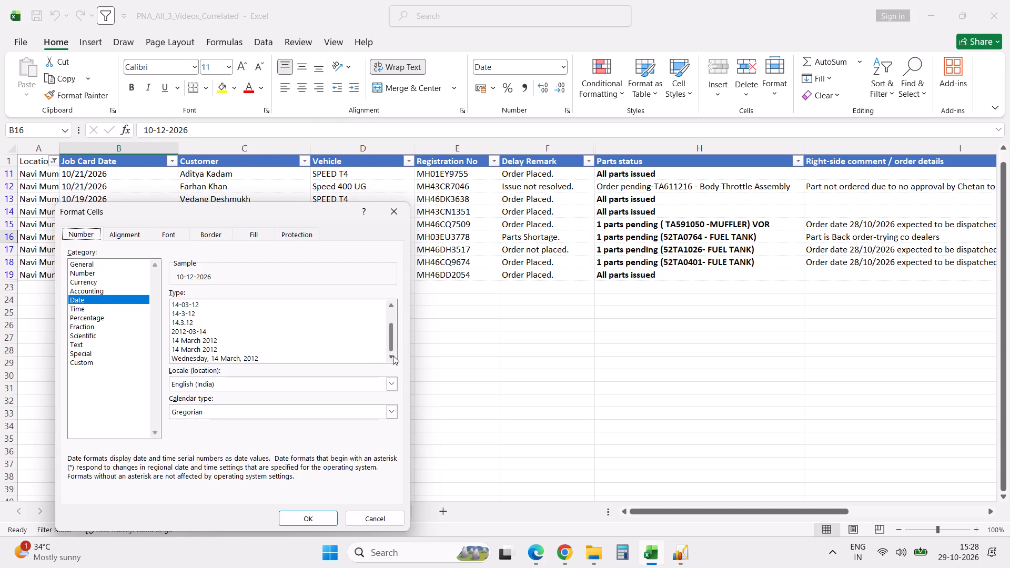
pyautogui.click(83, 360)
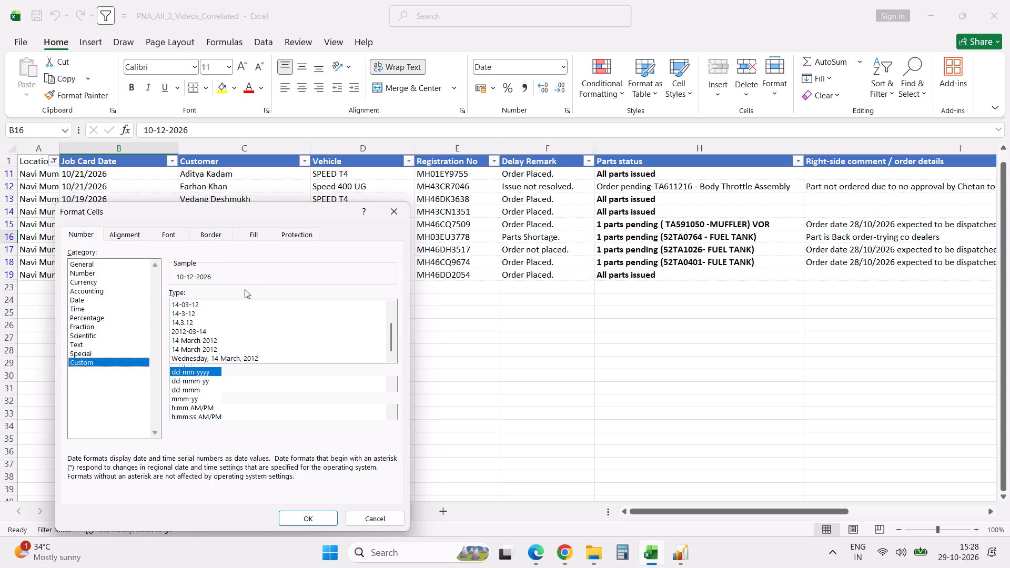
pyautogui.moveTo(251, 216); pyautogui.dragTo(399, 232)
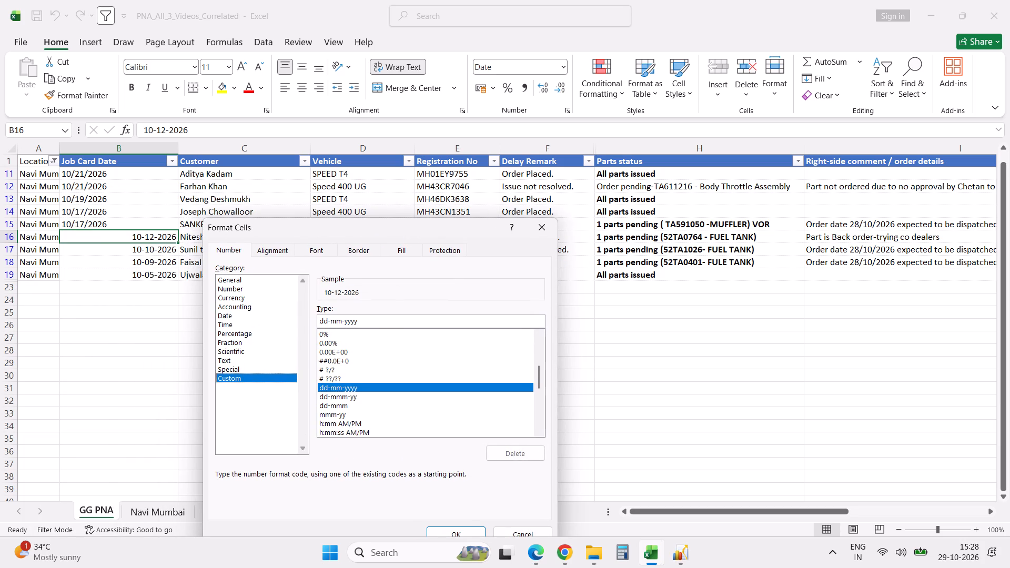
pyautogui.click(328, 320)
pyautogui.write('==')
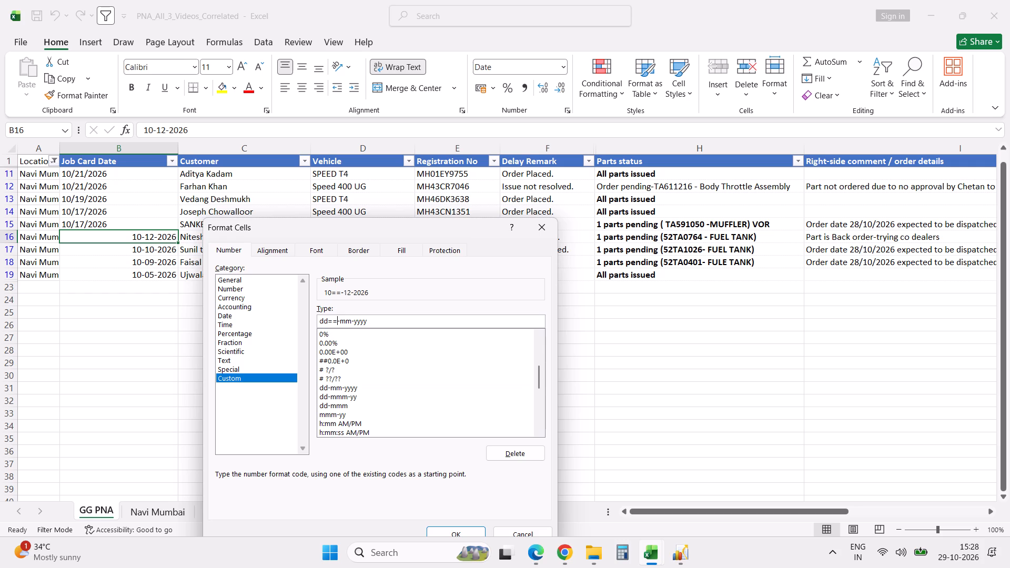
pyautogui.click(380, 321)
pyautogui.press('BackSpace')
pyautogui.press('BackSpace')
pyautogui.press('BackSpace')
pyautogui.press('BackSpace')
pyautogui.press('BackSpace')
pyautogui.press('BackSpace')
pyautogui.press('BackSpace')
pyautogui.press('BackSpace')
pyautogui.press('BackSpace')
pyautogui.press('BackSpace')
pyautogui.press('BackSpace')
pyautogui.press('BackSpace')
pyautogui.press('BackSpace')
pyautogui.press('BackSpace')
pyautogui.press('BackSpace')
pyautogui.press('BackSpace')
pyautogui.press('BackSpace')
pyautogui.press('BackSpace')
pyautogui.press('BackSpace')
pyautogui.write('mm')
pyautogui.write('/dd/')
pyautogui.write('yyy')
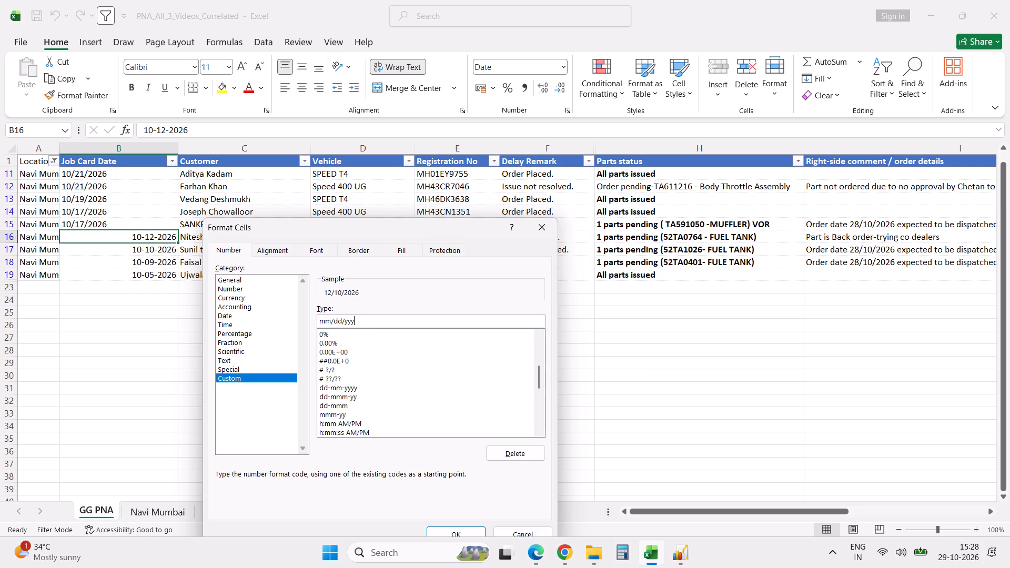
pyautogui.press('u')
pyautogui.press('BackSpace')
pyautogui.press('y')
pyautogui.click(456, 532)
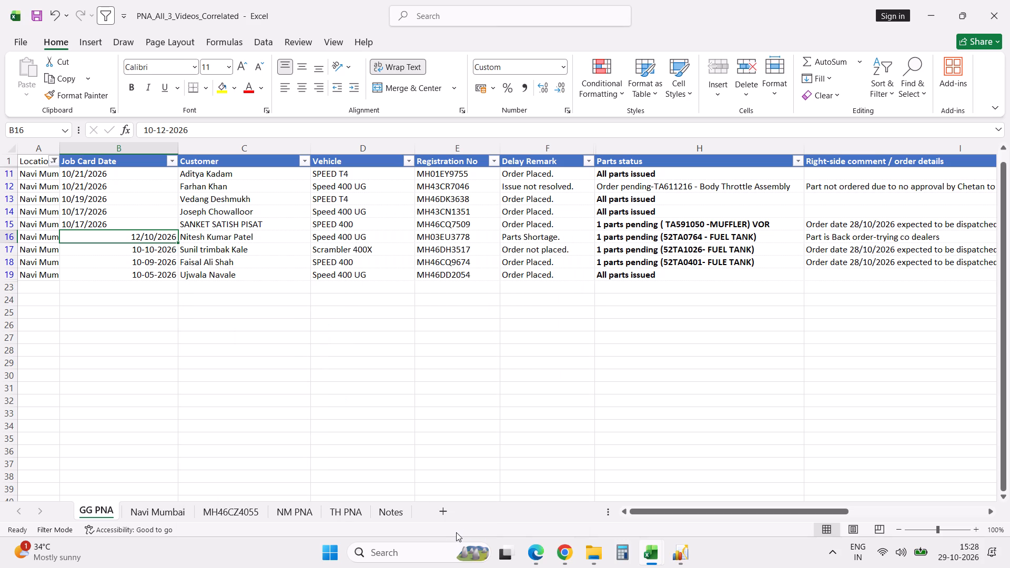
pyautogui.click(137, 249)
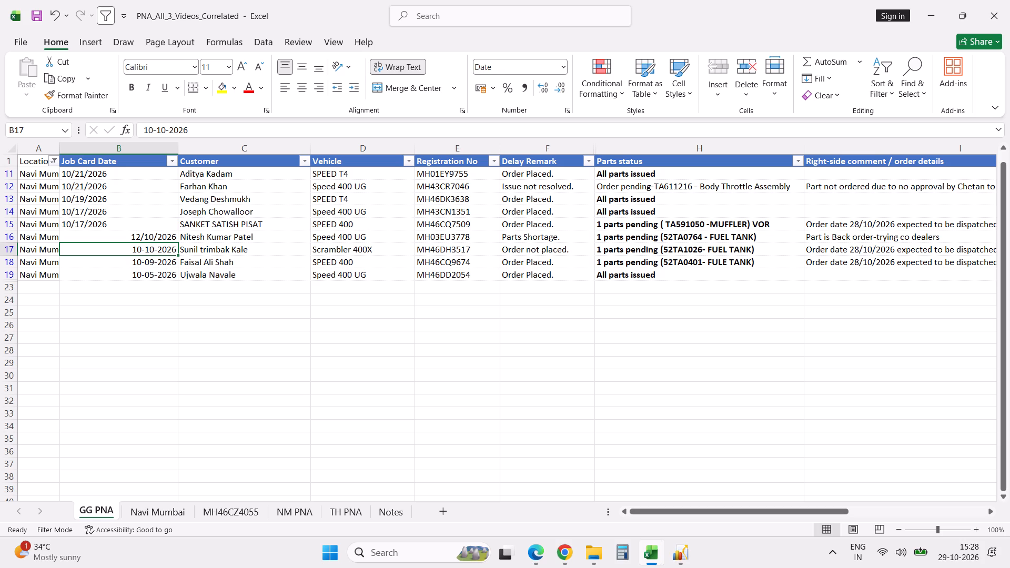
pyautogui.press('F4')
pyautogui.press('Down')
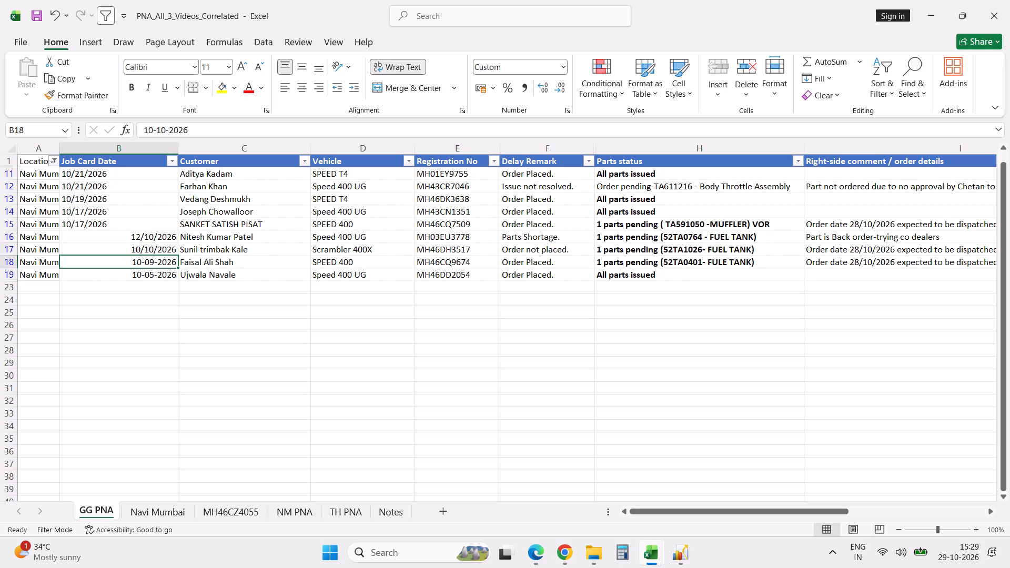
pyautogui.press('F4')
pyautogui.press('Down')
pyautogui.press('F4')
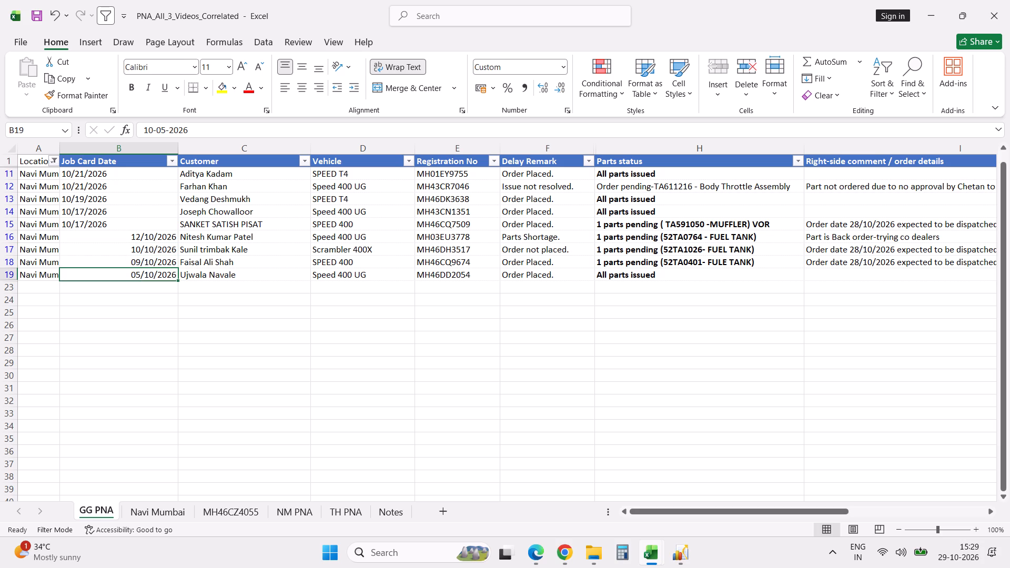
pyautogui.click(166, 235)
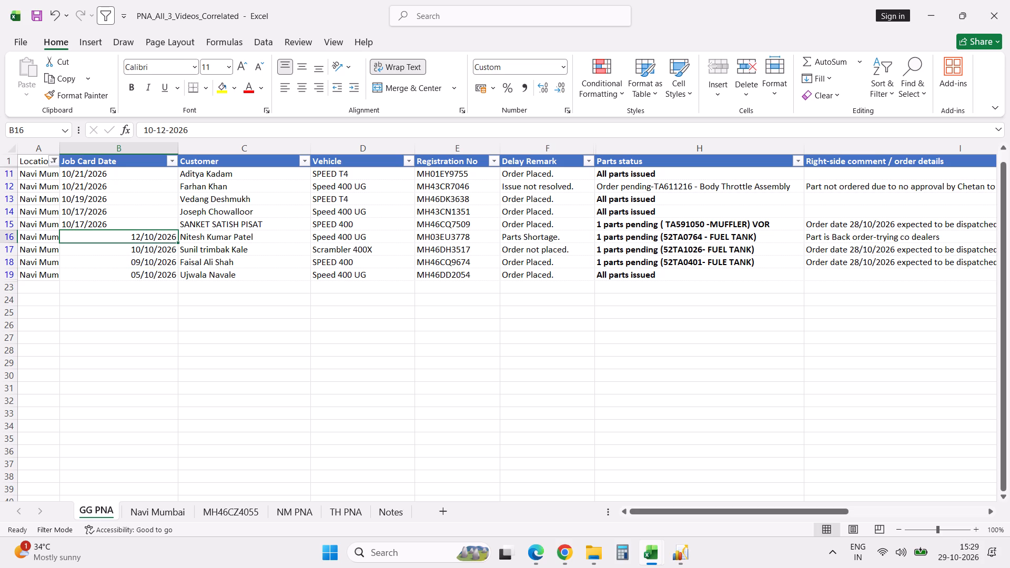
pyautogui.rightClick(166, 235)
pyautogui.click(216, 444)
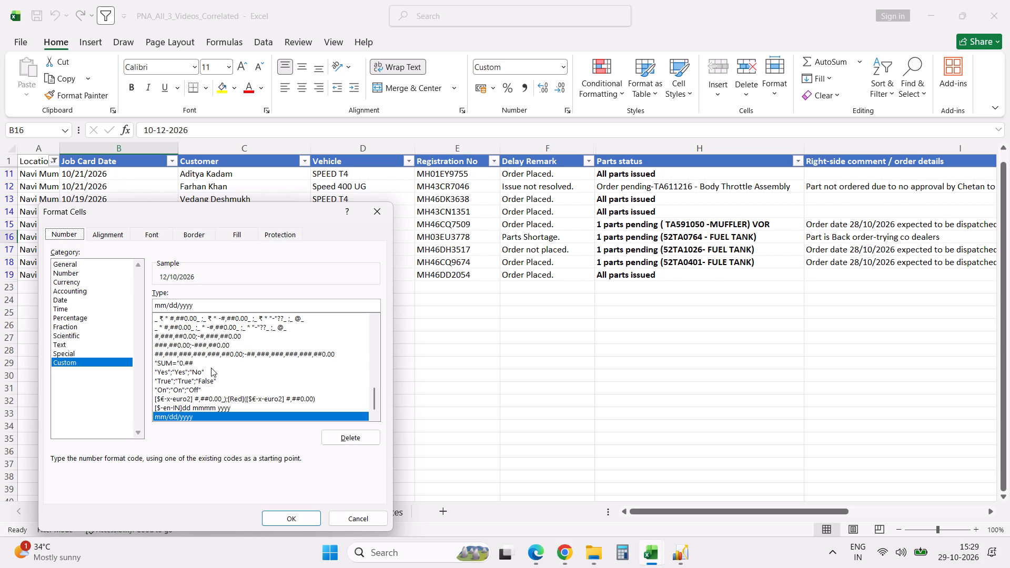
pyautogui.click(156, 305)
pyautogui.hotkey('shift', 'Right')
pyautogui.hotkey('shift', 'Right')
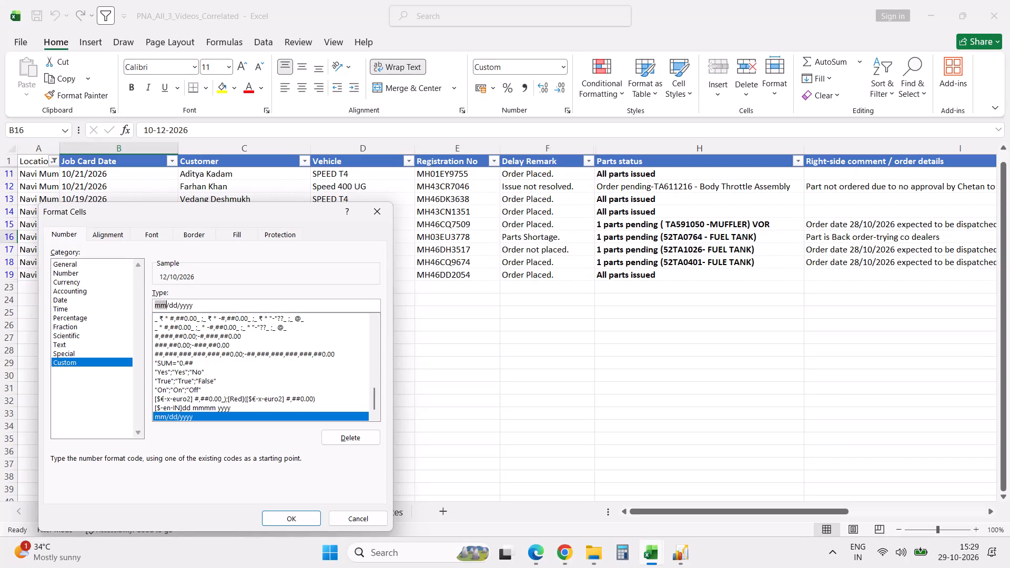
pyautogui.write('dd')
pyautogui.press('Right')
pyautogui.hotkey('shift', 'Right')
pyautogui.hotkey('shift', 'Right')
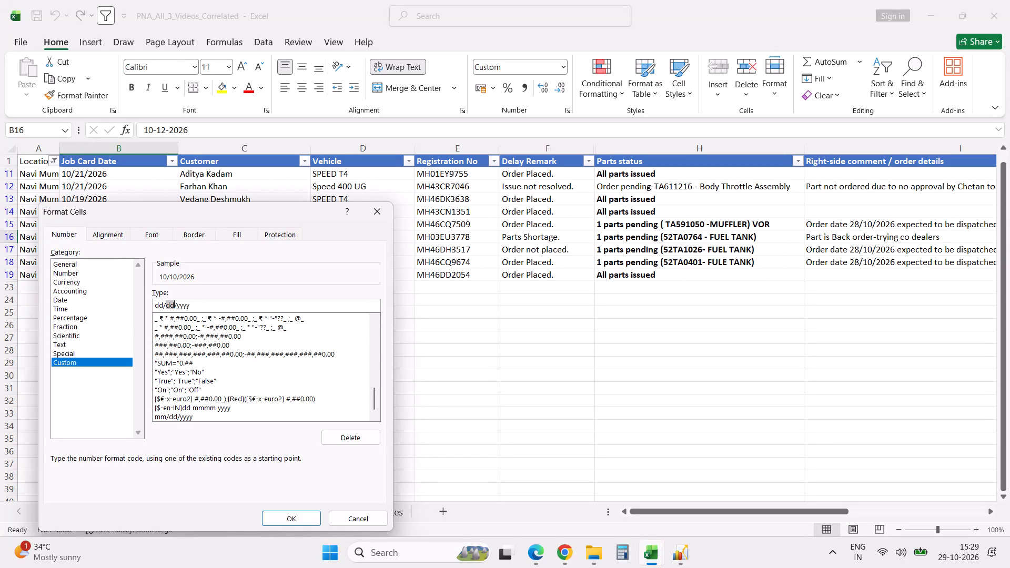
pyautogui.write('mm')
pyautogui.click(275, 514)
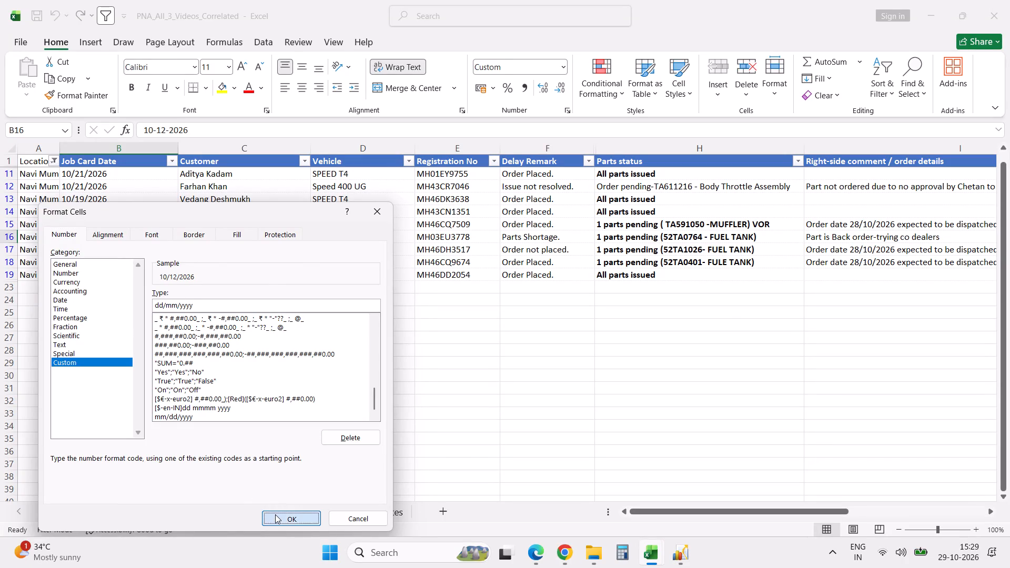
pyautogui.click(149, 249)
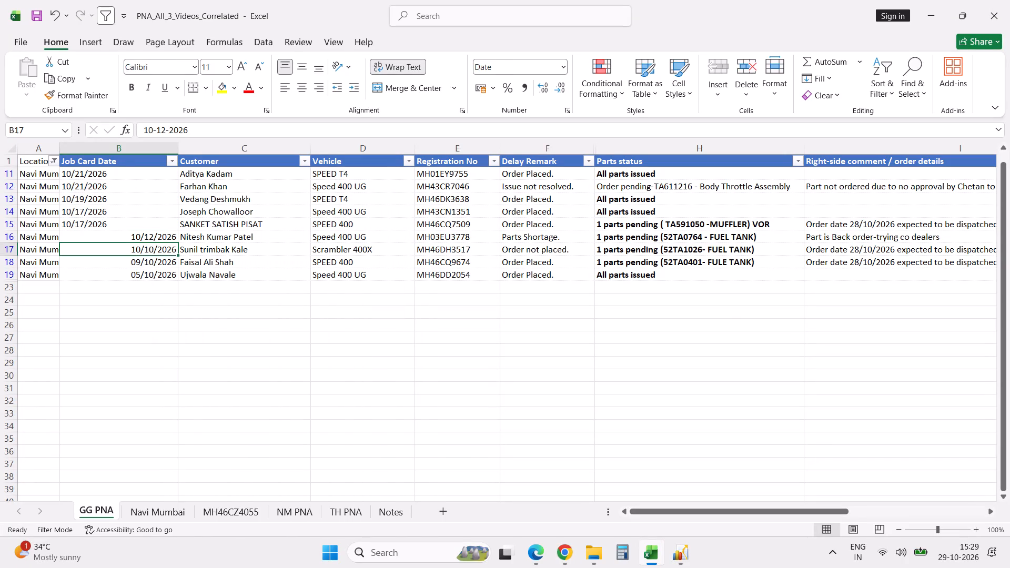
pyautogui.click(165, 263)
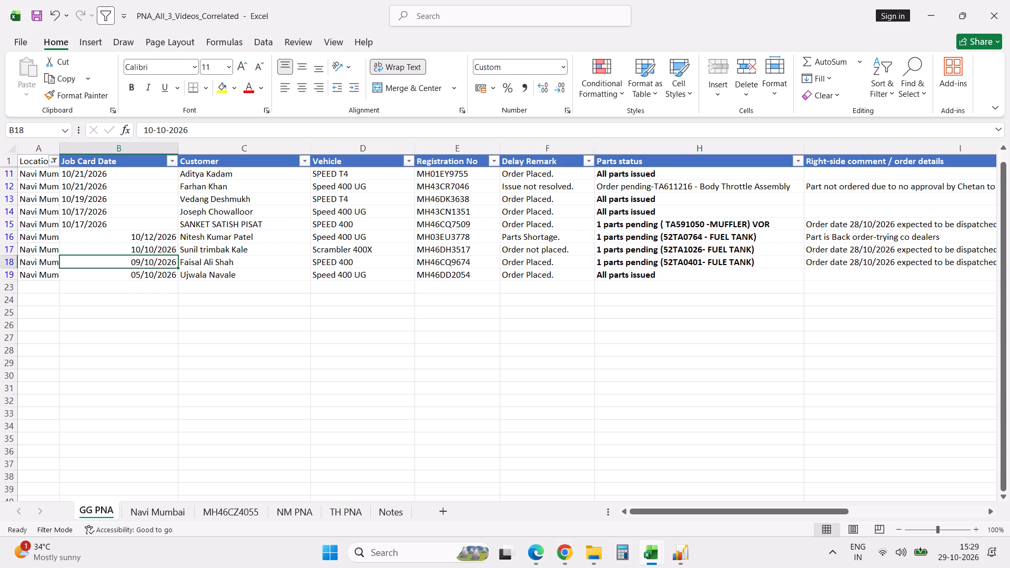
pyautogui.press('F4')
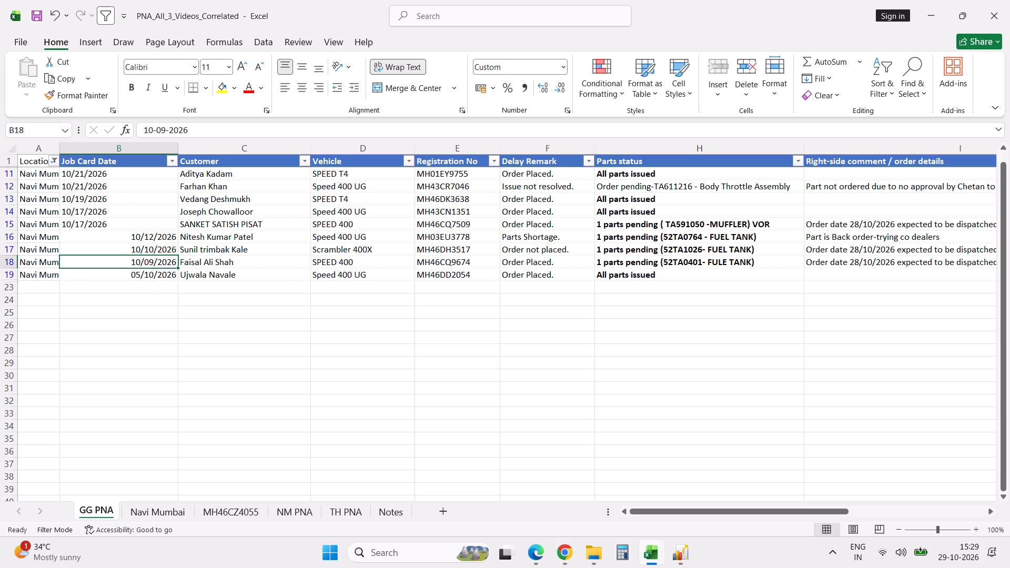
pyautogui.click(162, 273)
pyautogui.press('F4')
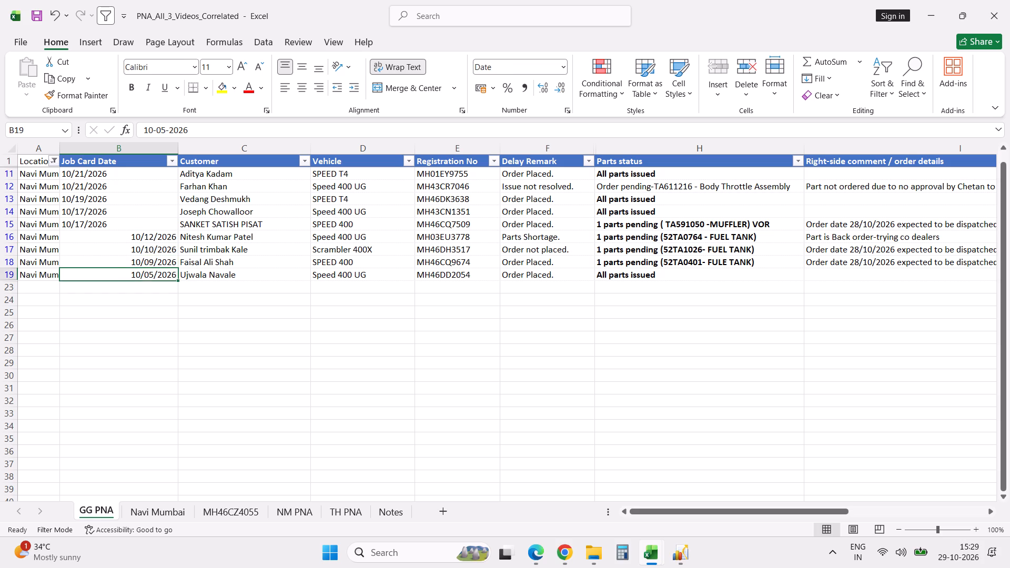
pyautogui.click(160, 237)
pyautogui.keyDown('shift'); pyautogui.click(160, 274); pyautogui.keyUp('shift')
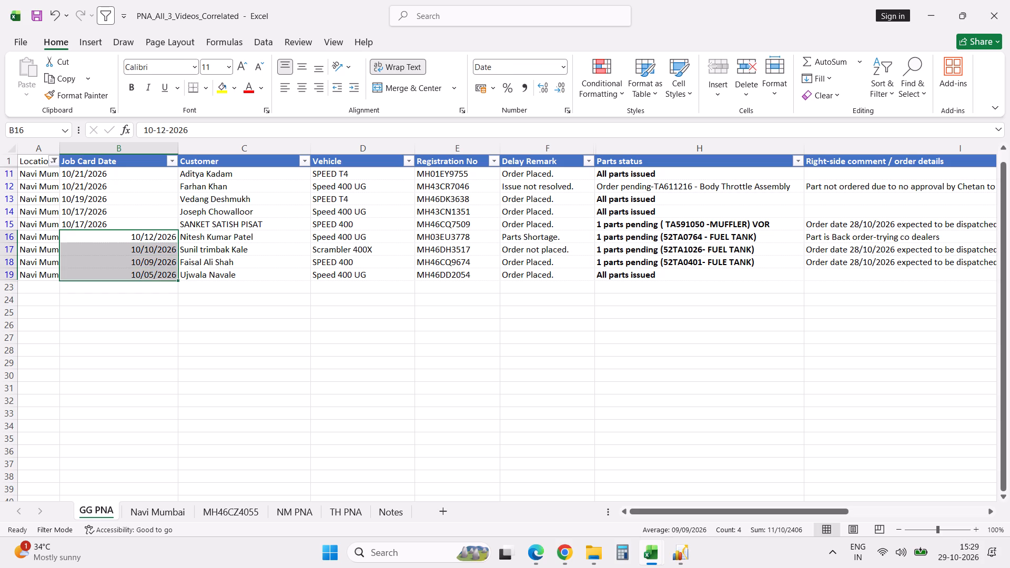
pyautogui.click(283, 94)
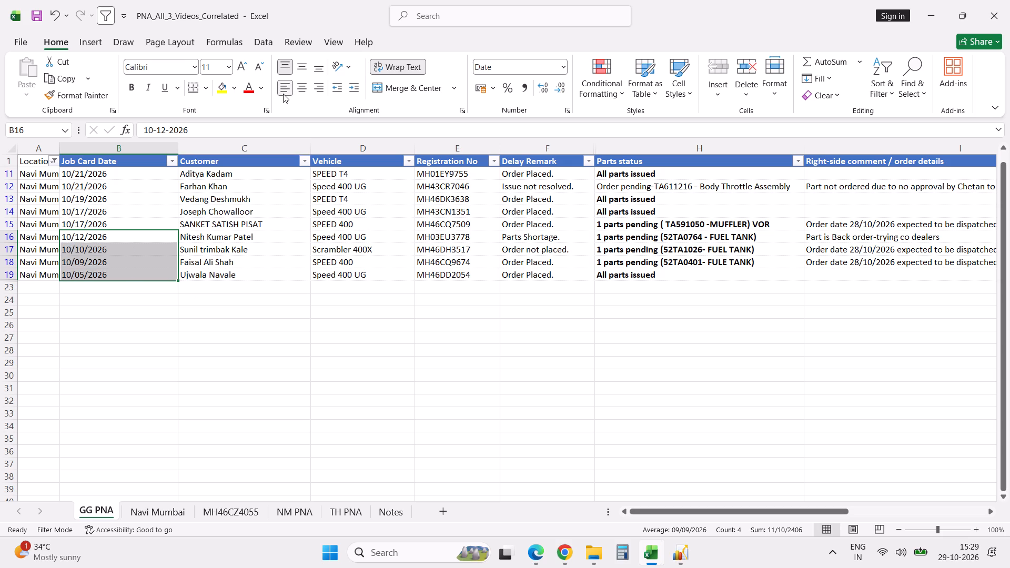
# Narrow the Job Card Date column to roughly the width of its header.
pyautogui.moveTo(177, 146); pyautogui.dragTo(175, 146)
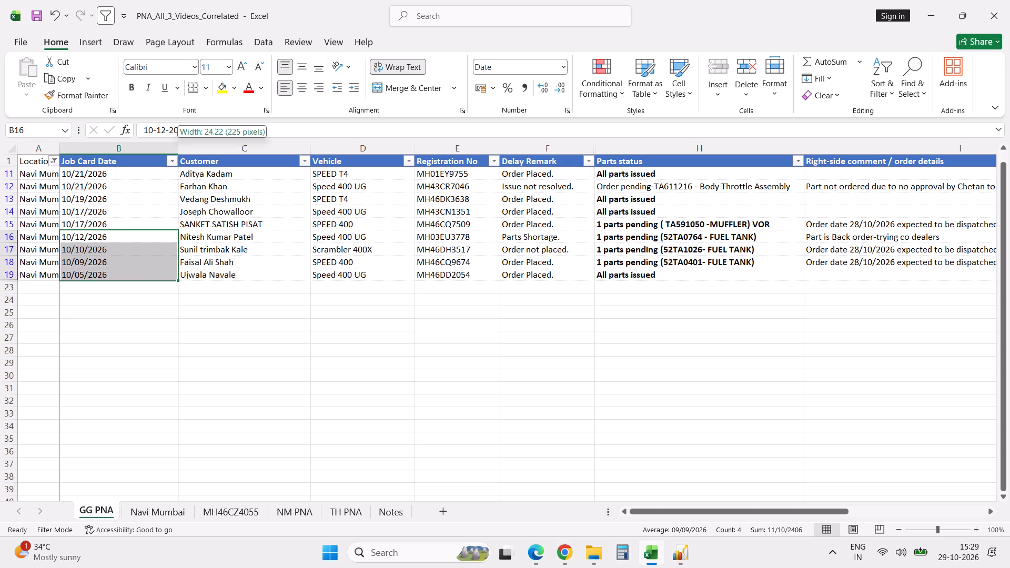
pyautogui.moveTo(175, 146); pyautogui.dragTo(128, 150)
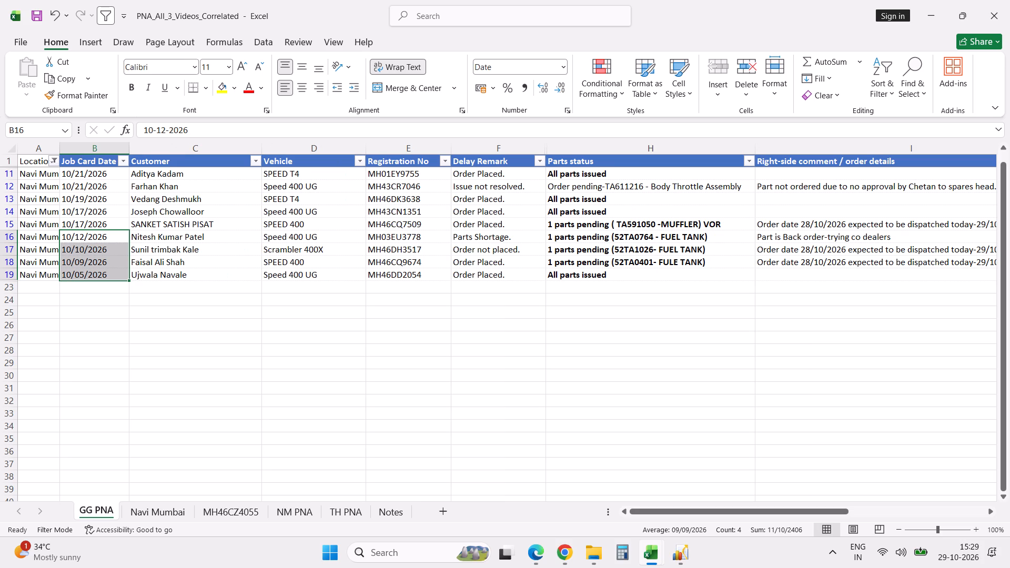
# Copy the filtered Navi Mumbai table, headers included, from Location through Parts status, and paste it into a new sheet.
pyautogui.click(39, 163)
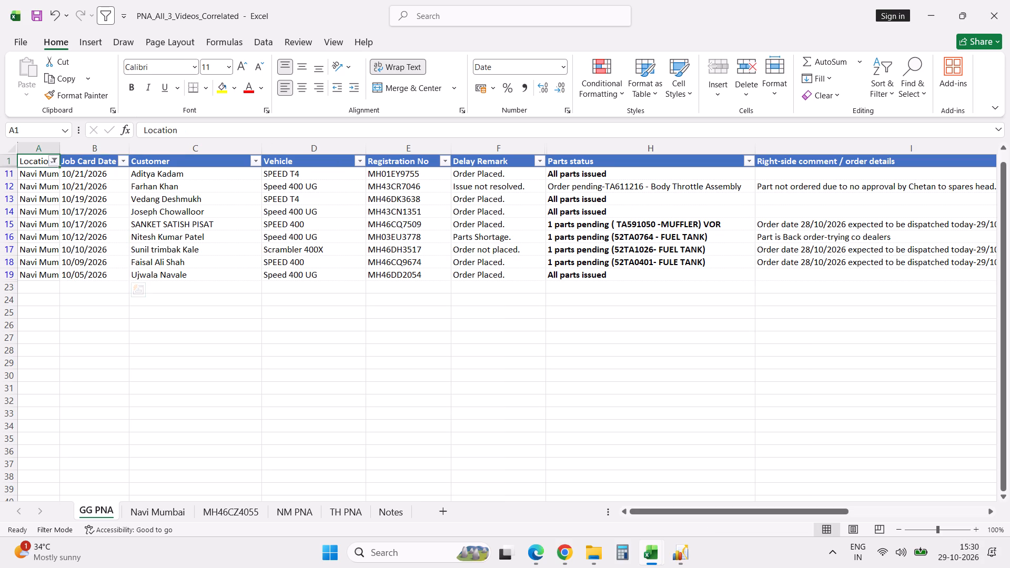
pyautogui.keyDown('shift'); pyautogui.click(574, 278); pyautogui.keyUp('shift')
pyautogui.hotkey('ctrl', 'c')
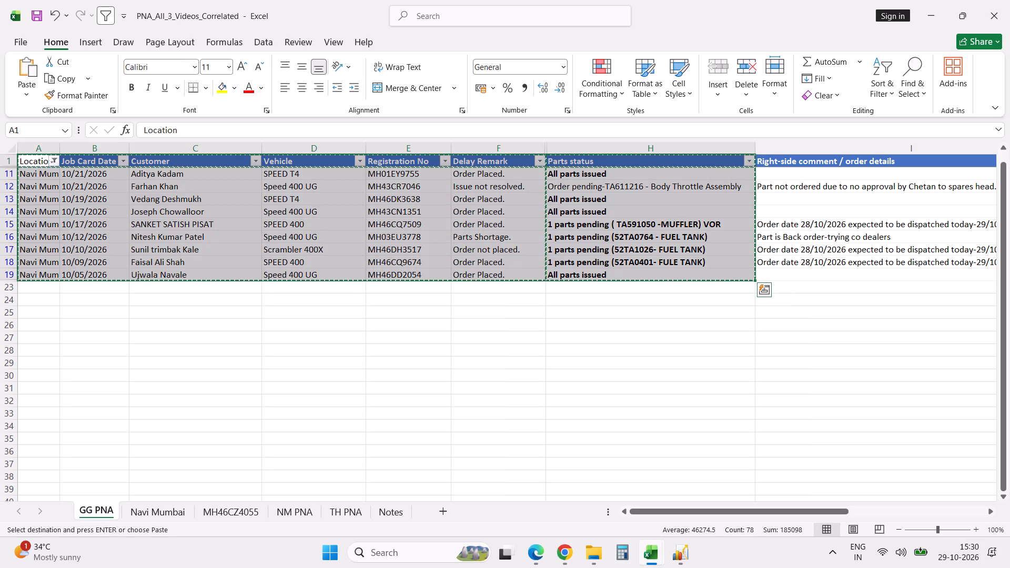
pyautogui.click(445, 512)
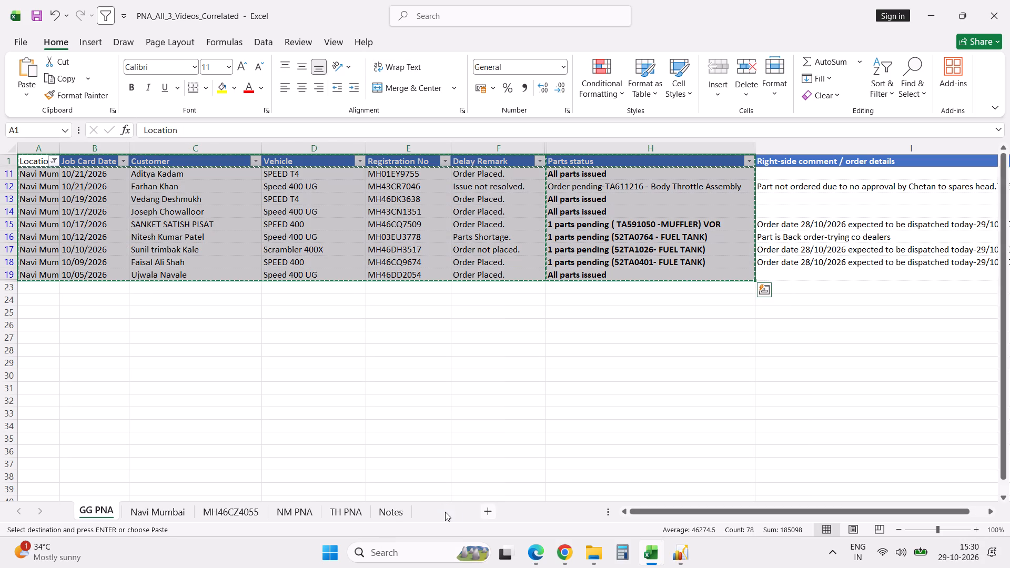
pyautogui.hotkey('ctrl', 'v')
pyautogui.click(499, 347)
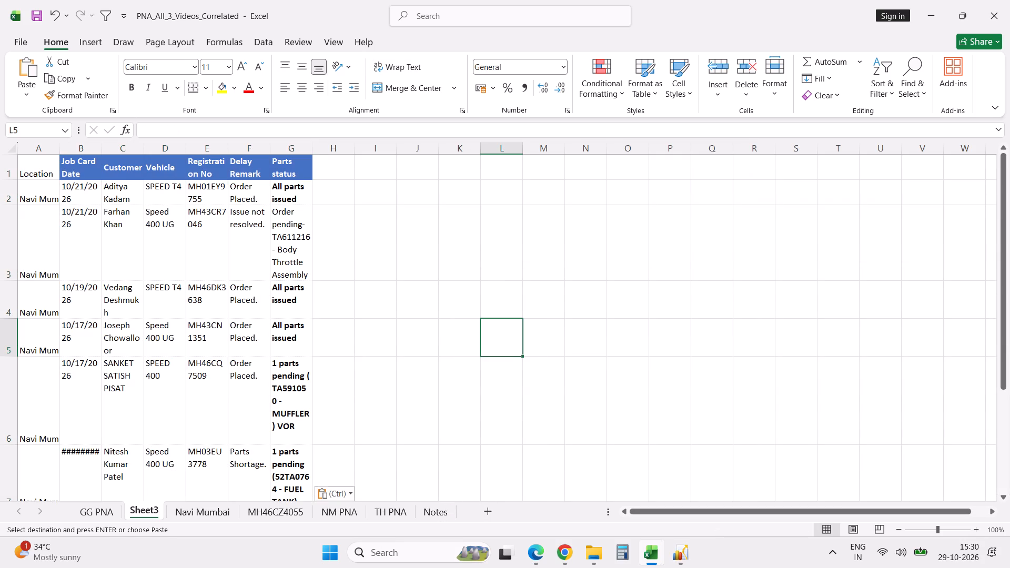
# Widen columns A to G of the new sheet equally so their text fits on one line.
pyautogui.click(39, 147)
pyautogui.keyDown('shift'); pyautogui.click(293, 147); pyautogui.keyUp('shift')
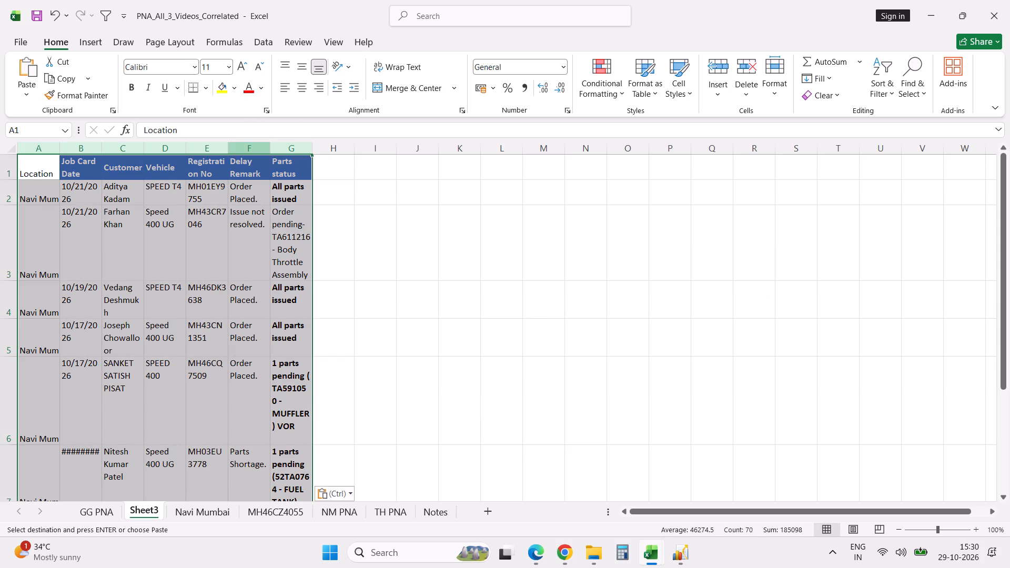
pyautogui.moveTo(102, 147); pyautogui.dragTo(350, 197)
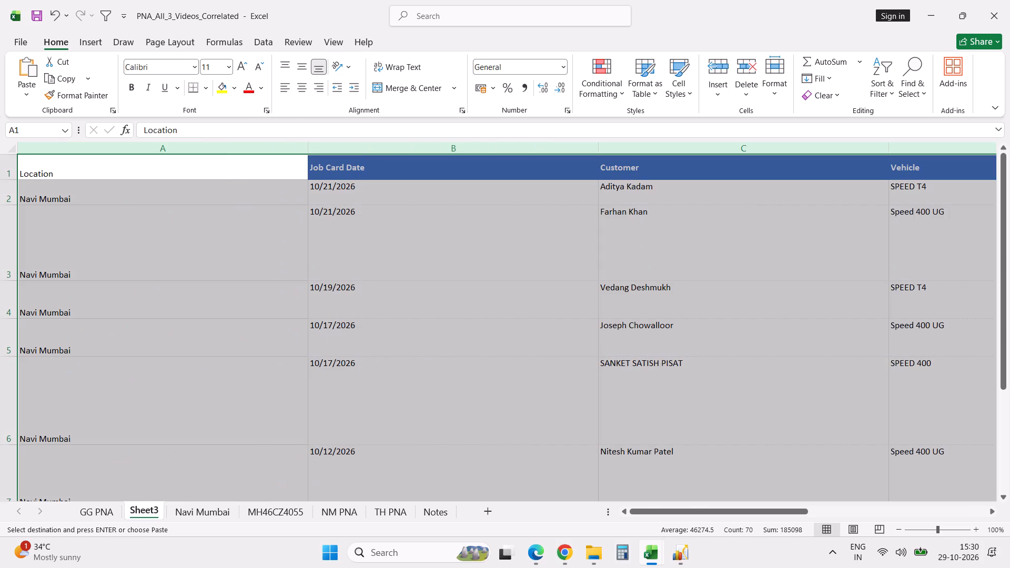
# Auto-fit the row heights across the whole new sheet.
pyautogui.click(8, 148)
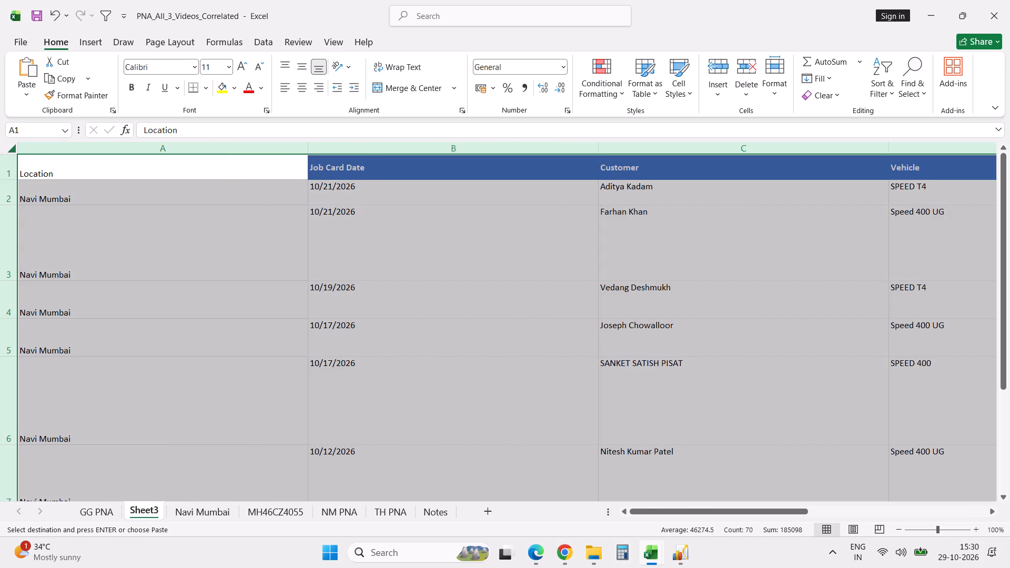
pyautogui.doubleClick(8, 182)
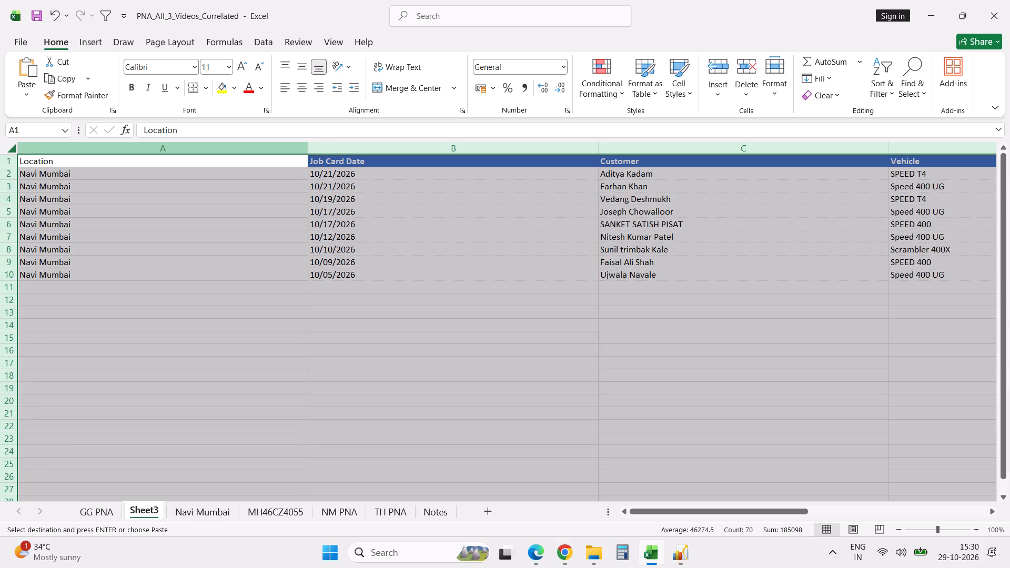
# Auto-fit the widths of all columns in the new sheet to their contents.
pyautogui.doubleClick(308, 146)
pyautogui.click(361, 358)
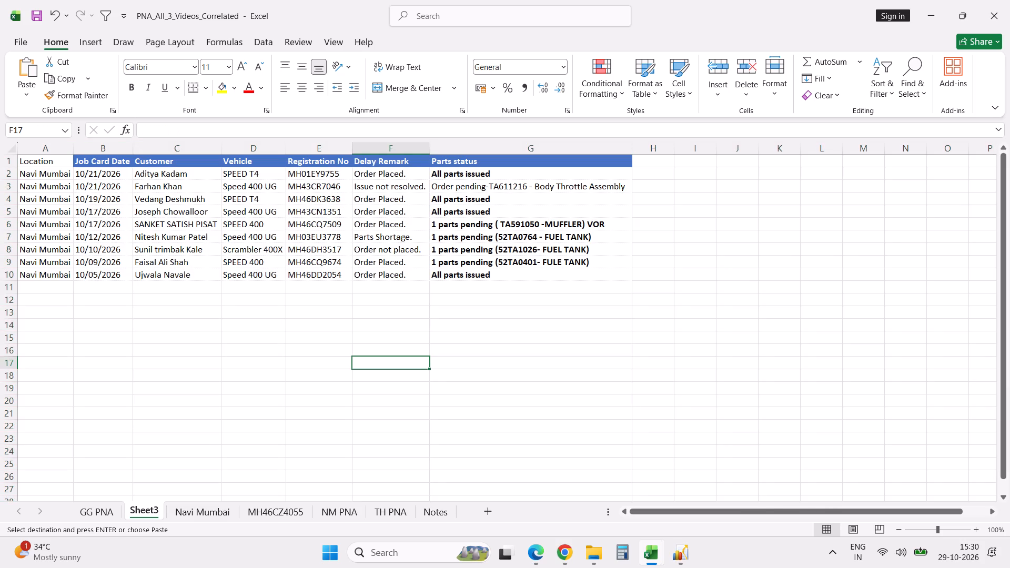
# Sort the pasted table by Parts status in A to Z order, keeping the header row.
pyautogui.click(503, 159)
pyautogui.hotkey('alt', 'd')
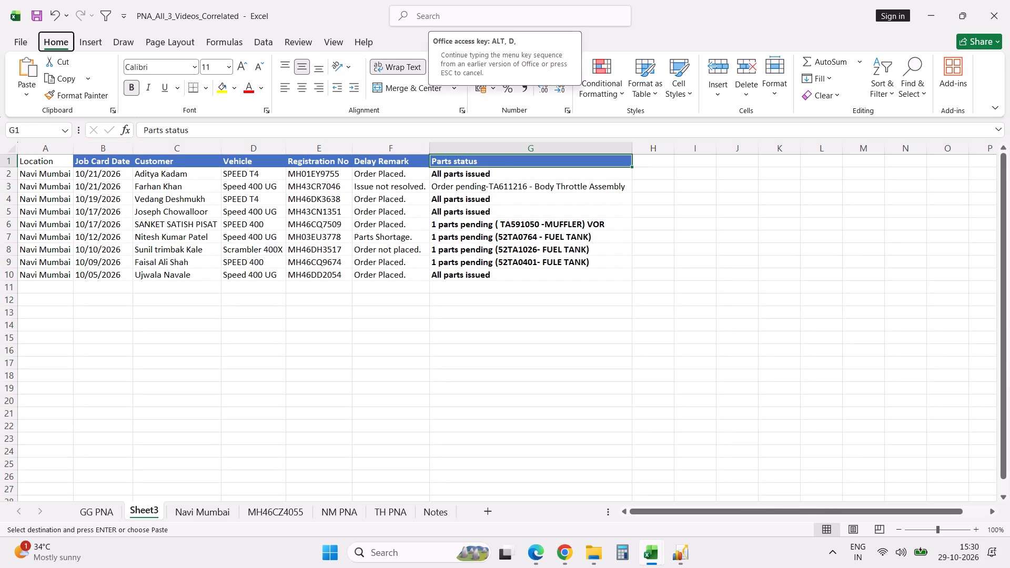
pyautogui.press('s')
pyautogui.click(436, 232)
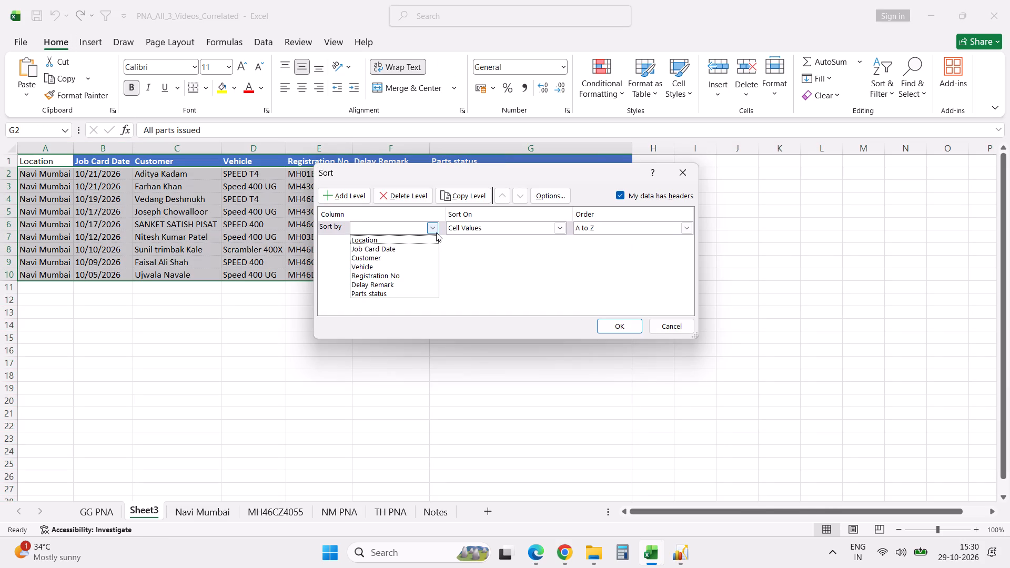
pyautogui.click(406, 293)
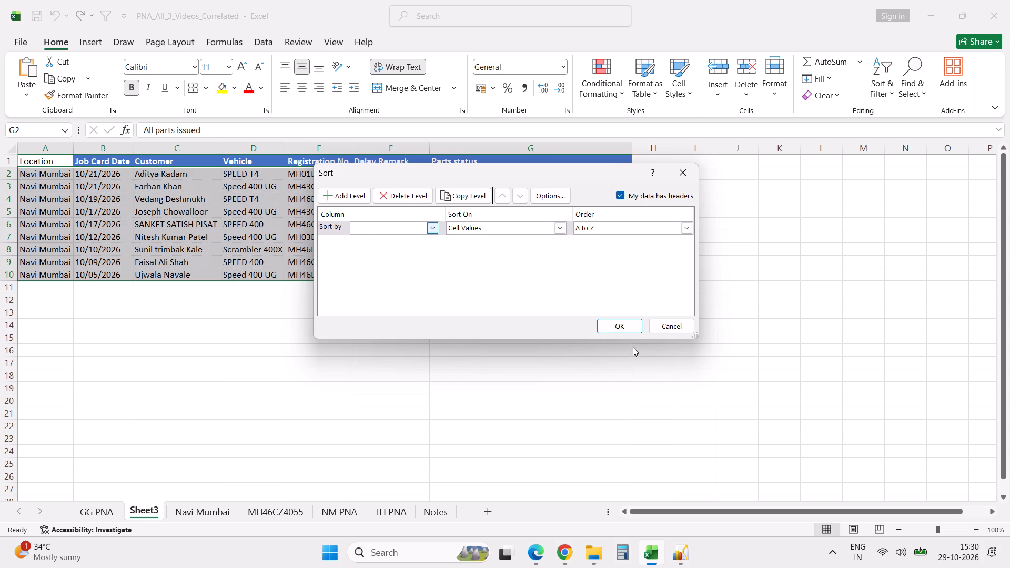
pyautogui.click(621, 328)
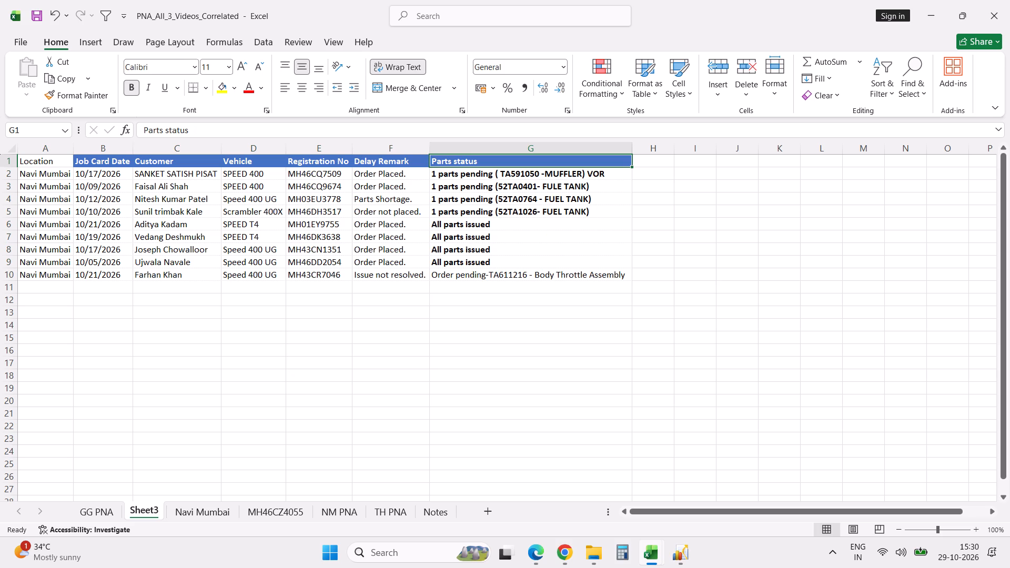
# Clear the contents of the whole pasted table in Sheet3.
pyautogui.click(196, 507)
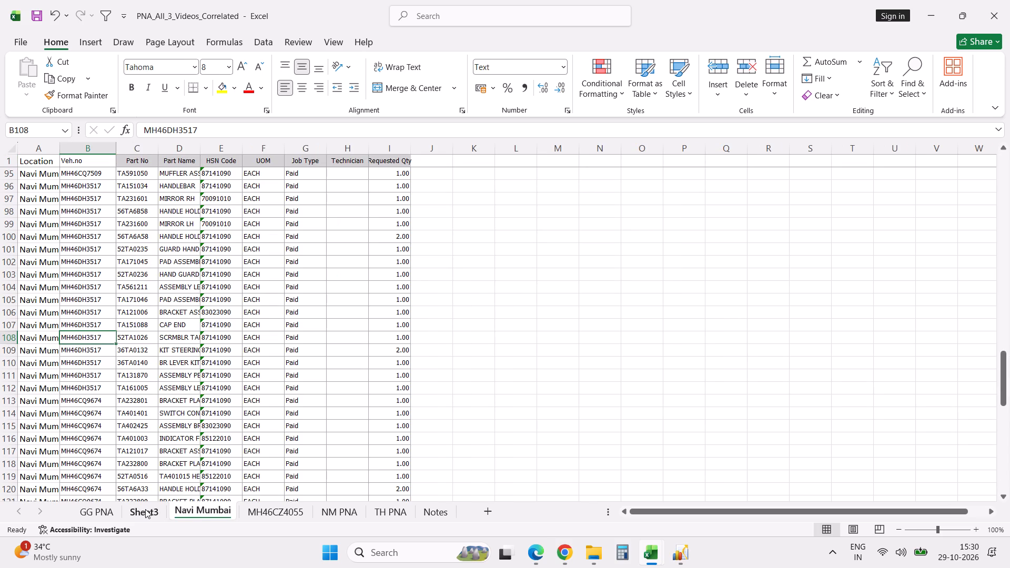
pyautogui.click(109, 514)
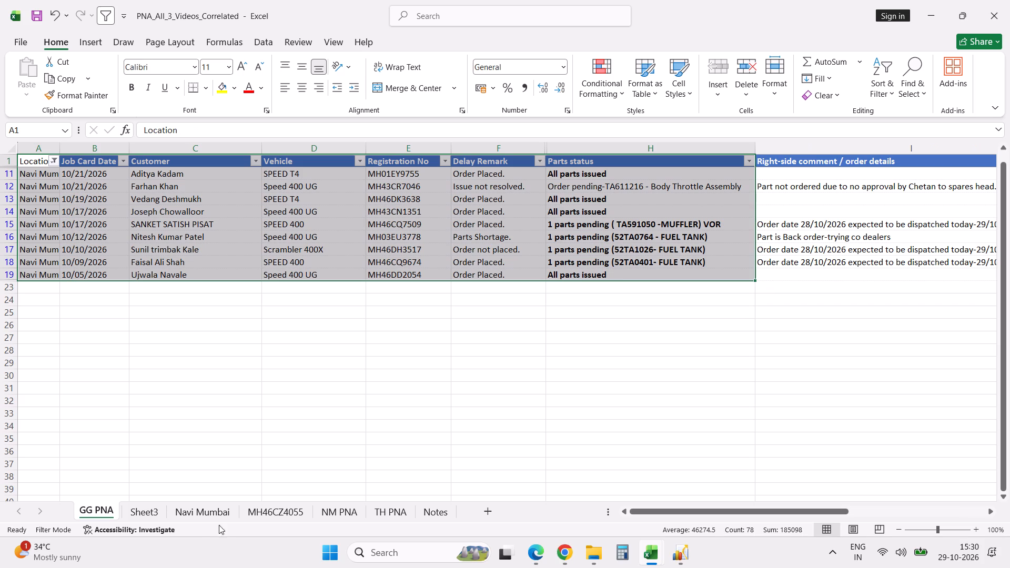
pyautogui.click(158, 514)
pyautogui.hotkey('ctrl', 'a')
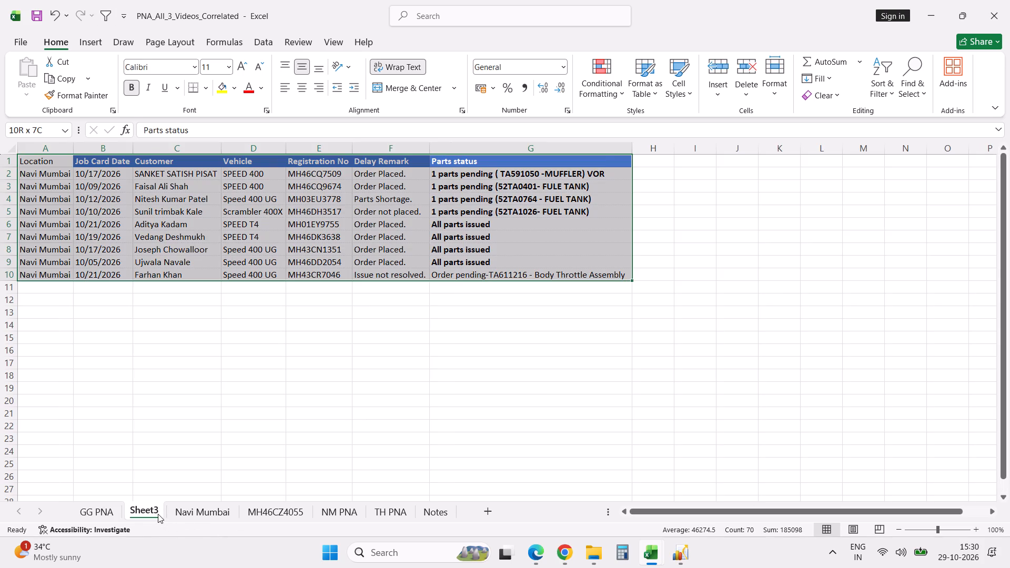
pyautogui.press('Delete')
# Copy the filtered GG PNA table from Location through Right-side comment / order details, headers included, and paste it at A1 of Sheet3.
pyautogui.click(92, 515)
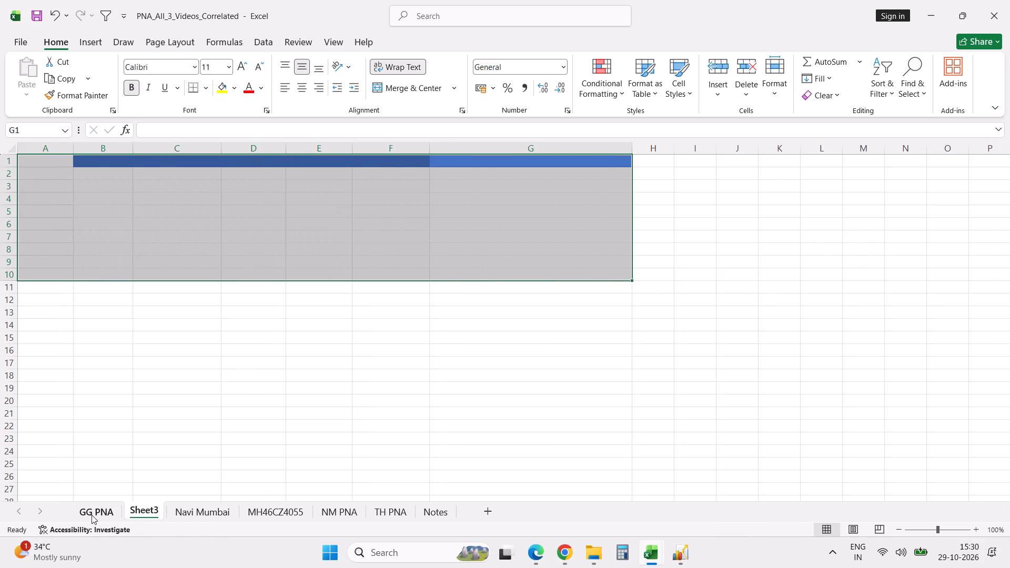
pyautogui.keyDown('shift'); pyautogui.click(822, 266); pyautogui.keyUp('shift')
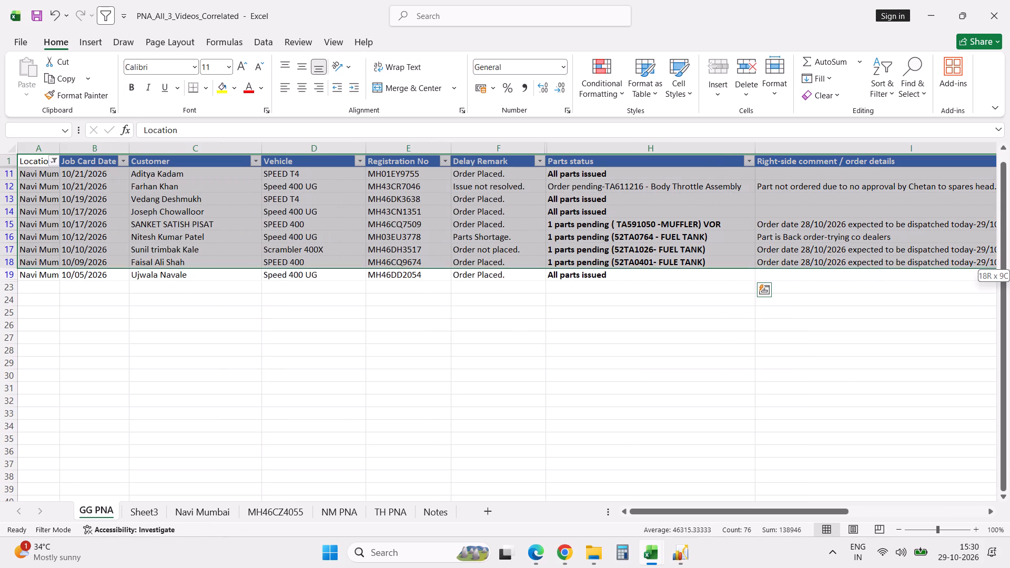
pyautogui.keyDown('shift'); pyautogui.click(822, 275); pyautogui.keyUp('shift')
pyautogui.hotkey('ctrl', 'c')
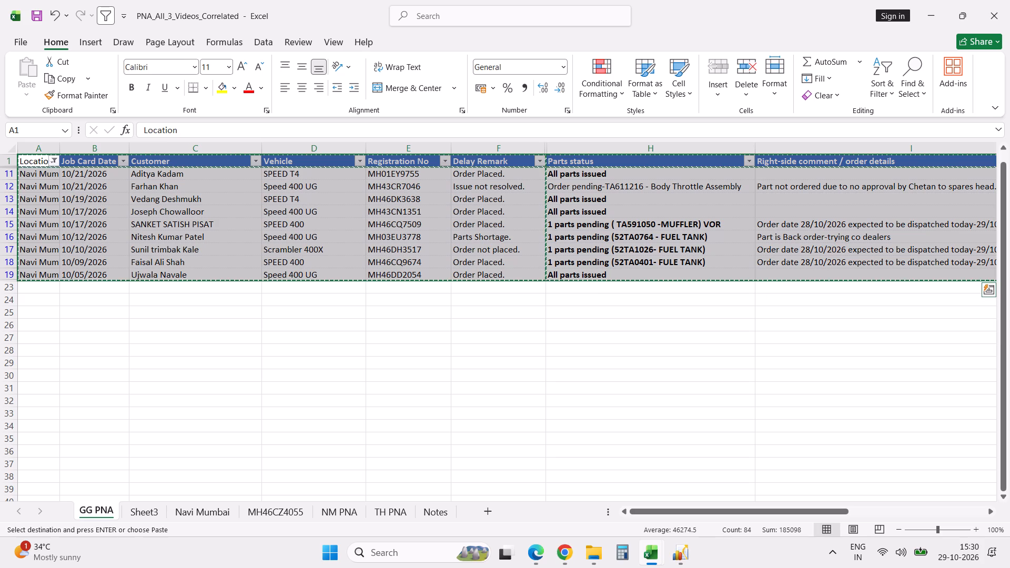
pyautogui.click(155, 510)
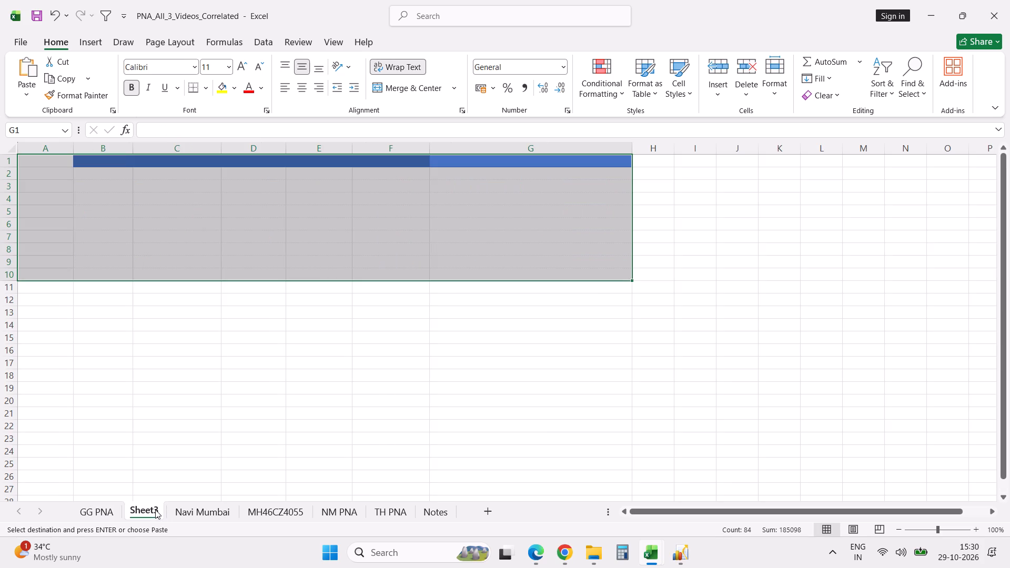
pyautogui.click(45, 163)
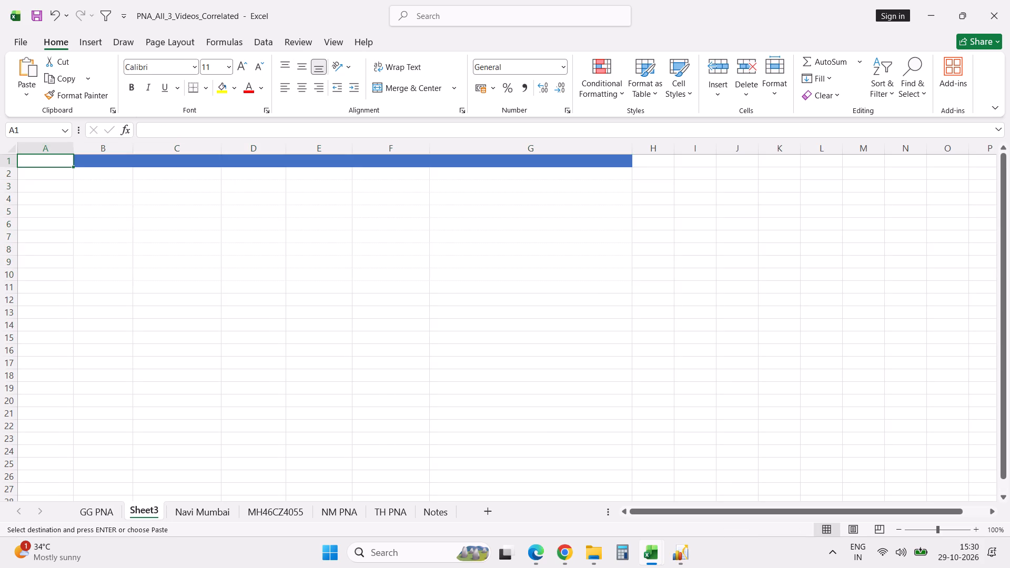
pyautogui.hotkey('ctrl', 'v')
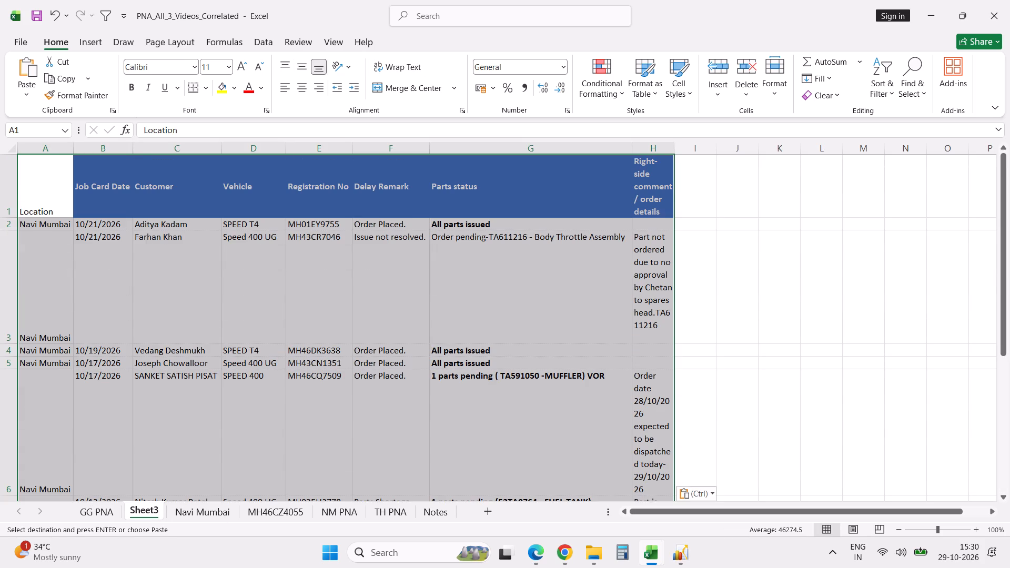
# Delete the order comment in row 3, beside the Body Throttle Assembly entry.
pyautogui.click(244, 286)
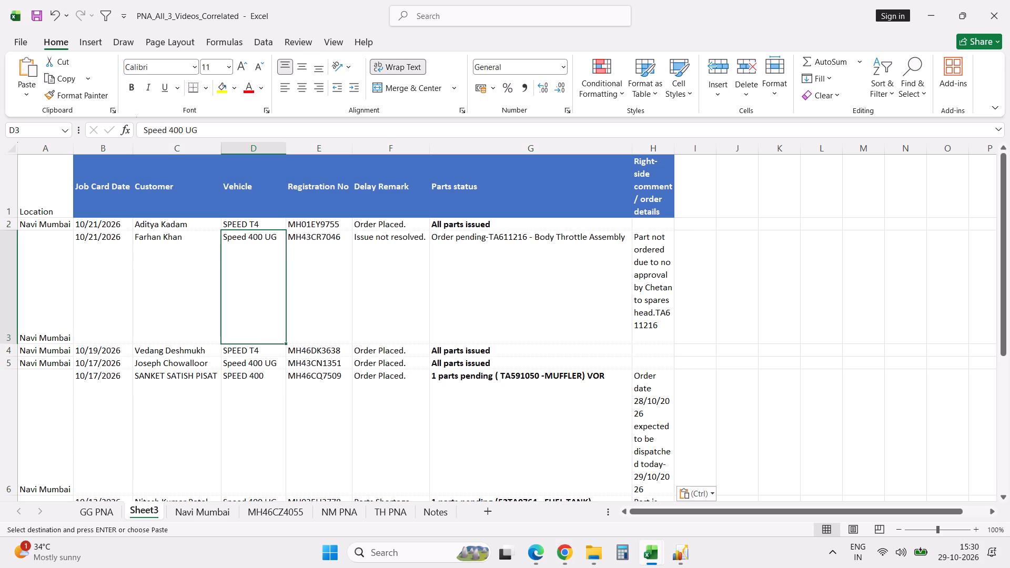
pyautogui.click(659, 267)
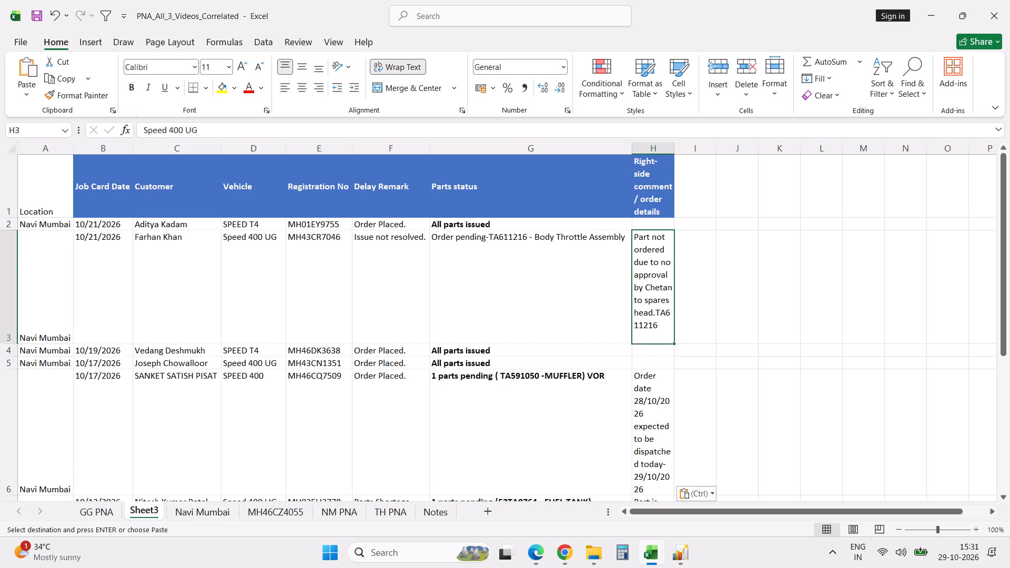
pyautogui.press('Delete')
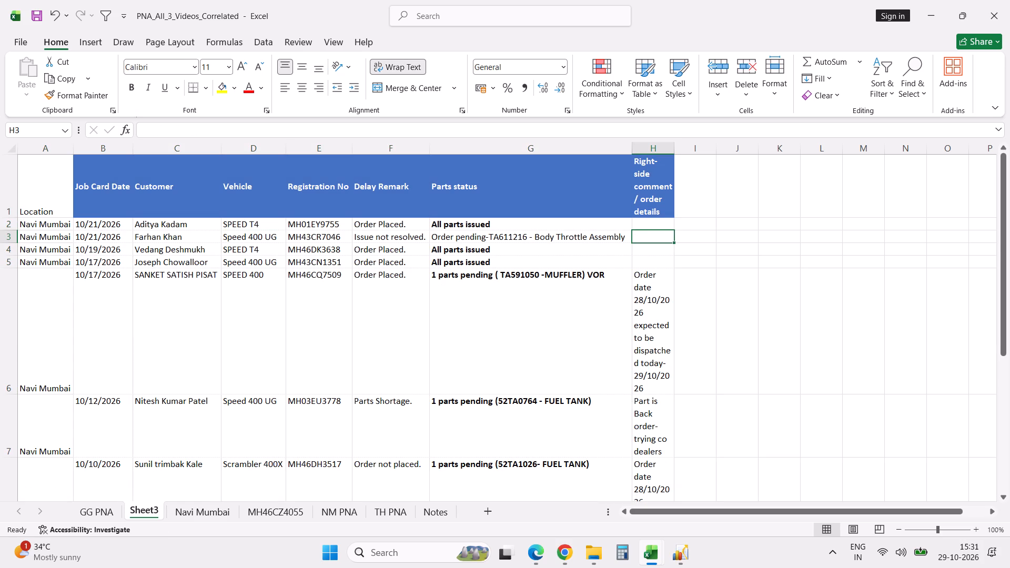
# Widen column H until its order comments fit on one line, and auto-fit the heights of rows 6 to 9.
pyautogui.moveTo(674, 148); pyautogui.dragTo(745, 153)
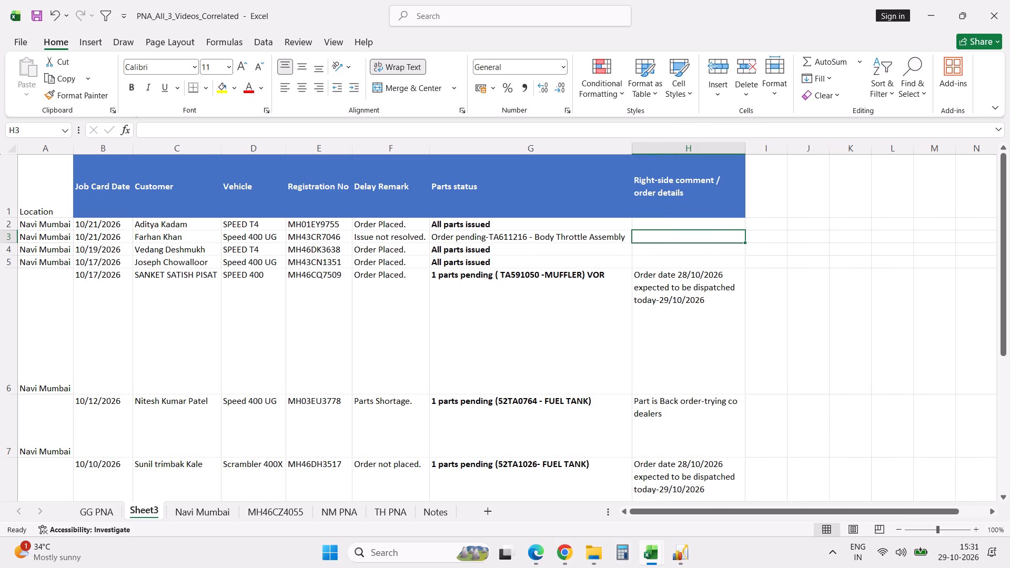
pyautogui.doubleClick(16, 394)
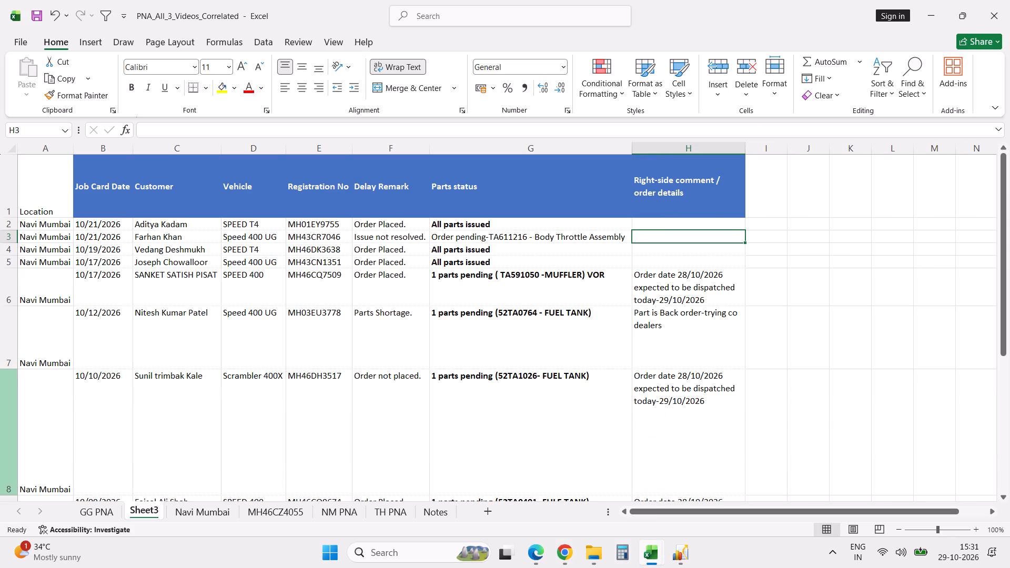
pyautogui.moveTo(744, 149); pyautogui.dragTo(843, 129)
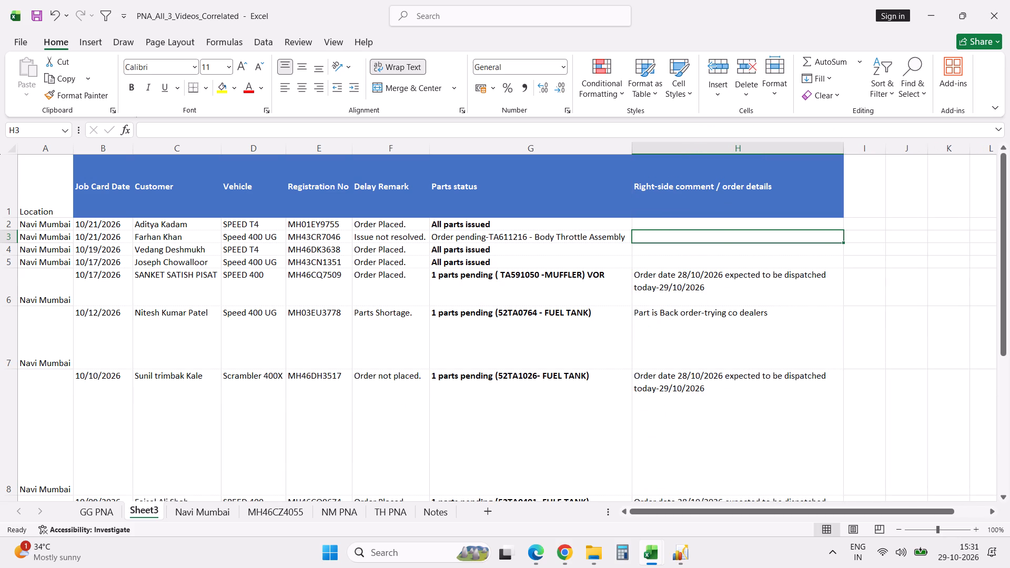
pyautogui.doubleClick(14, 307)
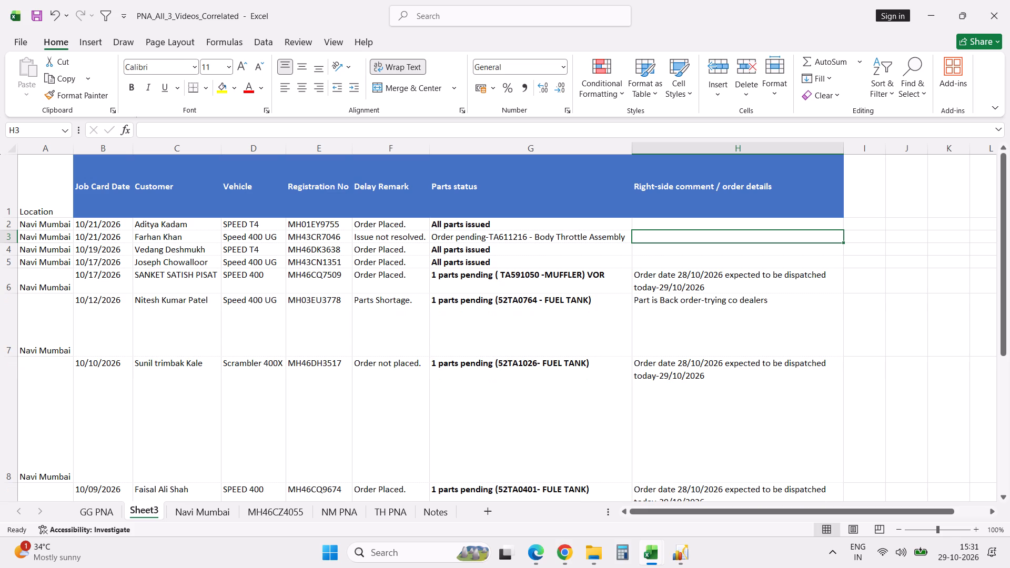
pyautogui.moveTo(844, 149); pyautogui.dragTo(848, 149)
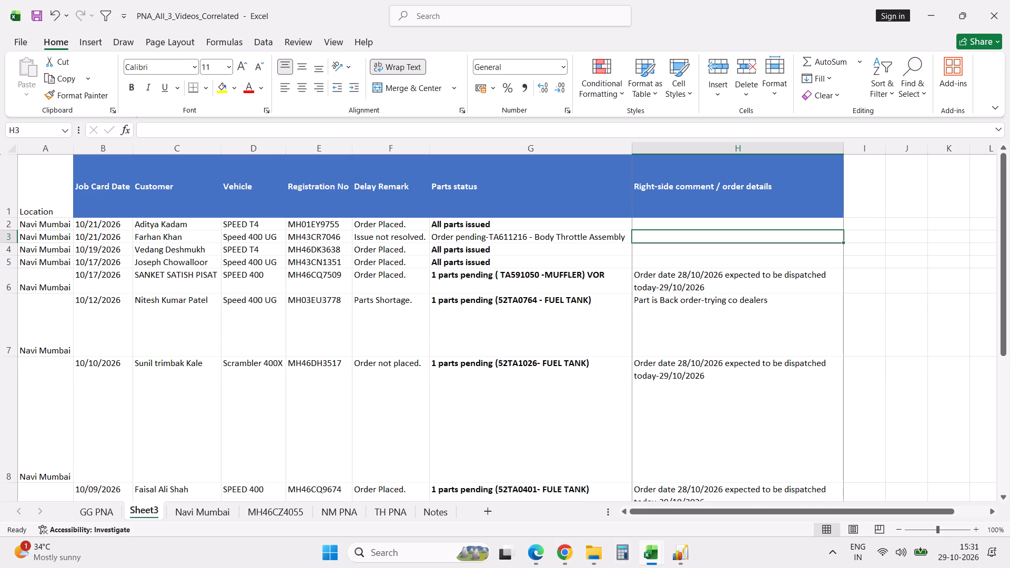
pyautogui.moveTo(848, 149); pyautogui.dragTo(910, 150)
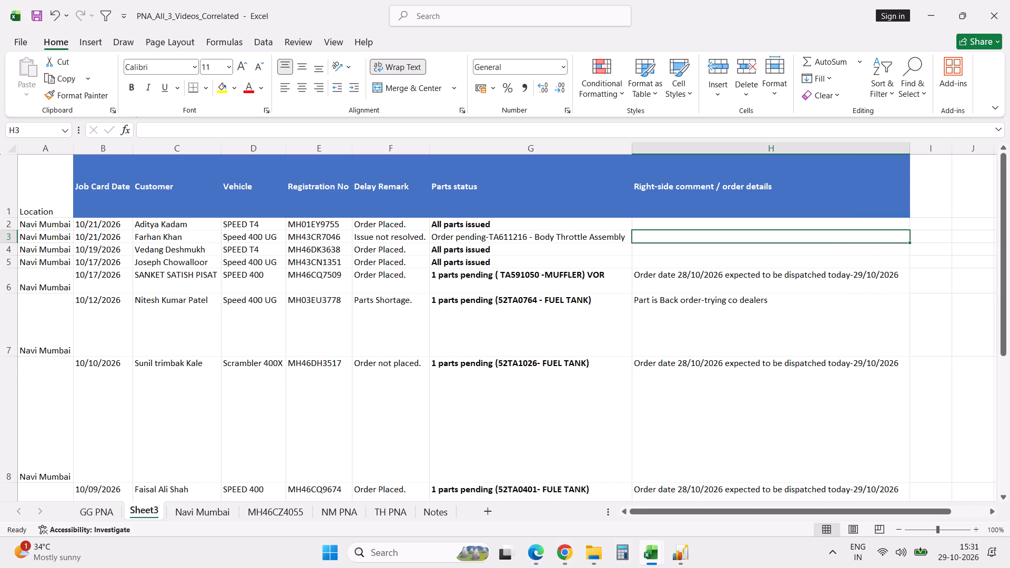
pyautogui.doubleClick(12, 292)
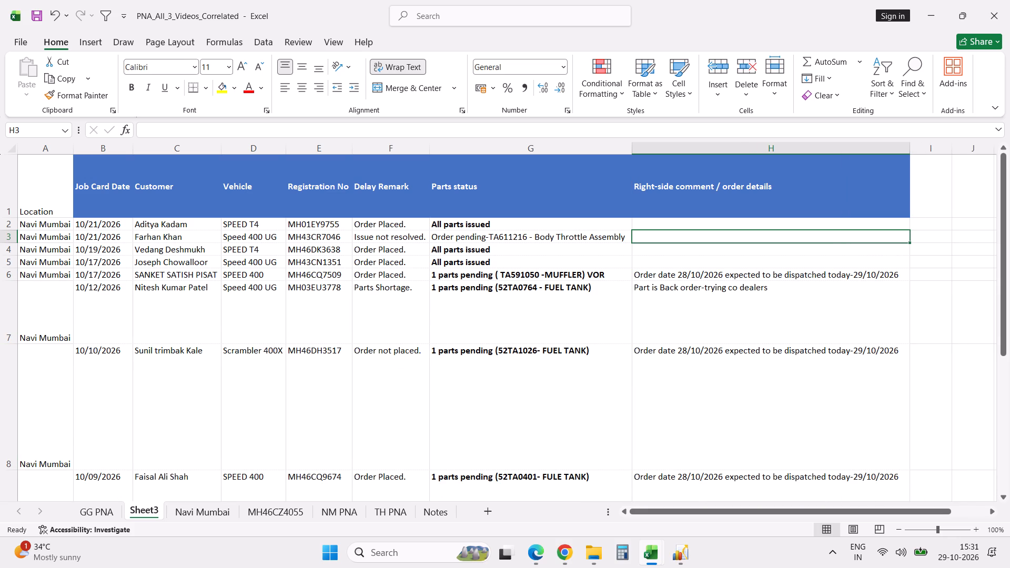
pyautogui.doubleClick(10, 341)
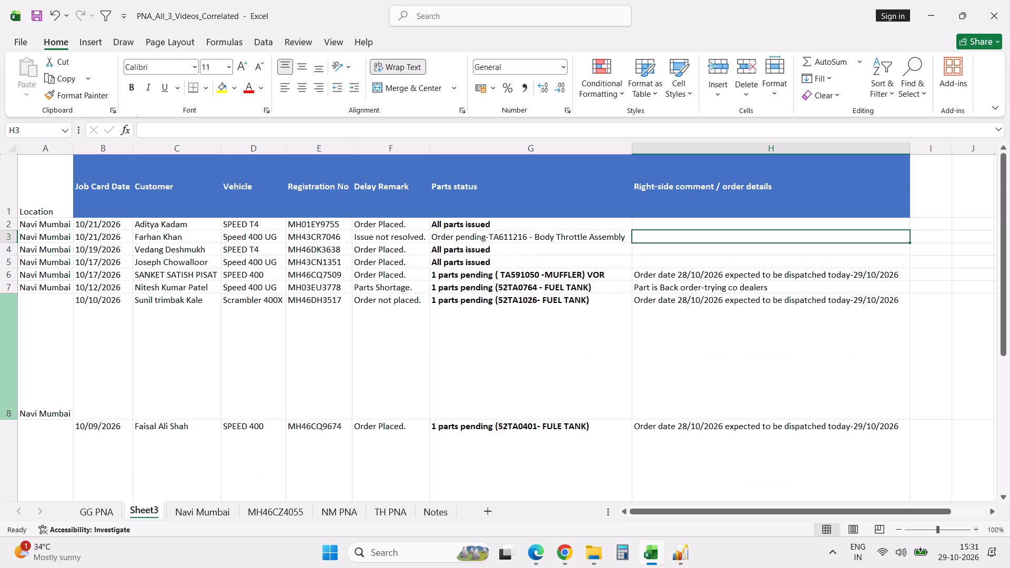
pyautogui.doubleClick(15, 420)
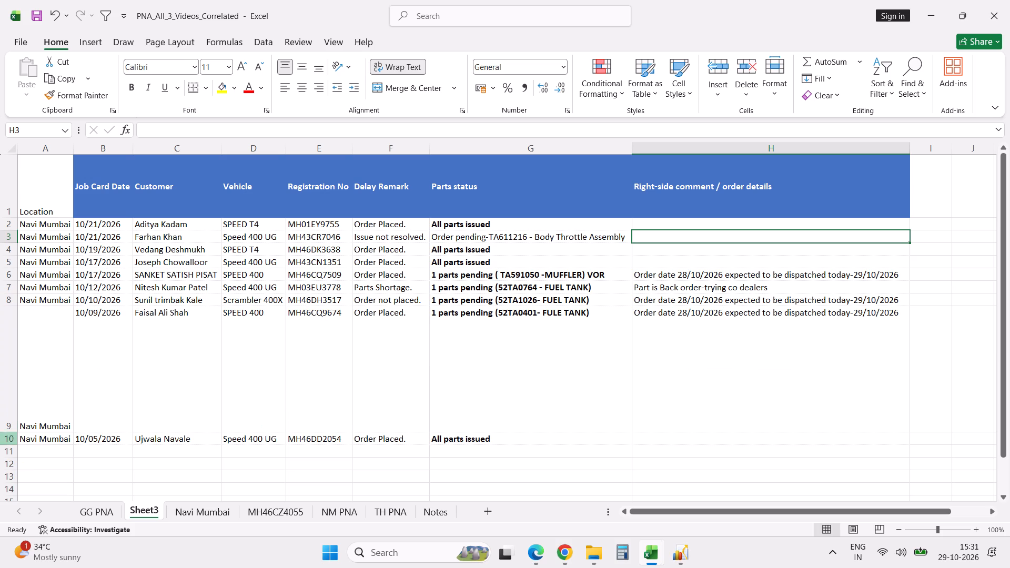
pyautogui.doubleClick(14, 433)
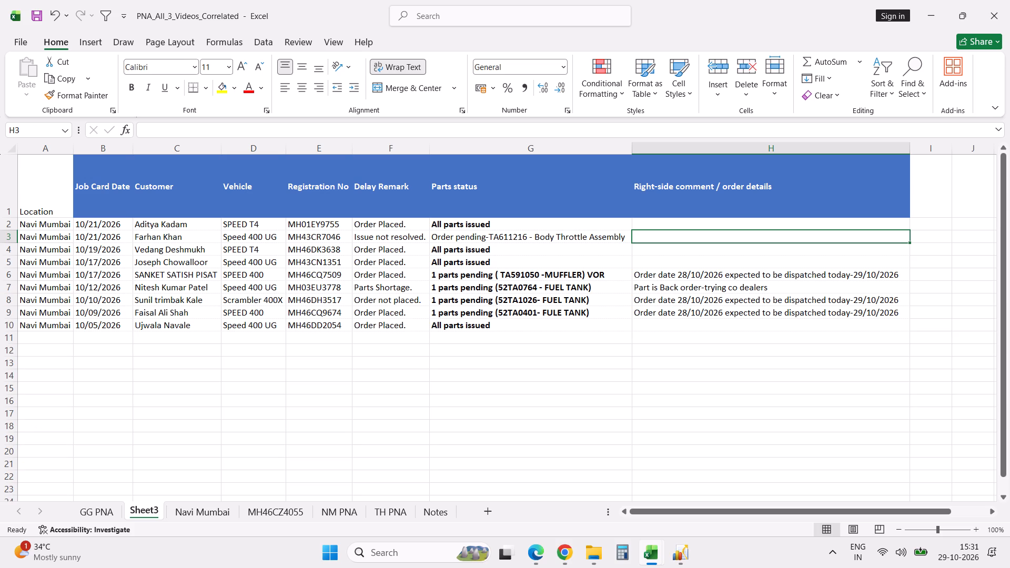
pyautogui.click(331, 385)
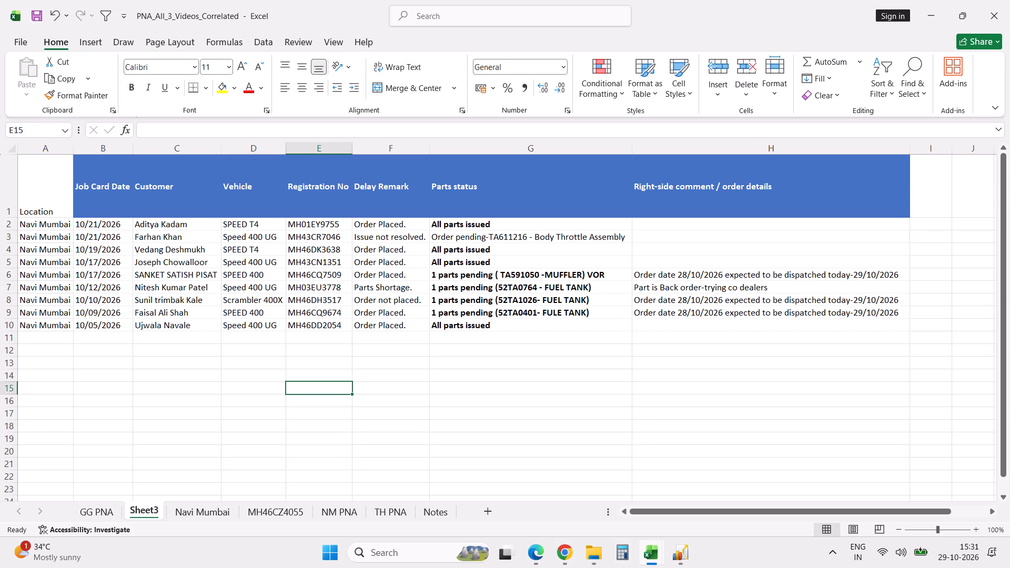
# Rename the column H header to "Remarks".
pyautogui.click(729, 198)
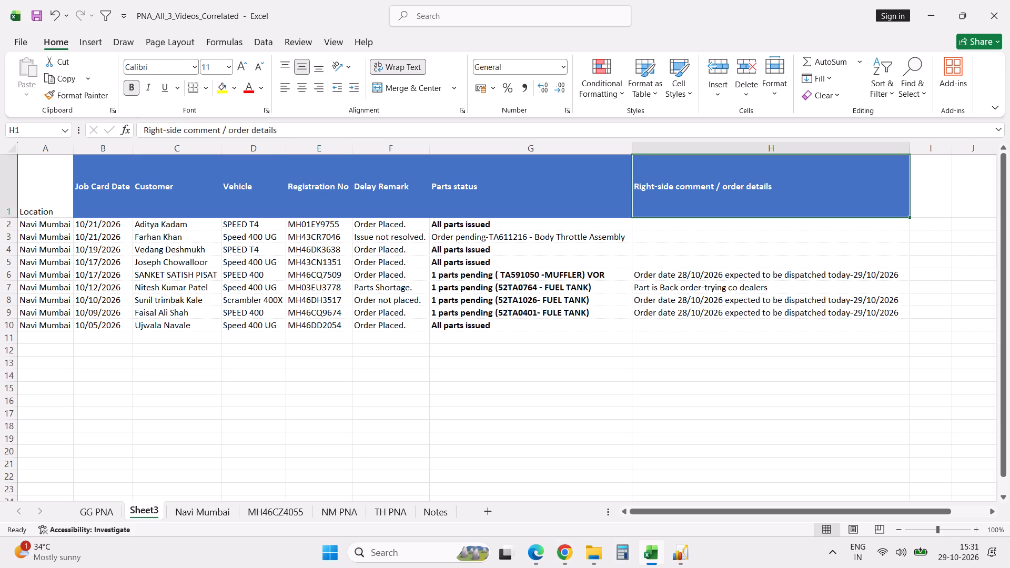
pyautogui.write('Remarks')
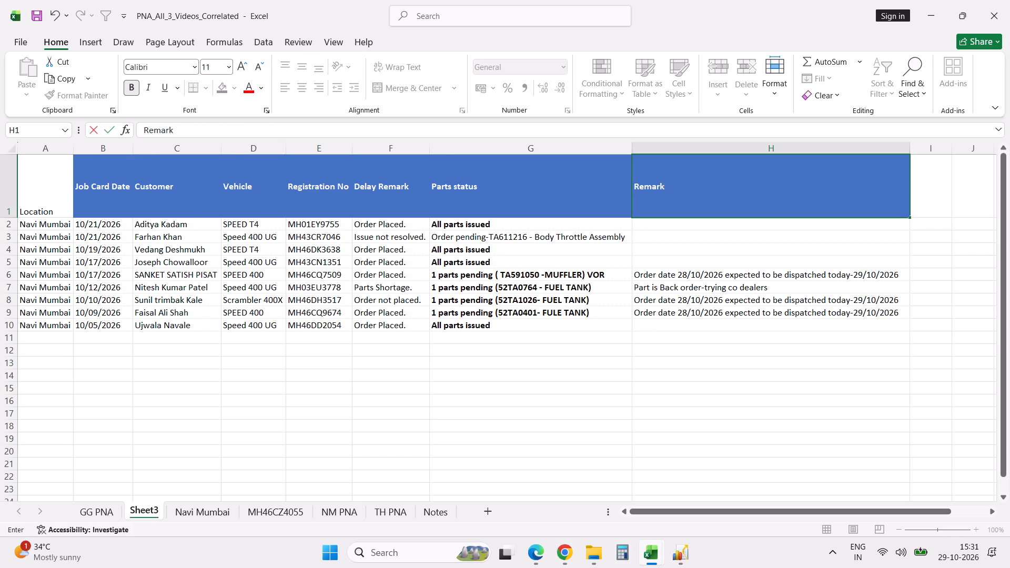
pyautogui.press('Return')
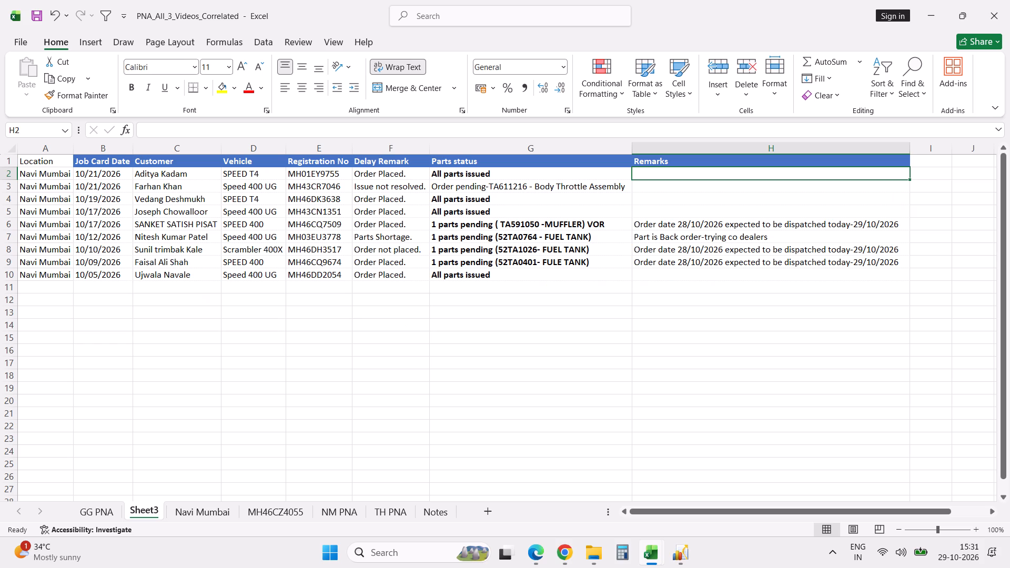
# Fill "All parts issued" from Parts status into Remarks for rows 2, 4, 5 and 10.
pyautogui.press('Up')
pyautogui.press('Down')
pyautogui.hotkey('ctrl', 'r')
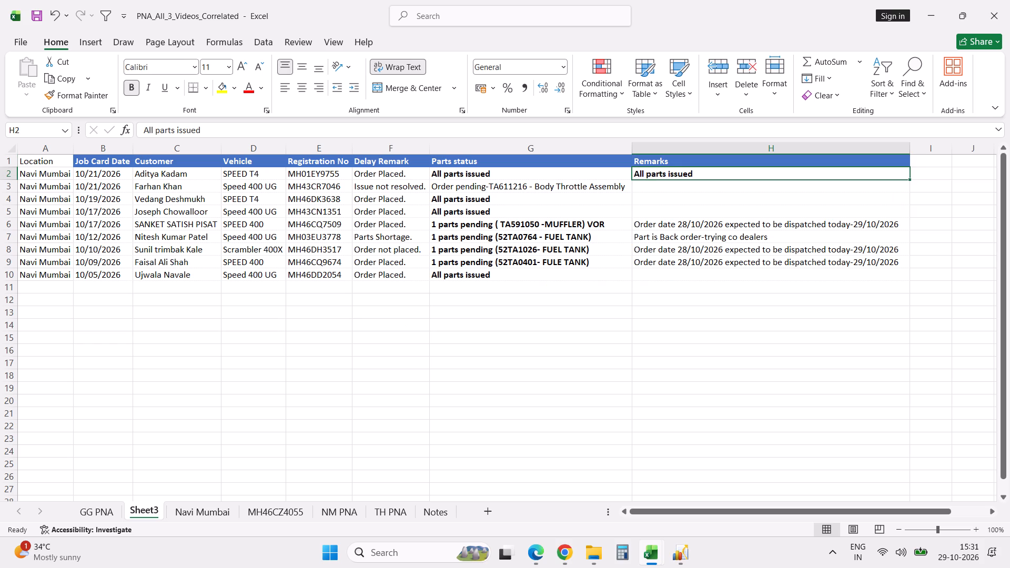
pyautogui.press('Down')
pyautogui.press('Down')
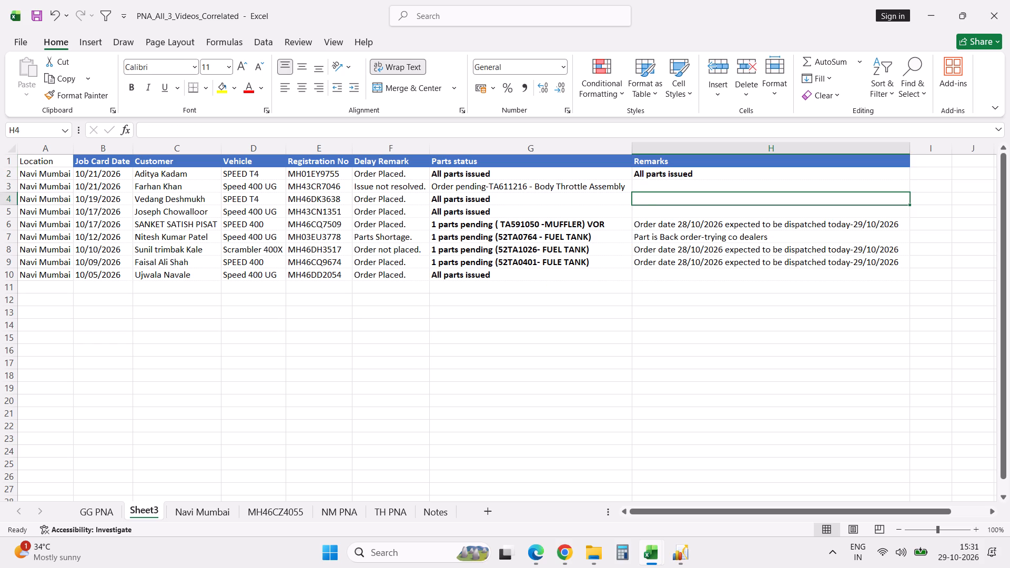
pyautogui.press('F4')
pyautogui.press('Down')
pyautogui.press('F4')
pyautogui.press('Down')
pyautogui.press('Down')
pyautogui.press('Down')
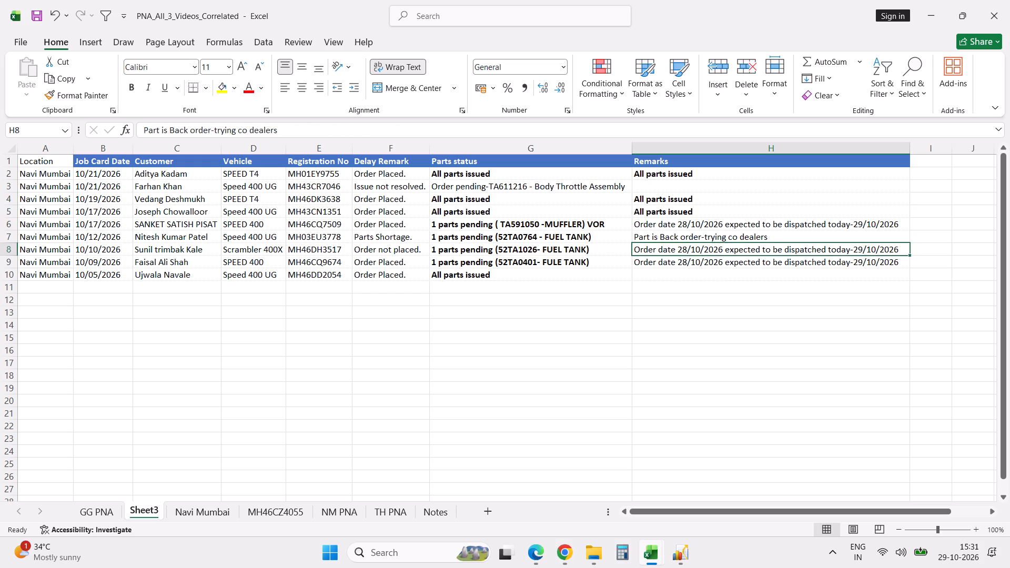
pyautogui.press('Down')
pyautogui.press('Down')
pyautogui.press('F4')
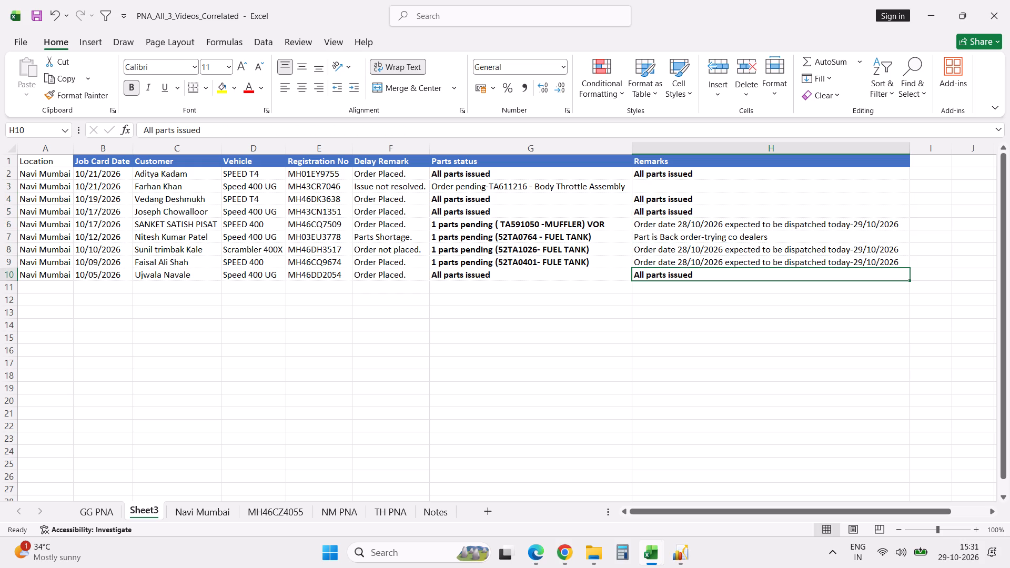
# Sort the table by Parts status, by cell values from A to Z, keeping the header row.
pyautogui.hotkey('alt', 'd')
pyautogui.press('s')
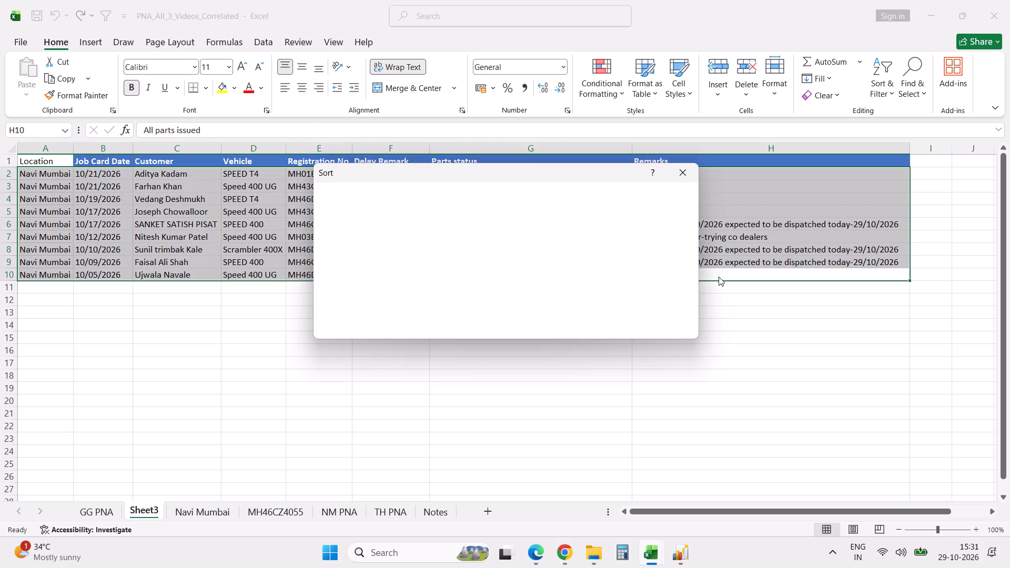
pyautogui.click(436, 230)
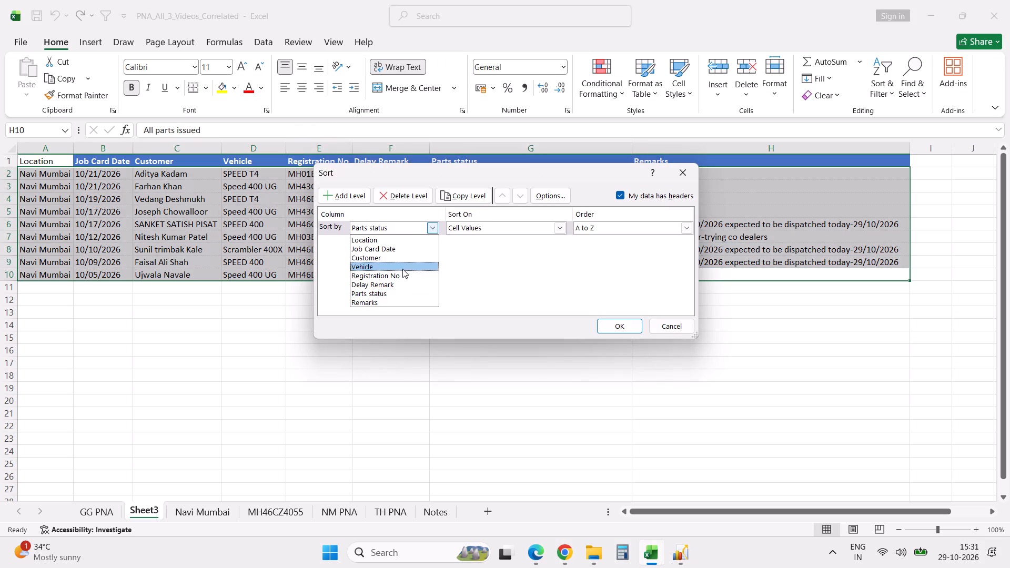
pyautogui.click(397, 295)
pyautogui.click(611, 328)
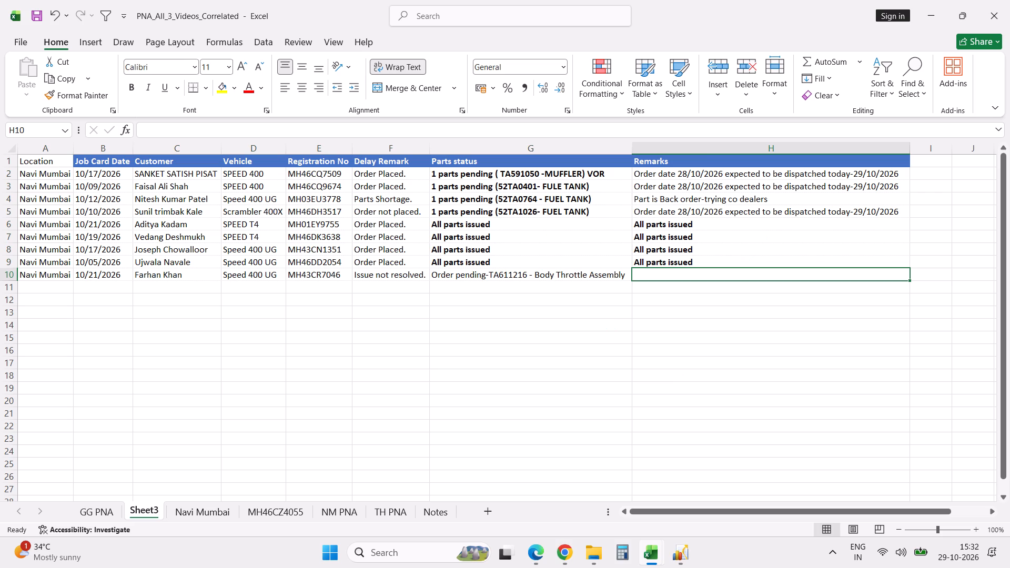
# Remove the bold formatting from the "All parts issued" entries in Parts status and Remarks, rows 6 to 9.
pyautogui.click(385, 275)
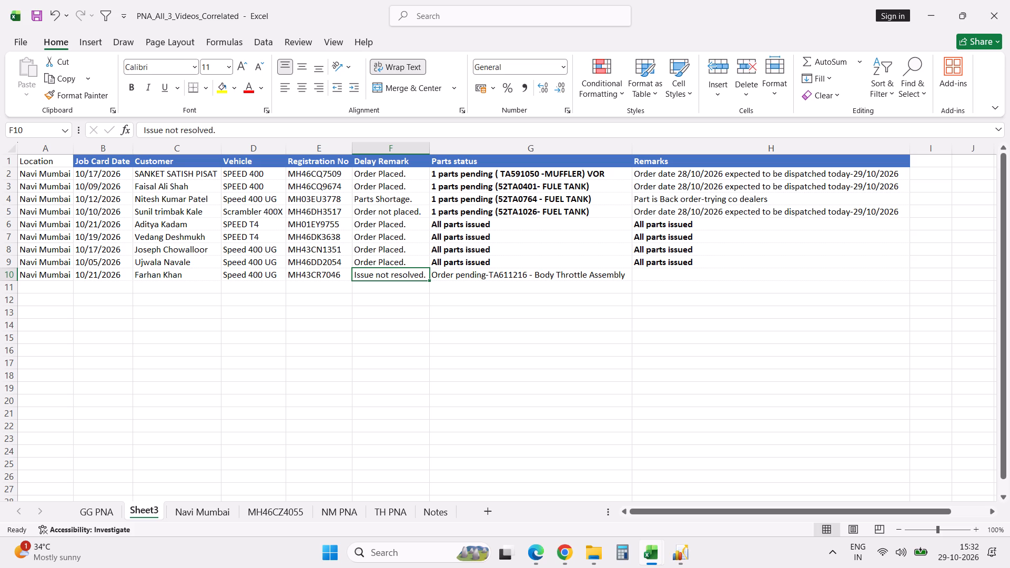
pyautogui.click(478, 226)
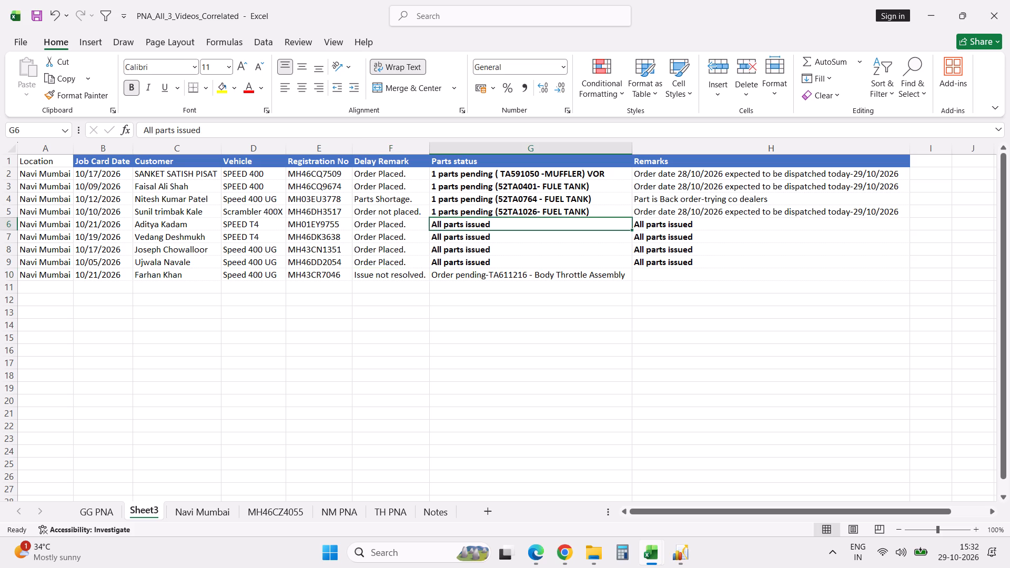
pyautogui.hotkey('shift', 'Down')
pyautogui.hotkey('shift', 'Down')
pyautogui.hotkey('shift', 'Down')
pyautogui.hotkey('shift', 'Right')
pyautogui.hotkey('ctrl', 'b')
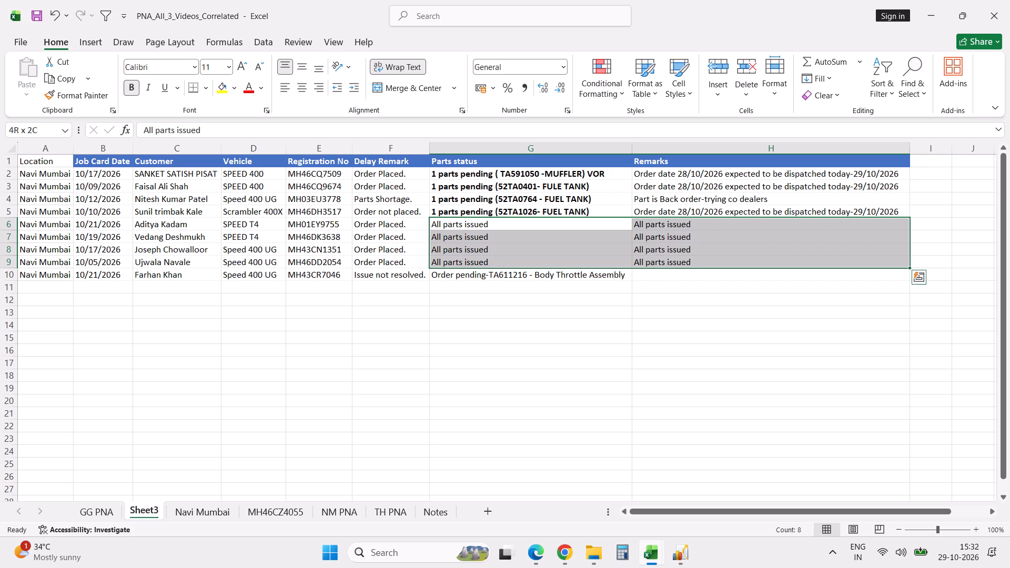
pyautogui.click(601, 373)
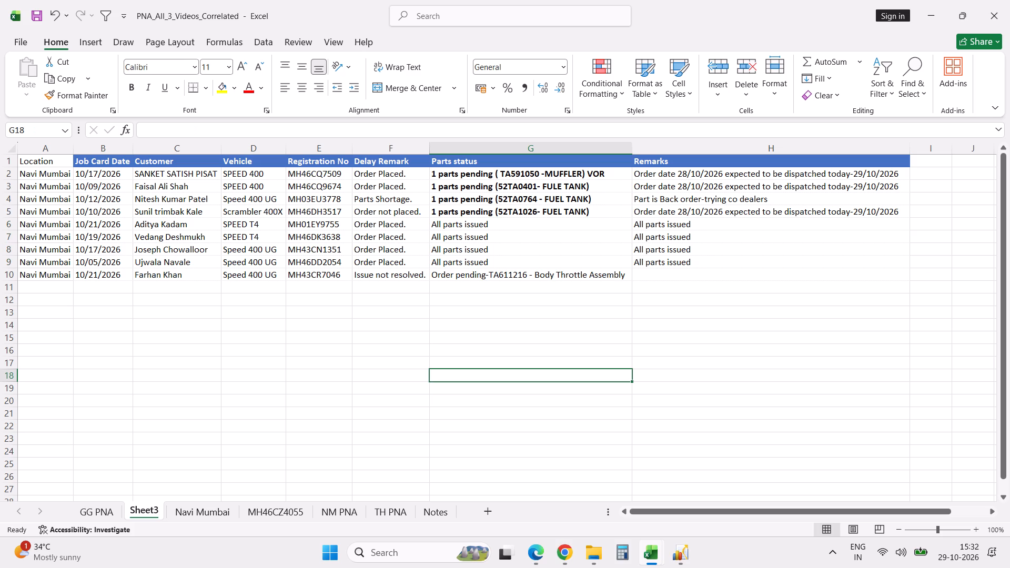
# Correct the misspelled "FULE" in the row 3 Parts status entry for part 52TA0401 so it reads "FUEL".
pyautogui.doubleClick(560, 185)
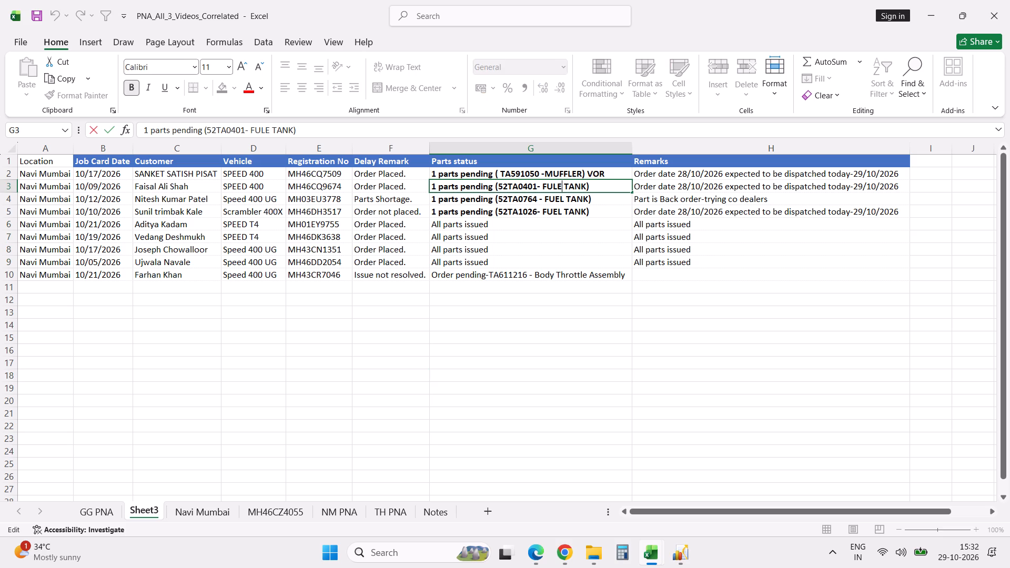
pyautogui.press('BackSpace')
pyautogui.press('BackSpace')
pyautogui.press('BackSpace')
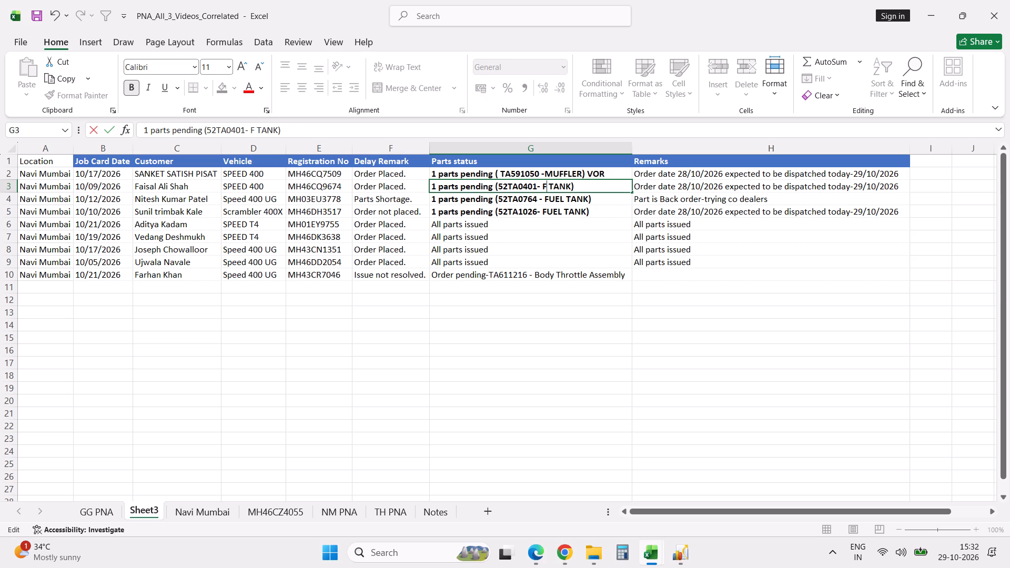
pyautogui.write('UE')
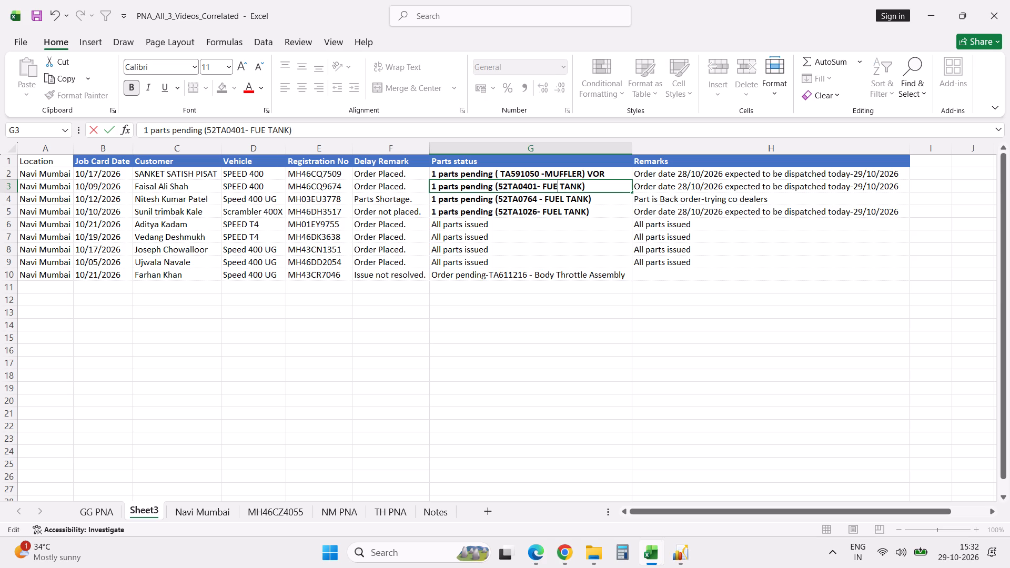
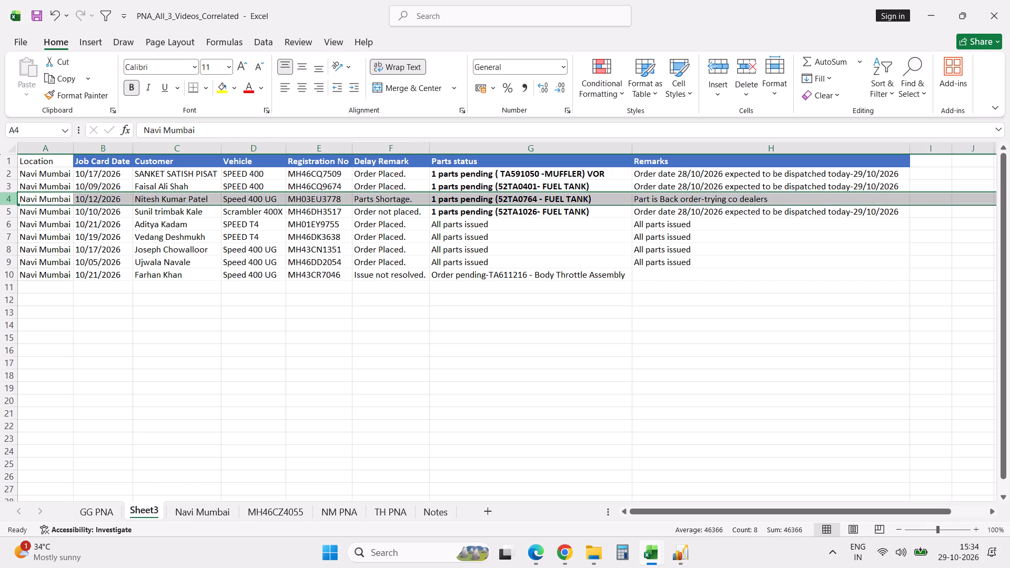
pyautogui.hotkey('ctrl', 'x')
pyautogui.press('Down')
pyautogui.press('Down')
pyautogui.press('Down')
pyautogui.press('Down')
pyautogui.press('Down')
pyautogui.press('Down')
pyautogui.press('Down')
pyautogui.press('Return')
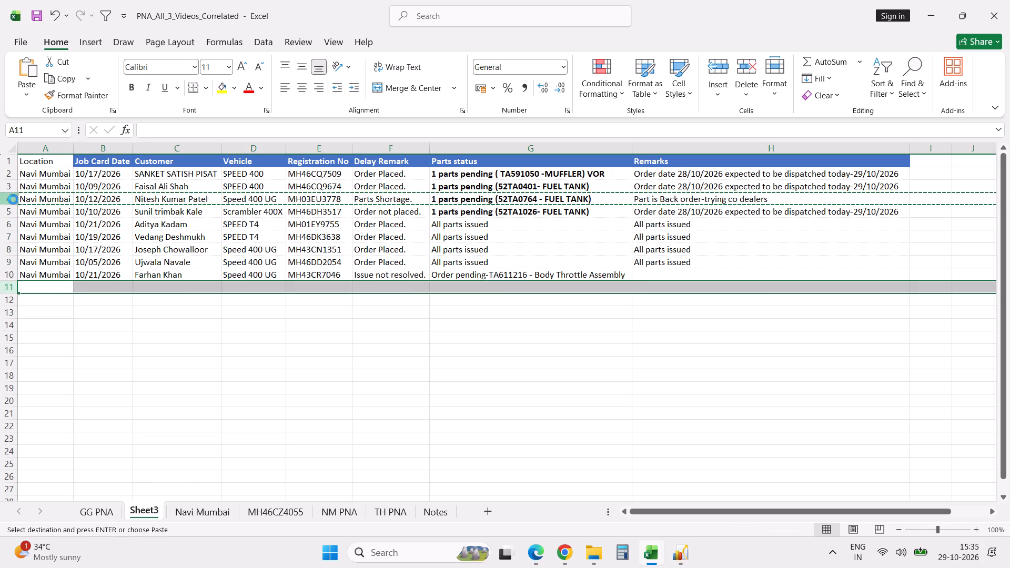
# Finish moving the 52TA0764 fuel tank row to the bottom of the table by deleting its emptied row 4.
pyautogui.click(13, 199)
pyautogui.hotkey('ctrl', '-')
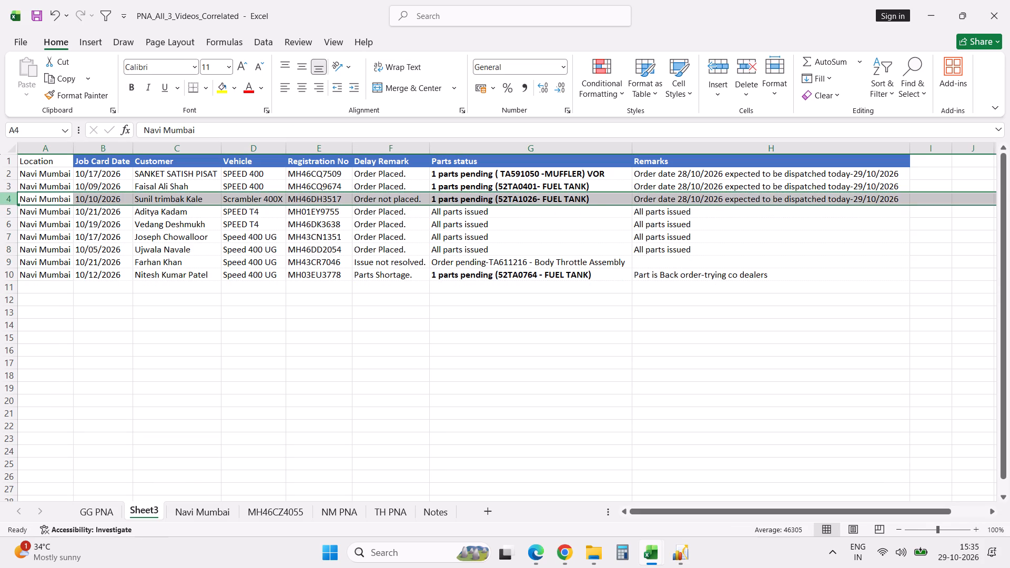
pyautogui.click(746, 371)
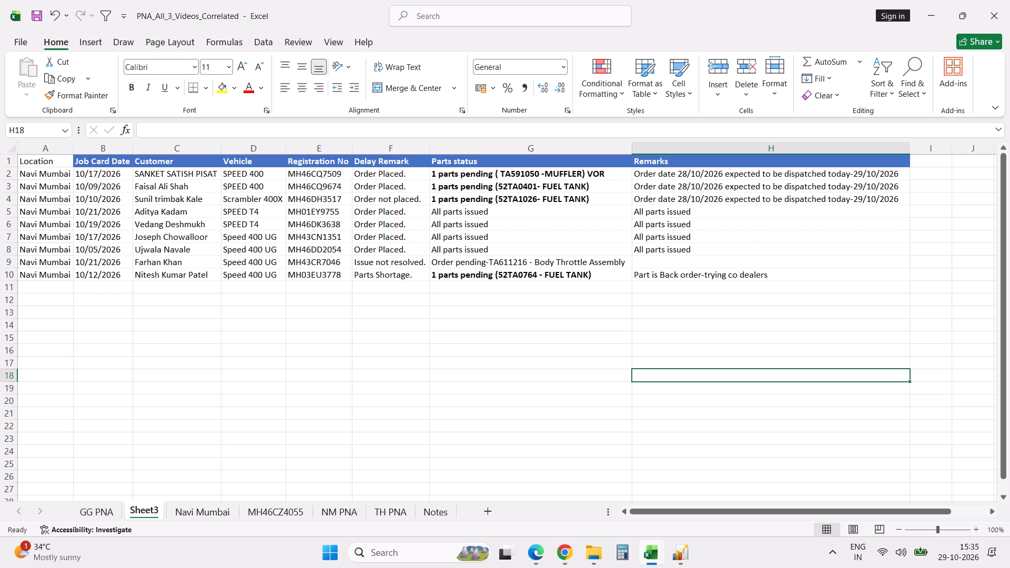
# Close Excellon's VOR Search window, check the Excellon home window, and return to the Sheet3 table in Excel.
pyautogui.click(518, 262)
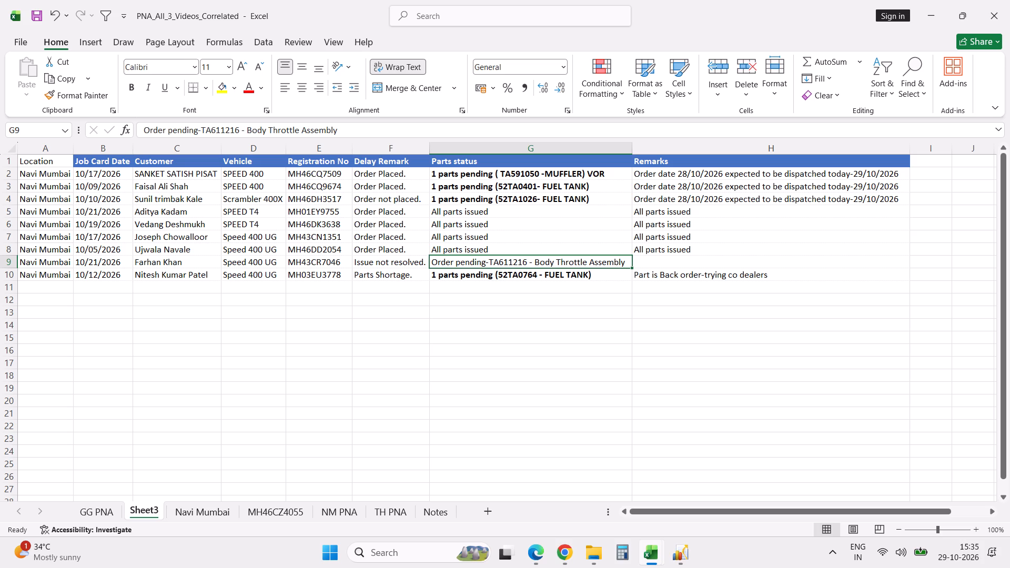
pyautogui.click(687, 562)
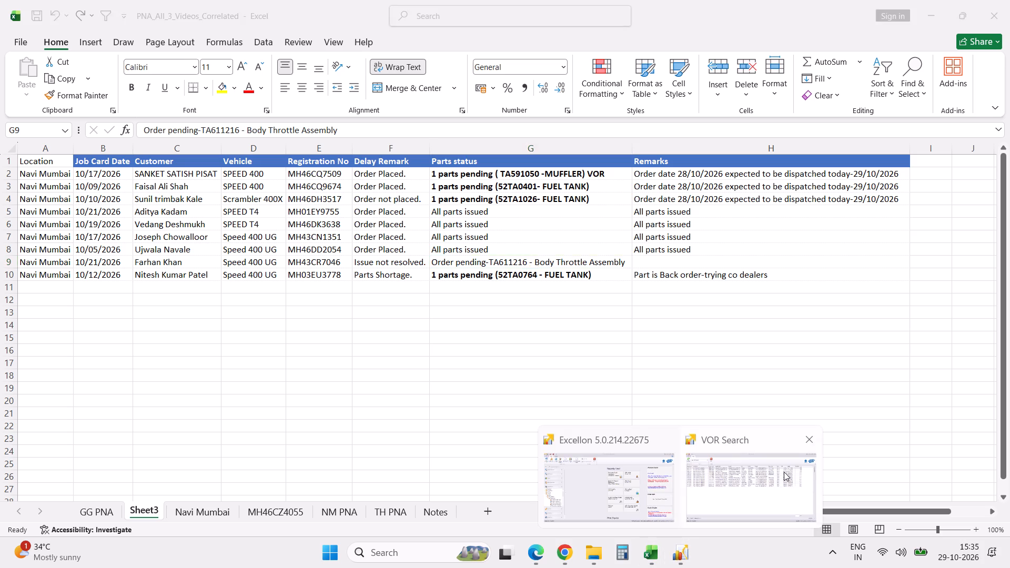
pyautogui.click(814, 442)
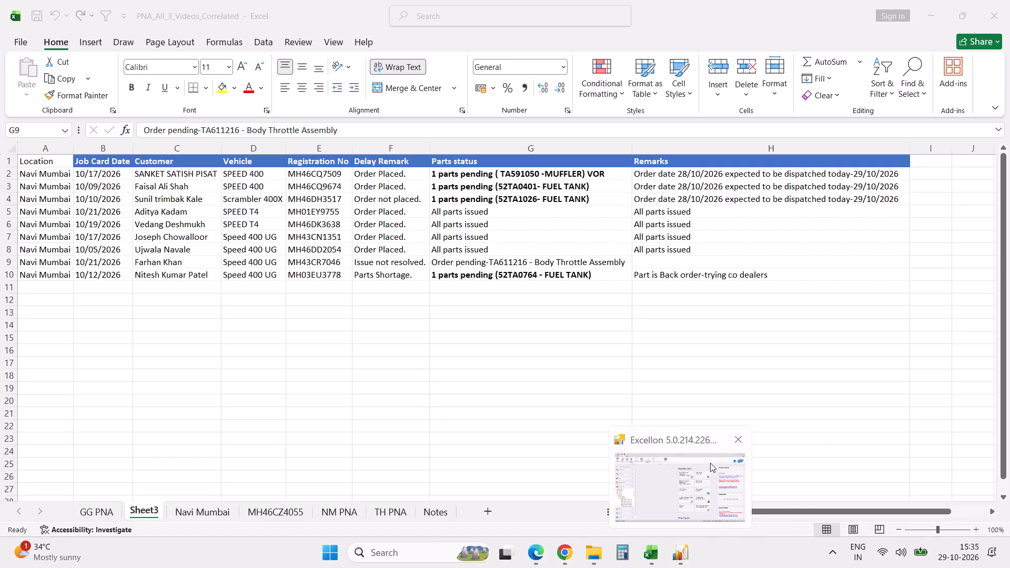
pyautogui.click(710, 463)
pyautogui.click(309, 349)
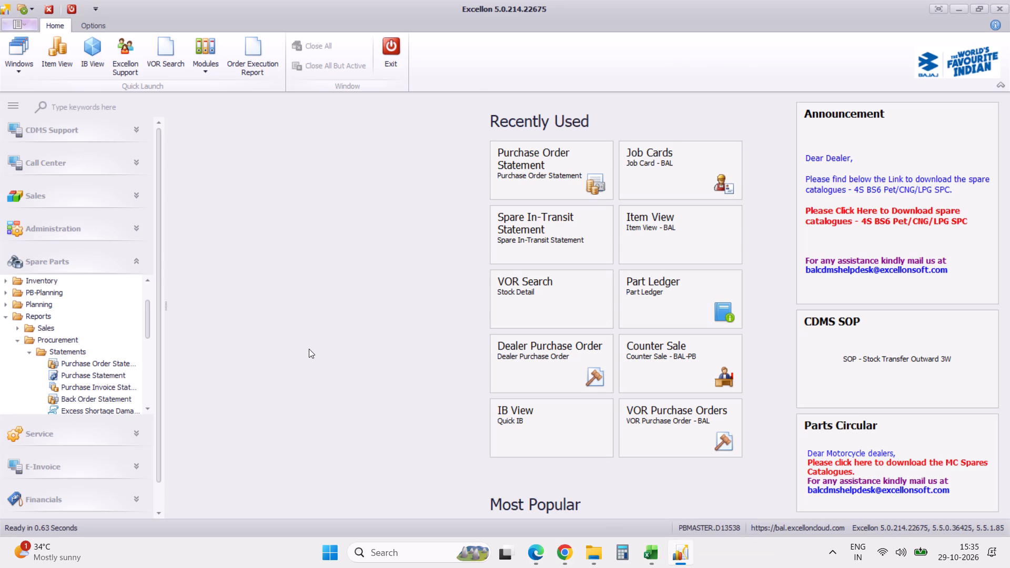
pyautogui.hotkey('alt', 'Tab')
pyautogui.hotkey('alt', 'Tab')
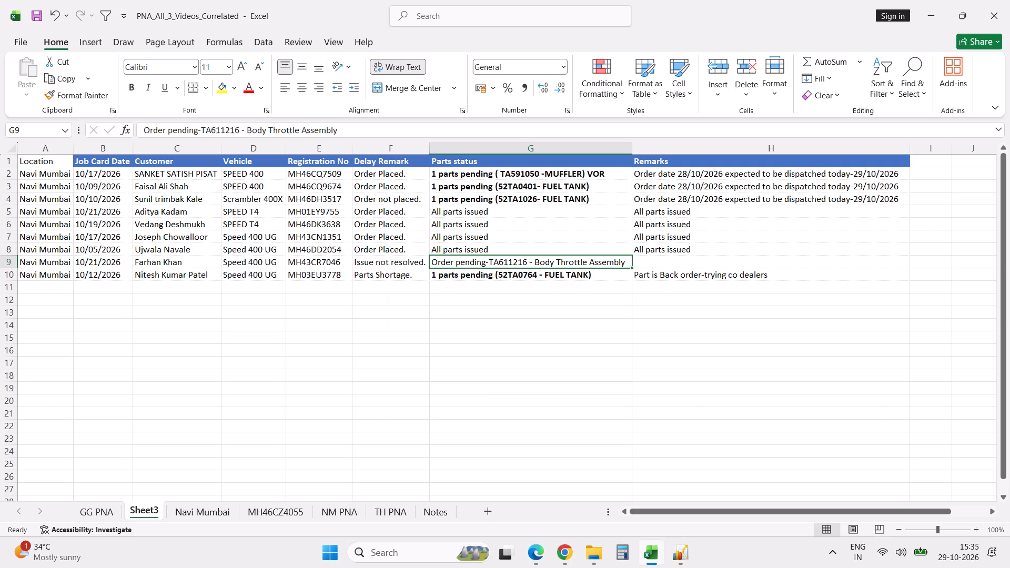
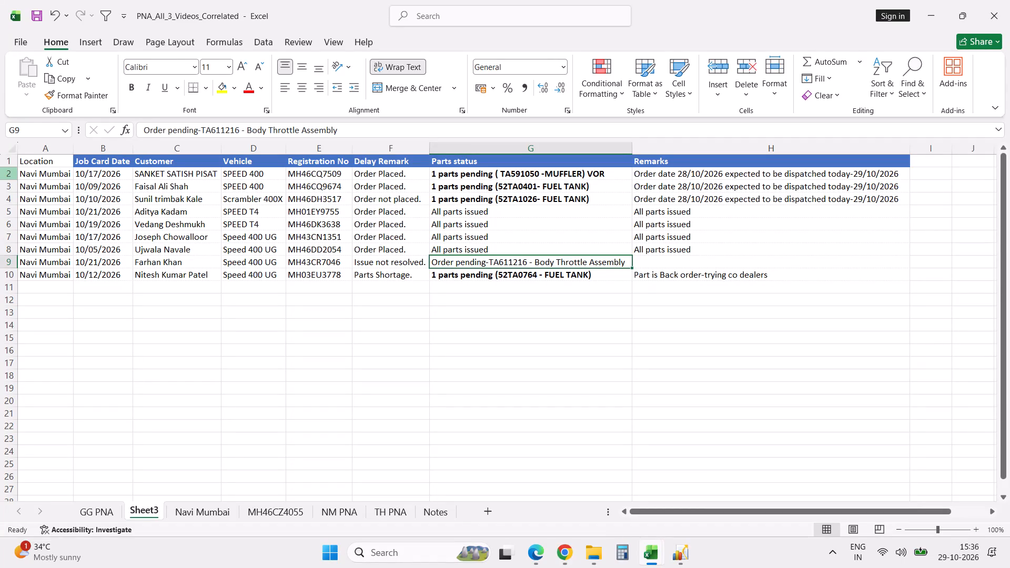
# Apply all borders to the Navi Mumbai table in Sheet3, covering A1:H10.
pyautogui.click(42, 160)
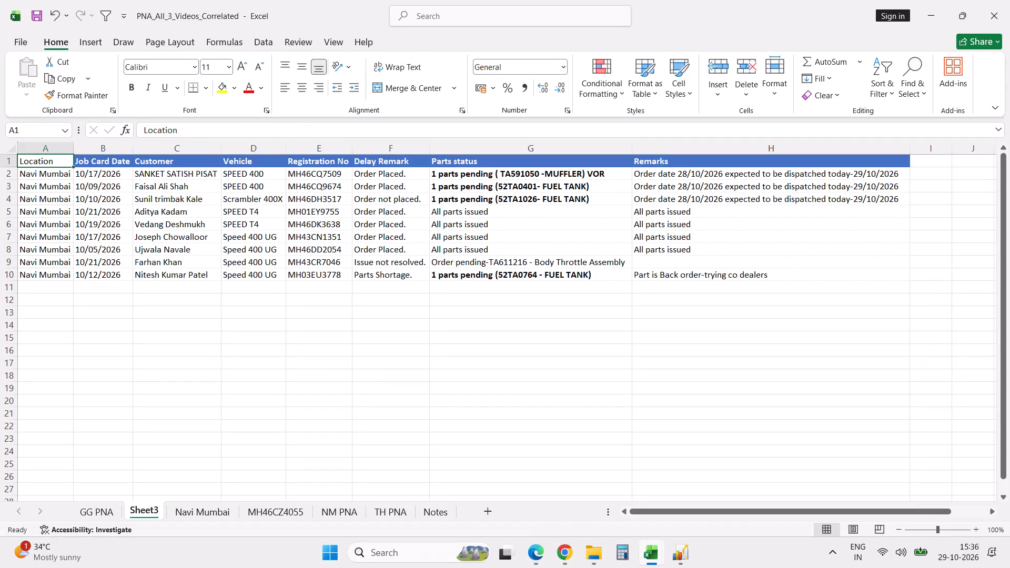
pyautogui.keyDown('shift'); pyautogui.click(659, 269); pyautogui.keyUp('shift')
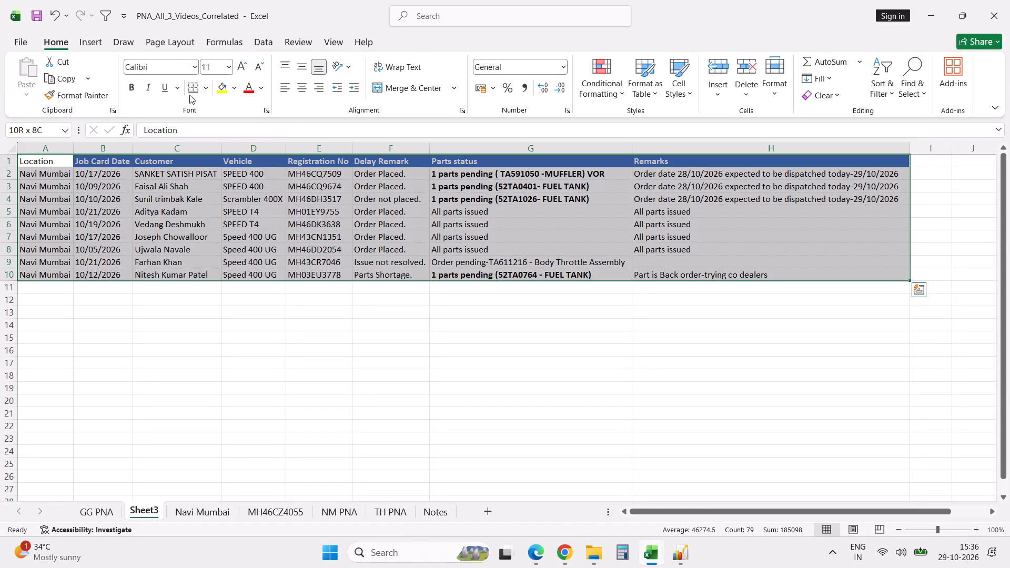
pyautogui.click(206, 89)
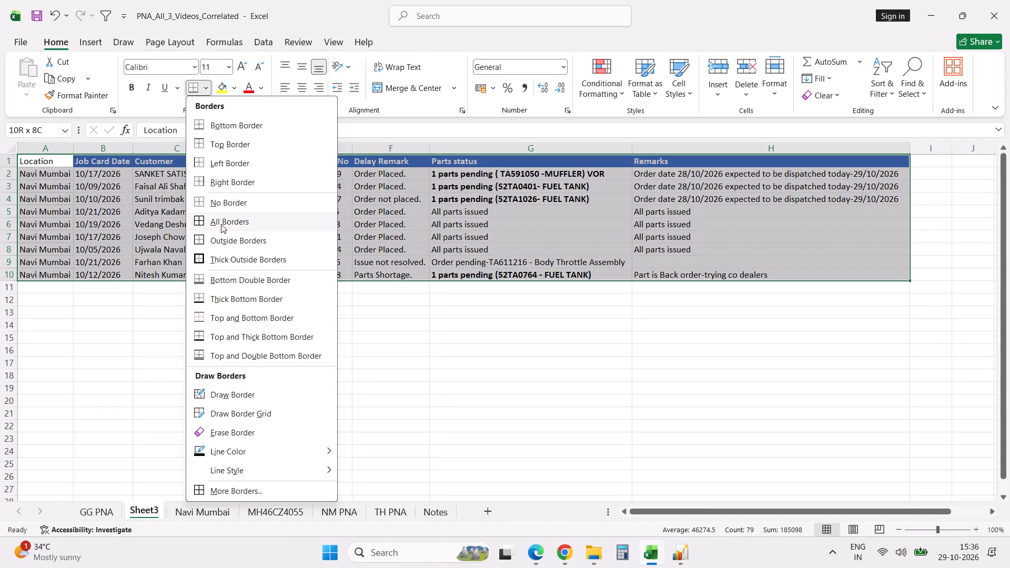
pyautogui.click(221, 224)
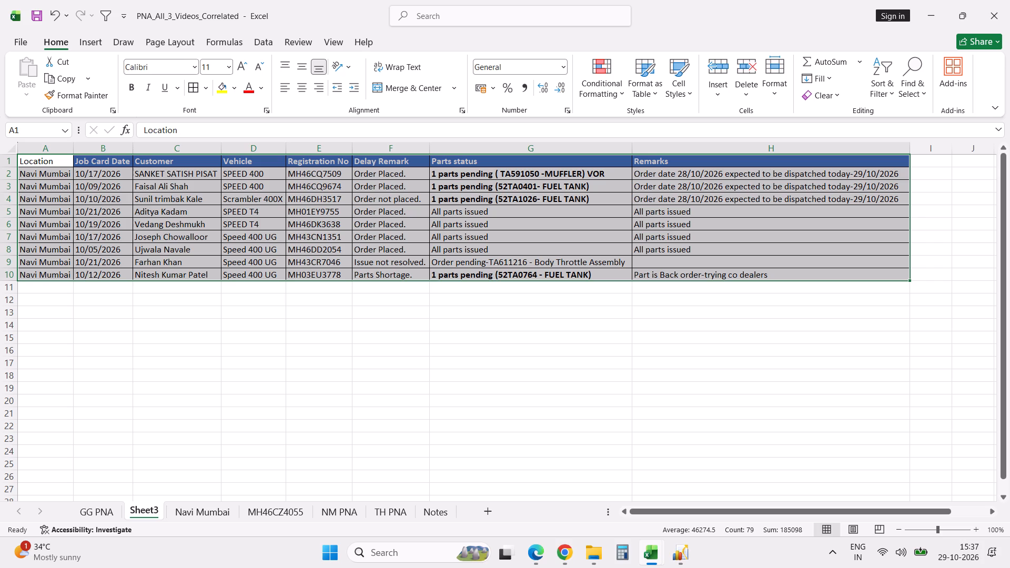
# Change the Location filter on the GG PNA sheet from Navi Mumbai to Thane only.
pyautogui.click(98, 521)
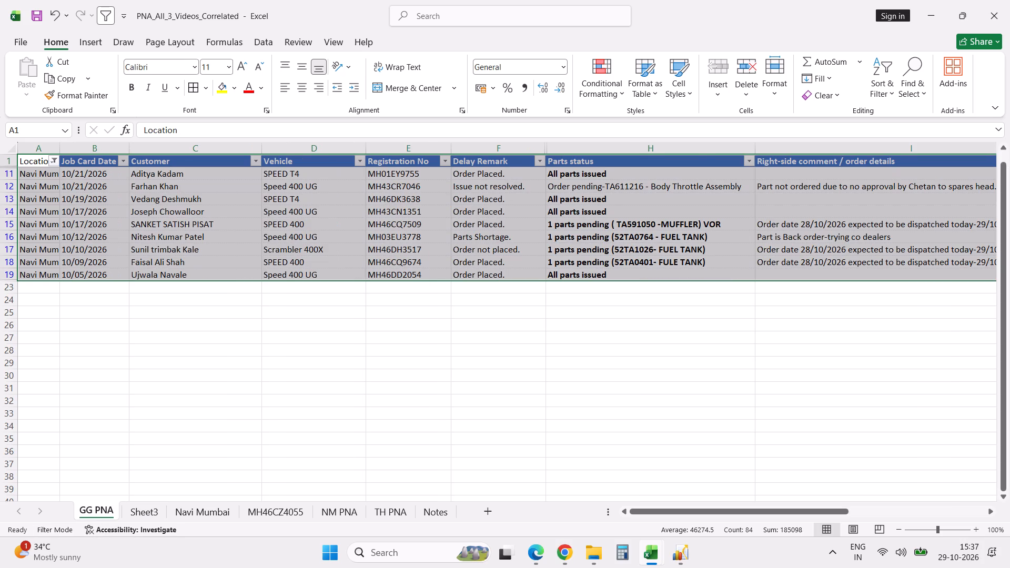
pyautogui.click(56, 163)
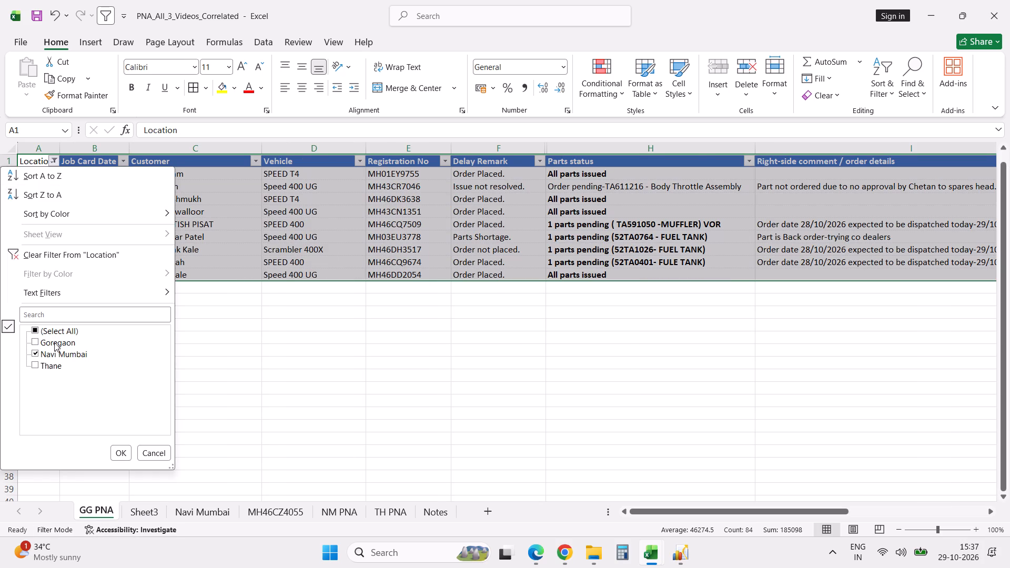
pyautogui.click(55, 353)
pyautogui.click(51, 366)
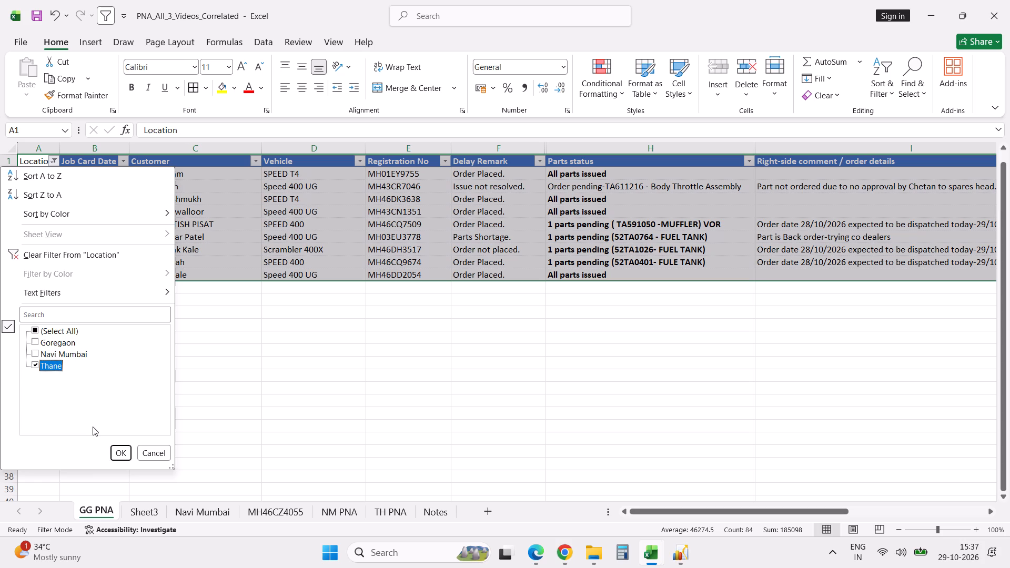
pyautogui.click(121, 454)
pyautogui.click(462, 392)
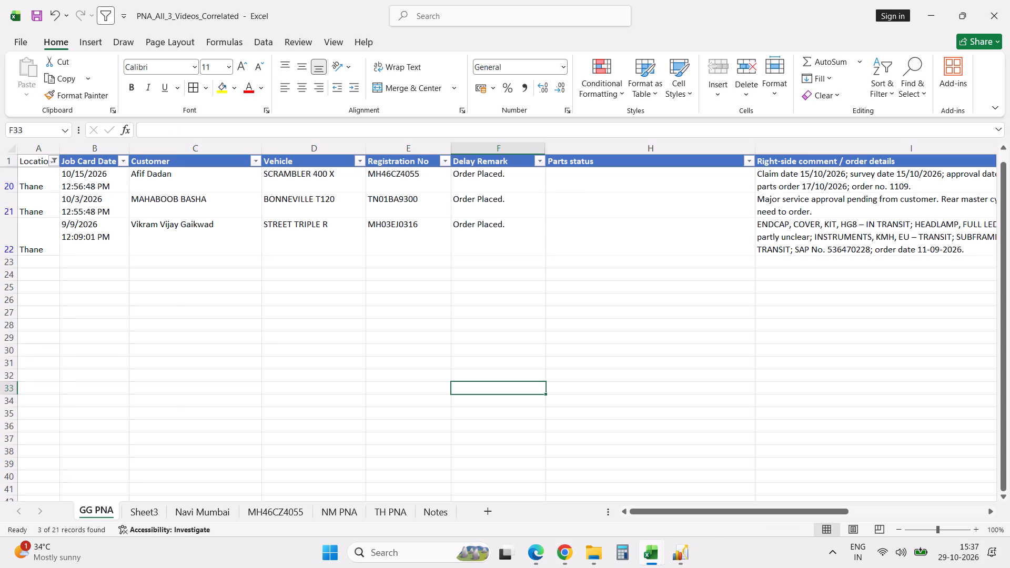
pyautogui.click(803, 185)
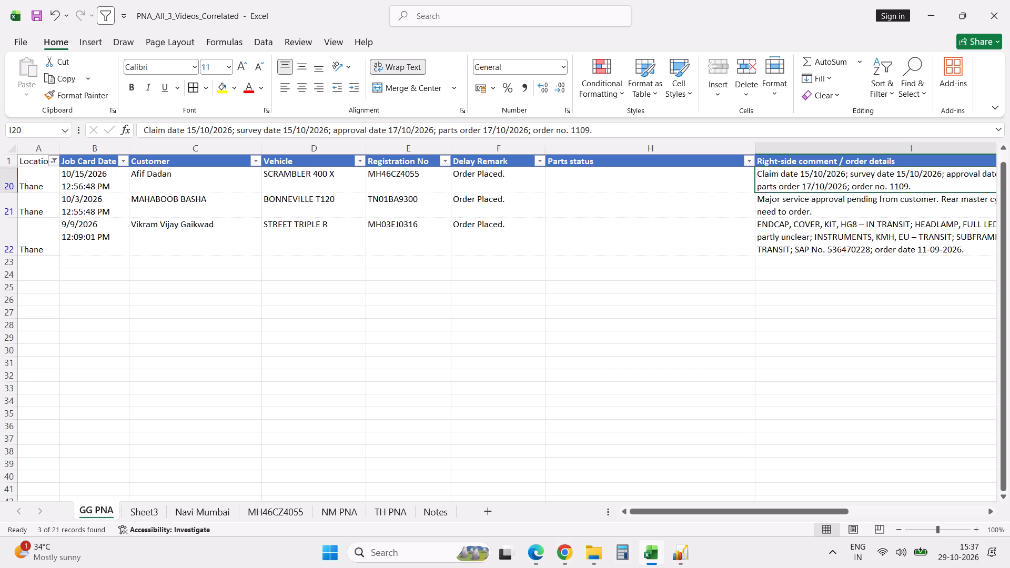
pyautogui.click(274, 513)
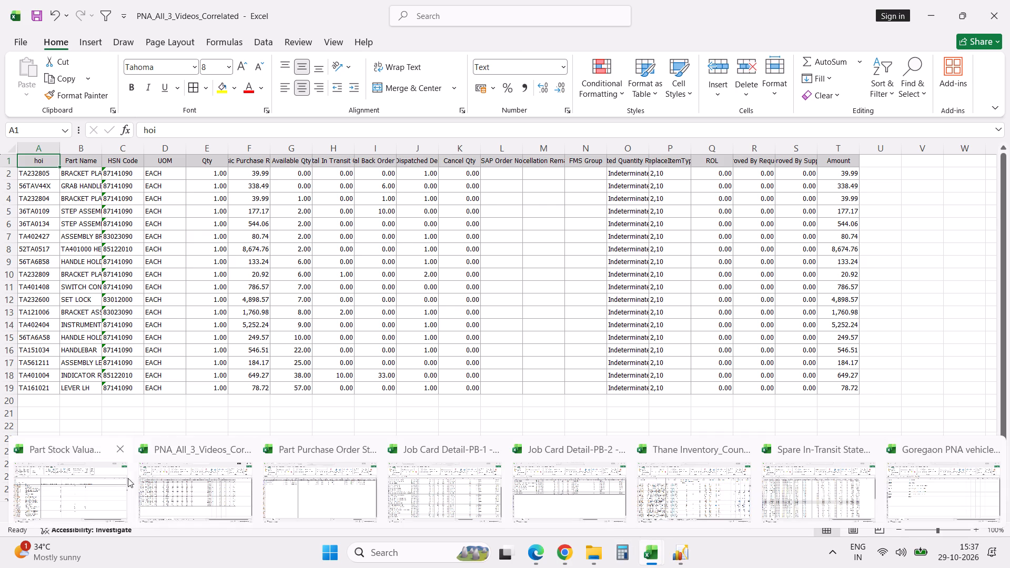
pyautogui.click(79, 482)
pyautogui.click(127, 199)
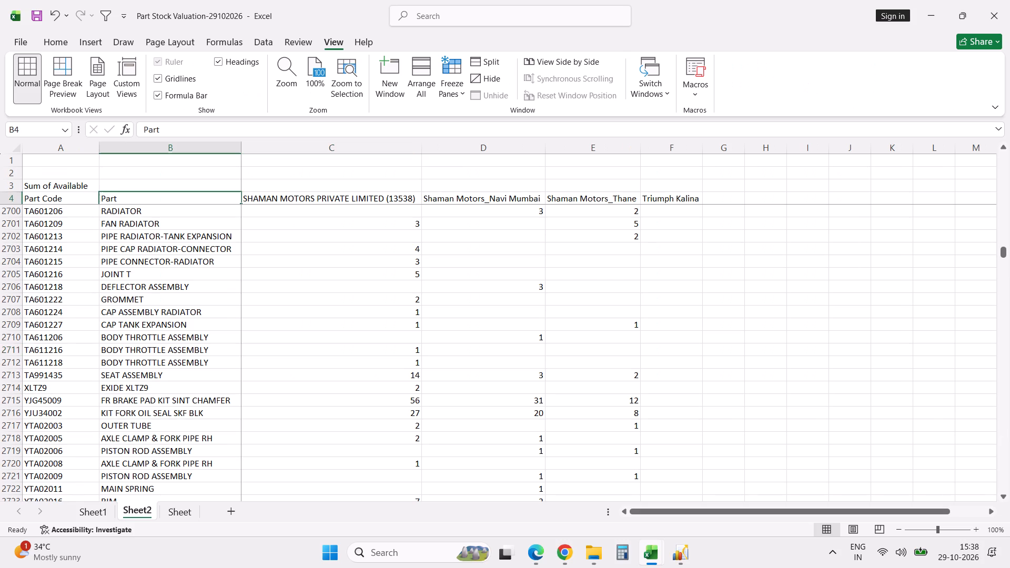
pyautogui.press('Down')
pyautogui.hotkey('alt', 'Tab')
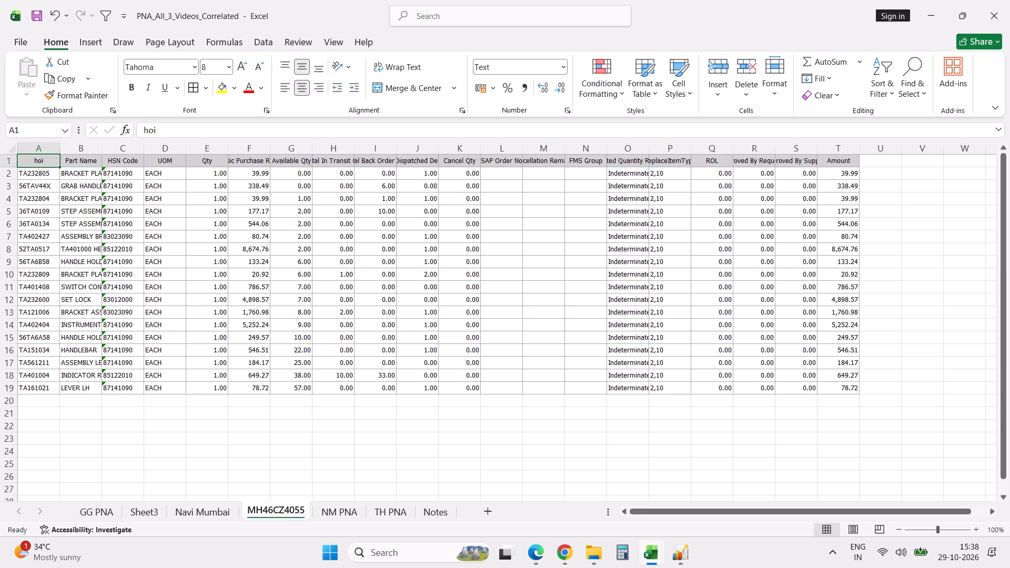
pyautogui.click(338, 149)
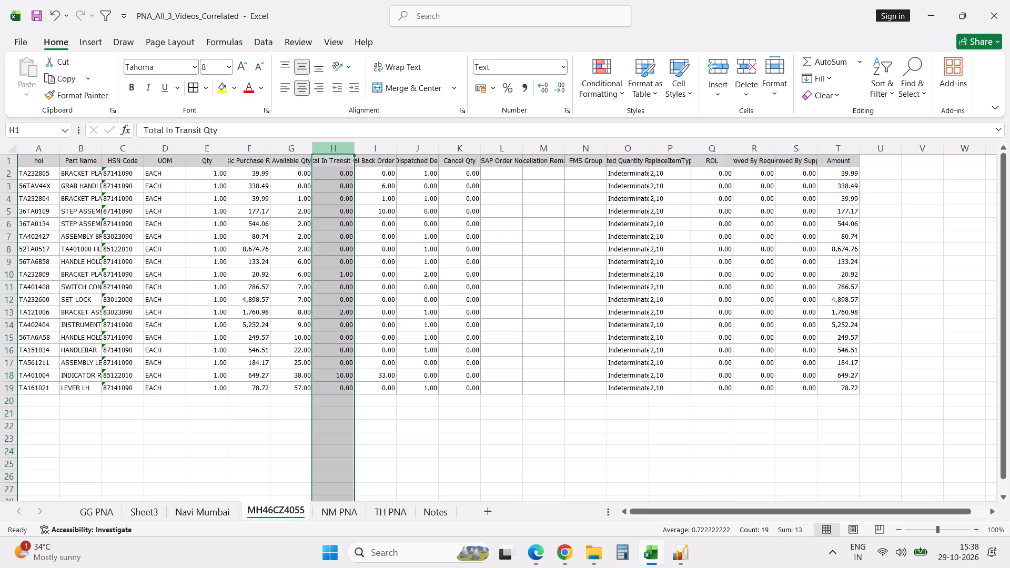
pyautogui.hotkey('shift', 'Right')
pyautogui.hotkey('shift', 'Right')
pyautogui.hotkey('shift', 'Right')
pyautogui.hotkey('shift', 'Right')
pyautogui.hotkey('shift', 'Right')
pyautogui.hotkey('shift', 'Right')
pyautogui.hotkey('shift', 'Right')
pyautogui.hotkey('shift', 'Right')
pyautogui.hotkey('shift', 'Right')
pyautogui.hotkey('shift', 'Right')
pyautogui.hotkey('shift', 'Right')
pyautogui.hotkey('shift', 'Right')
pyautogui.hotkey('shift', 'Right')
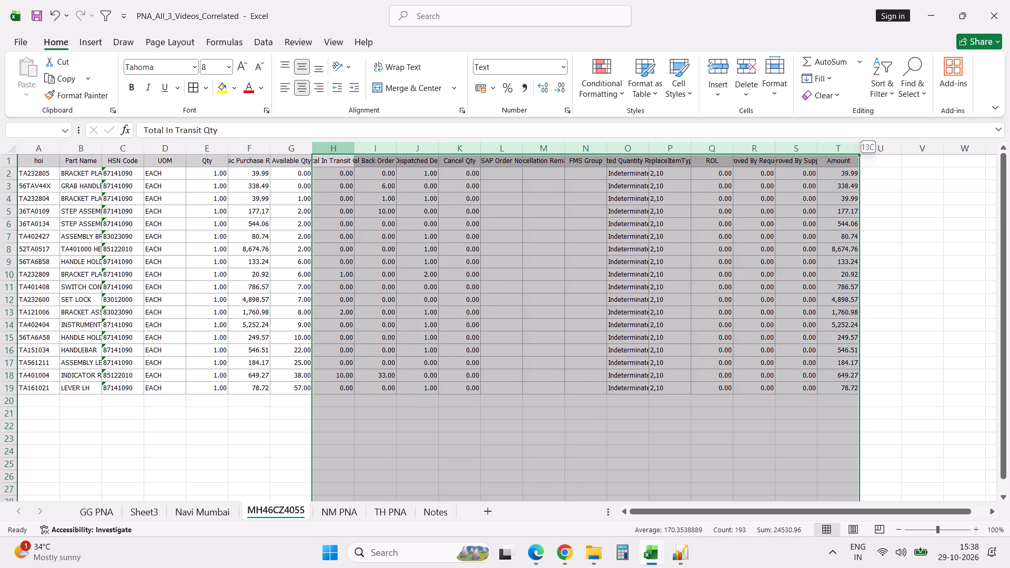
pyautogui.hotkey('ctrl', '-')
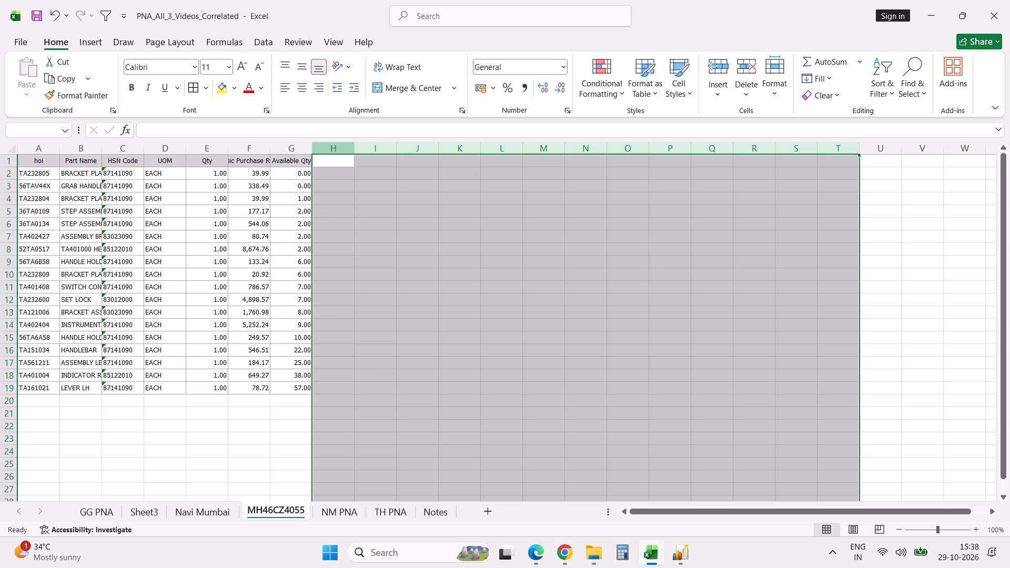
pyautogui.click(41, 173)
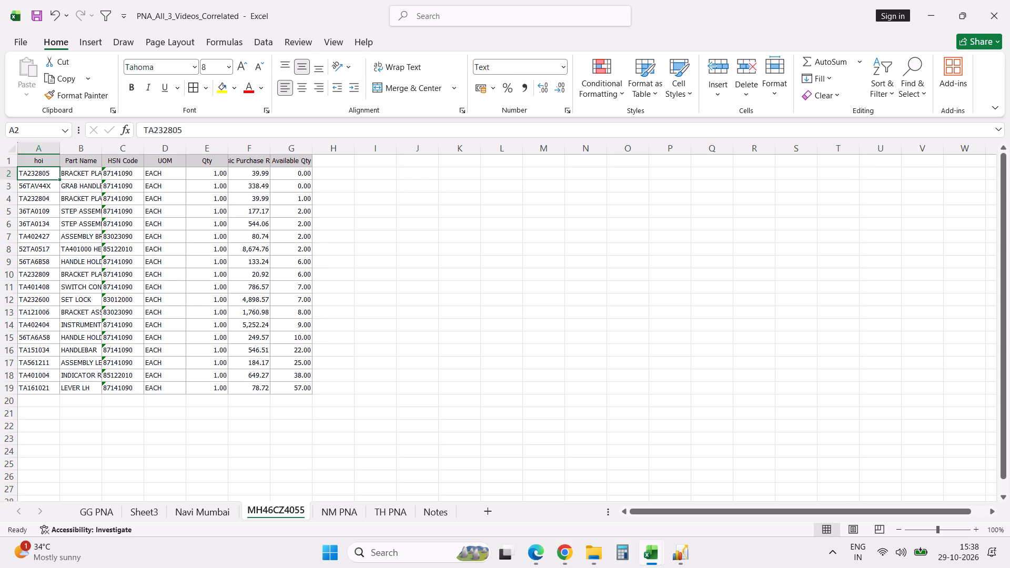
pyautogui.click(43, 160)
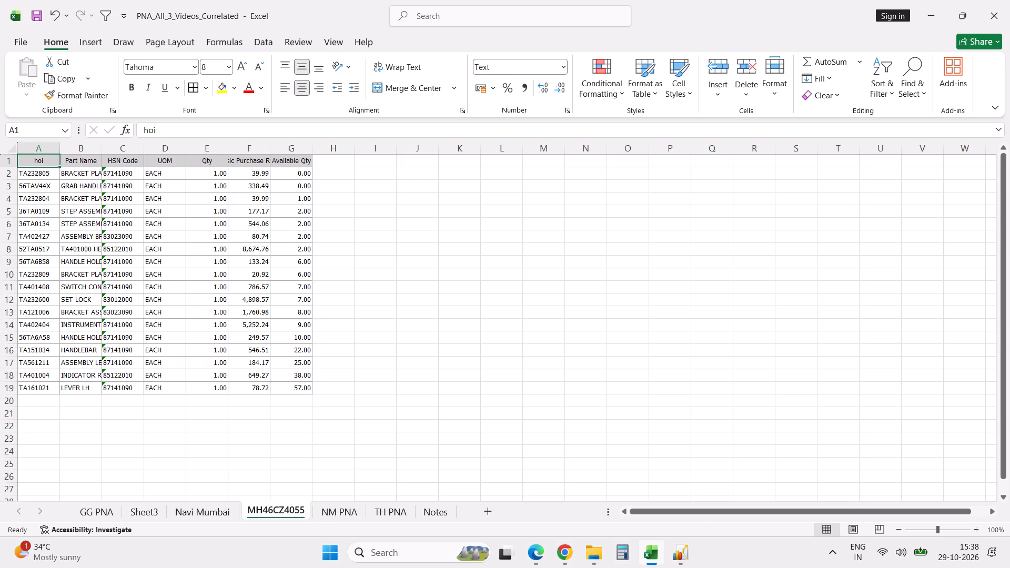
pyautogui.write('Part no')
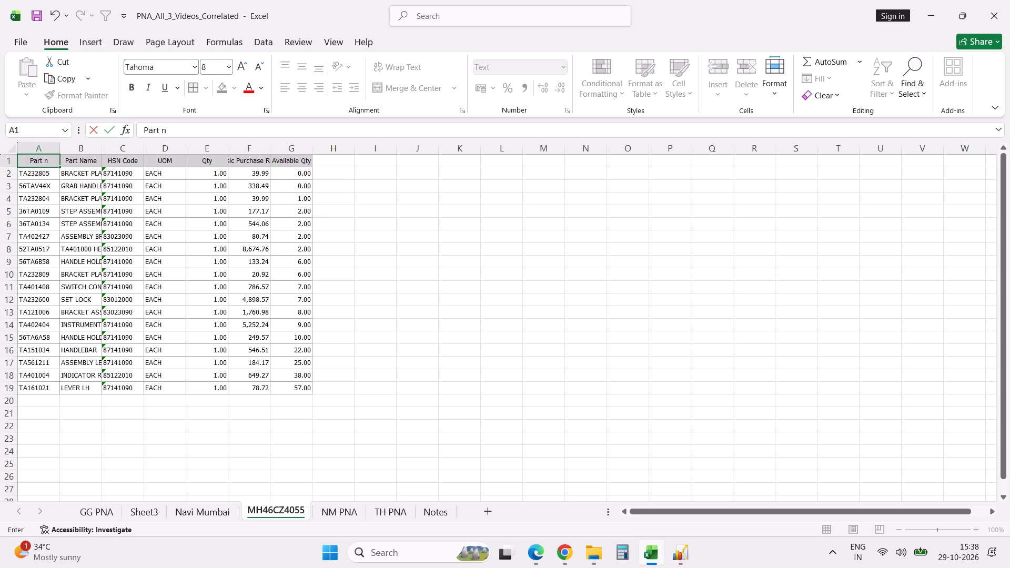
pyautogui.press('Tab')
# Enter an exact-match VLOOKUP in H2 for A2 against Part Stock Valuation-29102026 Sheet2 $A$5:$E$2754, returning column 3.
pyautogui.click(41, 175)
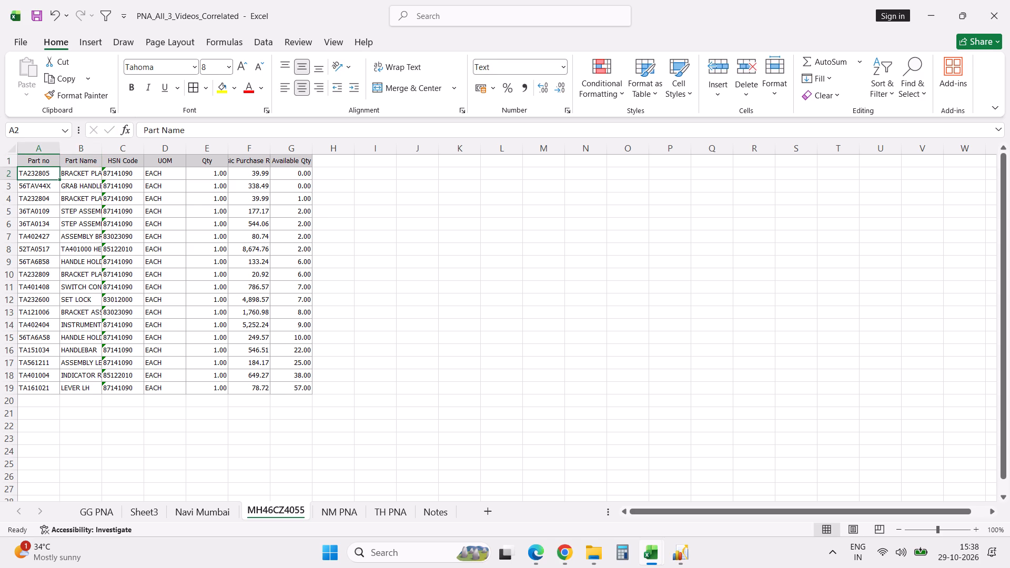
pyautogui.hotkey('alt', 'Tab')
pyautogui.hotkey('alt', 'Tab')
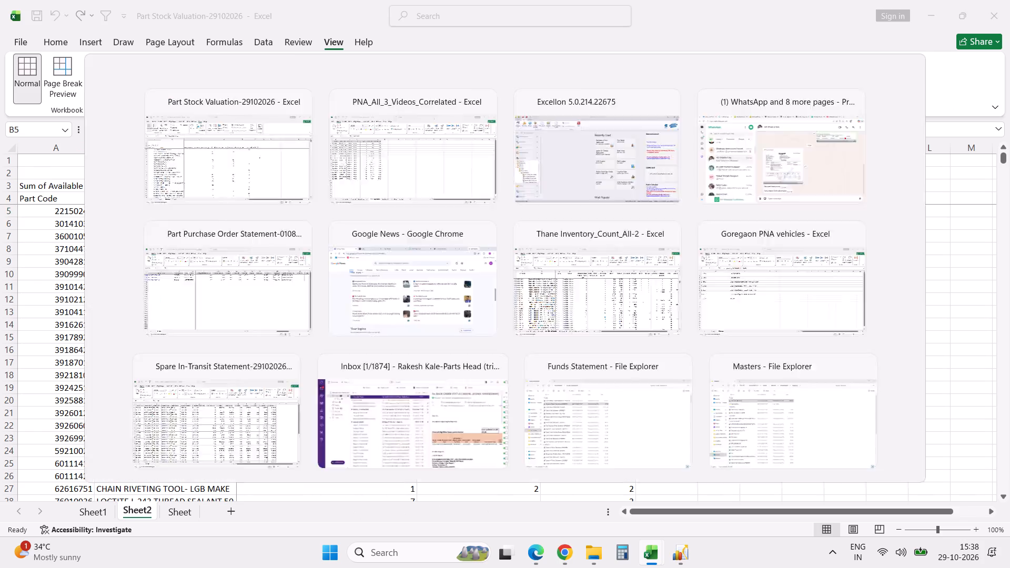
pyautogui.click(342, 172)
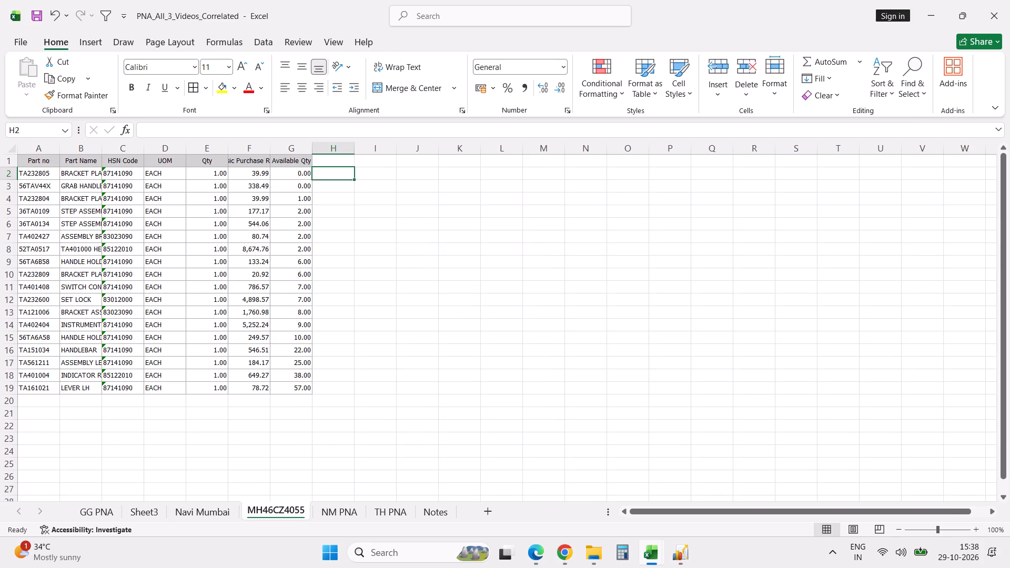
pyautogui.write('=vlo')
pyautogui.press('Tab')
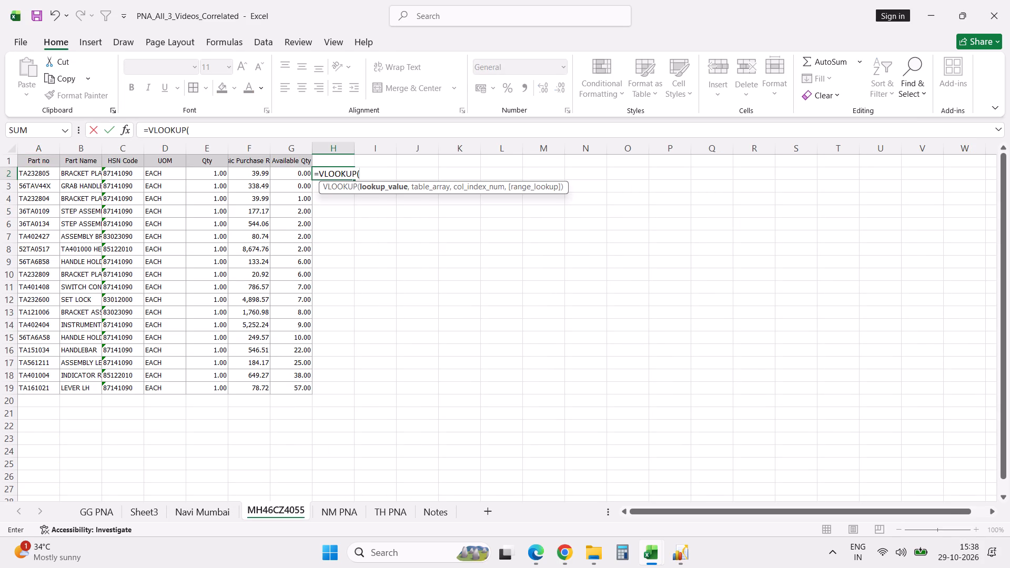
pyautogui.click(46, 175)
pyautogui.press(',')
pyautogui.hotkey('alt', 'Tab')
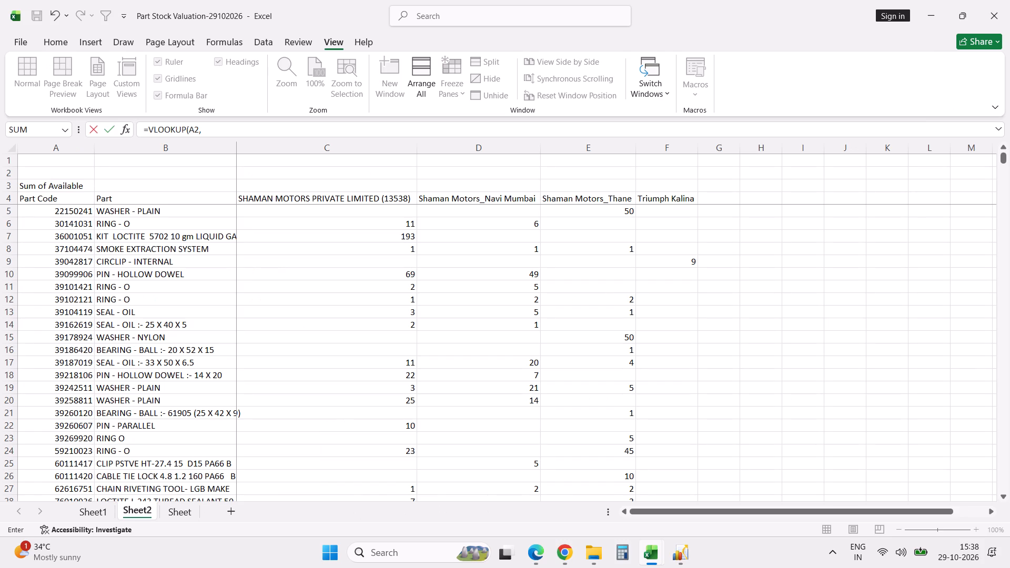
pyautogui.click(63, 209)
pyautogui.hotkey('shift', 'Right')
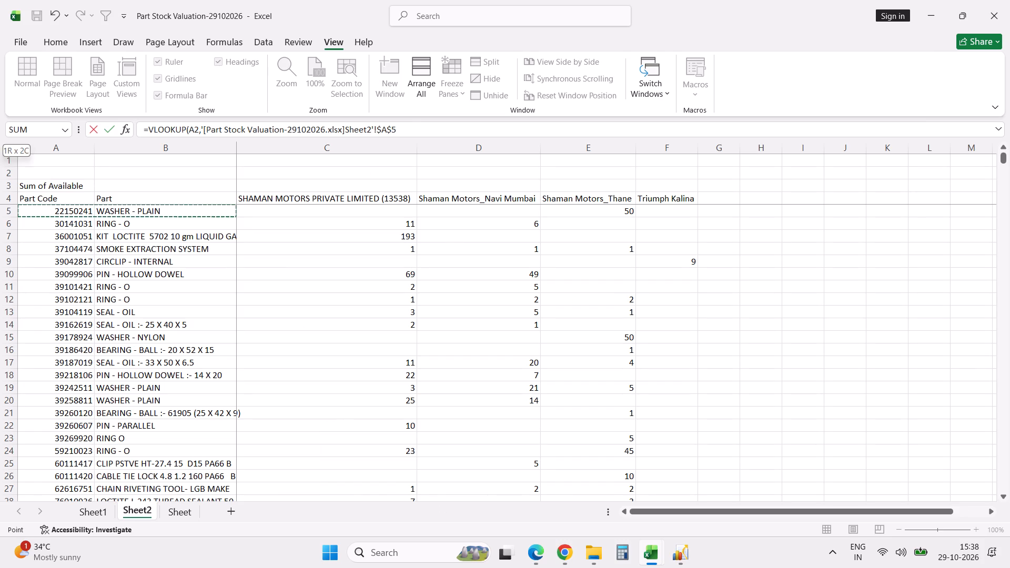
pyautogui.hotkey('shift', 'Right')
pyautogui.hotkey('shift', 'Right')
pyautogui.hotkey('shift', 'Right')
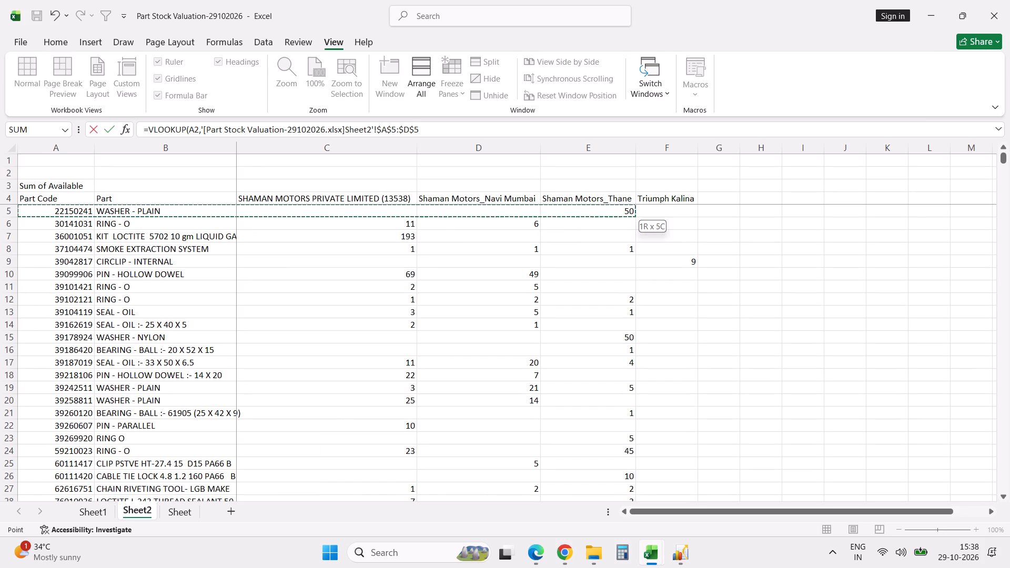
pyautogui.hotkey('shift', 'Right')
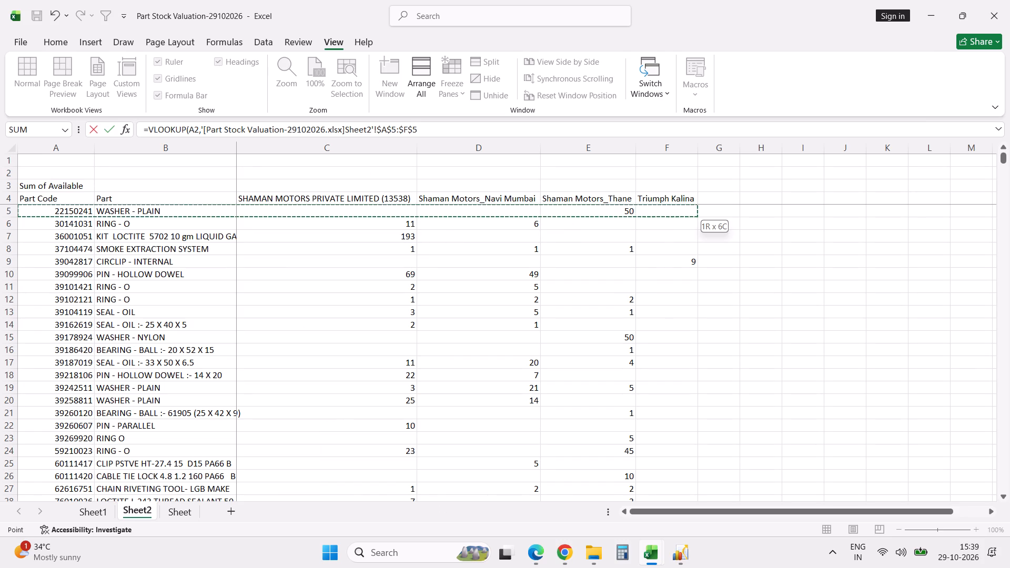
pyautogui.hotkey('shift', 'Left')
pyautogui.hotkey('ctrl', 'shift', 'Down')
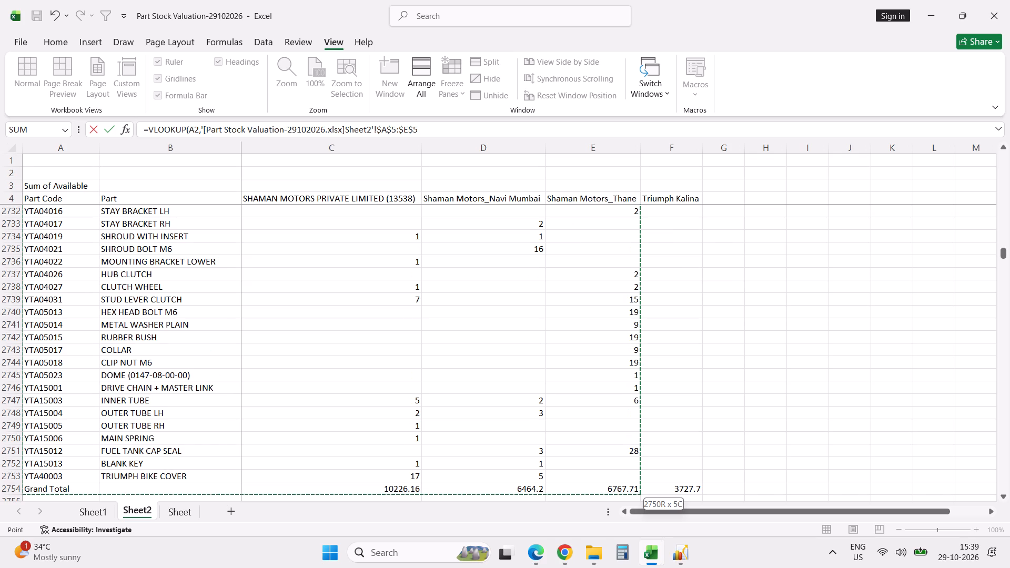
pyautogui.write(',3,0')
pyautogui.press('Return')
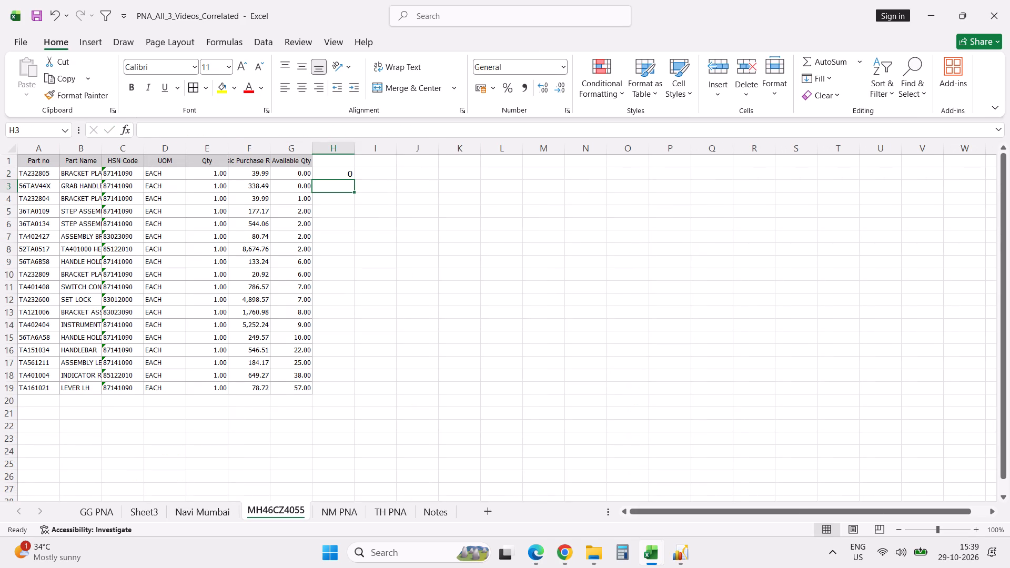
# Copy the H2 VLOOKUP text without its equals sign into I2 and J2.
pyautogui.click(341, 175)
pyautogui.click(477, 134)
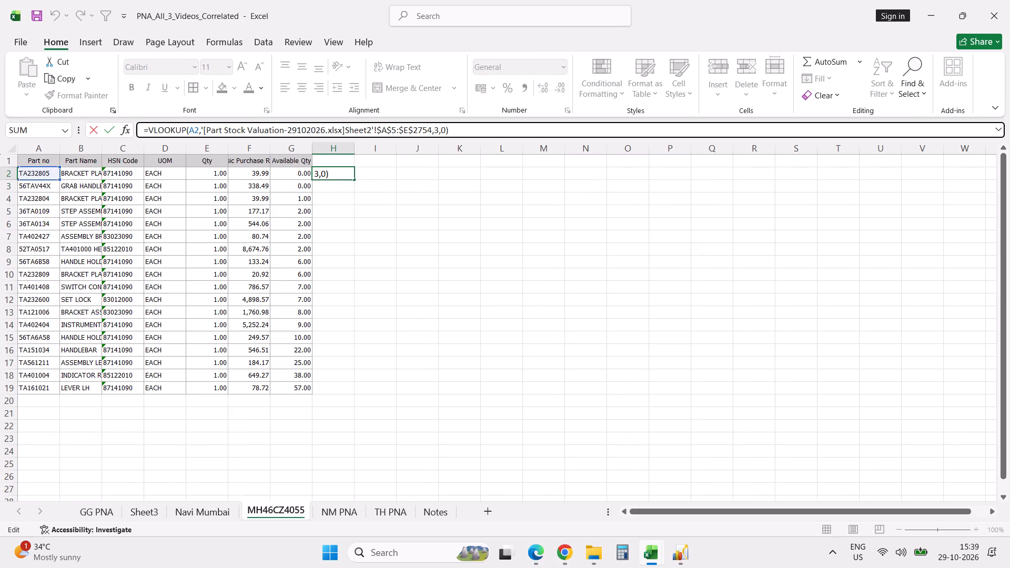
pyautogui.keyDown('shift'); pyautogui.click(148, 130); pyautogui.keyUp('shift')
pyautogui.hotkey('ctrl', 'c')
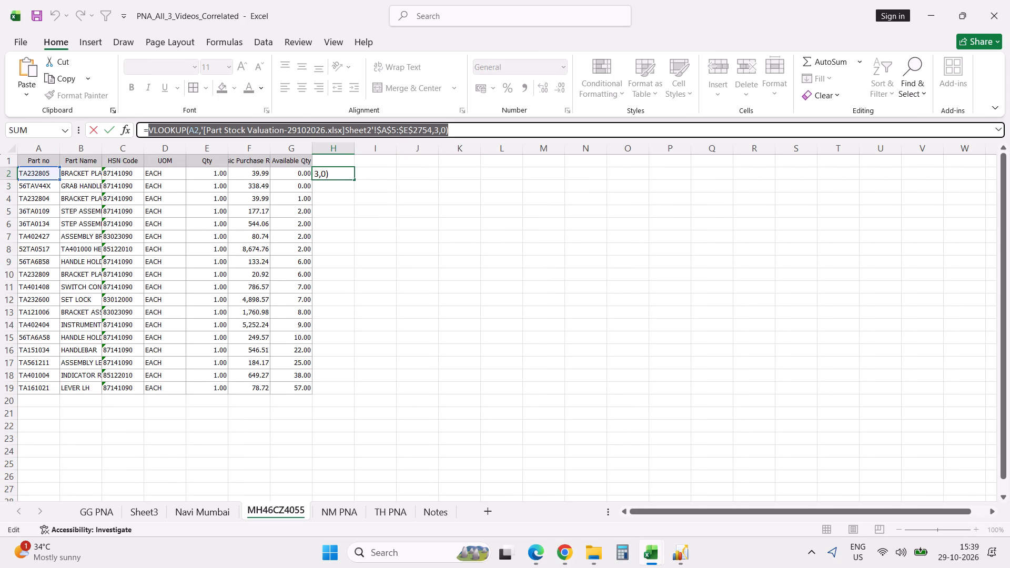
pyautogui.press('Tab')
pyautogui.hotkey('ctrl', 'v')
pyautogui.press('Tab')
pyautogui.hotkey('ctrl', 'v')
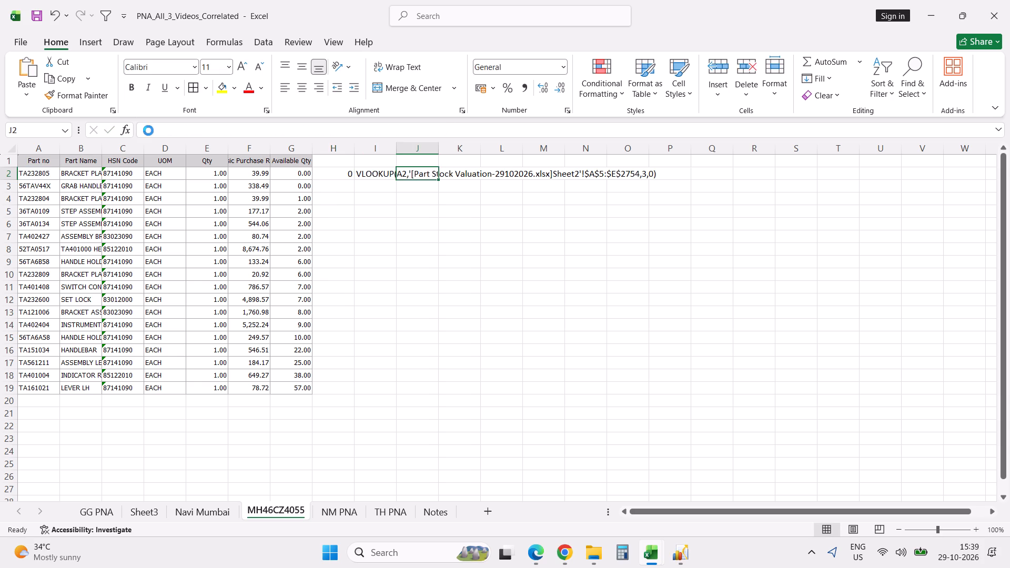
# Set the lookup in I2 to return column 4 and add the leading equals sign to make it a formula.
pyautogui.click(380, 173)
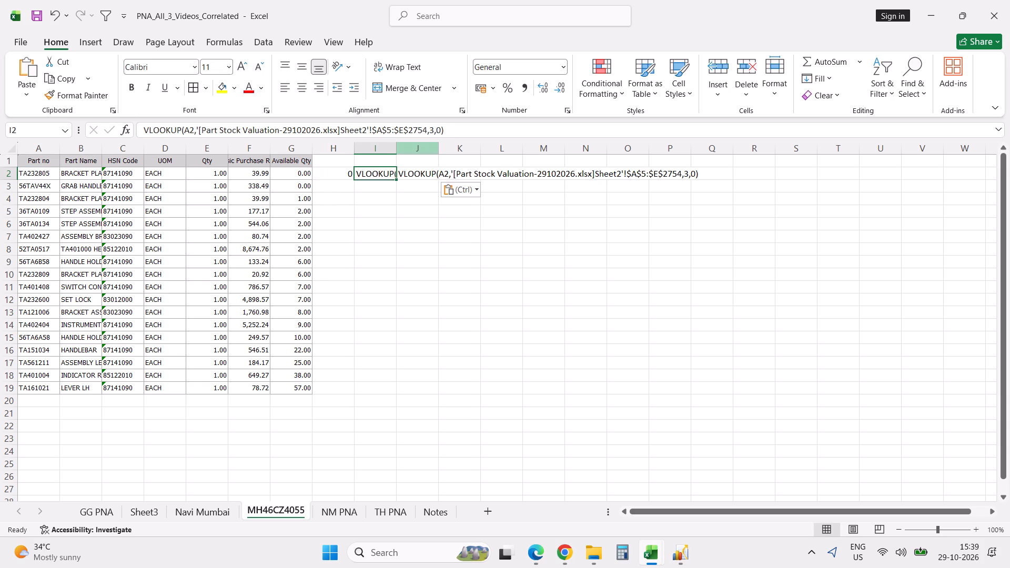
pyautogui.click(462, 129)
pyautogui.press('Left')
pyautogui.press('Left')
pyautogui.press('Left')
pyautogui.hotkey('shift', 'Left')
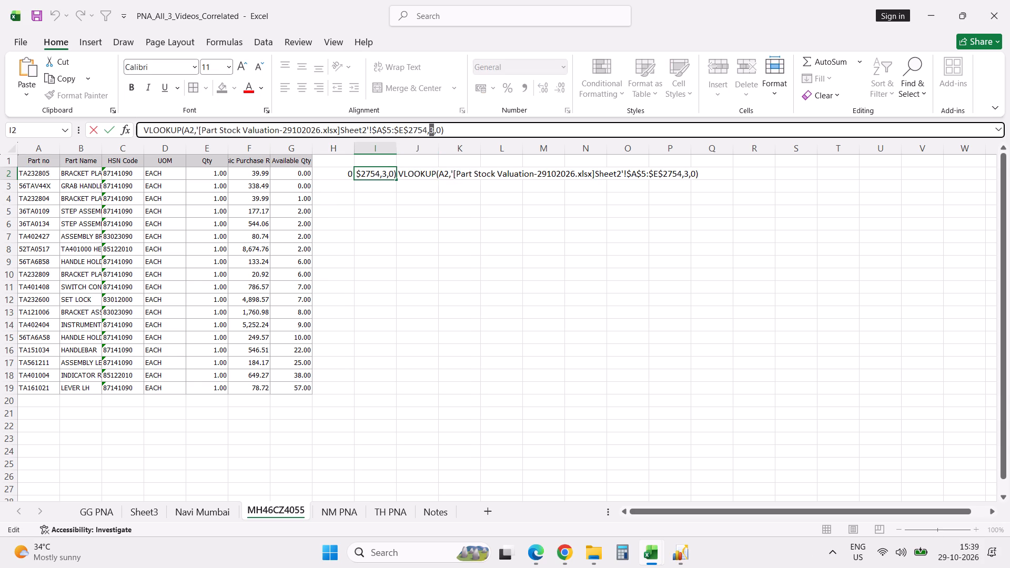
pyautogui.press('4')
pyautogui.click(138, 128)
pyautogui.press('=')
pyautogui.press('Tab')
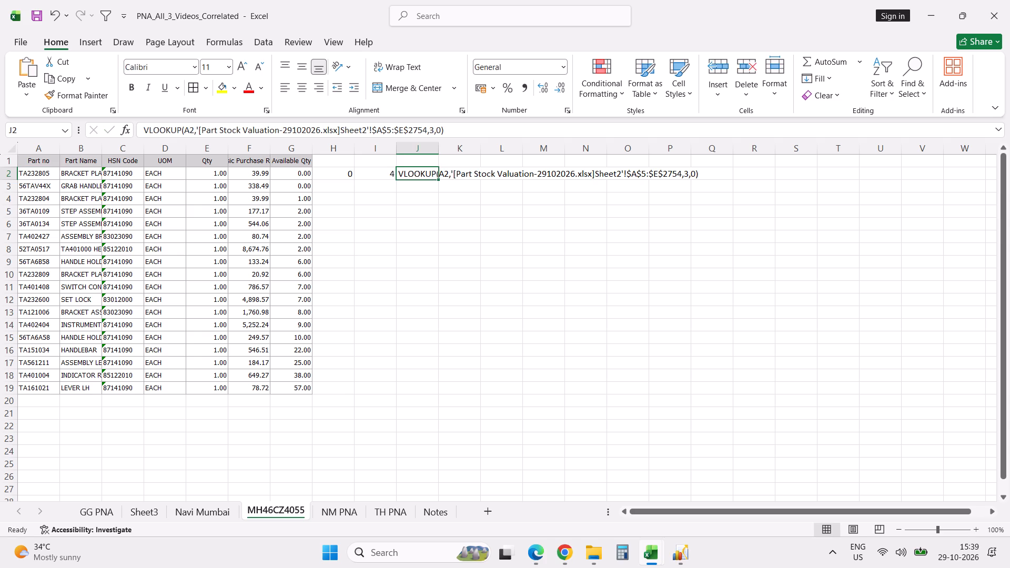
# Turn the lookup text in J2 into a formula with a leading equals sign and set it to return column 5.
pyautogui.click(138, 128)
pyautogui.press('=')
pyautogui.press('Tab')
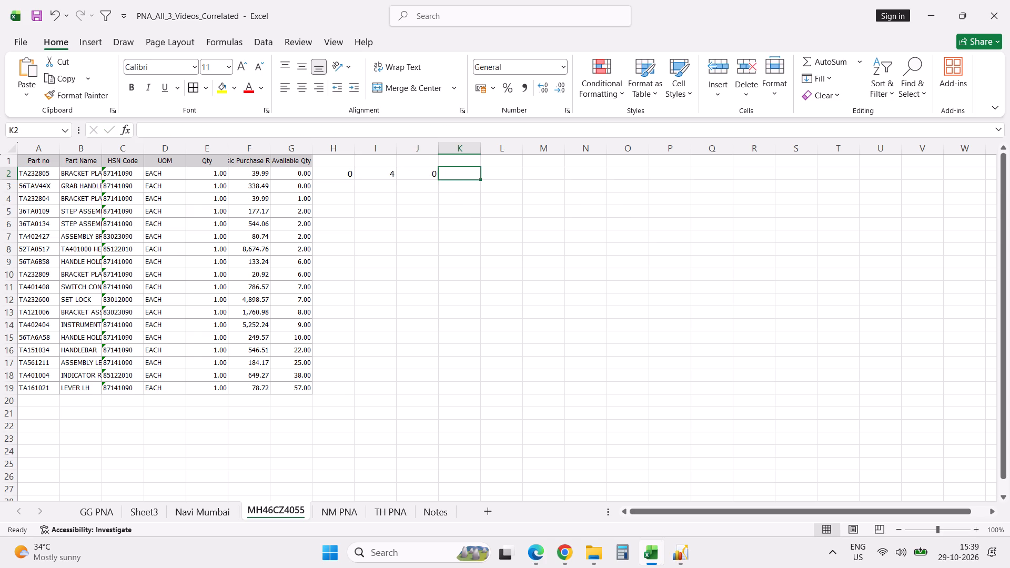
pyautogui.click(426, 174)
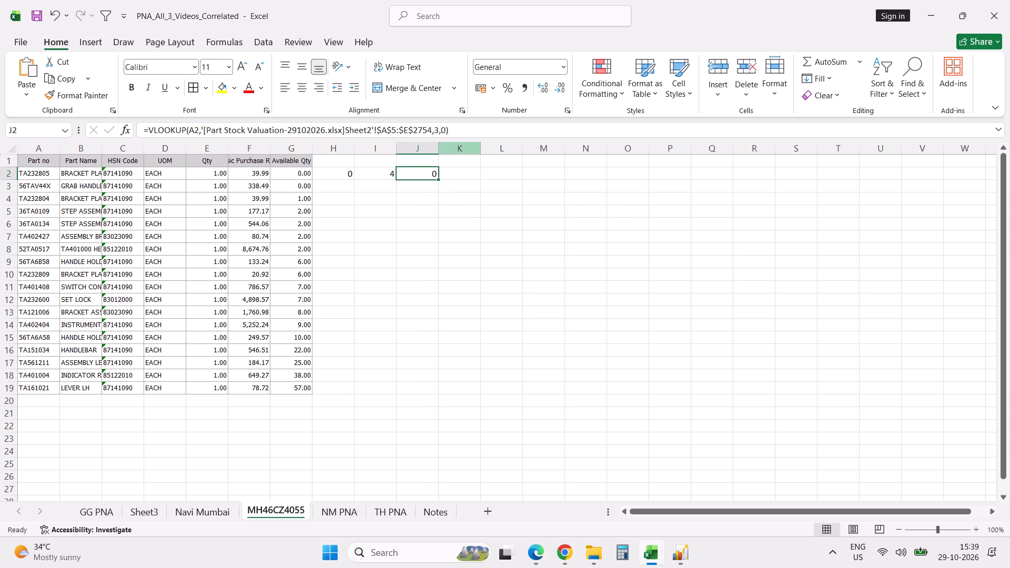
pyautogui.click(484, 133)
pyautogui.press('Left')
pyautogui.press('Left')
pyautogui.press('Left')
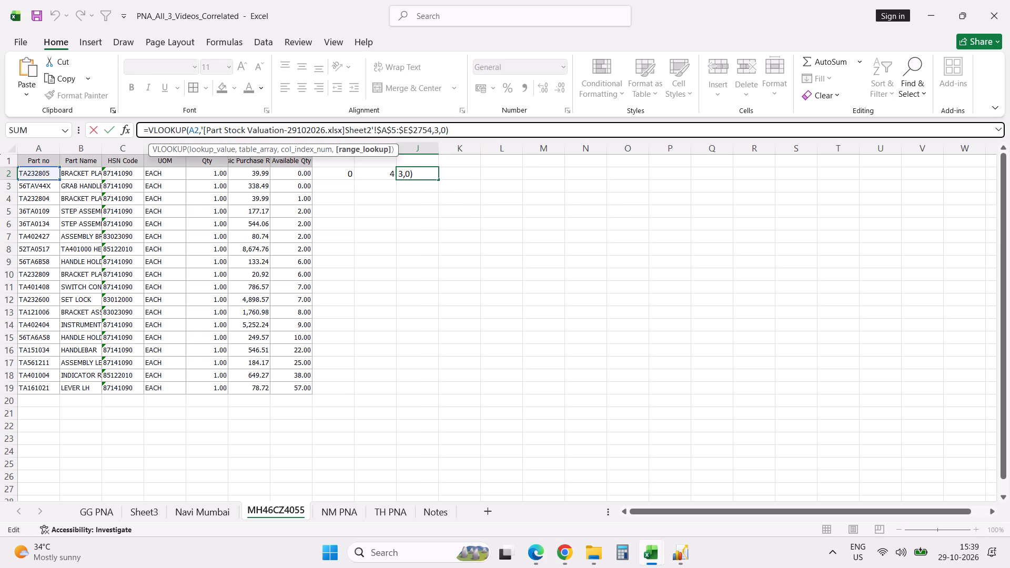
pyautogui.hotkey('shift', 'Left')
pyautogui.press('5')
pyautogui.press('Return')
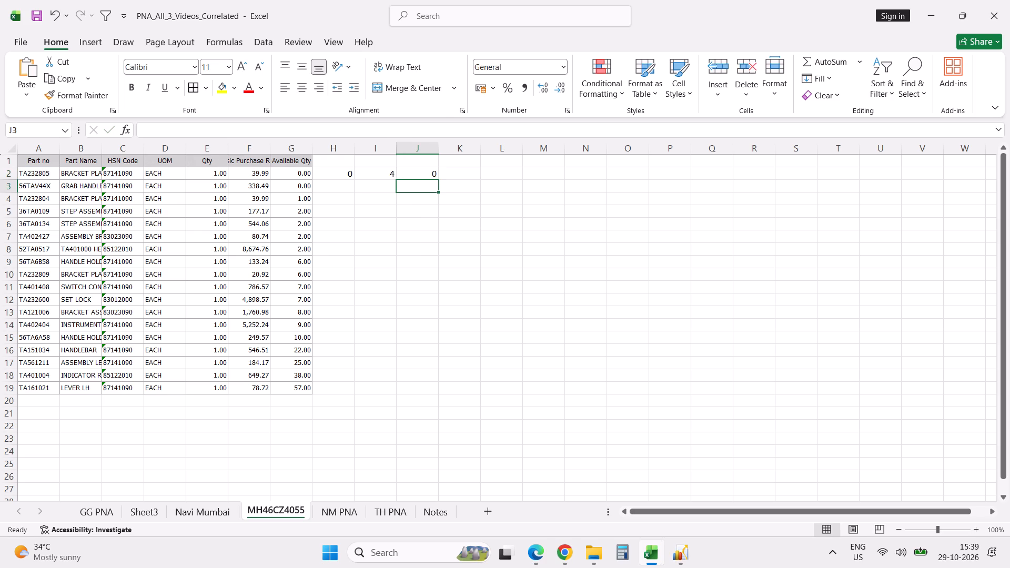
# Enter the headers Stk-GG, Stk-NM and Stk-TH in H1, I1 and J1.
pyautogui.press('Left')
pyautogui.press('Up')
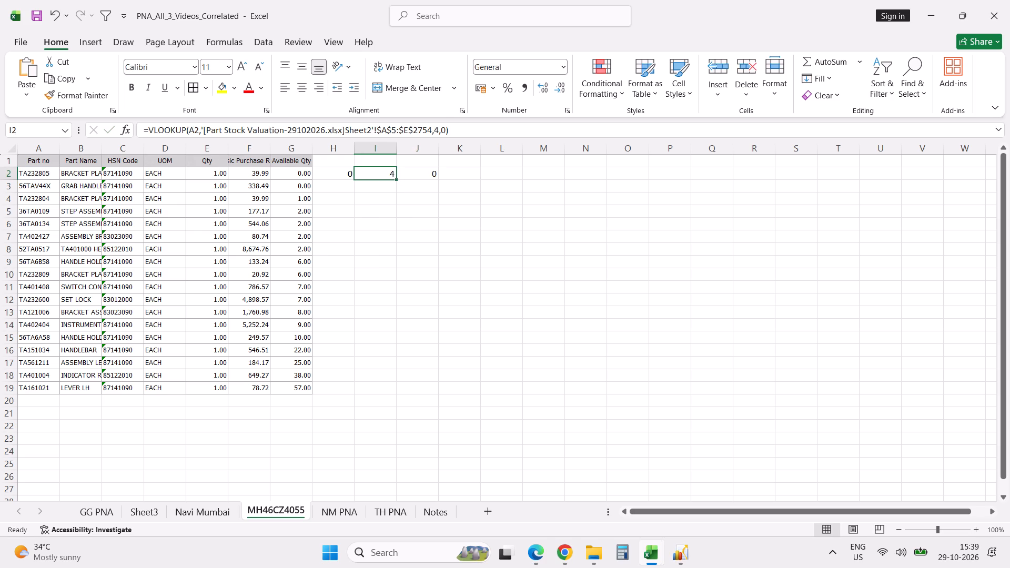
pyautogui.click(339, 162)
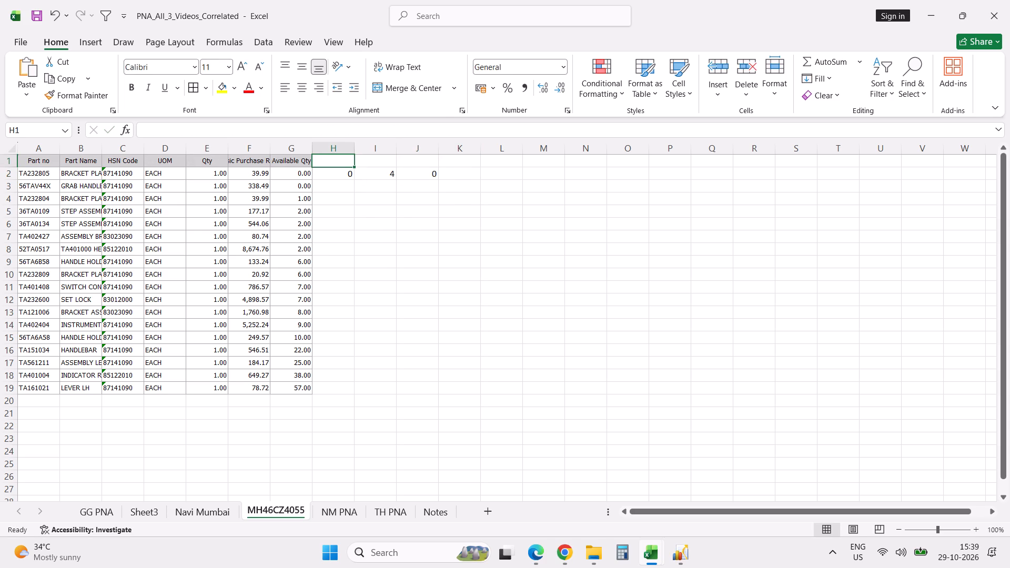
pyautogui.write('Stk-GG')
pyautogui.press('Tab')
pyautogui.write('Stk-NM')
pyautogui.press('Tab')
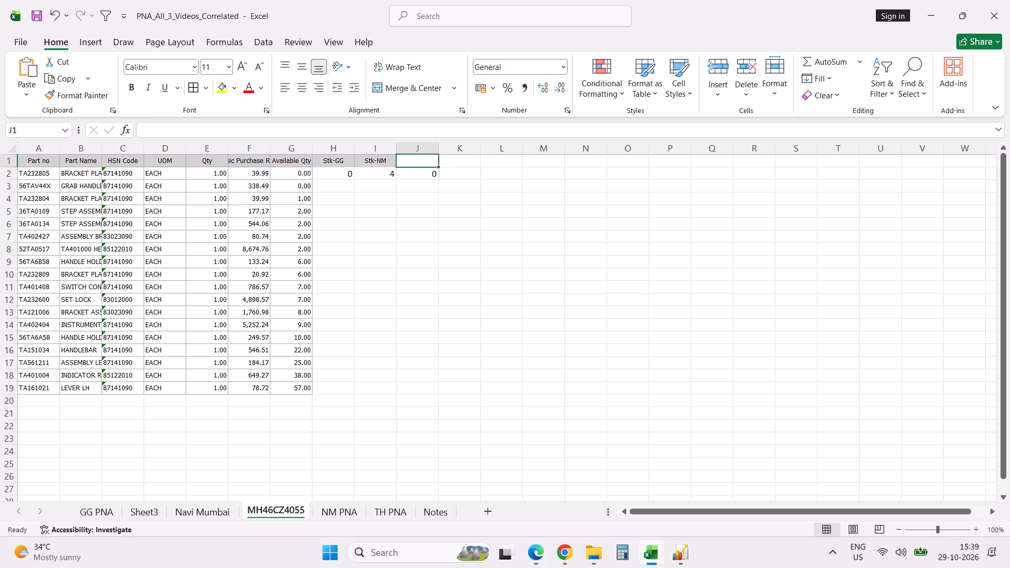
pyautogui.write('Stk-')
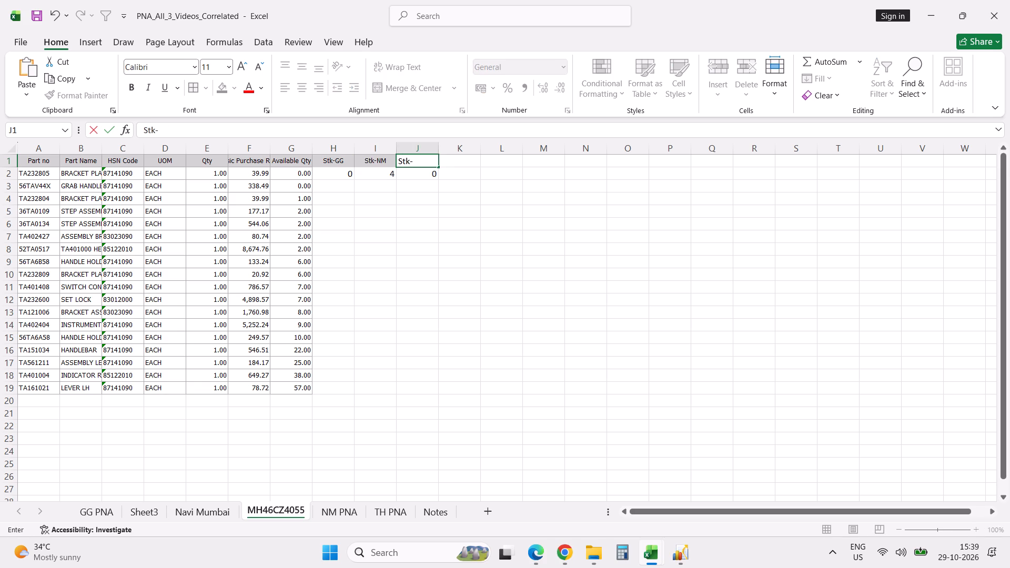
pyautogui.write('TH')
pyautogui.press('Return')
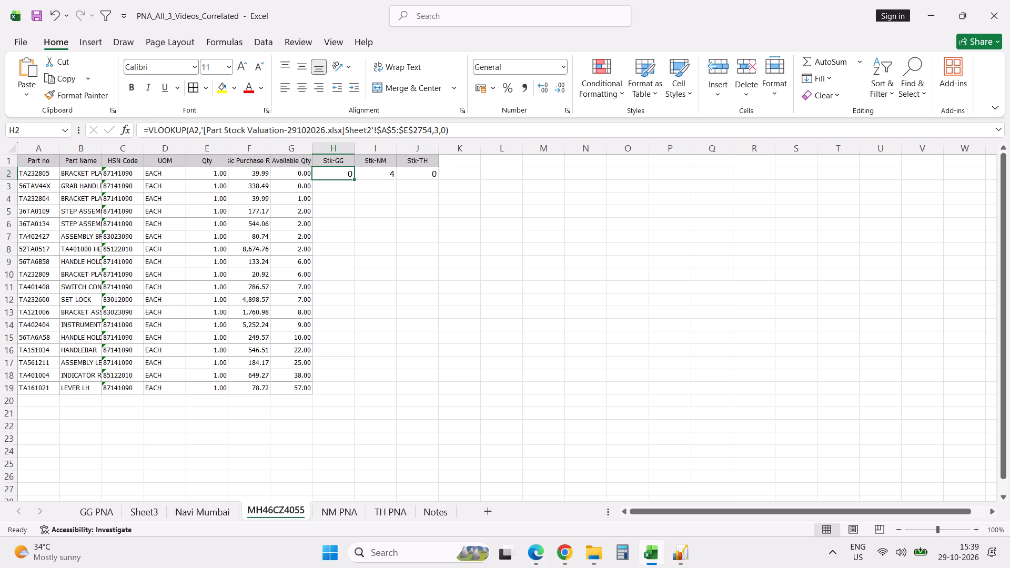
# Fill the three stock lookups in H2:J2 down to row 19.
pyautogui.keyDown('shift'); pyautogui.click(417, 388); pyautogui.keyUp('shift')
pyautogui.hotkey('ctrl', 'd')
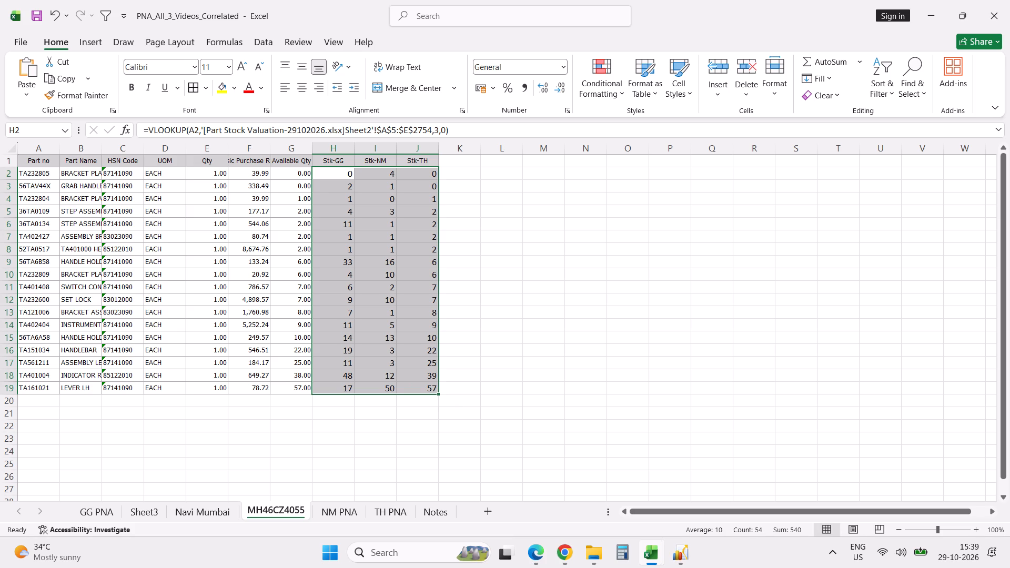
# Copy part number TA232805 from A2 and open the NM_Stock_Count_Chetan workbook from Downloads > Audit > Navi Mumbai.
pyautogui.click(46, 175)
pyautogui.hotkey('ctrl', 'c')
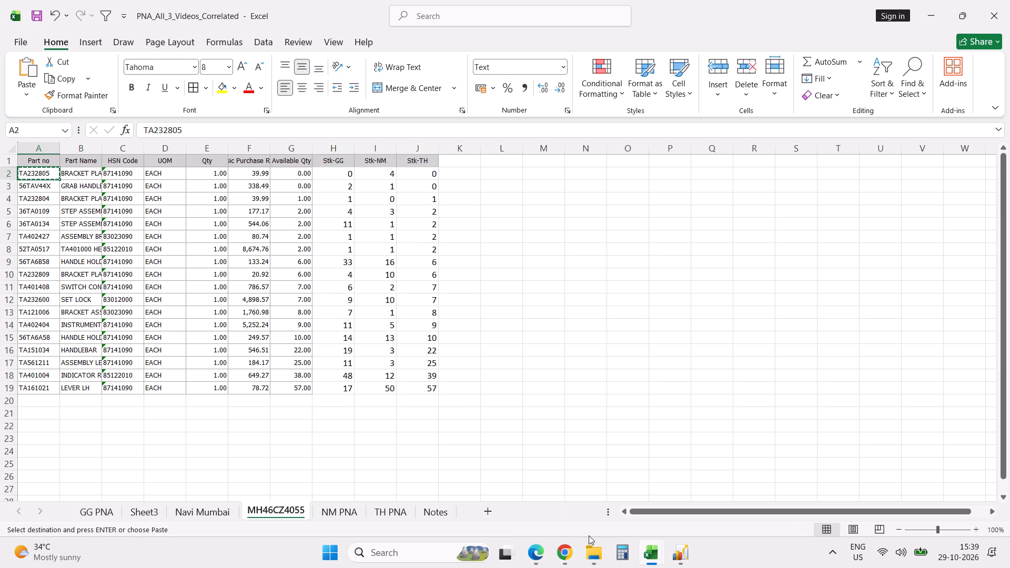
pyautogui.click(598, 550)
pyautogui.click(649, 494)
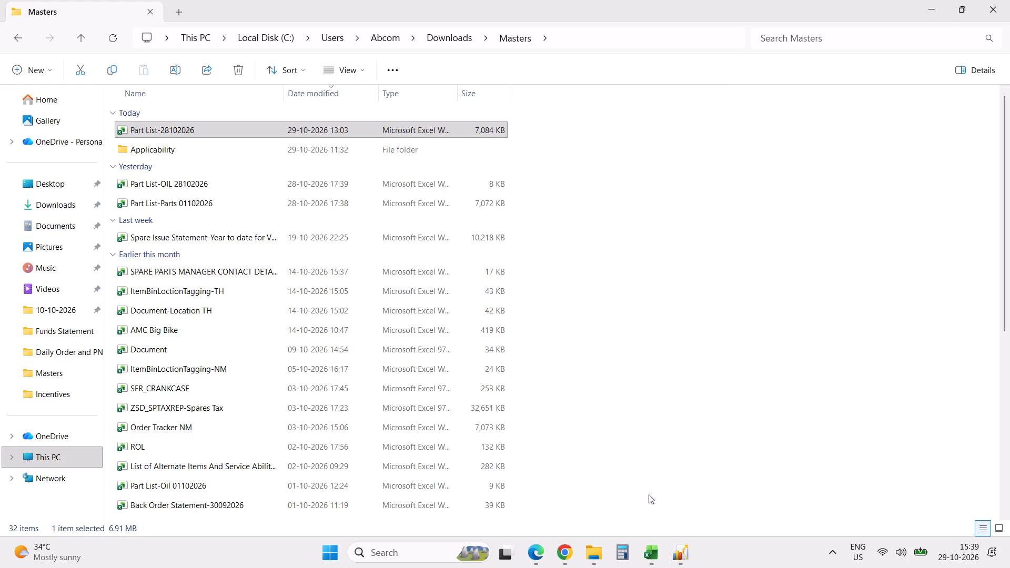
pyautogui.click(451, 36)
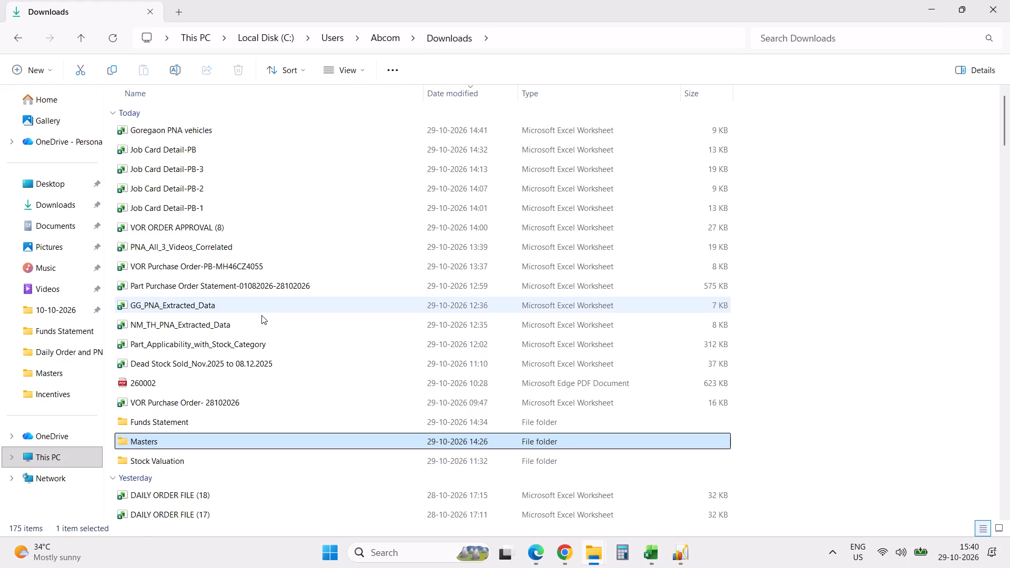
pyautogui.write('aaa')
pyautogui.write('aaa')
pyautogui.press('Return')
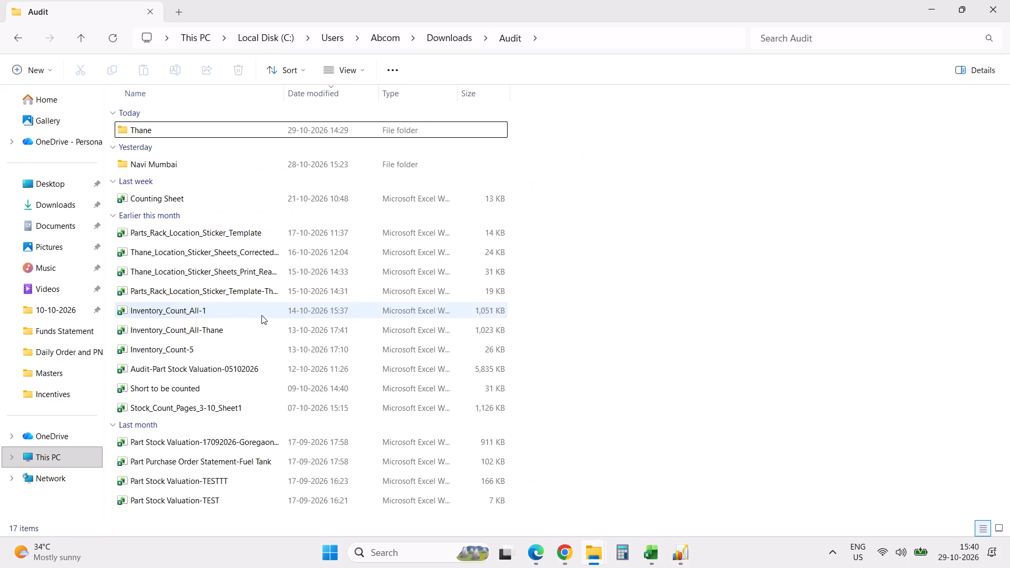
pyautogui.press('Down')
pyautogui.press('Down')
pyautogui.press('Return')
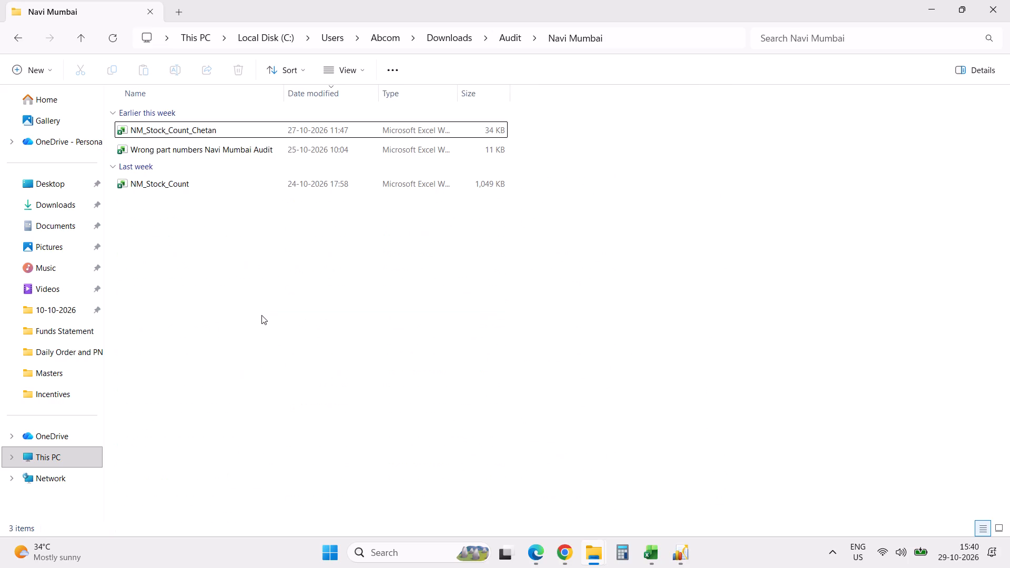
pyautogui.press('Down')
pyautogui.press('Up')
pyautogui.press('Return')
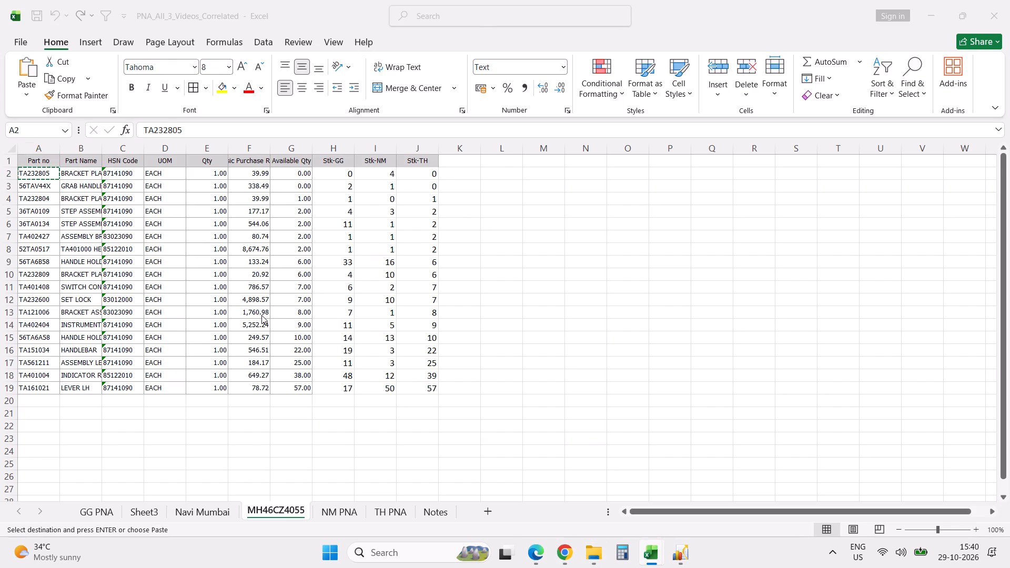
# Search the NM Stock Count sheet for successive occurrences of part number TA232805.
pyautogui.click(261, 315)
pyautogui.hotkey('ctrl', 'f')
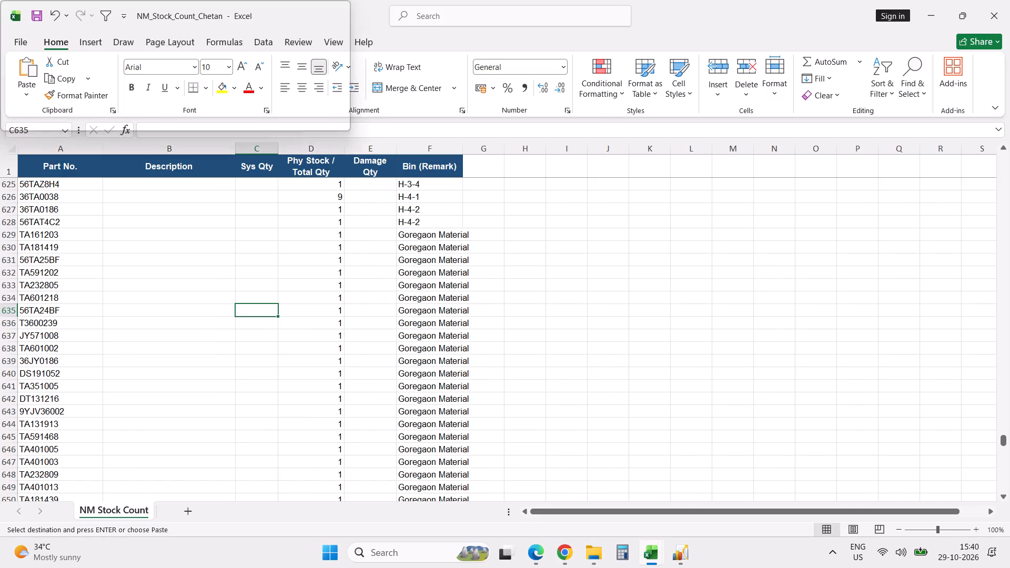
pyautogui.hotkey('ctrl', 'v')
pyautogui.press('Return')
pyautogui.press('Escape')
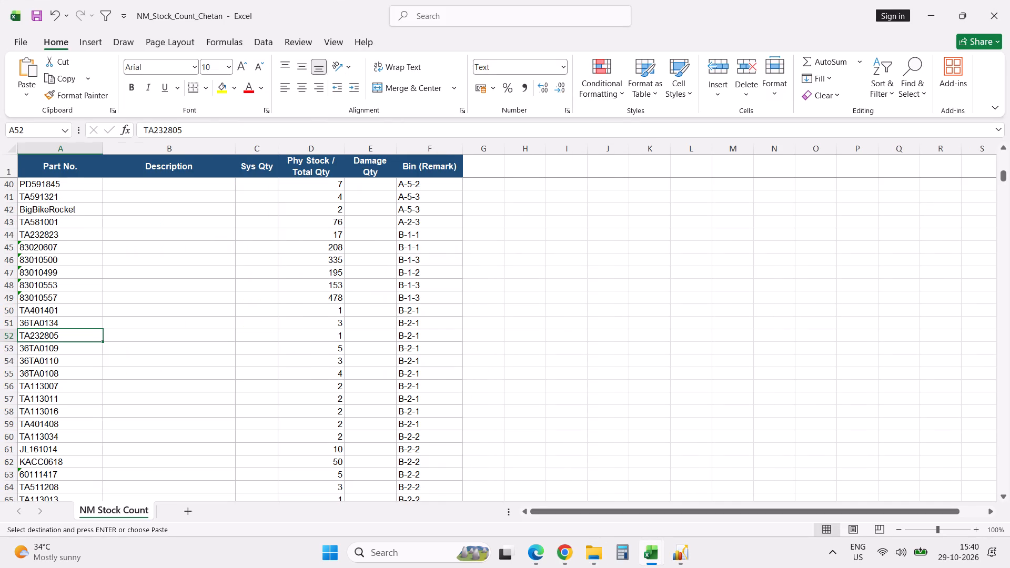
pyautogui.press('Tab')
pyautogui.press('Tab')
pyautogui.hotkey('ctrl', 'f')
pyautogui.press('Return')
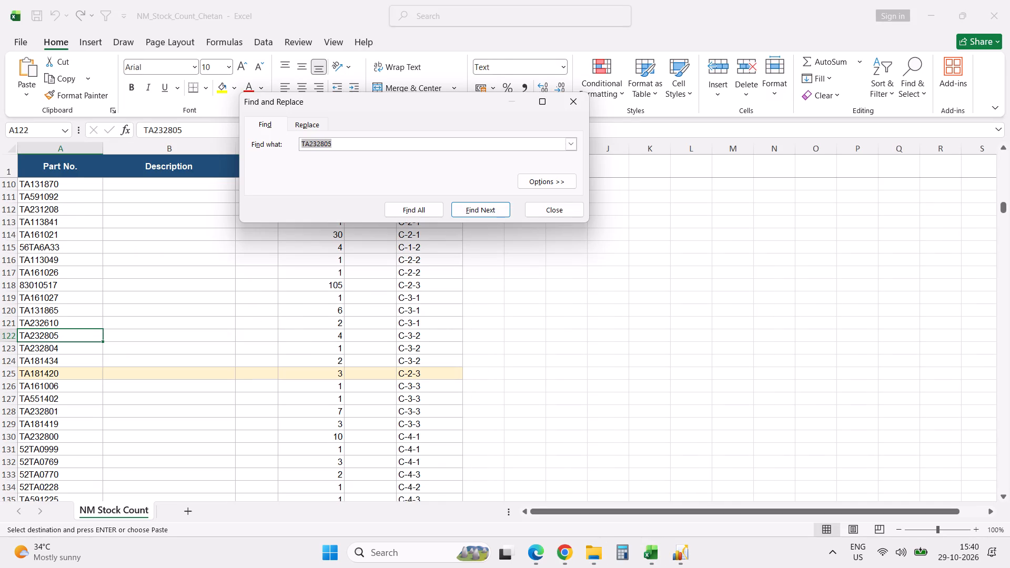
pyautogui.press('Return')
pyautogui.press('Escape')
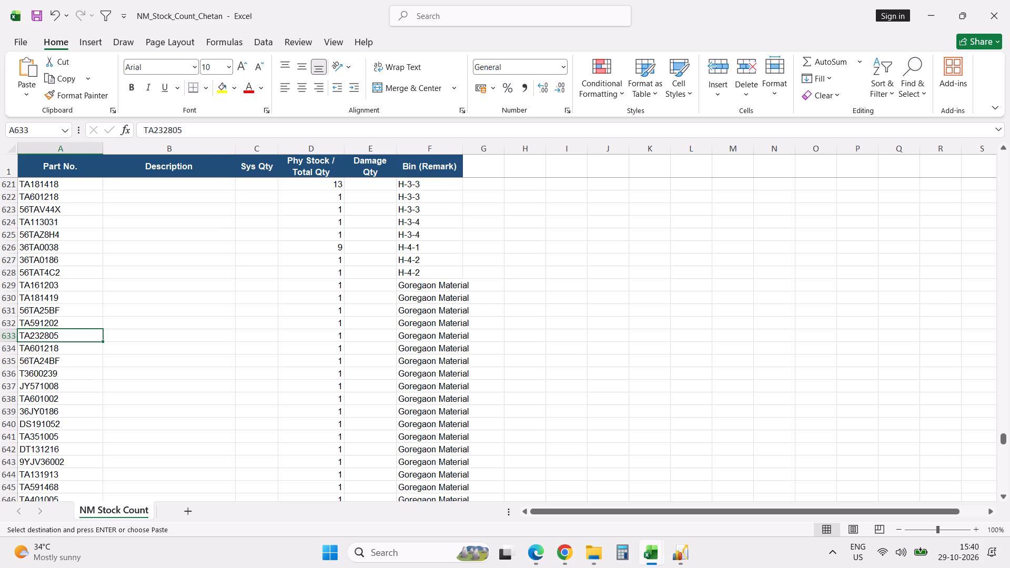
pyautogui.hotkey('alt', 'Tab')
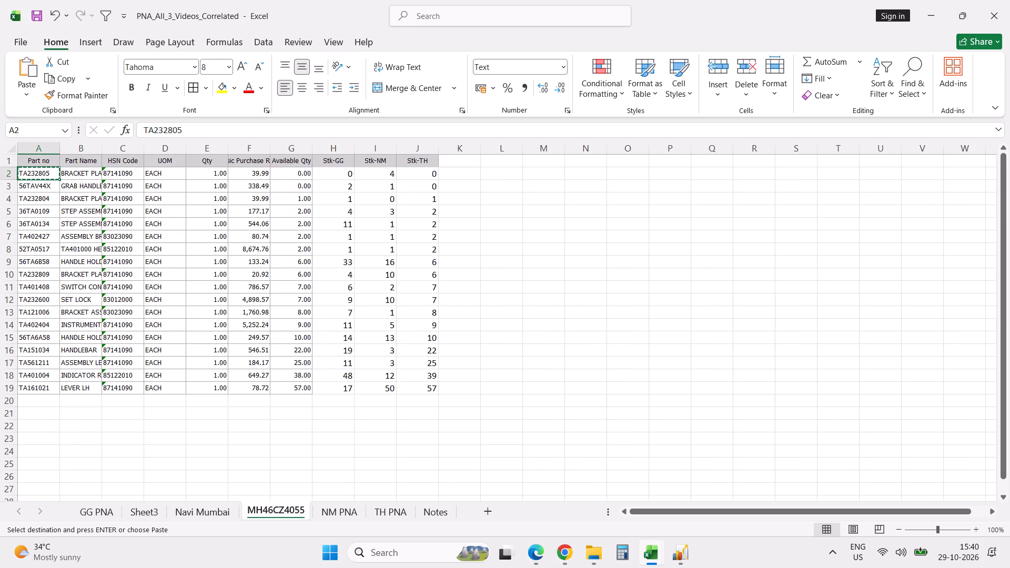
pyautogui.click(47, 185)
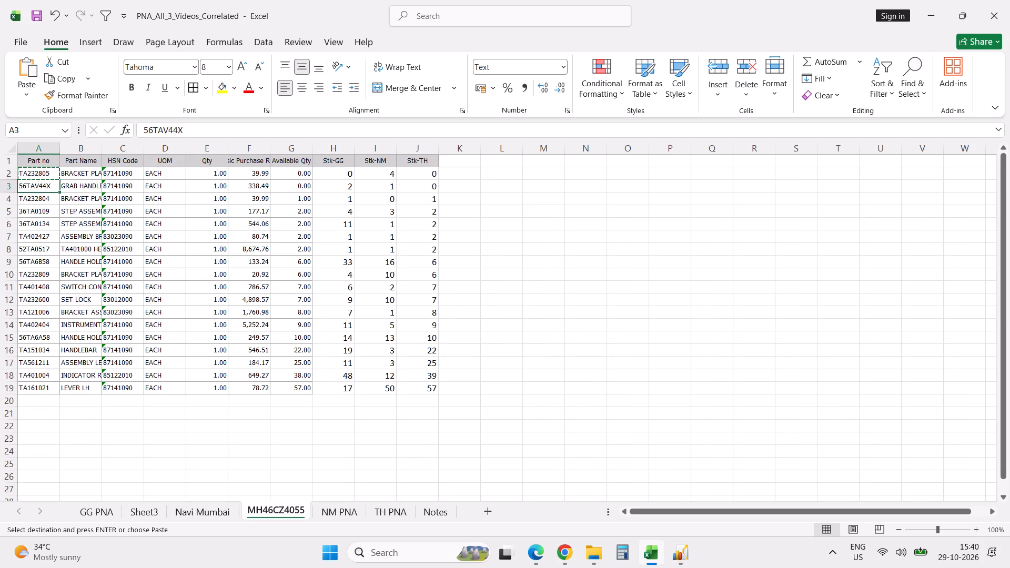
pyautogui.hotkey('ctrl', 'c')
pyautogui.doubleClick(168, 130)
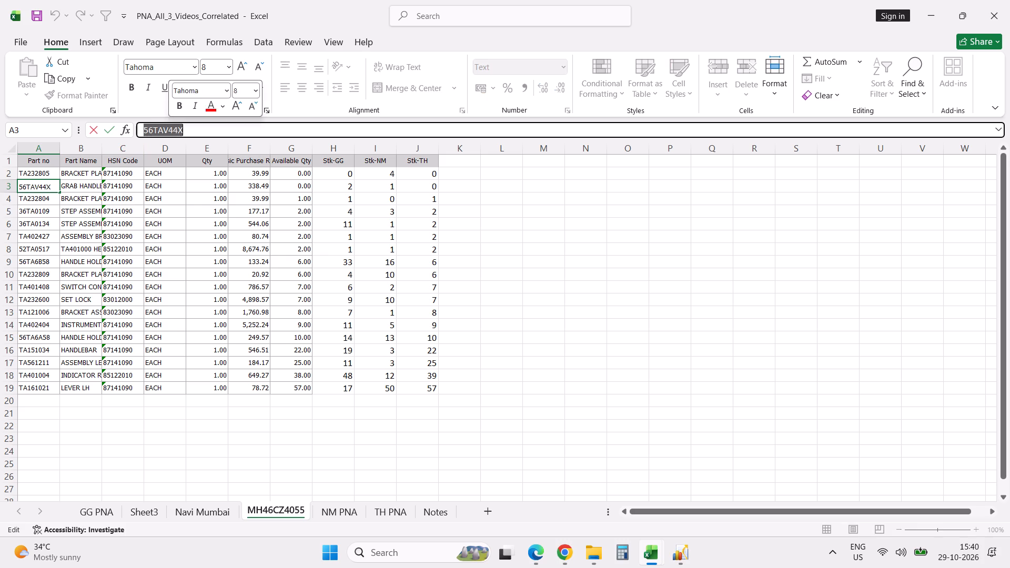
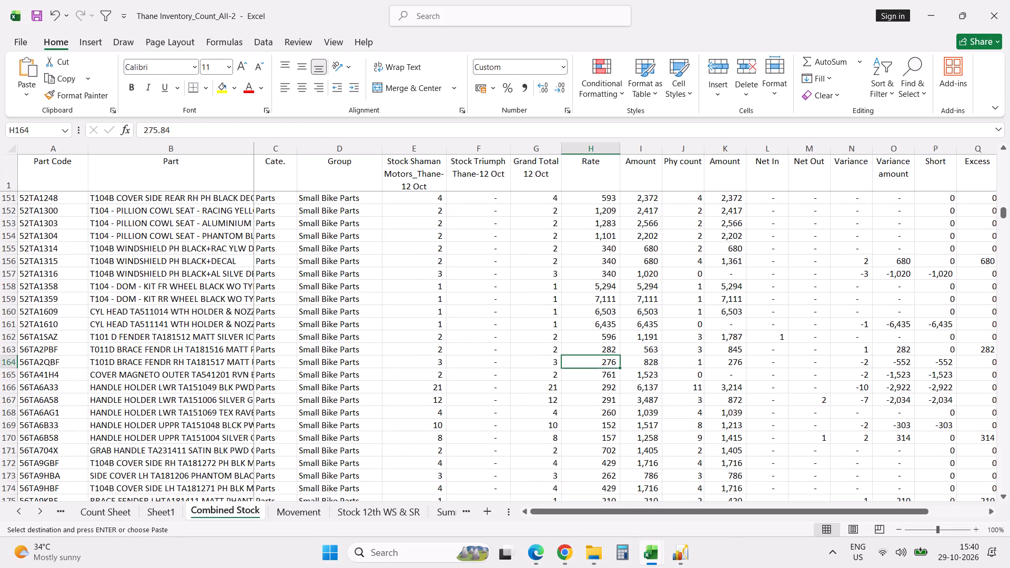
# Search the Combined Stock sheet of the Thane inventory count workbook for part number TA232804.
pyautogui.click(543, 362)
pyautogui.hotkey('ctrl', 'f')
pyautogui.hotkey('ctrl', 'v')
pyautogui.press('Return')
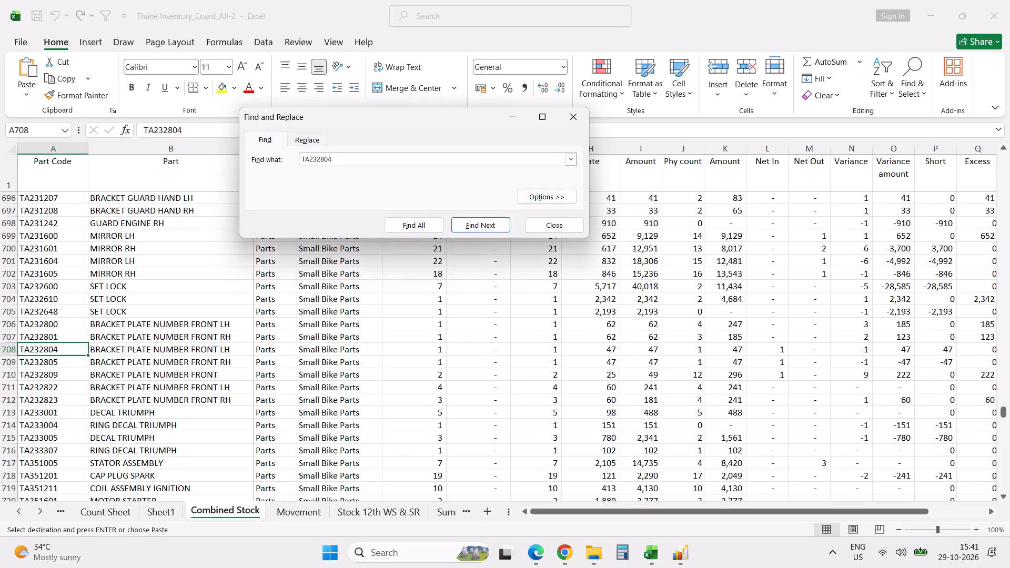
pyautogui.press('Escape')
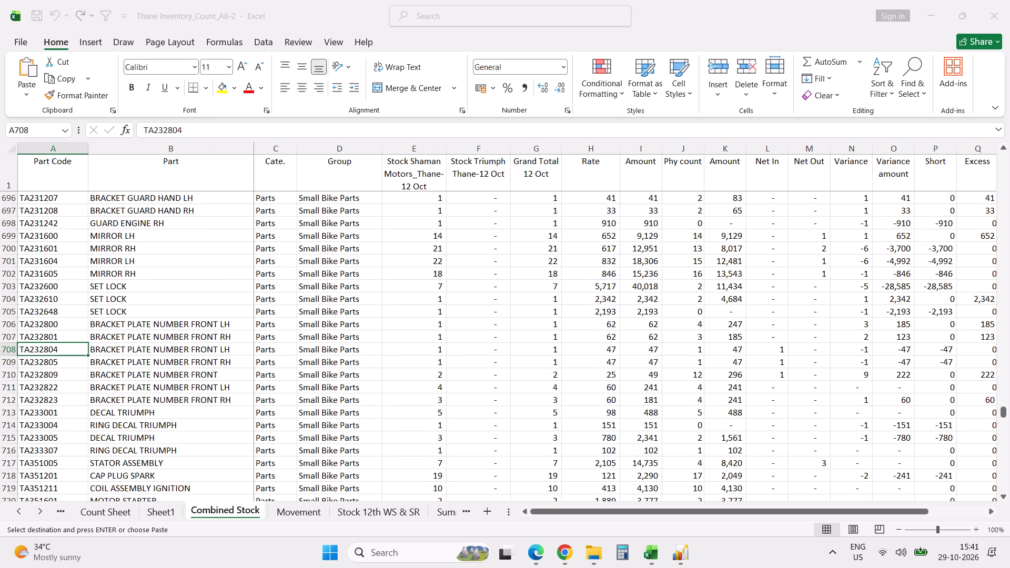
# Examine the TA232804 row across its Grand Total, Phy count and Net In columns.
pyautogui.press('Right')
pyautogui.press('Right')
pyautogui.press('Right')
pyautogui.press('Right')
pyautogui.press('Right')
pyautogui.press('Right')
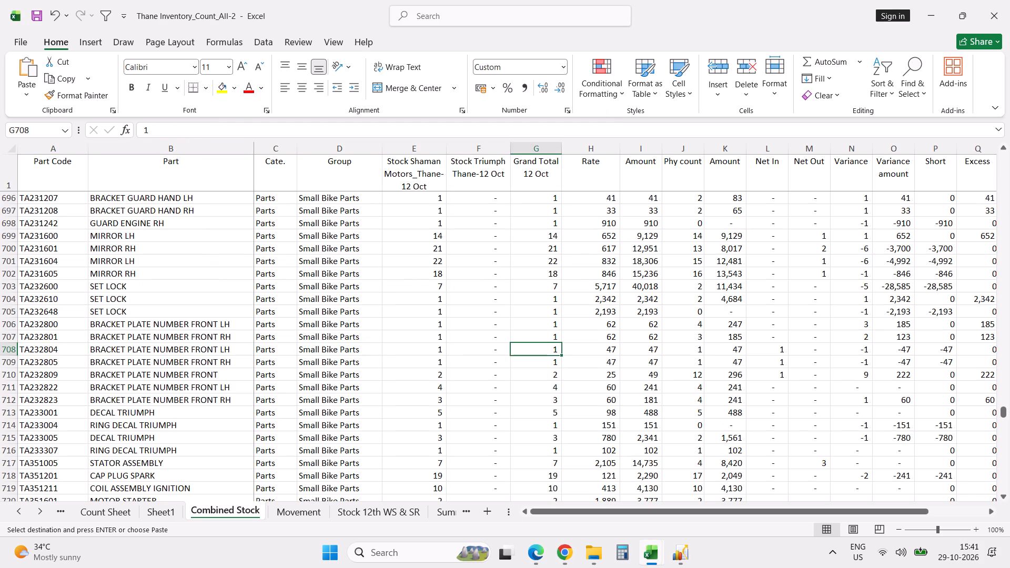
pyautogui.press('Right')
pyautogui.press('Right')
pyautogui.press('Right')
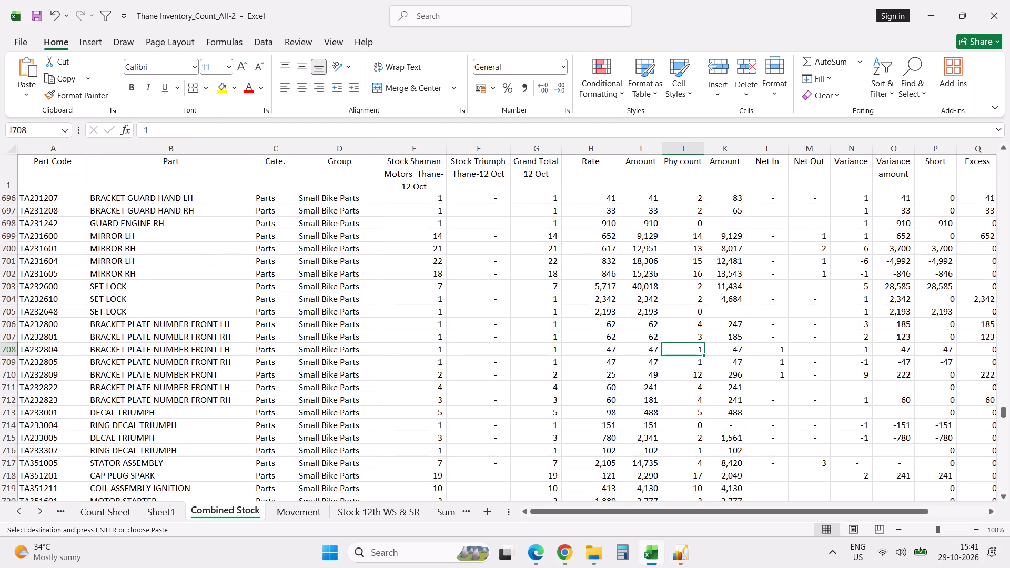
pyautogui.press('Right')
pyautogui.press('Right')
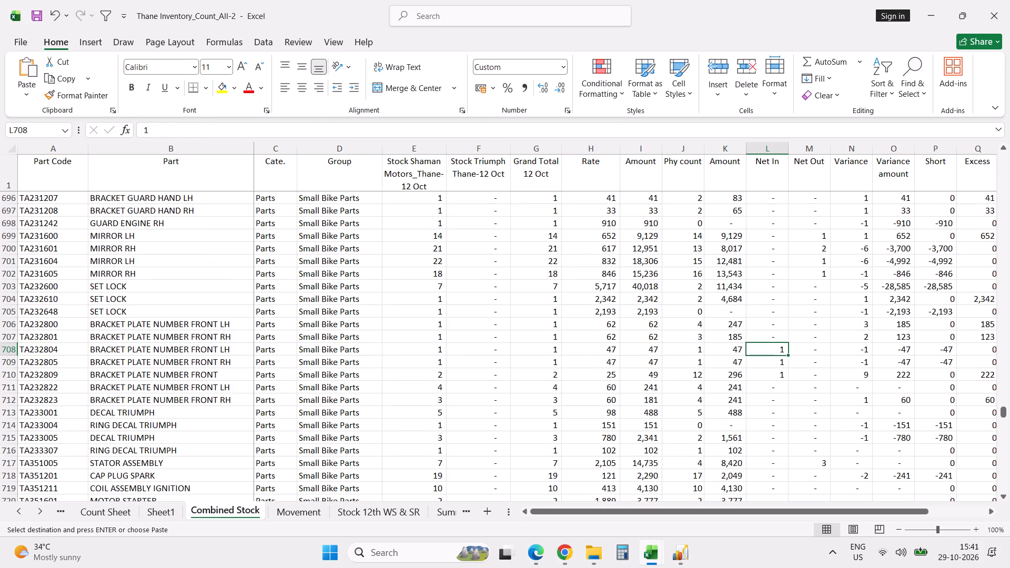
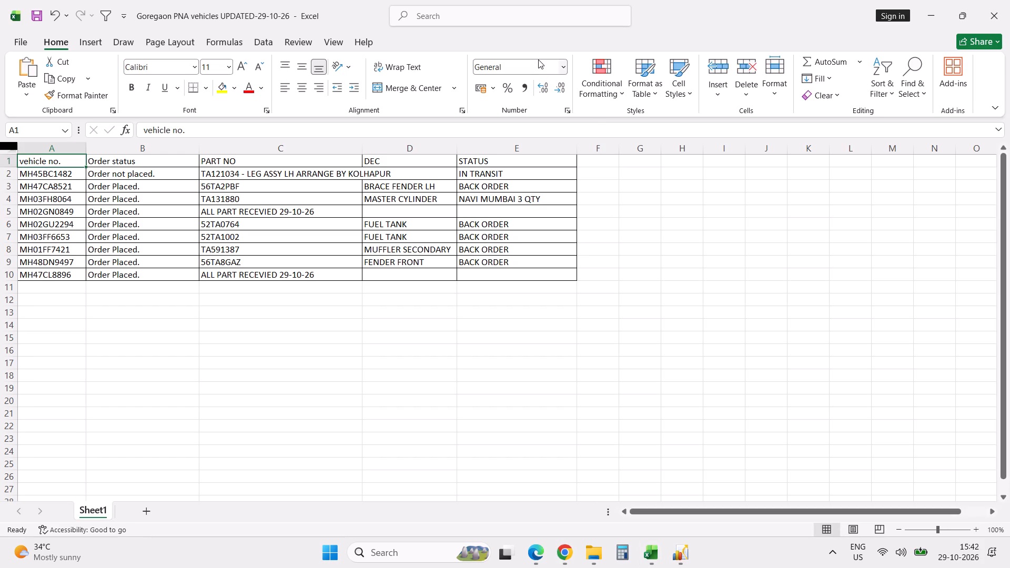
# Examine the STATUS entries of the vehicles listed in the Goregaon PNA vehicles workbook.
pyautogui.click(519, 225)
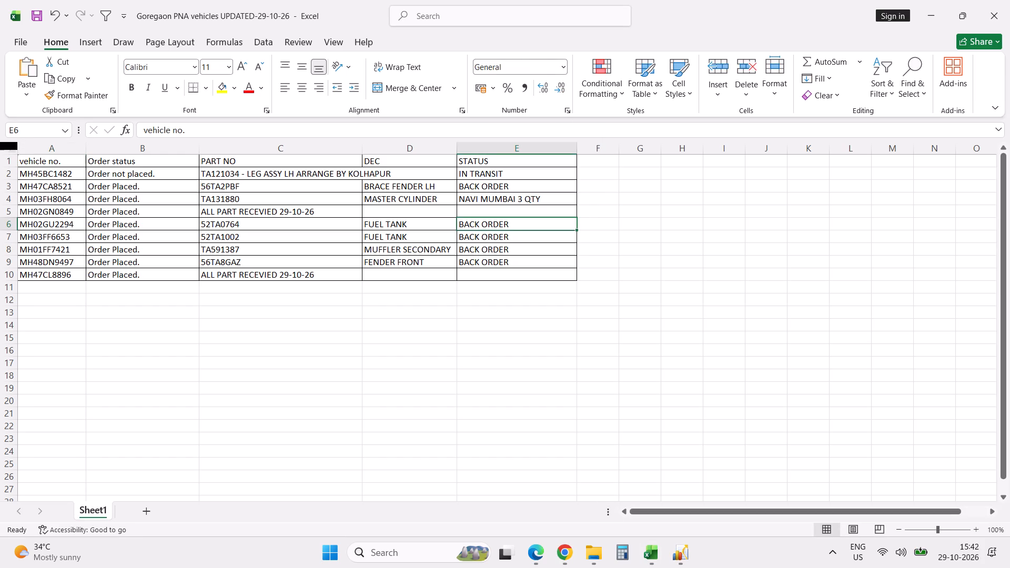
pyautogui.press('Down')
pyautogui.press('Down')
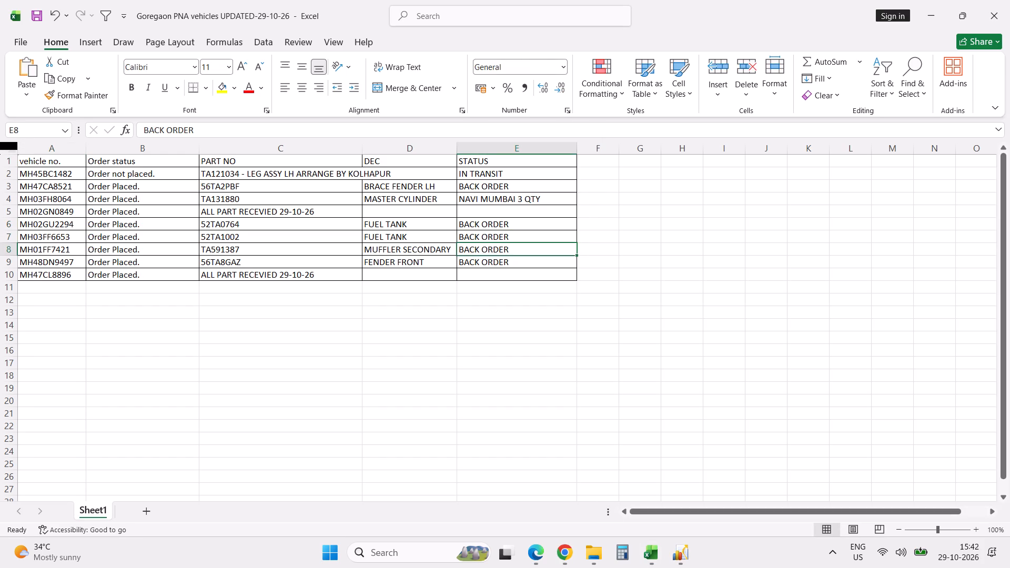
pyautogui.press('Down')
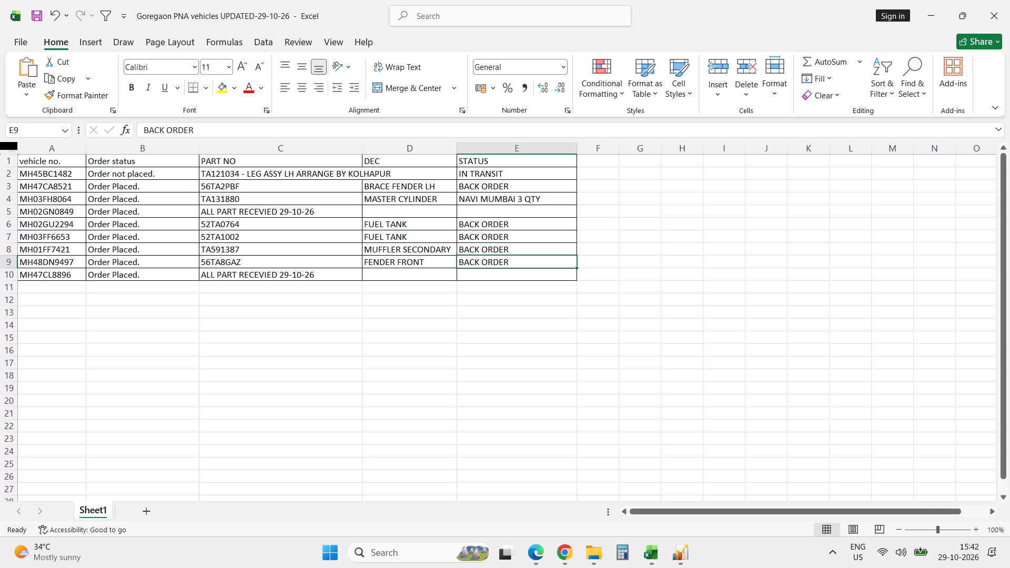
pyautogui.press('Up')
pyautogui.press('Up')
pyautogui.press('Up')
pyautogui.press('Up')
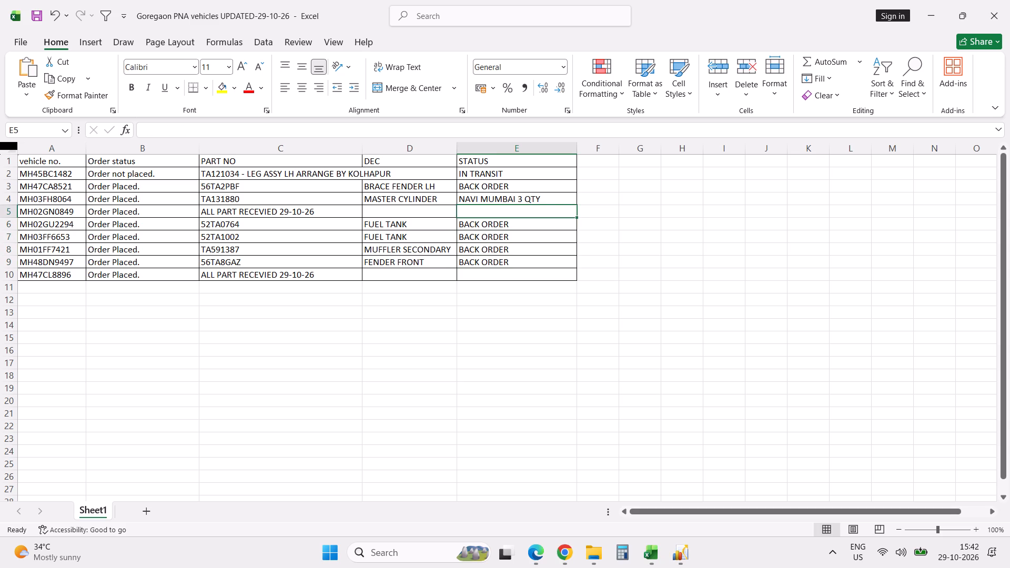
pyautogui.press('Down')
pyautogui.press('Down')
pyautogui.press('Down')
pyautogui.press('Down')
pyautogui.press('Down')
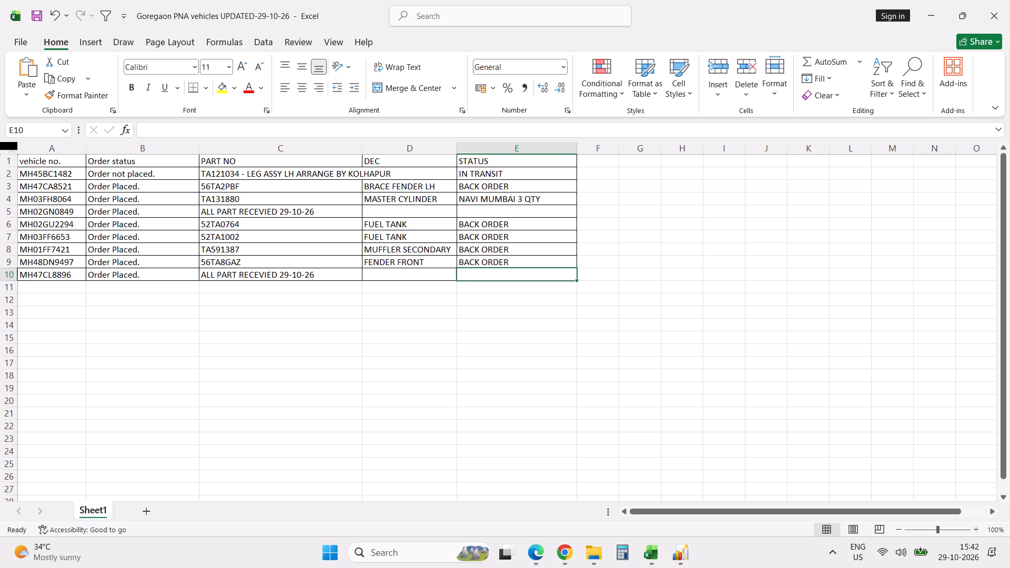
pyautogui.press('Up')
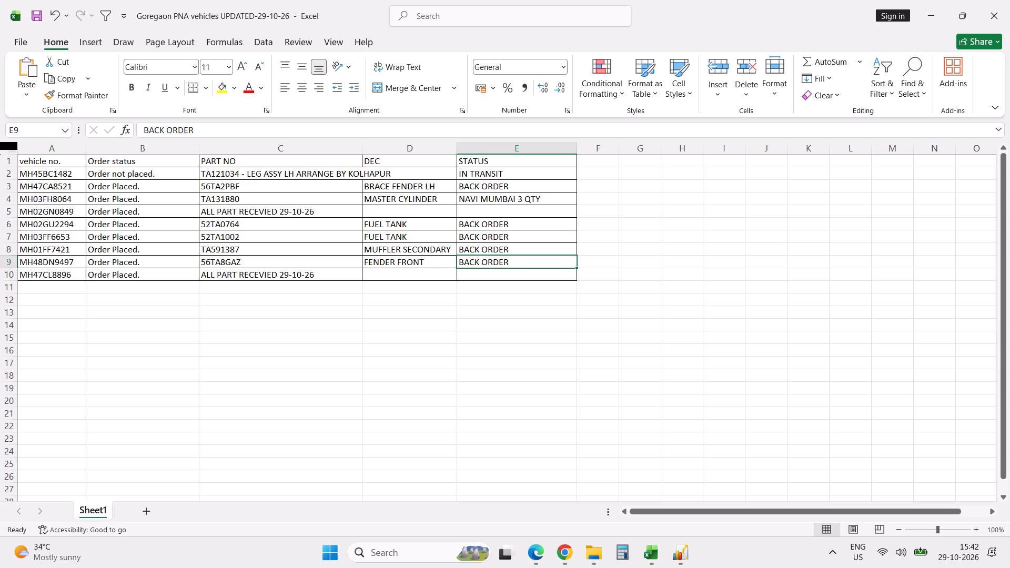
pyautogui.press('Up')
pyautogui.press('Up')
pyautogui.press('Up')
pyautogui.press('Up')
pyautogui.press('Up')
pyautogui.press('Up')
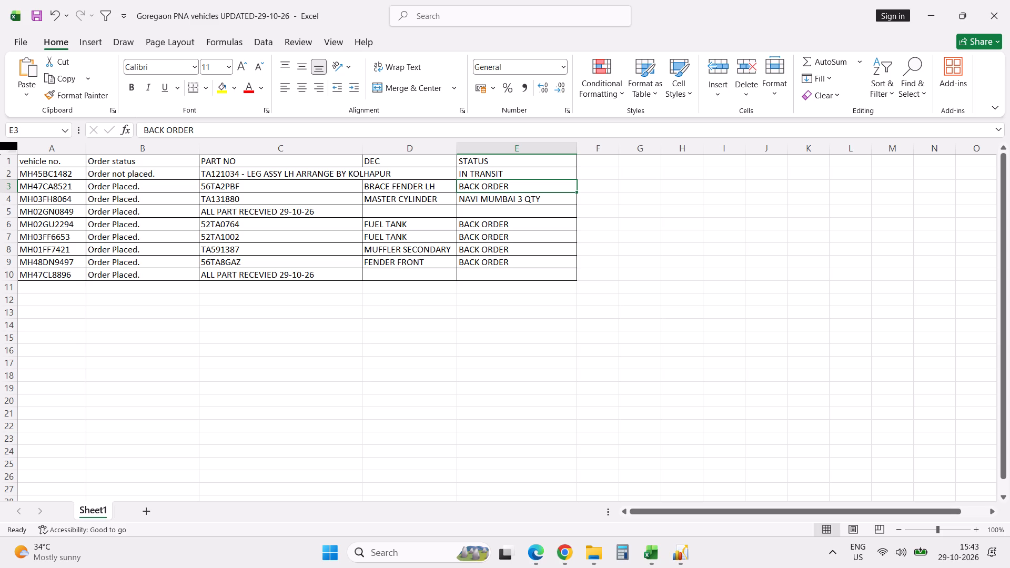
# Switch to the PNA_All_3_Videos_Correlated workbook and filter the GG PNA sheet's Location column to Goregaon only.
pyautogui.click(687, 552)
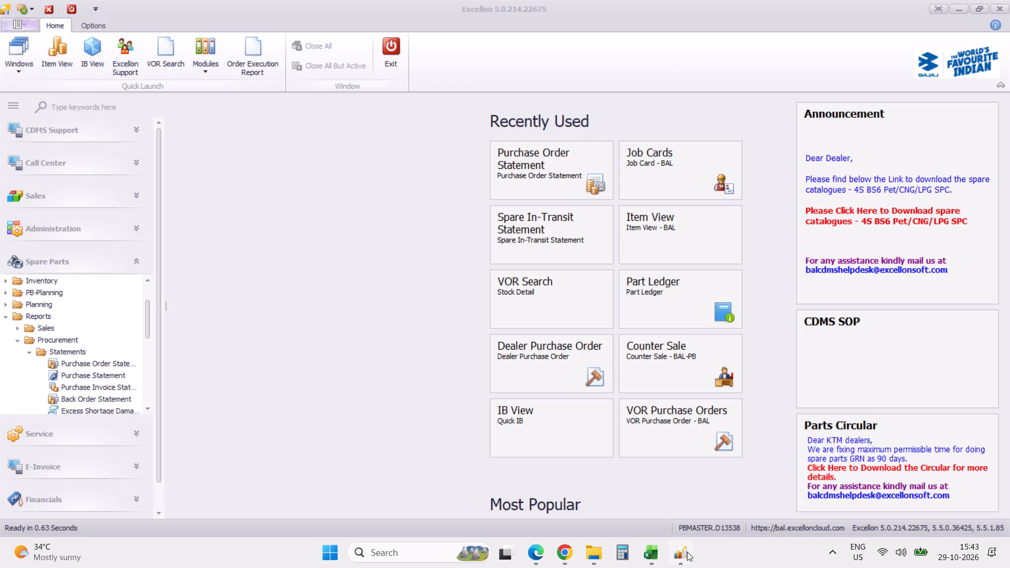
pyautogui.hotkey('alt', 'Tab')
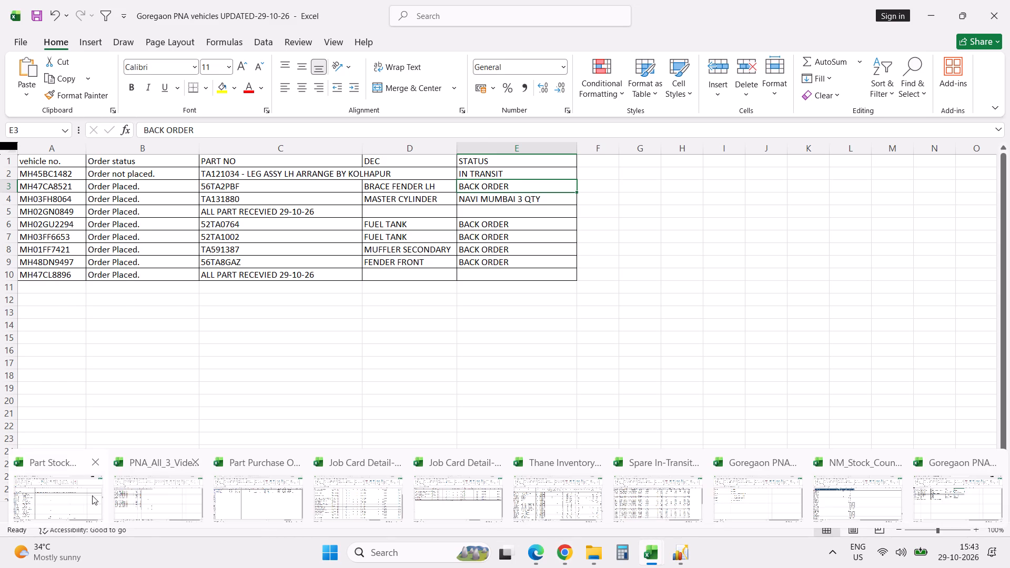
pyautogui.click(145, 480)
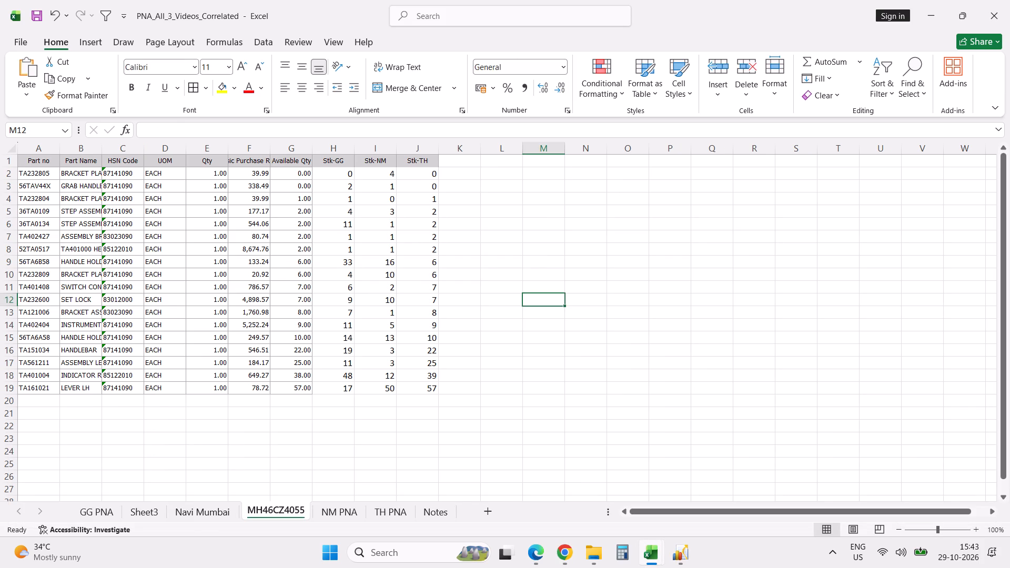
pyautogui.click(109, 513)
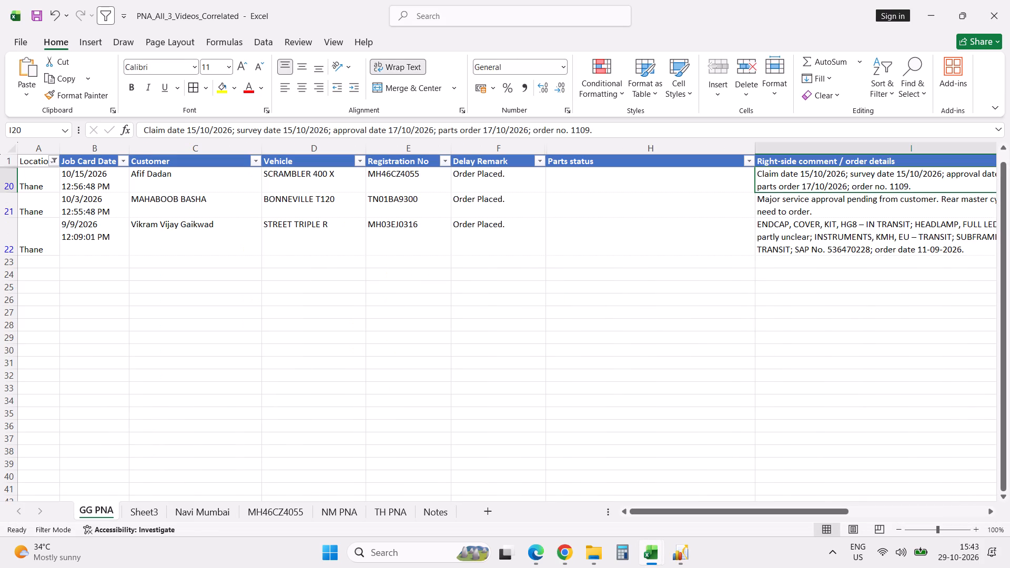
pyautogui.click(56, 164)
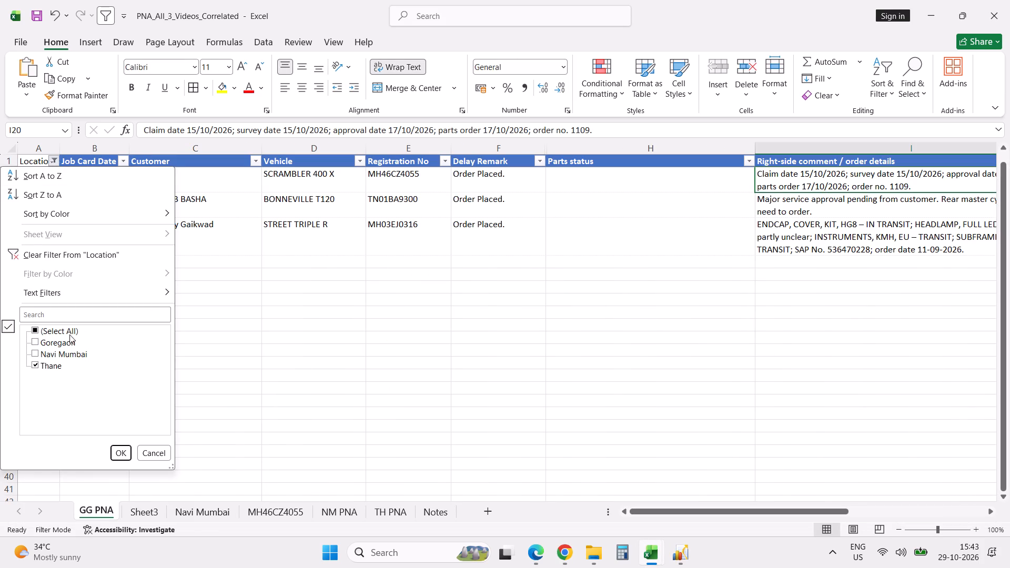
pyautogui.click(49, 363)
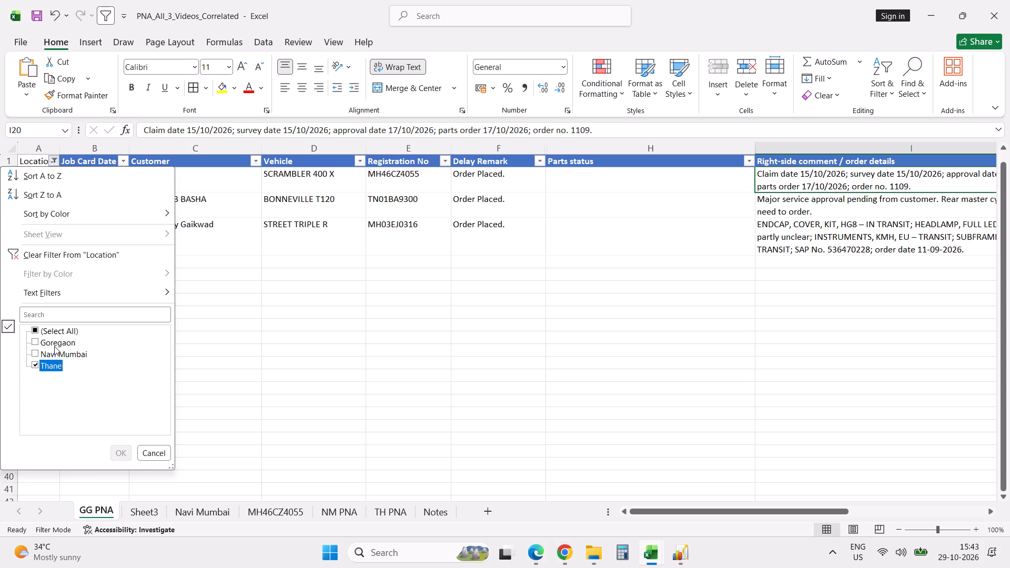
pyautogui.click(54, 346)
pyautogui.click(125, 453)
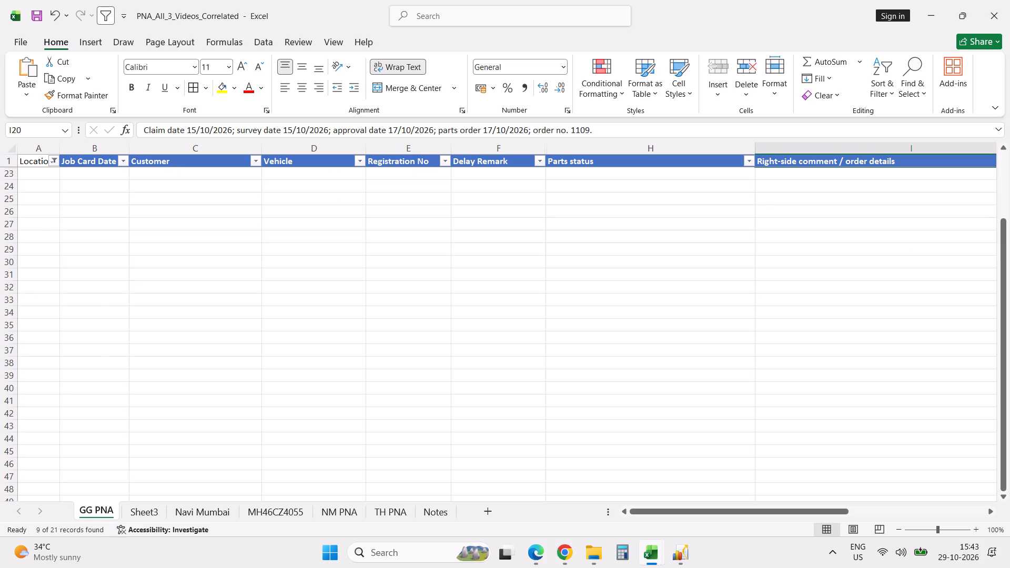
pyautogui.scroll(20, 432, 373)
pyautogui.scroll(17, 432, 373)
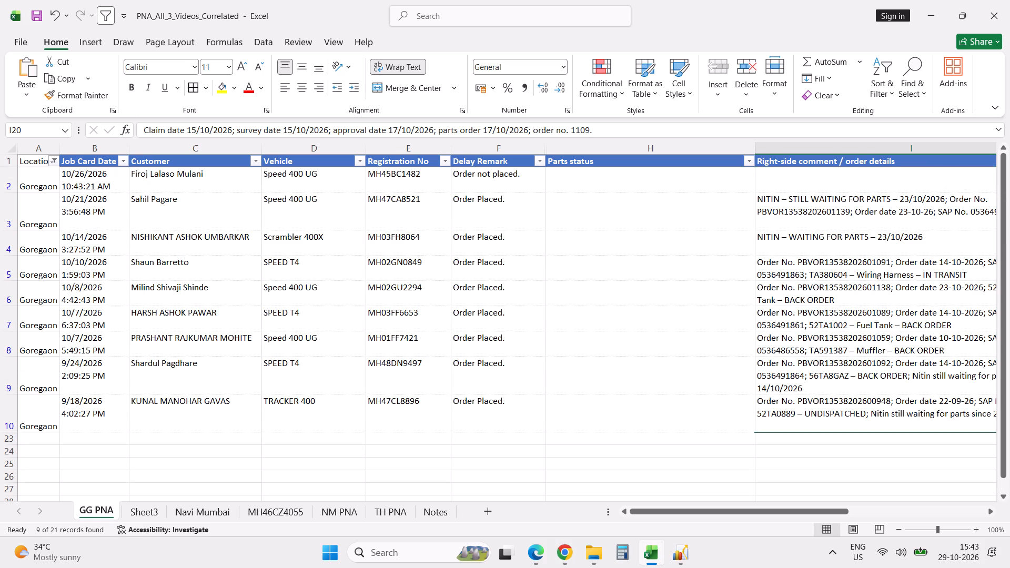
pyautogui.hotkey('alt', 'Tab')
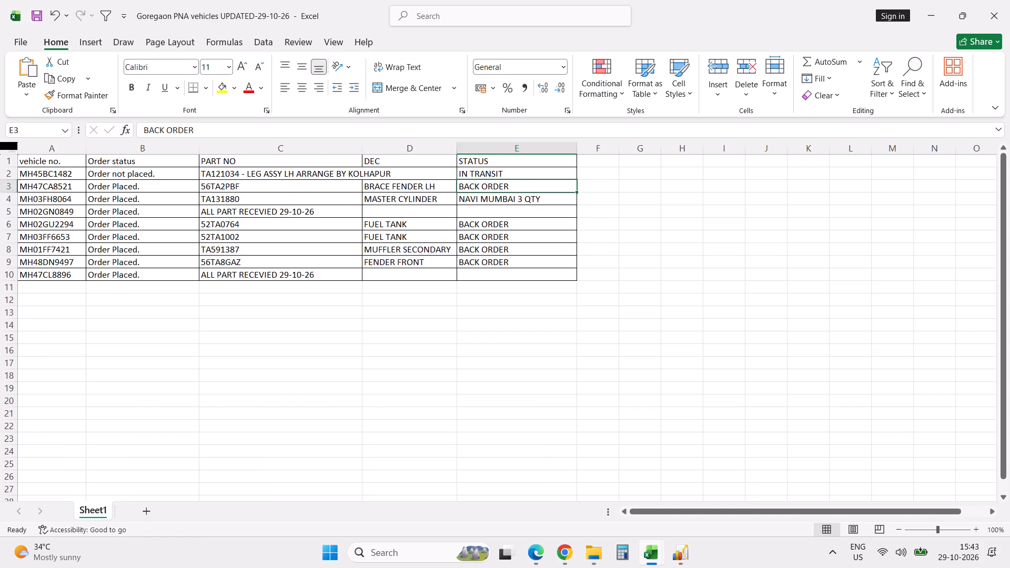
pyautogui.click(317, 176)
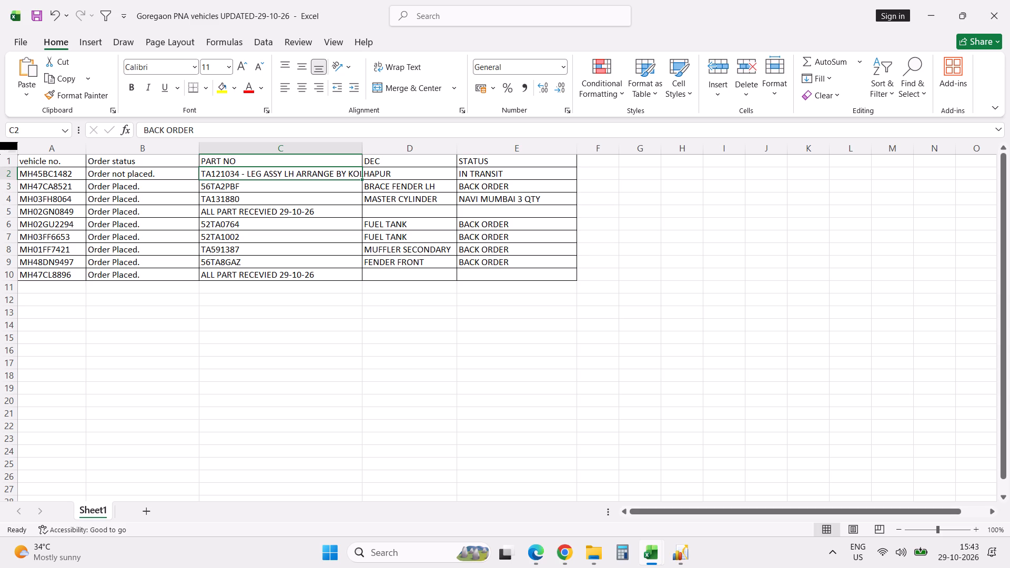
pyautogui.hotkey('alt', 'Tab')
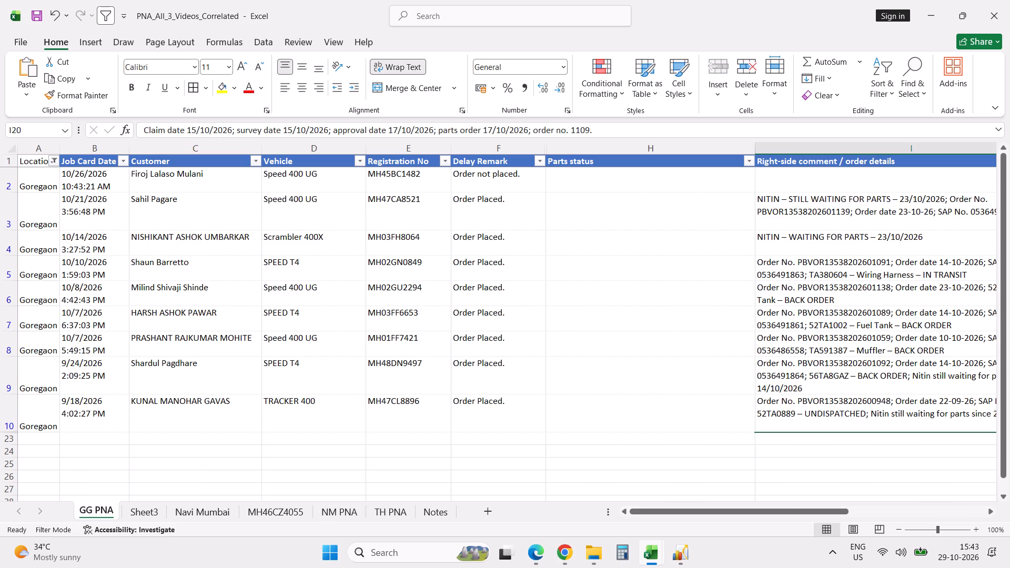
pyautogui.click(597, 185)
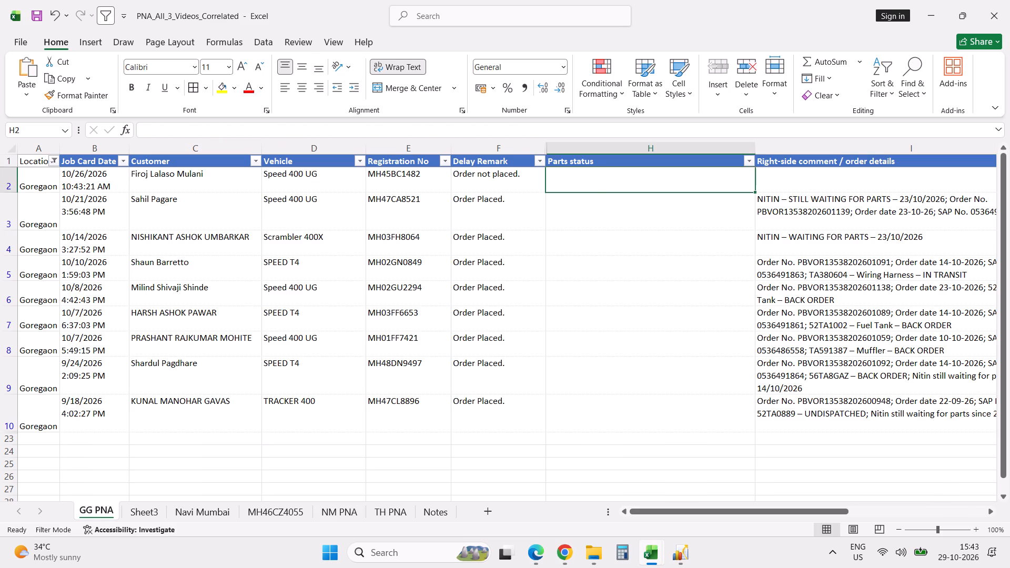
pyautogui.hotkey('alt', 'Tab')
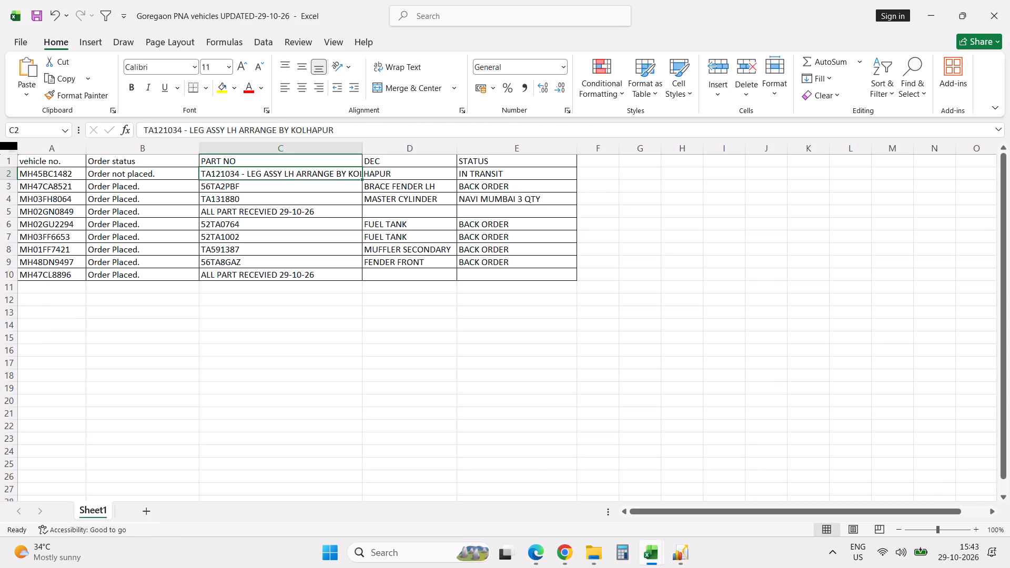
pyautogui.click(142, 130)
pyautogui.hotkey('shift', 'Right')
pyautogui.hotkey('shift', 'Right')
pyautogui.hotkey('shift', 'Right')
pyautogui.hotkey('shift', 'Right')
pyautogui.hotkey('shift', 'Right')
pyautogui.hotkey('shift', 'Right')
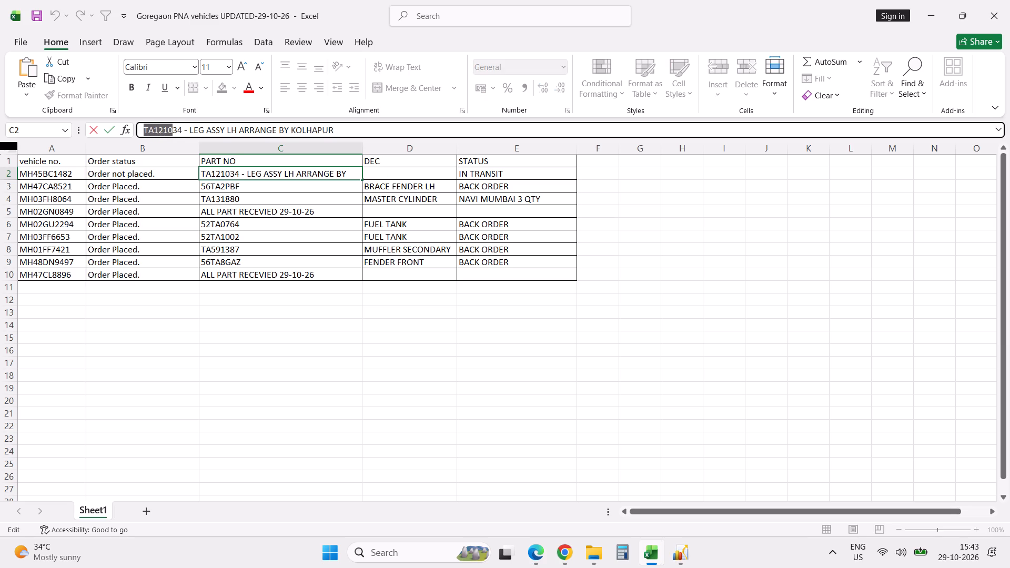
pyautogui.hotkey('shift', 'Right')
pyautogui.hotkey('shift', 'Right')
pyautogui.hotkey('ctrl', 'c')
pyautogui.press('Tab')
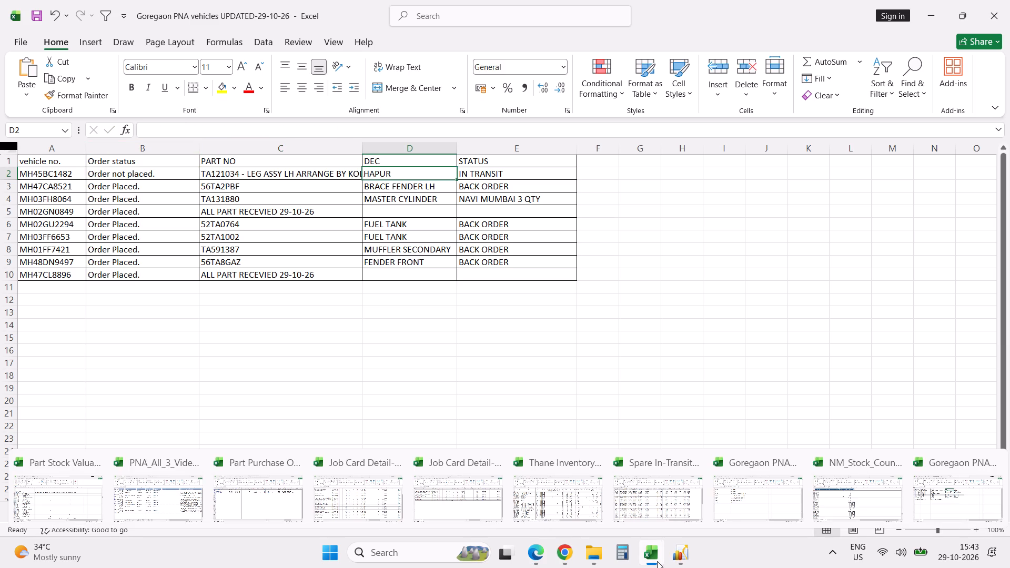
# Filter the Part column of the Part Purchase Order Statement workbook by part number TA121034.
pyautogui.click(241, 481)
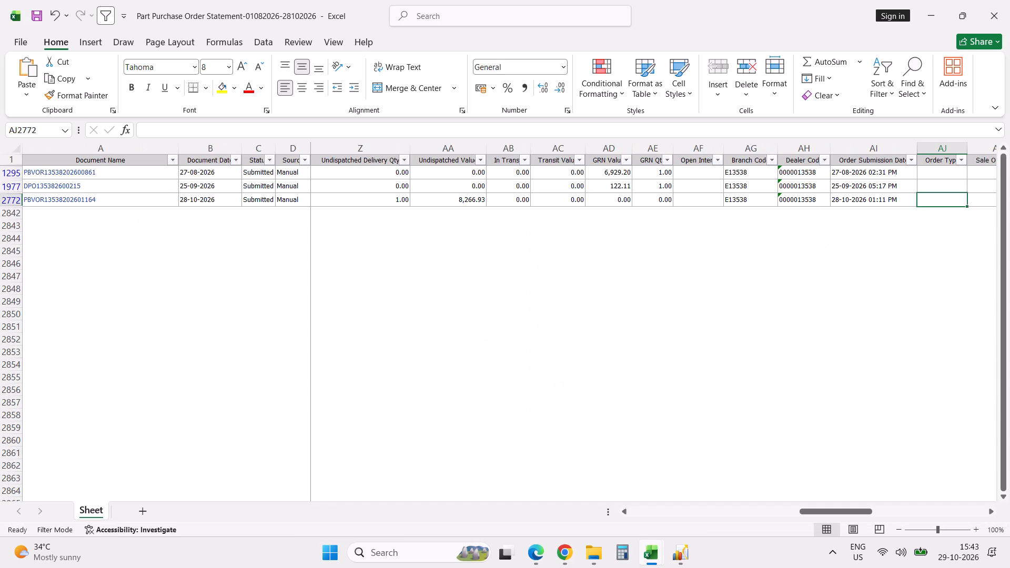
pyautogui.press('Left')
pyautogui.press('Left')
pyautogui.press('Left')
pyautogui.press('Left')
pyautogui.press('Left')
pyautogui.press('Left')
pyautogui.press('Left')
pyautogui.press('Left')
pyautogui.press('Left')
pyautogui.press('Left')
pyautogui.press('Left')
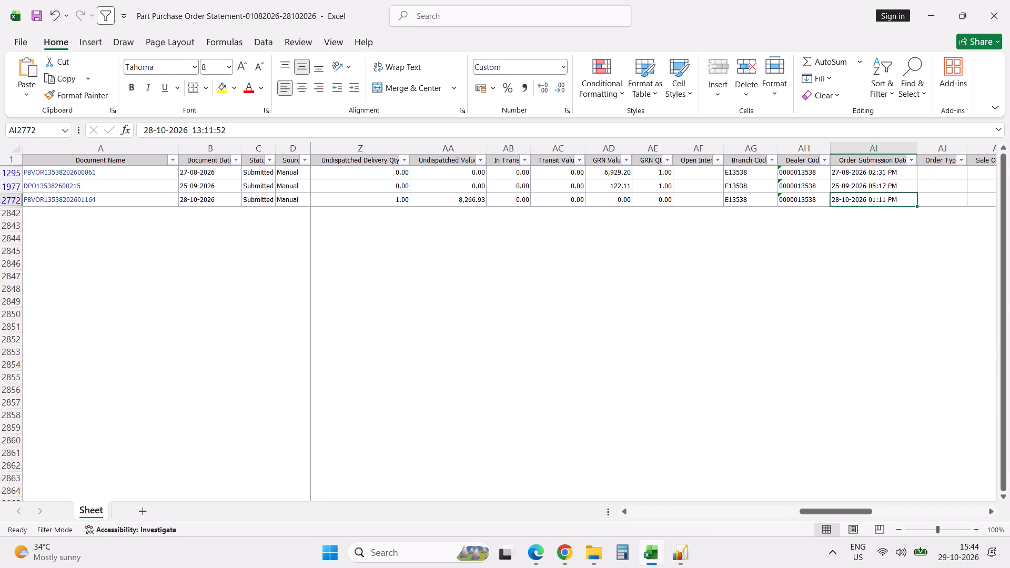
pyautogui.press('Left')
pyautogui.press('Left')
pyautogui.press('Left')
pyautogui.press('Left')
pyautogui.press('Left')
pyautogui.press('Left')
pyautogui.press('Left')
pyautogui.press('Left')
pyautogui.press('Left')
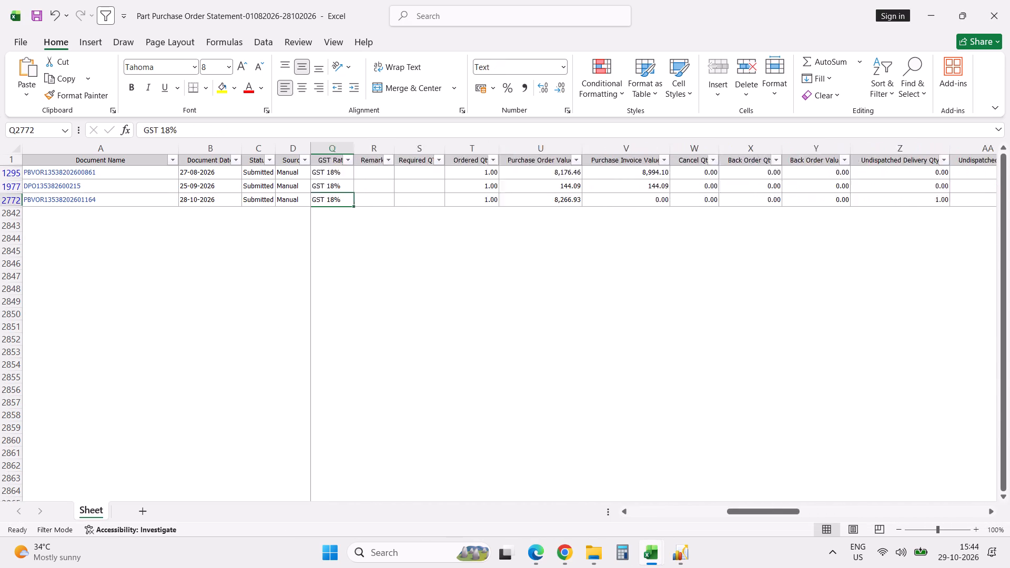
pyautogui.press('Left')
pyautogui.press('Left')
pyautogui.press('Left')
pyautogui.press('Left')
pyautogui.press('Left')
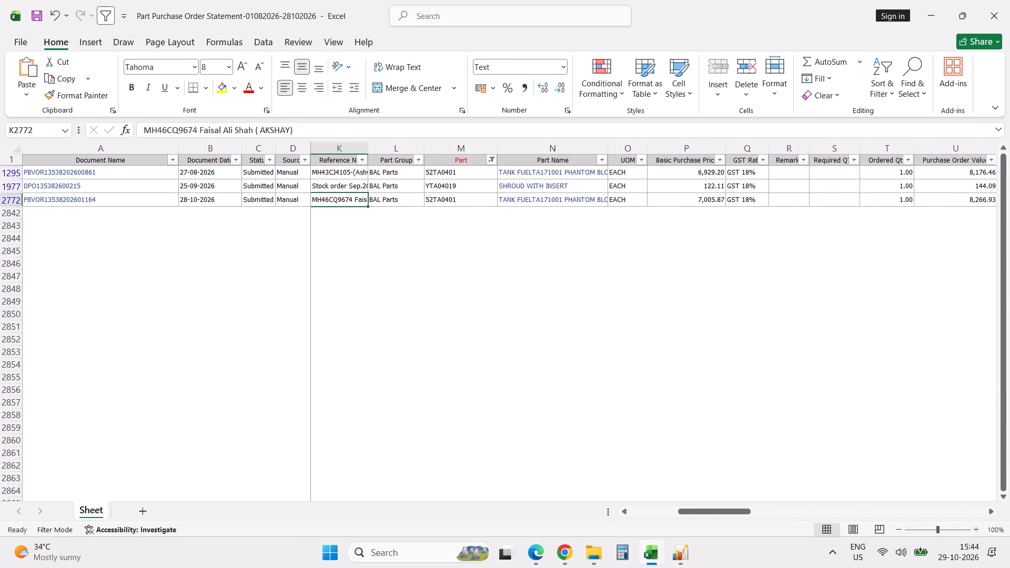
pyautogui.click(493, 162)
pyautogui.click(443, 314)
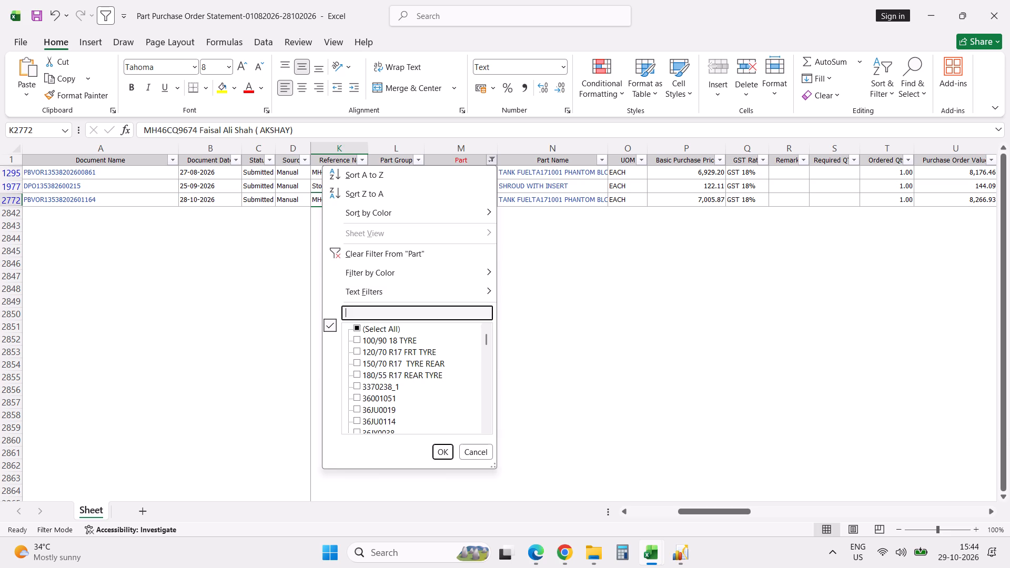
pyautogui.hotkey('ctrl', 'v')
pyautogui.press('Return')
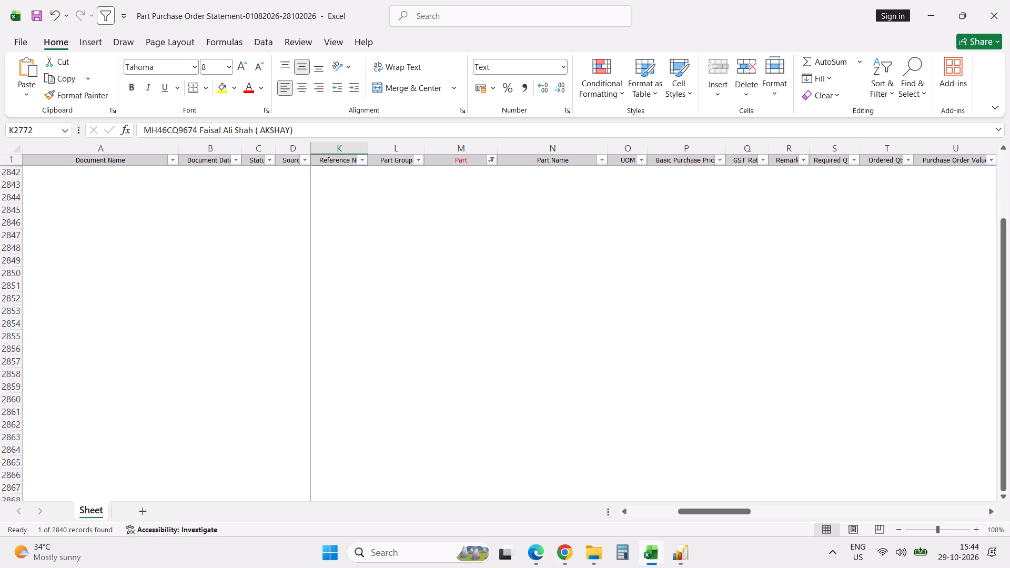
pyautogui.press('Up')
pyautogui.press('Up')
pyautogui.press('Up')
pyautogui.press('Up')
pyautogui.press('Down')
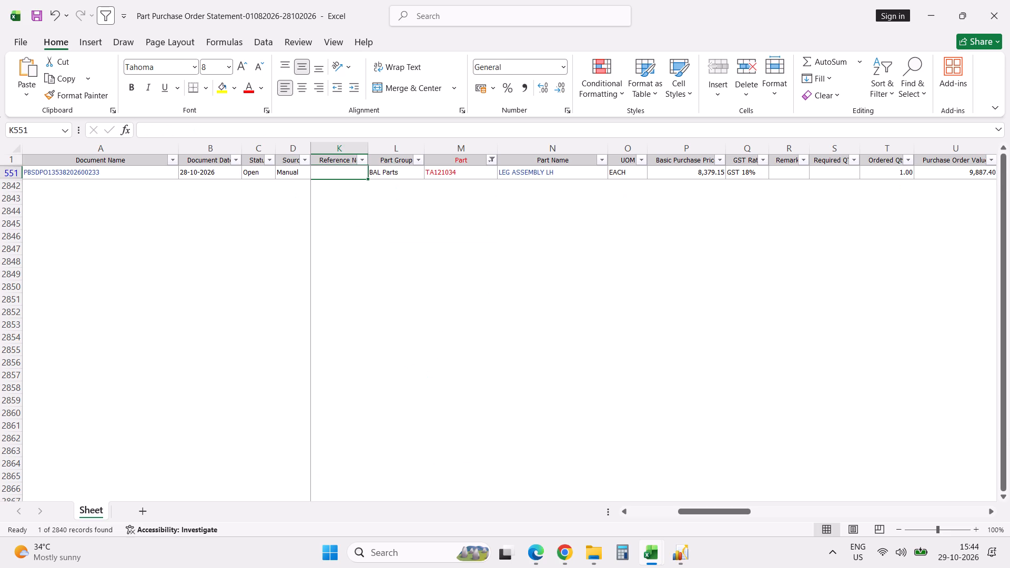
# Examine the TA121034 purchase order row from its order quantity and value columns back to Document Name.
pyautogui.press('Right')
pyautogui.press('Right')
pyautogui.press('Right')
pyautogui.press('Right')
pyautogui.press('Right')
pyautogui.press('Right')
pyautogui.press('Right')
pyautogui.press('Right')
pyautogui.press('Right')
pyautogui.press('Right')
pyautogui.press('Right')
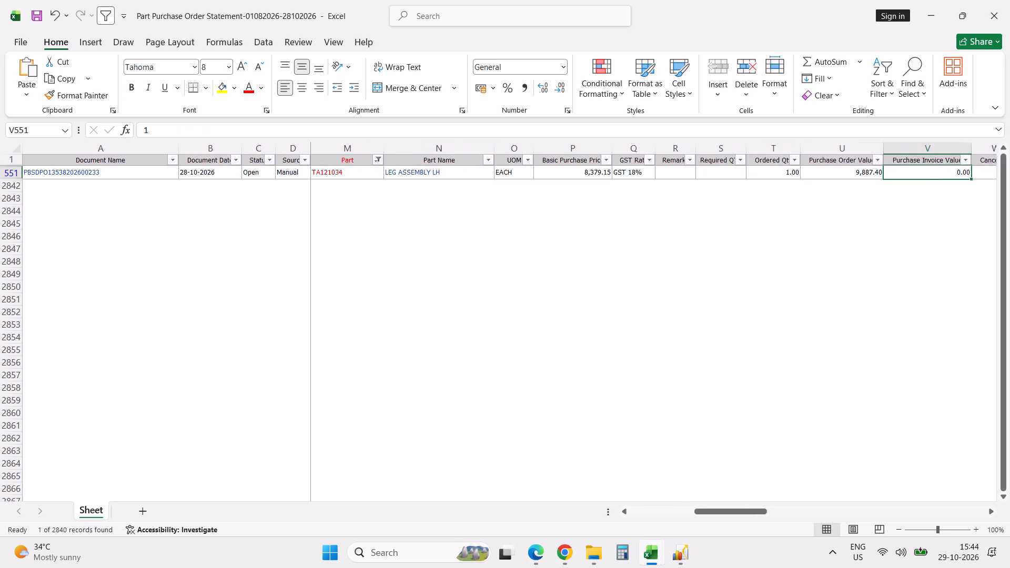
pyautogui.press('Right')
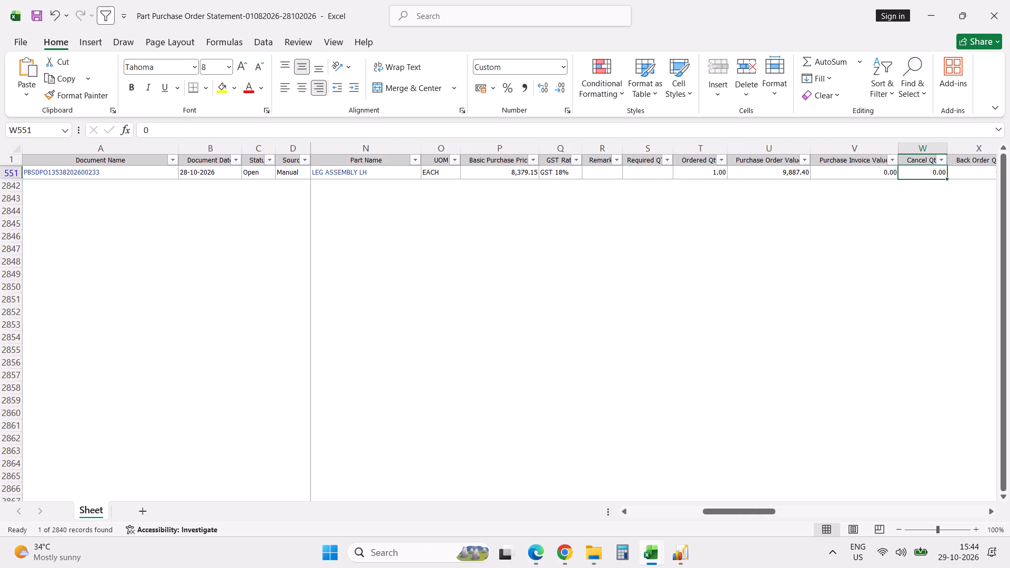
pyautogui.press('Left')
pyautogui.press('Left')
pyautogui.press('Left')
pyautogui.press('Left')
pyautogui.press('Left')
pyautogui.press('Left')
pyautogui.press('Left')
pyautogui.press('Left')
pyautogui.press('Left')
pyautogui.press('Left')
pyautogui.press('Left')
pyautogui.press('Left')
pyautogui.press('Left')
pyautogui.press('Left')
pyautogui.press('Left')
pyautogui.press('Left')
pyautogui.press('Left')
pyautogui.press('Left')
pyautogui.press('Left')
pyautogui.press('Left')
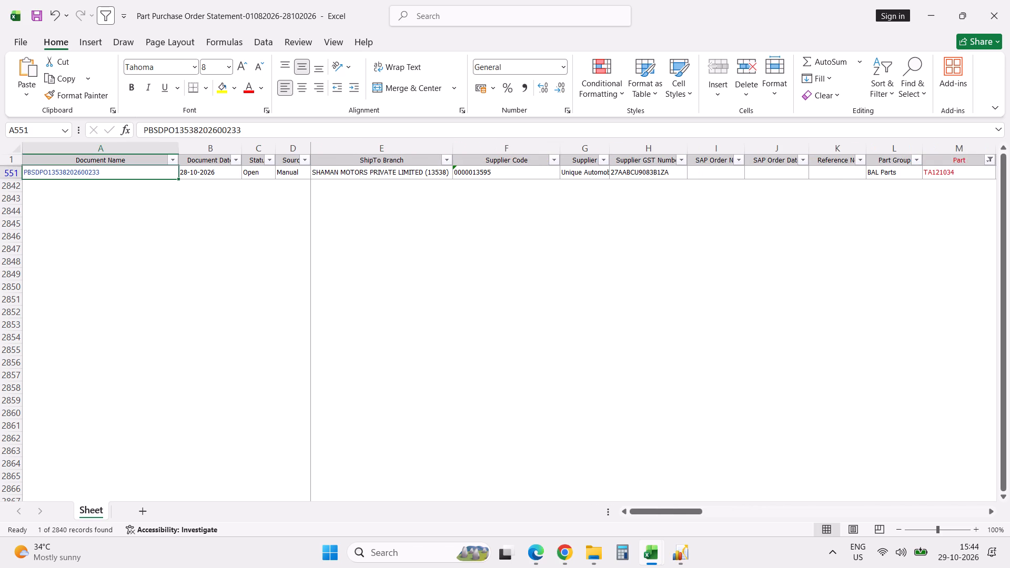
pyautogui.hotkey('alt', 'Tab')
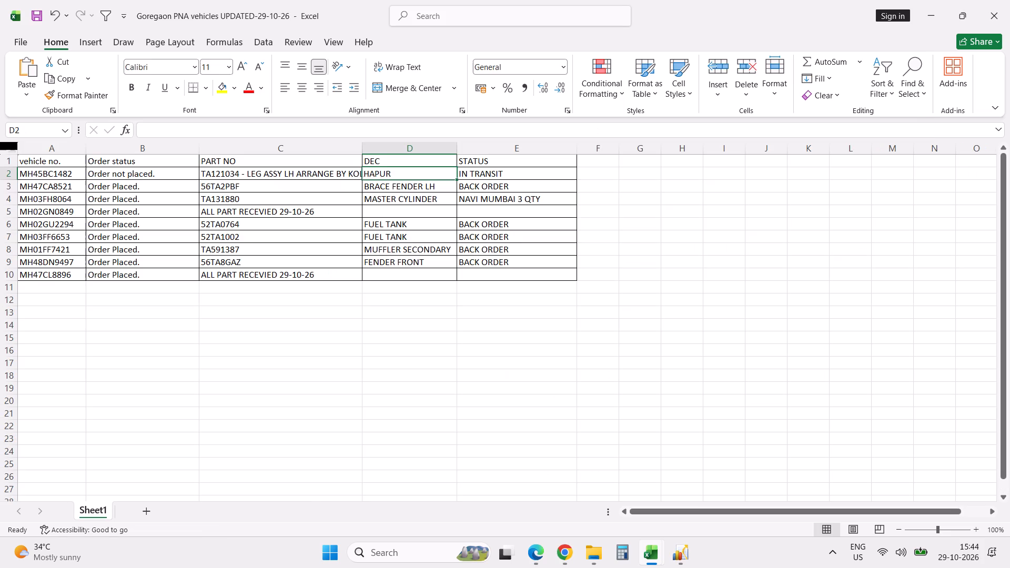
pyautogui.hotkey('alt', 'Tab')
pyautogui.hotkey('alt', 'Tab')
pyautogui.hotkey('alt', 'Tab')
pyautogui.hotkey('alt', 'Tab')
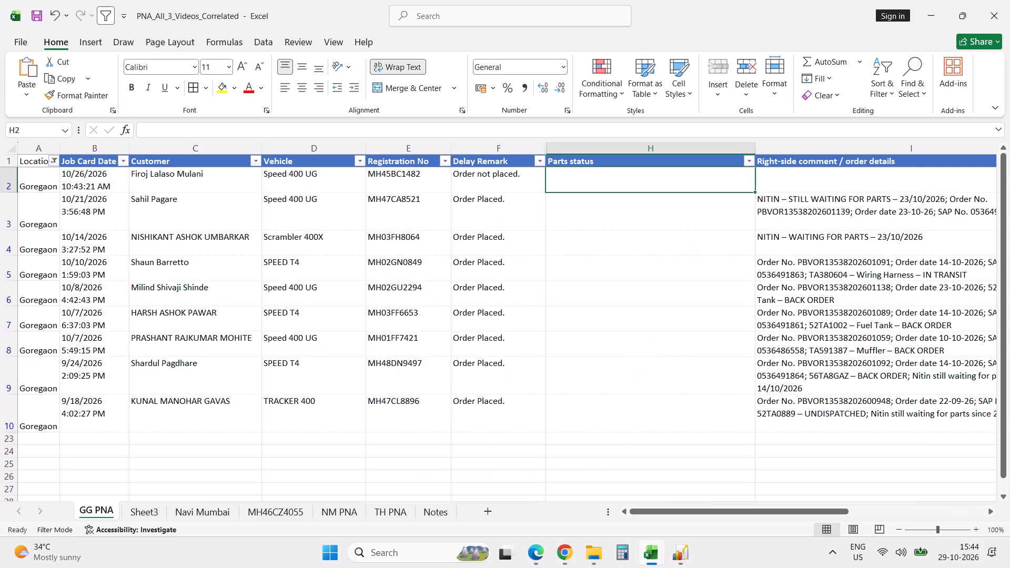
pyautogui.hotkey('ctrl', 'v')
pyautogui.click(609, 179)
pyautogui.hotkey('alt', 'Tab')
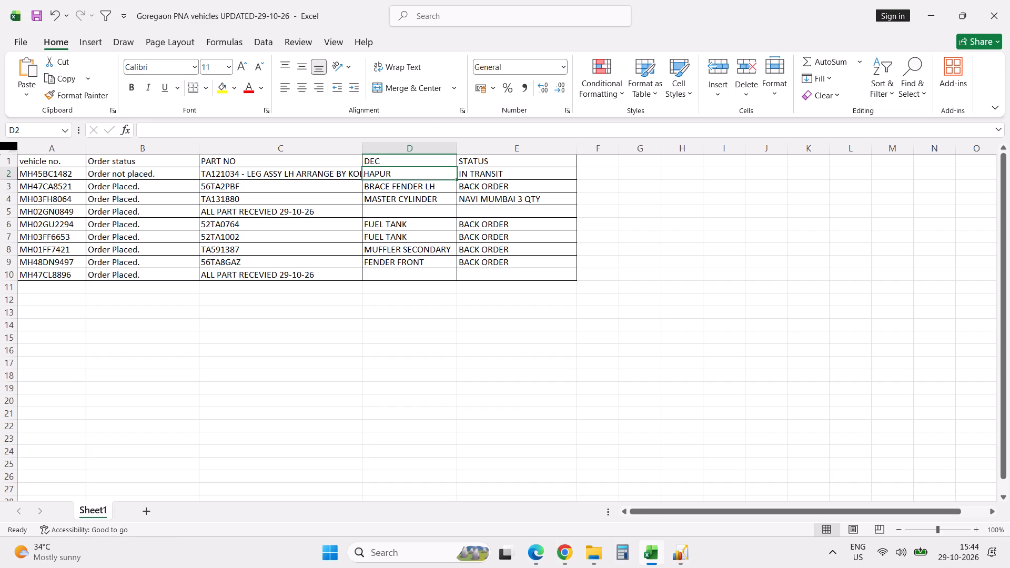
pyautogui.click(298, 174)
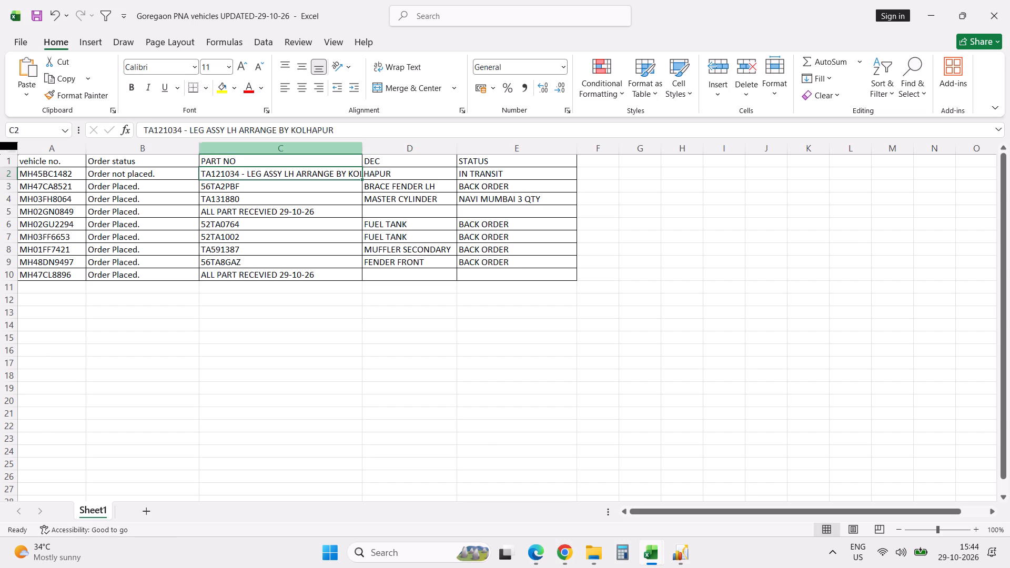
pyautogui.click(189, 127)
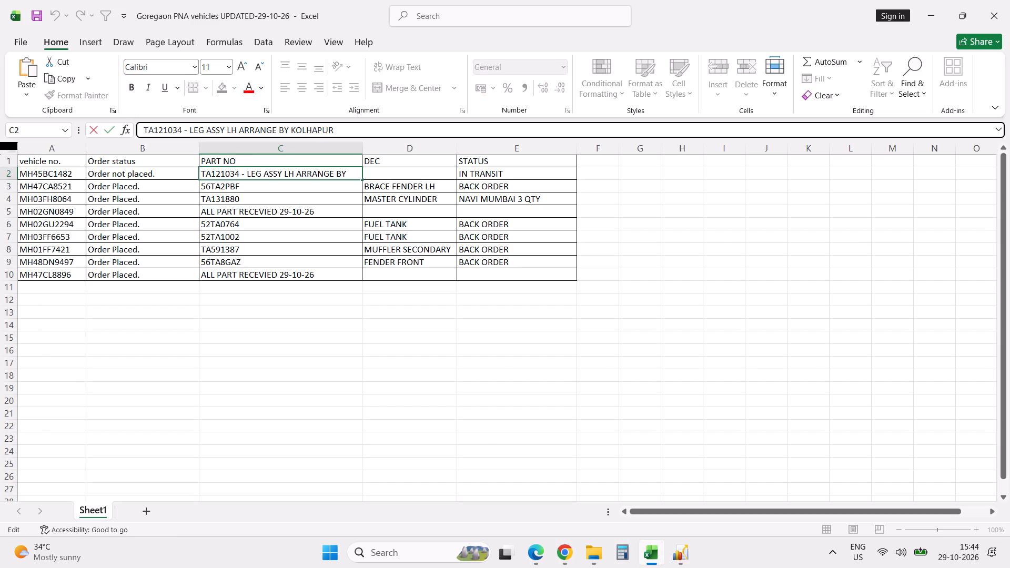
pyautogui.keyDown('shift'); pyautogui.click(238, 128); pyautogui.keyUp('shift')
pyautogui.hotkey('ctrl', 'c')
pyautogui.hotkey('alt', 'Tab')
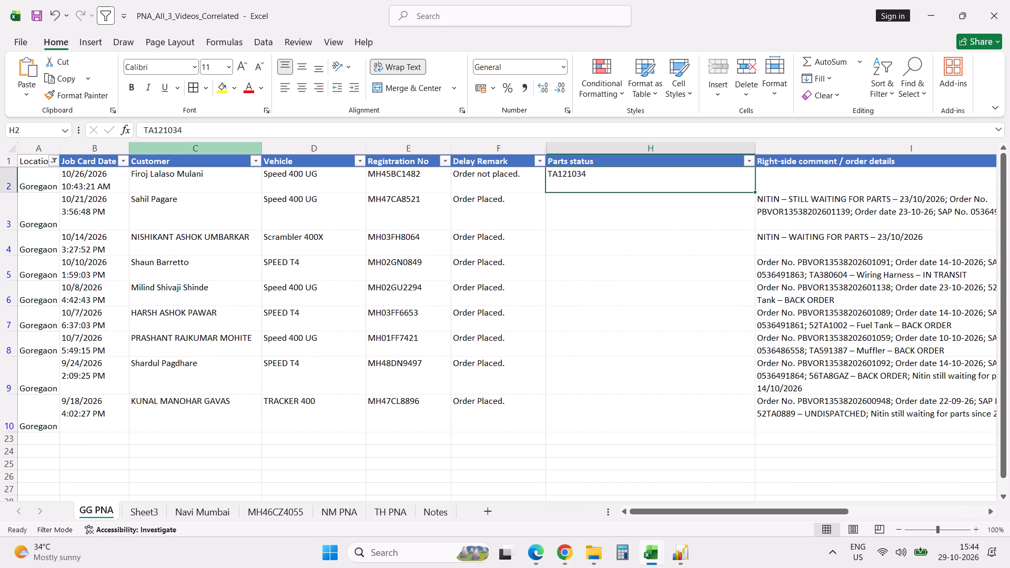
pyautogui.doubleClick(598, 180)
pyautogui.press('-')
pyautogui.hotkey('ctrl', 'v')
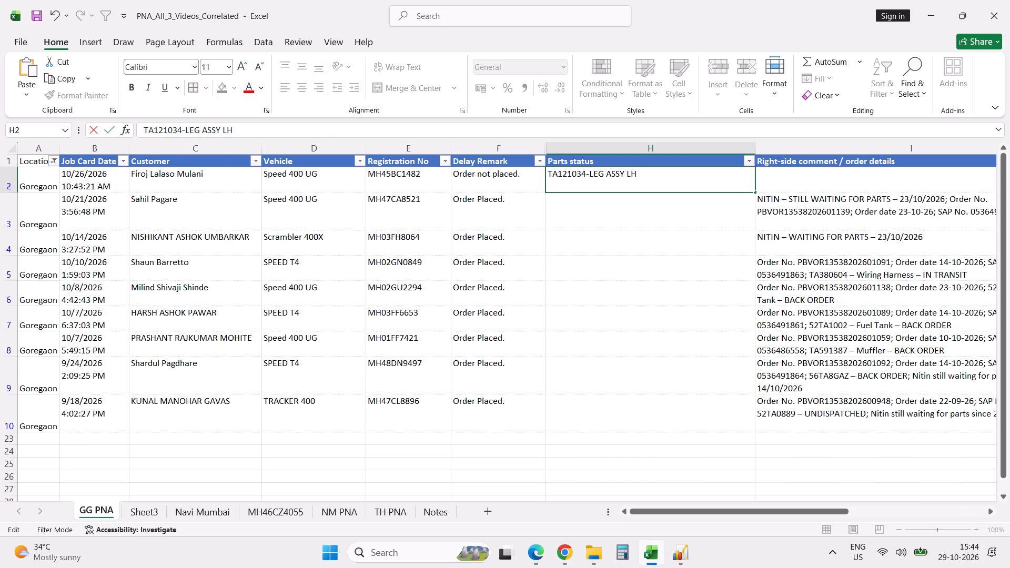
pyautogui.press('space')
pyautogui.write('ETA 30/10/2026')
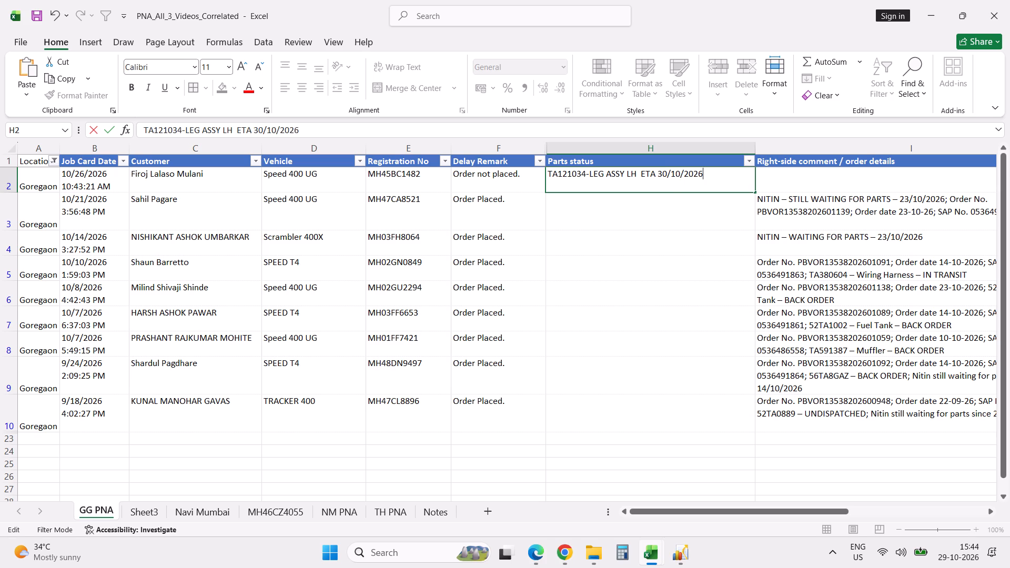
pyautogui.press('Return')
# Switch back to the Goregaon PNA vehicles workbook.
pyautogui.hotkey('alt', 'Tab')
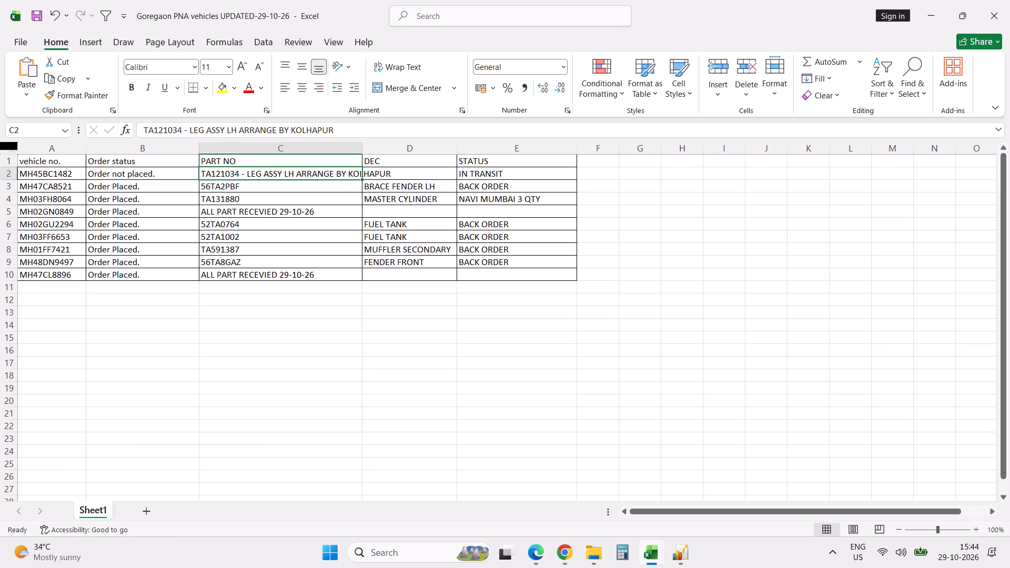
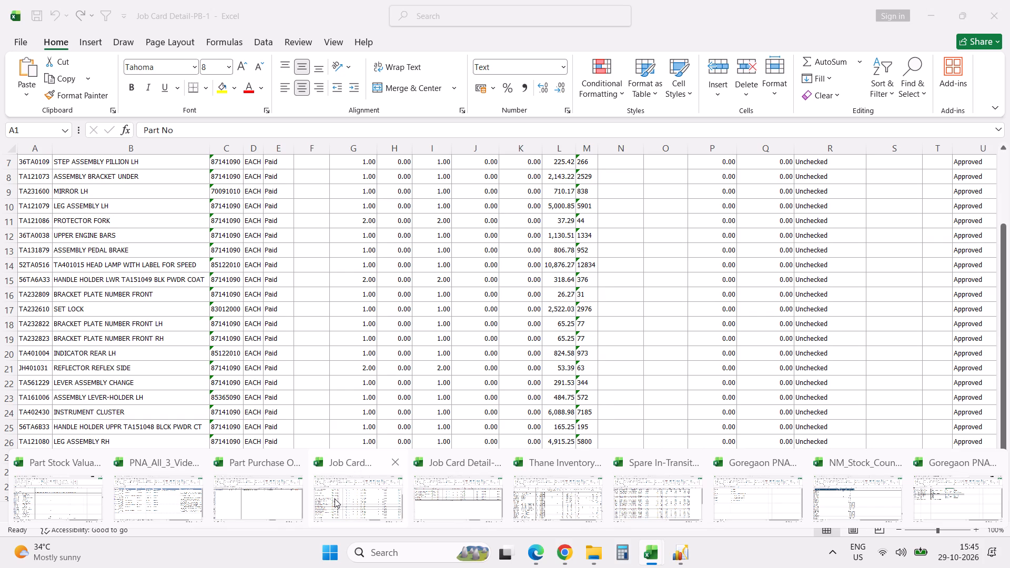
# Switch to the Part Purchase Order Statement and filter its Part column for 56TA2PBF.
pyautogui.click(240, 494)
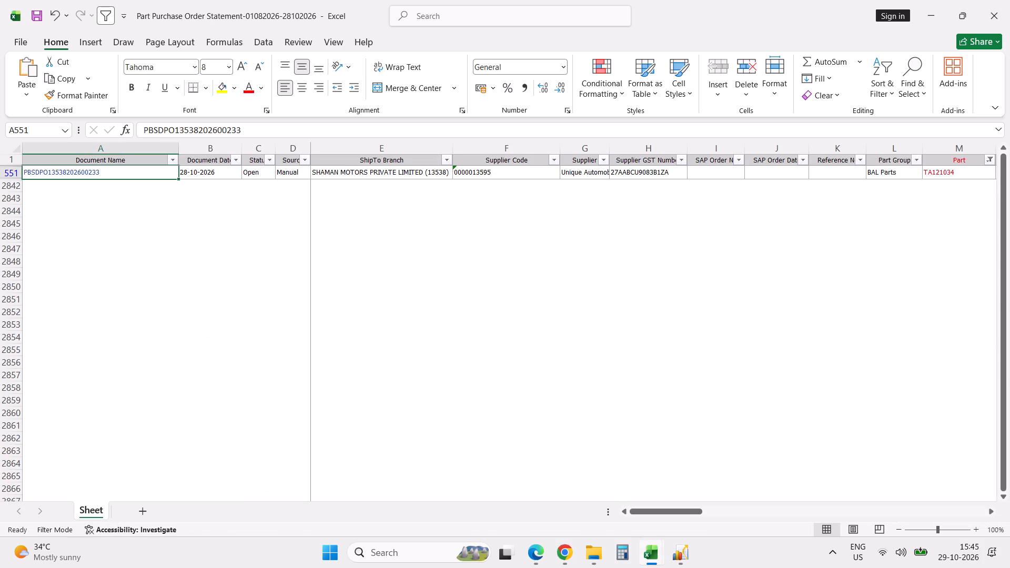
pyautogui.press('Tab')
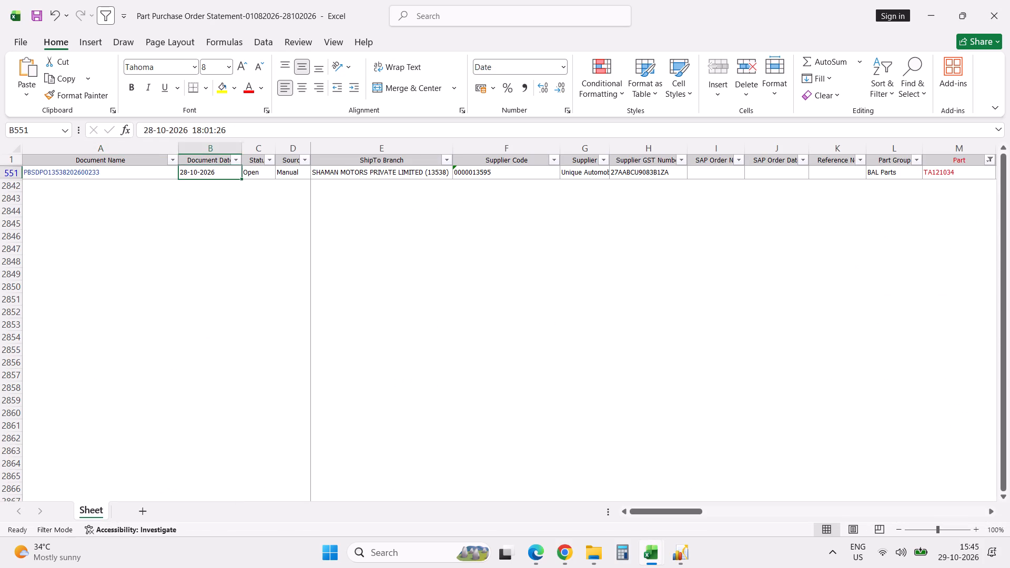
pyautogui.press('Tab')
pyautogui.press('Tab')
pyautogui.press('Tab')
pyautogui.press('Tab')
pyautogui.press('Tab')
pyautogui.press('Tab')
pyautogui.press('Tab')
pyautogui.press('Tab')
pyautogui.press('Tab')
pyautogui.press('Tab')
pyautogui.press('Tab')
pyautogui.press('Tab')
pyautogui.press('Tab')
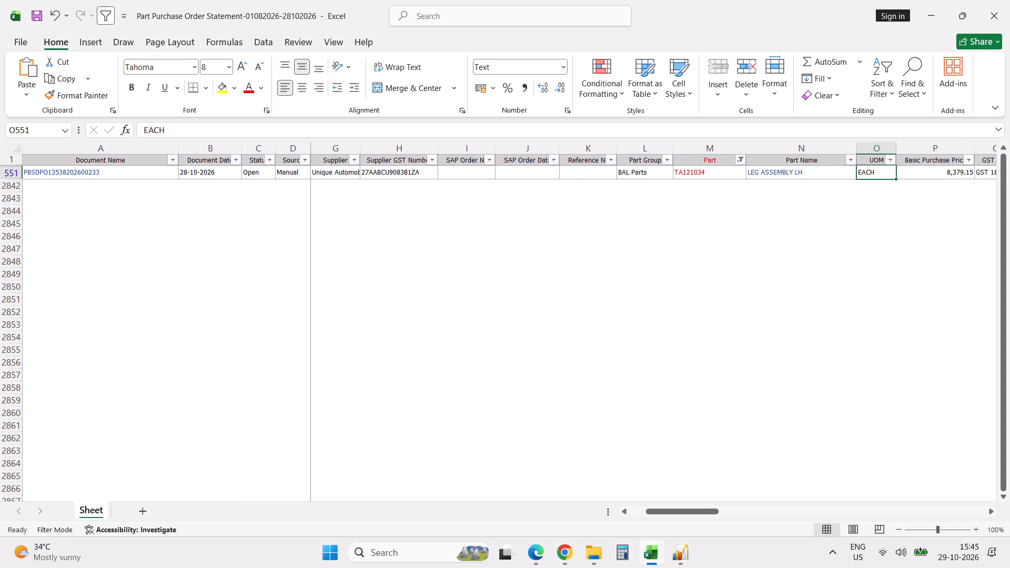
pyautogui.click(740, 160)
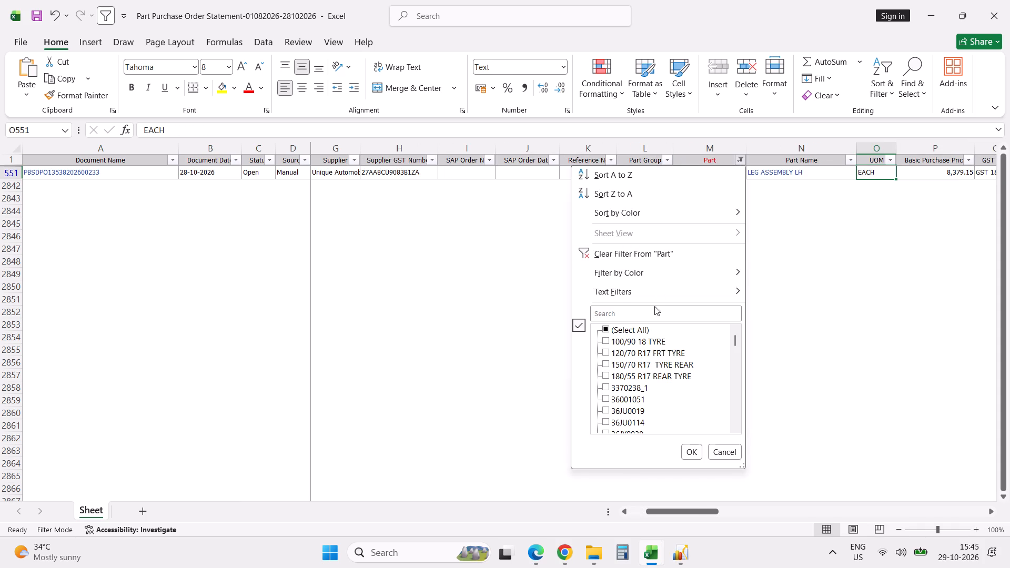
pyautogui.click(653, 313)
pyautogui.hotkey('ctrl', 'v')
pyautogui.press('Return')
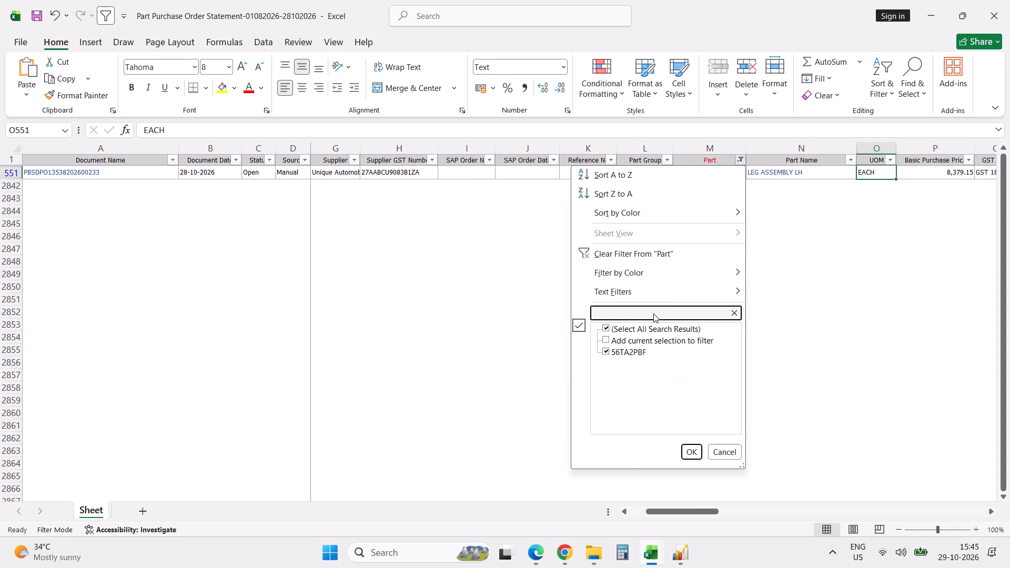
# Examine the 56TA2PBF purchase order rows across the ordered, invoiced, cancelled, back order, undispatched and in-transit columns.
pyautogui.press('Down')
pyautogui.press('Right')
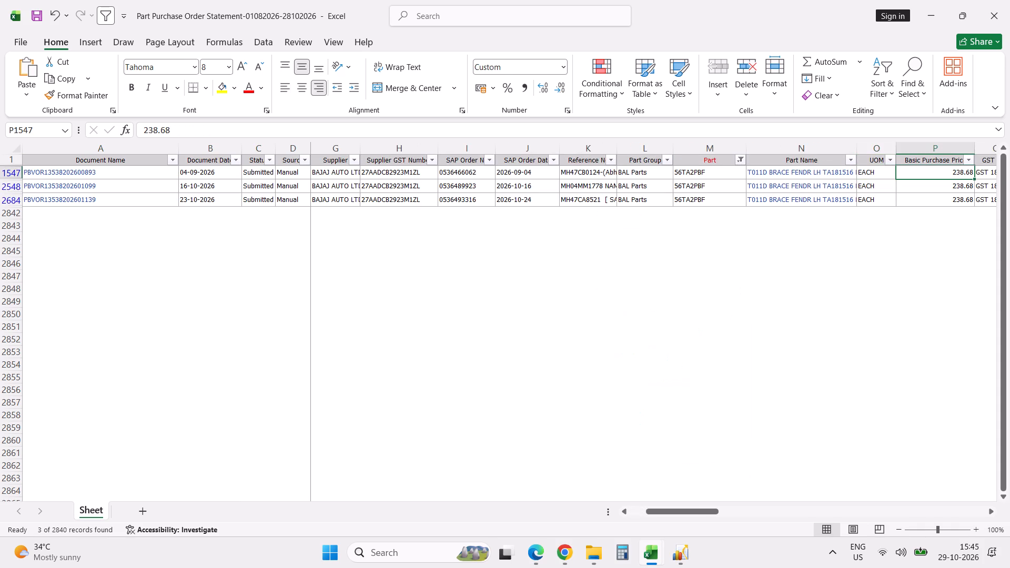
pyautogui.press('Down')
pyautogui.press('Right')
pyautogui.press('Right')
pyautogui.press('Right')
pyautogui.press('Right')
pyautogui.press('Right')
pyautogui.press('Right')
pyautogui.press('Right')
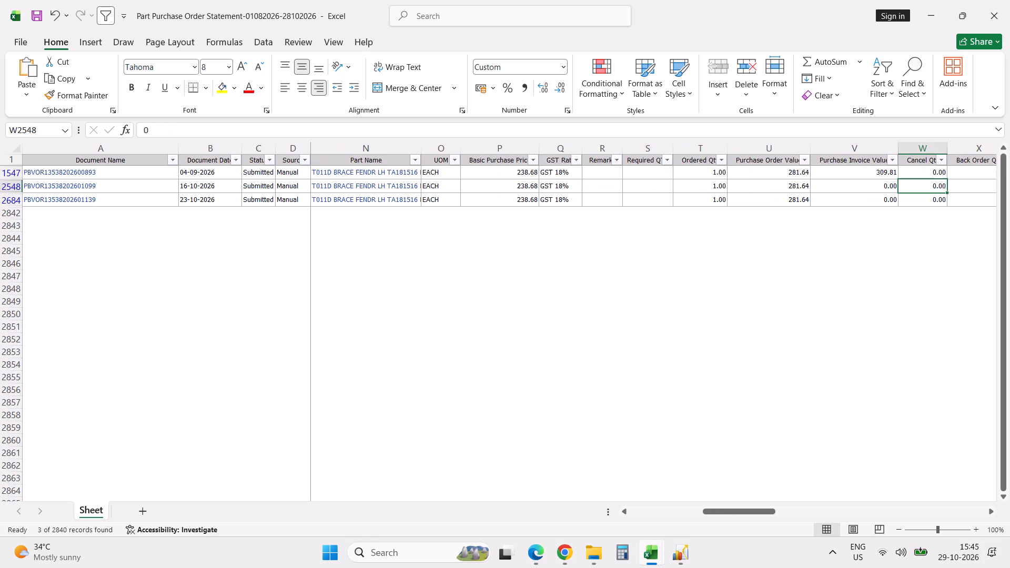
pyautogui.press('Right')
pyautogui.press('Right')
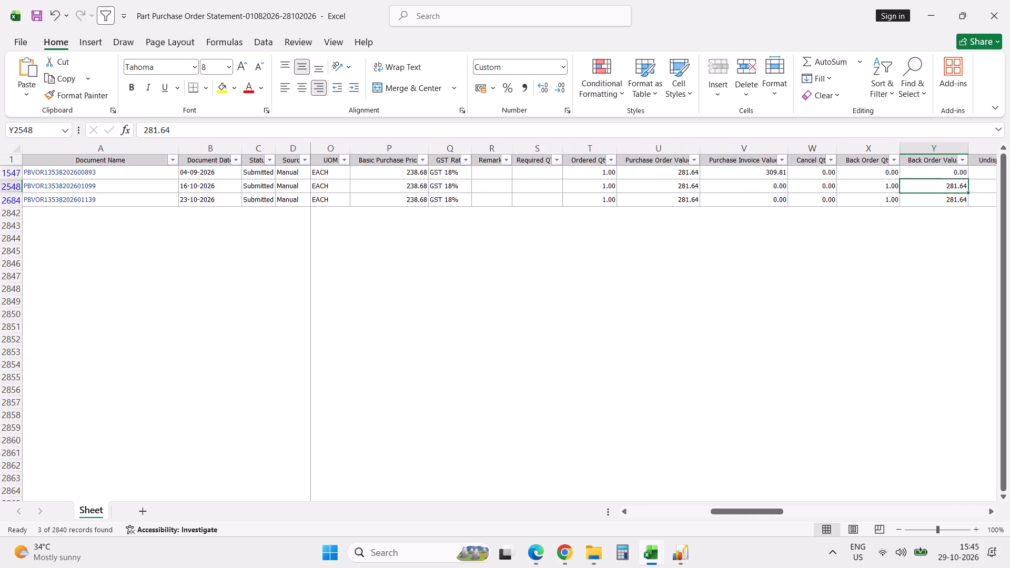
pyautogui.press('Right')
pyautogui.press('Right')
pyautogui.press('Right')
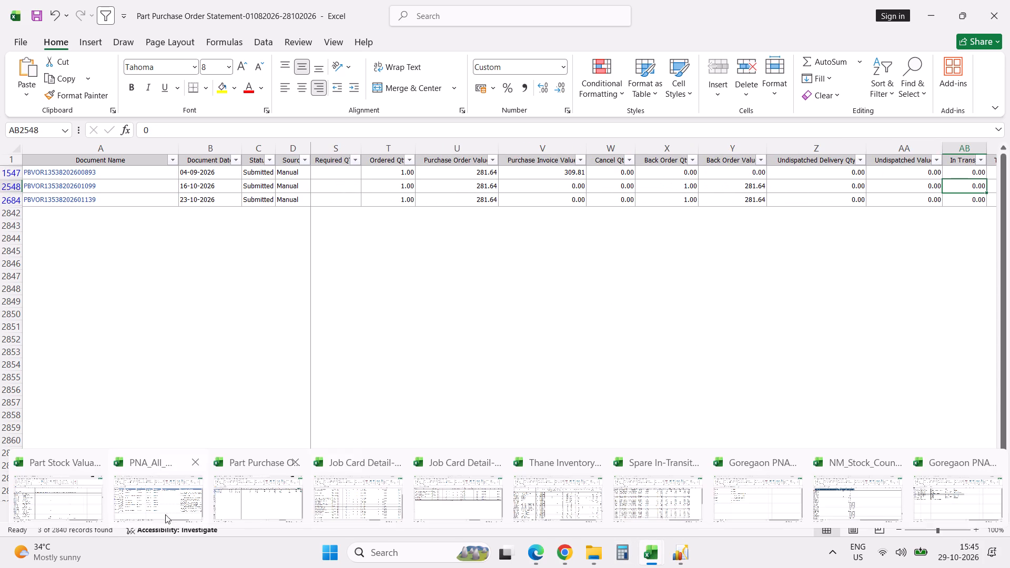
# Find 56TA2PBF in Sheet2 of the Part Stock Valuation workbook and check its available stock by branch.
pyautogui.click(93, 501)
pyautogui.click(150, 420)
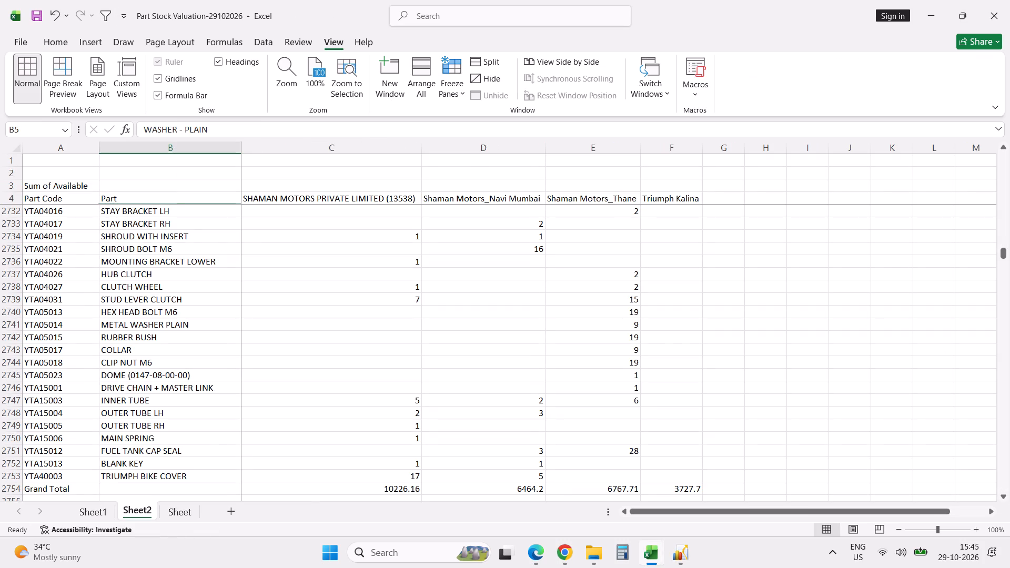
pyautogui.hotkey('ctrl', 'f')
pyautogui.hotkey('ctrl', 'v')
pyautogui.press('Return')
pyautogui.press('Escape')
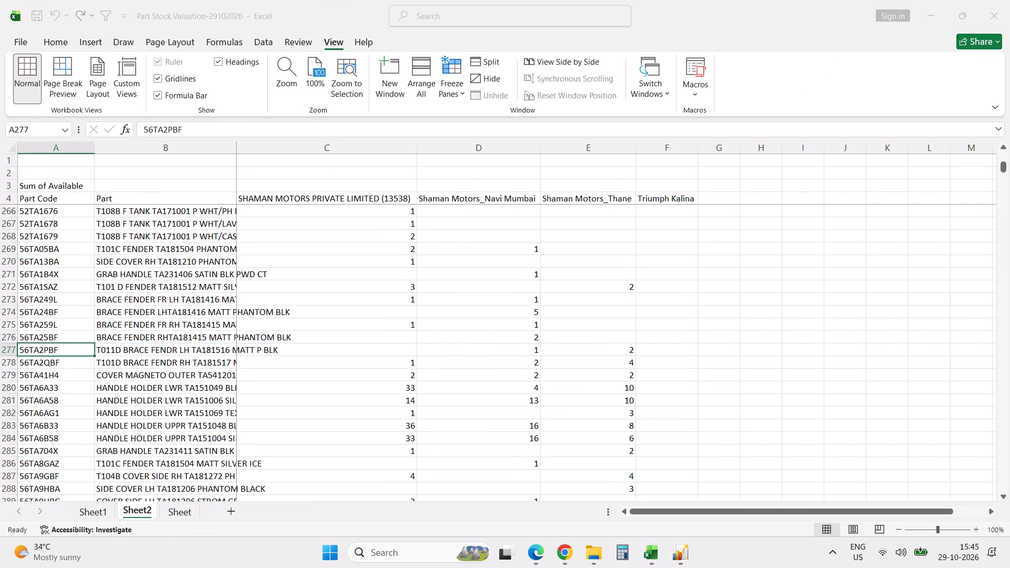
pyautogui.press('Tab')
pyautogui.press('Tab')
pyautogui.press('Tab')
pyautogui.press('Tab')
pyautogui.press('Tab')
pyautogui.hotkey('shift', 'Tab')
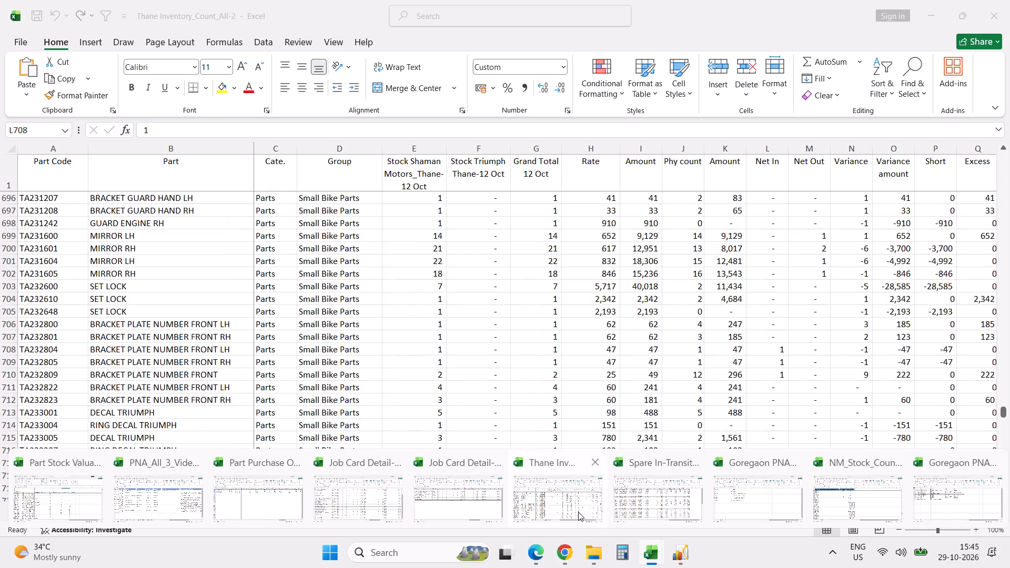
# Find 56TA2PBF in the Thane Inventory workbook's Combined Stock sheet and check its Thane stock columns.
pyautogui.click(578, 512)
pyautogui.click(502, 391)
pyautogui.hotkey('ctrl', 'f')
pyautogui.hotkey('ctrl', 'v')
pyautogui.press('Return')
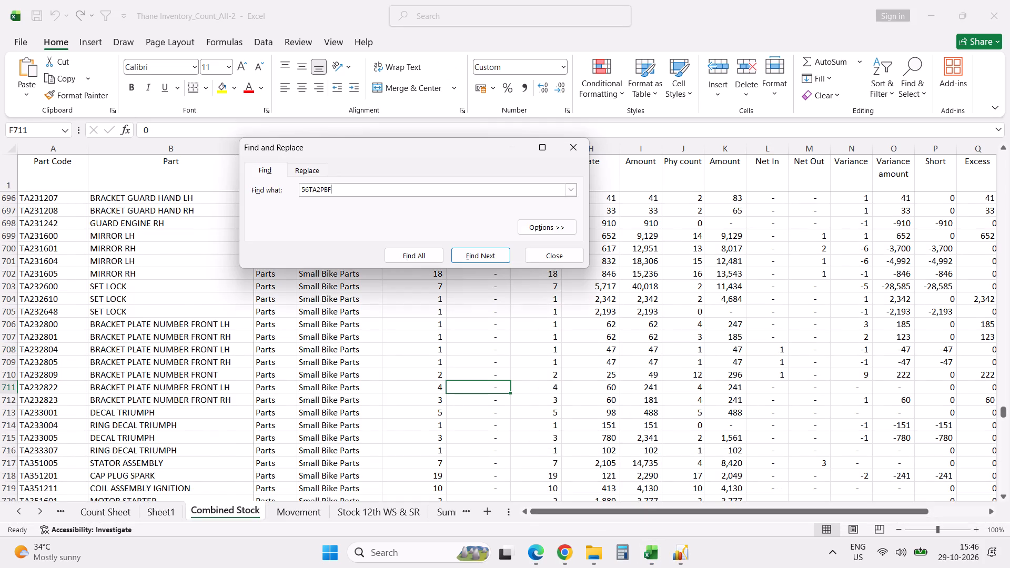
pyautogui.press('Escape')
pyautogui.press('Tab')
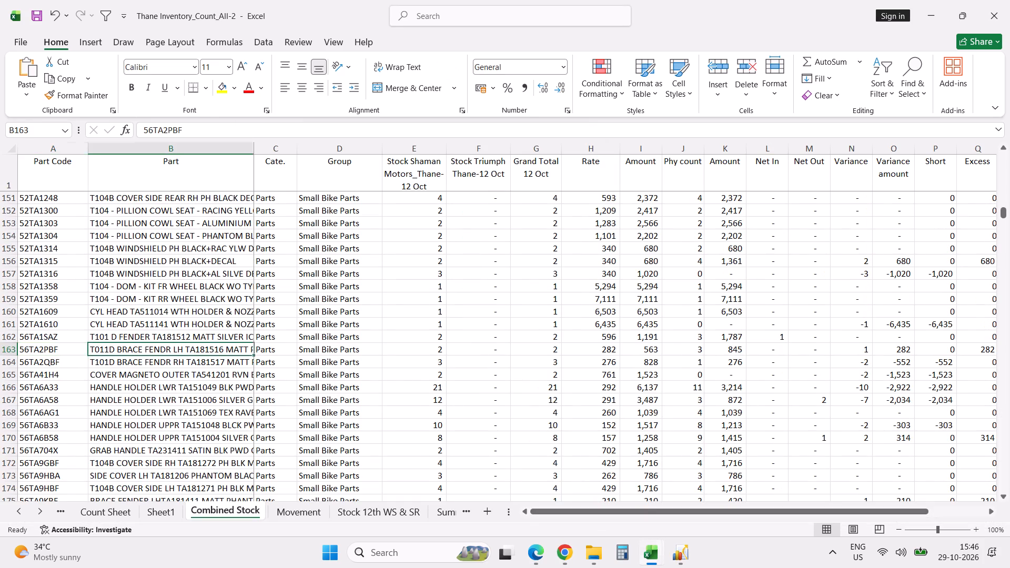
pyautogui.press('Tab')
pyautogui.press('Tab')
pyautogui.press('Tab')
pyautogui.press('Tab')
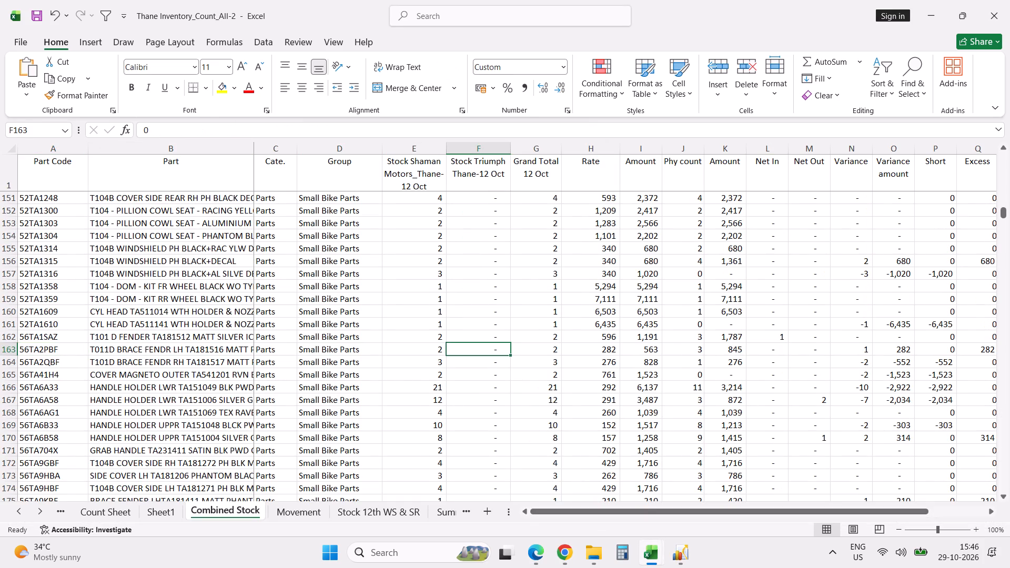
pyautogui.hotkey('alt', 'Tab')
pyautogui.hotkey('alt', 'Tab')
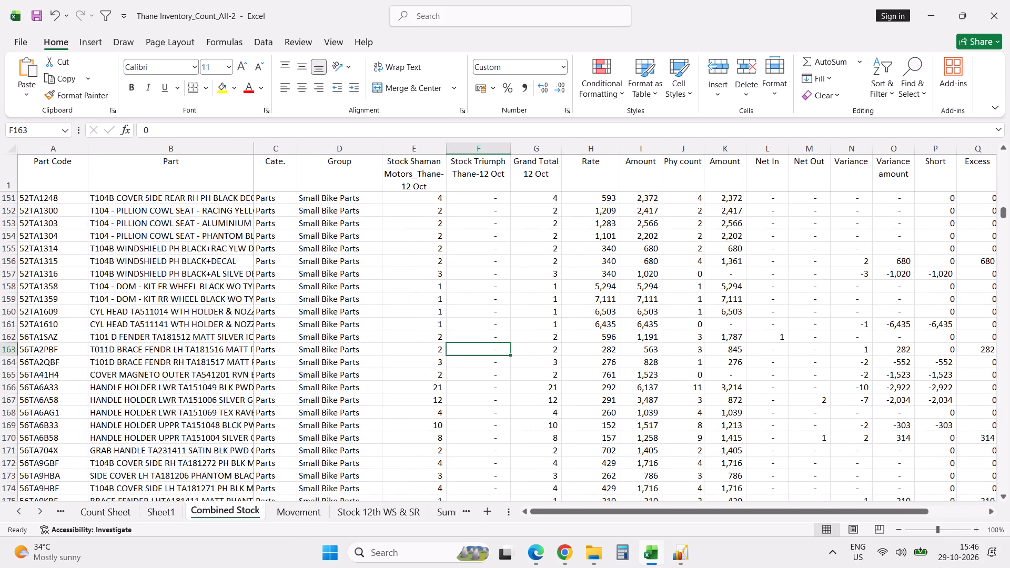
pyautogui.click(652, 551)
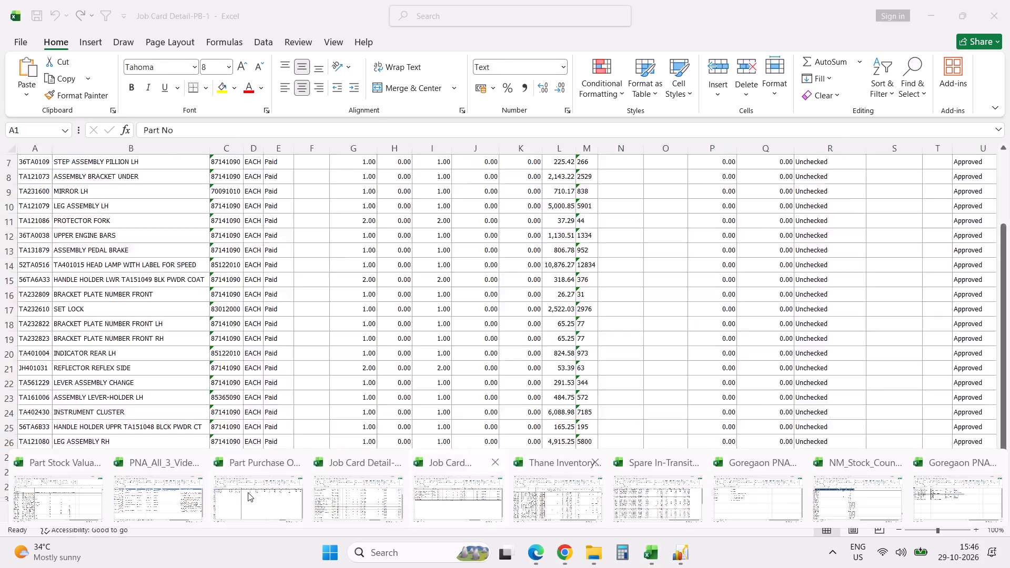
pyautogui.click(157, 486)
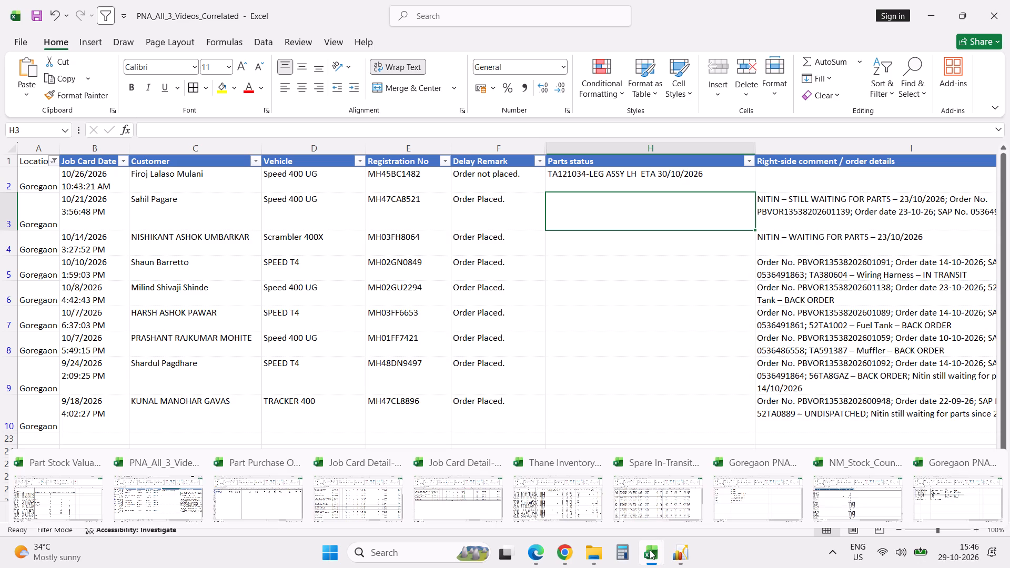
pyautogui.click(946, 505)
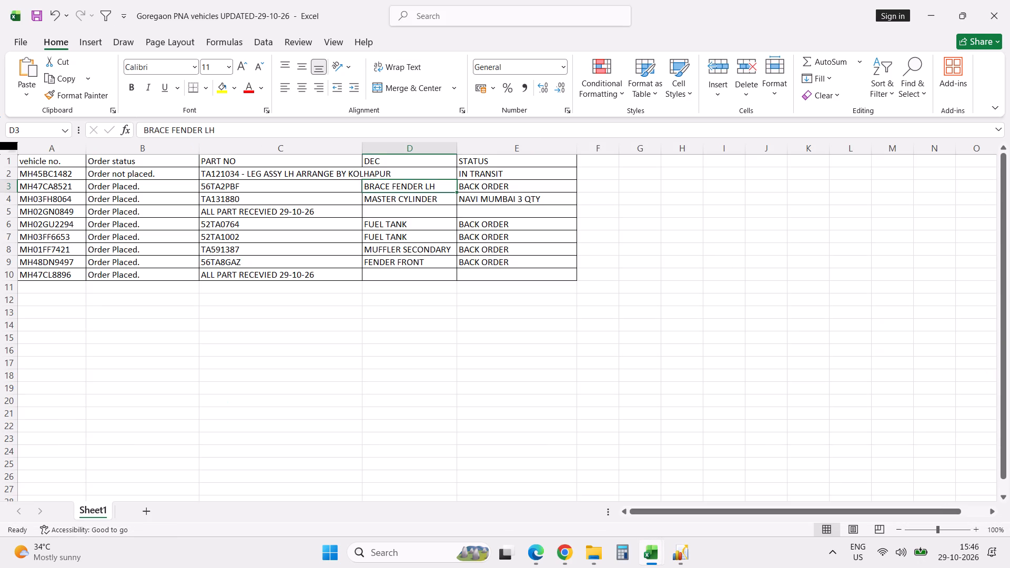
pyautogui.press('Tab')
pyautogui.press('Tab')
pyautogui.hotkey('ctrl', 'v')
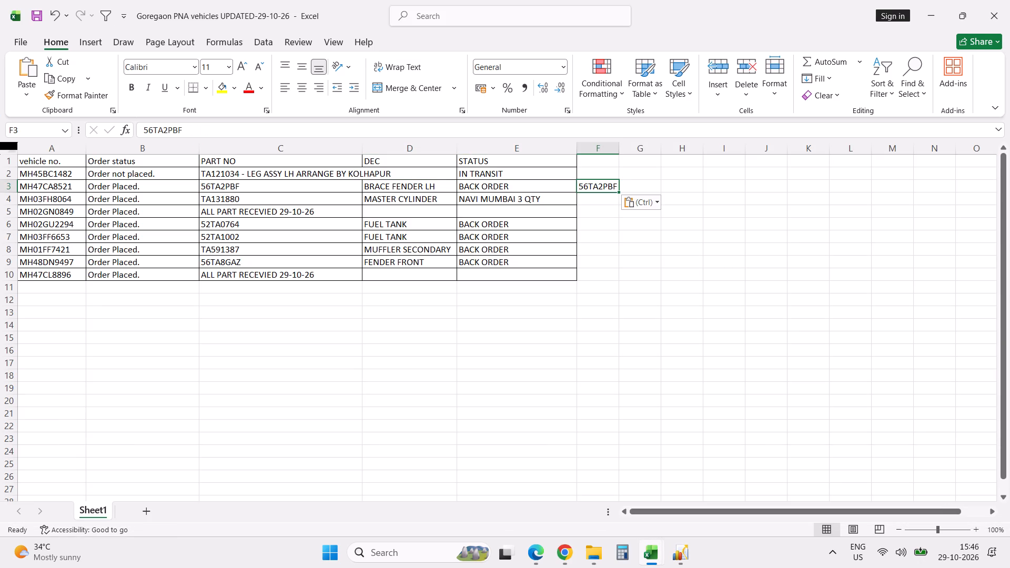
pyautogui.press('Tab')
pyautogui.write('Vail')
pyautogui.press('BackSpace')
pyautogui.press('BackSpace')
pyautogui.press('BackSpace')
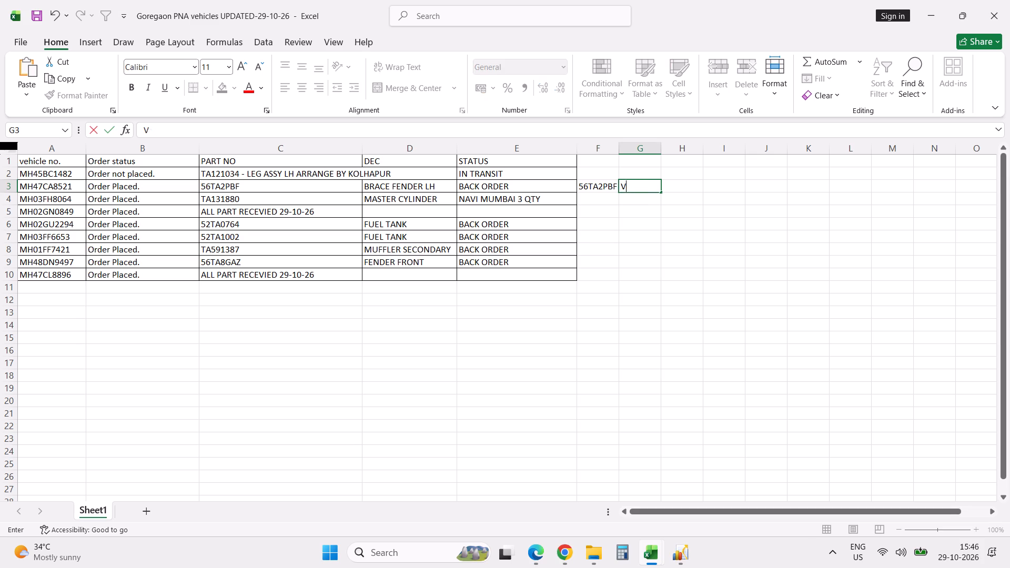
pyautogui.press('BackSpace')
pyautogui.press('BackSpace')
pyautogui.write('Available Thane')
pyautogui.press('Return')
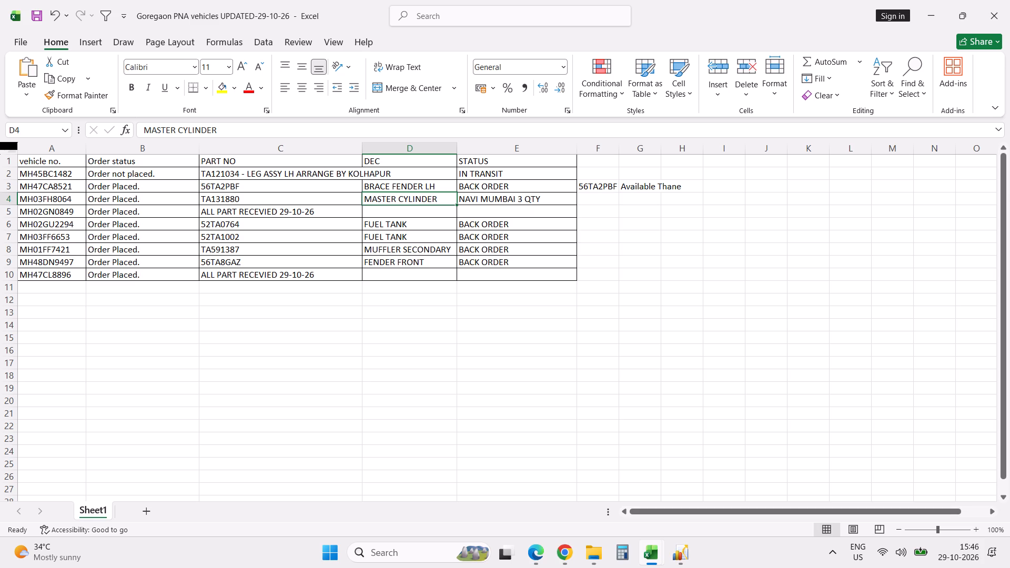
pyautogui.click(594, 199)
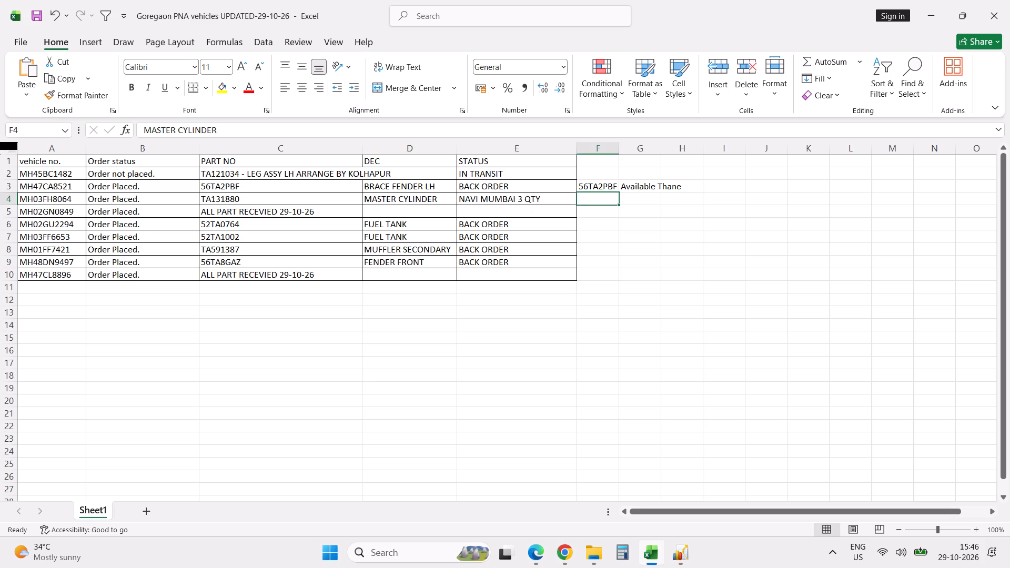
pyautogui.click(249, 202)
pyautogui.hotkey('ctrl', 'c')
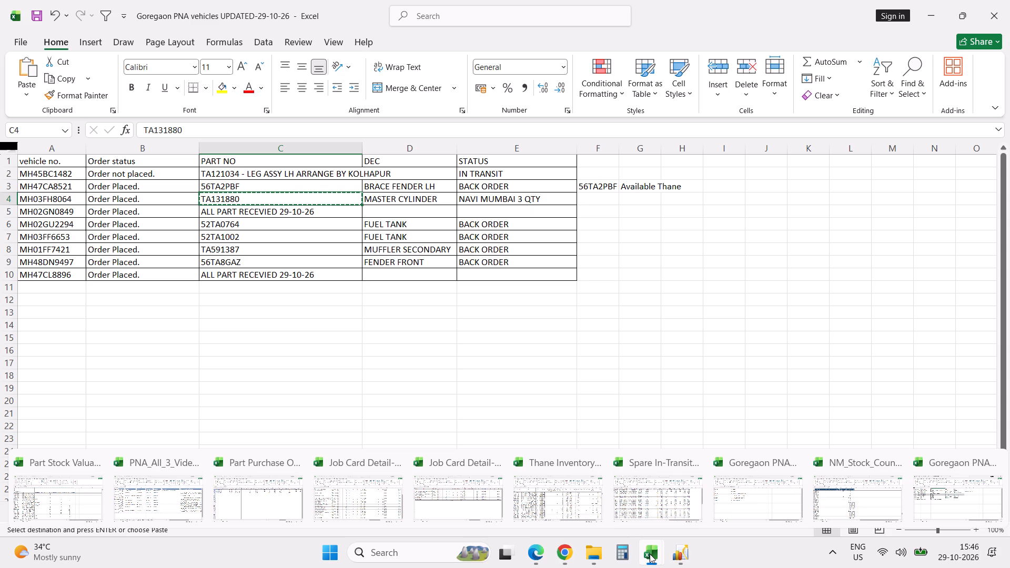
pyautogui.click(867, 499)
pyautogui.click(631, 378)
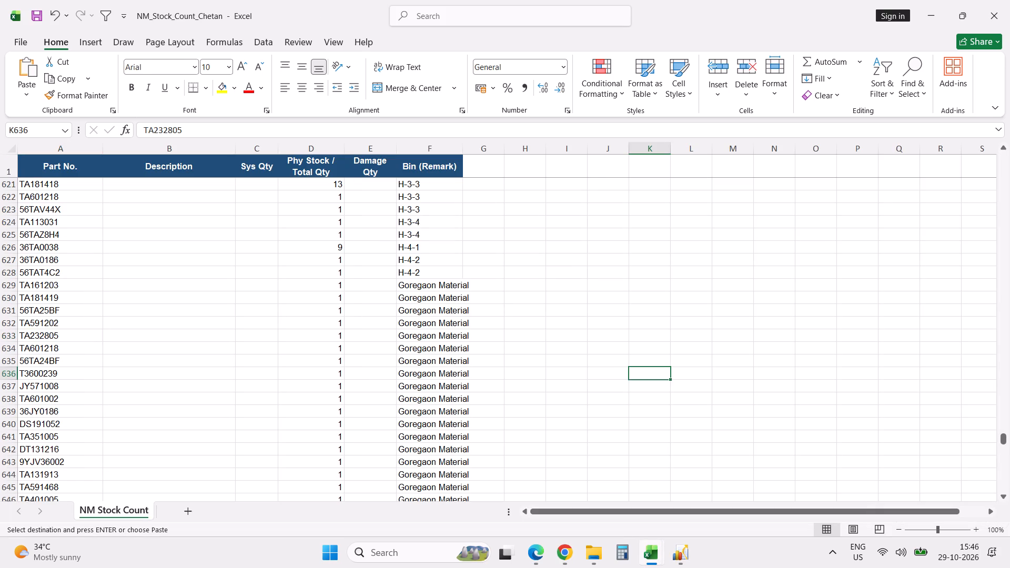
pyautogui.hotkey('ctrl', 'f')
pyautogui.hotkey('ctrl', 'v')
pyautogui.press('Return')
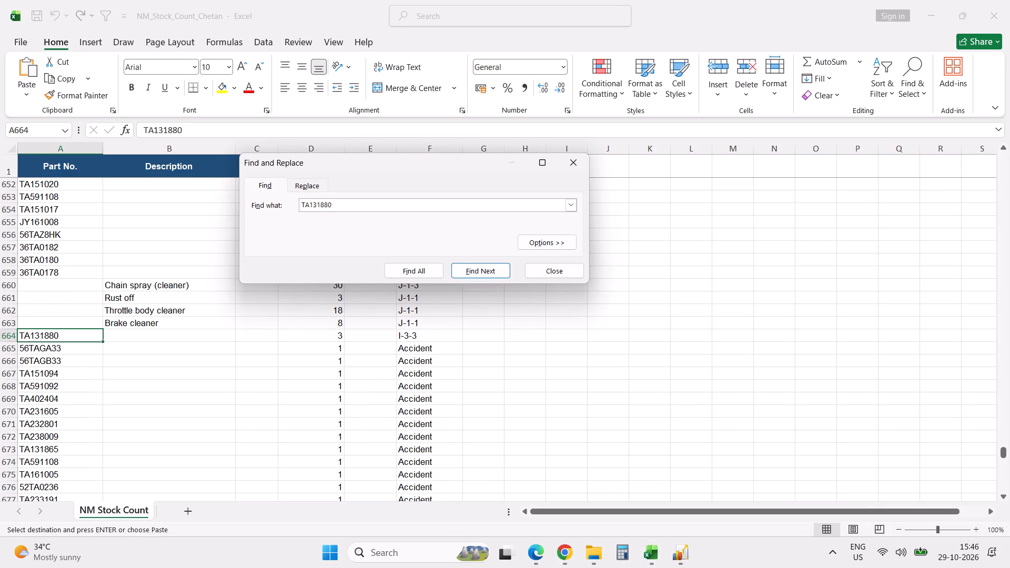
pyautogui.press('Return')
pyautogui.press('Escape')
pyautogui.hotkey('alt', 'Tab')
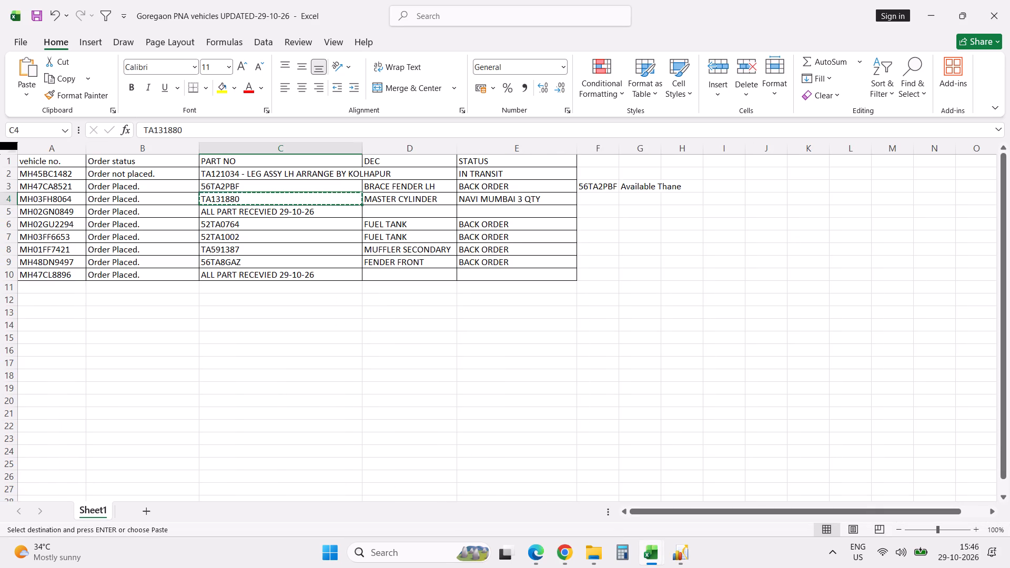
pyautogui.press('Tab')
pyautogui.press('Tab')
pyautogui.press('Tab')
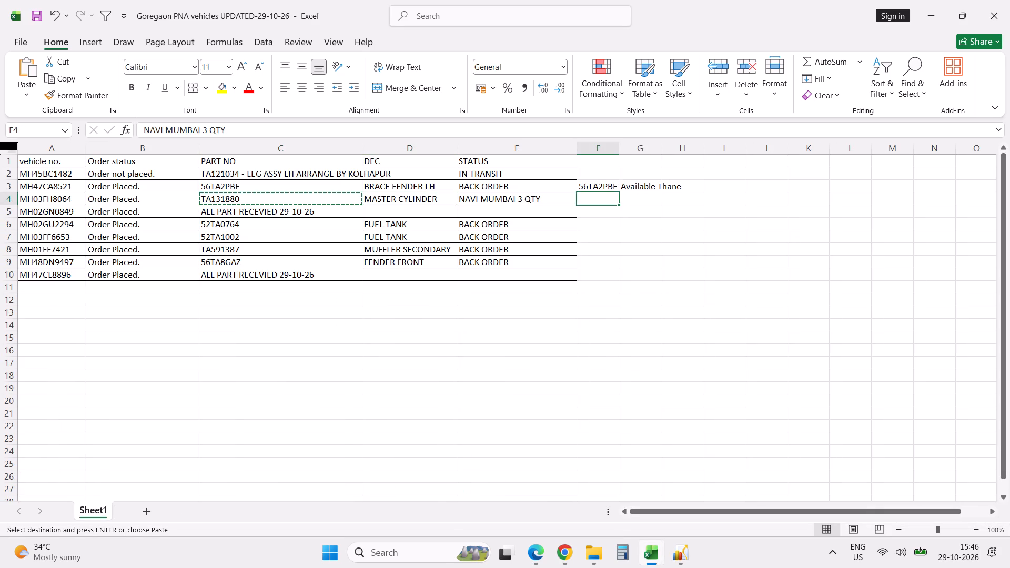
pyautogui.hotkey('ctrl', 'v')
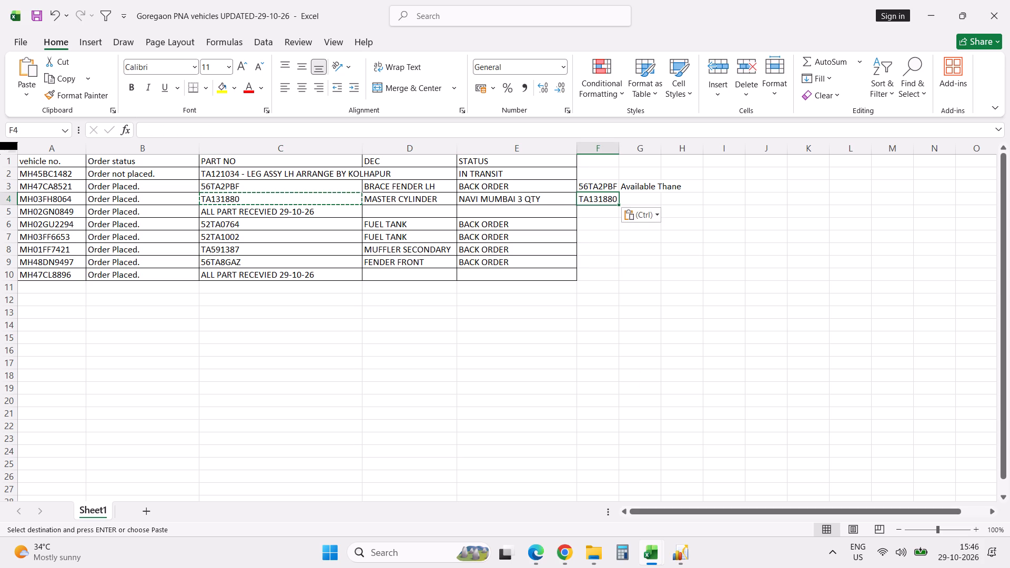
pyautogui.press('Tab')
pyautogui.write('Ava')
pyautogui.press('Return')
pyautogui.press('Up')
pyautogui.press('Right')
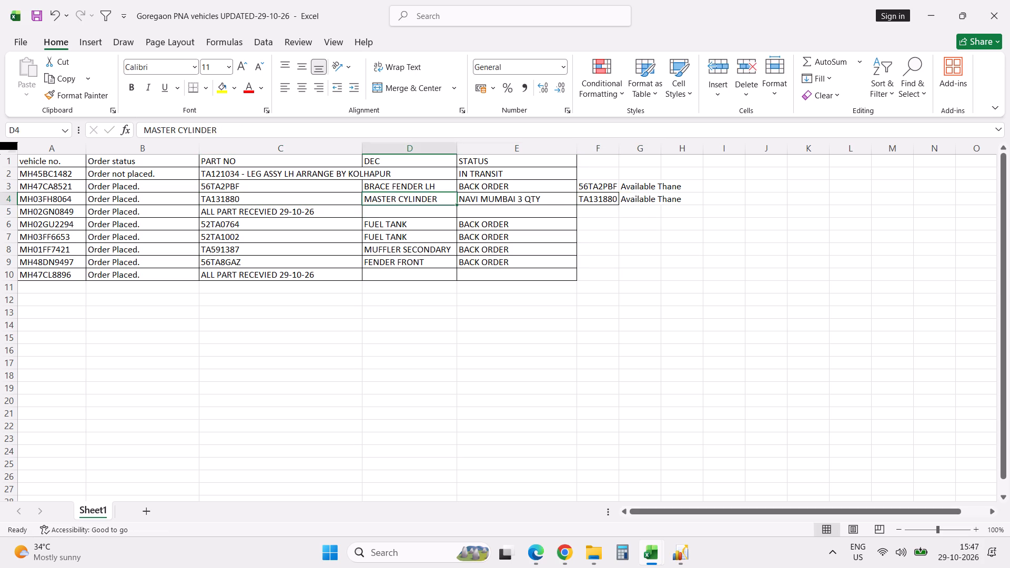
pyautogui.press('Right')
pyautogui.press('Right')
pyautogui.press('Right')
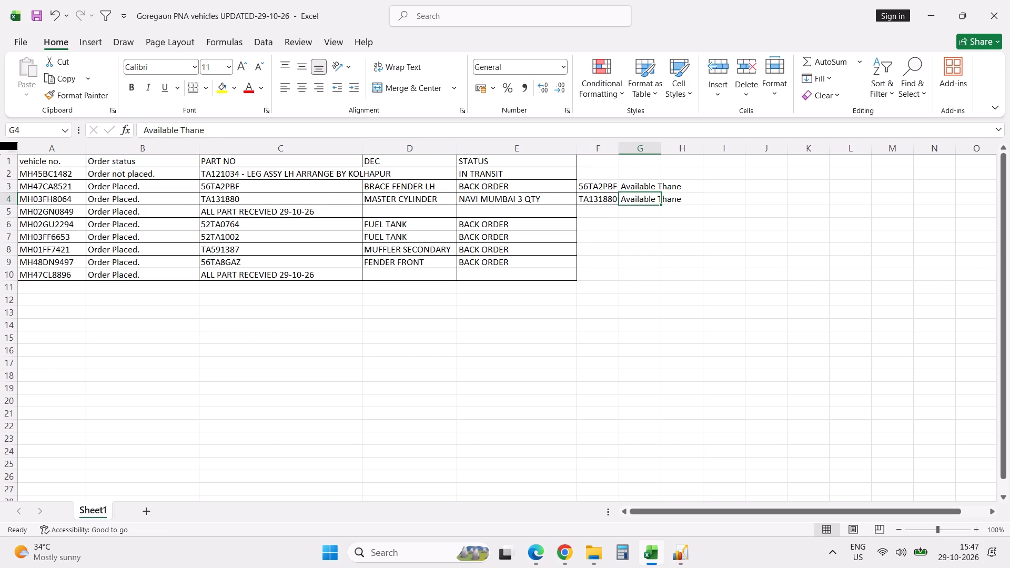
pyautogui.click(262, 130)
pyautogui.press('BackSpace')
pyautogui.press('BackSpace')
pyautogui.press('BackSpace')
pyautogui.press('BackSpace')
pyautogui.press('BackSpace')
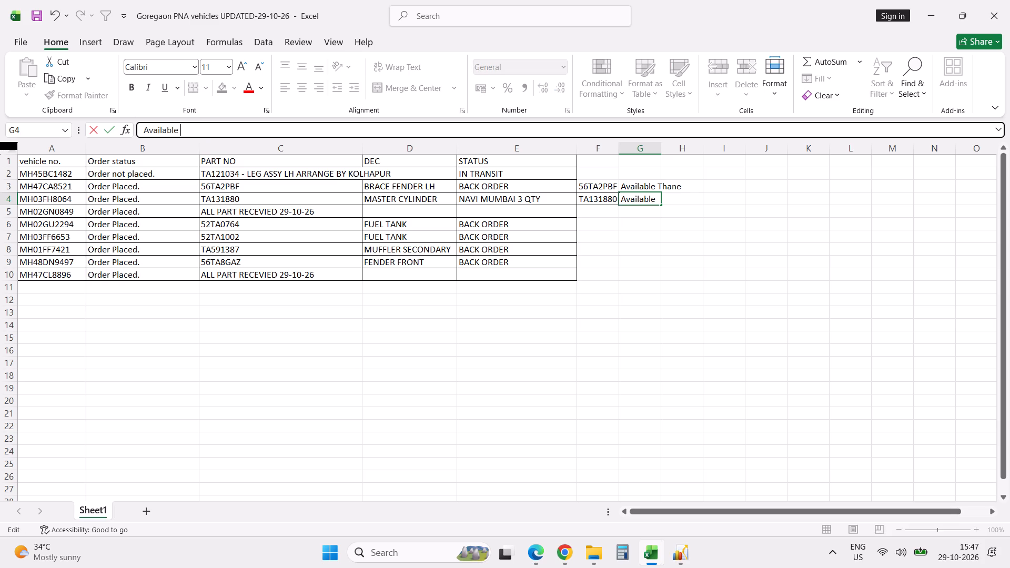
pyautogui.write('Navi Mumbai')
pyautogui.press('Return')
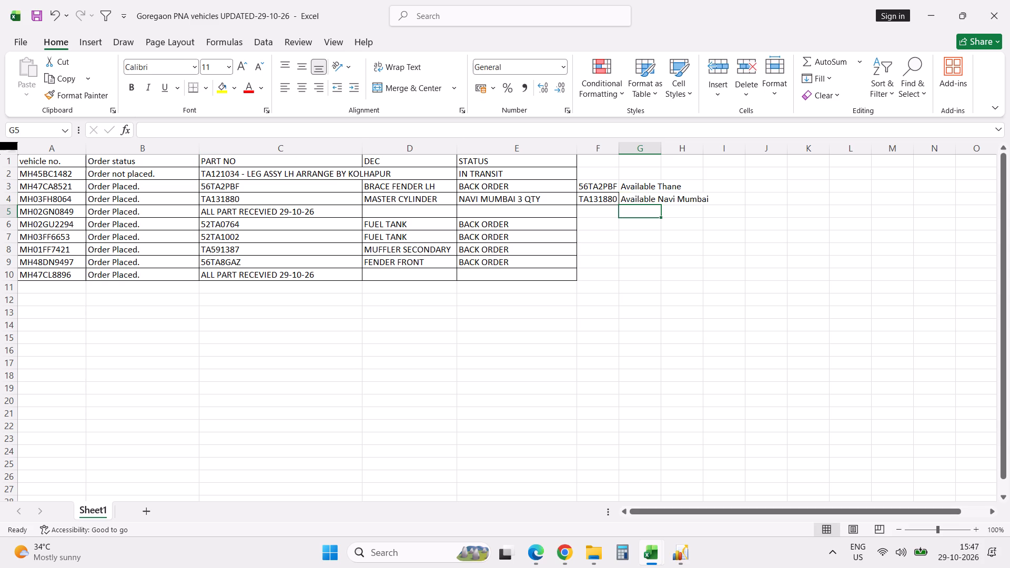
# Widen column G to fit its availability text.
pyautogui.doubleClick(662, 144)
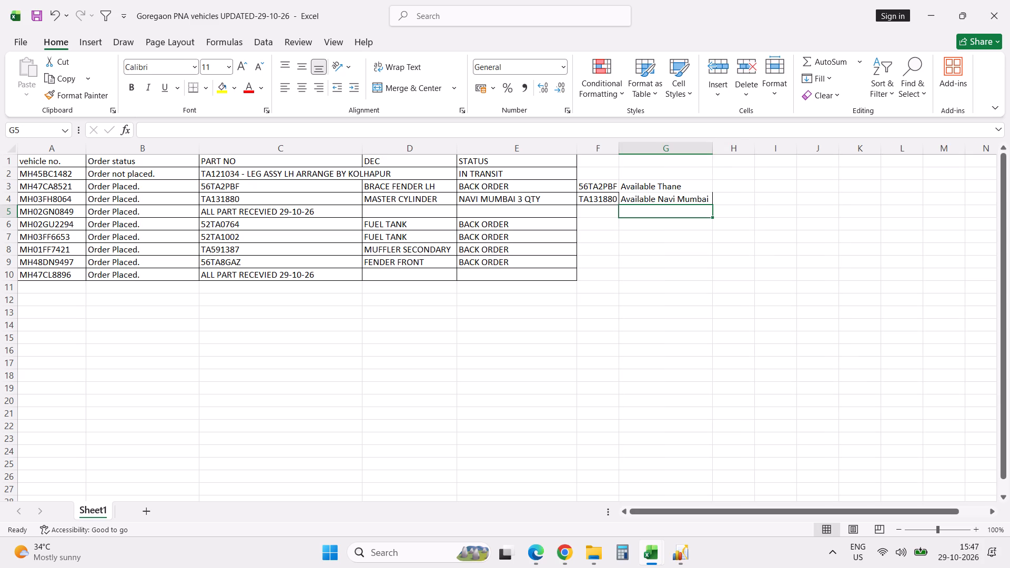
pyautogui.click(599, 213)
pyautogui.write('All')
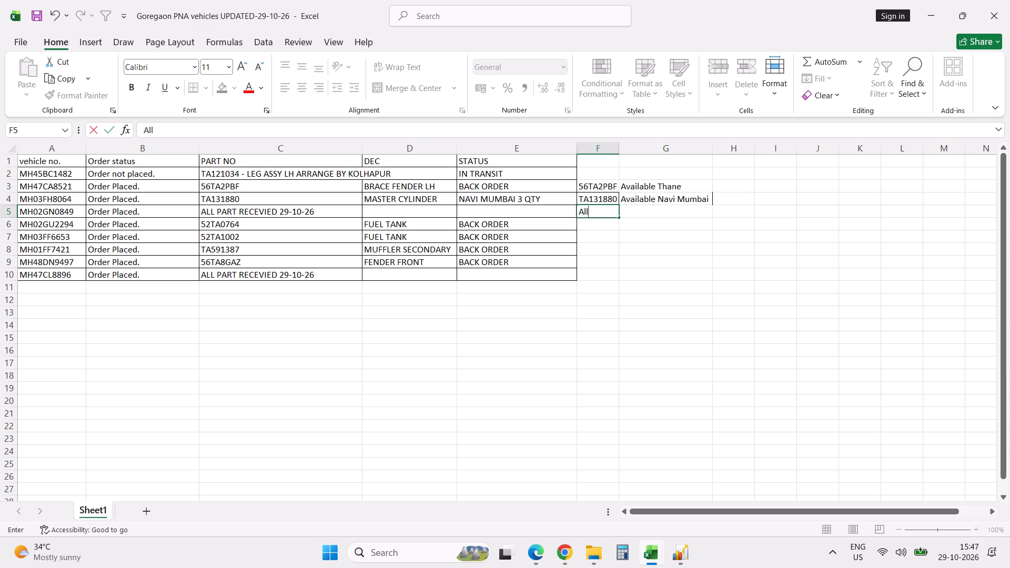
pyautogui.press('space')
pyautogui.write('parts received')
pyautogui.press('Return')
pyautogui.press('Up')
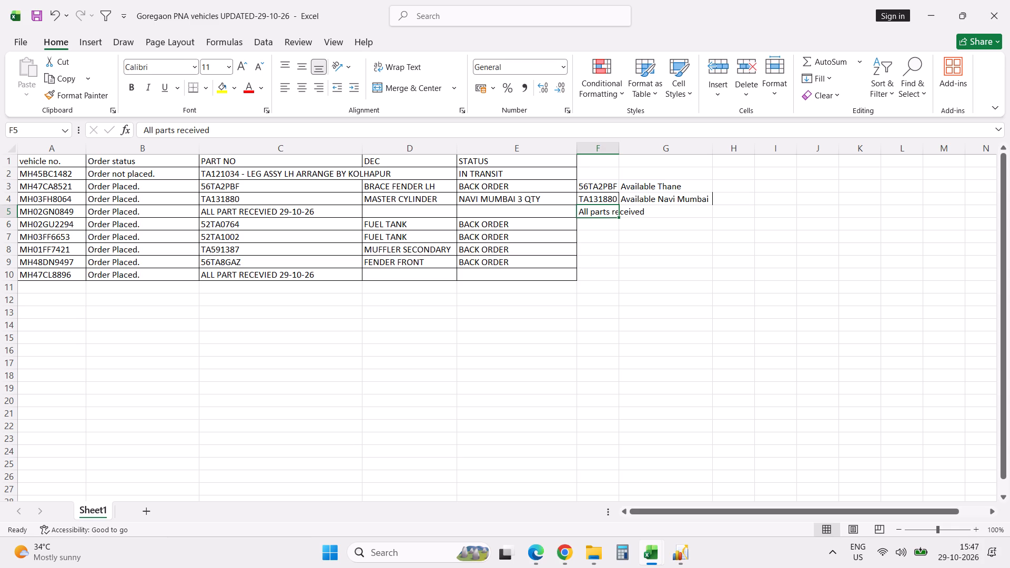
pyautogui.hotkey('ctrl', 'c')
pyautogui.press('Down')
pyautogui.press('Down')
pyautogui.press('Down')
pyautogui.press('Down')
pyautogui.press('Down')
pyautogui.press('Down')
pyautogui.press('Up')
pyautogui.press('Return')
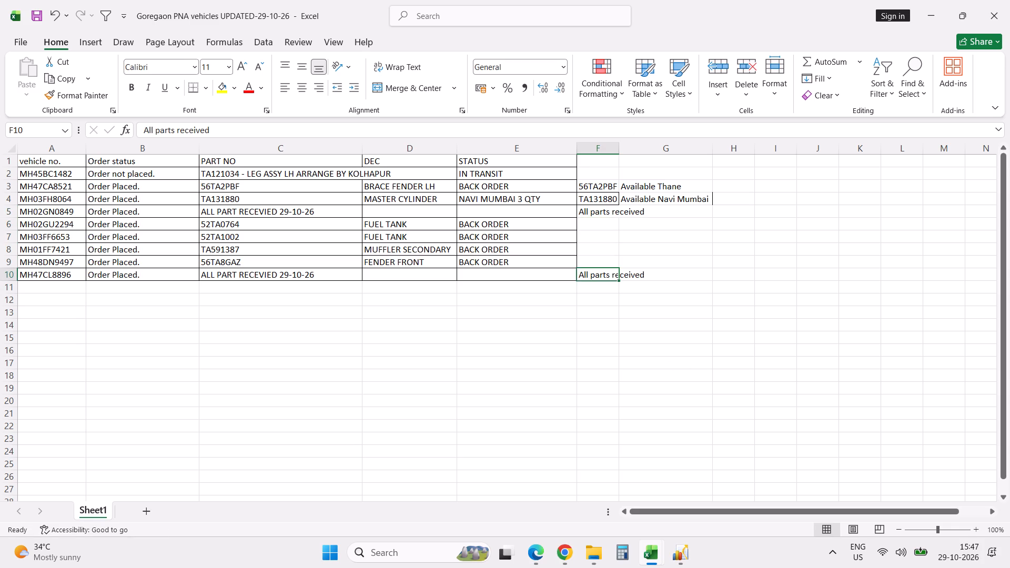
pyautogui.click(235, 224)
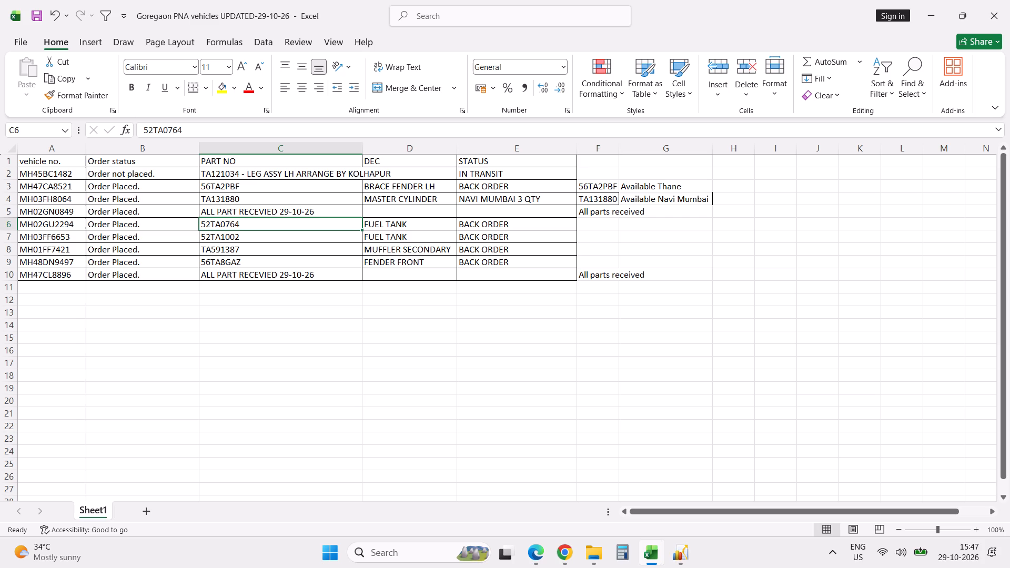
pyautogui.hotkey('ctrl', 'c')
pyautogui.hotkey('alt', 'Tab')
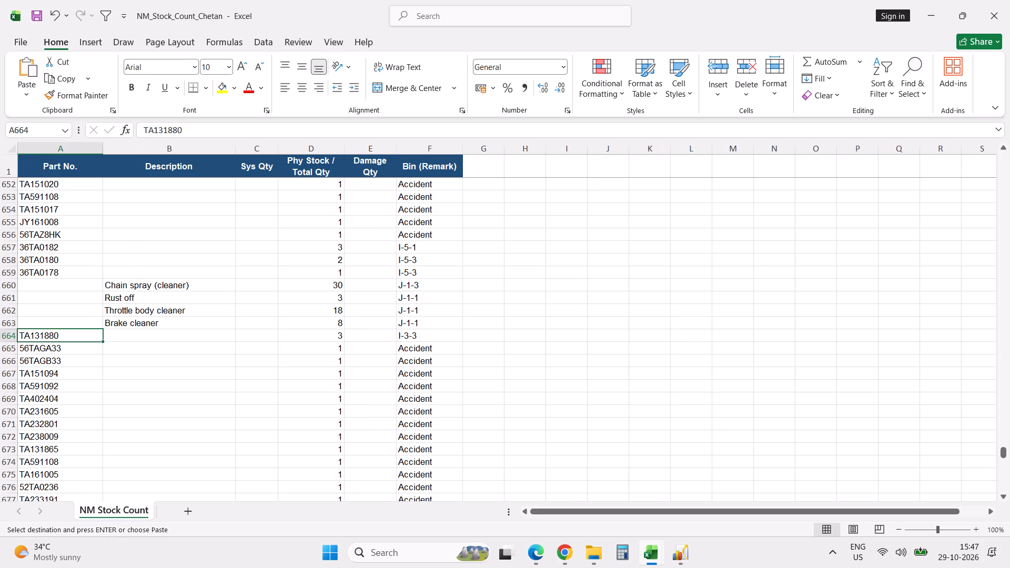
pyautogui.hotkey('alt', 'Tab')
pyautogui.hotkey('alt', 'Tab')
pyautogui.hotkey('ctrl', 'f')
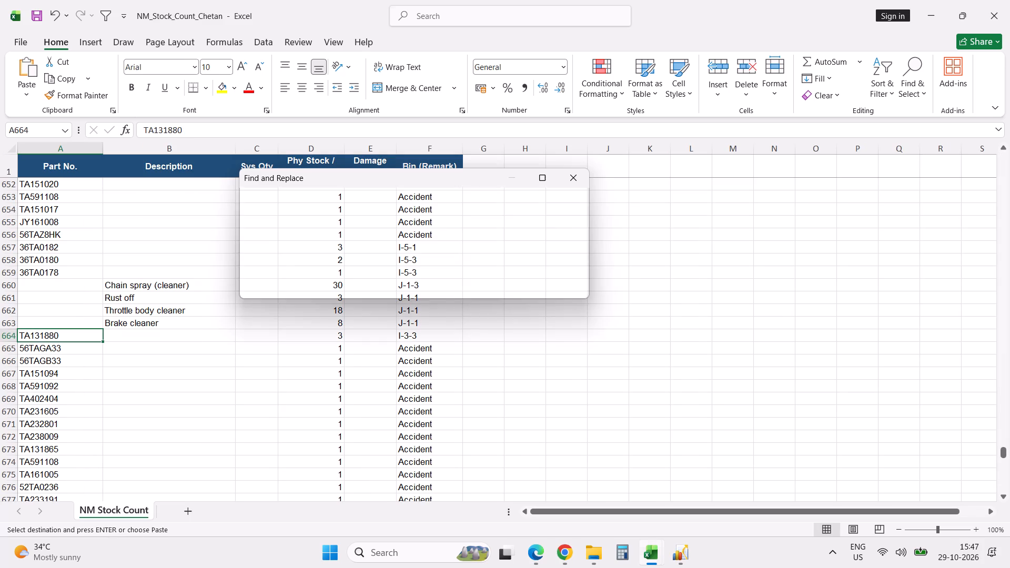
pyautogui.hotkey('ctrl', 'v')
pyautogui.press('Return')
pyautogui.press('Escape')
pyautogui.press('Escape')
# Switch to the Part Purchase Order Statement workbook and filter its Part column for 52TA0764.
pyautogui.hotkey('alt', 'Tab')
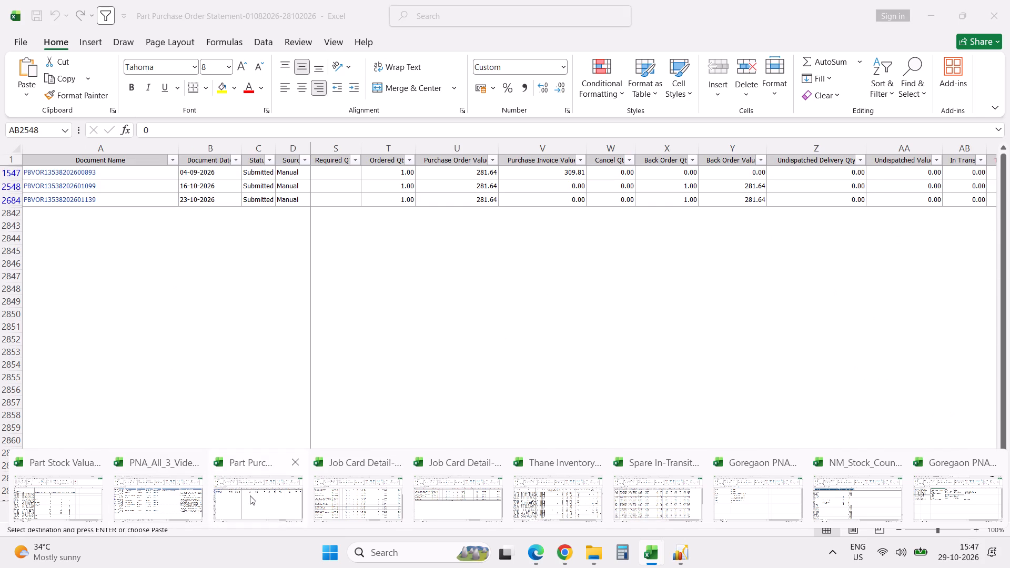
pyautogui.click(250, 495)
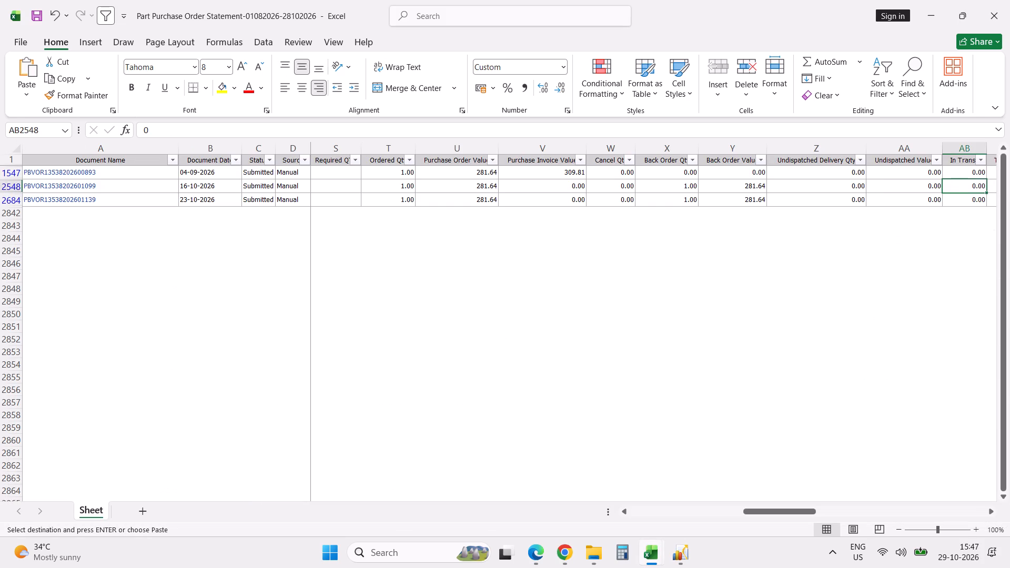
pyautogui.press('Left')
pyautogui.press('Left')
pyautogui.press('Left')
pyautogui.press('Left')
pyautogui.press('Left')
pyautogui.press('Left')
pyautogui.press('Left')
pyautogui.press('Left')
pyautogui.press('Left')
pyautogui.press('Left')
pyautogui.press('Left')
pyautogui.press('Left')
pyautogui.press('Left')
pyautogui.press('Left')
pyautogui.press('Left')
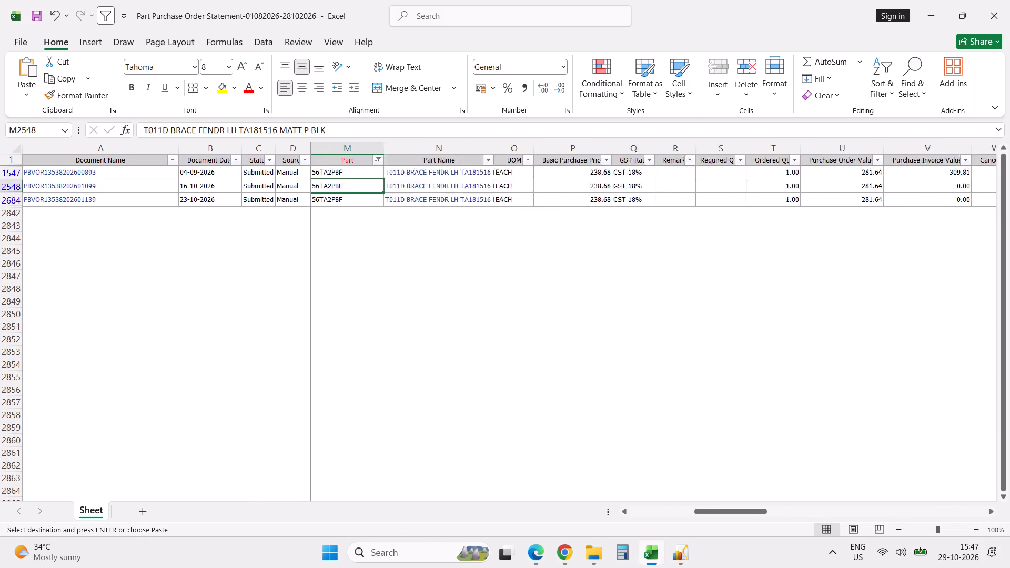
pyautogui.press('Left')
pyautogui.press('Left')
pyautogui.press('Left')
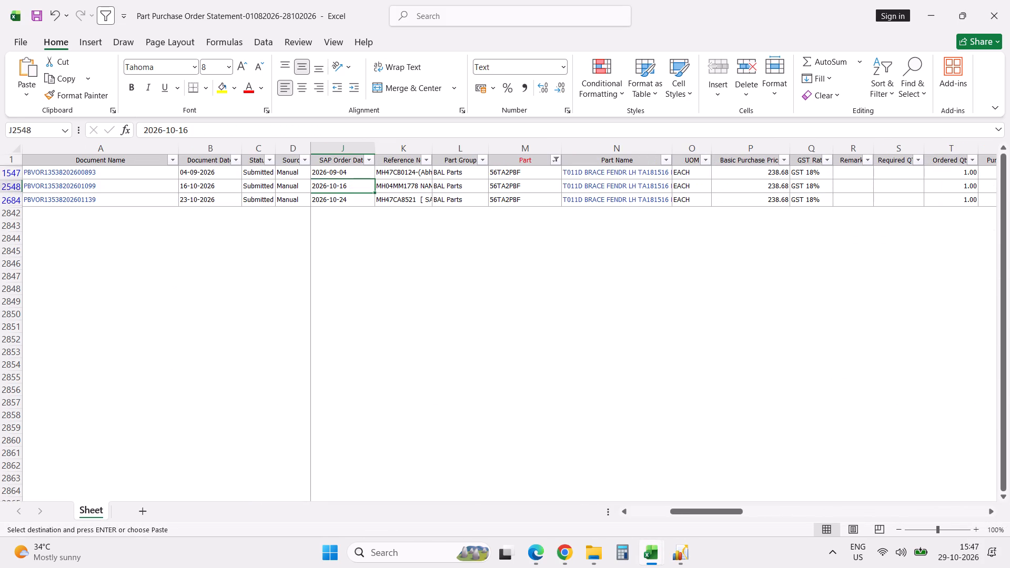
pyautogui.click(555, 160)
pyautogui.click(472, 315)
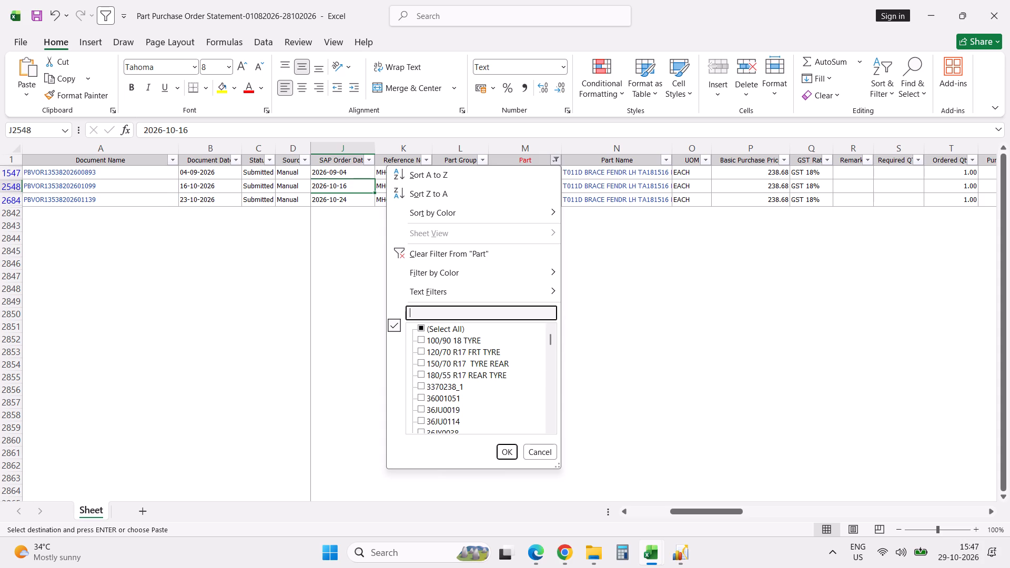
pyautogui.hotkey('ctrl', 'v')
pyautogui.press('Return')
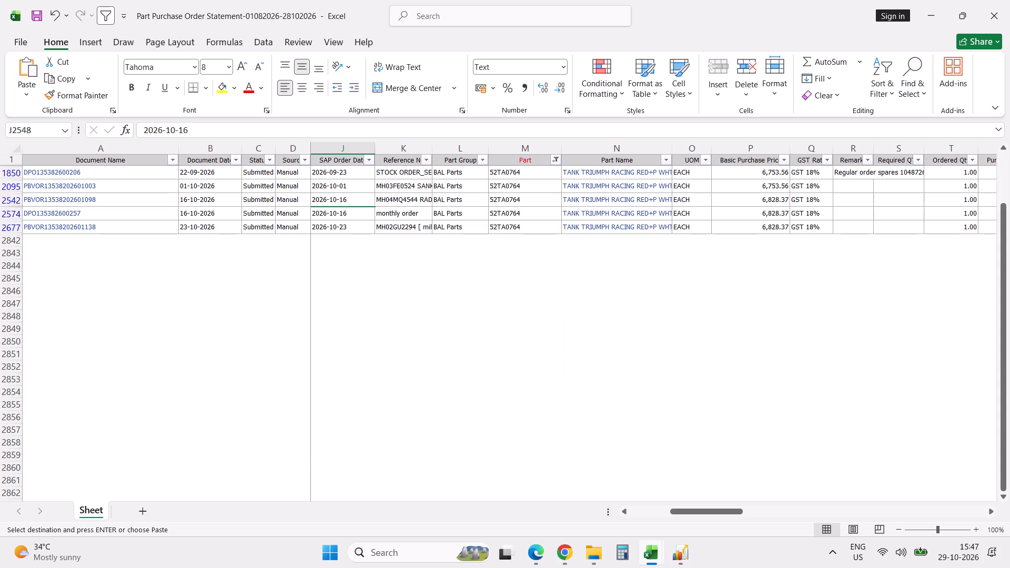
# Examine the invoice, back order, undispatched and in-transit columns of the filtered 52TA0764 orders.
pyautogui.press('Down')
pyautogui.press('Right')
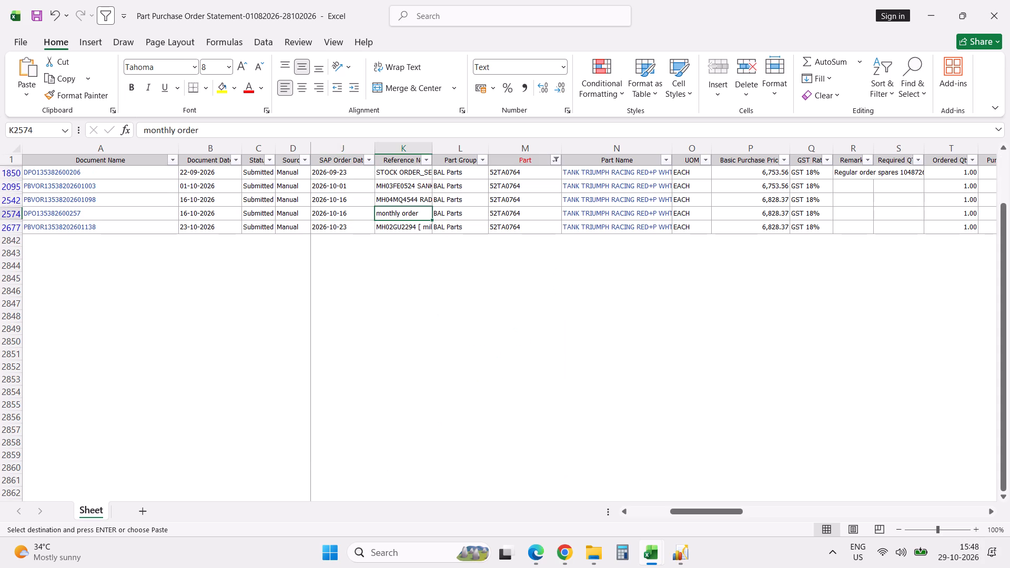
pyautogui.press('Right')
pyautogui.press('Right')
pyautogui.press('Right')
pyautogui.press('Right')
pyautogui.press('Right')
pyautogui.press('Right')
pyautogui.press('Right')
pyautogui.press('Right')
pyautogui.press('Right')
pyautogui.press('Right')
pyautogui.press('Right')
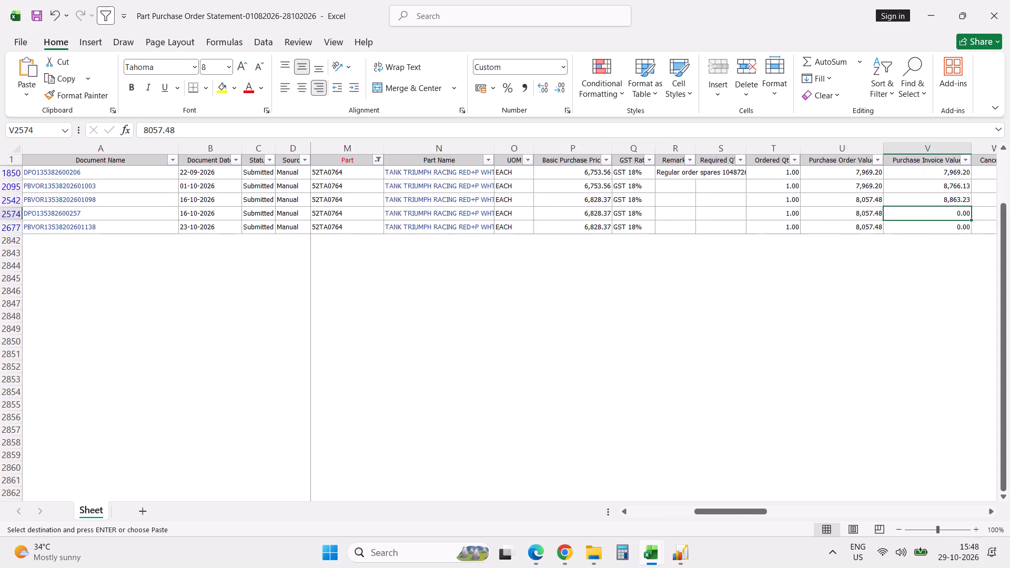
pyautogui.press('Right')
pyautogui.press('Right')
pyautogui.press('Right')
pyautogui.press('Right')
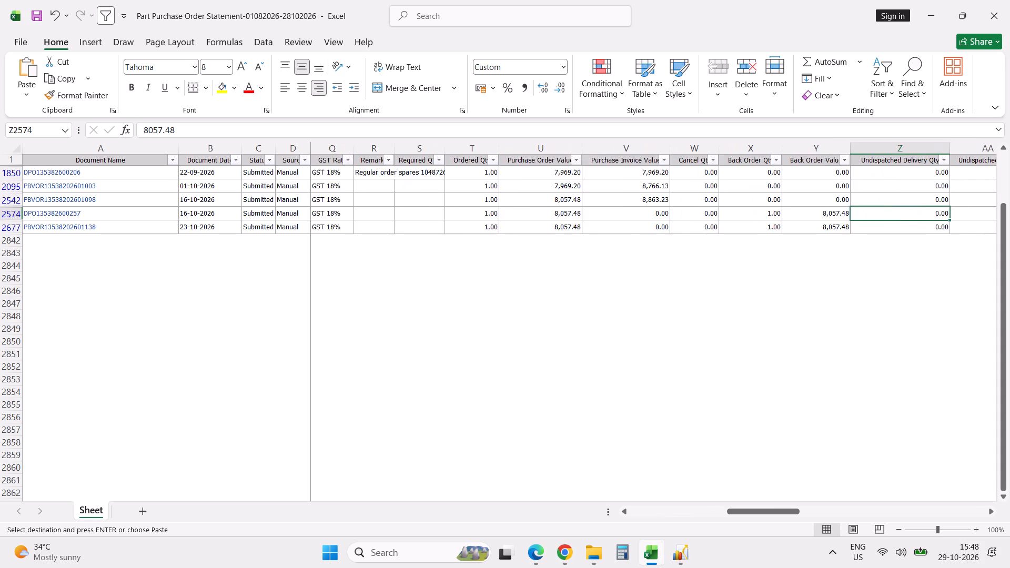
pyautogui.press('Right')
pyautogui.press('Right')
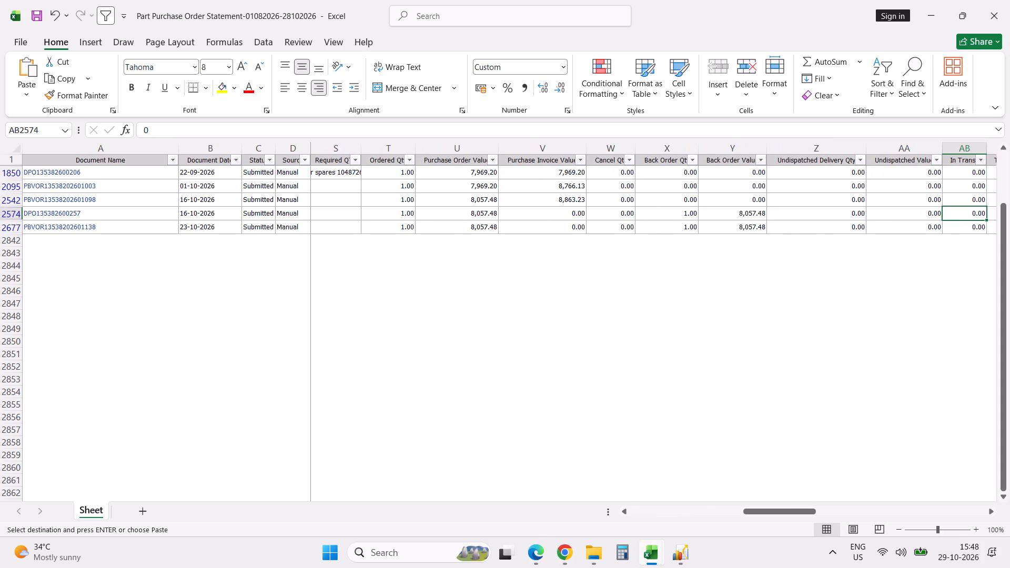
pyautogui.hotkey('alt', 'Tab')
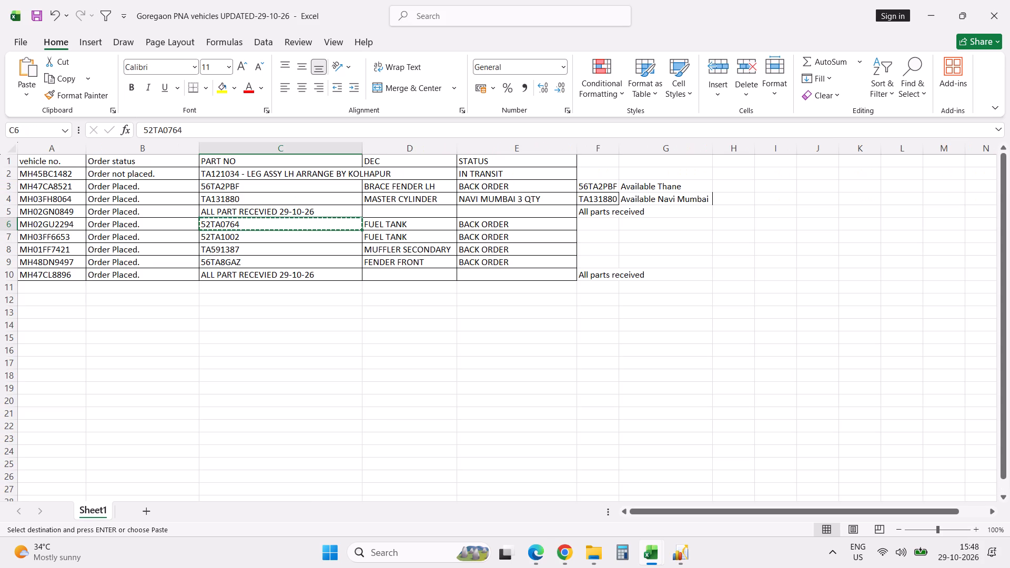
pyautogui.press('Tab')
pyautogui.press('Tab')
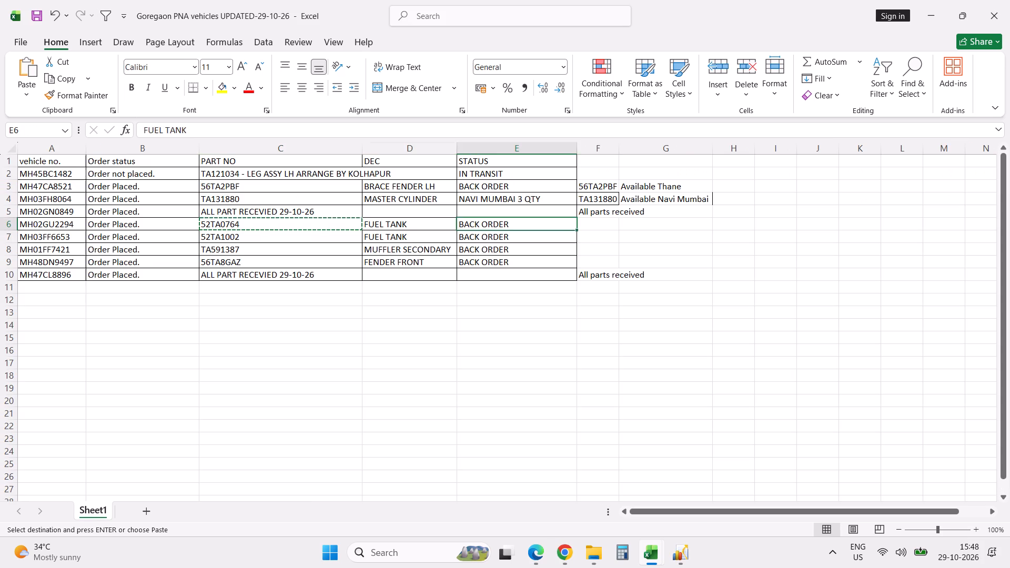
pyautogui.press('Tab')
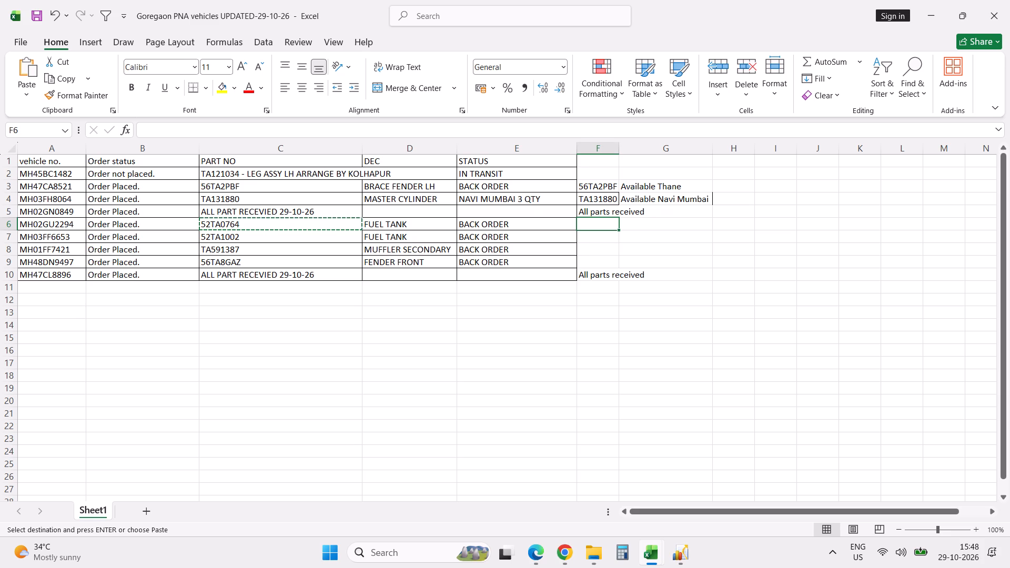
pyautogui.write('Part in back order')
pyautogui.press('Tab')
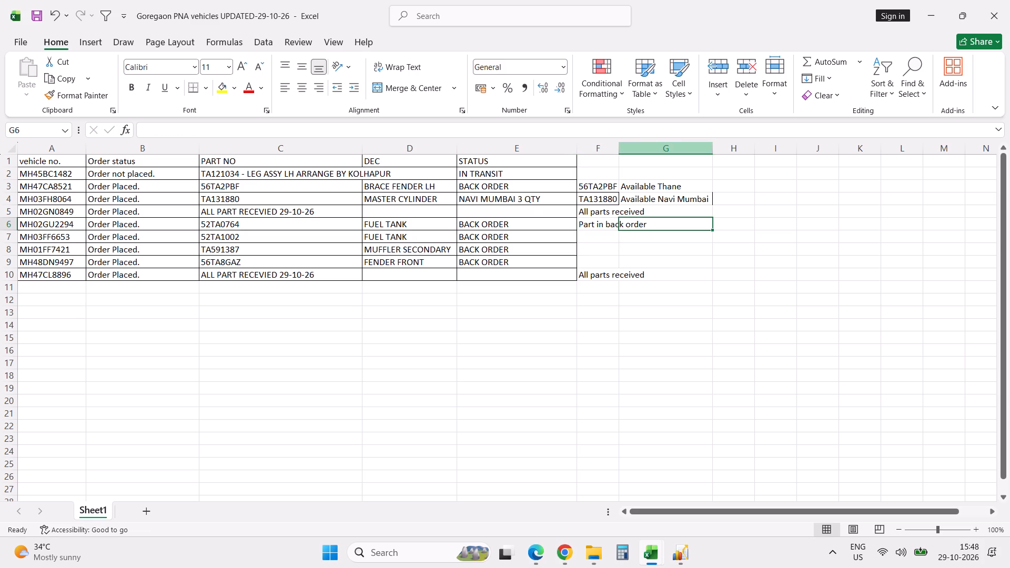
# Widen column F to fit its status text.
pyautogui.doubleClick(619, 147)
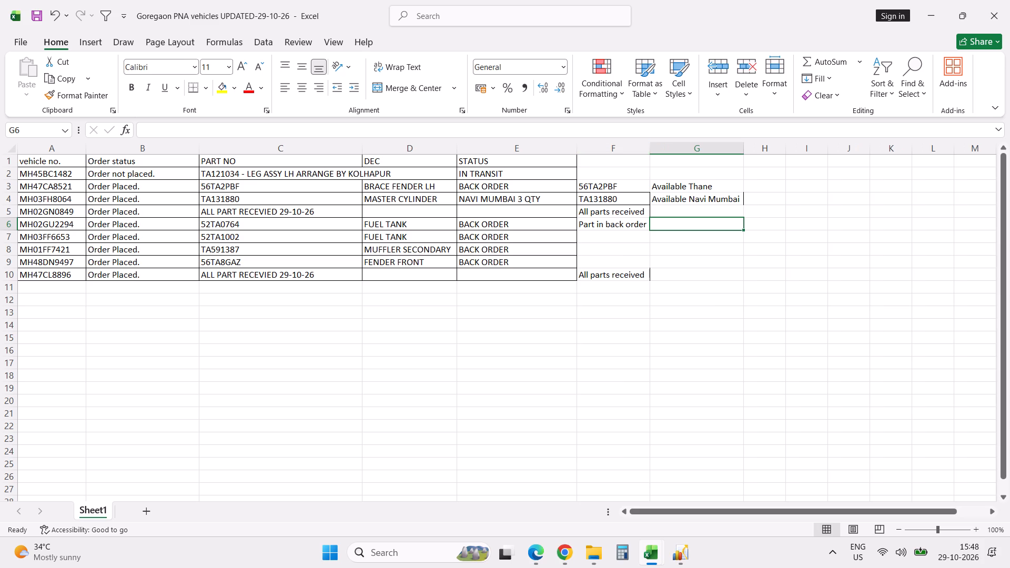
pyautogui.click(622, 225)
pyautogui.click(383, 133)
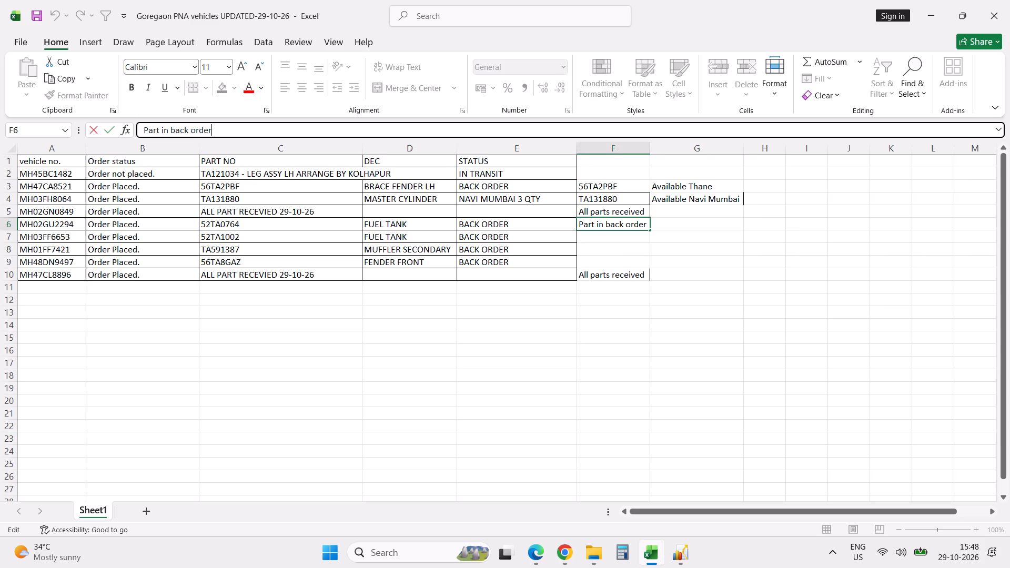
pyautogui.write('-tr')
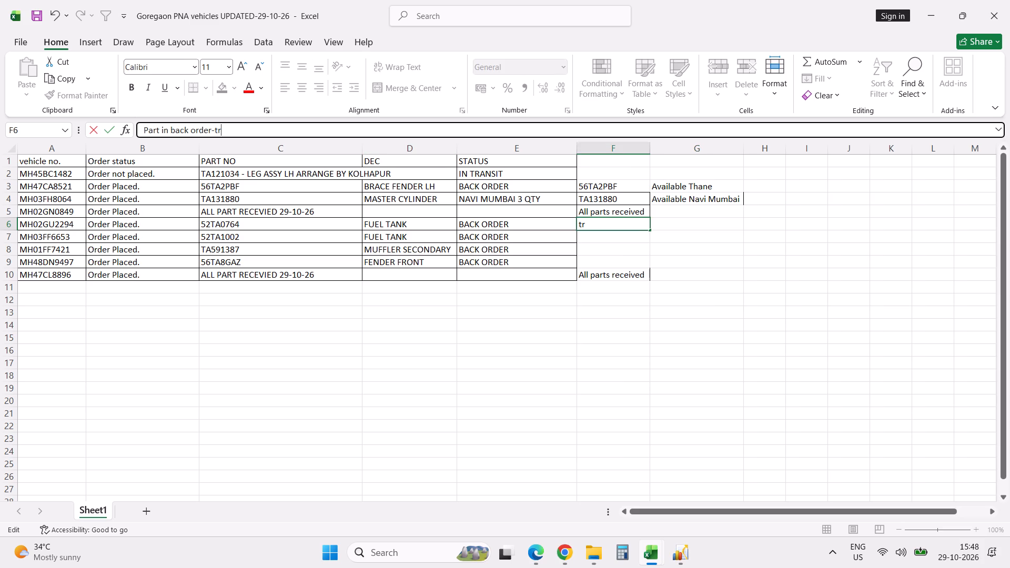
pyautogui.write('ying co dealers')
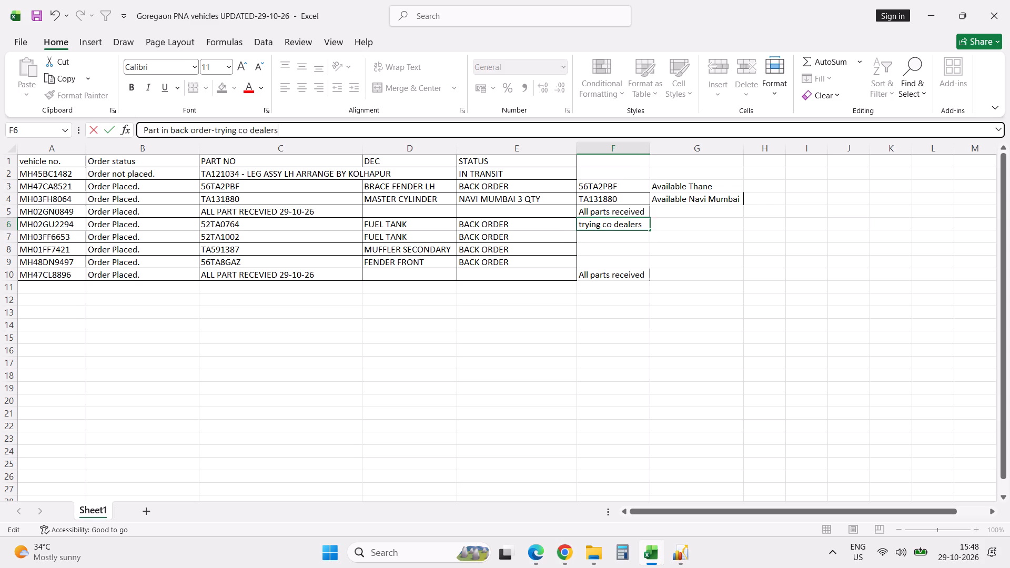
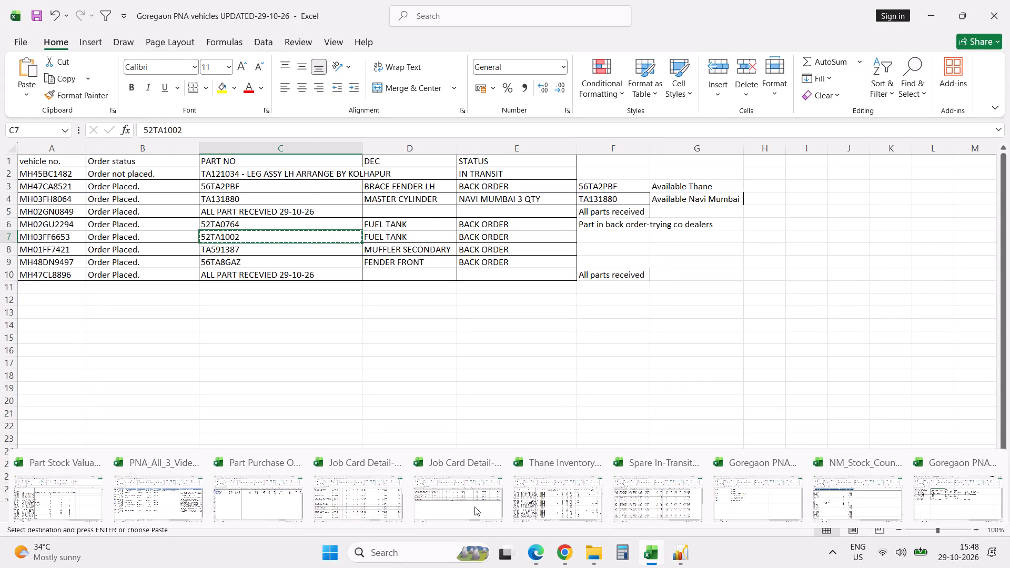
# In the Part Purchase Order Statement workbook, filter the Part column to 52TA1002.
pyautogui.click(259, 491)
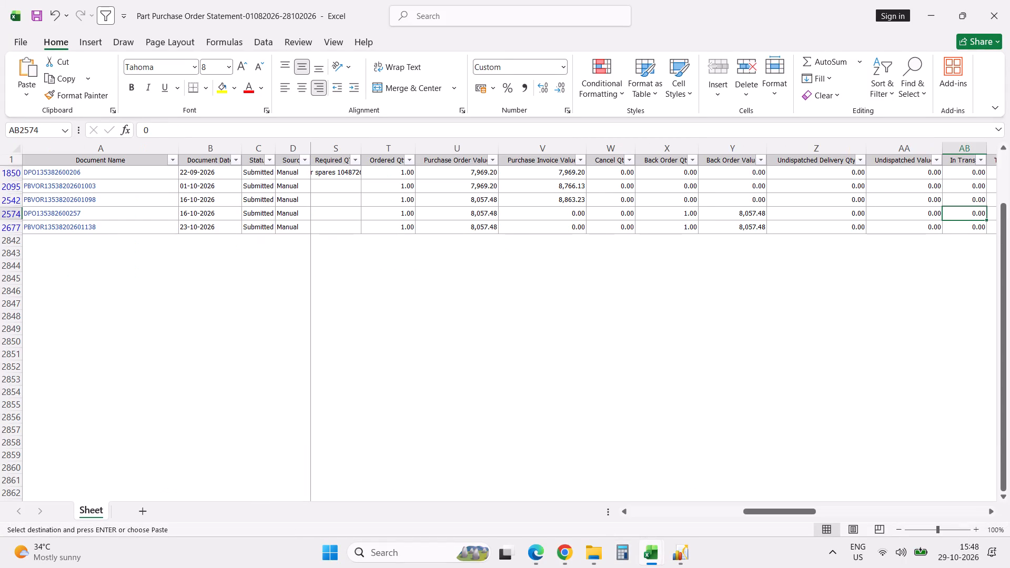
pyautogui.click(507, 309)
pyautogui.press('Left')
pyautogui.press('Left')
pyautogui.press('Left')
pyautogui.press('Left')
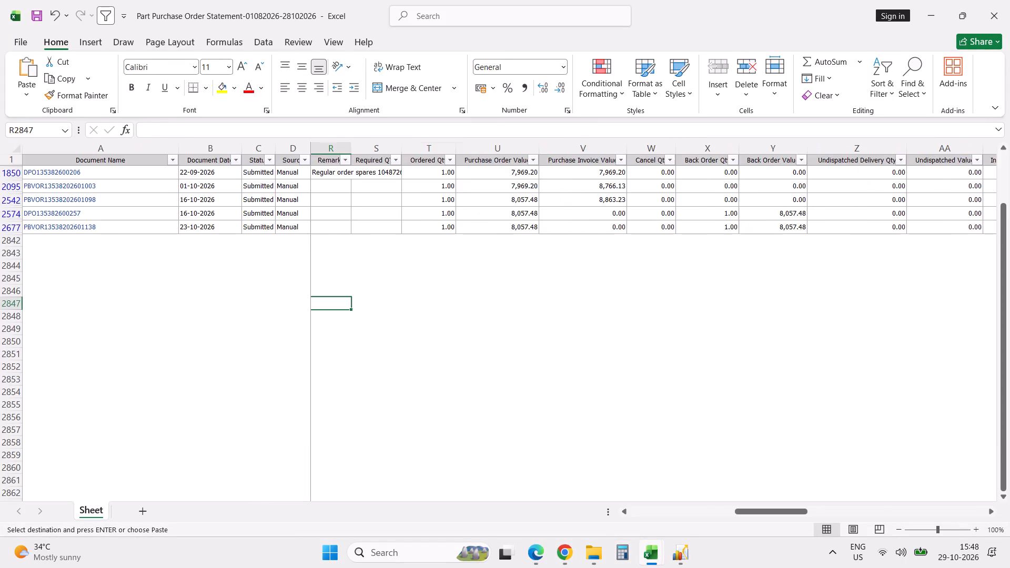
pyautogui.press('Left')
pyautogui.press('Left')
pyautogui.press('Left')
pyautogui.press('Left')
pyautogui.press('Left')
pyautogui.press('Left')
pyautogui.press('Left')
pyautogui.press('Left')
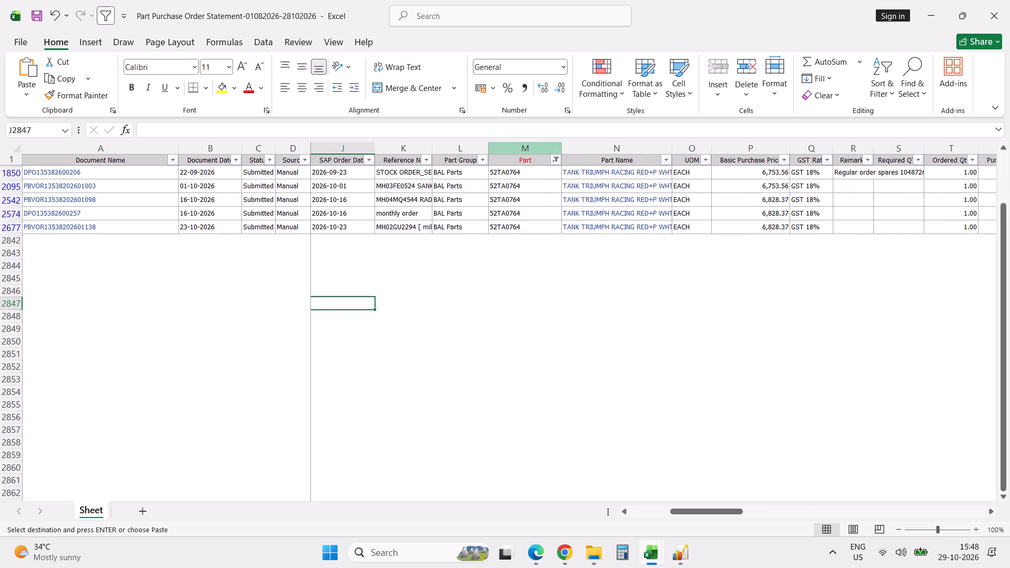
pyautogui.click(558, 161)
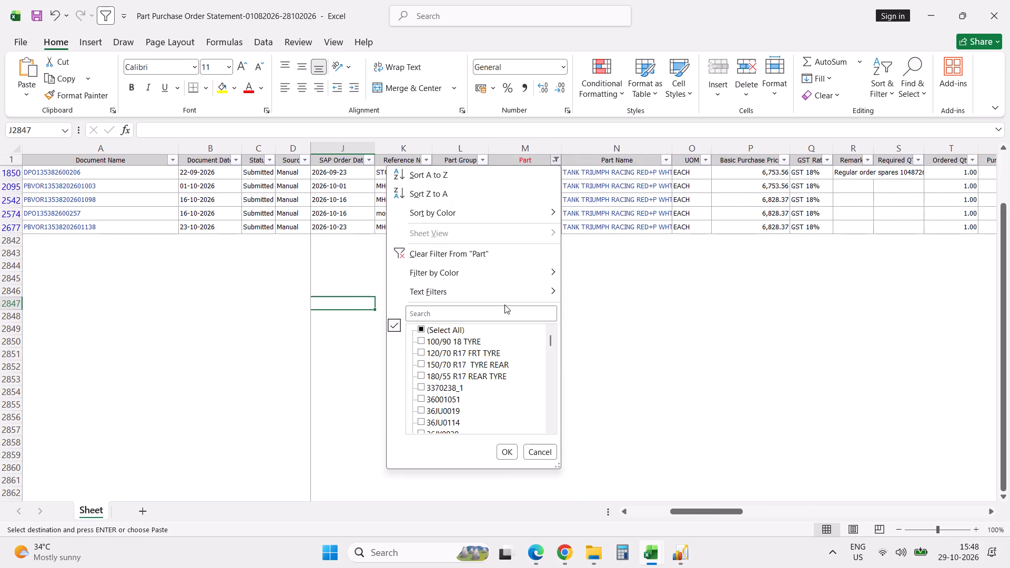
pyautogui.click(504, 312)
pyautogui.hotkey('ctrl', 'v')
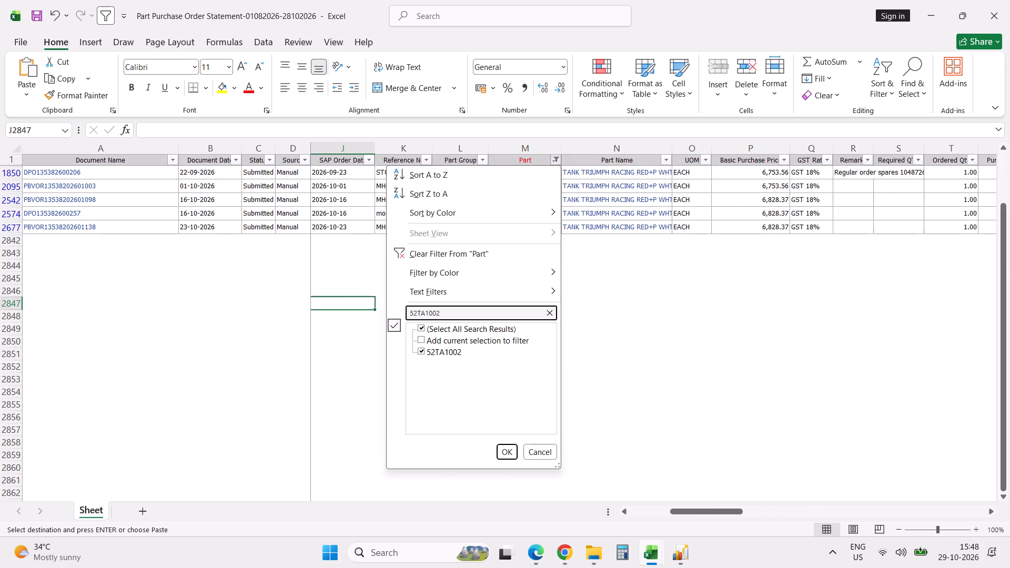
pyautogui.press('Return')
# Review the document, order date and reference entries of the filtered 52TA1002 orders from the first row.
pyautogui.press('Down')
pyautogui.press('Up')
pyautogui.press('Up')
pyautogui.press('Up')
pyautogui.press('Up')
pyautogui.press('Up')
pyautogui.press('Up')
pyautogui.press('Up')
pyautogui.press('Up')
pyautogui.press('Up')
pyautogui.press('Up')
pyautogui.press('Up')
pyautogui.press('Up')
pyautogui.press('Up')
pyautogui.press('Up')
pyautogui.press('Up')
pyautogui.press('Up')
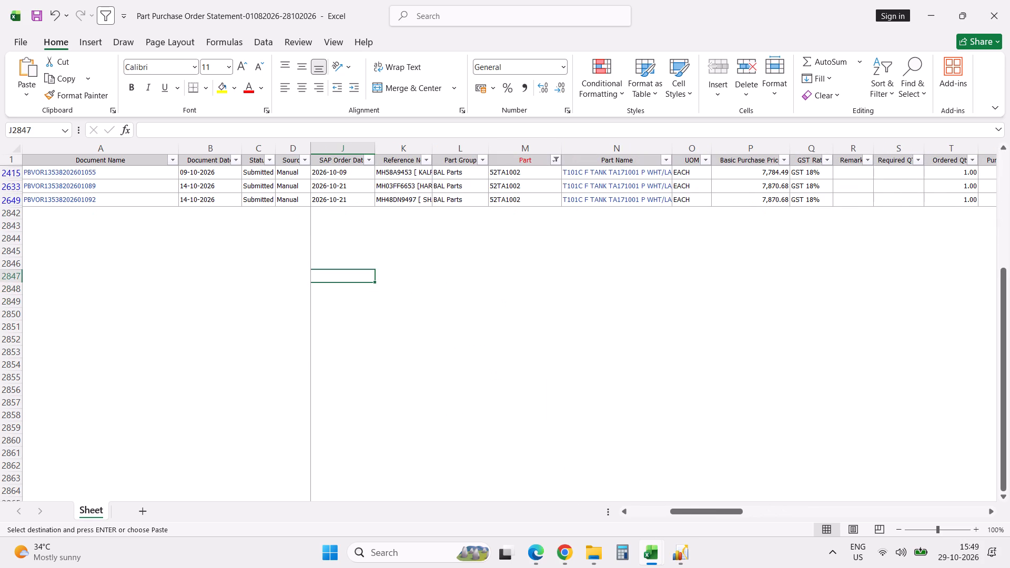
pyautogui.press('Down')
pyautogui.press('Down')
pyautogui.press('Down')
pyautogui.press('Up')
pyautogui.press('Up')
pyautogui.press('Up')
pyautogui.press('Up')
pyautogui.press('Down')
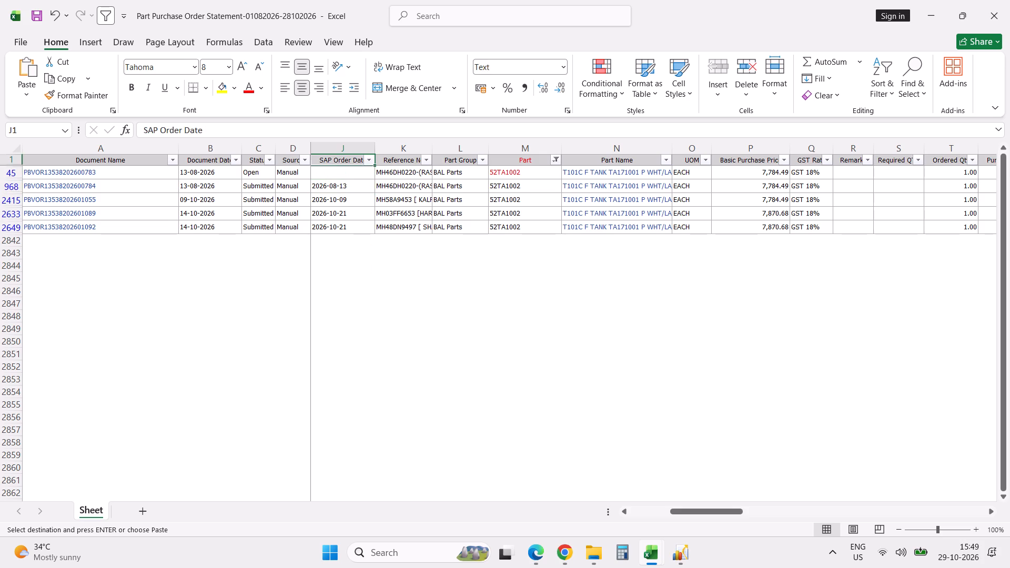
# Examine the ordered, invoice, cancel, back order and undispatched columns of the filtered 52TA1002 orders.
pyautogui.press('Down')
pyautogui.press('Down')
pyautogui.press('Down')
pyautogui.press('Down')
pyautogui.press('Right')
pyautogui.press('Right')
pyautogui.press('Right')
pyautogui.press('Right')
pyautogui.press('Right')
pyautogui.press('Right')
pyautogui.press('Right')
pyautogui.press('Right')
pyautogui.press('Right')
pyautogui.press('Right')
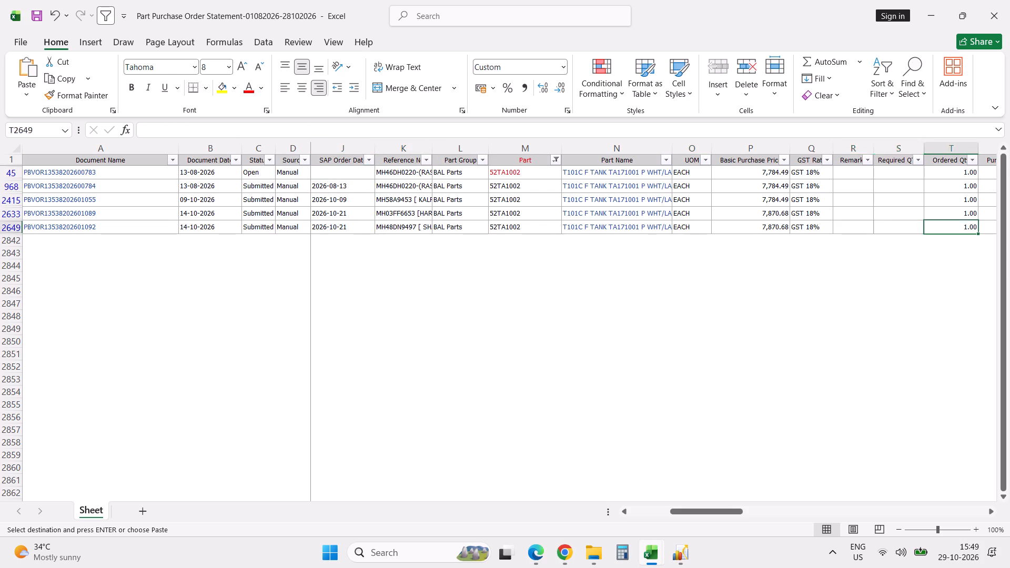
pyautogui.press('Right')
pyautogui.press('Right')
pyautogui.press('Right')
pyautogui.press('Right')
pyautogui.press('Right')
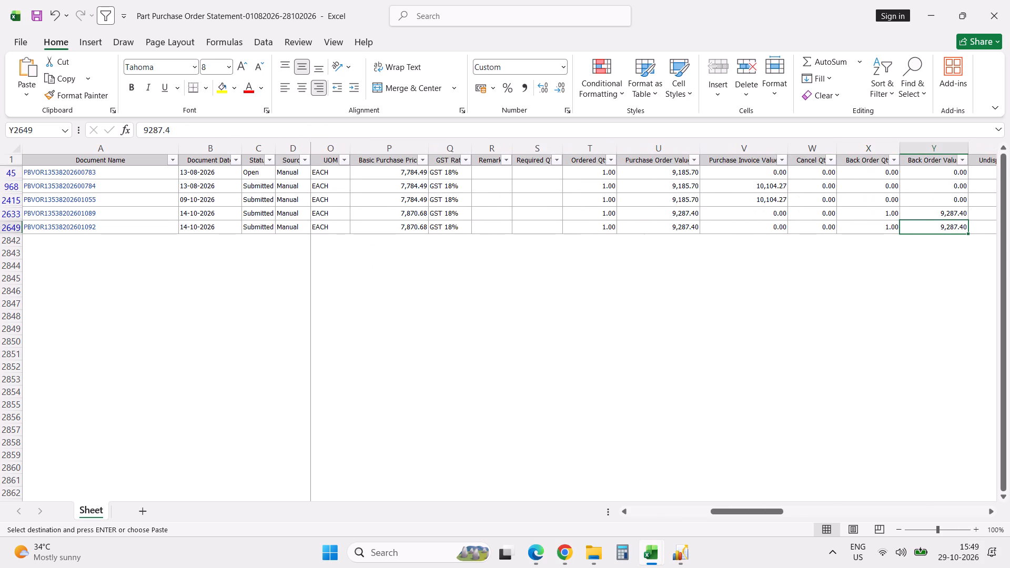
pyautogui.press('Right')
pyautogui.press('Right')
pyautogui.press('Right')
pyautogui.press('Left')
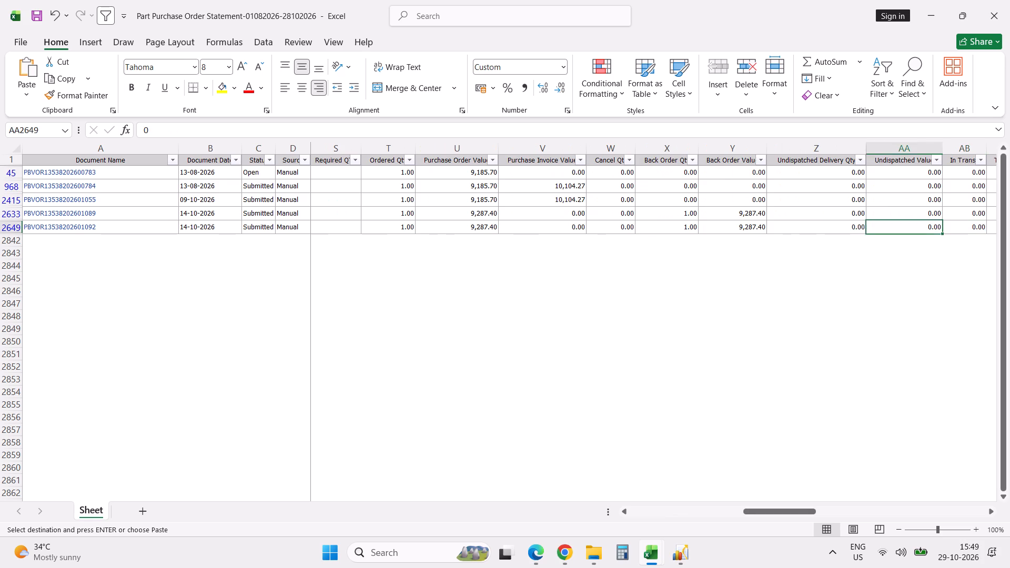
pyautogui.press('Left')
pyautogui.press('Left')
pyautogui.press('Left')
pyautogui.press('Left')
pyautogui.press('Left')
pyautogui.press('Left')
pyautogui.press('Left')
pyautogui.press('Left')
pyautogui.press('Left')
pyautogui.press('Left')
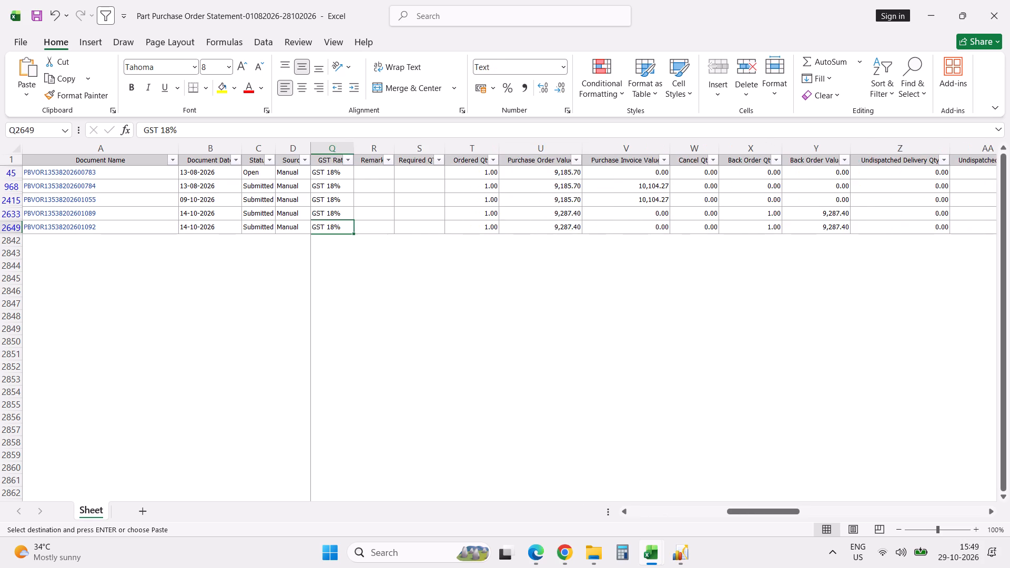
pyautogui.press('Left')
pyautogui.press('Left')
pyautogui.press('Left')
pyautogui.press('Left')
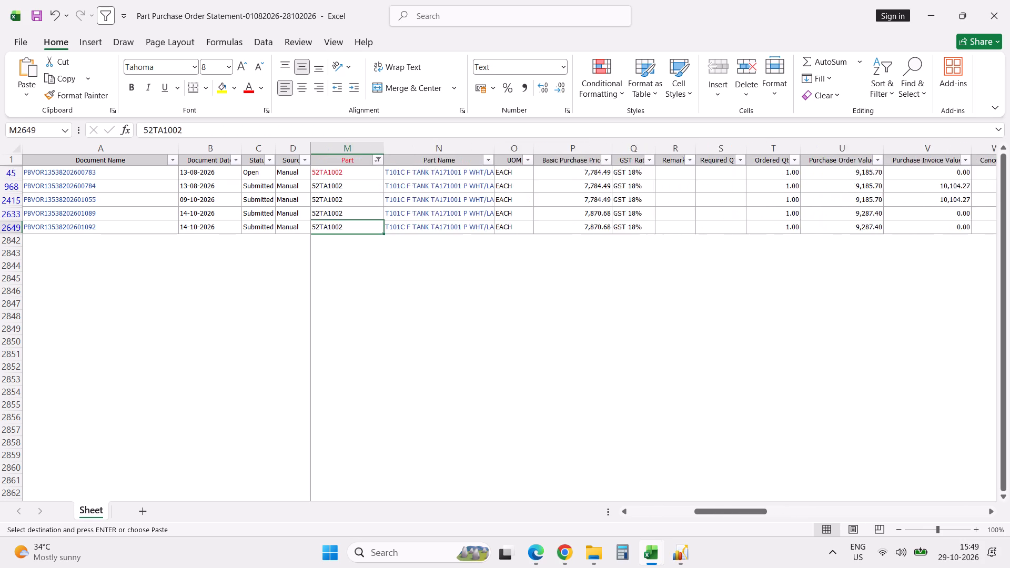
pyautogui.press('Left')
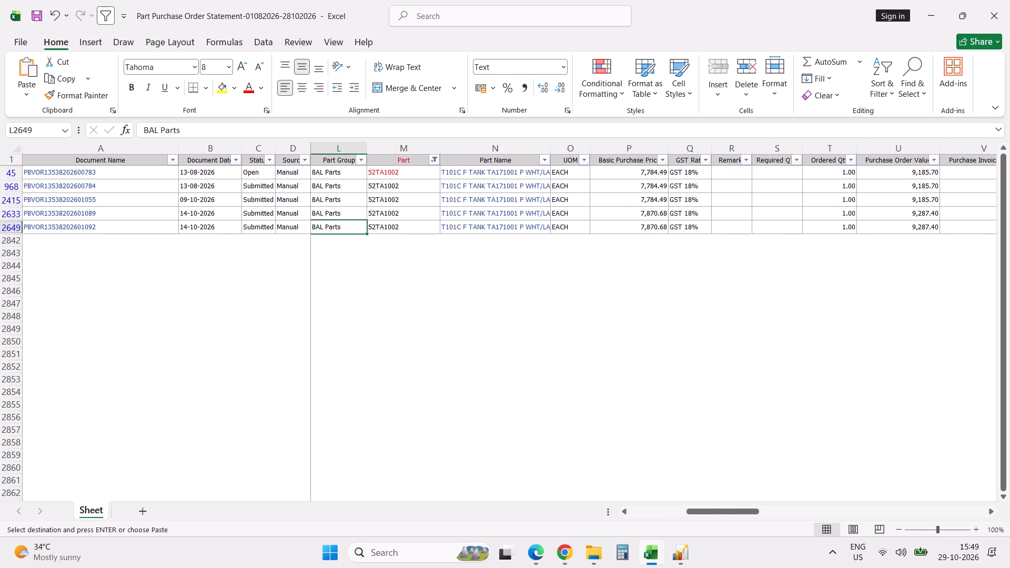
# Recheck the 52TA1002 orders through the in-transit and GRN quantity columns, and return to their vehicle references.
pyautogui.press('Right')
pyautogui.press('Right')
pyautogui.press('Right')
pyautogui.press('Right')
pyautogui.press('Right')
pyautogui.press('Right')
pyautogui.press('Right')
pyautogui.press('Right')
pyautogui.press('Right')
pyautogui.press('Right')
pyautogui.press('Right')
pyautogui.press('Right')
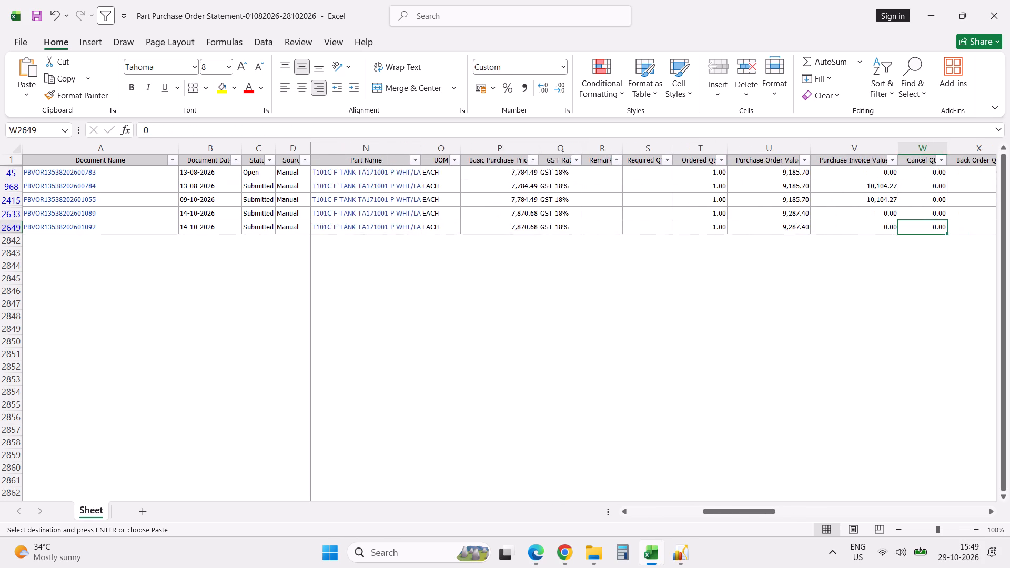
pyautogui.press('Right')
pyautogui.press('Right')
pyautogui.press('Right')
pyautogui.press('Right')
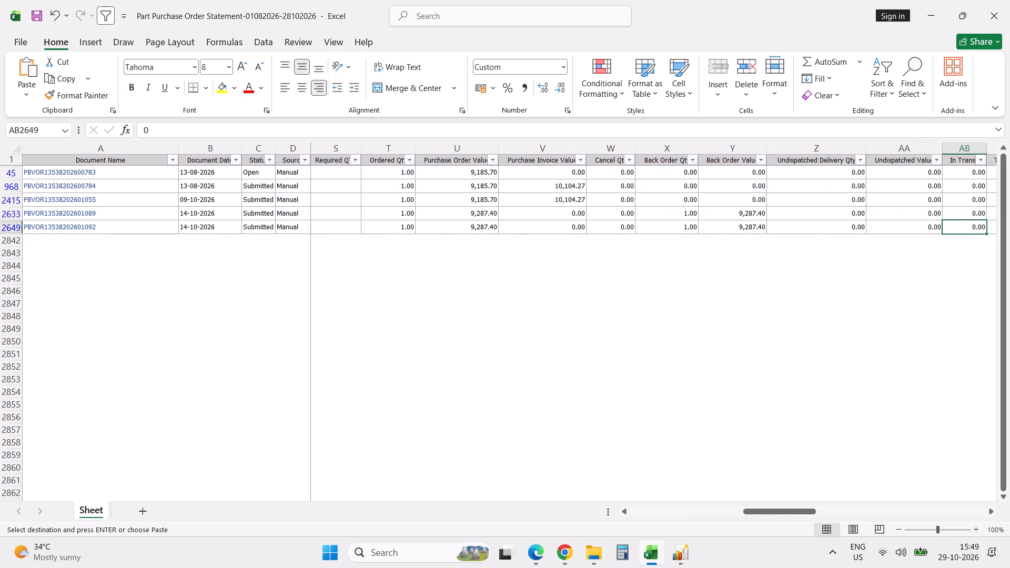
pyautogui.press('Right')
pyautogui.press('Right')
pyautogui.press('Right')
pyautogui.press('Right')
pyautogui.press('Left')
pyautogui.press('Left')
pyautogui.press('Left')
pyautogui.press('Left')
pyautogui.press('Left')
pyautogui.press('Left')
pyautogui.press('Left')
pyautogui.press('Left')
pyautogui.press('Left')
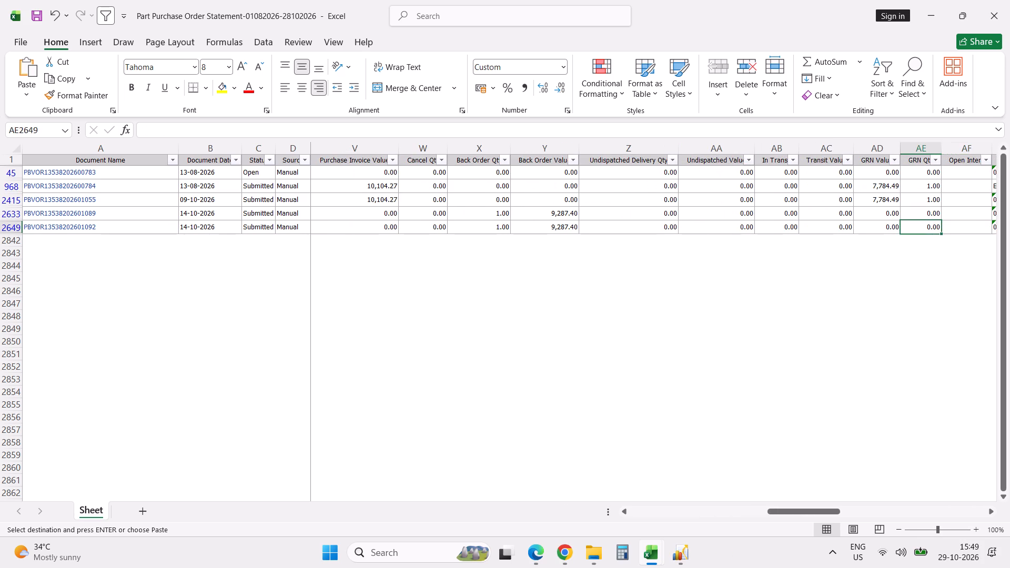
pyautogui.press('Left')
pyautogui.press('Left')
pyautogui.press('Left')
pyautogui.press('Left')
pyautogui.press('Left')
pyautogui.press('Left')
pyautogui.press('Left')
pyautogui.press('Left')
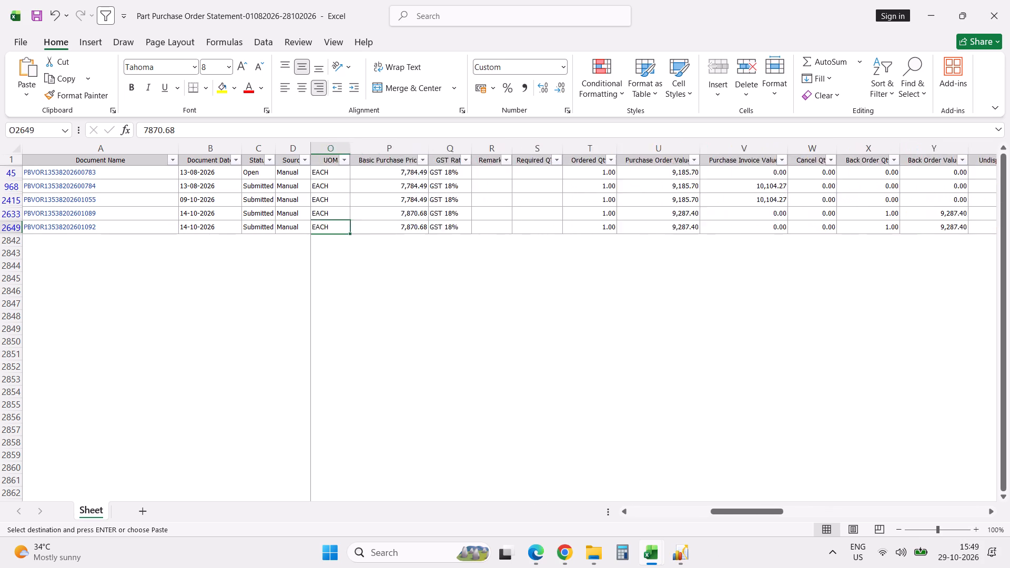
pyautogui.press('Left')
pyautogui.press('Left')
pyautogui.press('Left')
pyautogui.press('Left')
pyautogui.press('Right')
pyautogui.press('Right')
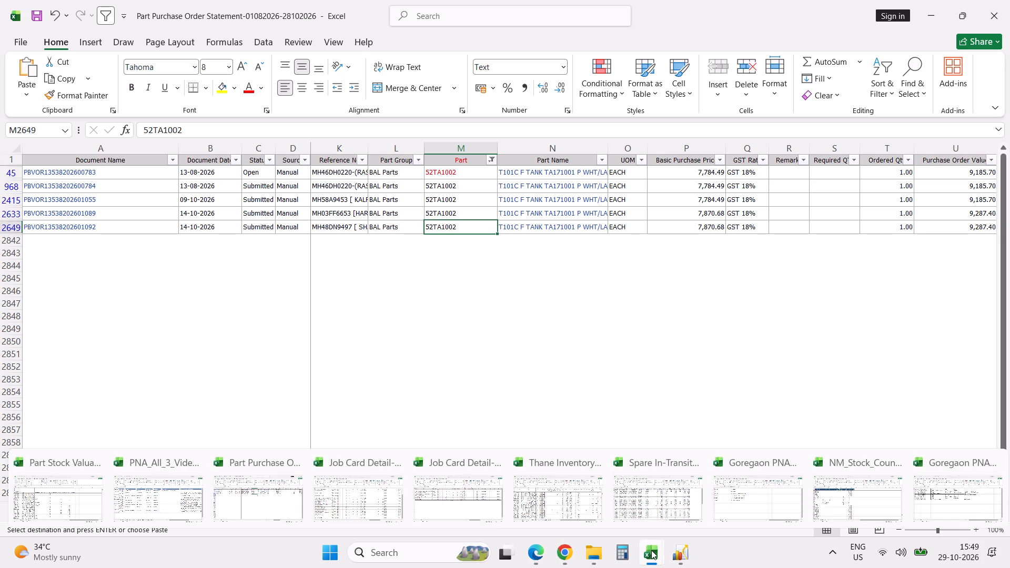
# Find 52TA1002 in Sheet2 of the Part Stock Valuation workbook and check its available stock at each location through Thane.
pyautogui.click(101, 505)
pyautogui.click(170, 351)
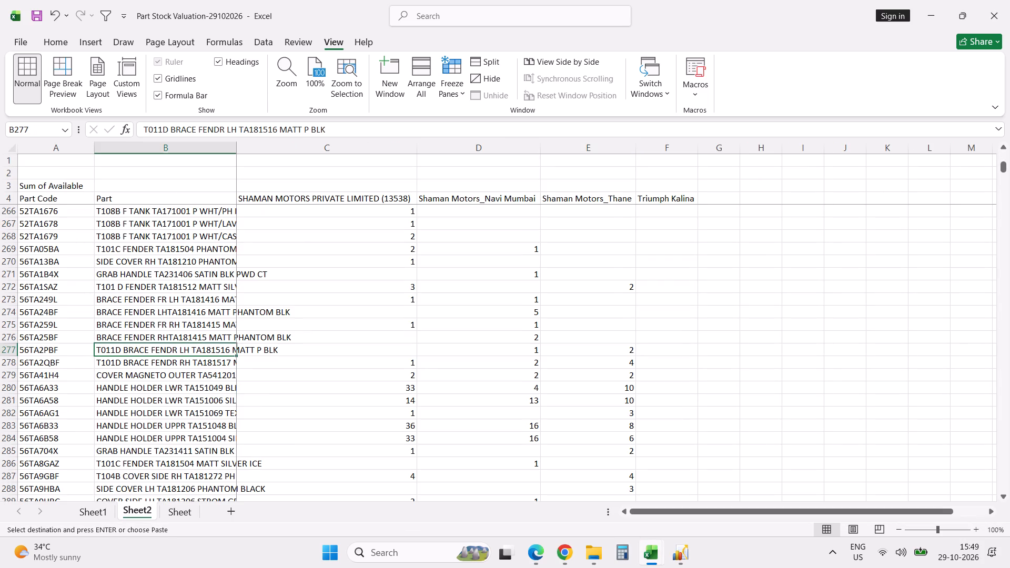
pyautogui.hotkey('ctrl', 'f')
pyautogui.hotkey('ctrl', 'v')
pyautogui.press('Return')
pyautogui.press('Escape')
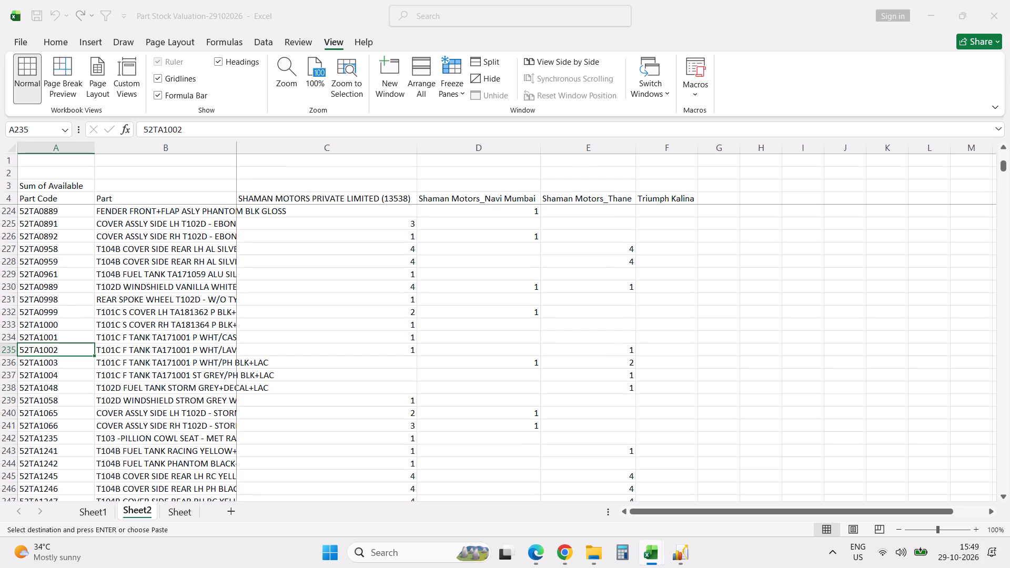
pyautogui.press('Tab')
pyautogui.press('Tab')
pyautogui.press('Tab')
pyautogui.press('Tab')
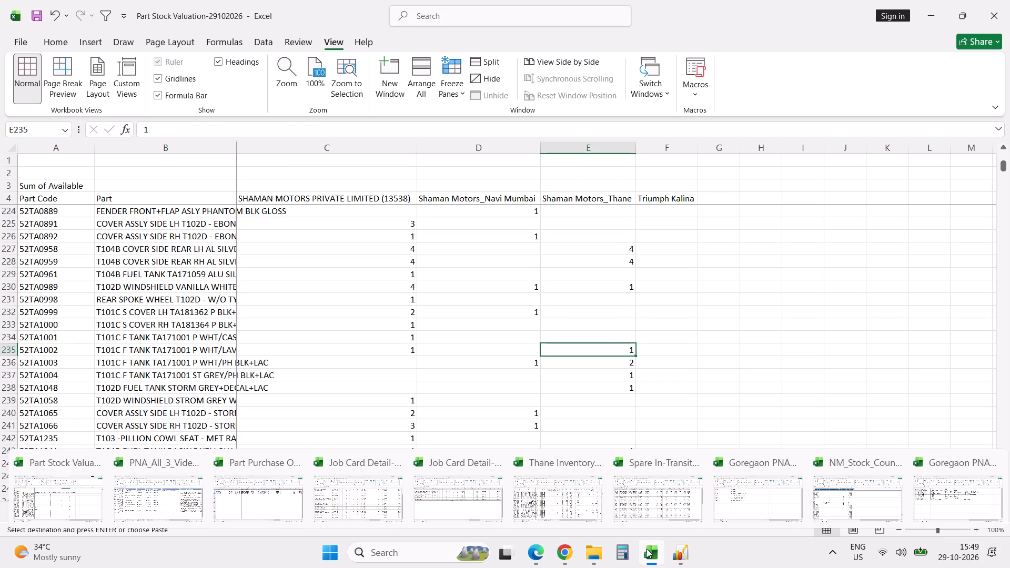
# Find 52TA1002 in the Combined Stock sheet of the Thane Inventory Count workbook and check its stock figures through Grand Total.
pyautogui.click(545, 515)
pyautogui.click(491, 340)
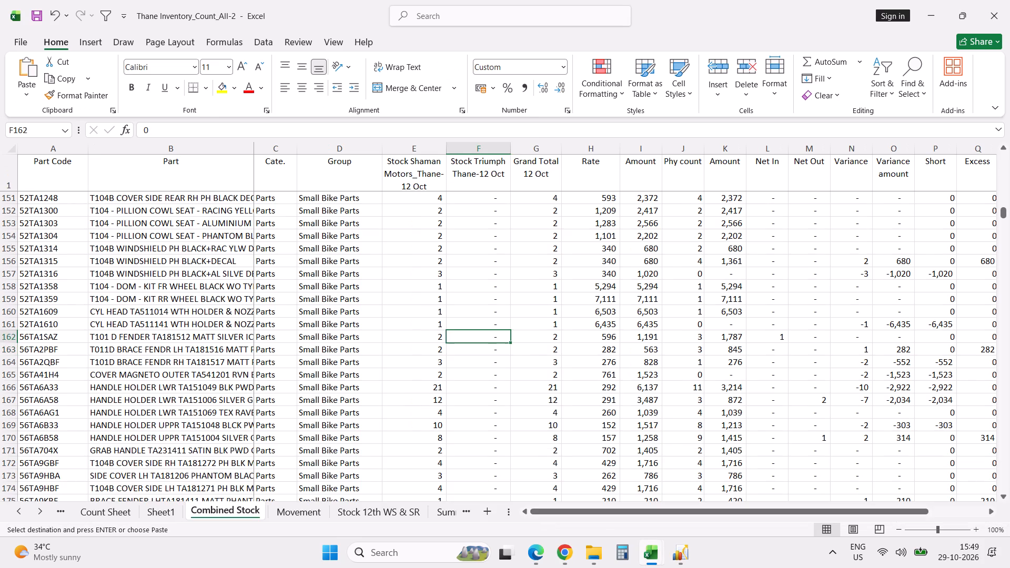
pyautogui.hotkey('ctrl', 'f')
pyautogui.hotkey('ctrl', 'v')
pyautogui.press('Return')
pyautogui.press('Escape')
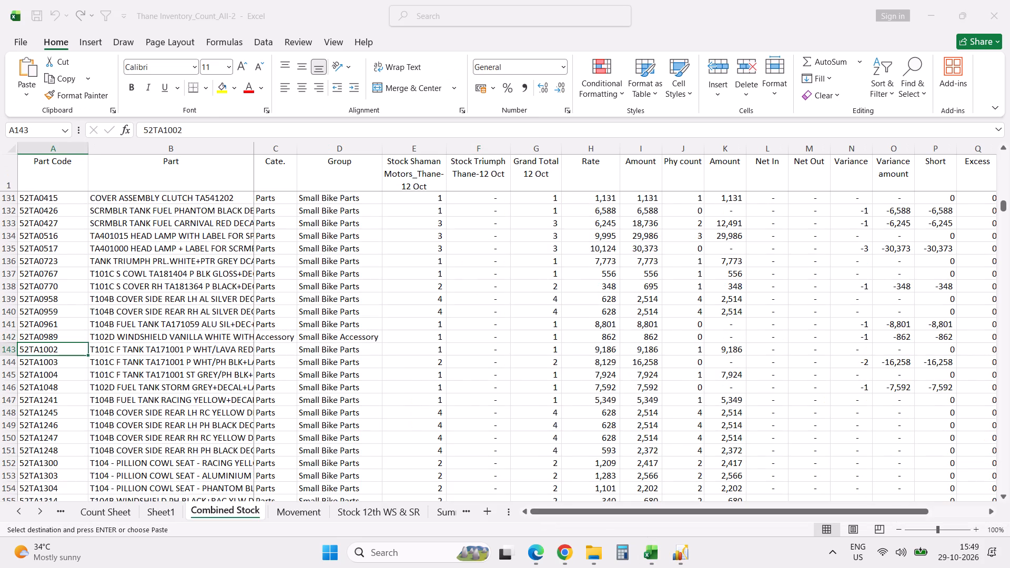
pyautogui.press('Tab')
pyautogui.press('Tab')
pyautogui.press('Tab')
pyautogui.press('Tab')
pyautogui.press('Tab')
pyautogui.press('Tab')
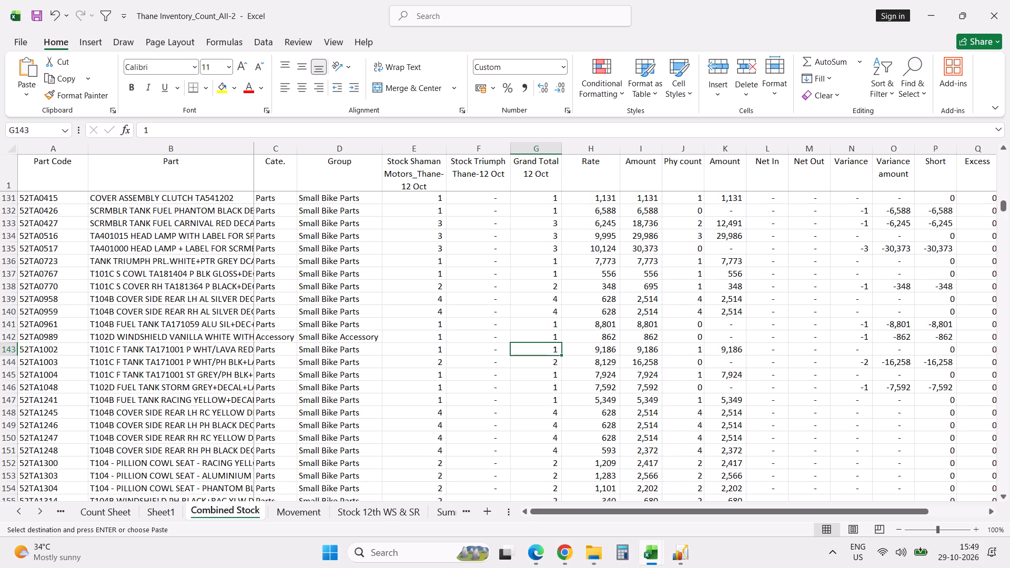
pyautogui.hotkey('alt', 'Tab')
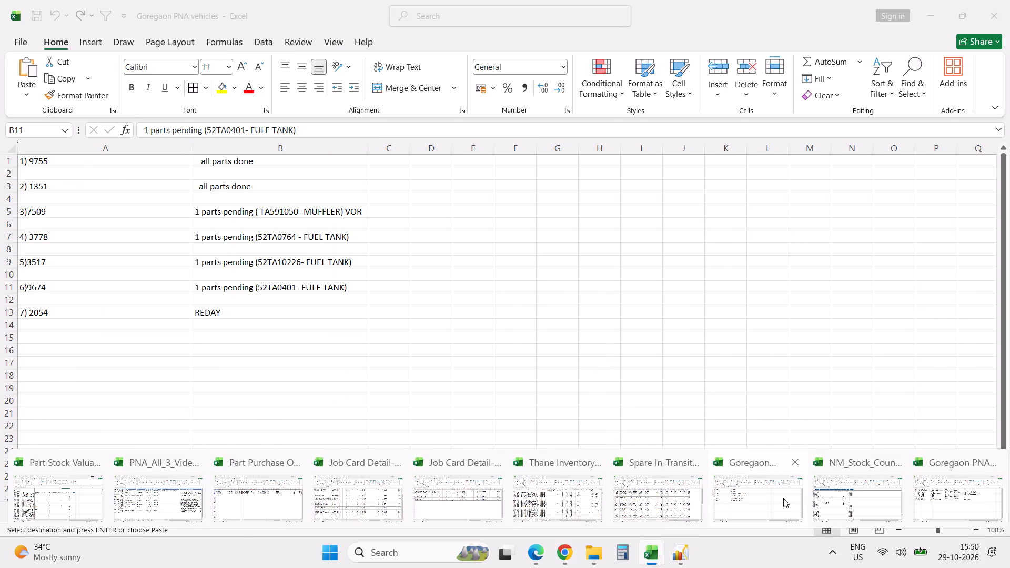
pyautogui.click(978, 497)
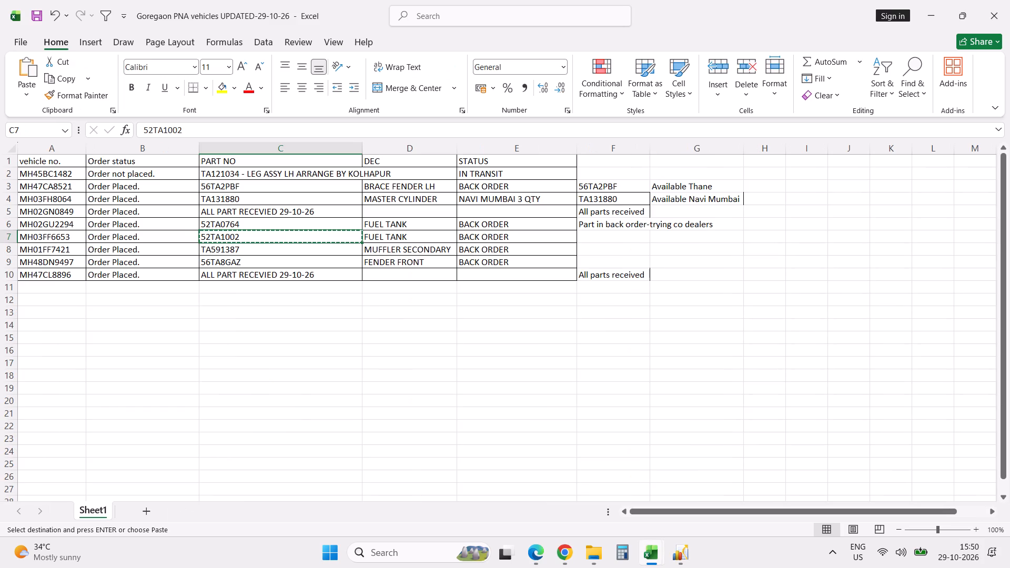
pyautogui.press('Tab')
pyautogui.press('Tab')
pyautogui.press('Tab')
pyautogui.press('Tab')
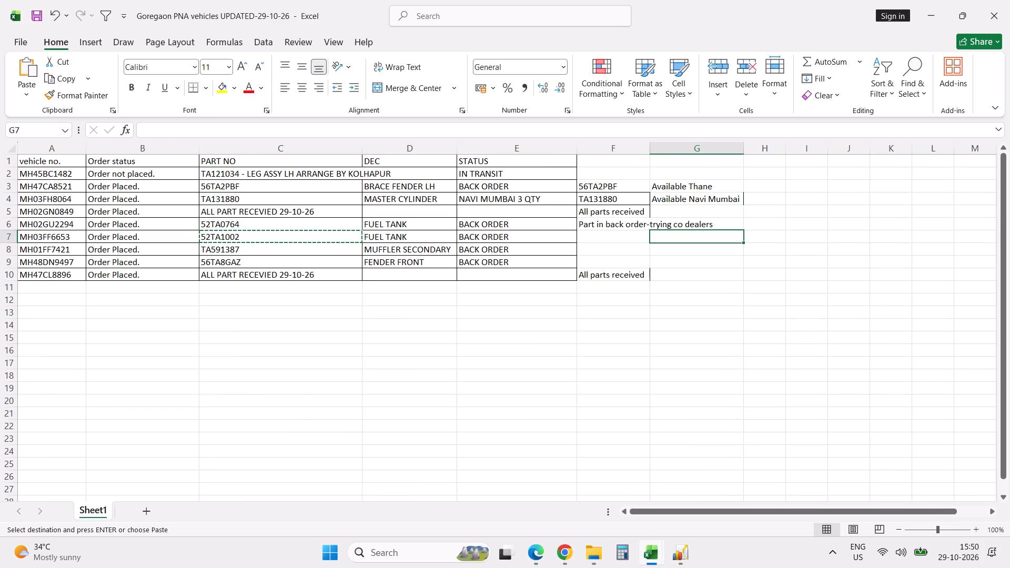
pyautogui.click(611, 241)
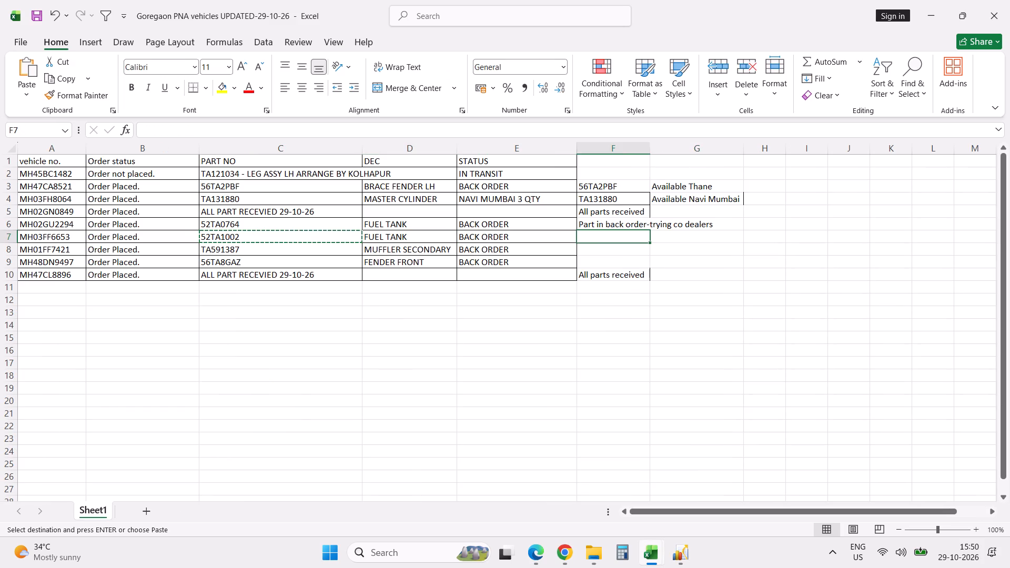
pyautogui.press('Escape')
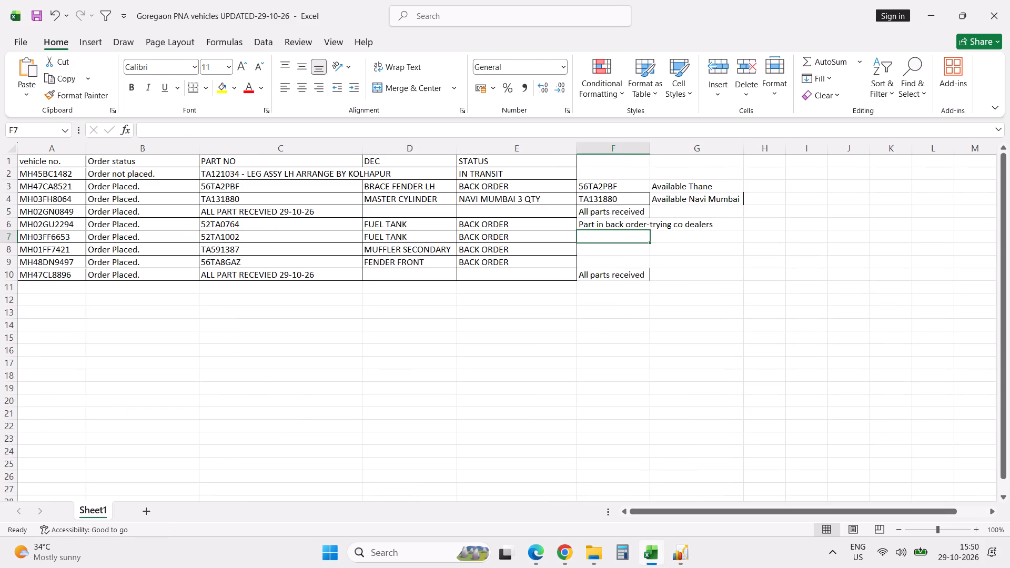
pyautogui.click(220, 238)
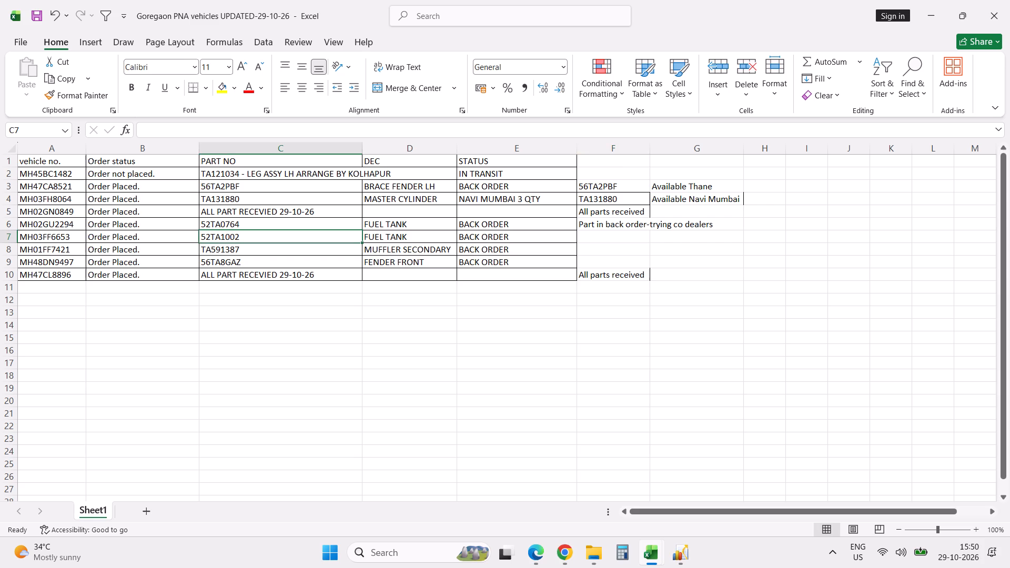
pyautogui.doubleClick(160, 133)
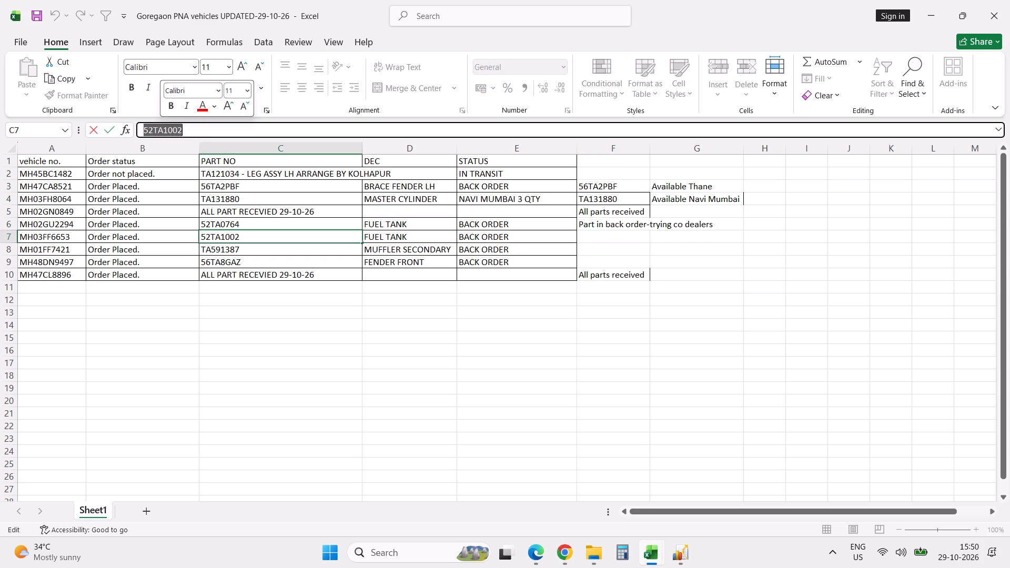
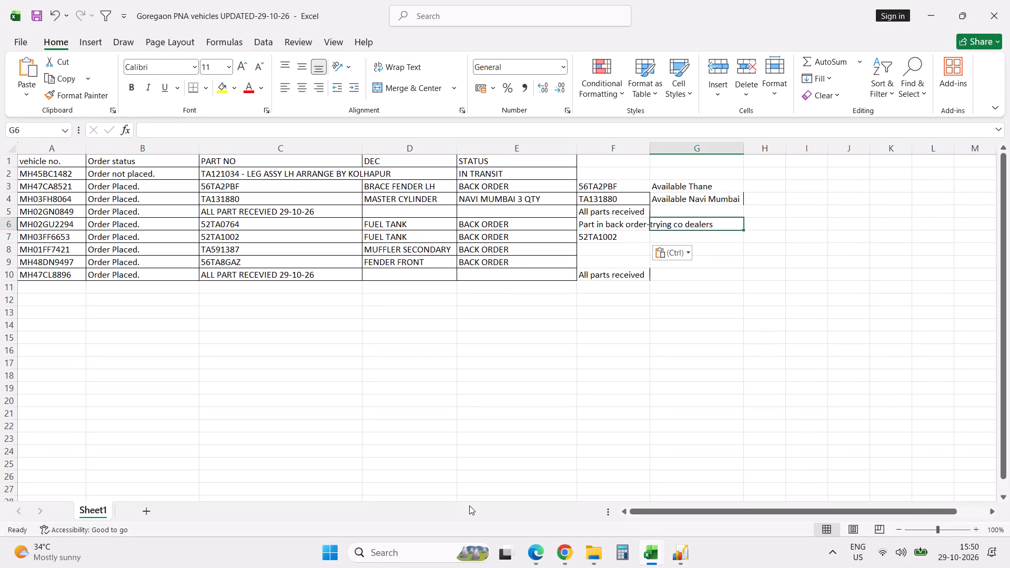
pyautogui.press('Up')
pyautogui.press('Up')
pyautogui.press('Up')
pyautogui.hotkey('ctrl', 'c')
pyautogui.press('Down')
pyautogui.press('Down')
pyautogui.press('Down')
pyautogui.press('Down')
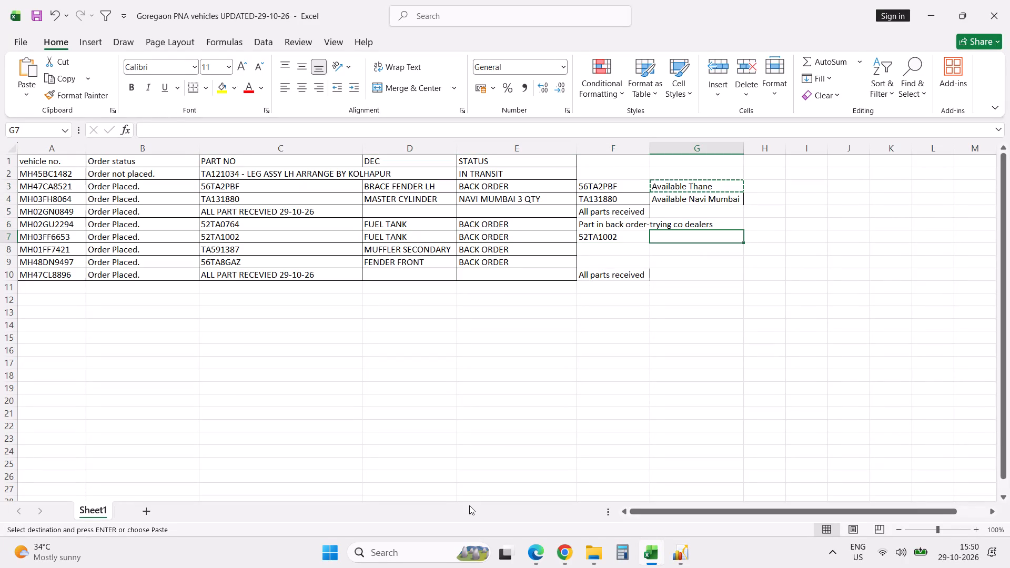
pyautogui.press('Return')
pyautogui.press('Down')
pyautogui.press('Left')
pyautogui.press('Left')
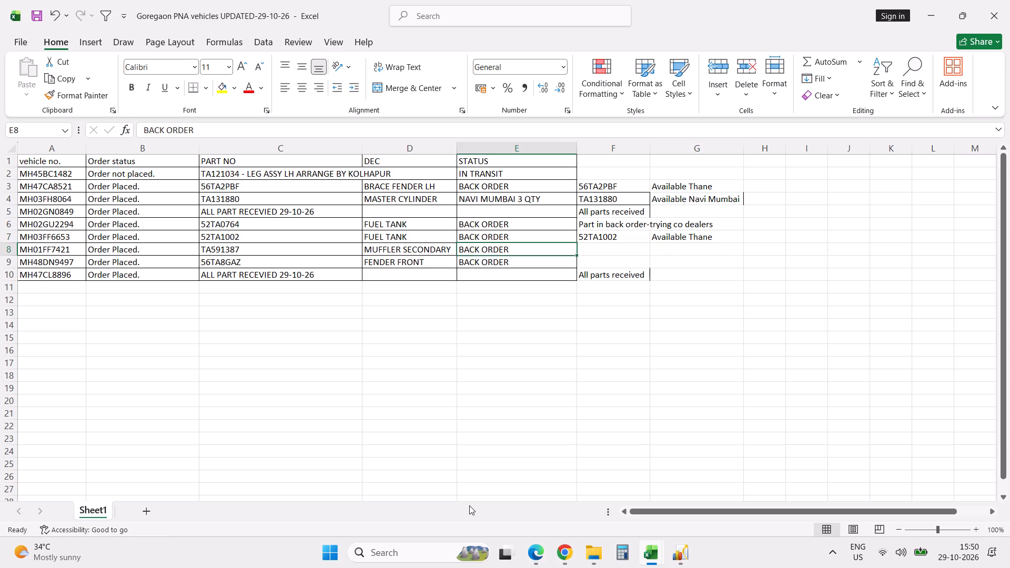
pyautogui.press('Left')
pyautogui.press('Left')
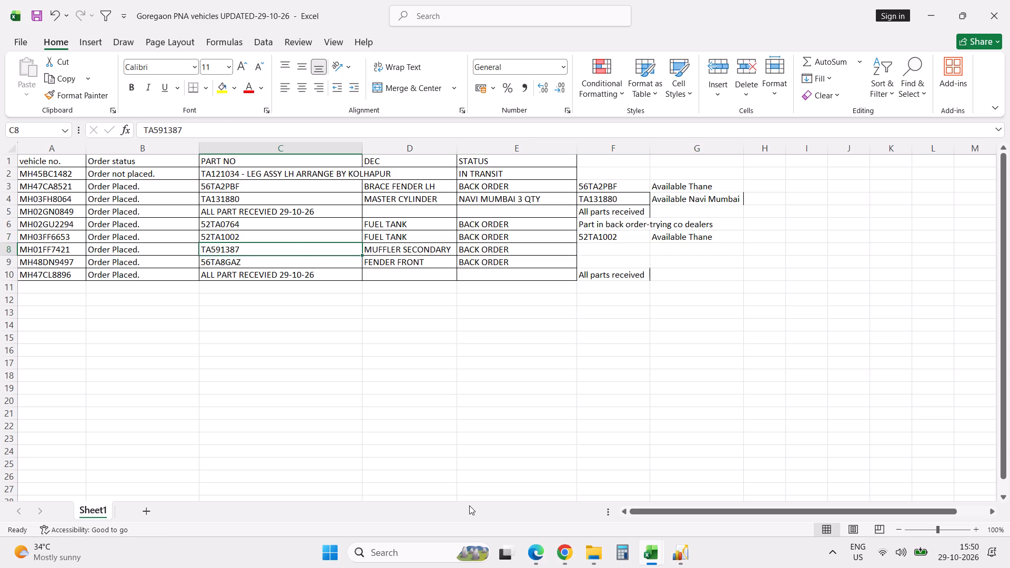
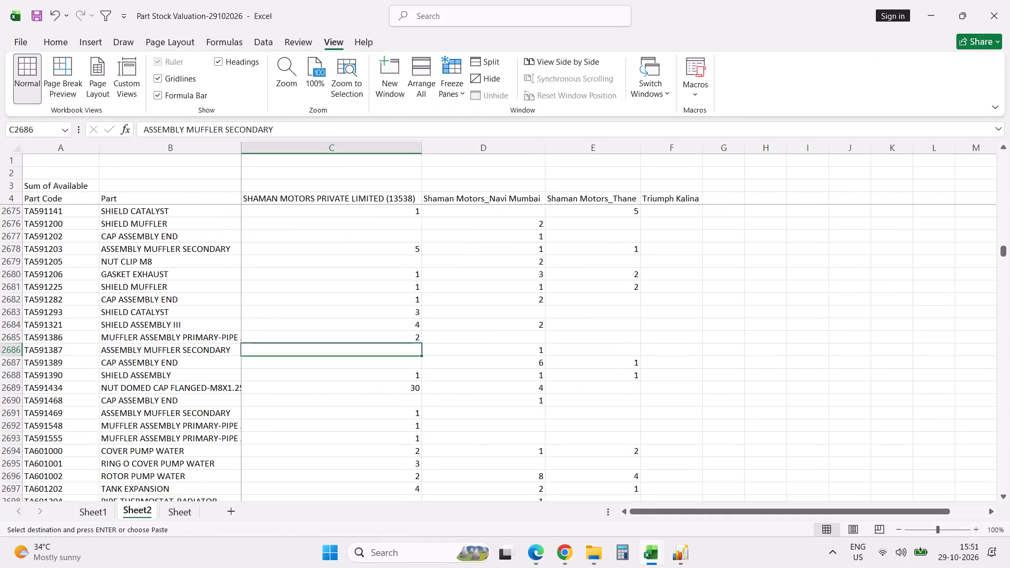
# Check TA591387's Navi Mumbai stock in the valuation sheet, and find the part's physical stock quantity in the NM_Stock_Count_Chetan workbook.
pyautogui.press('Tab')
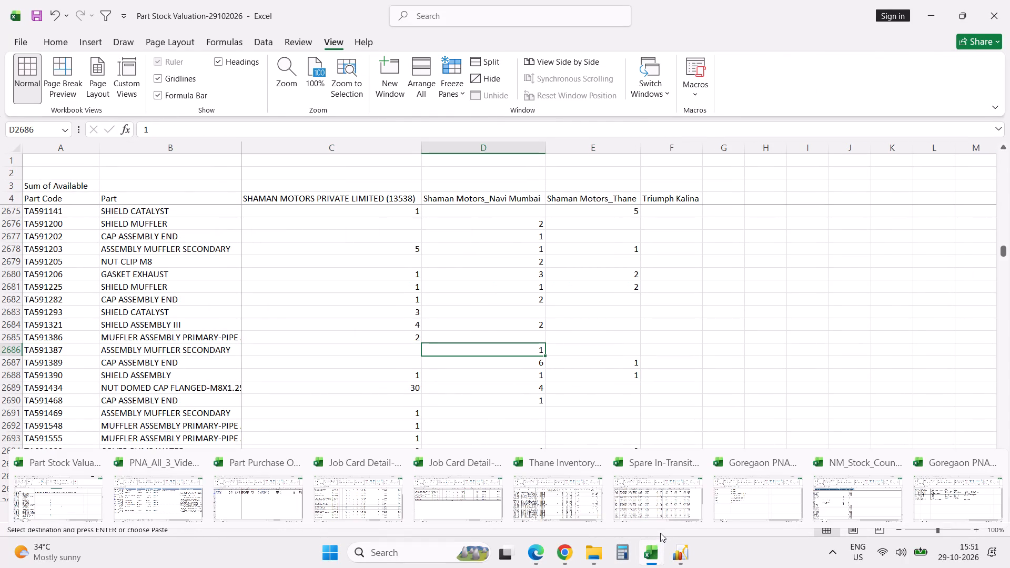
pyautogui.click(832, 505)
pyautogui.click(564, 338)
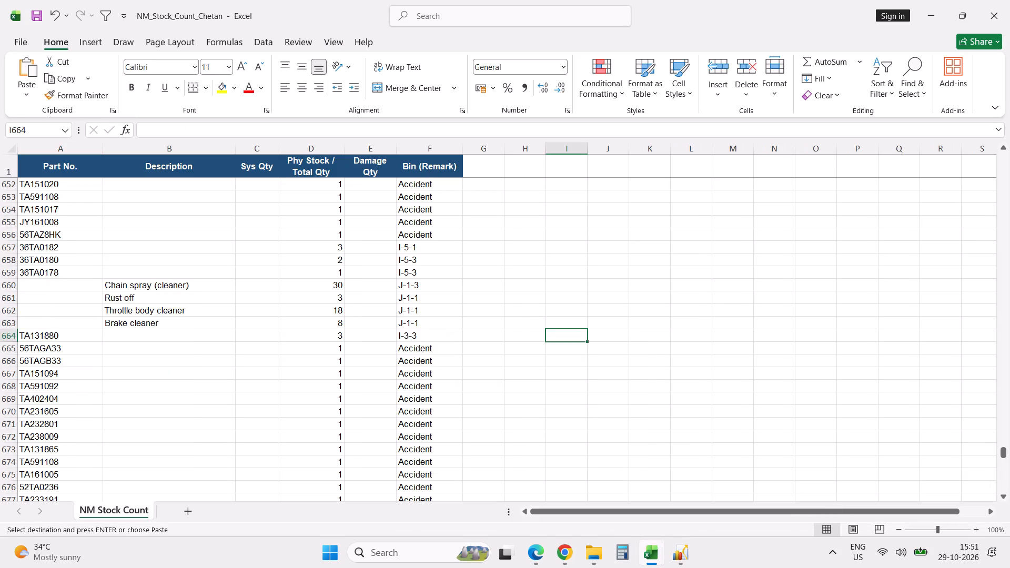
pyautogui.hotkey('ctrl', 'f')
pyautogui.hotkey('ctrl', 'v')
pyautogui.press('Return')
pyautogui.press('Escape')
pyautogui.press('Tab')
pyautogui.press('Tab')
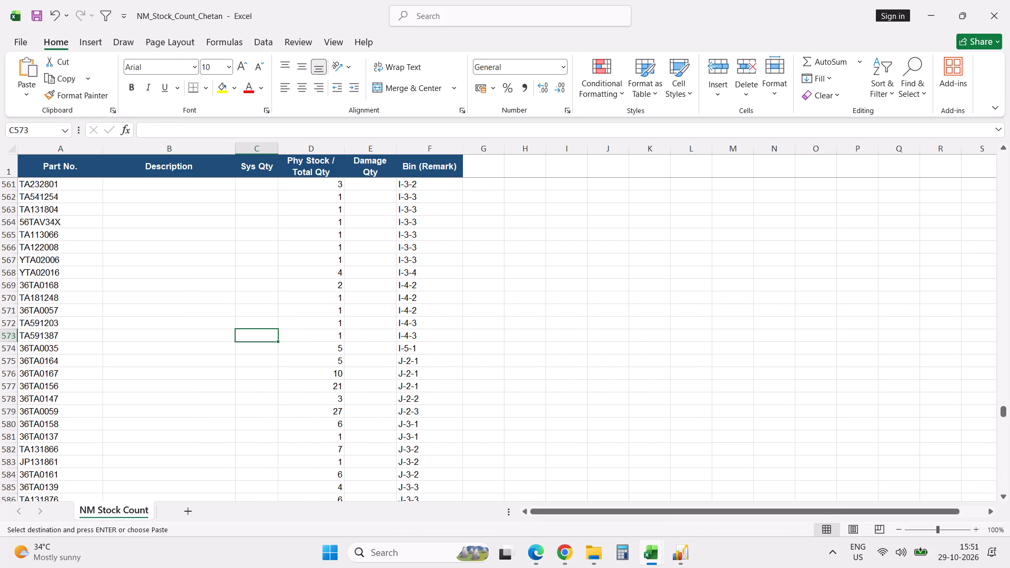
pyautogui.press('Tab')
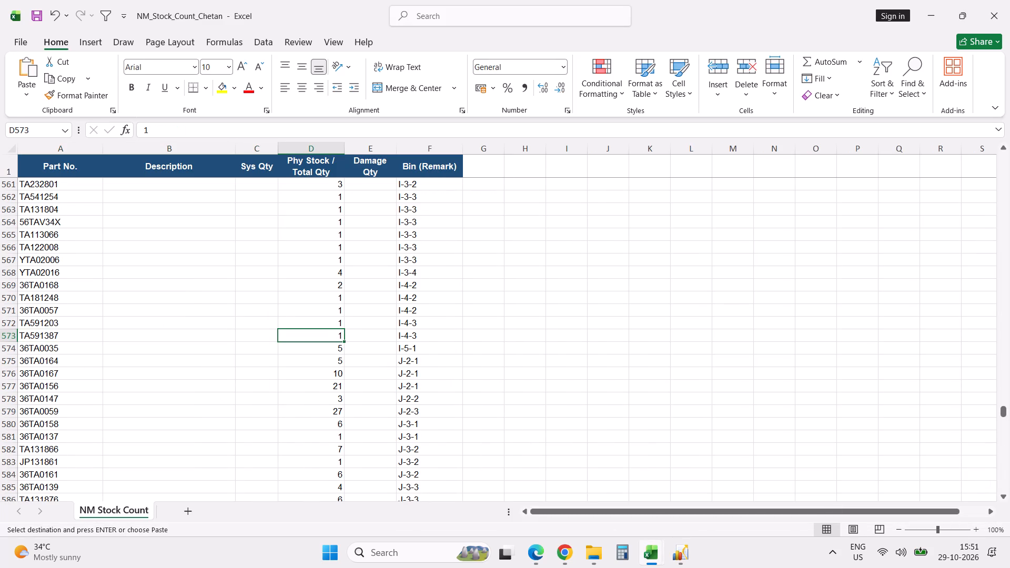
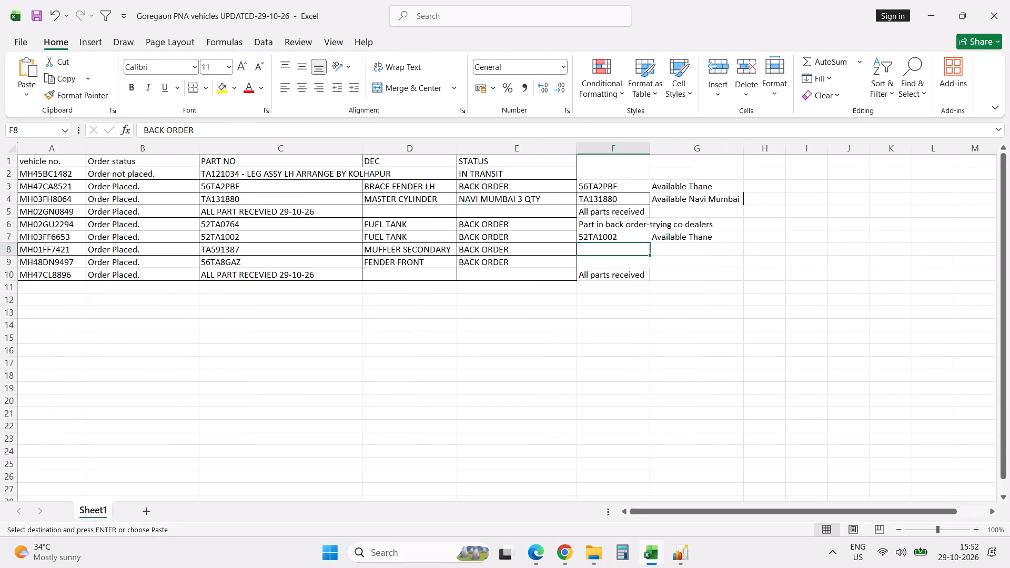
pyautogui.hotkey('ctrl', 'v')
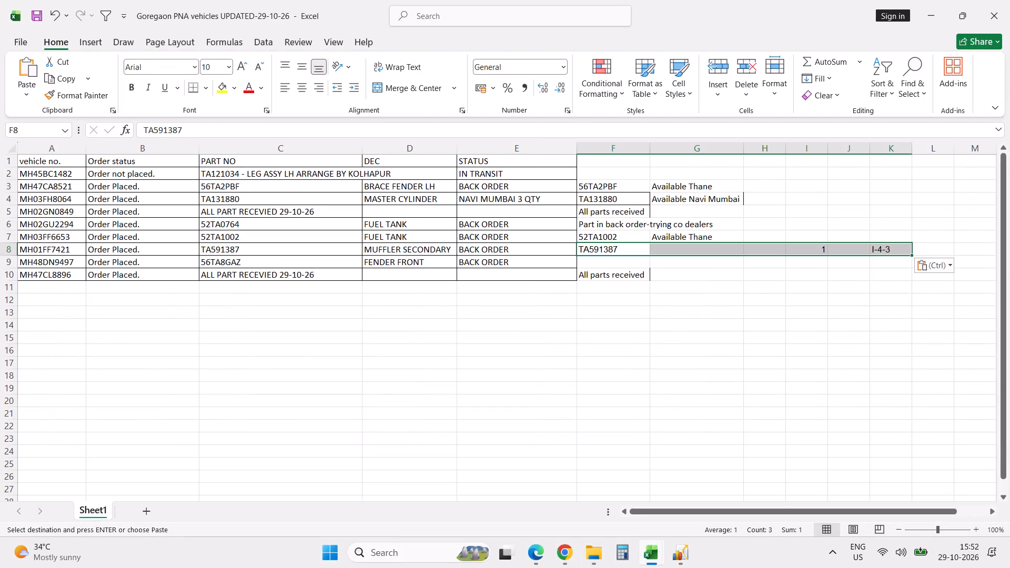
pyautogui.click(704, 302)
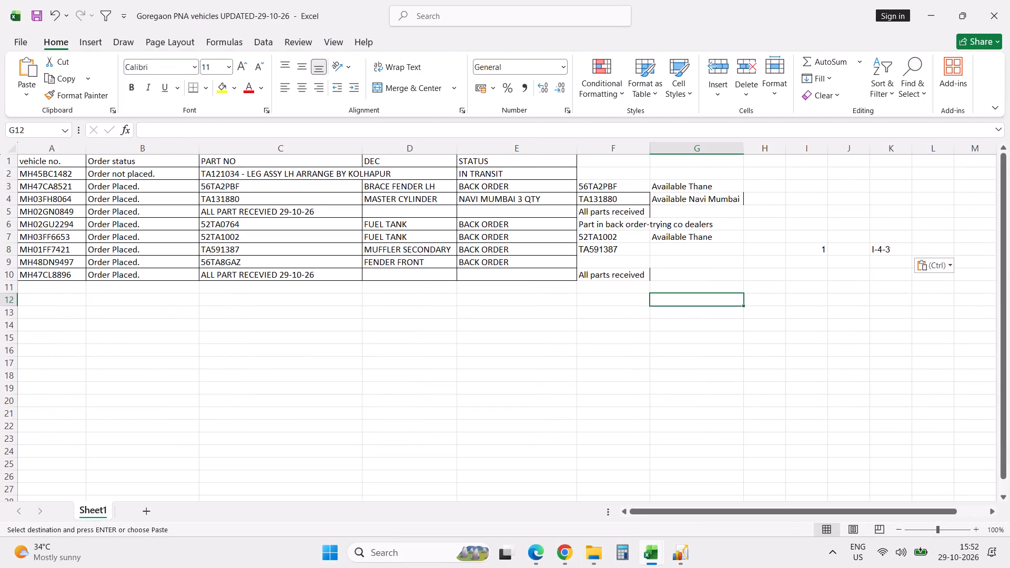
pyautogui.click(702, 199)
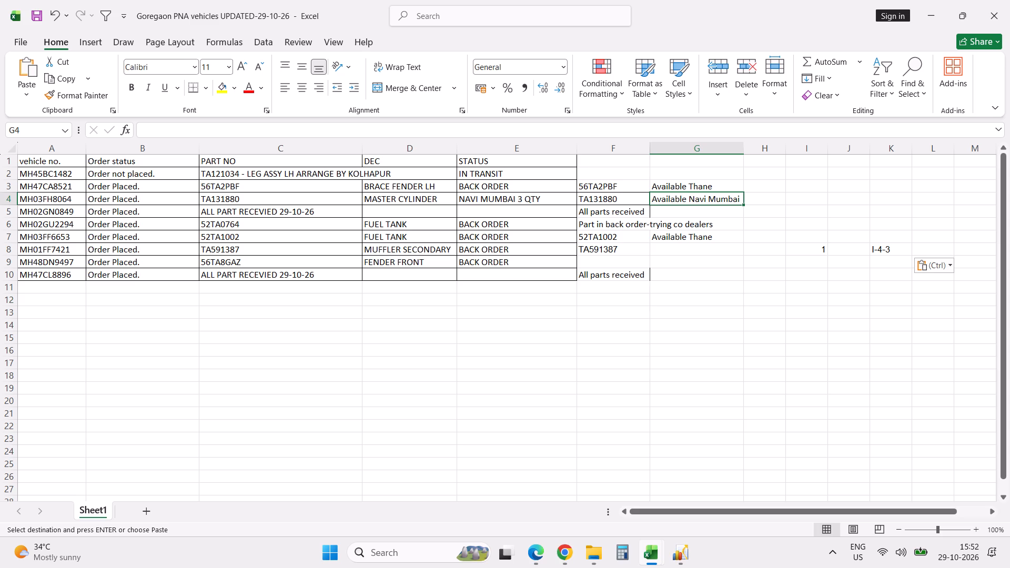
pyautogui.hotkey('ctrl', 'c')
pyautogui.press('Down')
pyautogui.press('Down')
pyautogui.press('Down')
pyautogui.press('Down')
pyautogui.press('Return')
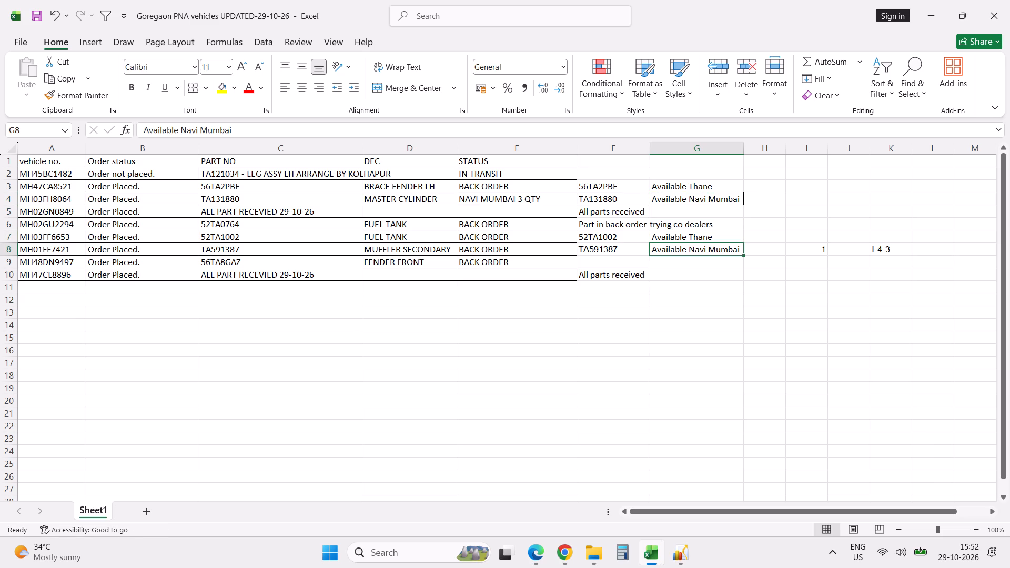
pyautogui.press('Down')
pyautogui.press('Left')
pyautogui.press('Left')
pyautogui.press('Left')
pyautogui.press('Left')
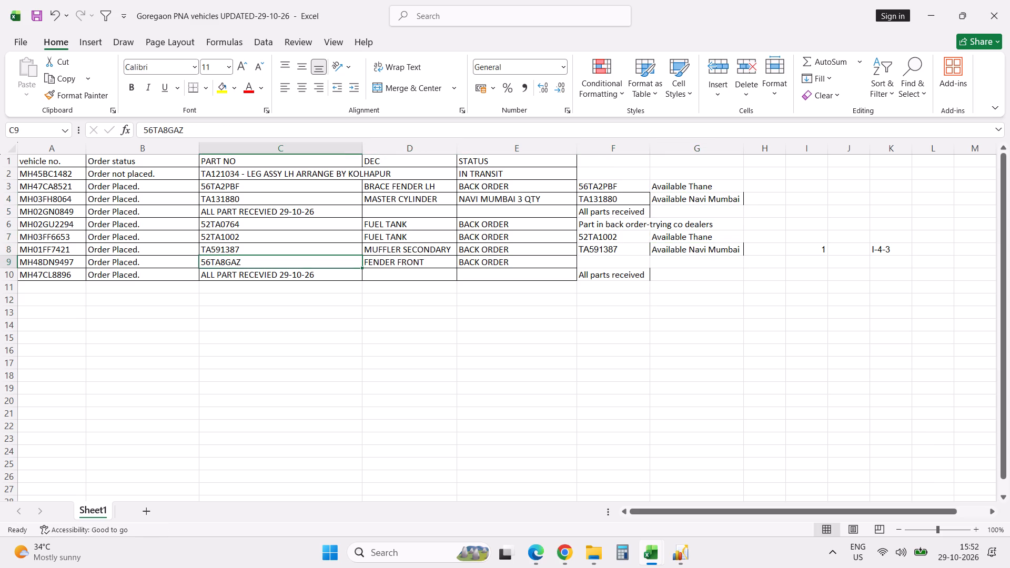
pyautogui.hotkey('ctrl', 'c')
pyautogui.hotkey('alt', 'Tab')
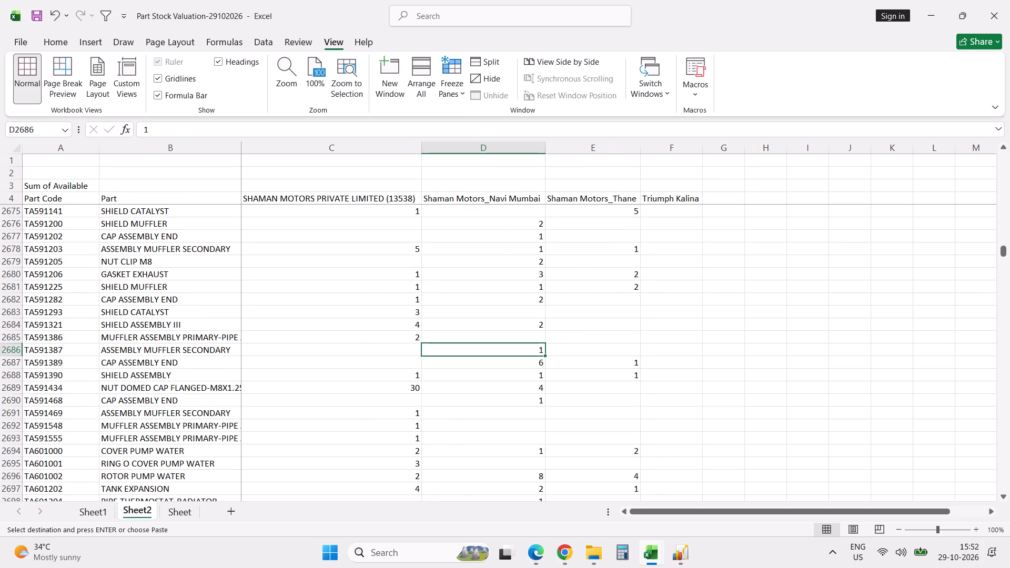
pyautogui.hotkey('ctrl', 'f')
pyautogui.hotkey('ctrl', 'v')
pyautogui.press('Return')
pyautogui.press('Escape')
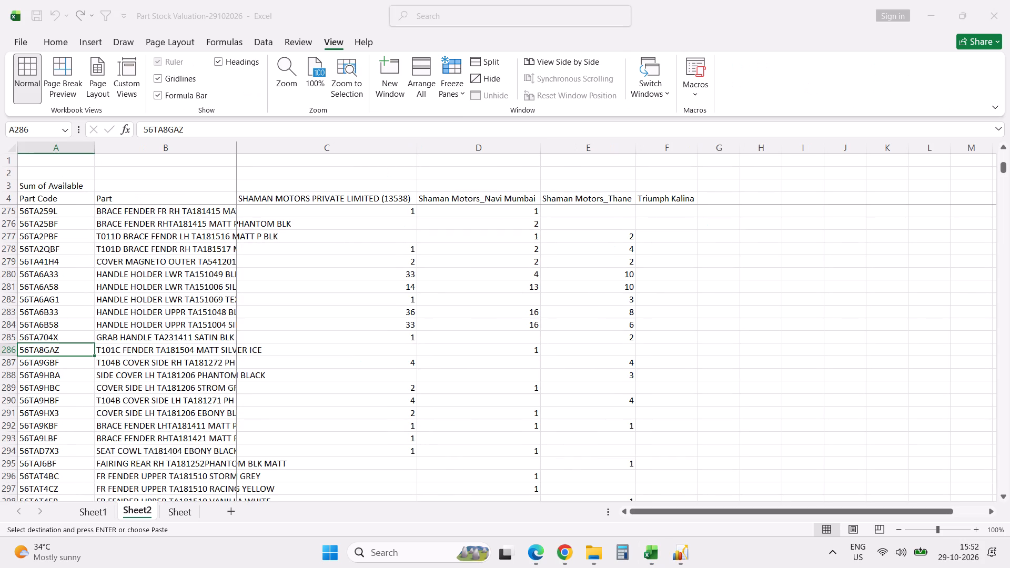
pyautogui.press('Tab')
pyautogui.press('Tab')
pyautogui.press('Tab')
# Search the NM_Stock_Count_Chetan workbook for part 56TA8GAZ to check its physical stock.
pyautogui.hotkey('alt', 'Tab')
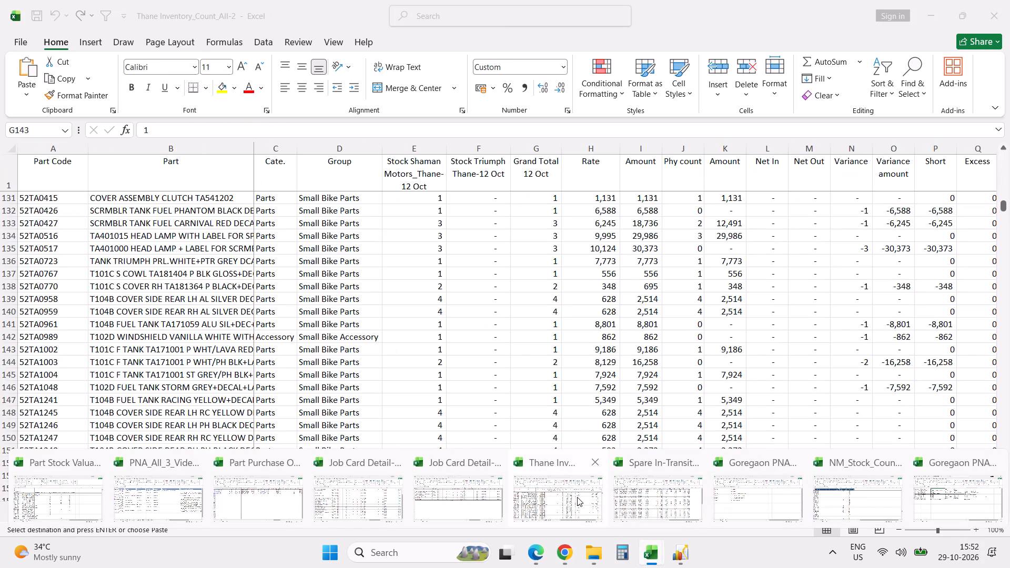
pyautogui.click(854, 491)
pyautogui.click(615, 326)
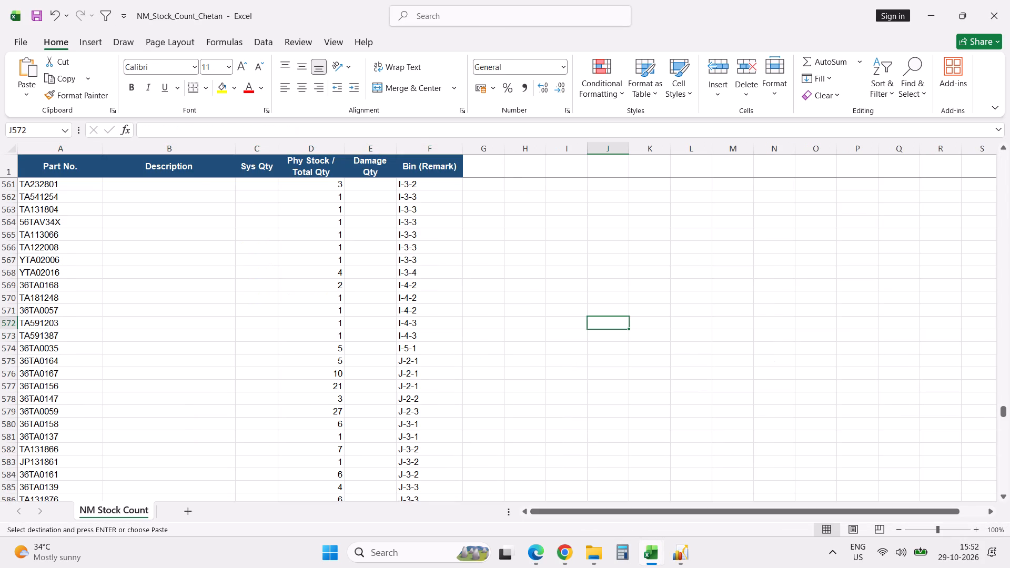
pyautogui.hotkey('ctrl', 'f')
pyautogui.hotkey('ctrl', 'v')
pyautogui.press('Return')
pyautogui.press('Return')
pyautogui.press('Escape')
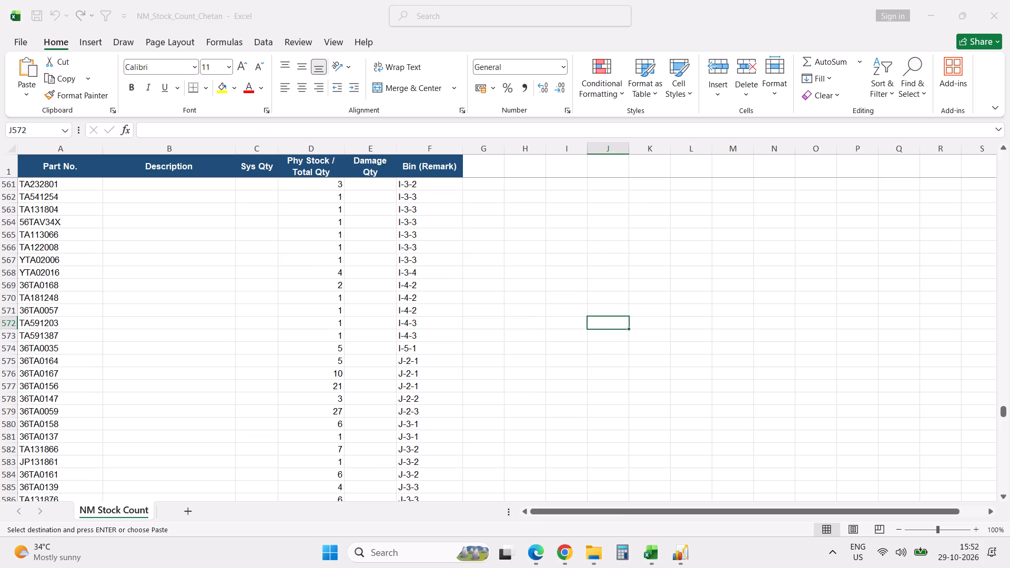
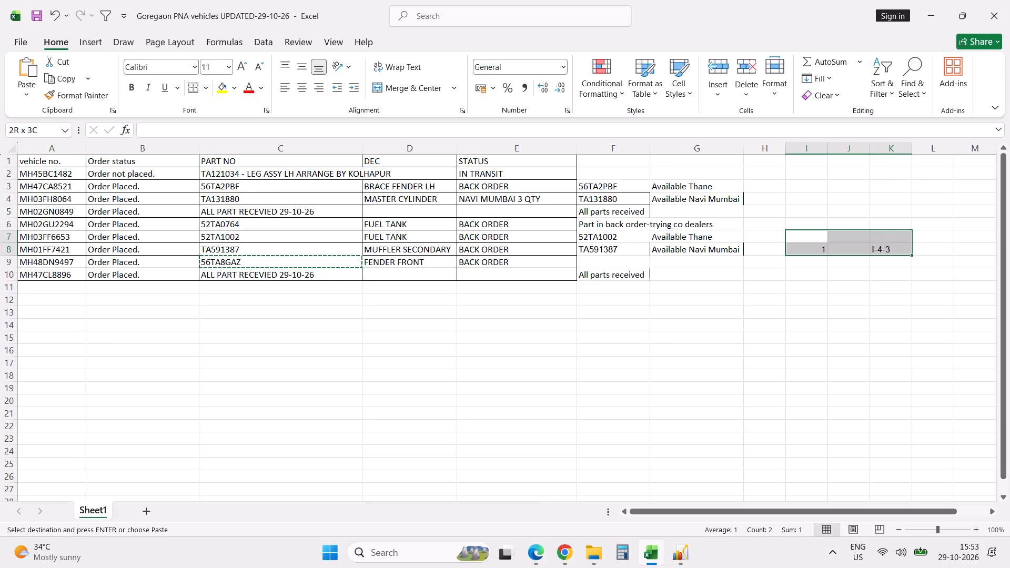
# Clear the leftover stock values 1 and I-4-3 in I8:K8 by filling the blank cells of row 7 down.
pyautogui.hotkey('ctrl', 'd')
pyautogui.click(809, 250)
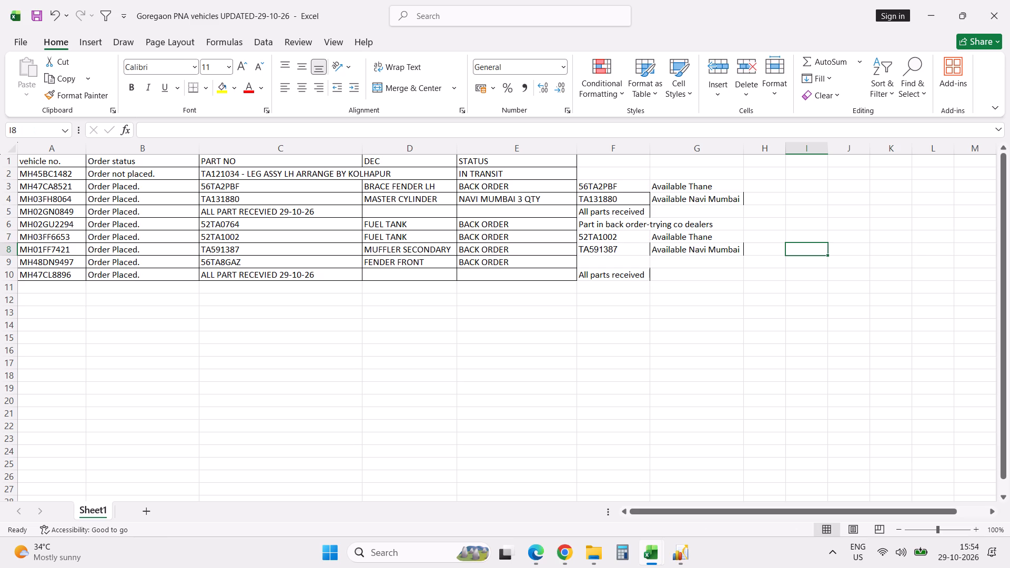
# Review the availability notes entered in column G of the Goregaon list, from row 8 up to row 3.
pyautogui.press('Left')
pyautogui.press('Left')
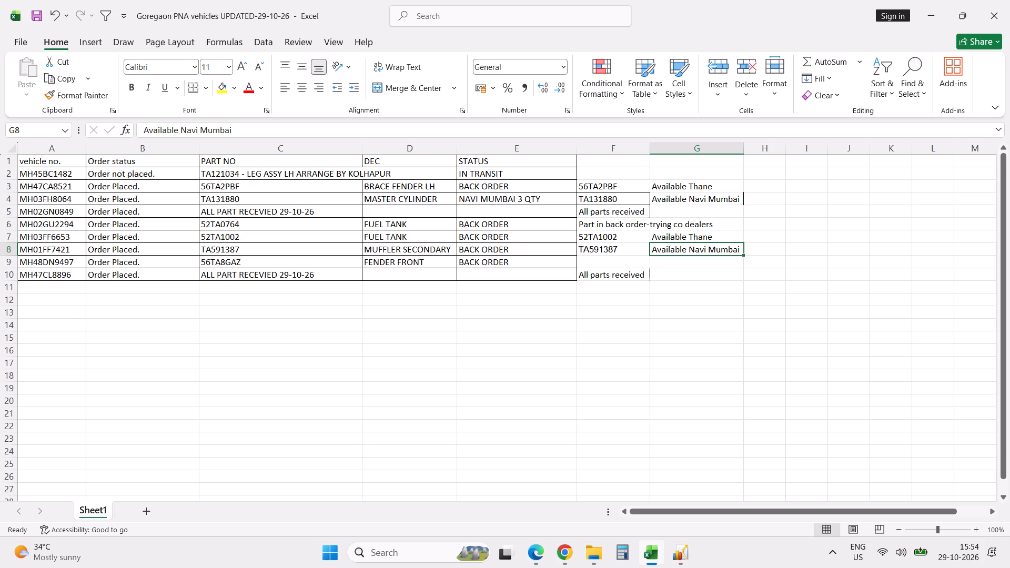
pyautogui.press('Up')
pyautogui.press('Up')
pyautogui.press('Up')
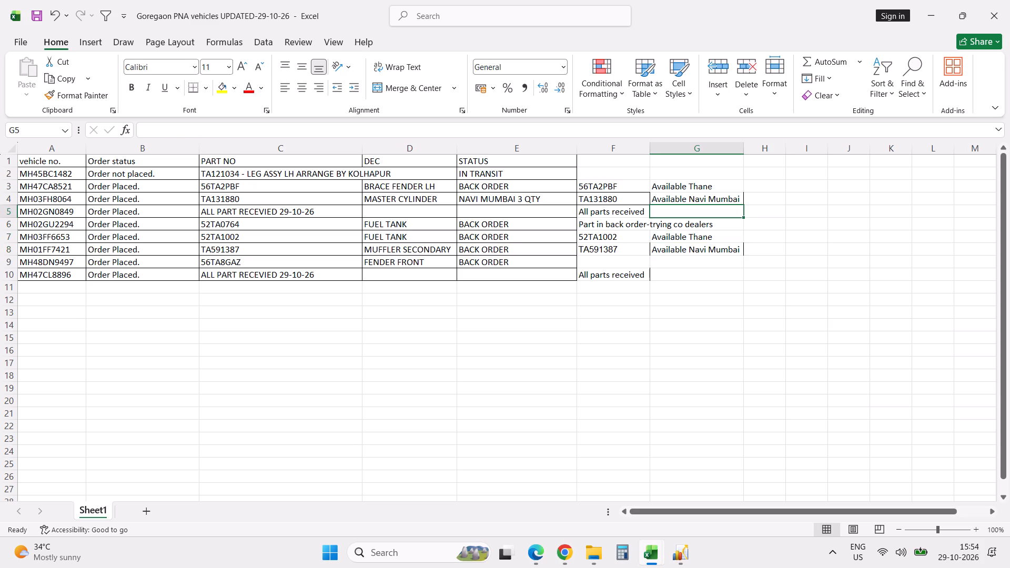
pyautogui.press('Up')
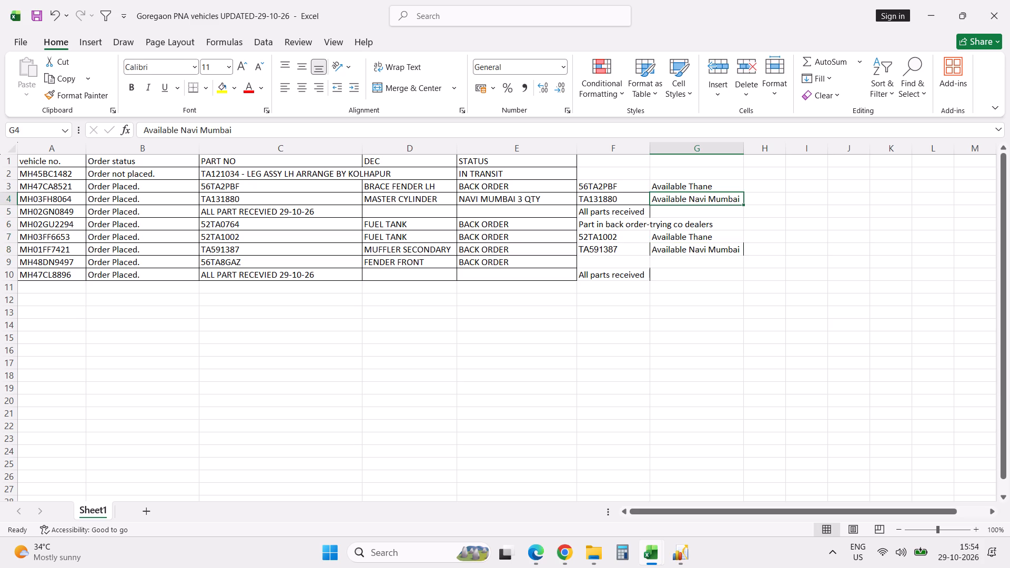
pyautogui.press('Up')
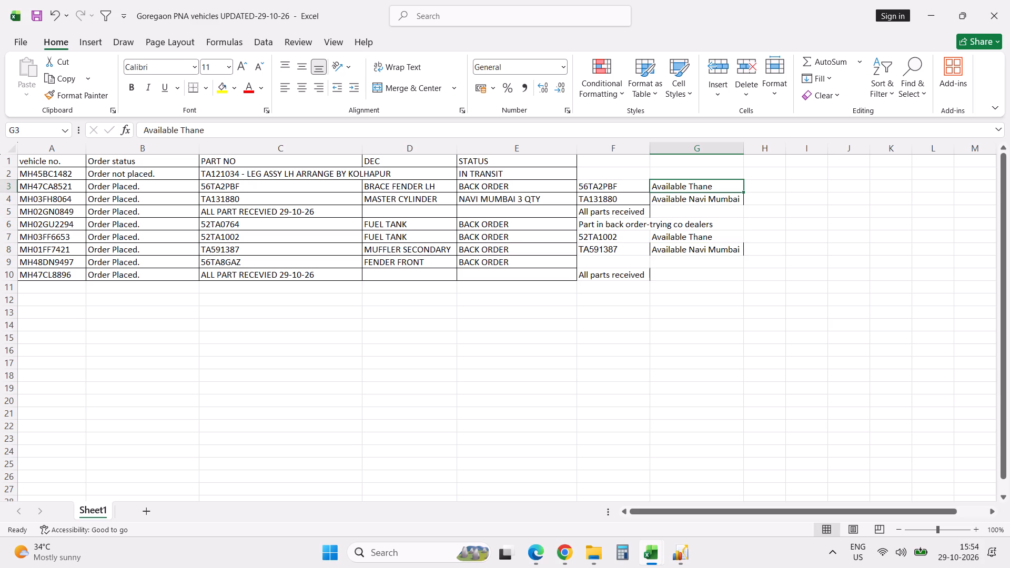
pyautogui.press('Down')
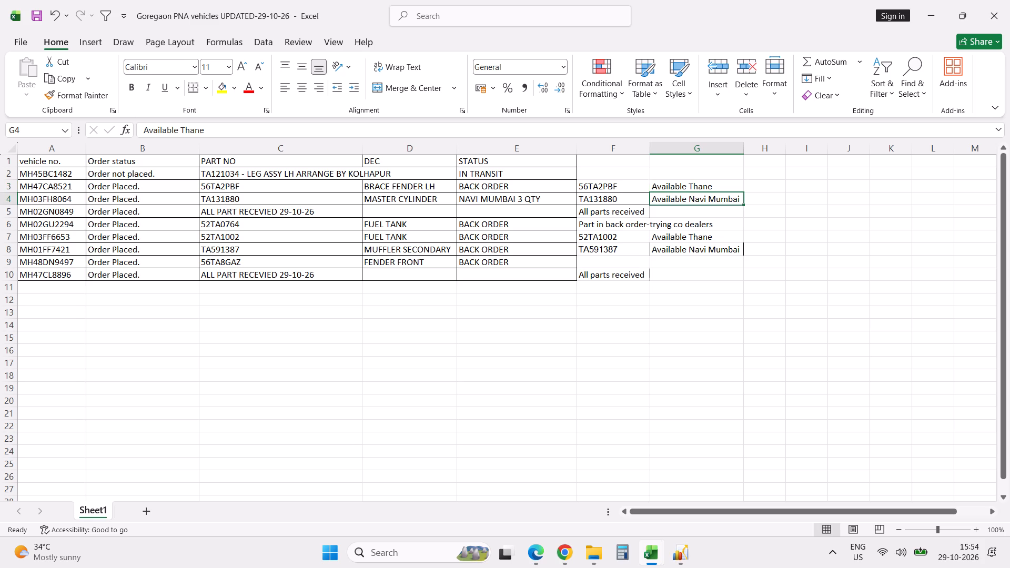
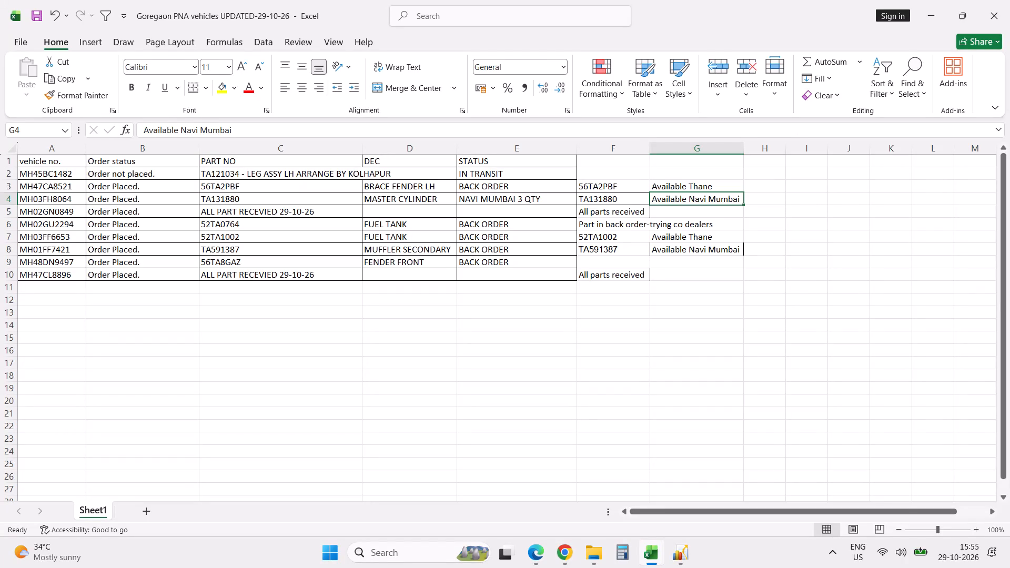
pyautogui.click(621, 199)
pyautogui.doubleClick(153, 130)
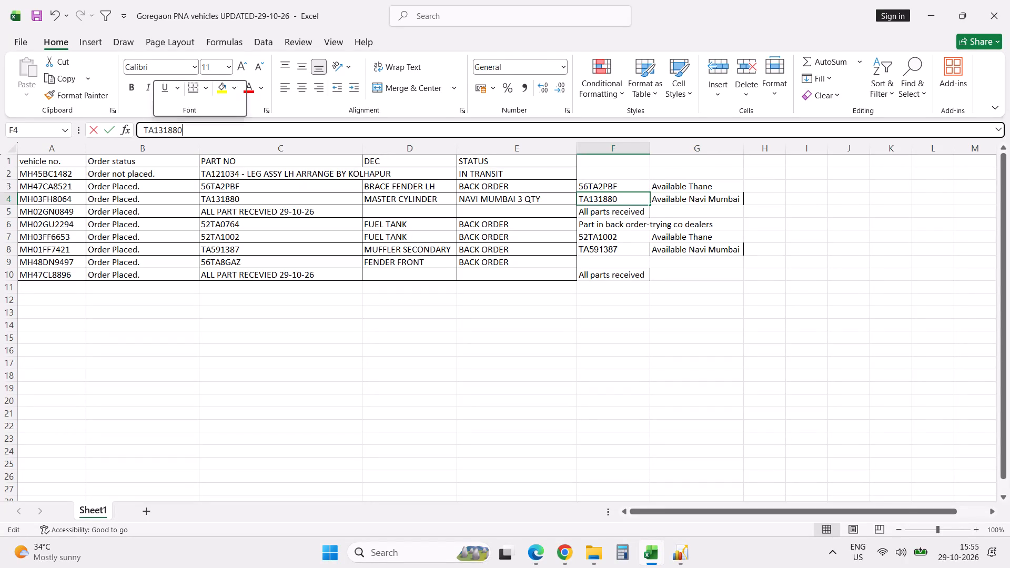
pyautogui.hotkey('ctrl', 'c')
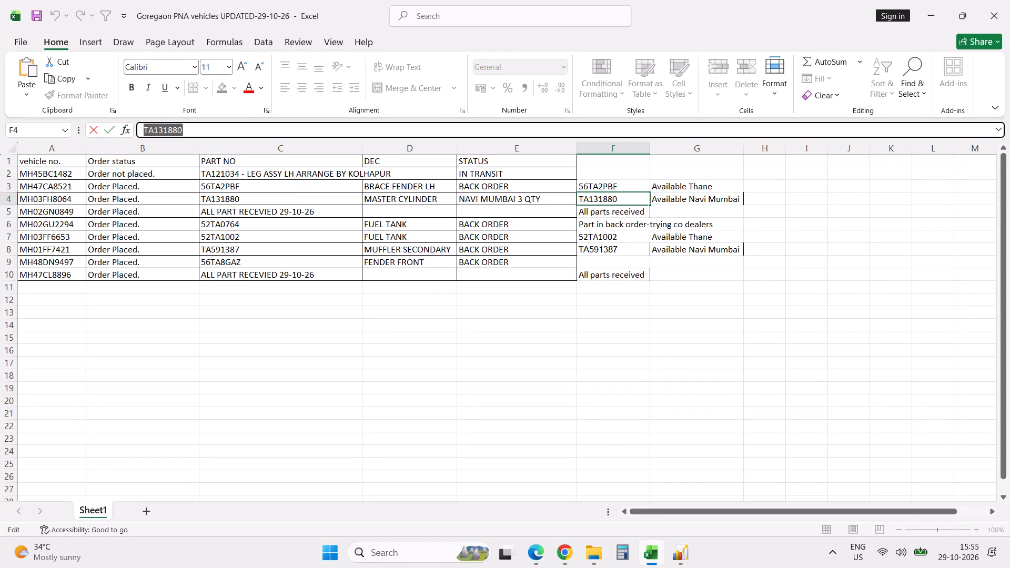
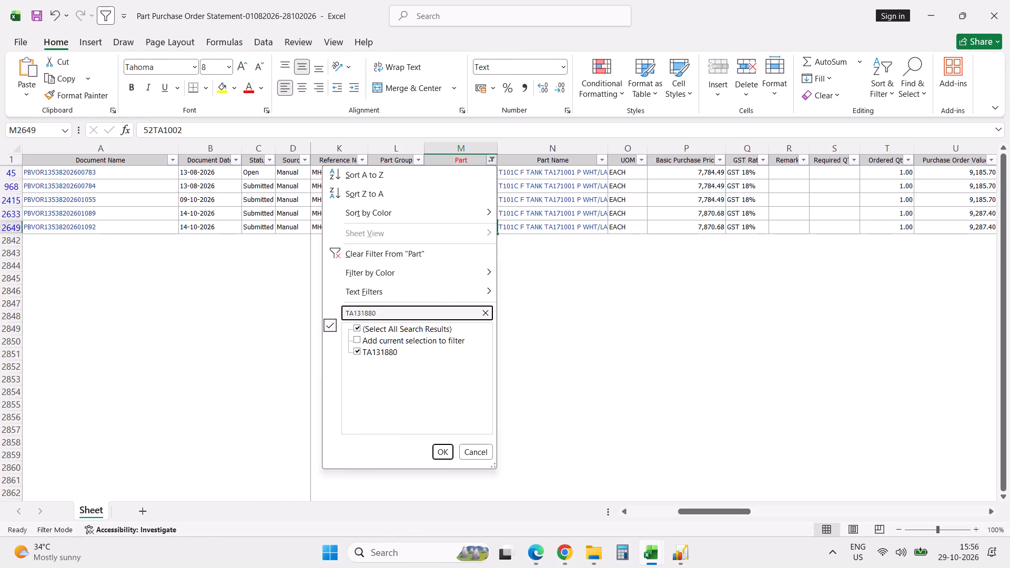
# Filter the purchase order statement's Part column to show only TA131880.
pyautogui.press('Return')
pyautogui.press('Down')
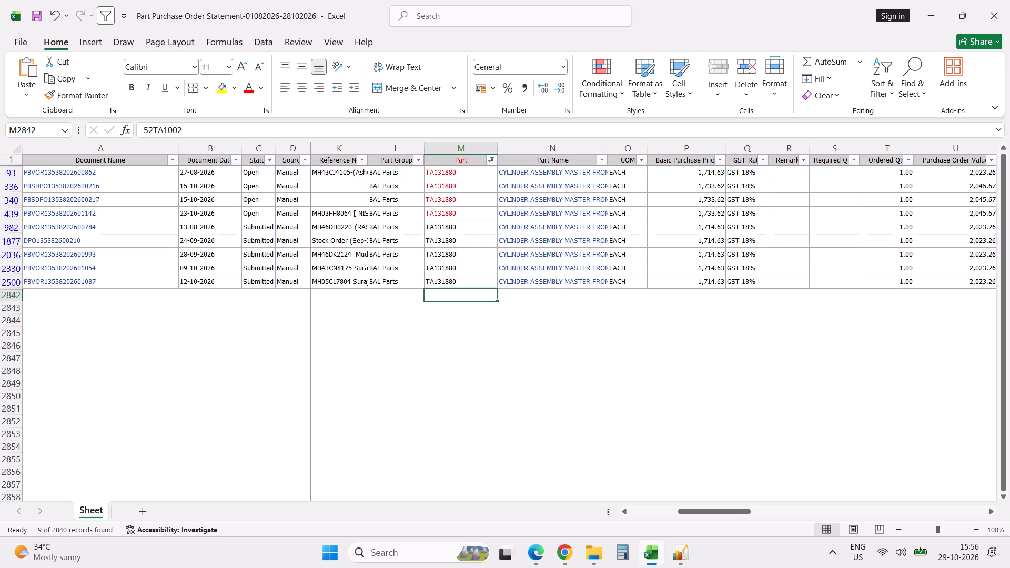
# Examine the invoice, cancel, back-order, undispatched, transit and GRN columns for the filtered TA131880 orders.
pyautogui.press('Up')
pyautogui.press('Right')
pyautogui.press('Right')
pyautogui.press('Right')
pyautogui.press('Right')
pyautogui.press('Right')
pyautogui.press('Right')
pyautogui.press('Right')
pyautogui.press('Right')
pyautogui.press('Right')
pyautogui.press('Right')
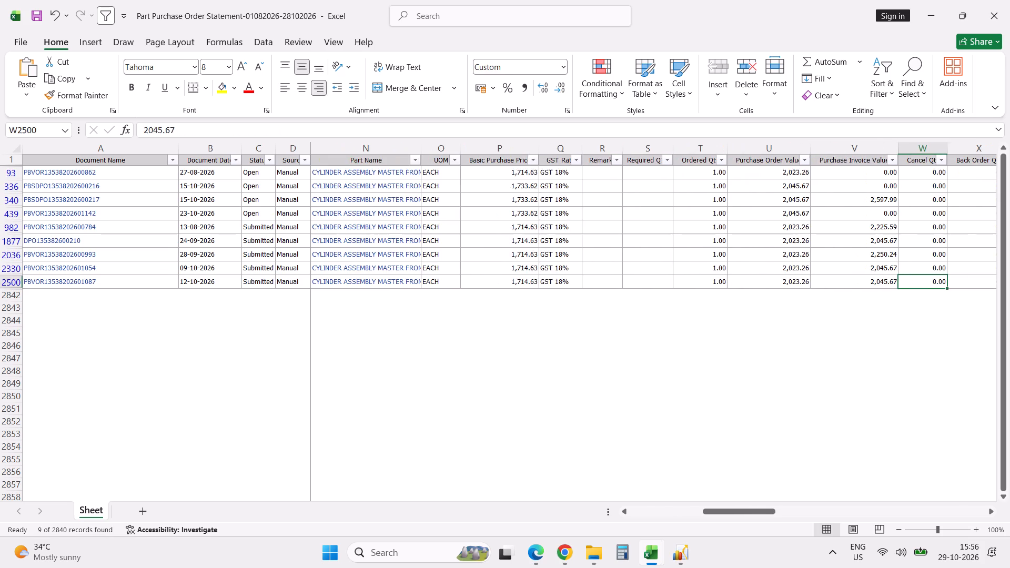
pyautogui.press('Right')
pyautogui.press('Right')
pyautogui.press('Right')
pyautogui.press('Right')
pyautogui.press('Right')
pyautogui.press('Right')
pyautogui.press('Right')
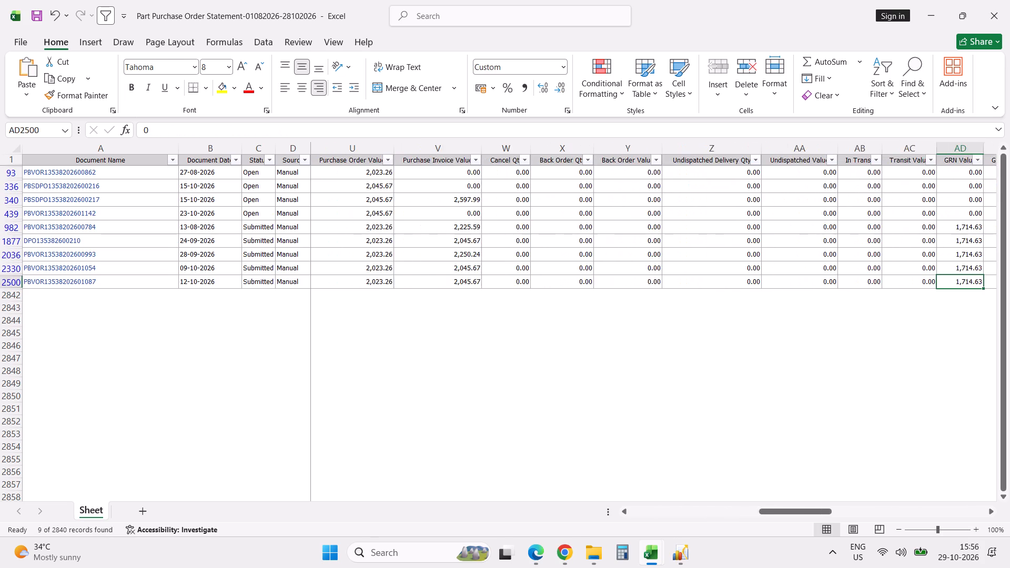
pyautogui.press('Right')
pyautogui.press('Right')
pyautogui.press('Left')
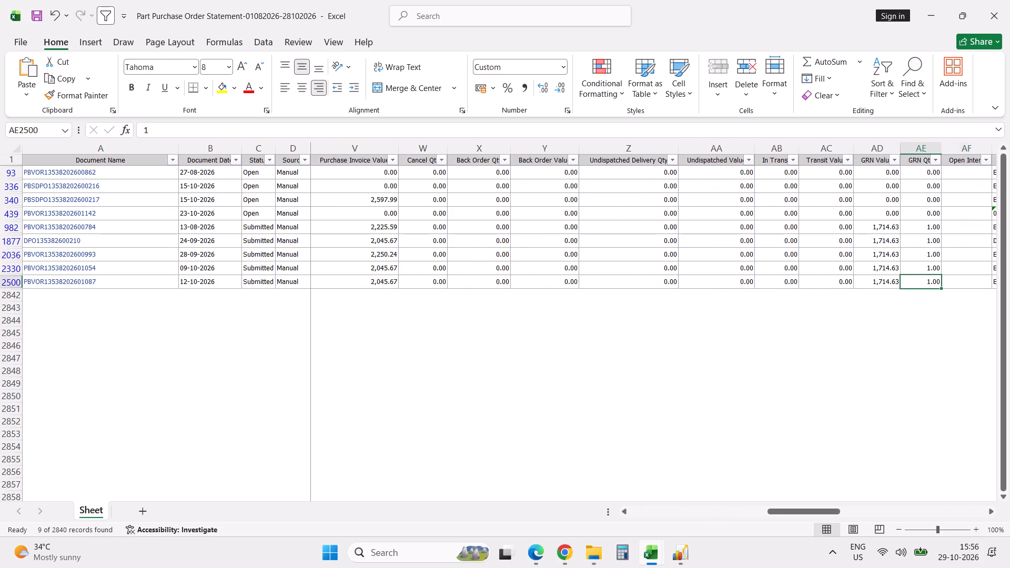
pyautogui.press('Left')
pyautogui.press('Left')
pyautogui.press('Left')
pyautogui.press('Left')
pyautogui.press('Left')
pyautogui.press('Left')
pyautogui.press('Left')
pyautogui.press('Left')
pyautogui.press('Left')
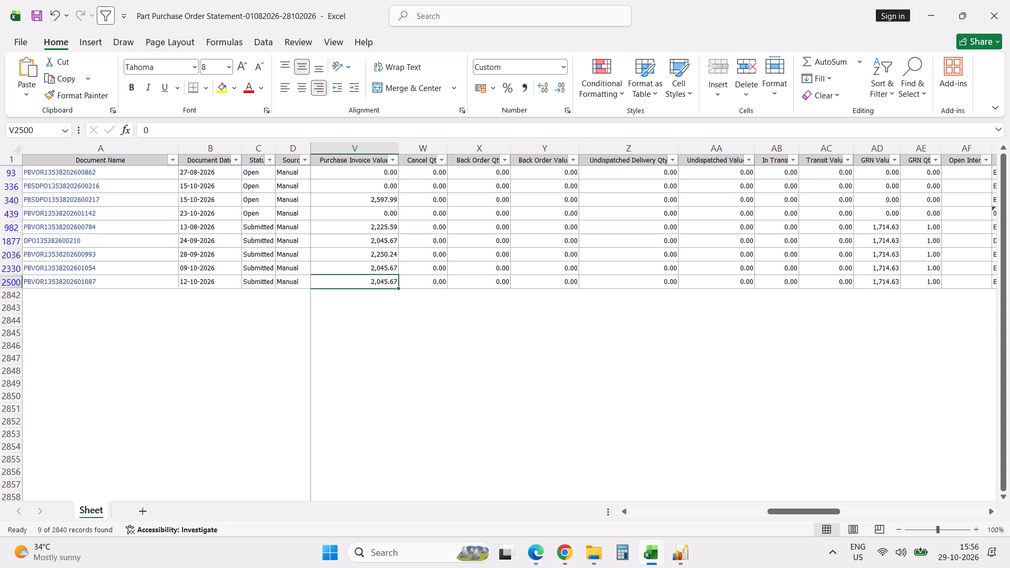
pyautogui.press('Left')
pyautogui.press('Left')
pyautogui.press('Left')
pyautogui.press('Left')
pyautogui.press('Left')
pyautogui.press('Left')
pyautogui.press('Left')
pyautogui.press('Left')
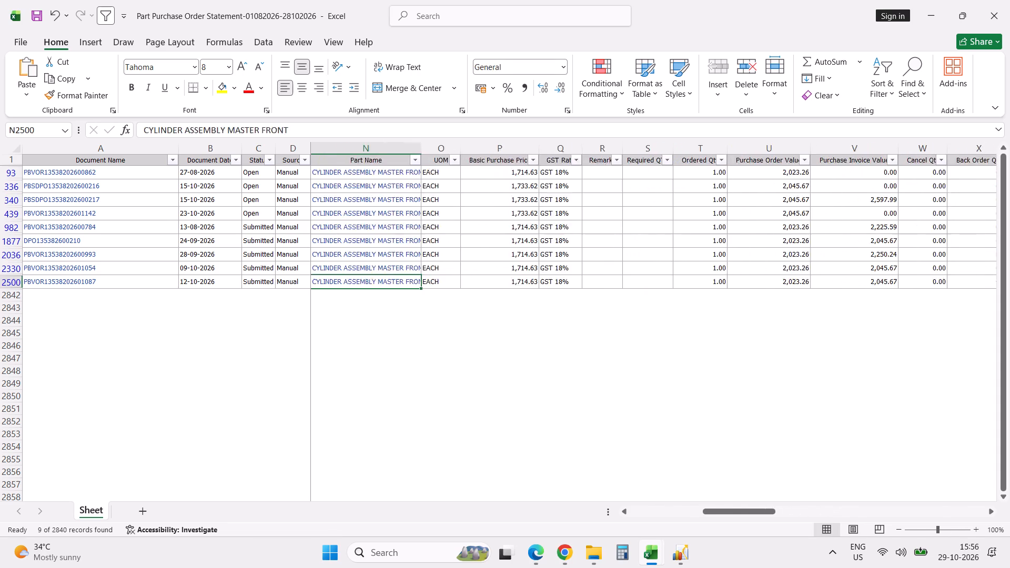
pyautogui.press('Left')
pyautogui.press('Left')
pyautogui.press('Left')
pyautogui.press('Left')
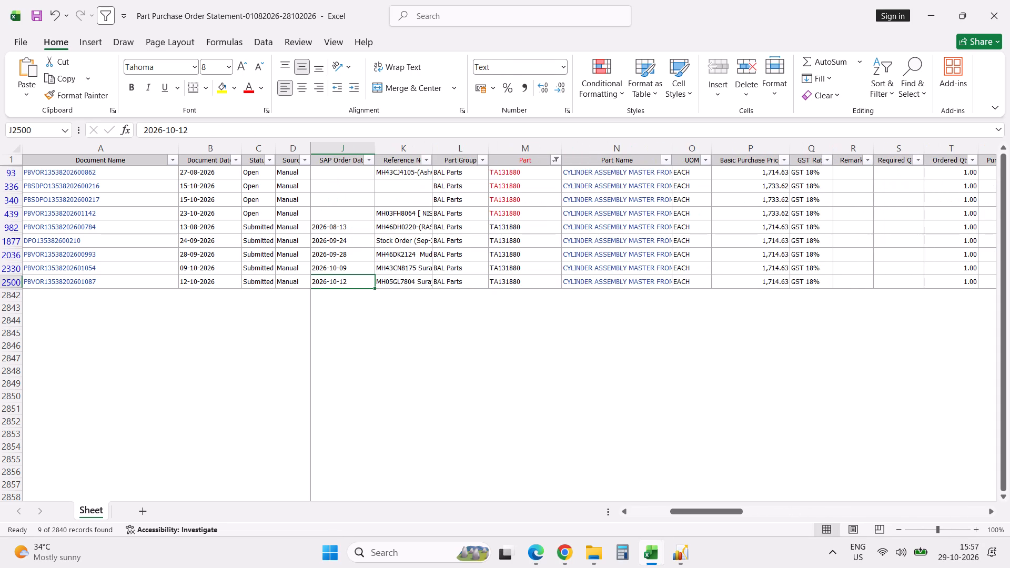
pyautogui.press('Right')
pyautogui.hotkey('alt', 'Tab')
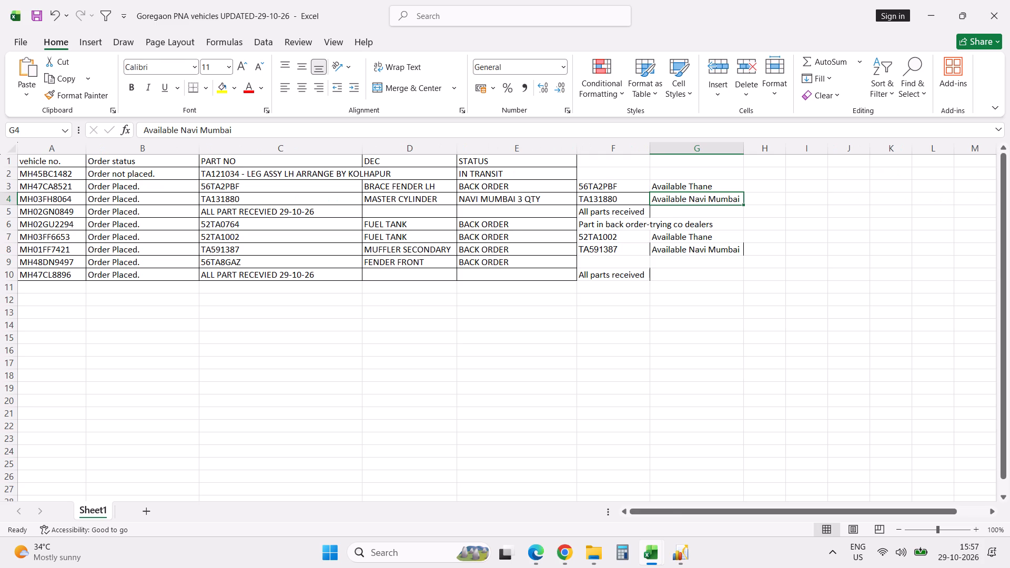
pyautogui.hotkey('alt', 'Tab')
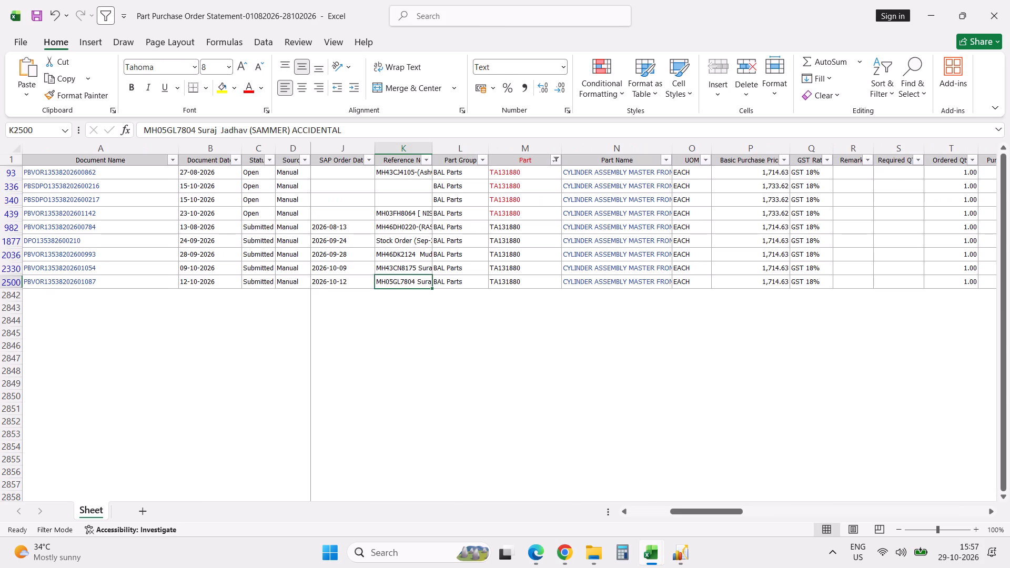
# Examine the ShipTo branch, supplier, SAP order details and vehicle references of the TA131880 orders in the purchase order statement.
pyautogui.press('Left')
pyautogui.press('Left')
pyautogui.press('Left')
pyautogui.press('Left')
pyautogui.press('Left')
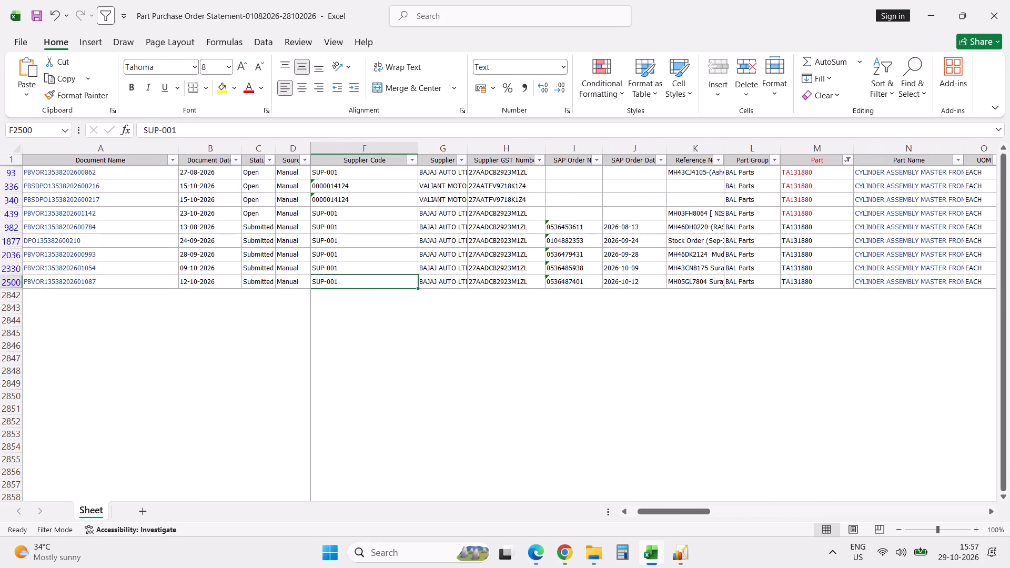
pyautogui.press('Left')
pyautogui.press('Left')
pyautogui.press('Right')
pyautogui.press('Right')
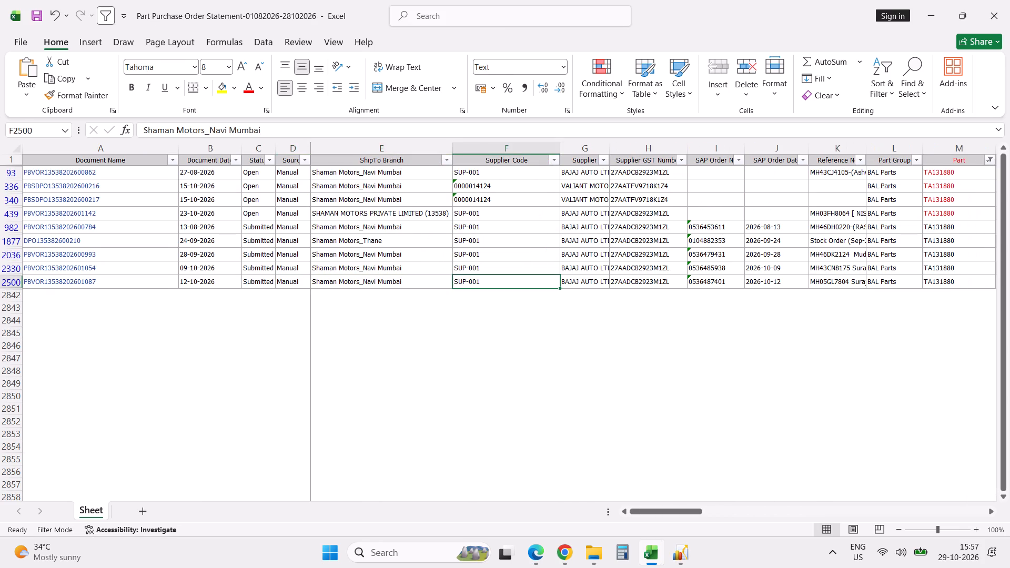
pyautogui.press('Right')
pyautogui.press('Right')
pyautogui.press('Right')
pyautogui.press('Right')
pyautogui.press('Up')
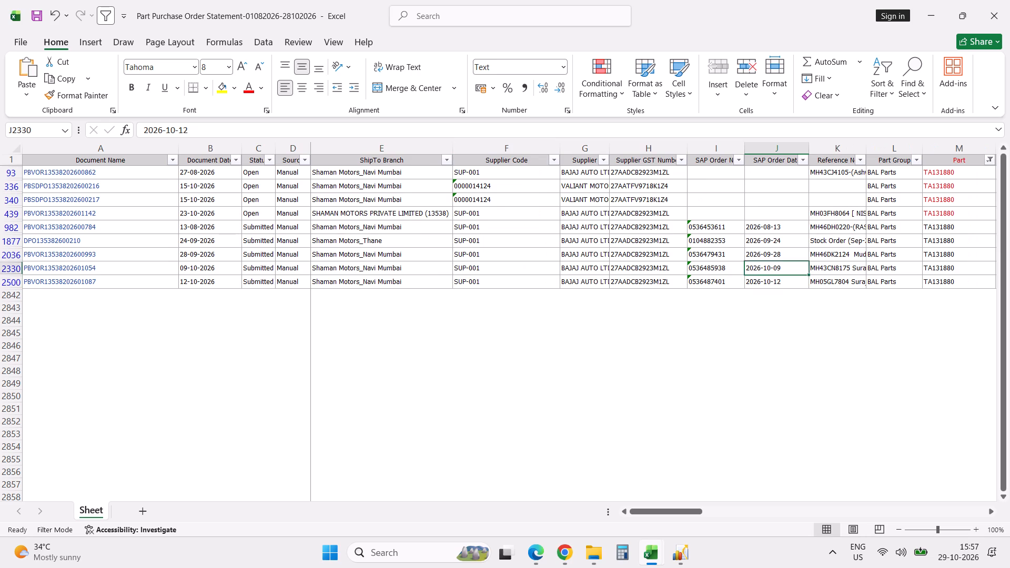
pyautogui.press('Up')
pyautogui.press('Right')
pyautogui.press('Right')
pyautogui.press('Left')
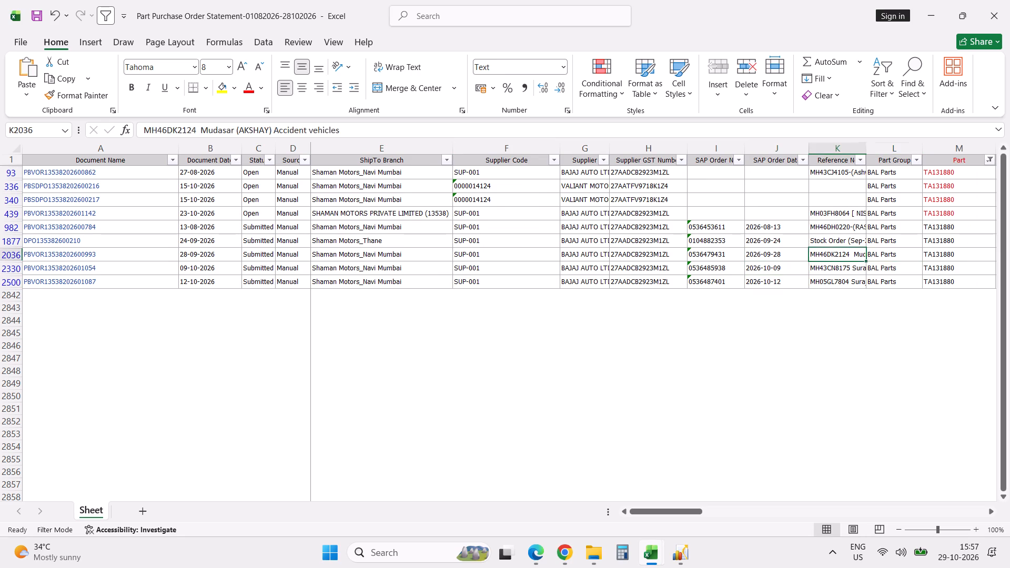
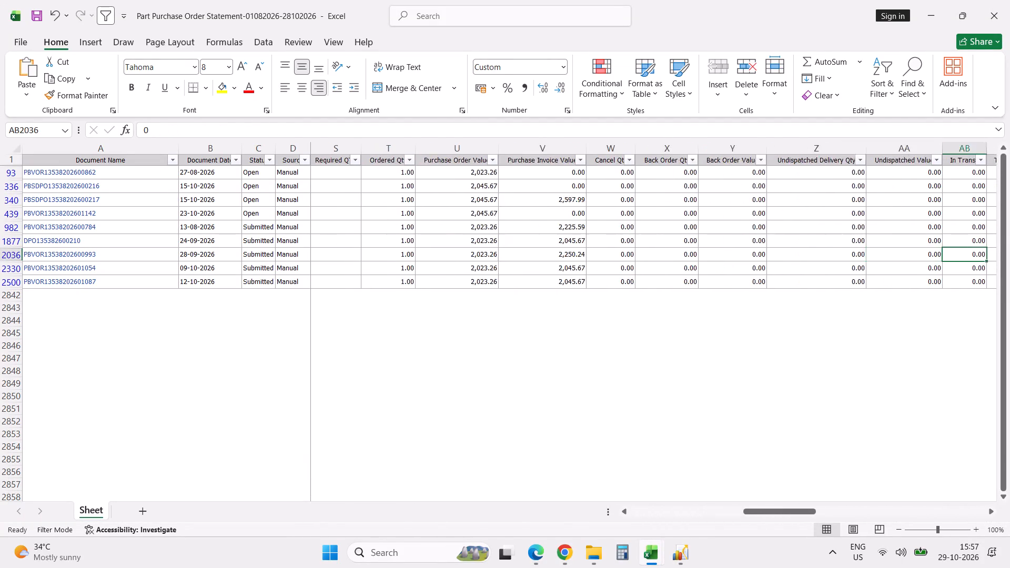
# Examine the transit, GRN, branch code, dealer code and order submission date columns of the filtered TA131880 orders.
pyautogui.press('Right')
pyautogui.press('Right')
pyautogui.press('Right')
pyautogui.press('Right')
pyautogui.press('Right')
pyautogui.press('Right')
pyautogui.press('Right')
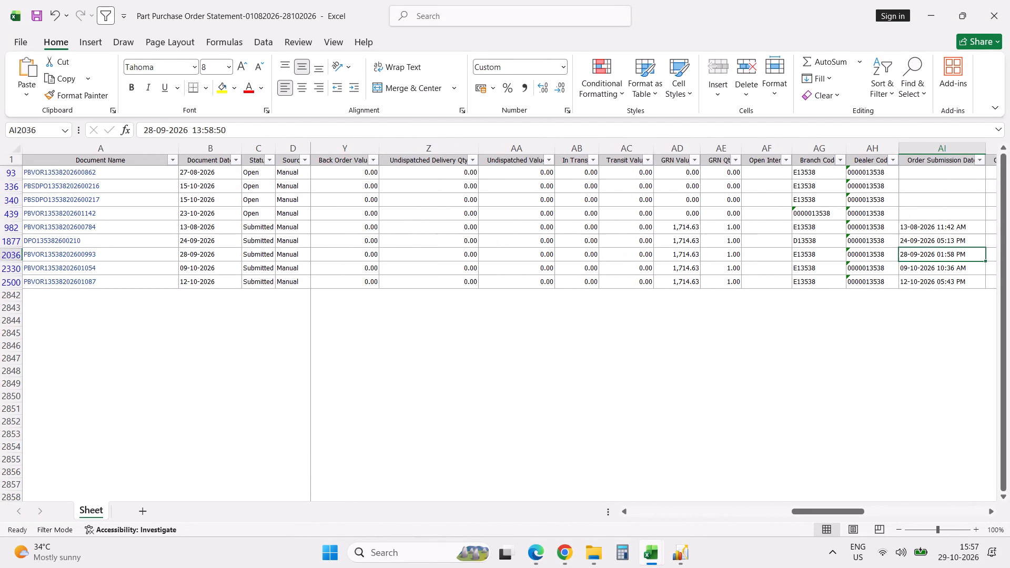
pyautogui.press('Right')
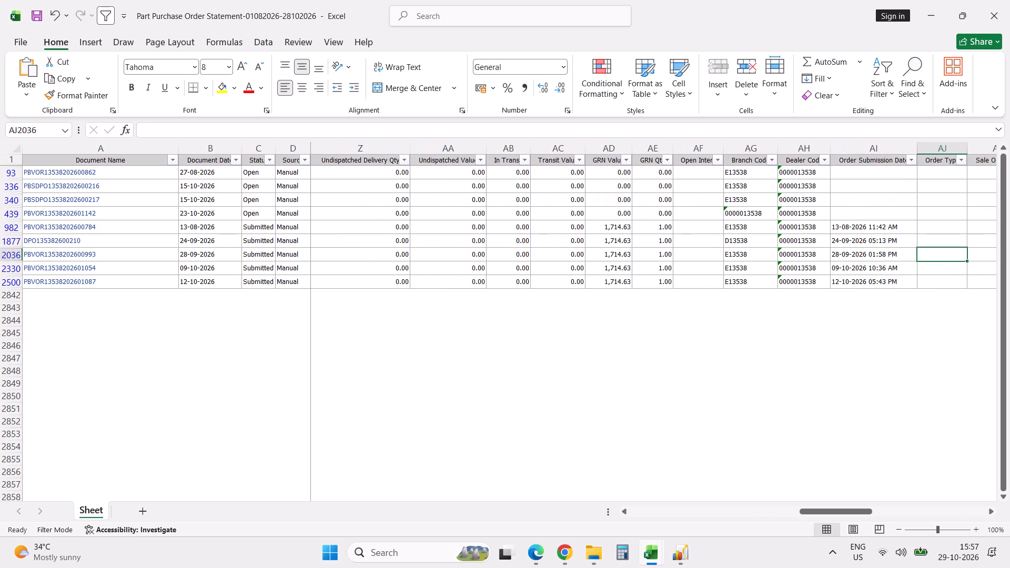
# Examine the 12-10-2026 TA131880 order's submission date, GRN, transit, undispatched, back-order, cancel and purchase invoice values.
pyautogui.press('Down')
pyautogui.press('Down')
pyautogui.press('Left')
pyautogui.press('Left')
pyautogui.press('Left')
pyautogui.press('Left')
pyautogui.press('Left')
pyautogui.press('Left')
pyautogui.press('Left')
pyautogui.press('Left')
pyautogui.press('Left')
pyautogui.press('Left')
pyautogui.press('Left')
pyautogui.press('Left')
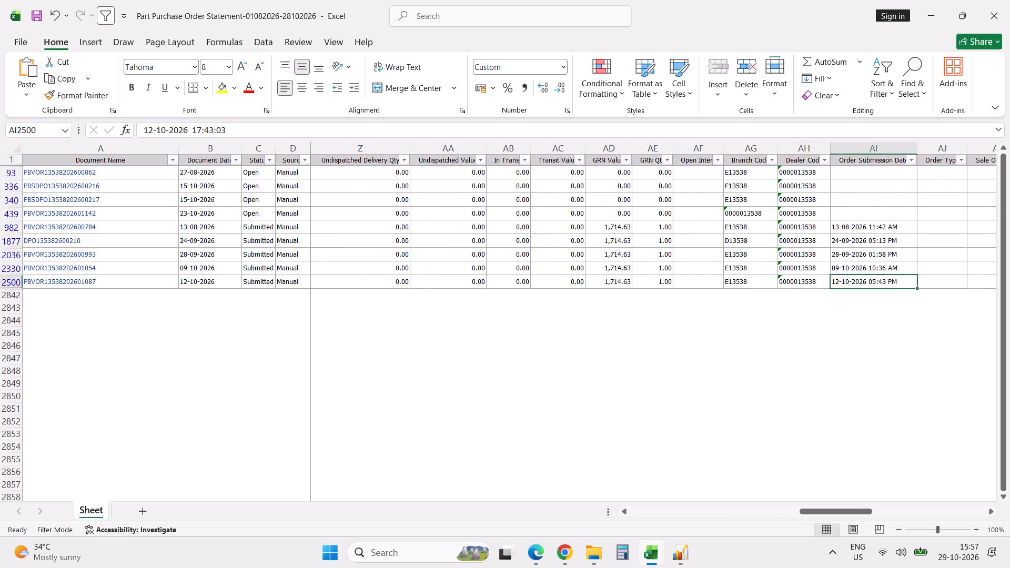
pyautogui.press('Left')
pyautogui.press('Left')
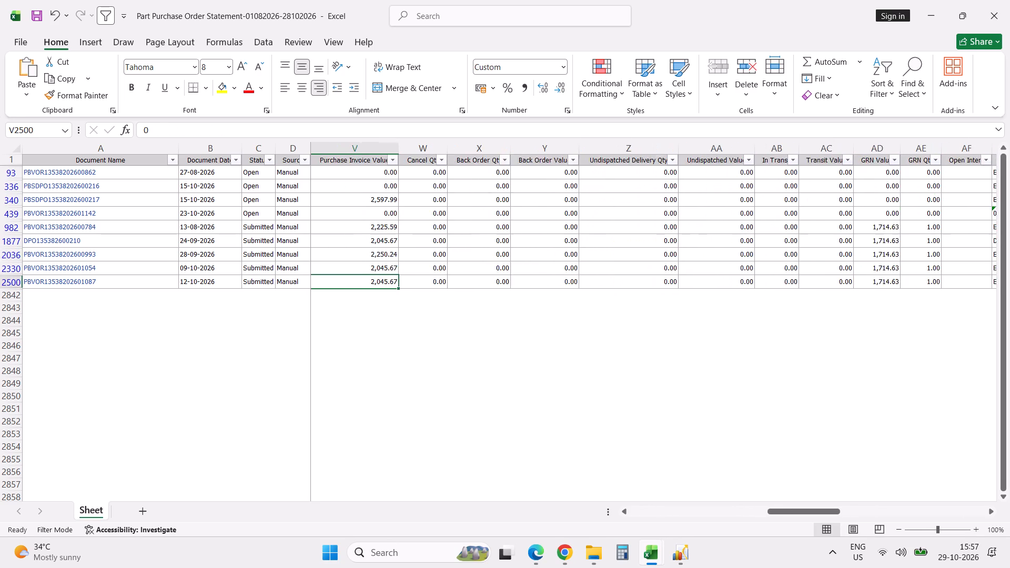
# Review the ordered quantity, vehicle reference, SAP order date, part number and part name of the 12-10-2026 TA131880 order.
pyautogui.press('Left')
pyautogui.press('Left')
pyautogui.press('Left')
pyautogui.press('Left')
pyautogui.press('Left')
pyautogui.press('Left')
pyautogui.press('Left')
pyautogui.press('Left')
pyautogui.press('Left')
pyautogui.press('Left')
pyautogui.press('Left')
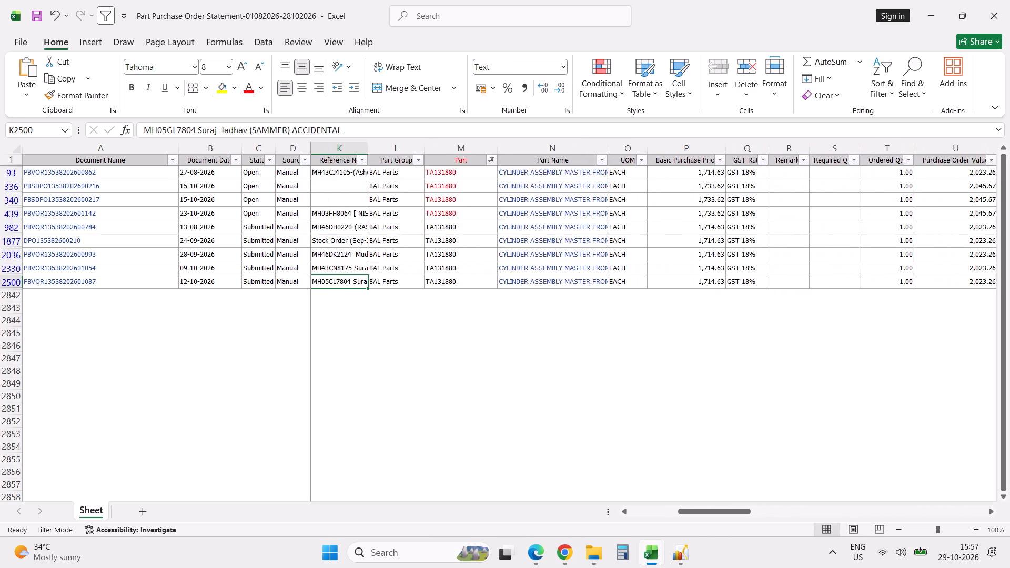
pyautogui.press('Left')
pyautogui.press('Right')
pyautogui.press('Right')
pyautogui.press('Right')
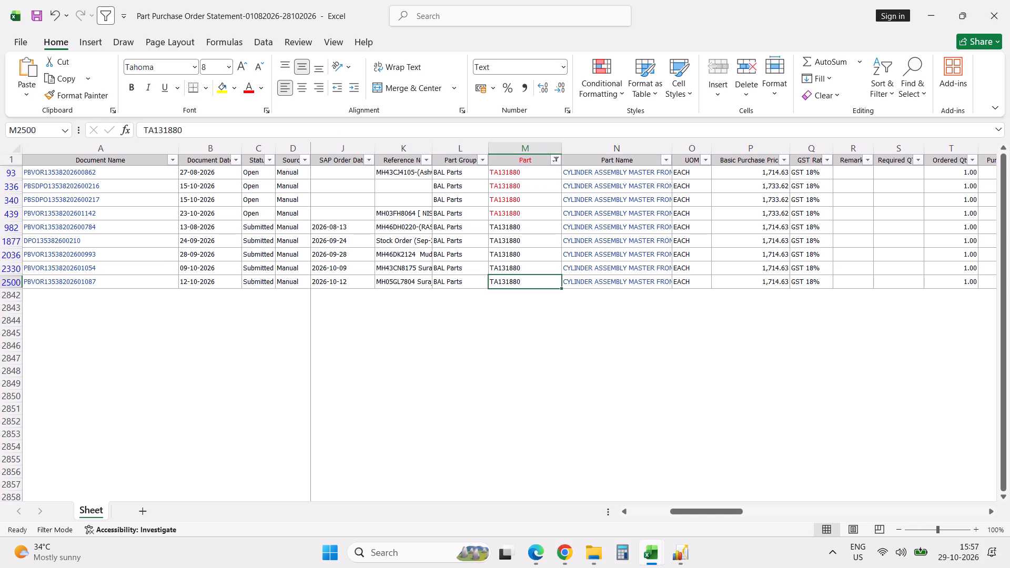
pyautogui.press('Right')
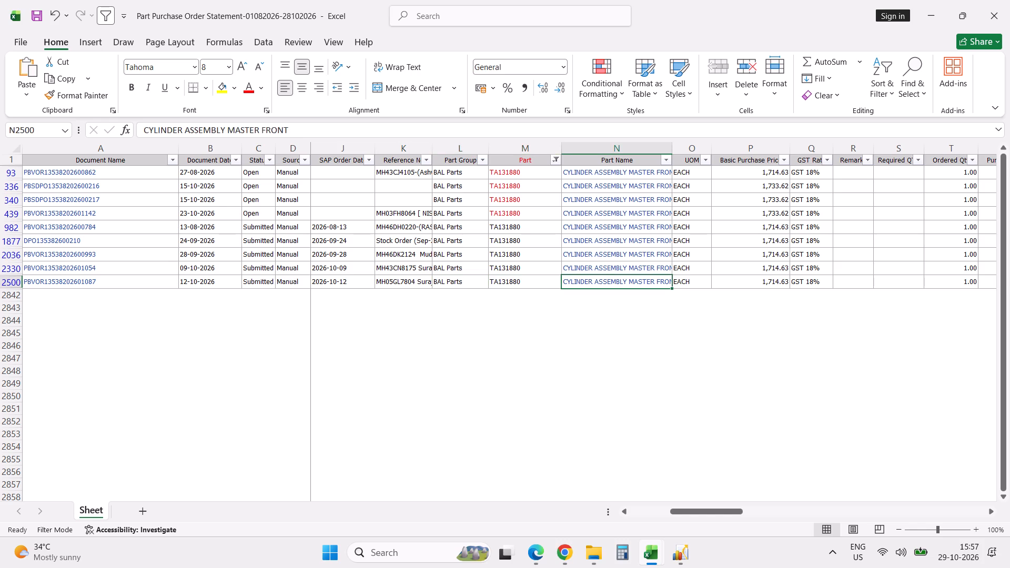
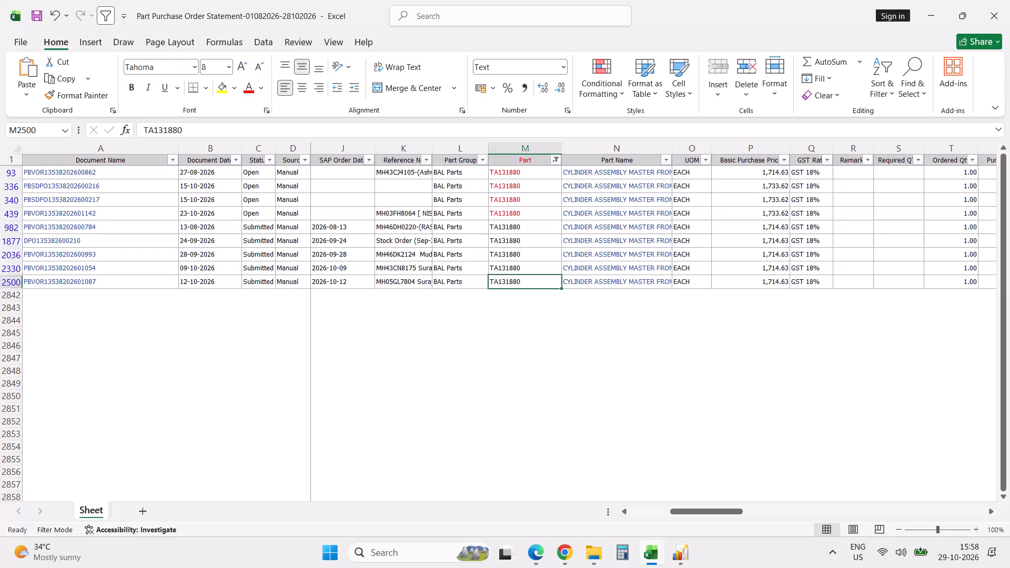
# Copy part number TA131880 from the 12-10-2026 order and try to open VOR Search in Excellon.
pyautogui.hotkey('ctrl', 'c')
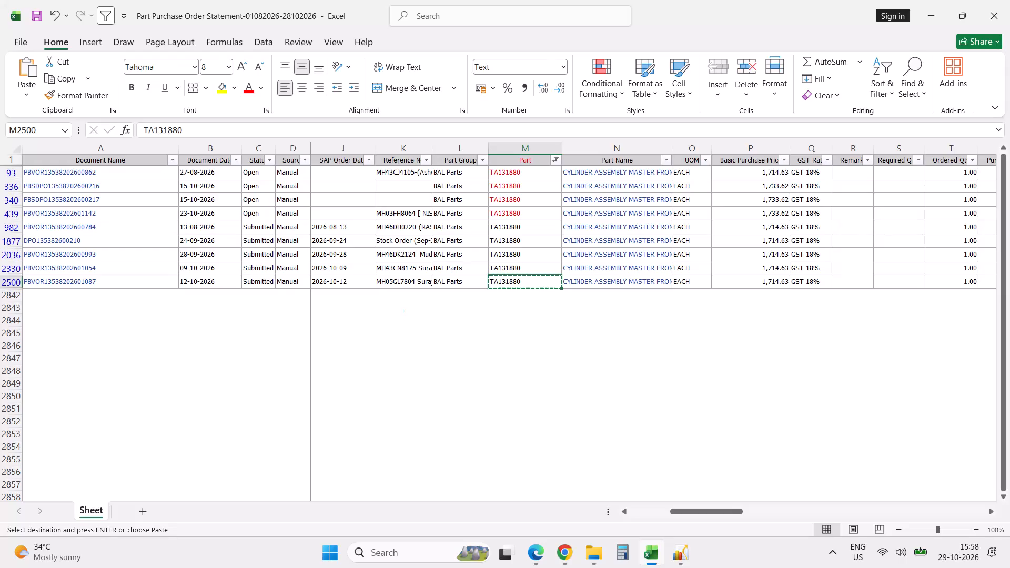
pyautogui.click(675, 547)
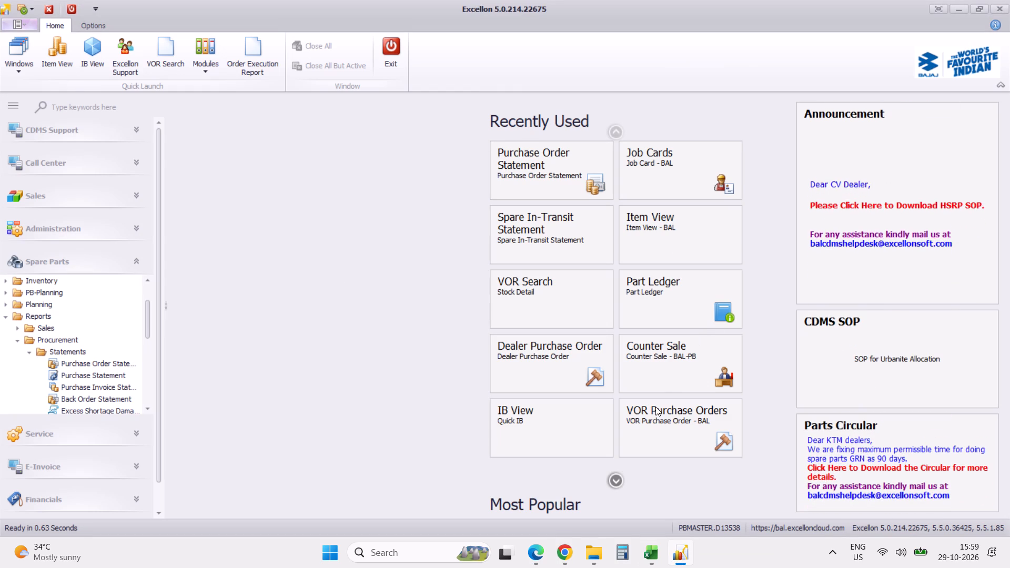
pyautogui.click(530, 290)
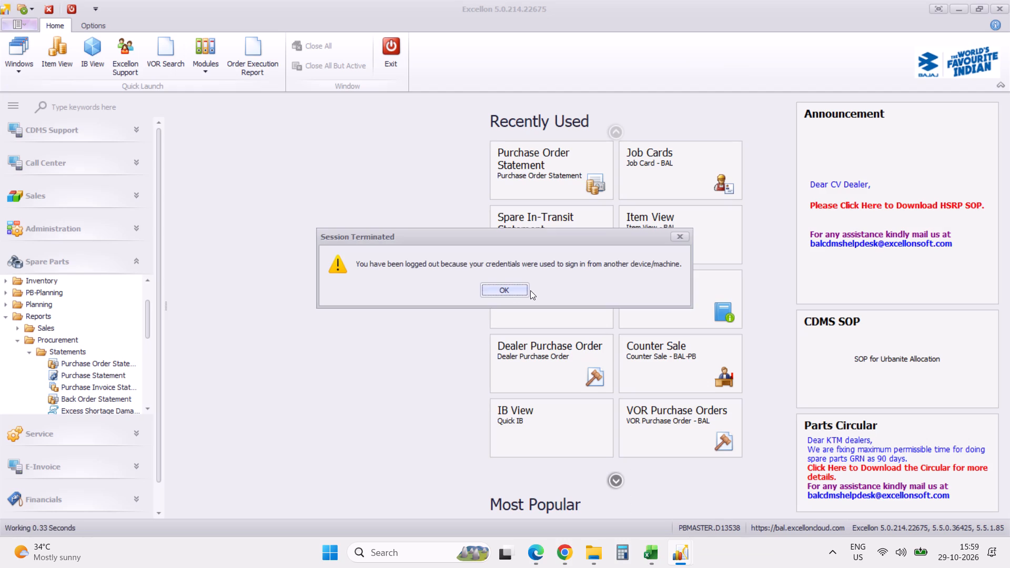
pyautogui.click(501, 289)
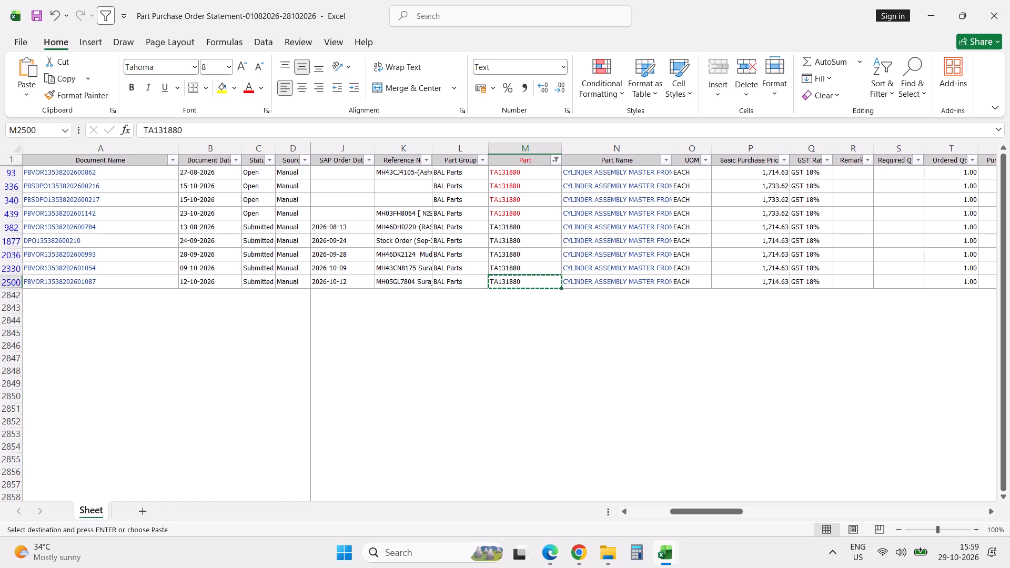
# Relaunch Excellon Bajaj 5.
pyautogui.click(394, 556)
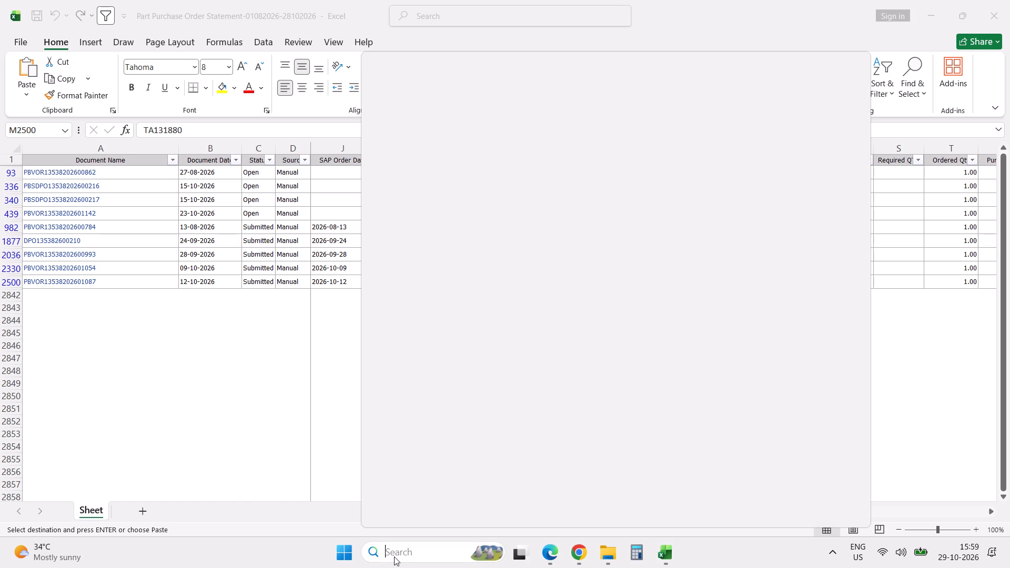
pyautogui.click(451, 202)
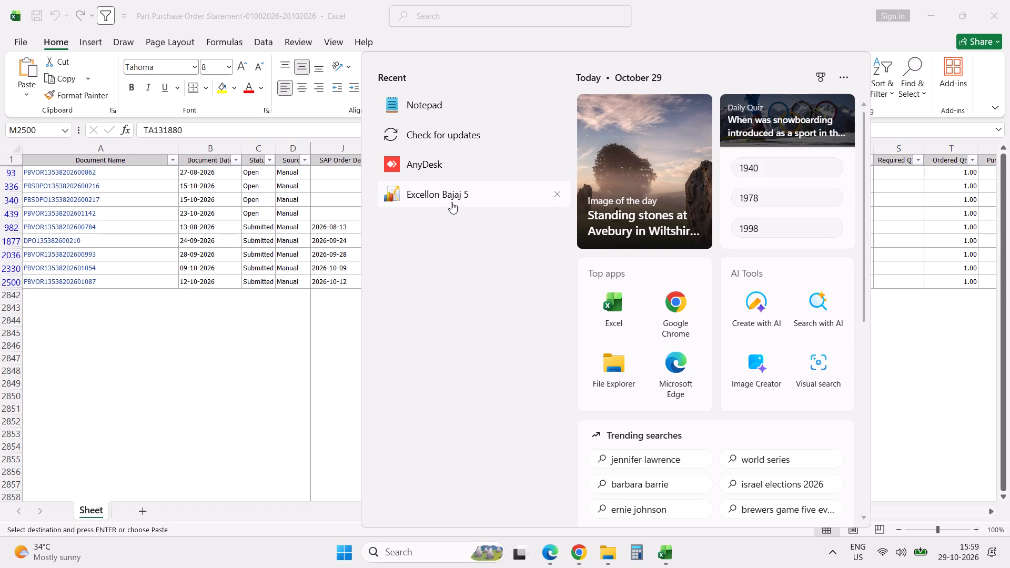
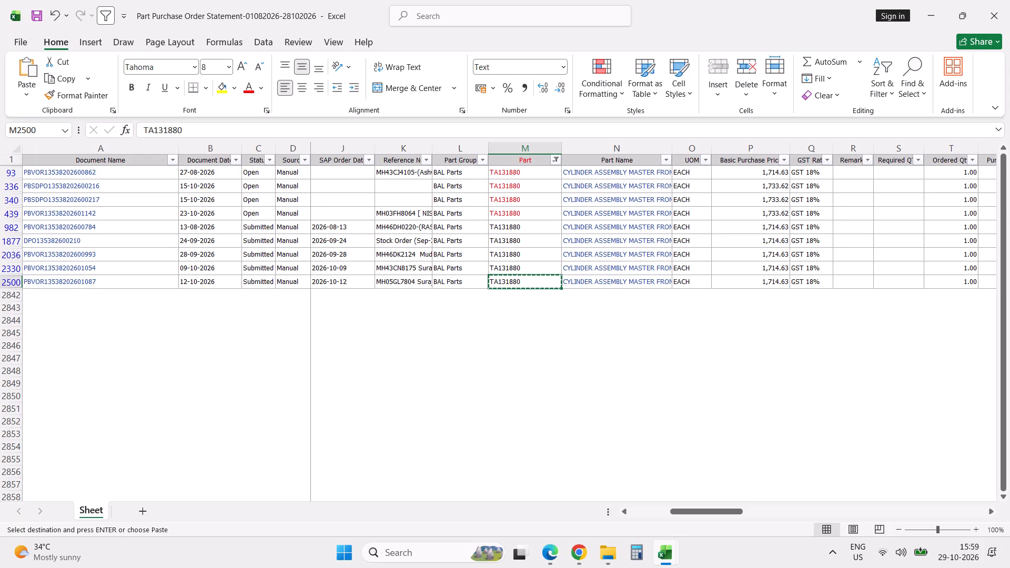
# Search the Combined Stock sheet of the Thane Inventory_Count_All-2 workbook for part number TA131880.
pyautogui.click(665, 547)
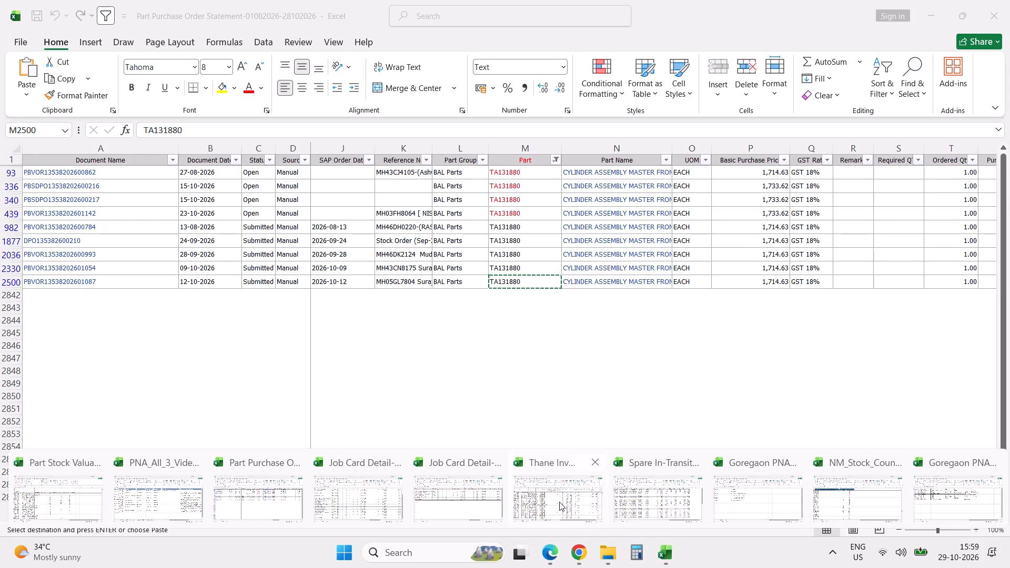
pyautogui.click(531, 488)
pyautogui.click(515, 326)
pyautogui.hotkey('ctrl', 'f')
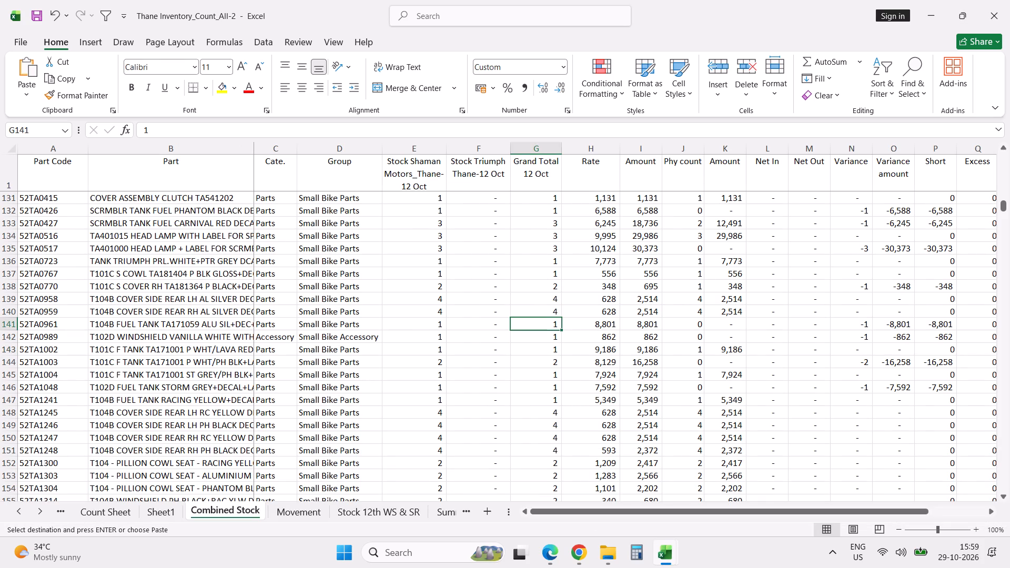
pyautogui.hotkey('ctrl', 'v')
pyautogui.press('Return')
pyautogui.press('Return')
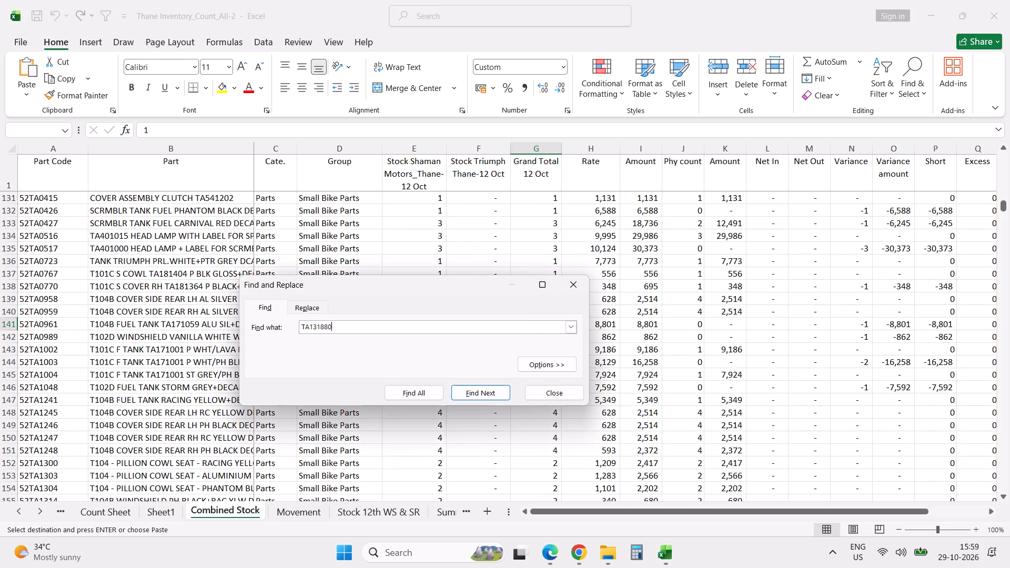
pyautogui.press('Escape')
pyautogui.press('Escape')
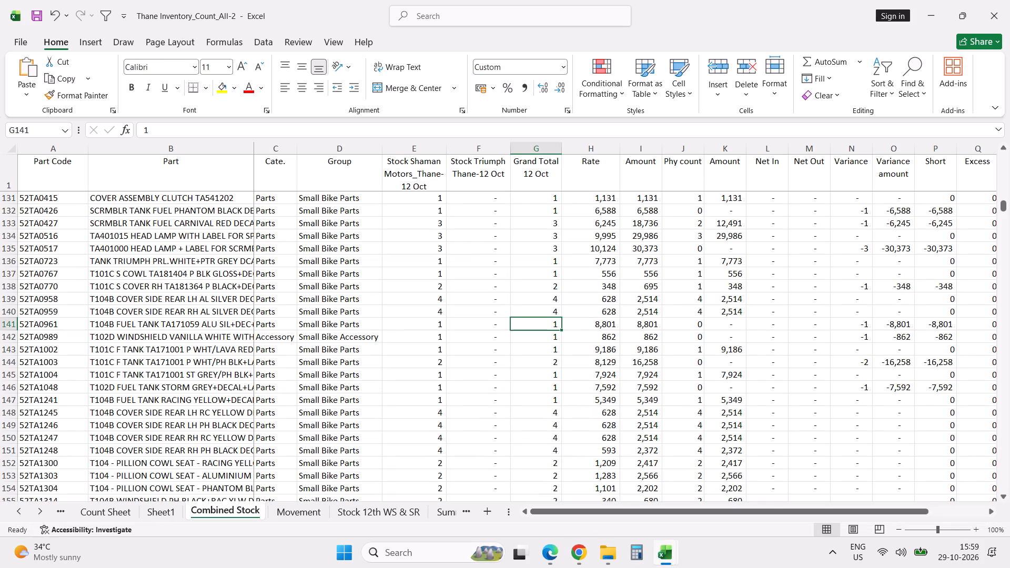
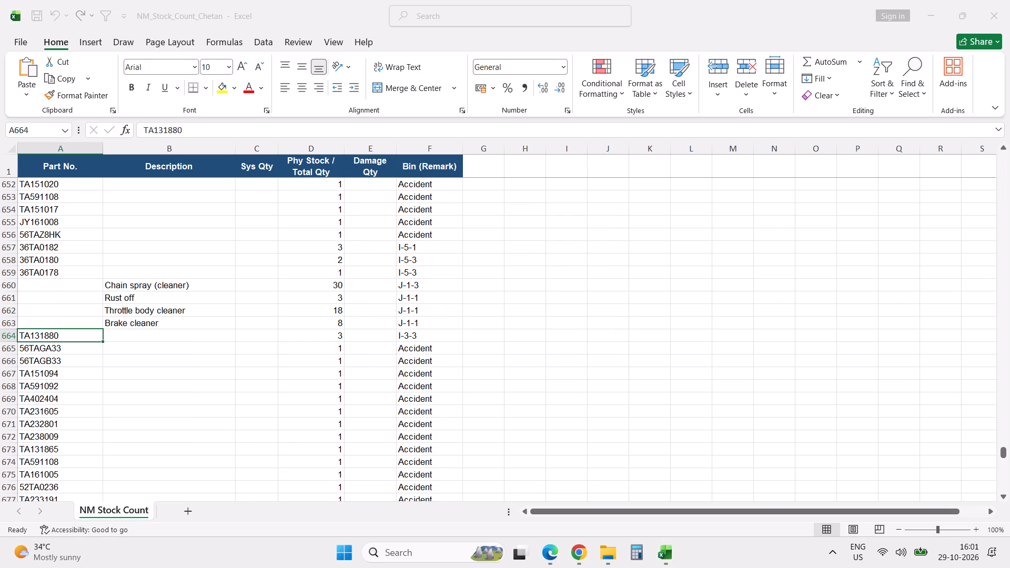
# In the Goregaon PNA vehicles UPDATED-29-10-26 workbook, auto-fit column F to its contents.
pyautogui.click(416, 553)
pyautogui.click(891, 388)
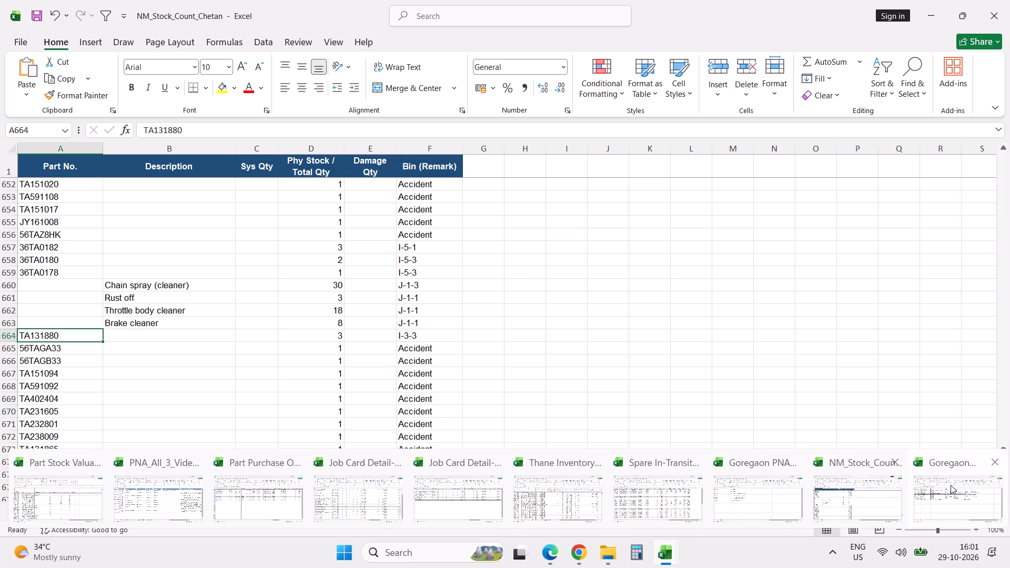
pyautogui.click(951, 485)
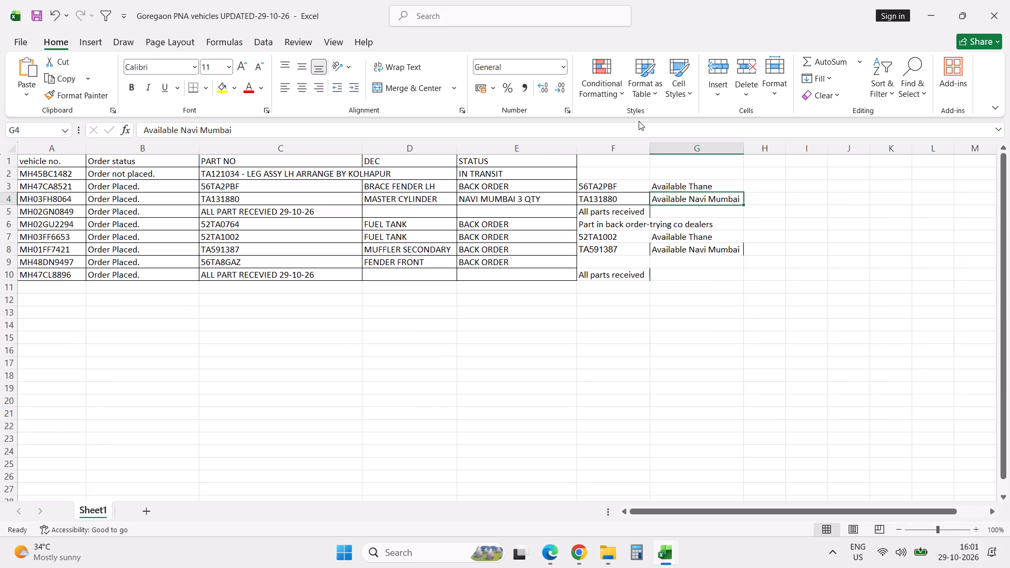
pyautogui.doubleClick(650, 149)
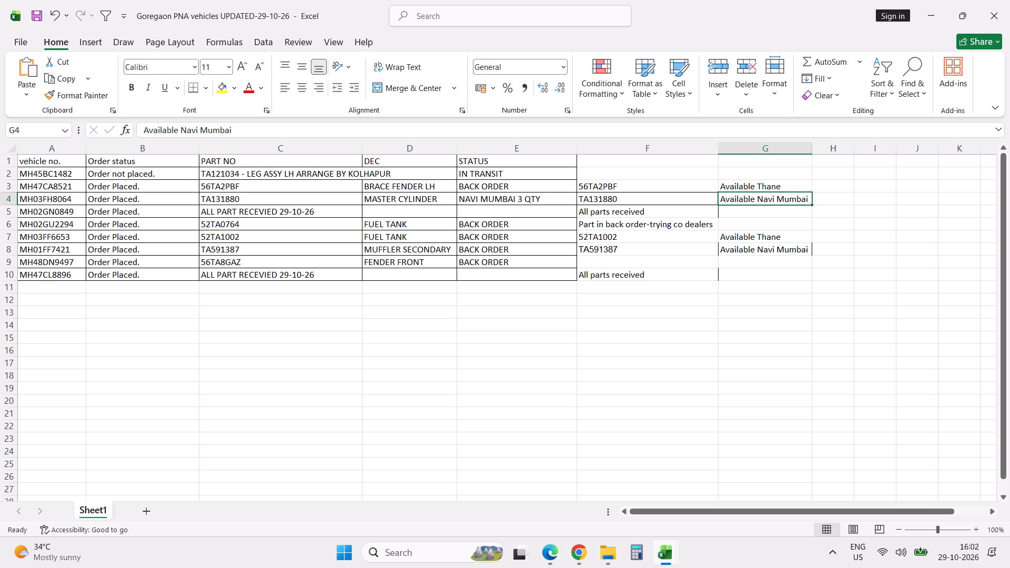
pyautogui.click(68, 199)
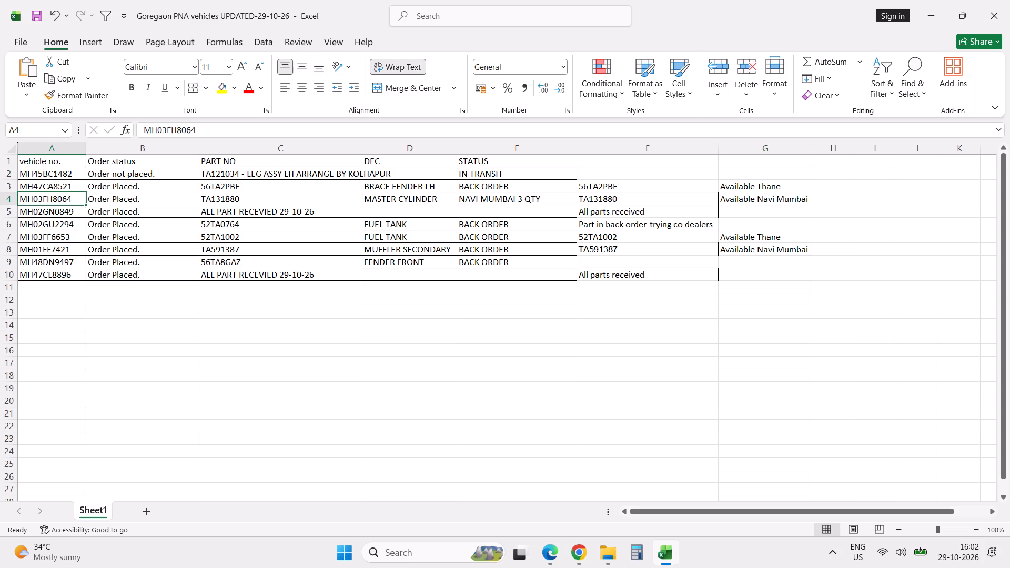
pyautogui.hotkey('ctrl', 'c')
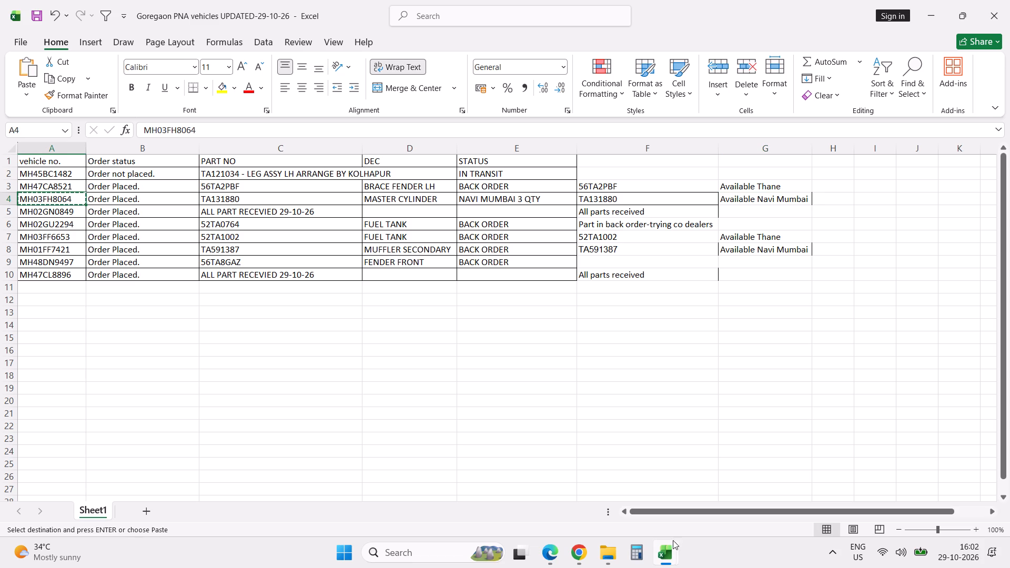
pyautogui.click(668, 550)
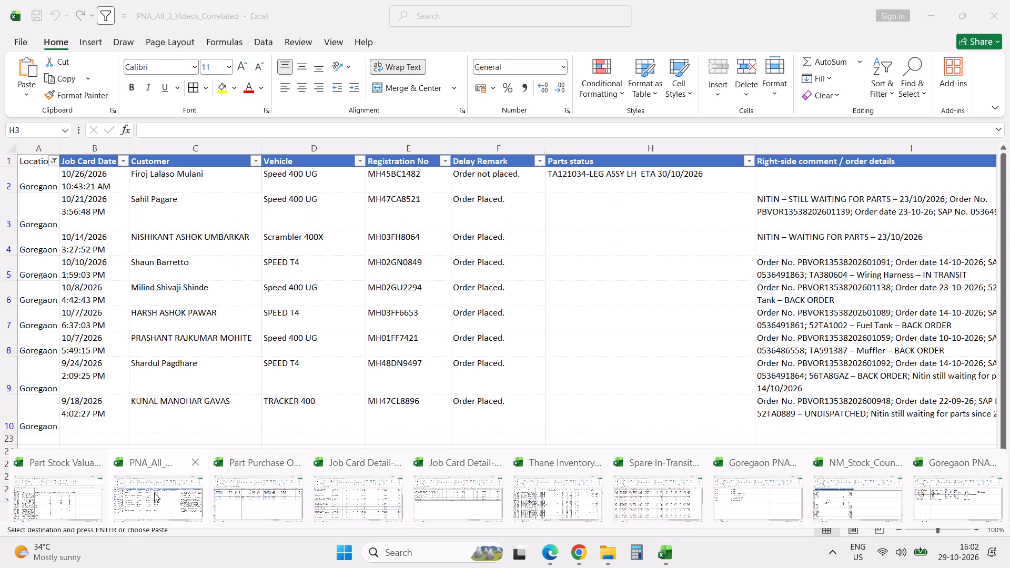
pyautogui.click(257, 488)
pyautogui.hotkey('ctrl', 'f')
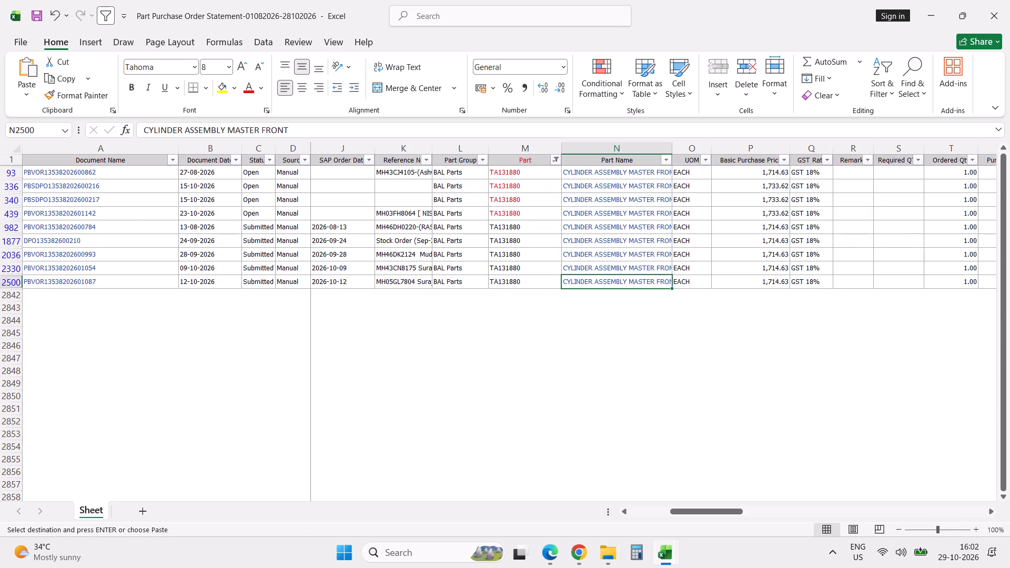
pyautogui.hotkey('ctrl', 'v')
pyautogui.press('Return')
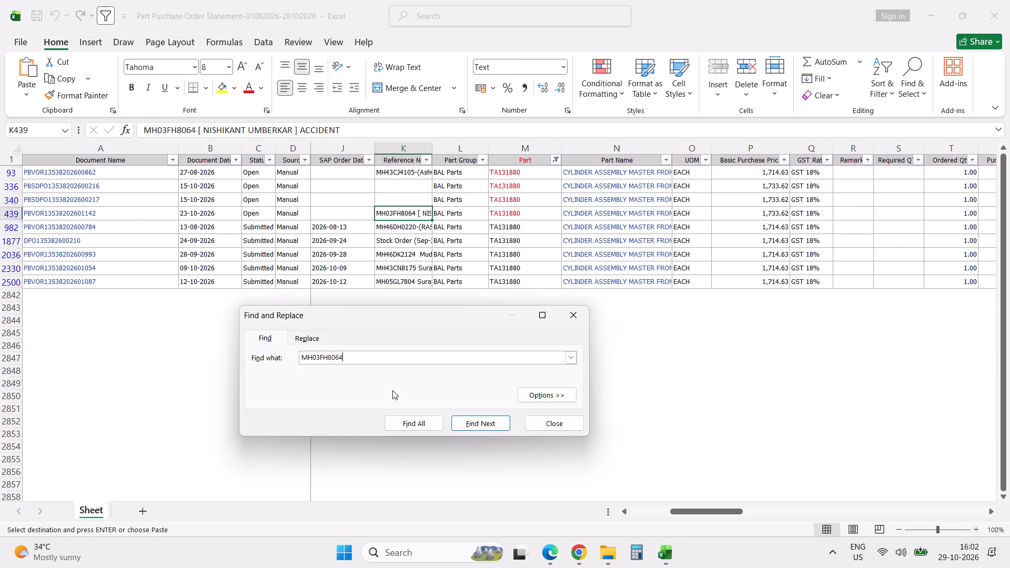
pyautogui.press('Escape')
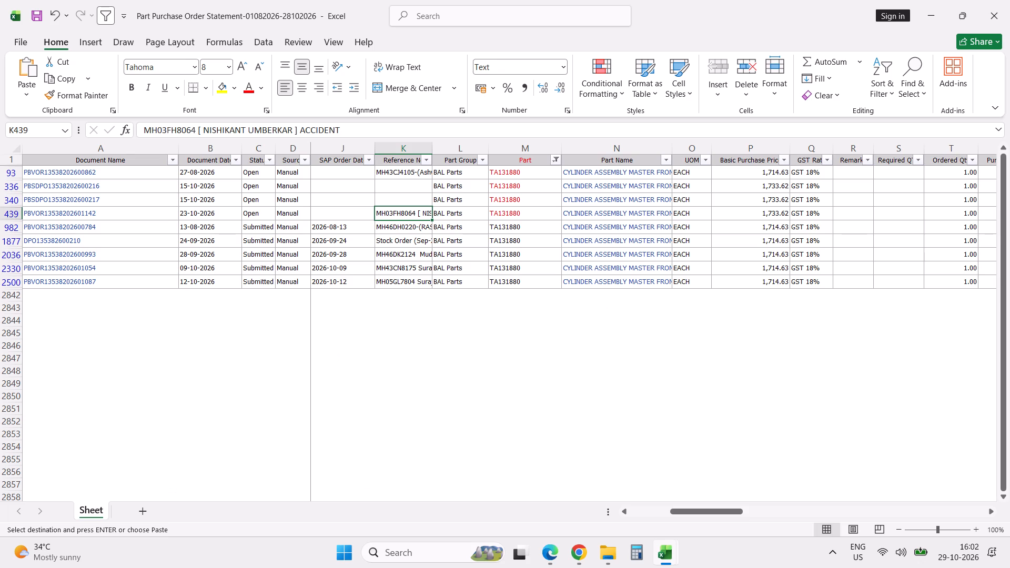
# In the Goregaon PNA vehicles UPDATED sheet, replace the availability note in G4 beside part TA131880 with "Trying co dealers".
pyautogui.press('Left')
pyautogui.hotkey('alt', 'Tab')
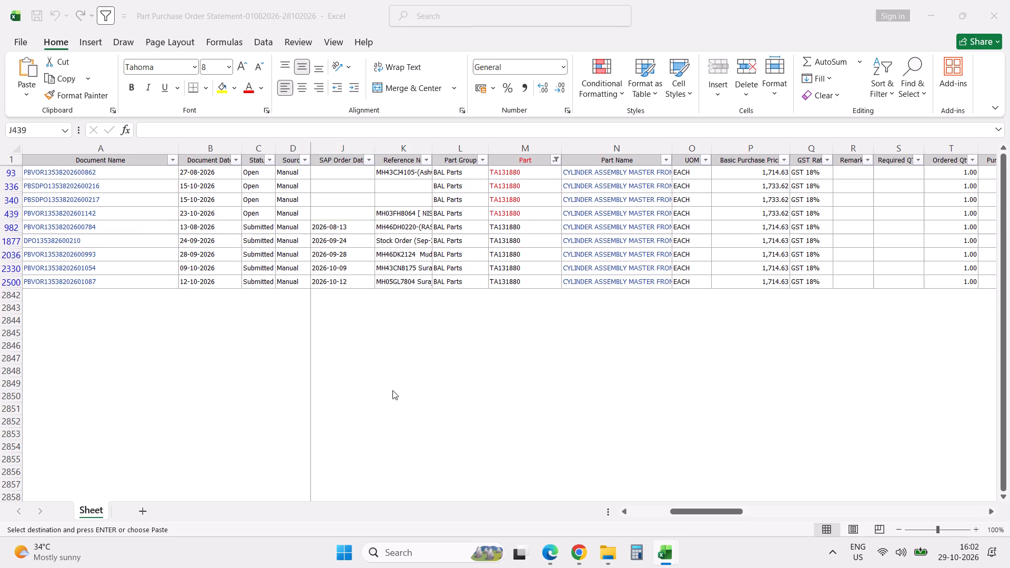
pyautogui.press('Tab')
pyautogui.press('Tab')
pyautogui.press('Tab')
pyautogui.press('Tab')
pyautogui.press('Tab')
pyautogui.press('Tab')
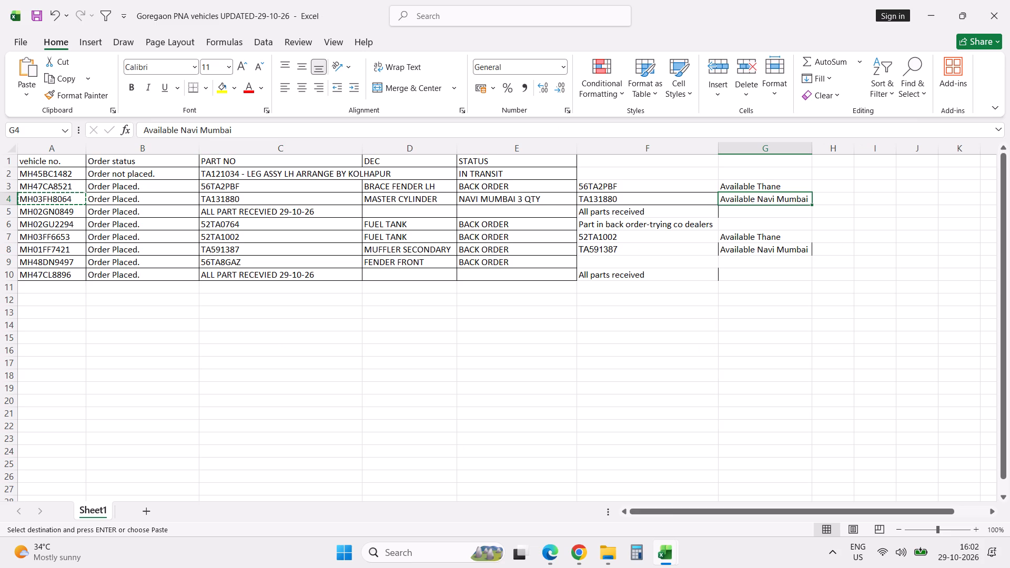
pyautogui.write('Try')
pyautogui.write('ing co dealers')
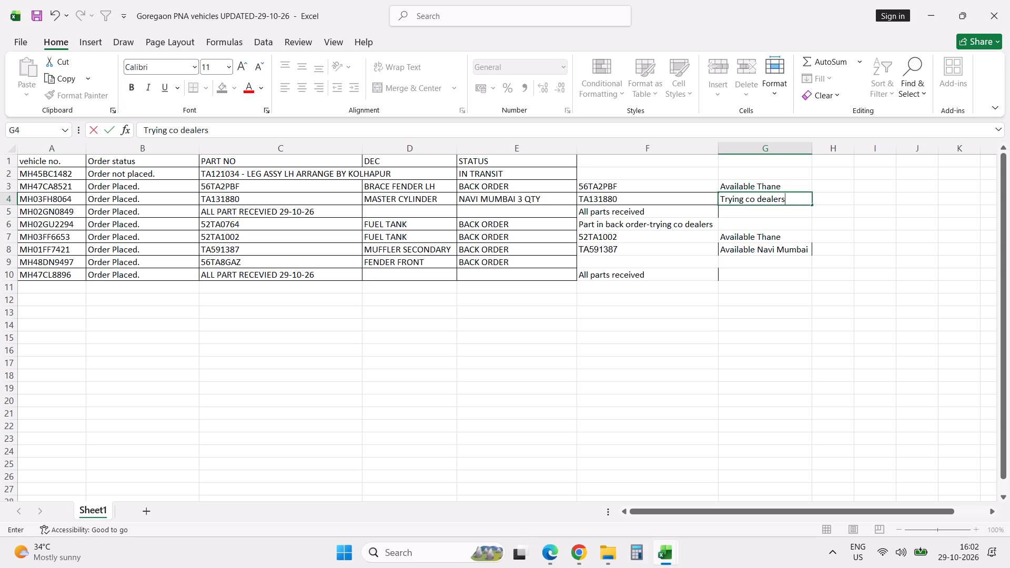
pyautogui.press('Return')
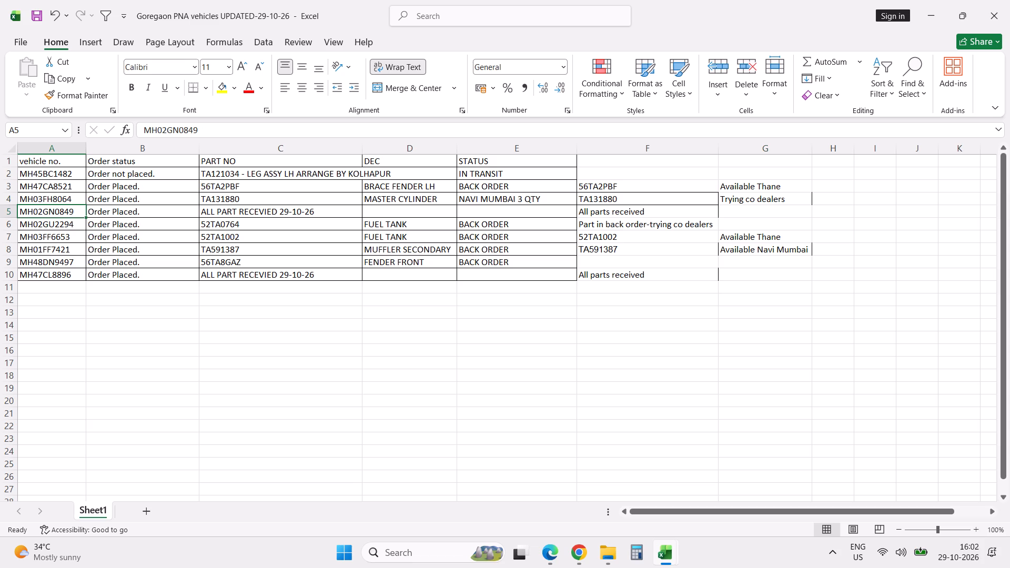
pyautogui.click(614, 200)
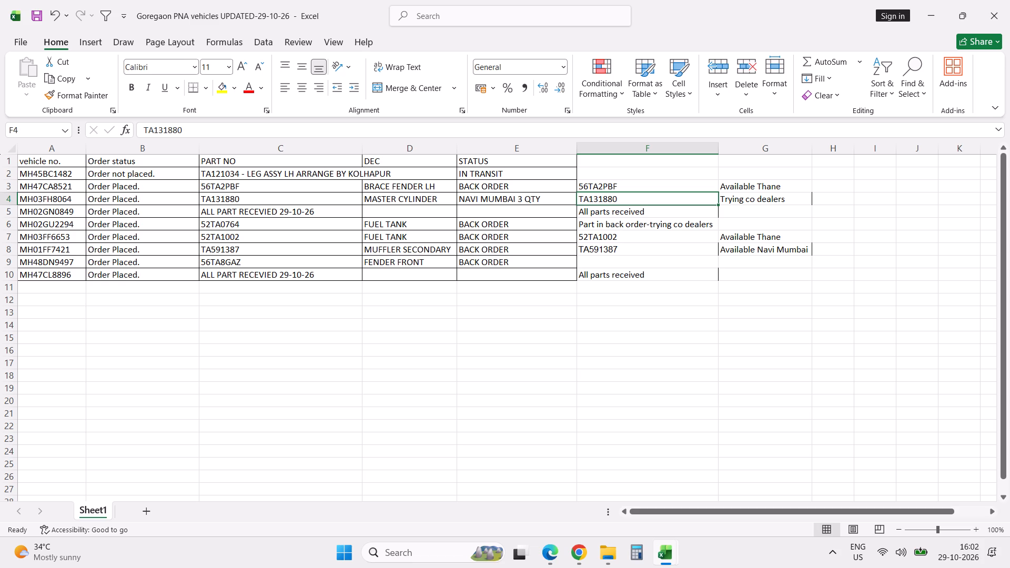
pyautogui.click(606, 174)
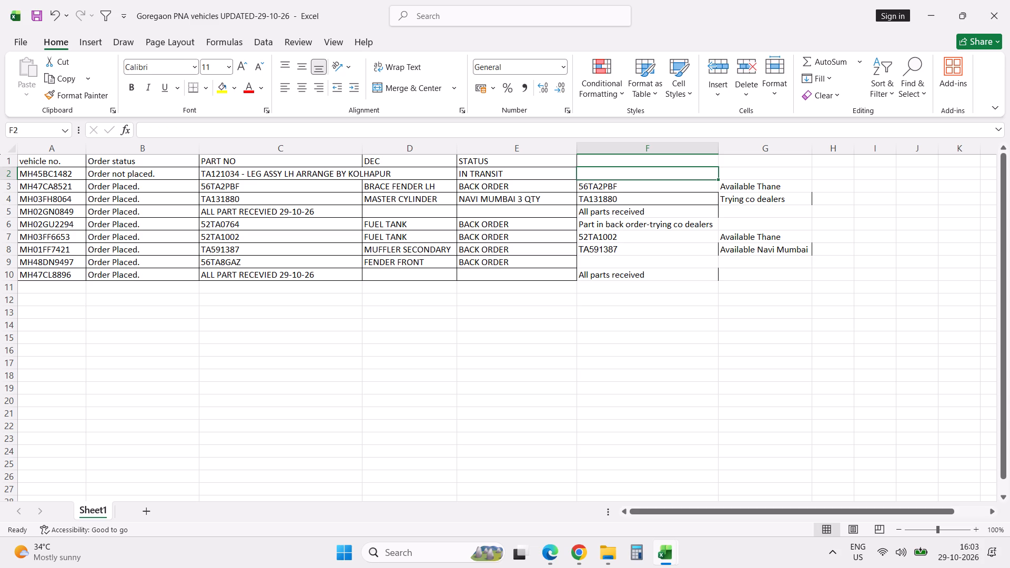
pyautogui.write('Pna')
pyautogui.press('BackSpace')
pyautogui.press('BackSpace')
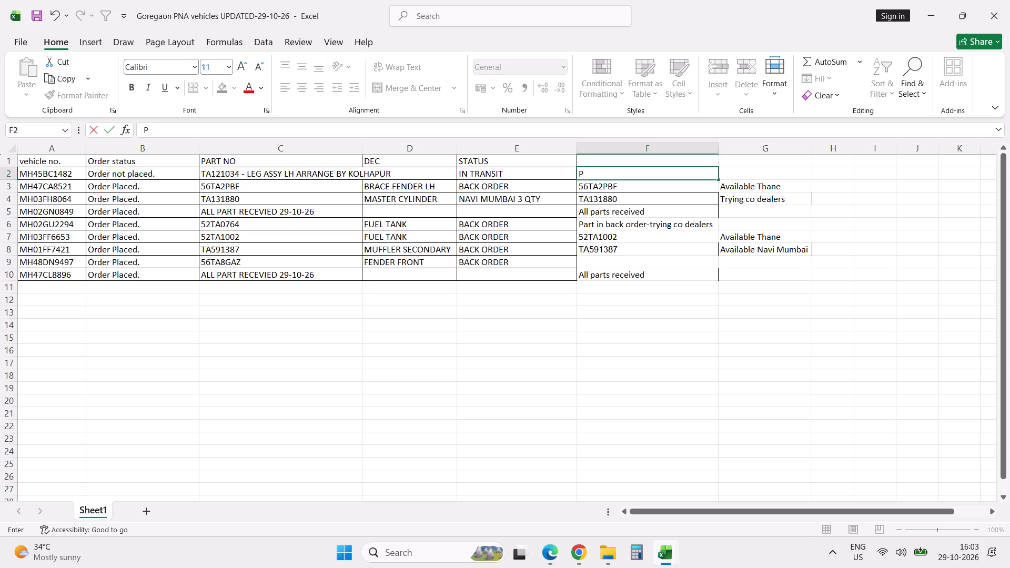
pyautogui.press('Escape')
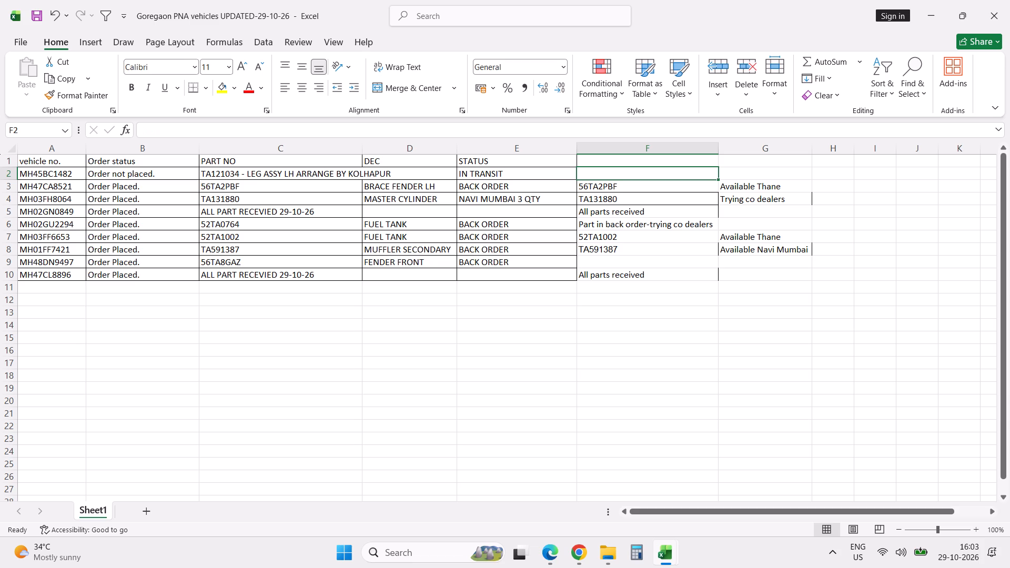
# Search the Combined Stock sheet of the Thane Inventory_Count_All-2 workbook for part number 56TA2PBF, copied from cell F3.
pyautogui.click(605, 188)
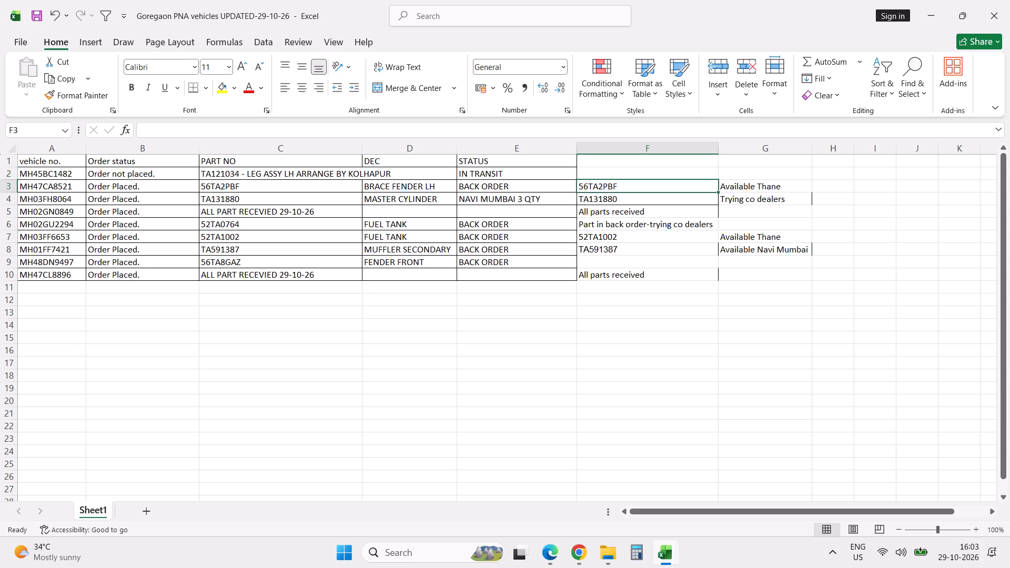
pyautogui.doubleClick(157, 133)
pyautogui.hotkey('ctrl', 'c')
pyautogui.press('Tab')
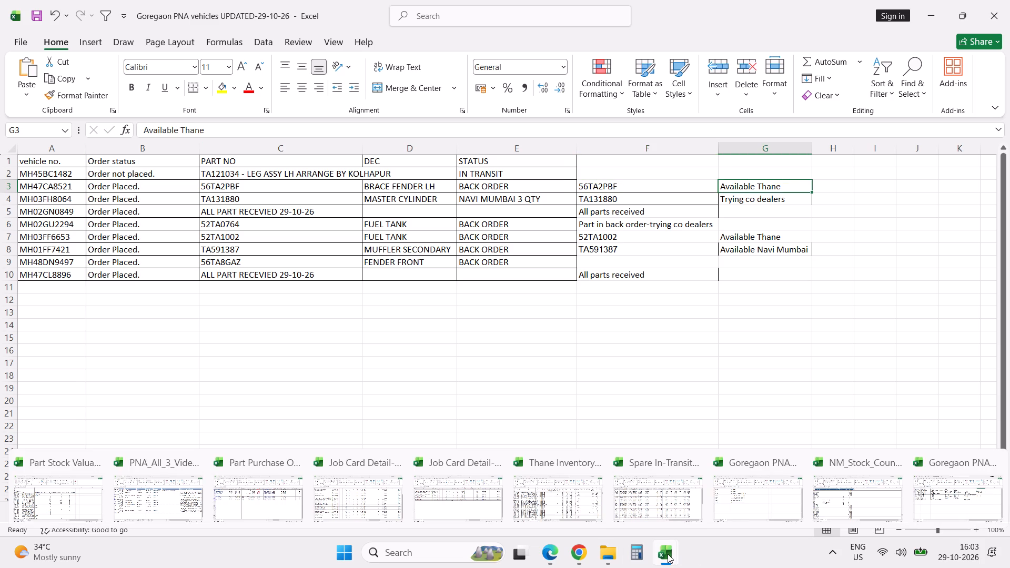
pyautogui.click(574, 507)
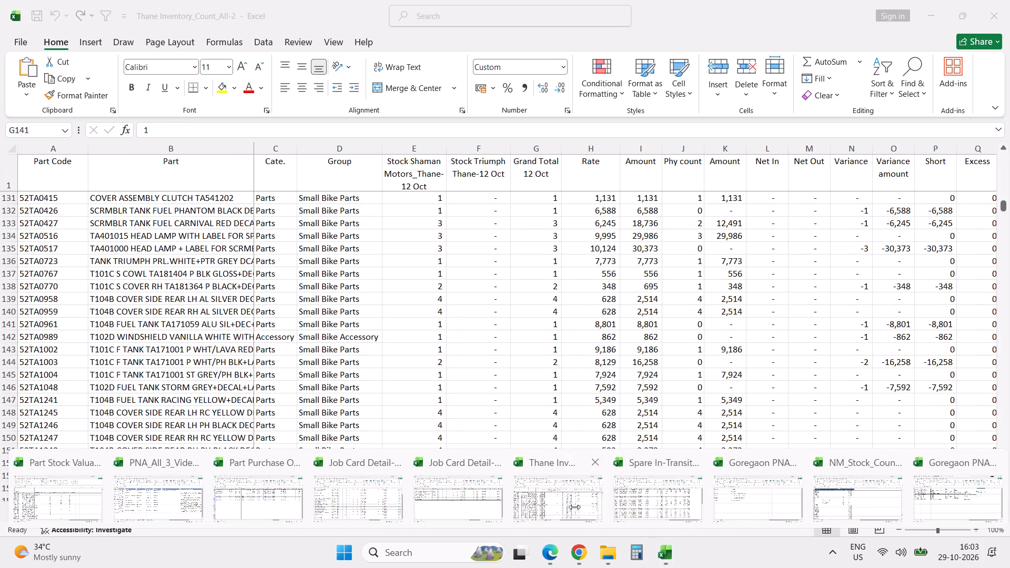
pyautogui.click(496, 385)
pyautogui.hotkey('ctrl', 'f')
pyautogui.hotkey('ctrl', 'v')
pyautogui.press('Return')
pyautogui.press('Escape')
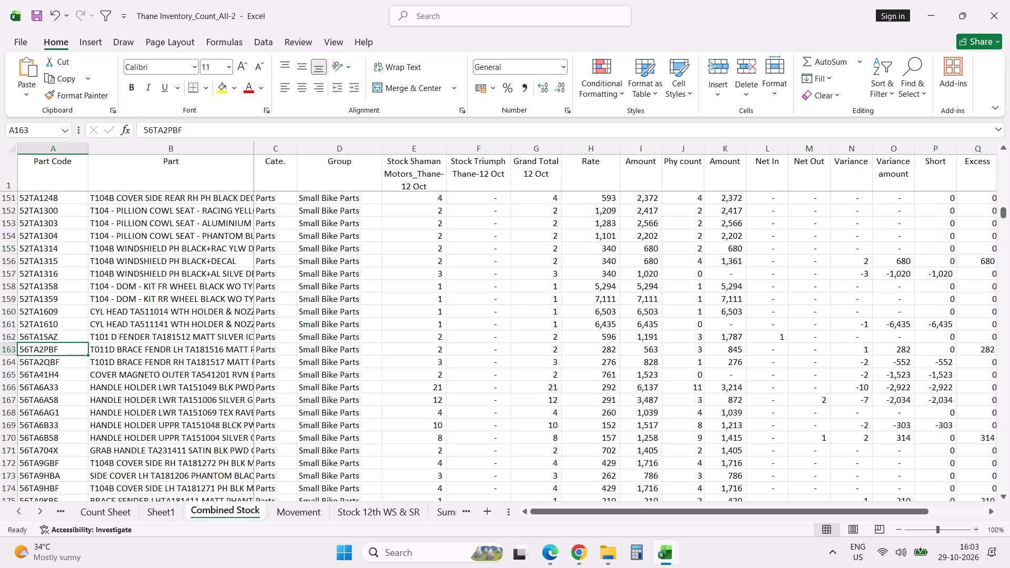
# Search the Count Sheet of the Thane inventory workbook for part number 56TA2PBF.
pyautogui.click(125, 509)
pyautogui.hotkey('ctrl', 'f')
pyautogui.hotkey('ctrl', 'v')
pyautogui.press('Return')
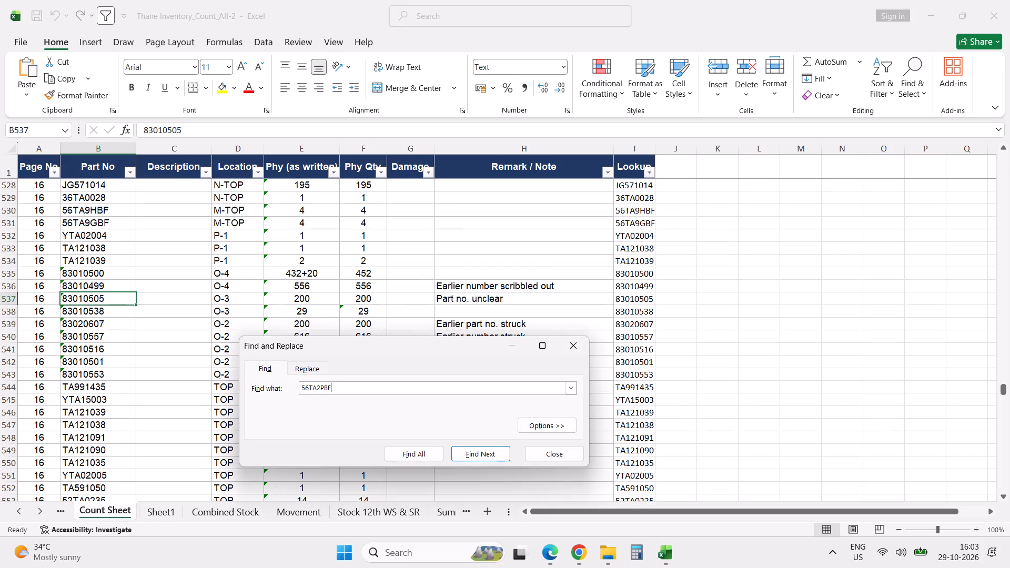
pyautogui.press('Return')
pyautogui.press('Return')
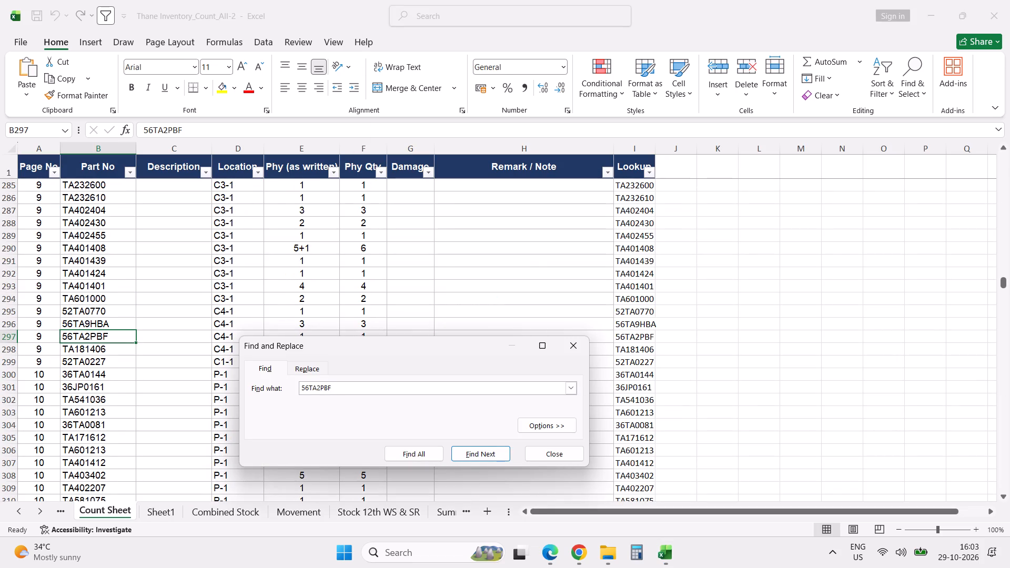
pyautogui.press('Return')
pyautogui.press('Escape')
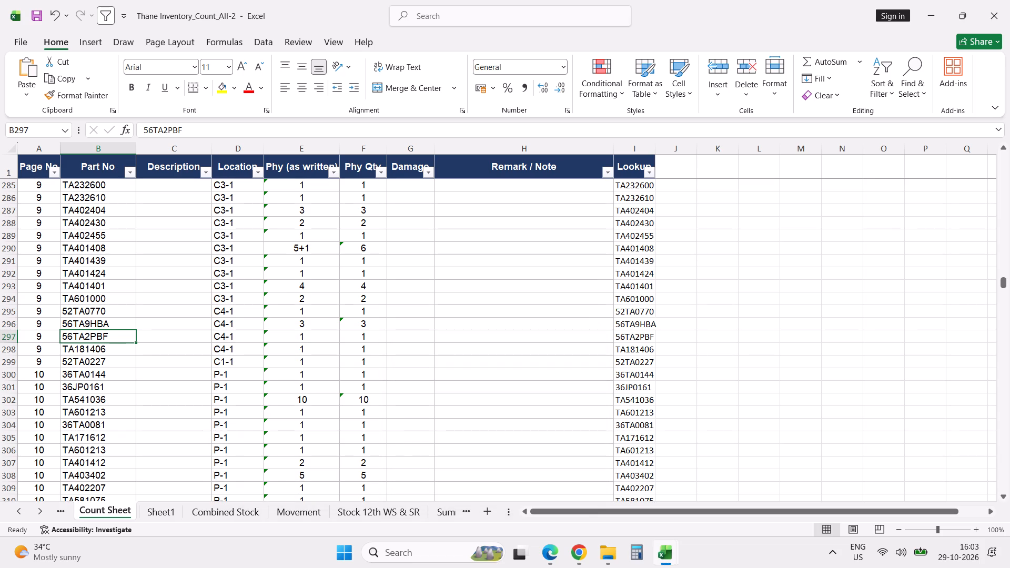
# Select the part number text 56TA2PBF in cell B297 of the Count Sheet.
pyautogui.doubleClick(156, 135)
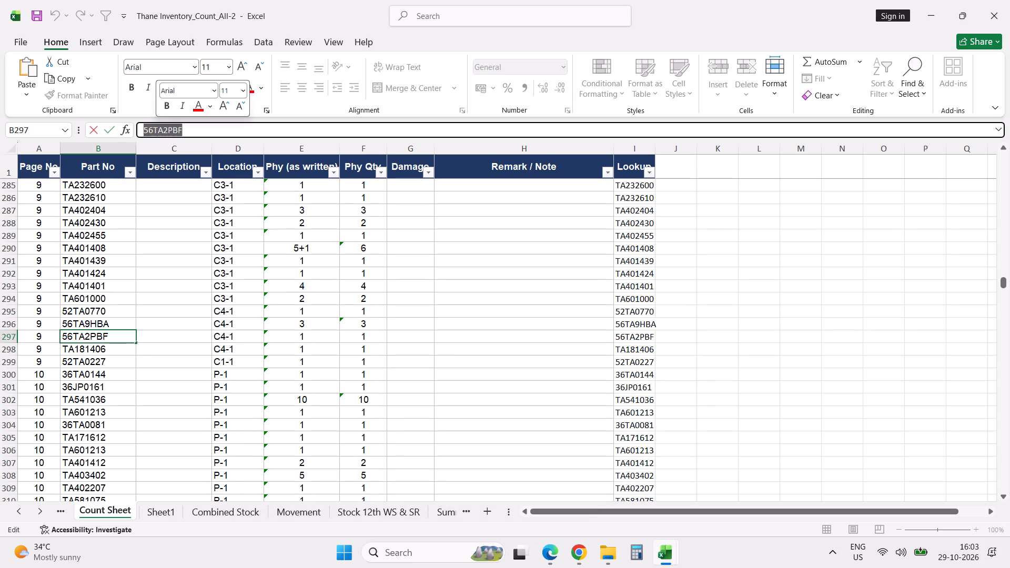
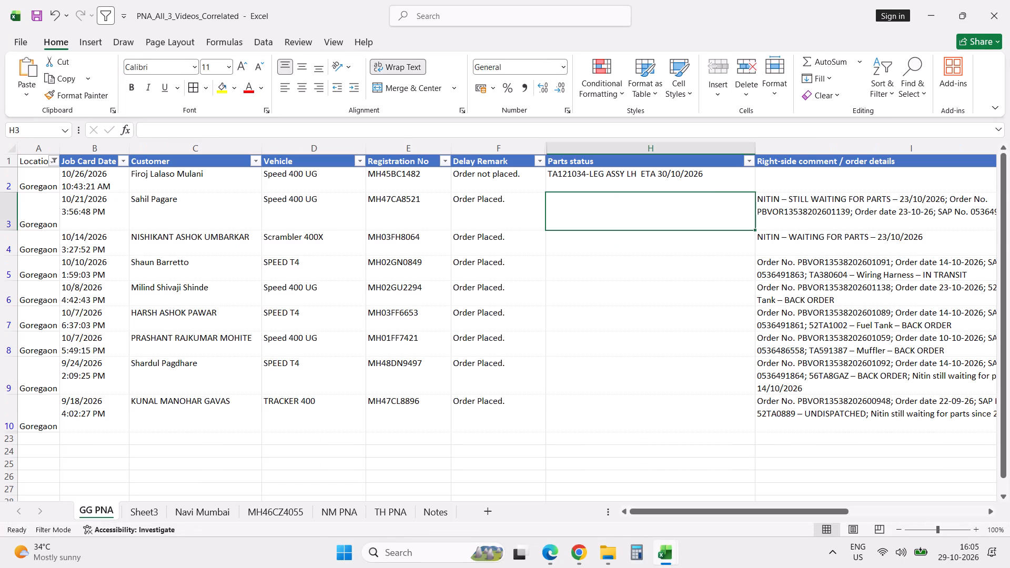
# In the GG PNA sheet of PNA_All_3_Videos_Correlated, enter "All parts received 29-10-2026" as the TRACKER 400's Parts status in H10.
pyautogui.hotkey('alt', 'Tab')
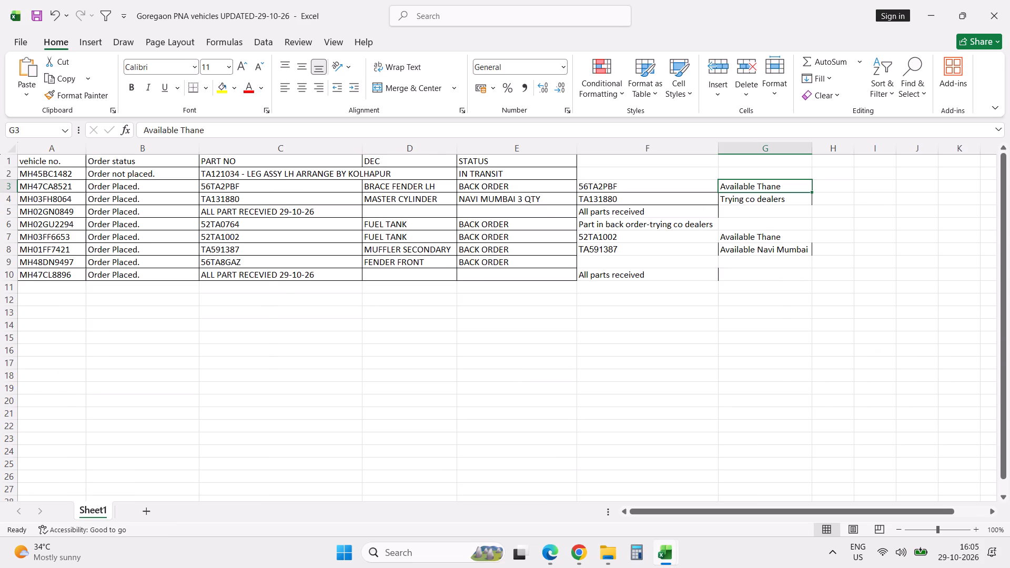
pyautogui.hotkey('alt', 'Tab')
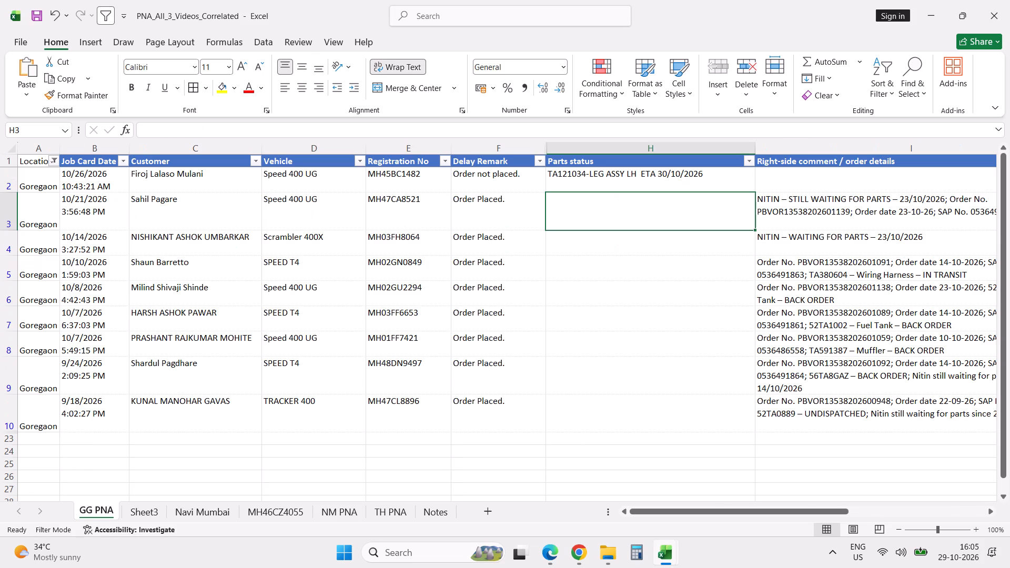
pyautogui.click(583, 418)
pyautogui.write('All')
pyautogui.press('space')
pyautogui.write('parts received 29-0')
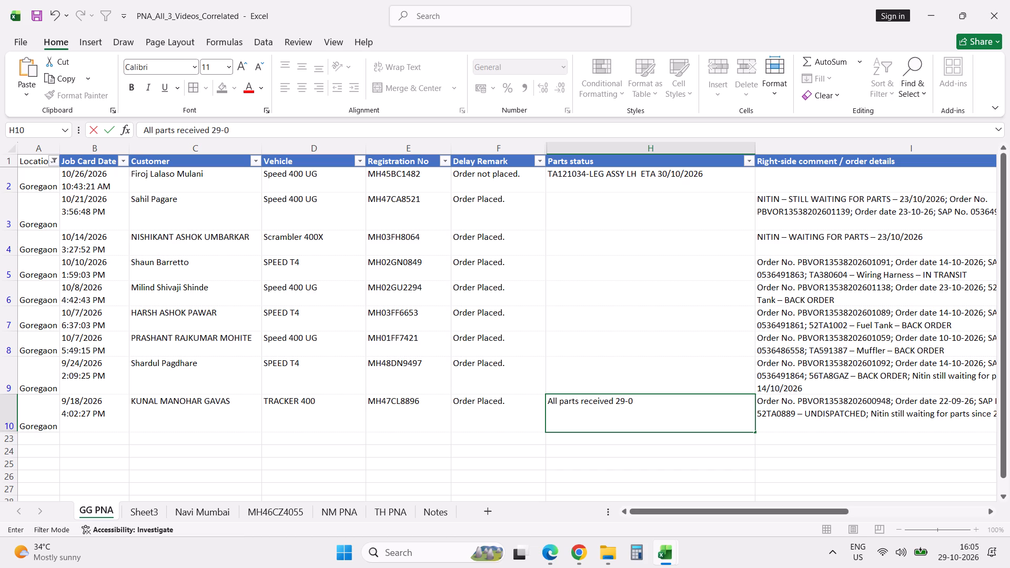
pyautogui.press('BackSpace')
pyautogui.write('10-2026')
pyautogui.press('Return')
# After checking the Goregaon PNA vehicles UPDATED sheet, copy the Parts status from H10 to H5 in the GG PNA sheet.
pyautogui.hotkey('alt', 'Tab')
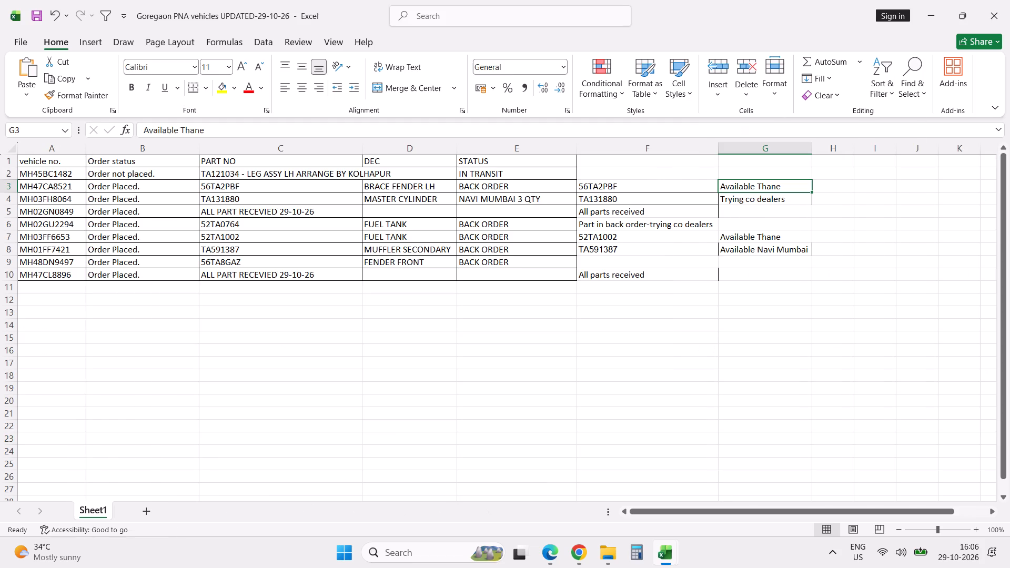
pyautogui.hotkey('alt', 'Tab')
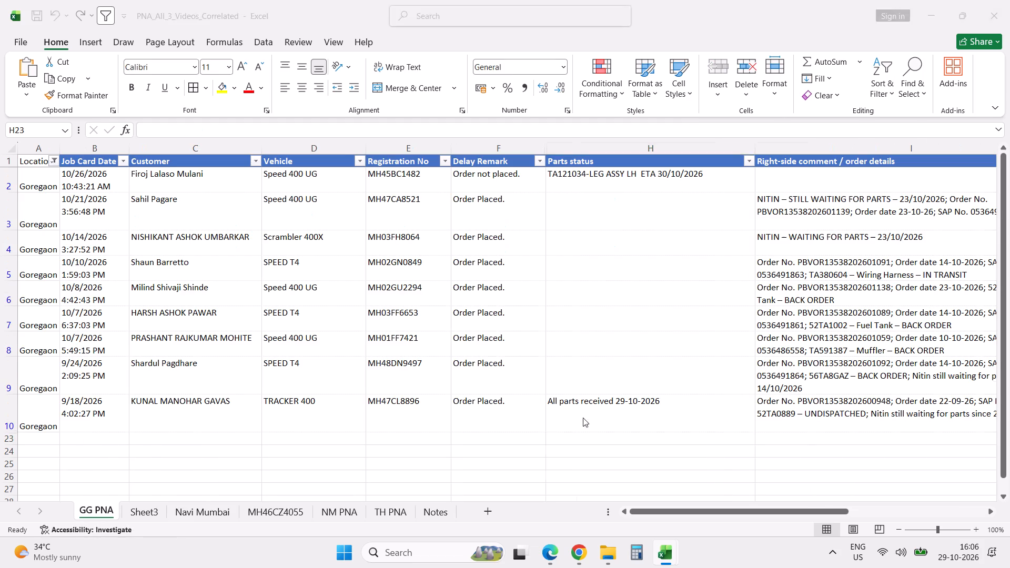
pyautogui.click(607, 405)
pyautogui.hotkey('ctrl', 'c')
pyautogui.press('Up')
pyautogui.press('Up')
pyautogui.press('Up')
pyautogui.press('Up')
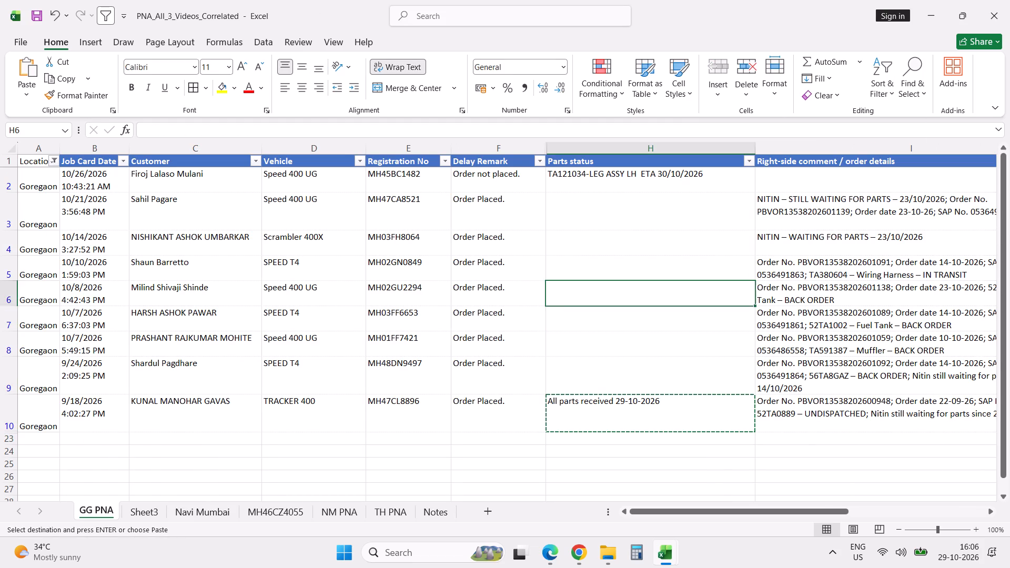
pyautogui.press('Up')
pyautogui.press('Return')
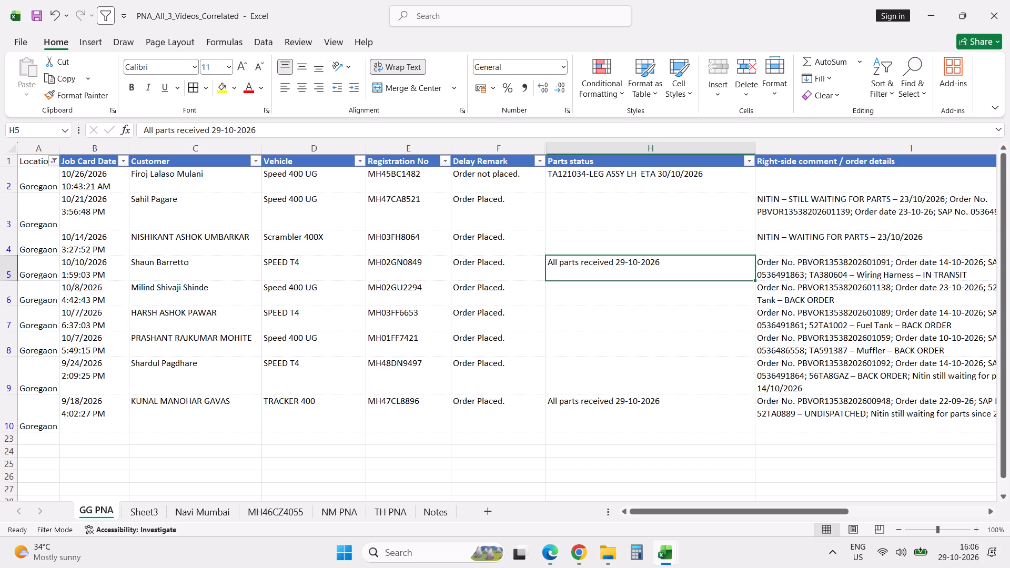
# Consult the Goregaon PNA vehicles UPDATED sheet for the remaining vehicles' parts notes and return to the GG PNA sheet.
pyautogui.hotkey('alt', 'Tab')
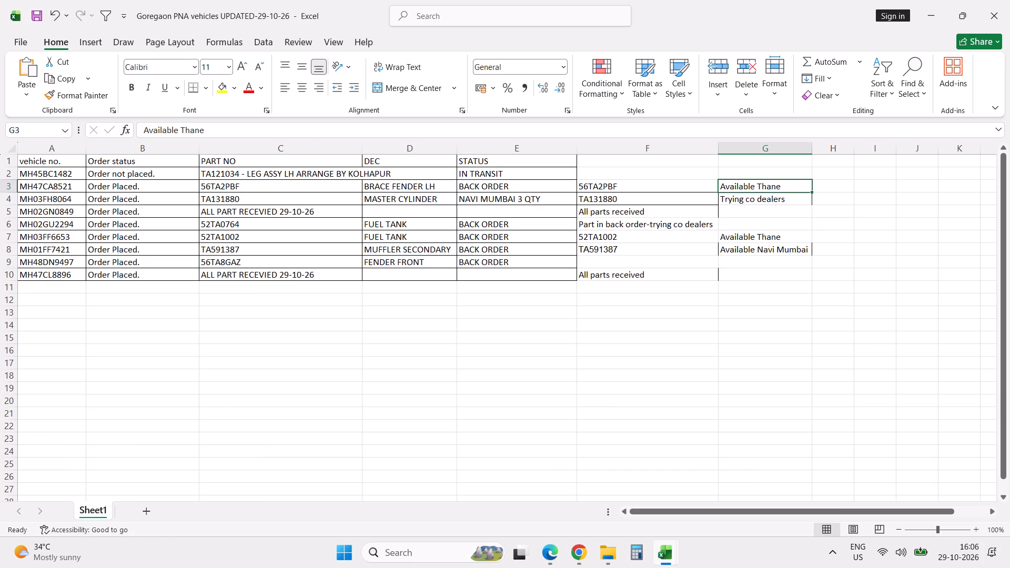
pyautogui.hotkey('alt', 'Tab')
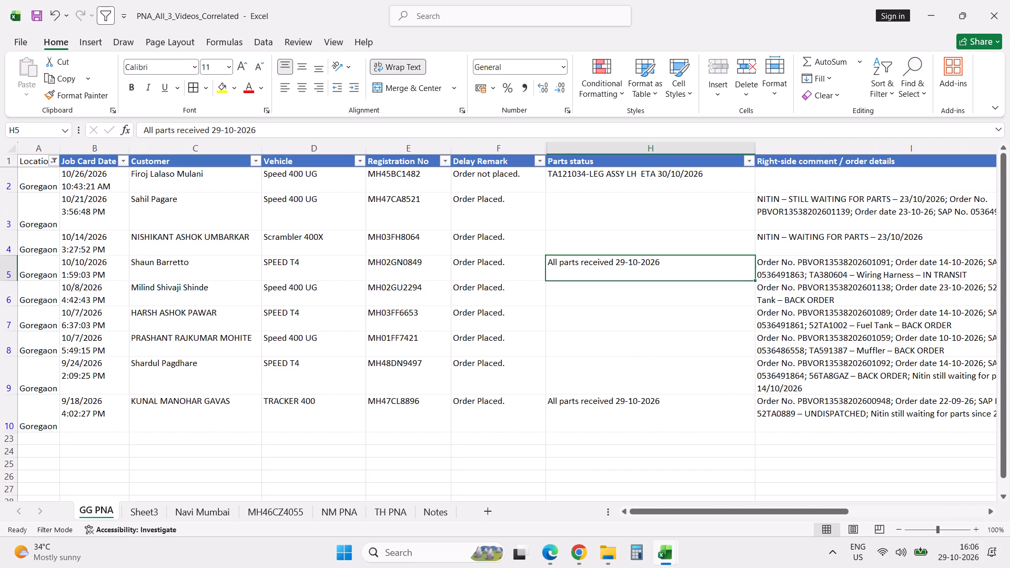
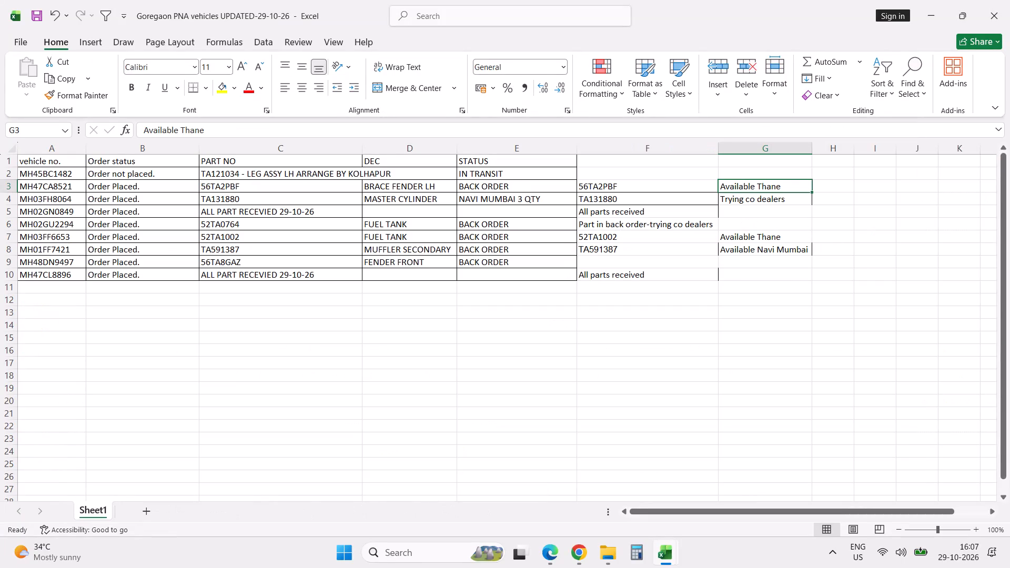
pyautogui.click(635, 225)
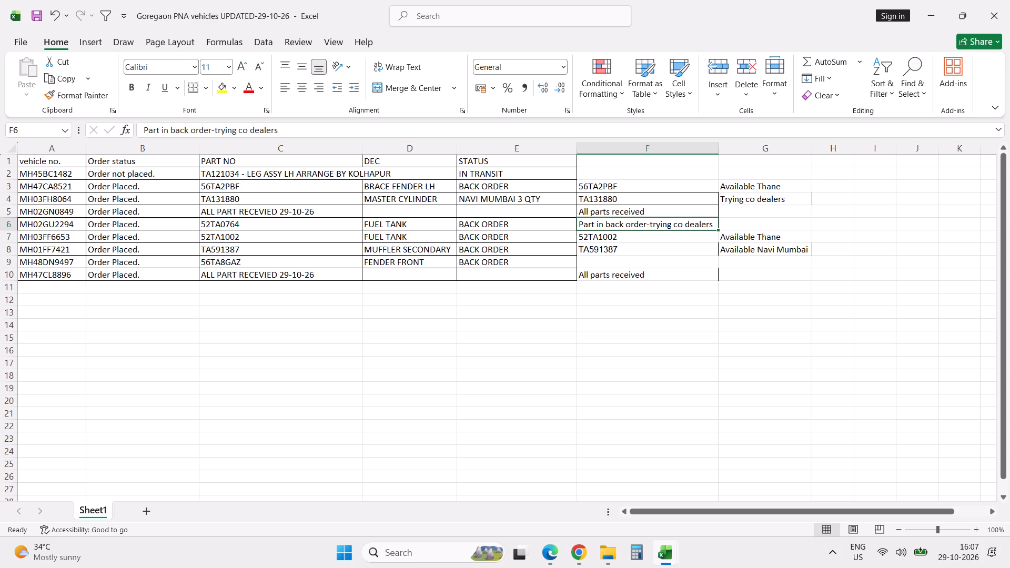
pyautogui.hotkey('alt', 'Tab')
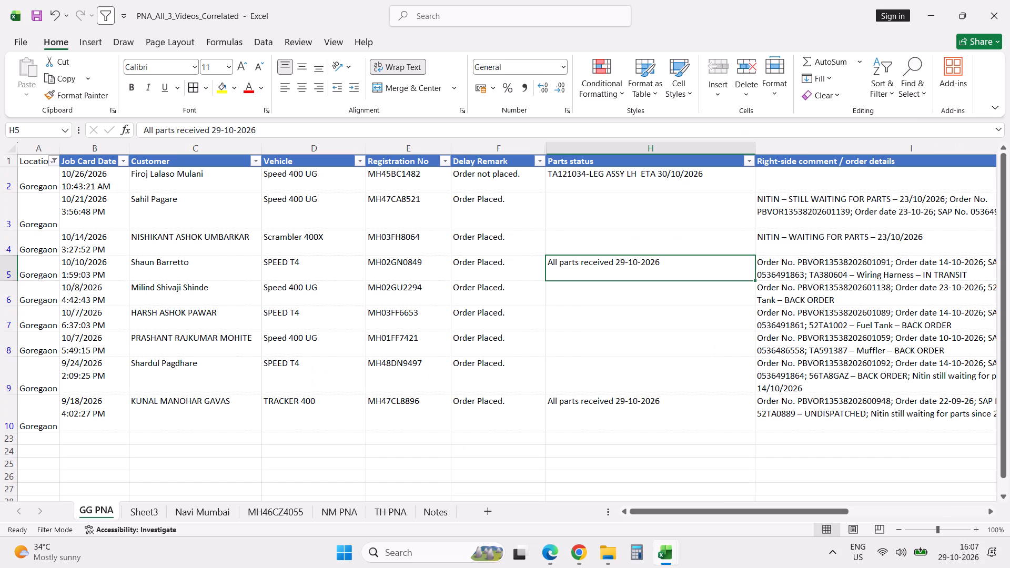
pyautogui.hotkey('alt', 'Tab')
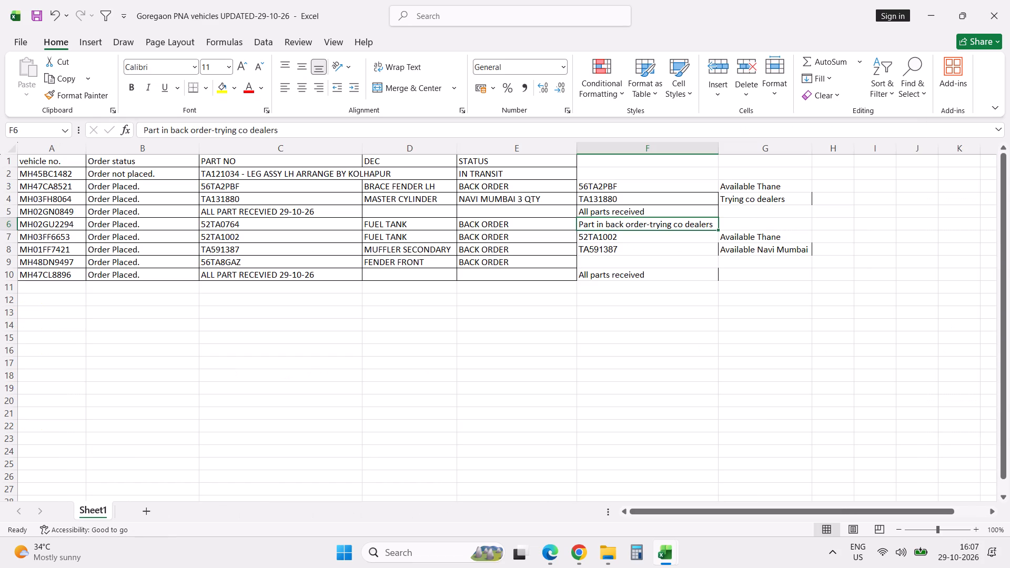
pyautogui.click(262, 227)
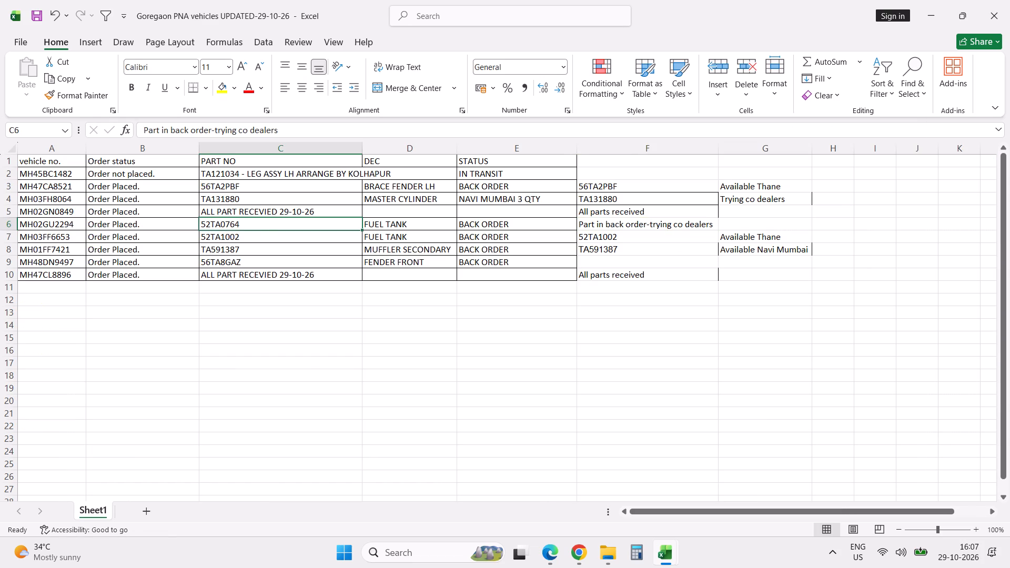
pyautogui.hotkey('alt', 'Tab')
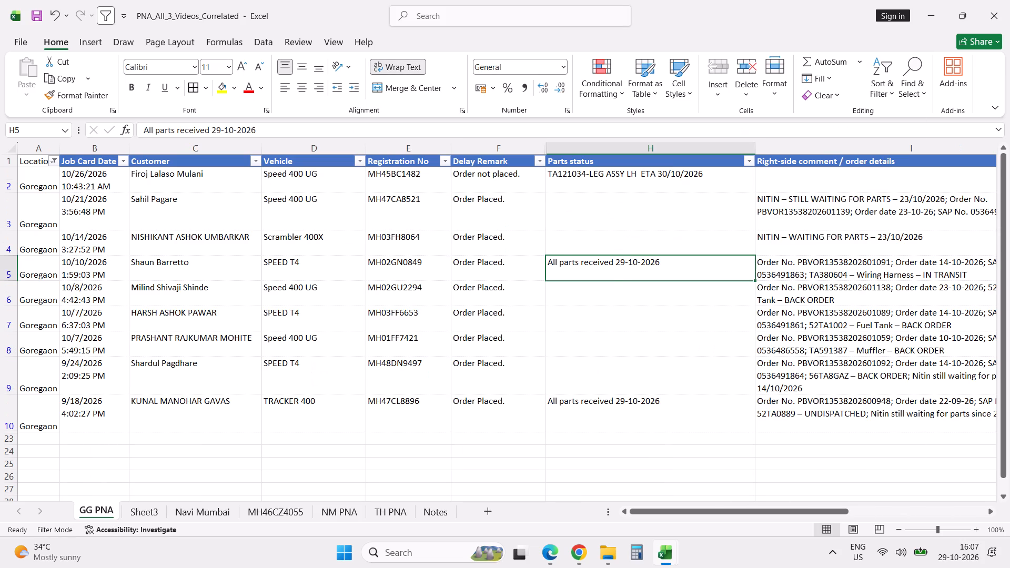
pyautogui.hotkey('alt', 'Tab')
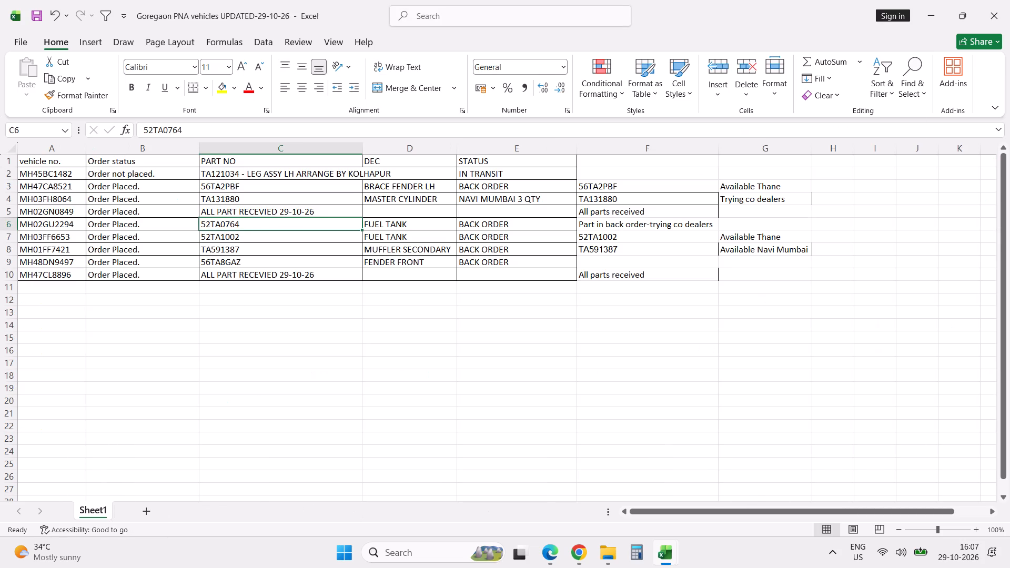
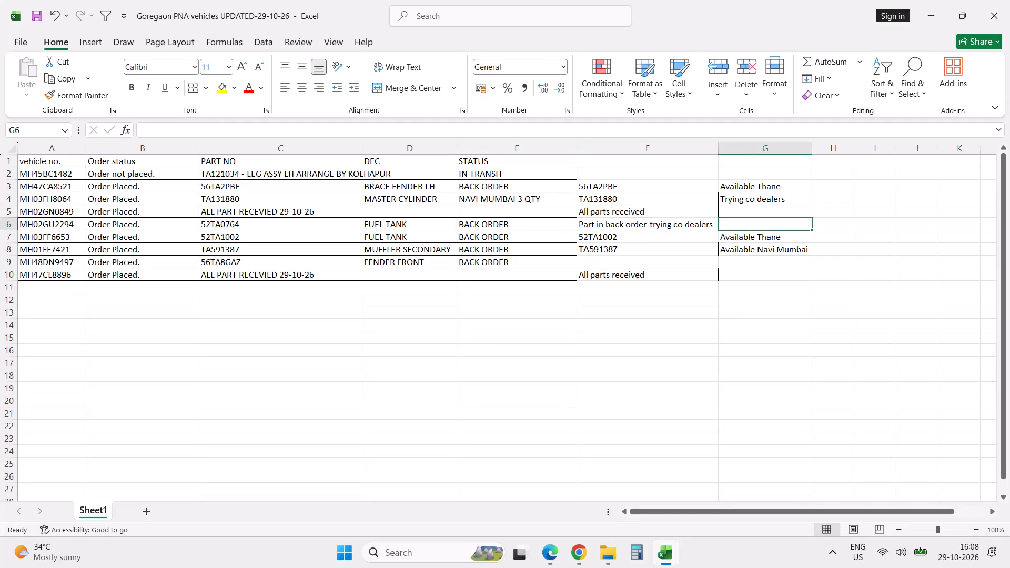
pyautogui.press('Left')
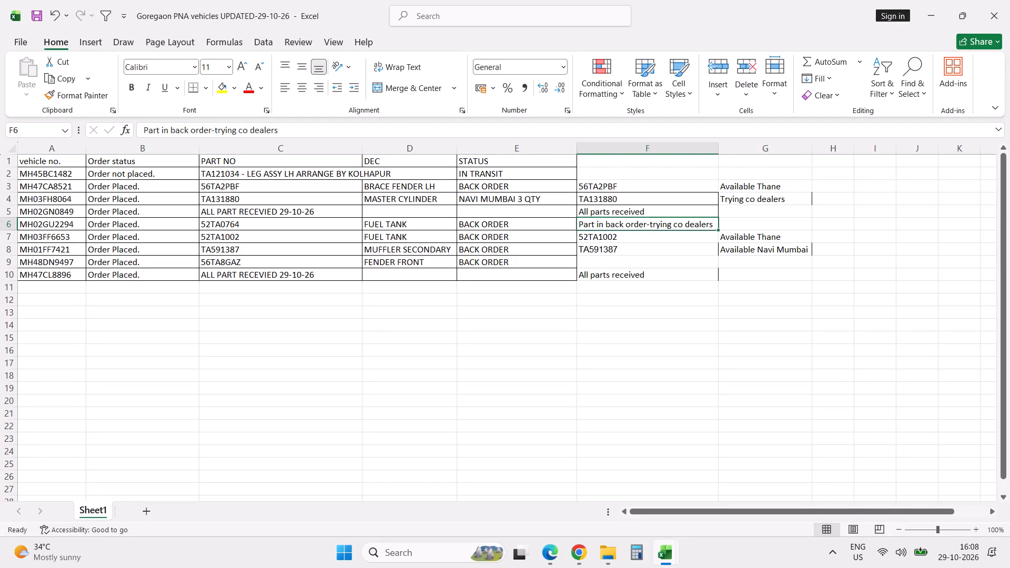
pyautogui.press('Left')
pyautogui.press('Left')
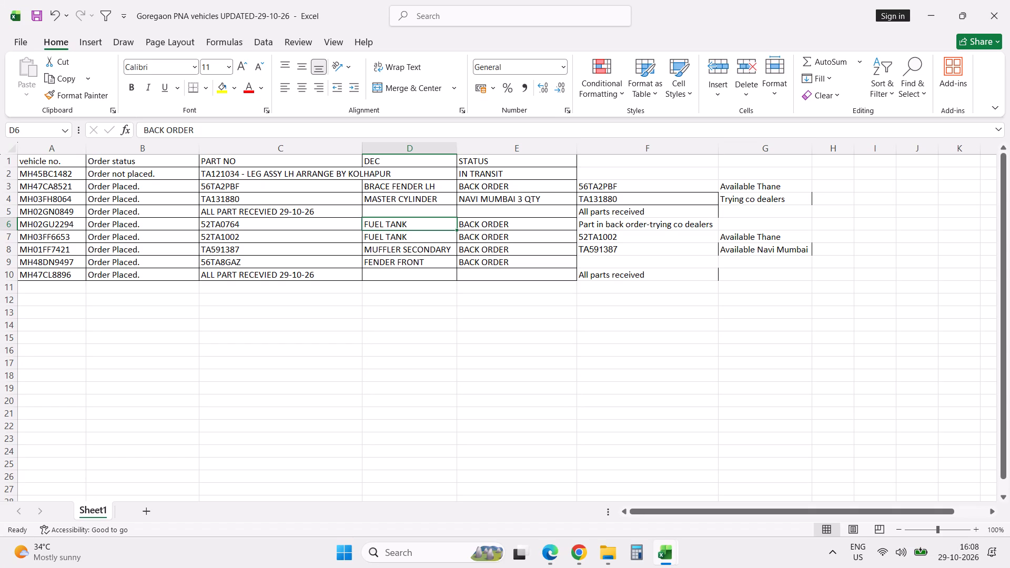
pyautogui.press('Left')
pyautogui.press('Right')
pyautogui.press('Right')
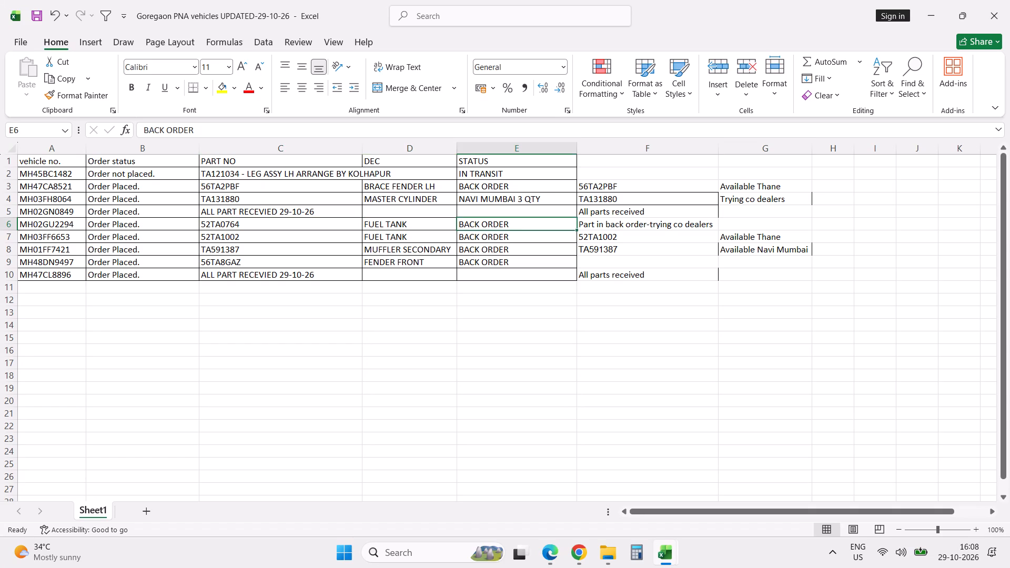
pyautogui.click(193, 434)
# Switch to the PNA_All_3_Videos_Correlated workbook and filter the GG PNA sheet's Location column to only Navi Mumbai.
pyautogui.hotkey('alt', 'Tab')
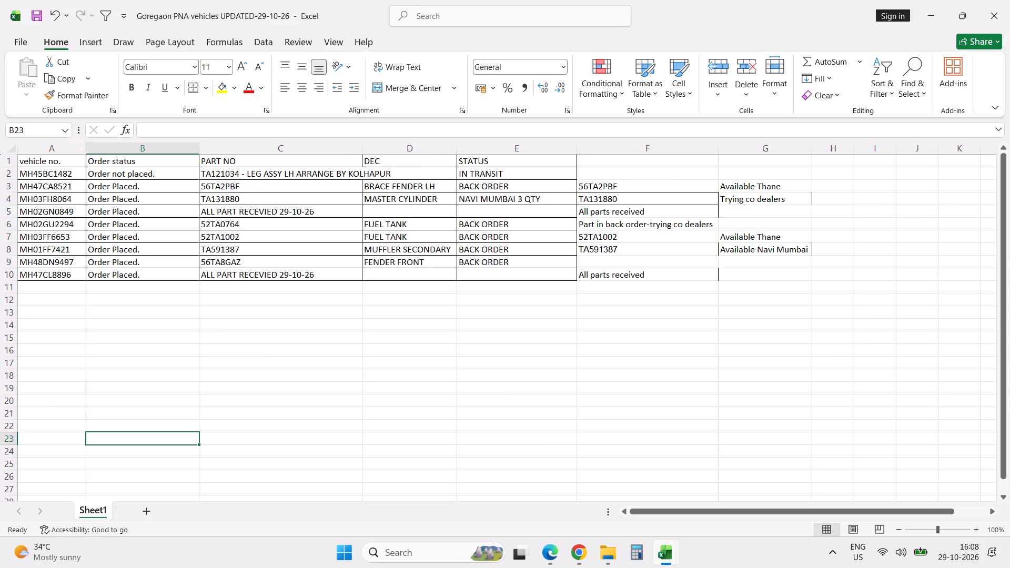
pyautogui.click(56, 165)
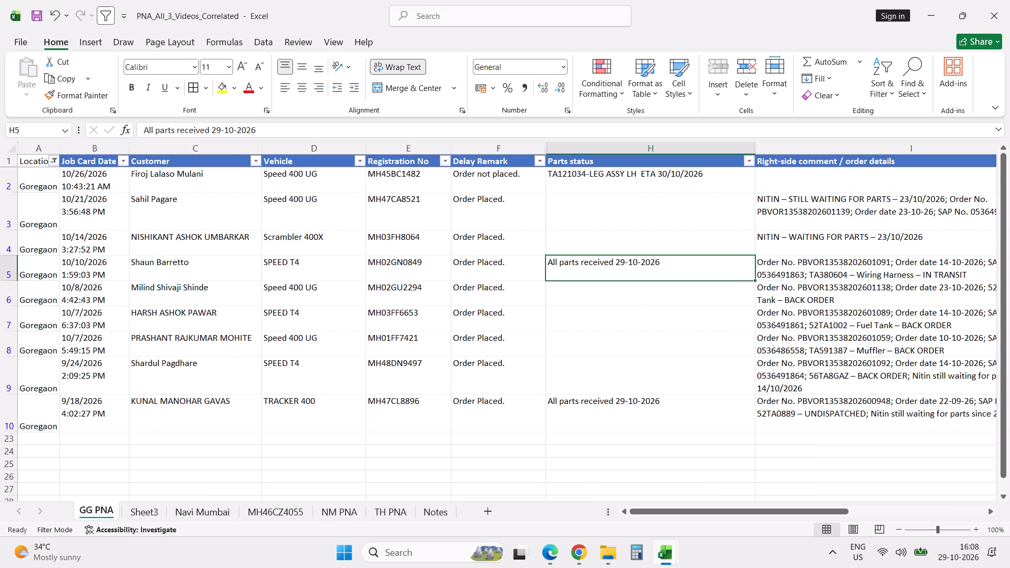
pyautogui.click(60, 346)
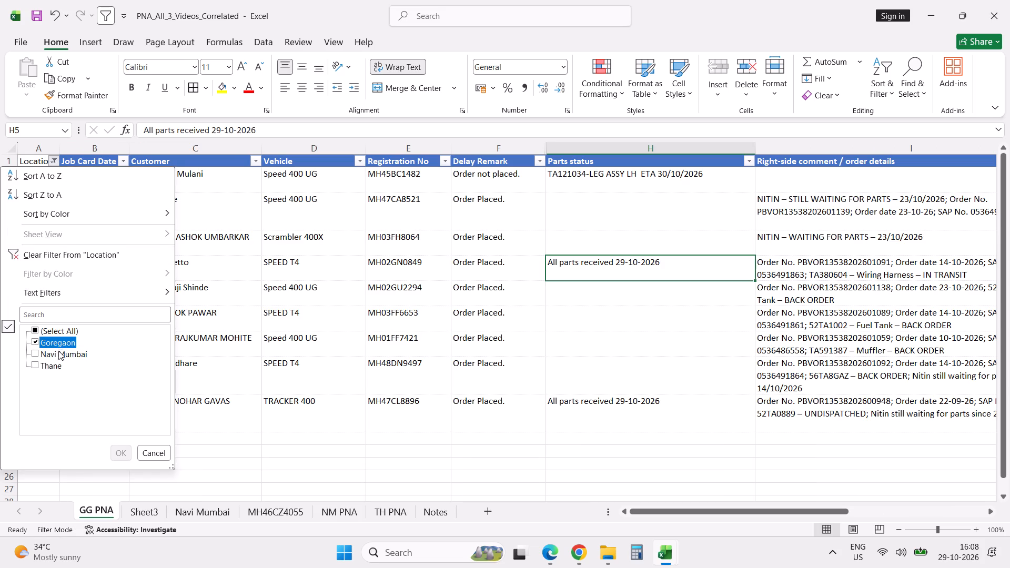
pyautogui.click(58, 354)
pyautogui.click(120, 449)
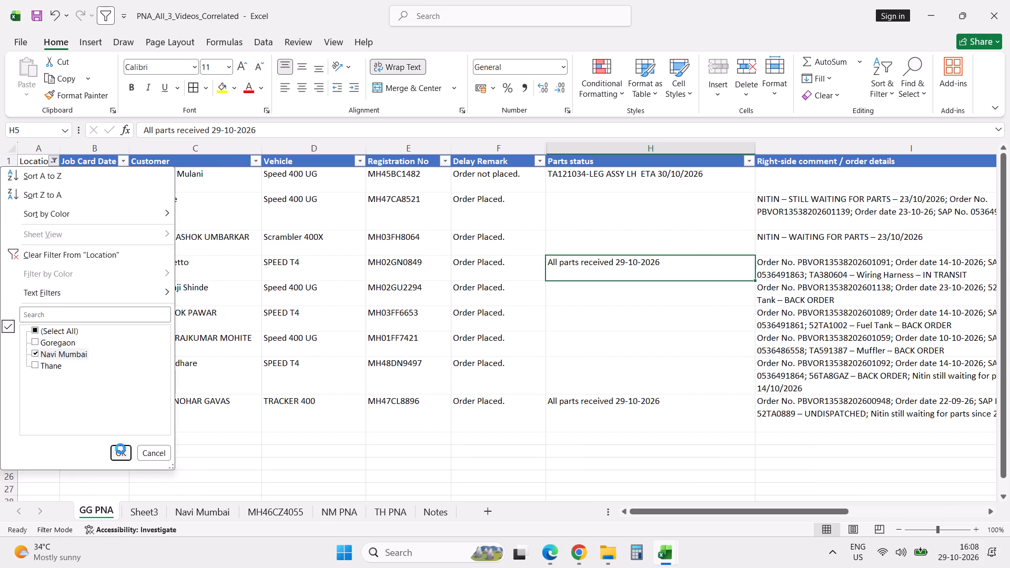
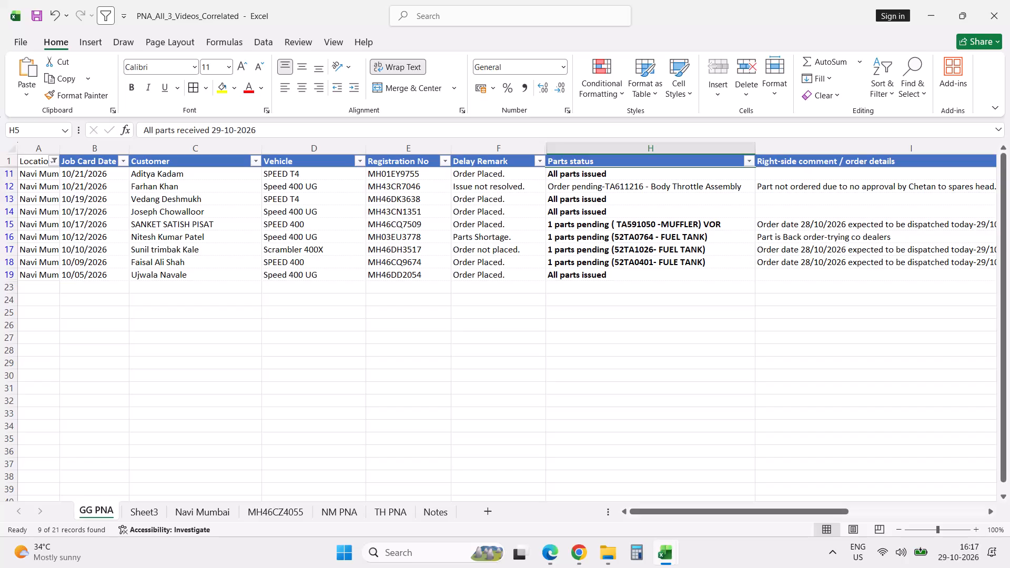
# Change the Location filter on the GG PNA sheet to show only Goregaon vehicles.
pyautogui.click(55, 159)
pyautogui.click(50, 343)
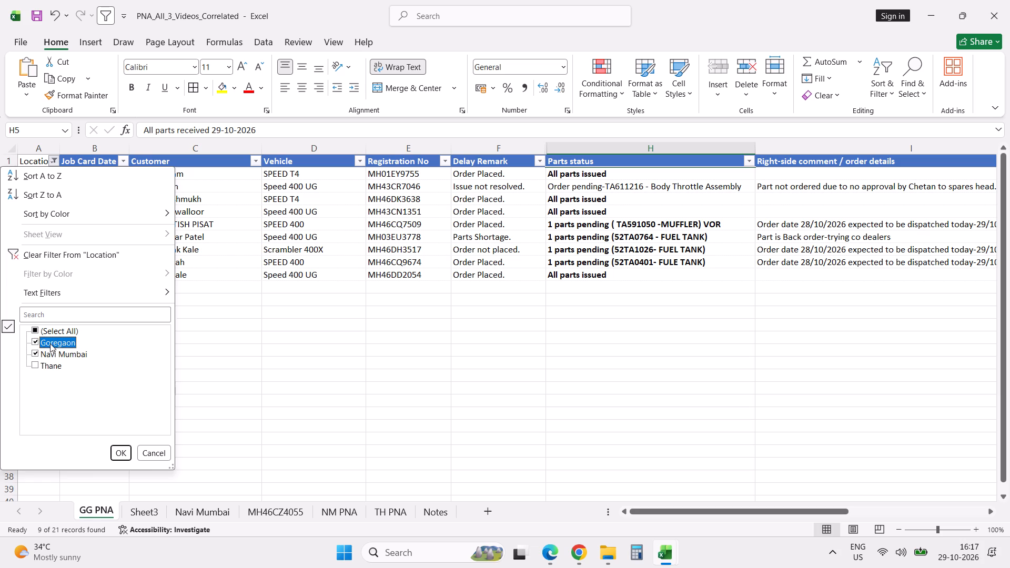
pyautogui.click(51, 356)
pyautogui.click(121, 453)
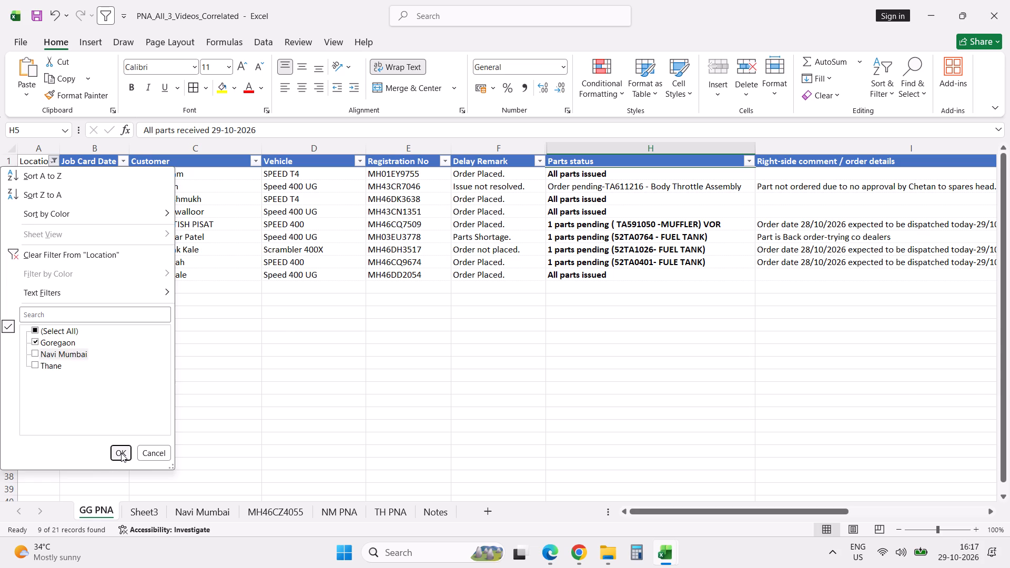
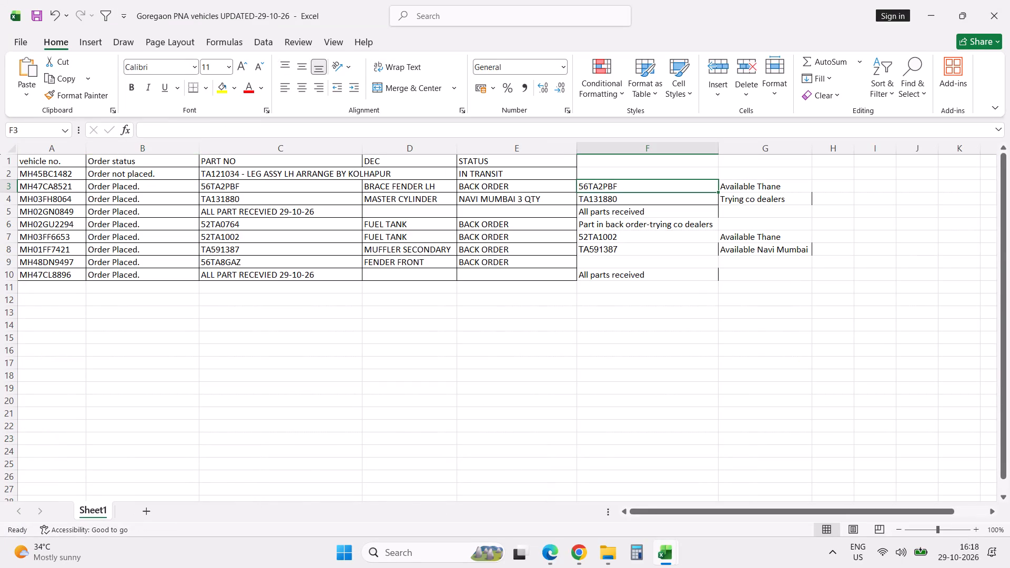
pyautogui.hotkey('alt', 'Tab')
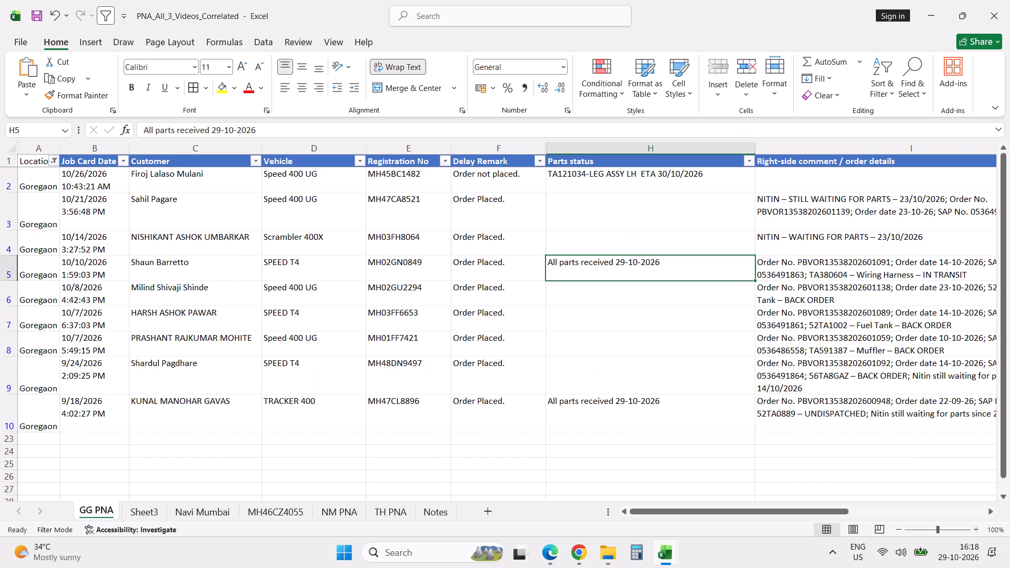
pyautogui.click(644, 219)
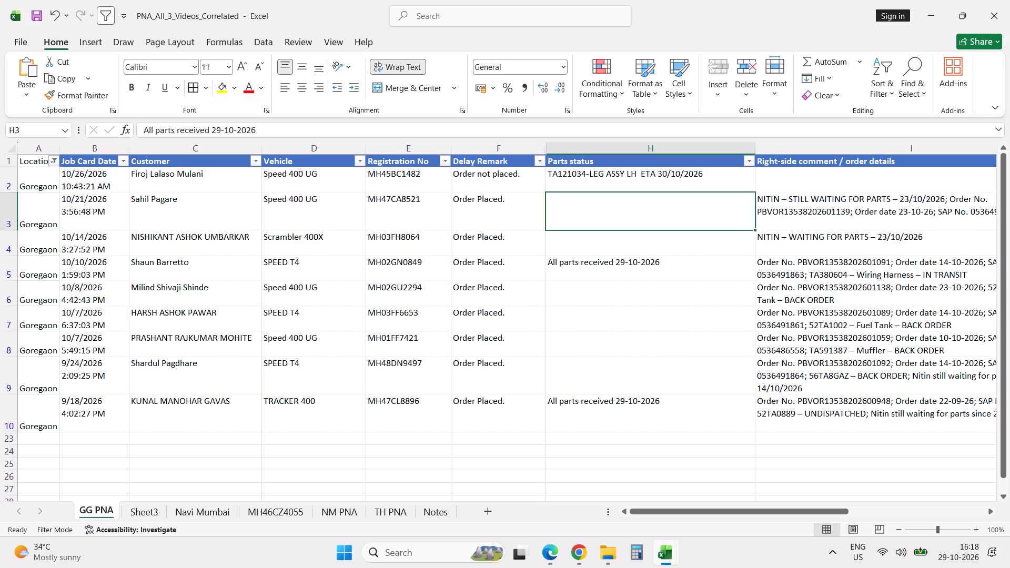
pyautogui.hotkey('alt', 'Tab')
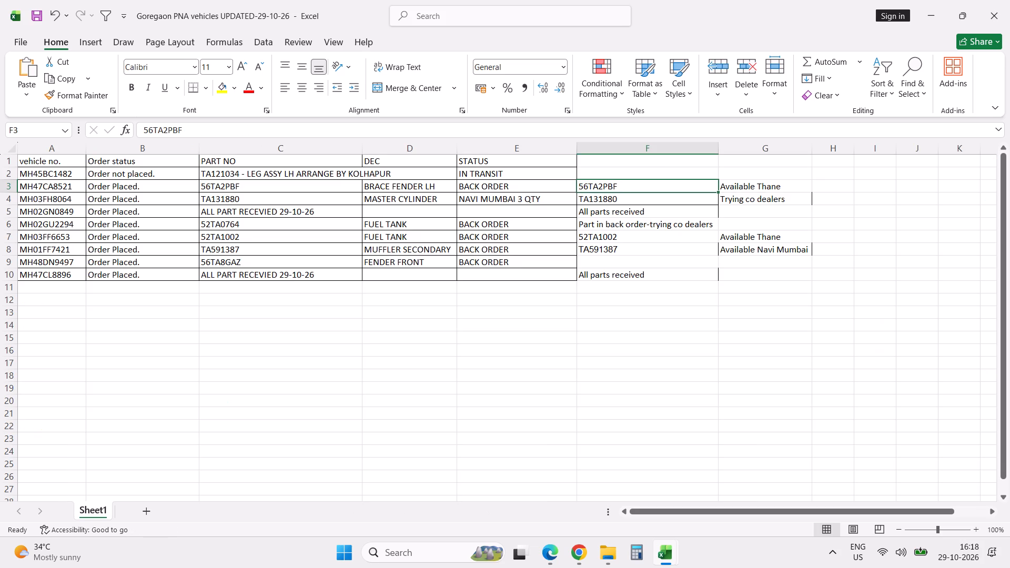
pyautogui.hotkey('ctrl', 'c')
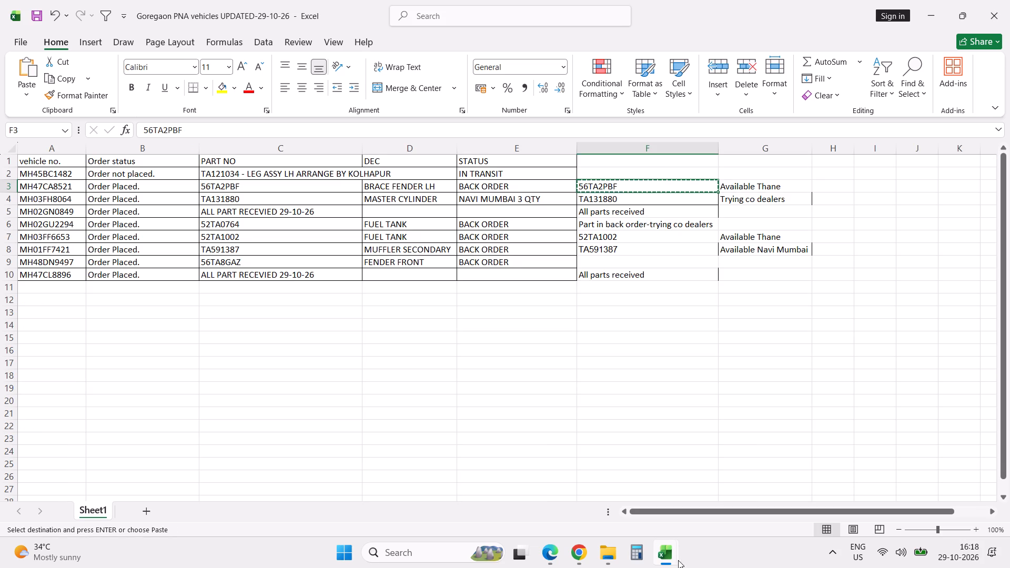
# Search for part 56TA2PBF in the Part Stock Valuation workbook, first on Sheet2 and again on the sheet named Sheet.
pyautogui.click(86, 502)
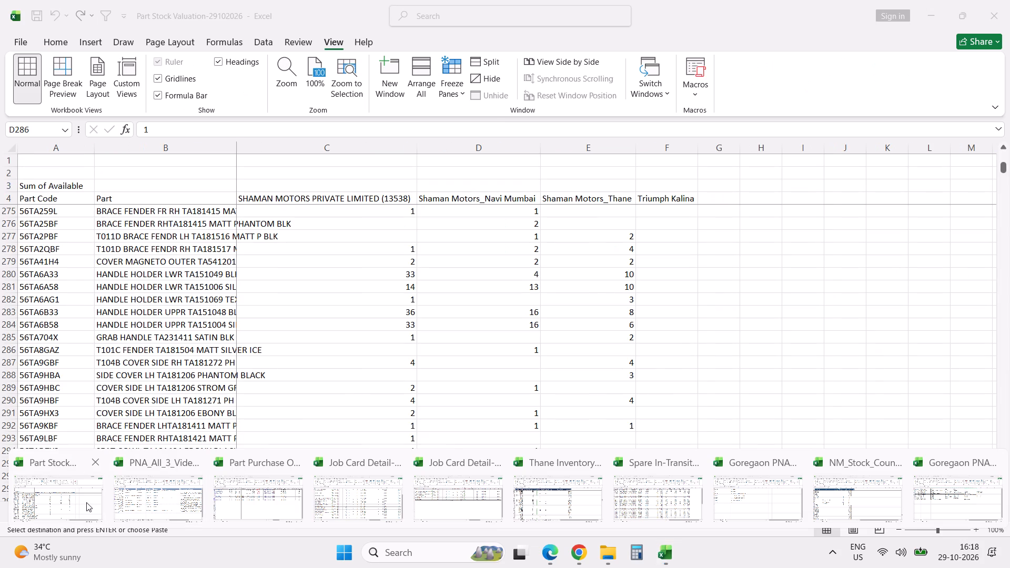
pyautogui.click(167, 367)
pyautogui.hotkey('ctrl', 'f')
pyautogui.hotkey('ctrl', 'v')
pyautogui.press('Return')
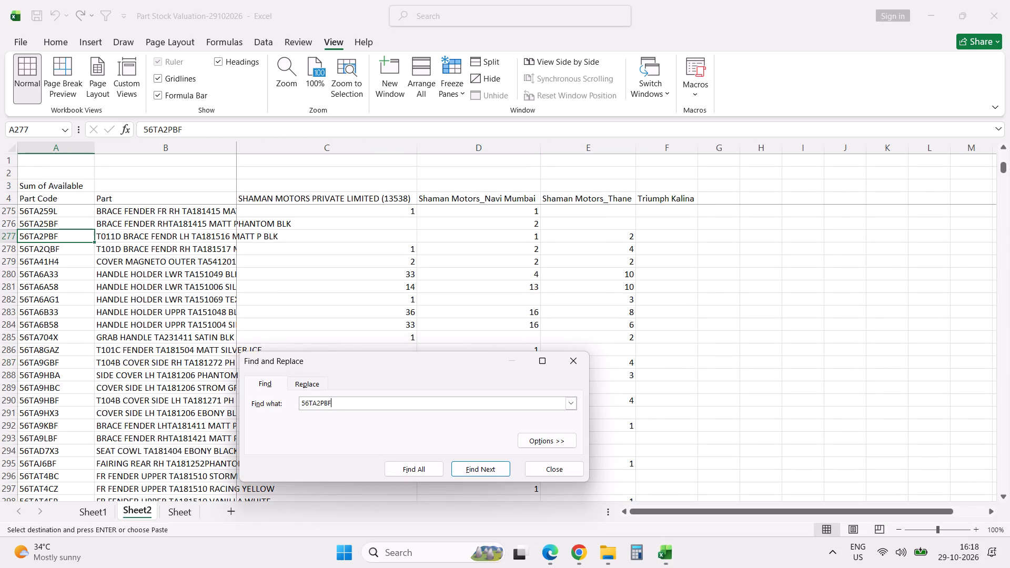
pyautogui.press('Return')
pyautogui.press('Escape')
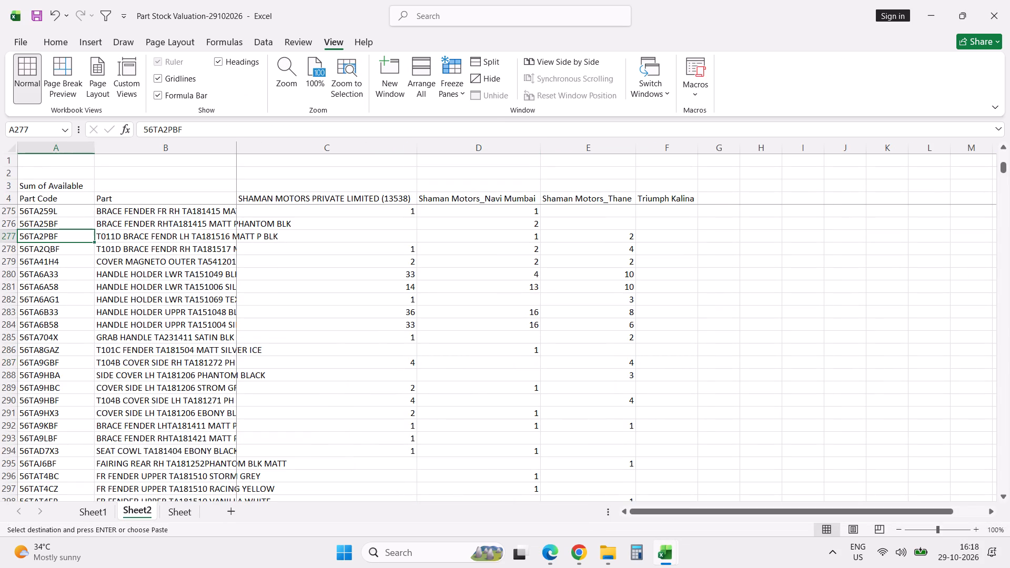
pyautogui.click(90, 507)
pyautogui.click(177, 509)
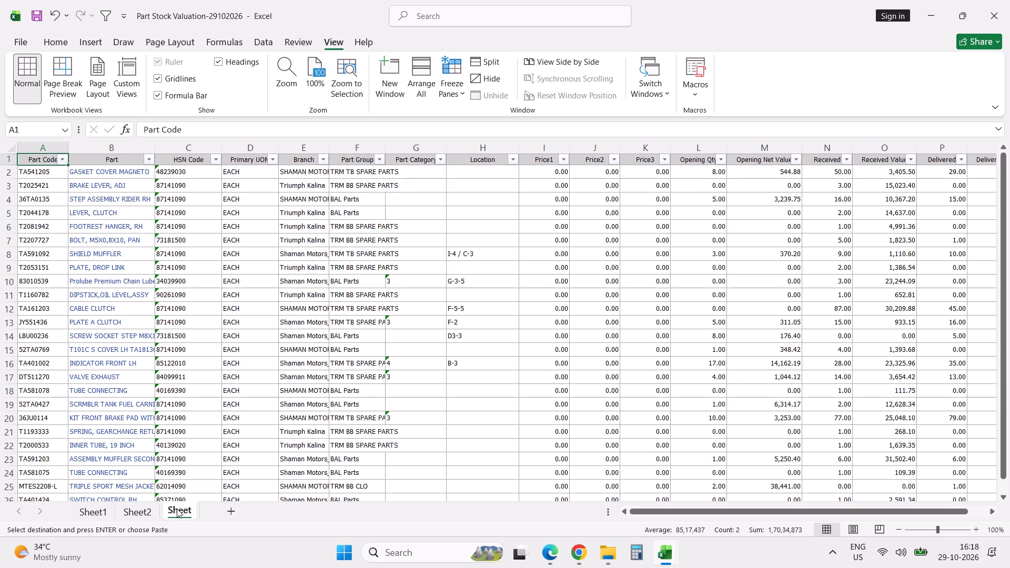
pyautogui.hotkey('ctrl', 'f')
pyautogui.hotkey('ctrl', 'v')
pyautogui.press('Return')
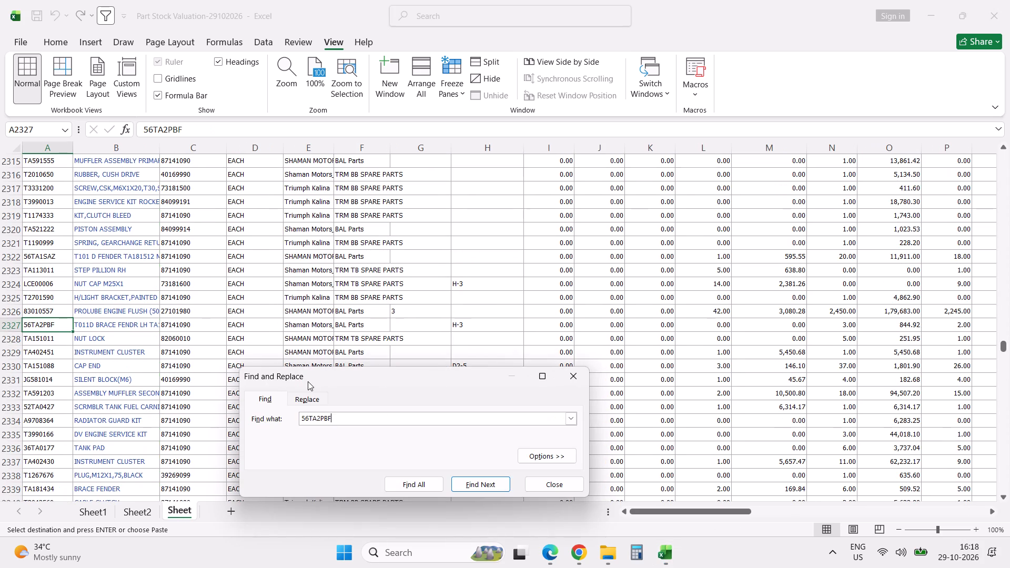
pyautogui.press('Escape')
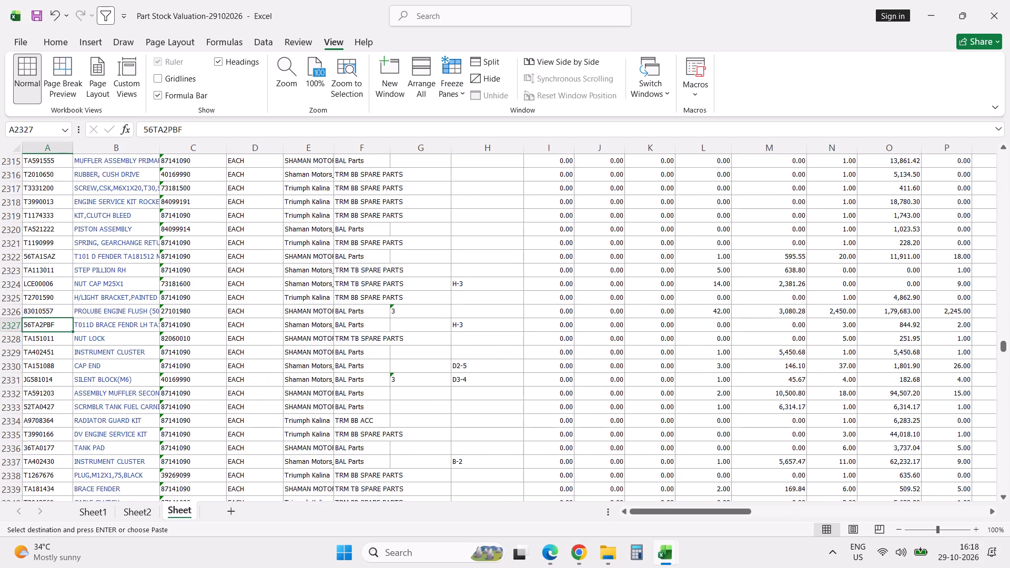
pyautogui.hotkey('alt', 'Tab')
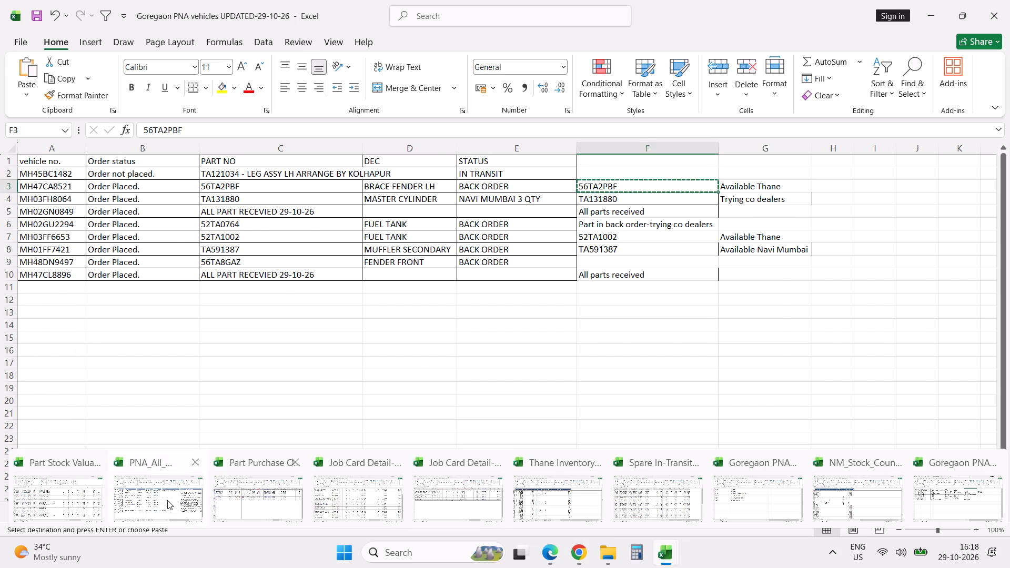
pyautogui.click(164, 500)
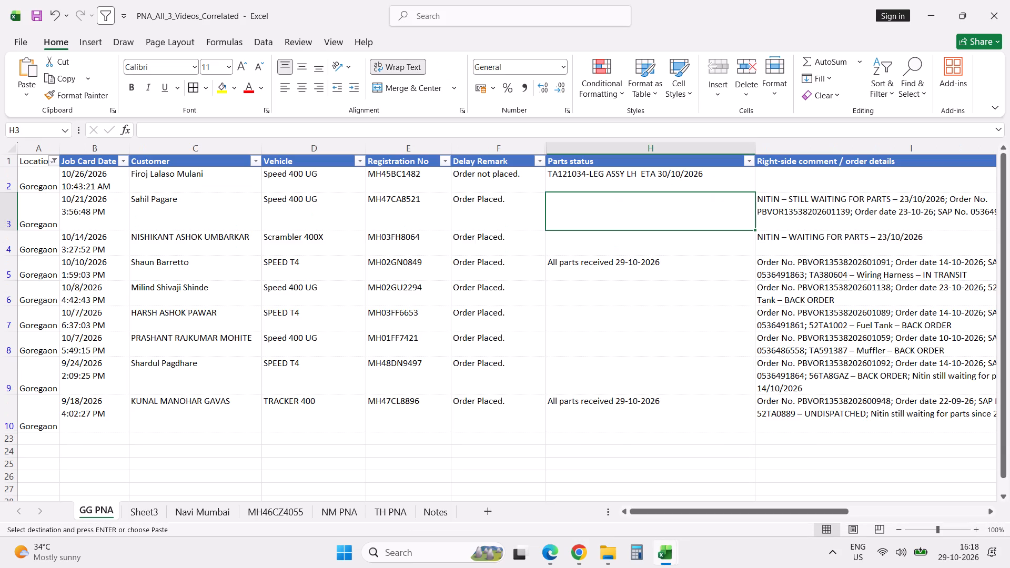
pyautogui.hotkey('ctrl', 'v')
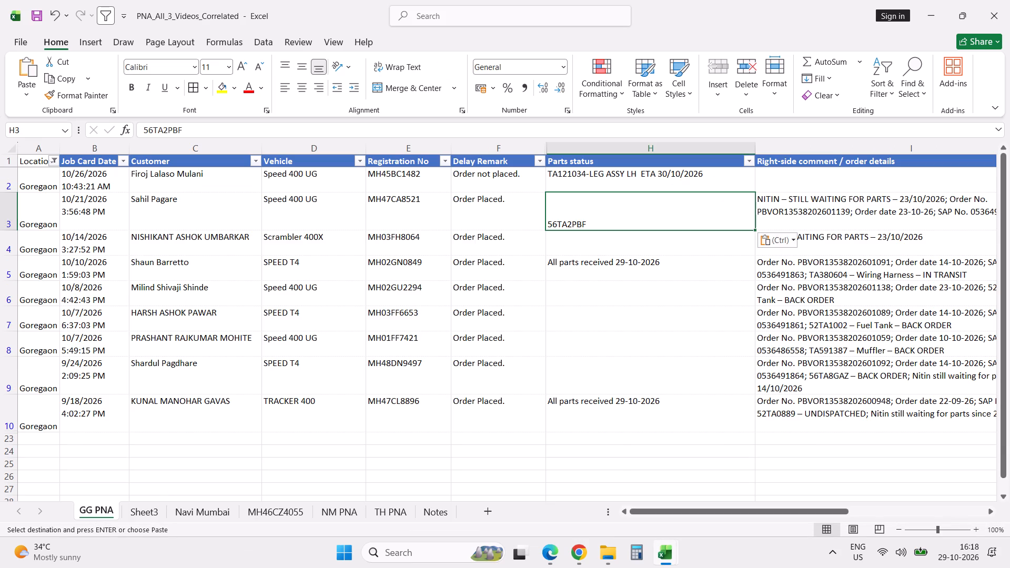
pyautogui.doubleClick(598, 221)
pyautogui.press('-')
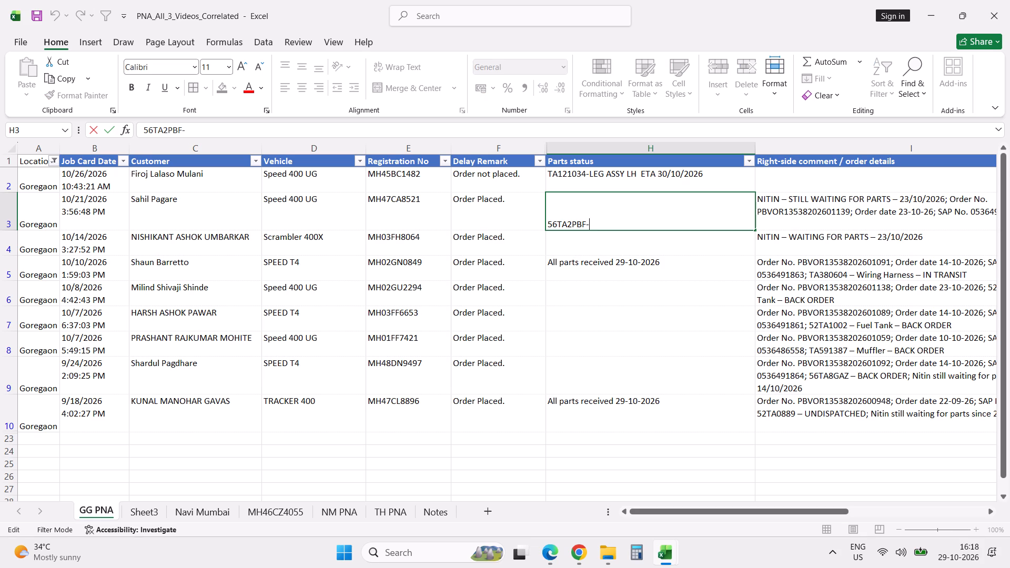
pyautogui.hotkey('alt', 'Tab')
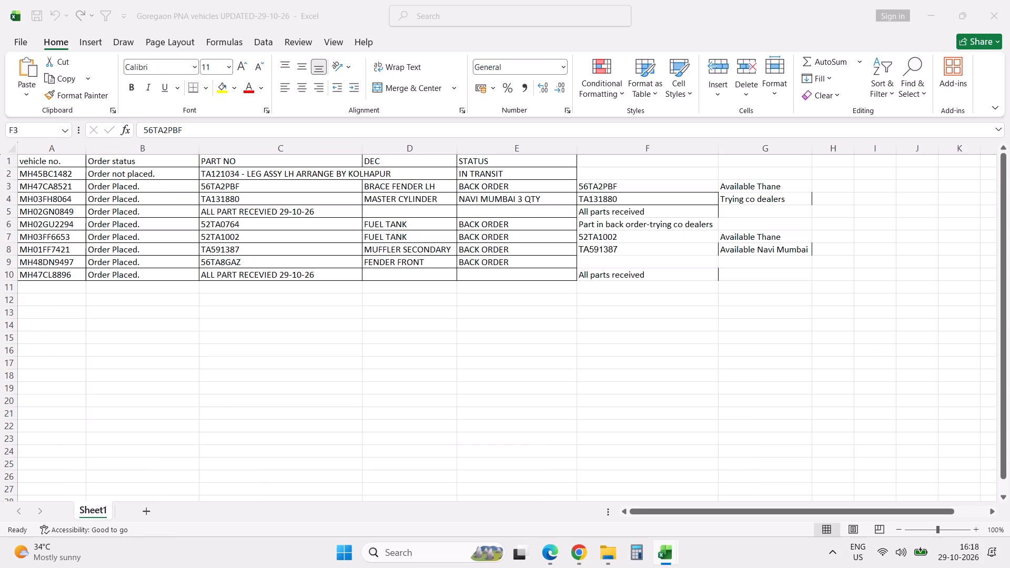
pyautogui.hotkey('alt', 'Tab')
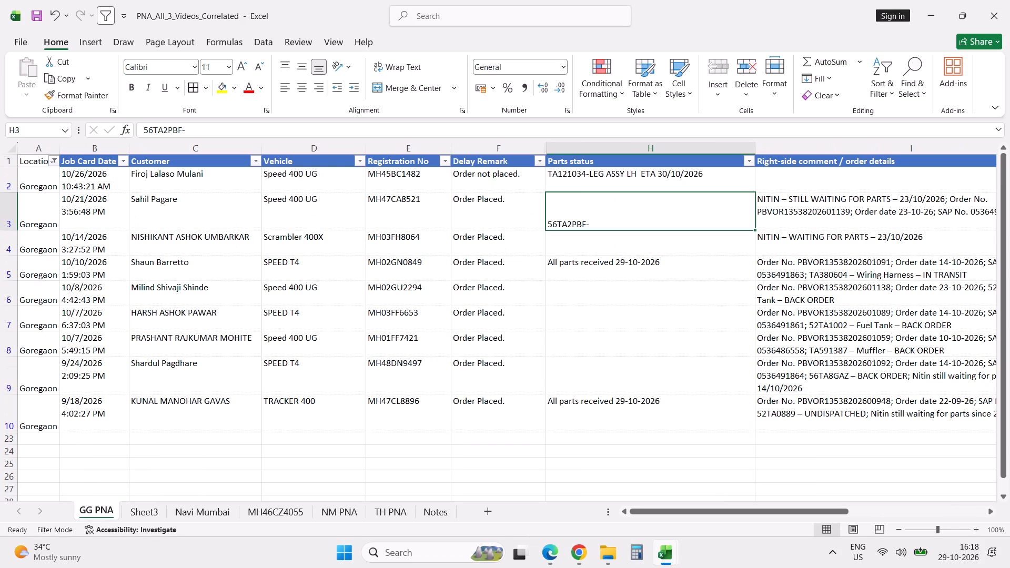
pyautogui.hotkey('alt', 'Tab')
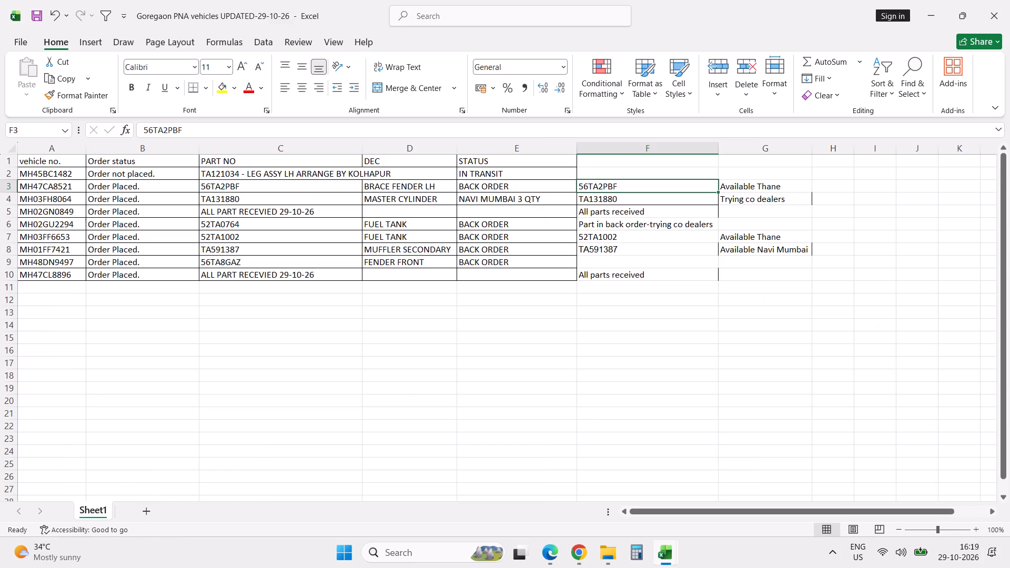
pyautogui.hotkey('alt', 'Tab')
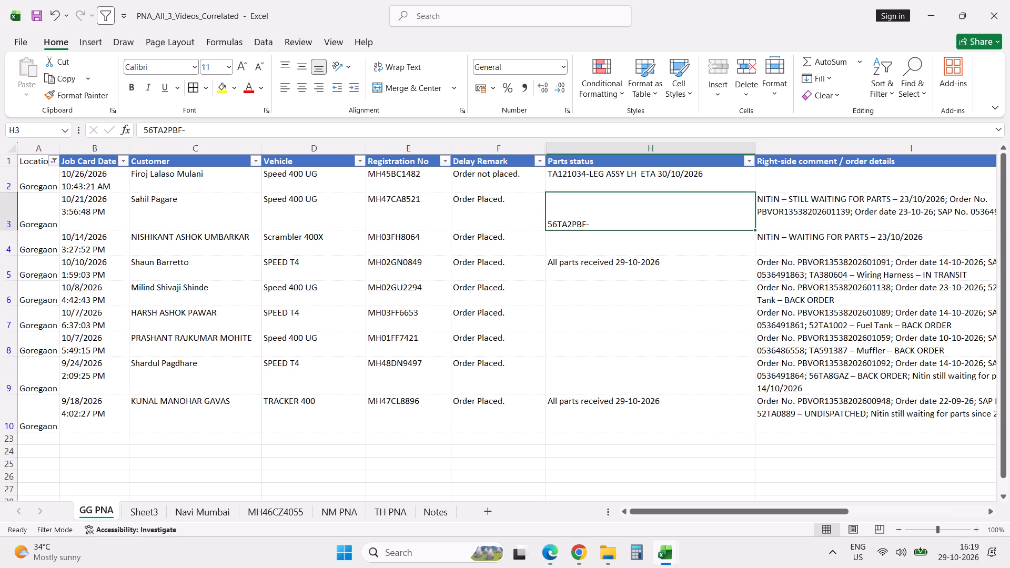
pyautogui.doubleClick(598, 221)
pyautogui.write('BRACE')
pyautogui.press('space')
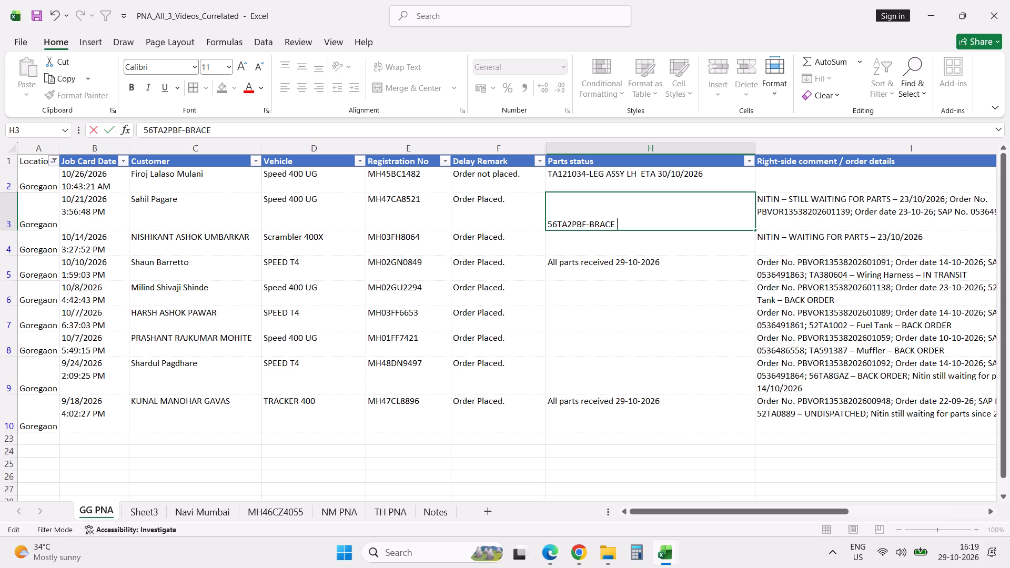
pyautogui.write('FENDER')
pyautogui.press('-')
pyautogui.write('Arranging from Thane')
pyautogui.press('Return')
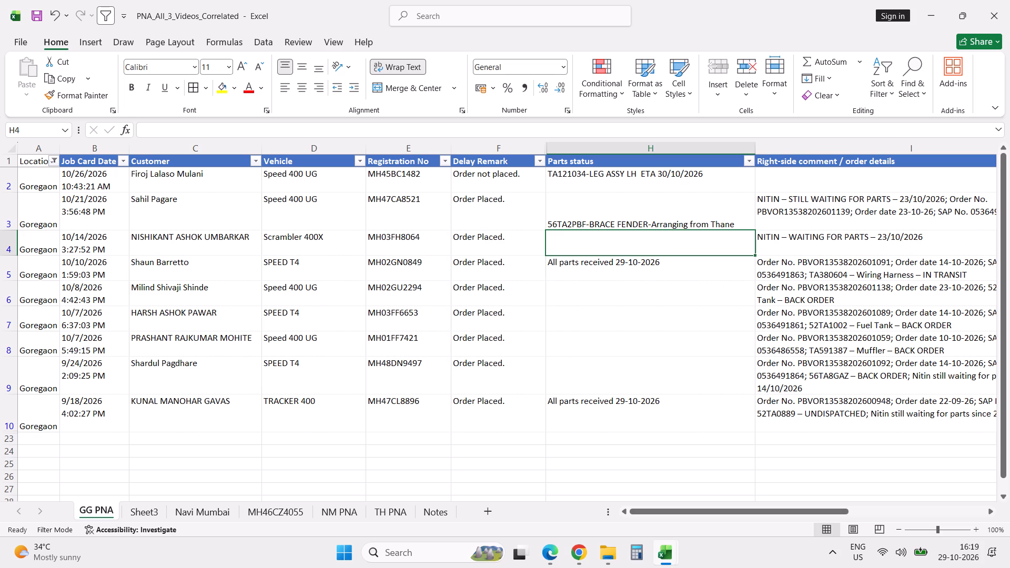
pyautogui.hotkey('alt', 'Tab')
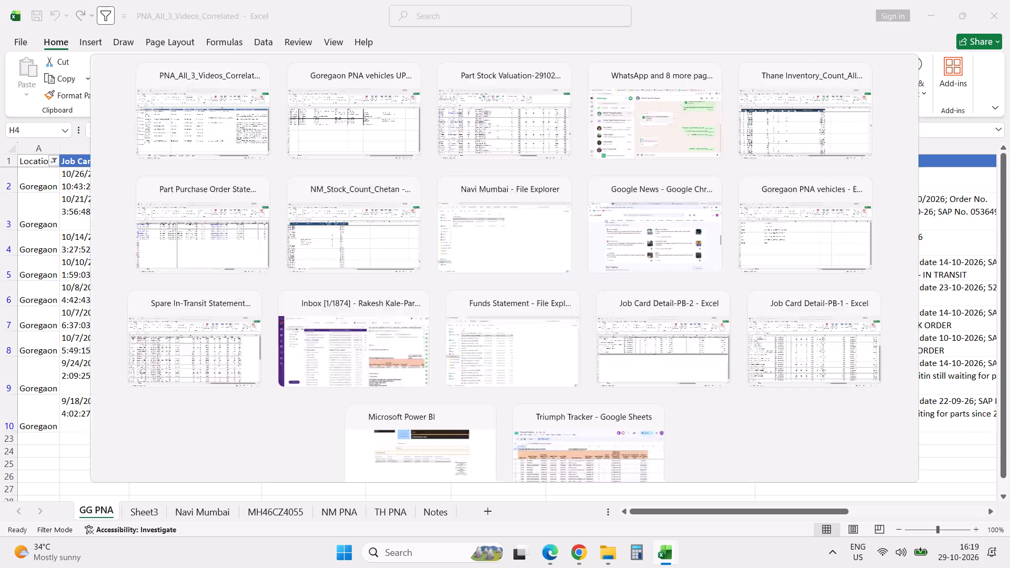
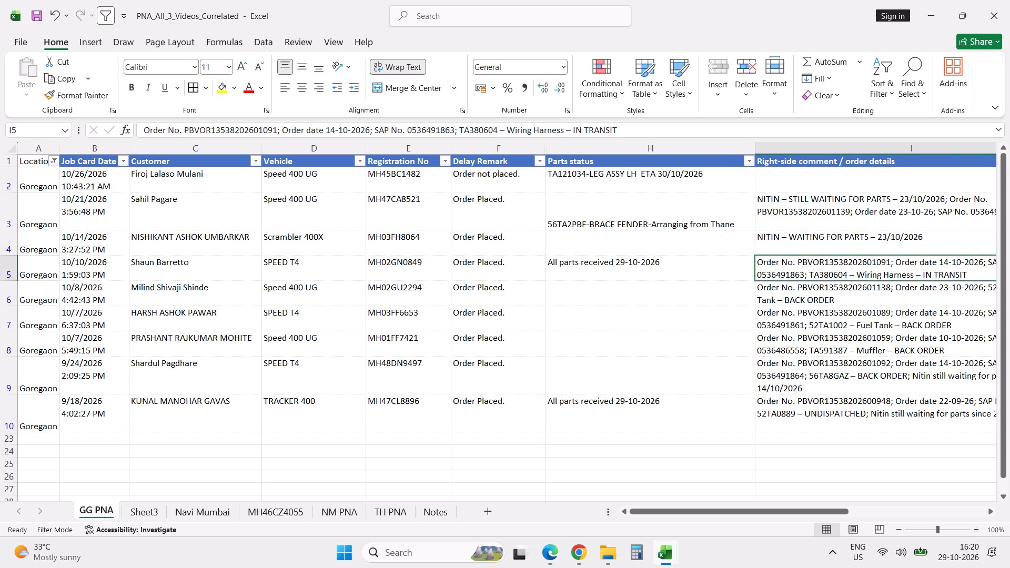
pyautogui.press('Delete')
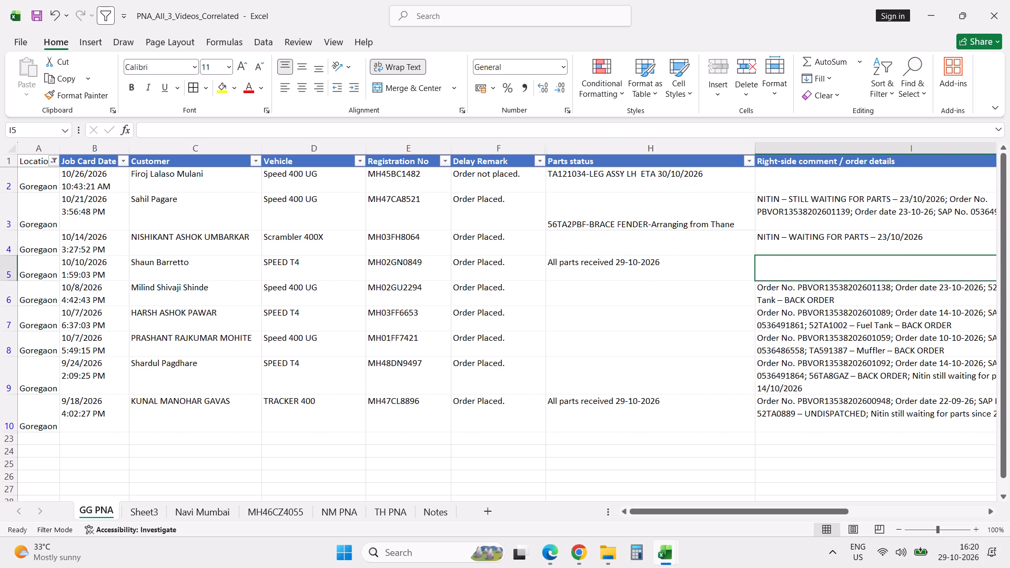
pyautogui.click(794, 403)
pyautogui.press('Delete')
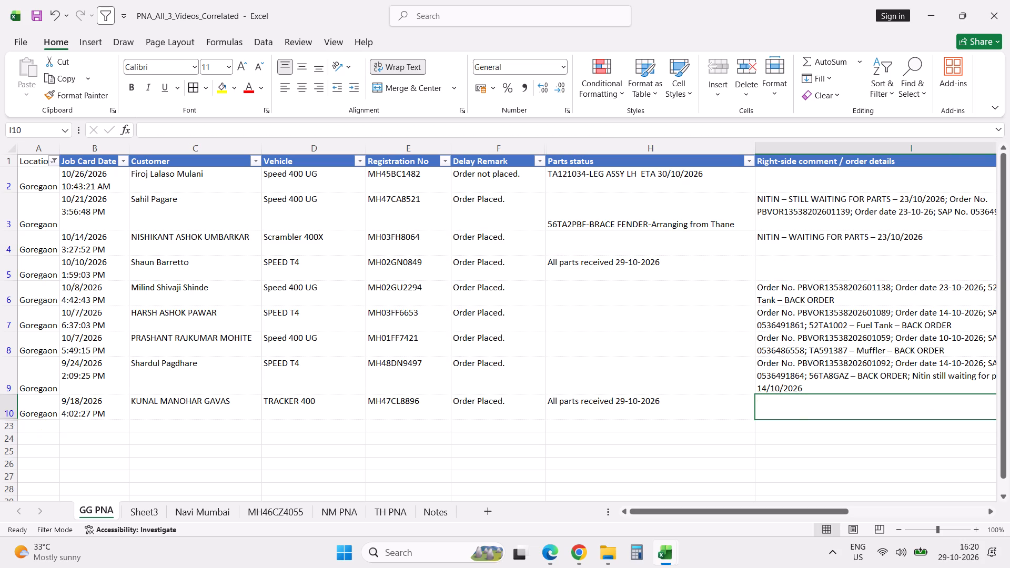
pyautogui.hotkey('alt', 'Tab')
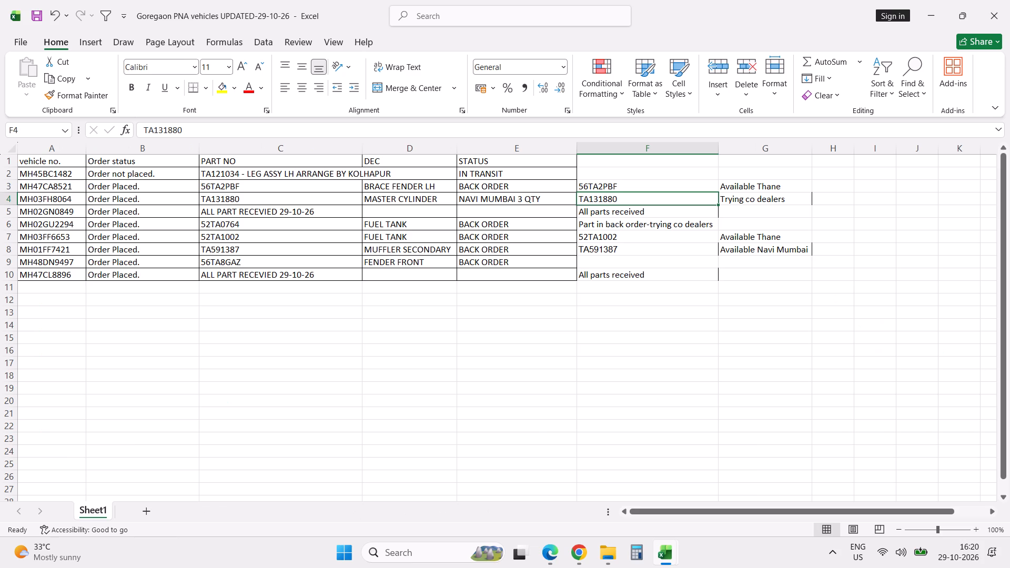
pyautogui.click(601, 225)
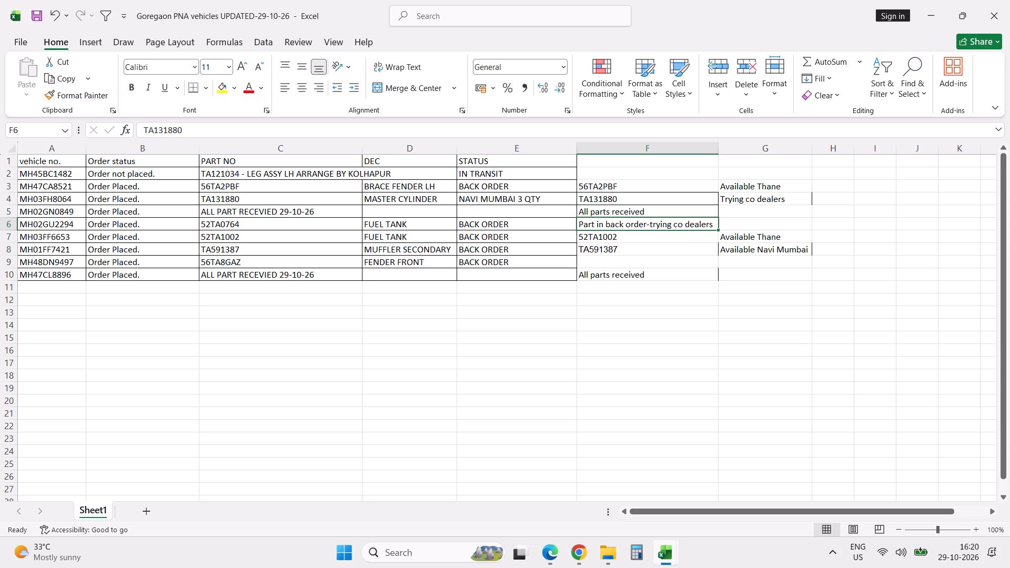
pyautogui.hotkey('ctrl', 'c')
pyautogui.hotkey('alt', 'Tab')
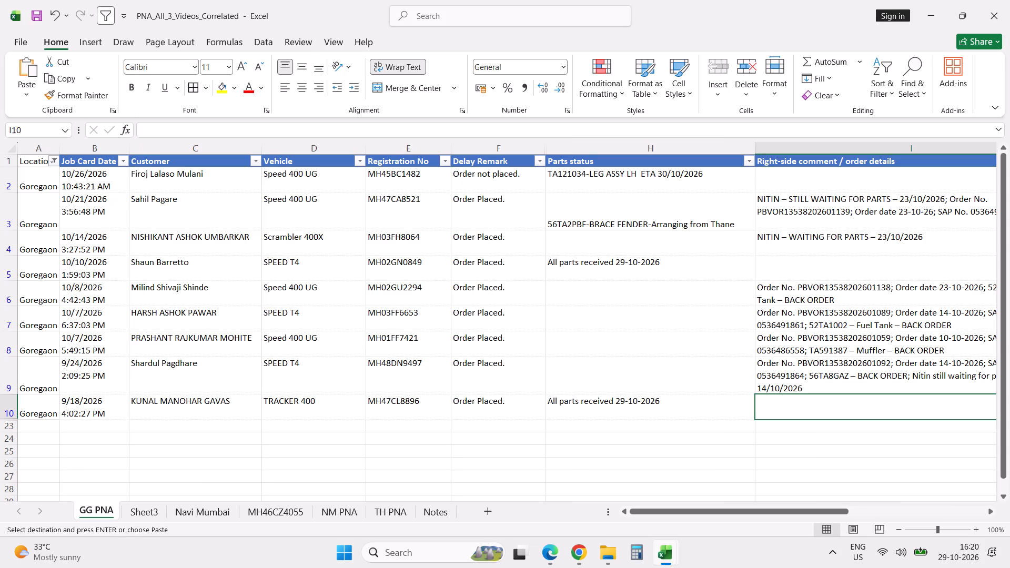
pyautogui.click(606, 300)
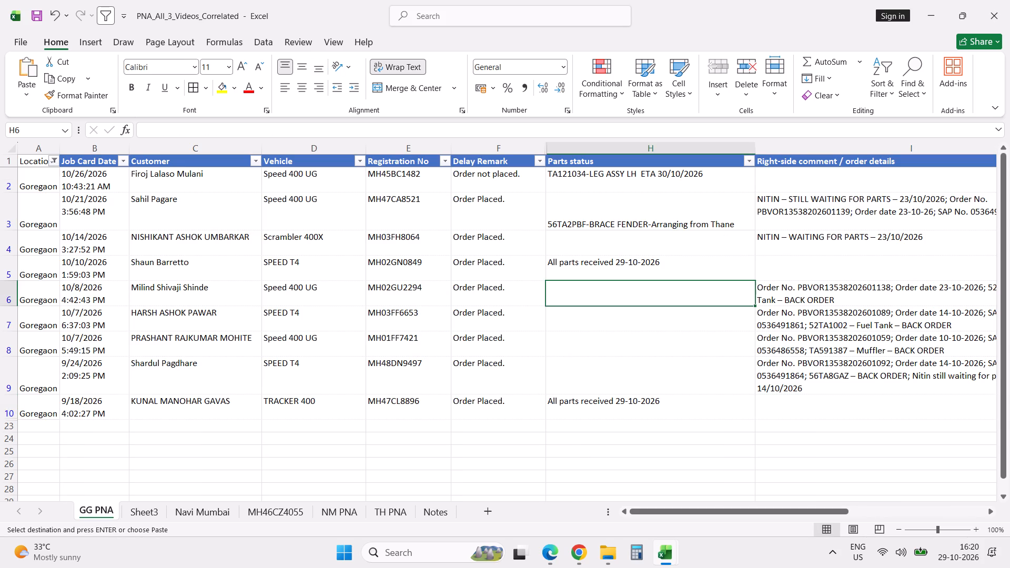
pyautogui.hotkey('ctrl', 'v')
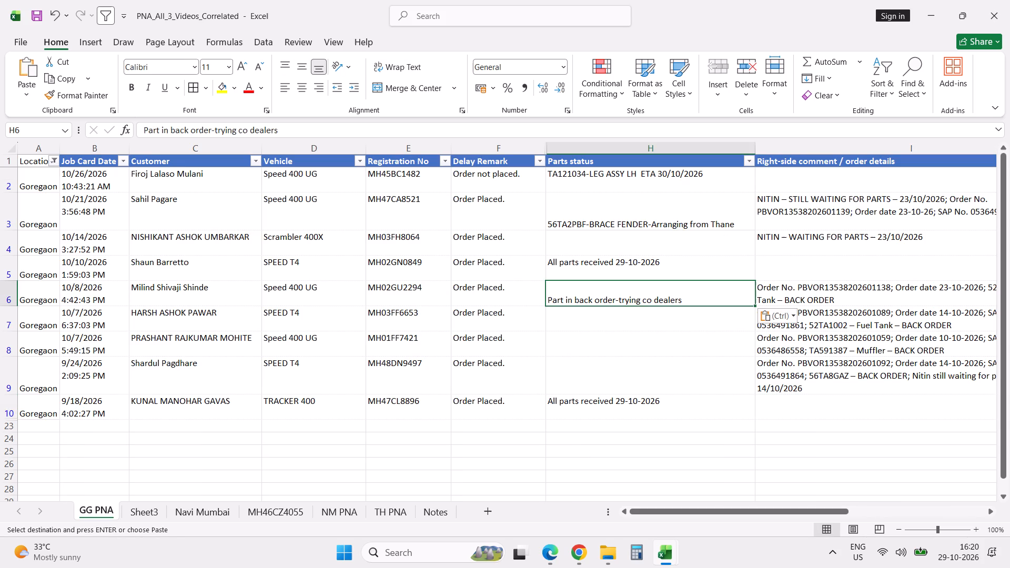
pyautogui.hotkey('alt', 'Tab')
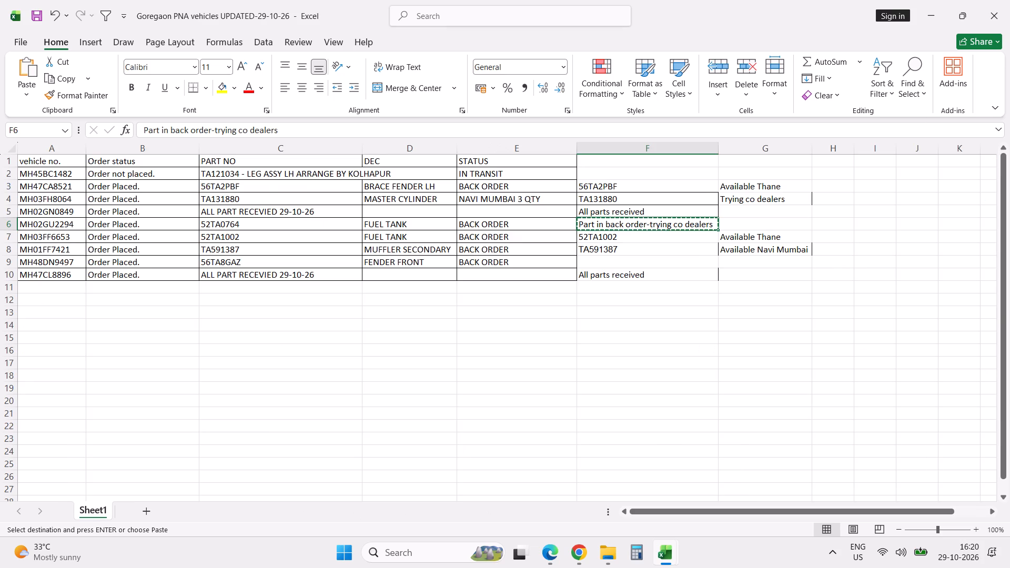
pyautogui.click(606, 237)
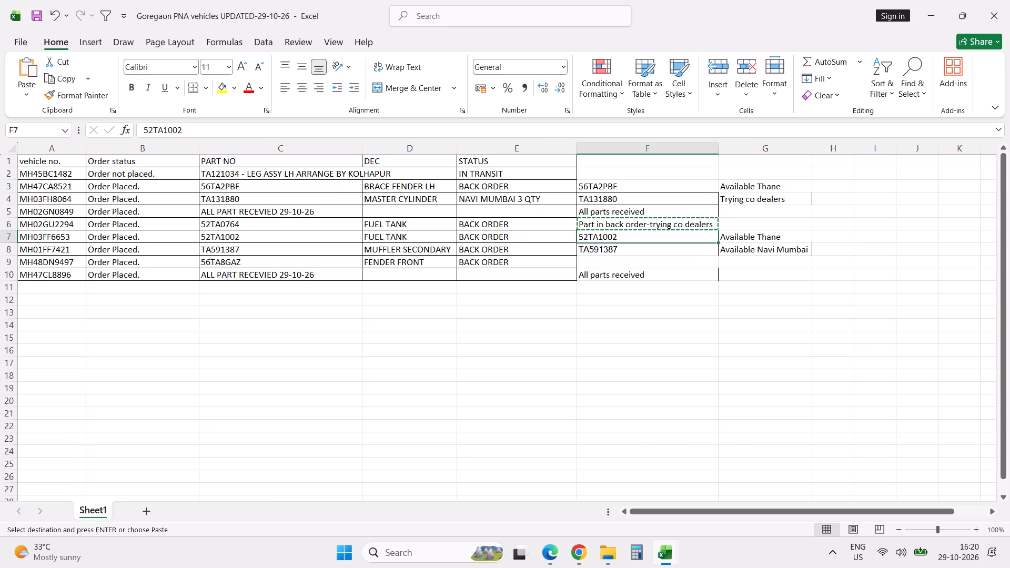
pyautogui.press('Escape')
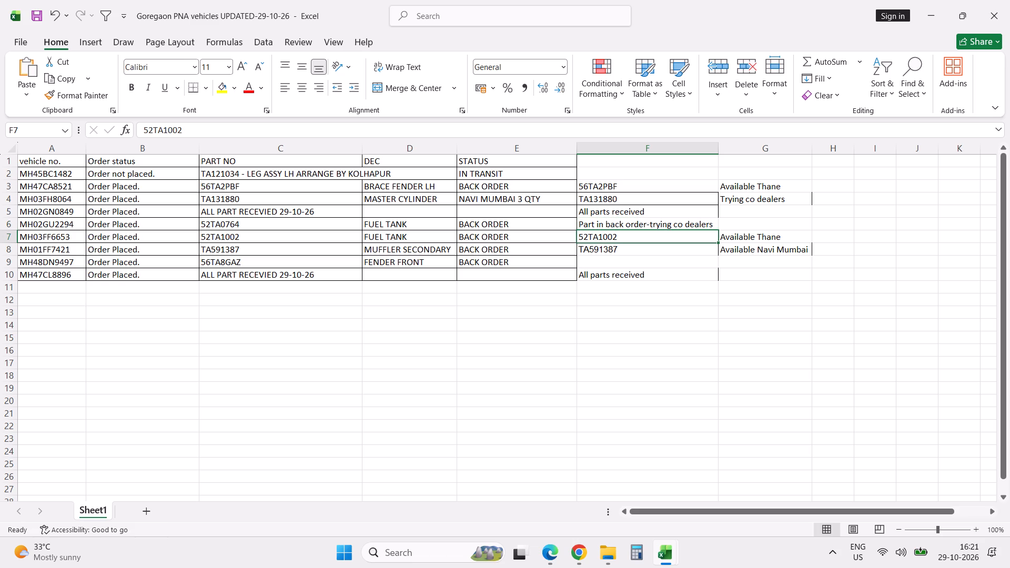
pyautogui.doubleClick(157, 133)
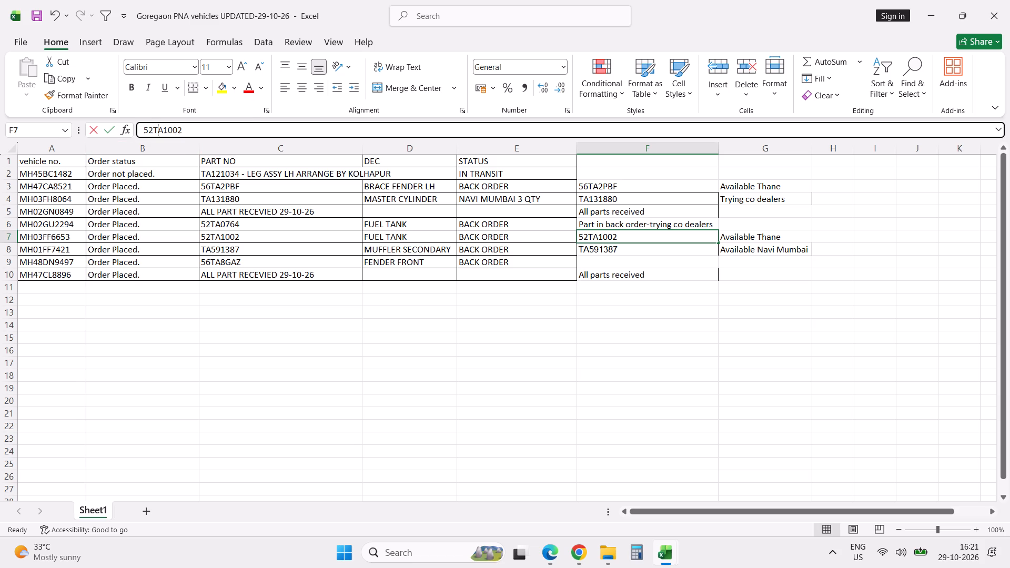
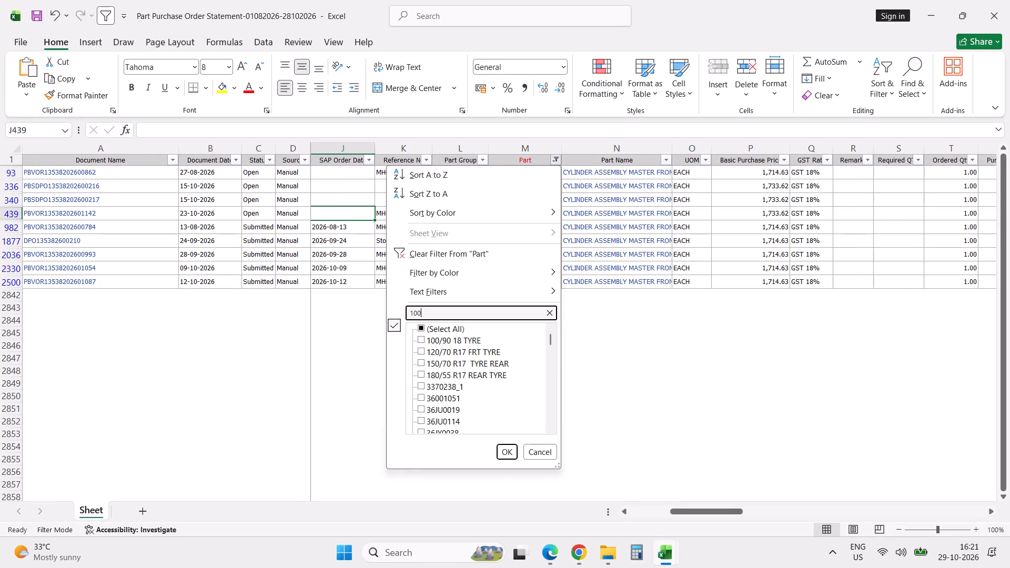
# Filter the purchase order statement's Part column for 1002, narrowing it to the exact part number 52TA1002.
pyautogui.write('2')
pyautogui.press('Return')
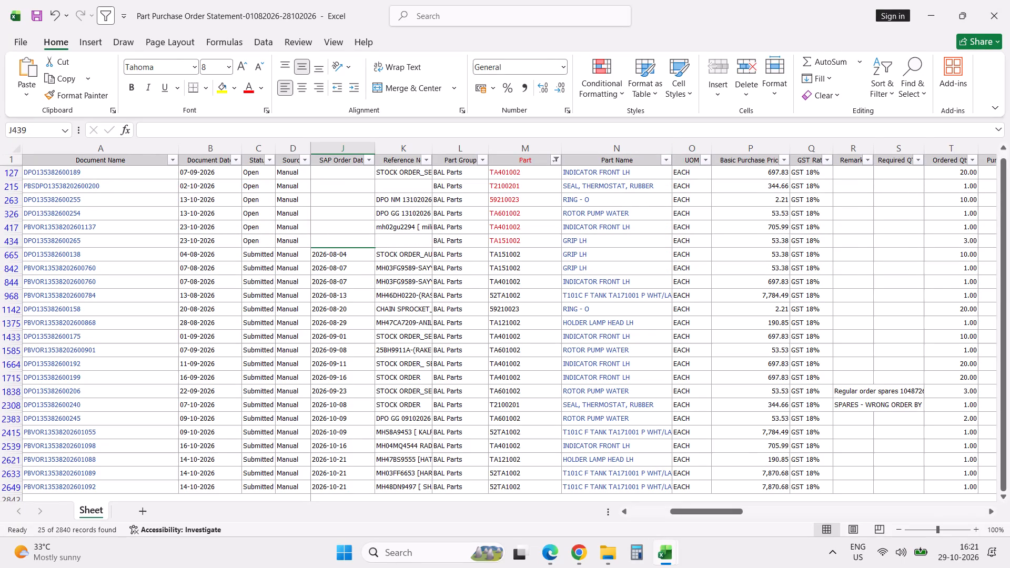
pyautogui.scroll(-2, 487, 312)
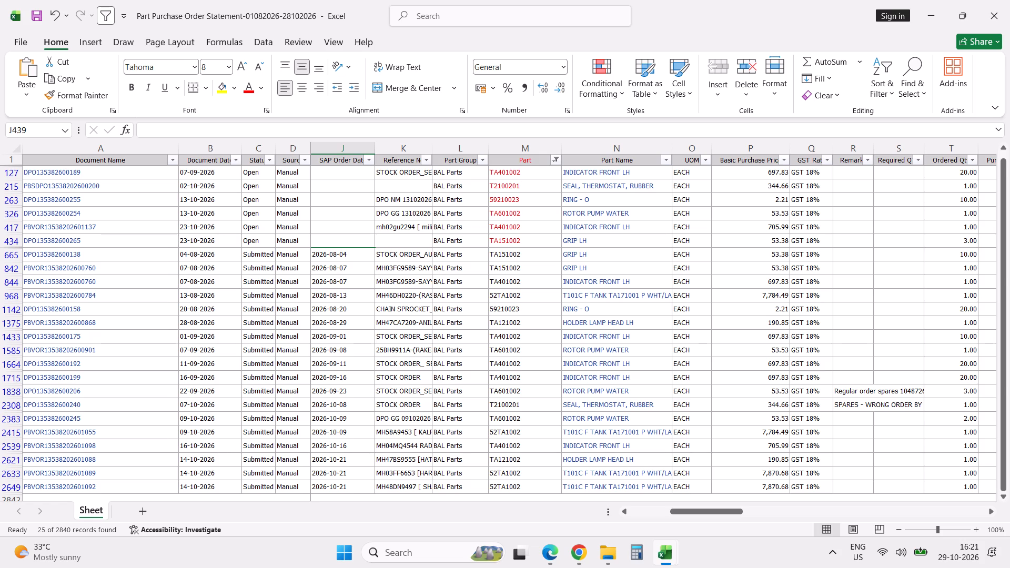
pyautogui.click(510, 428)
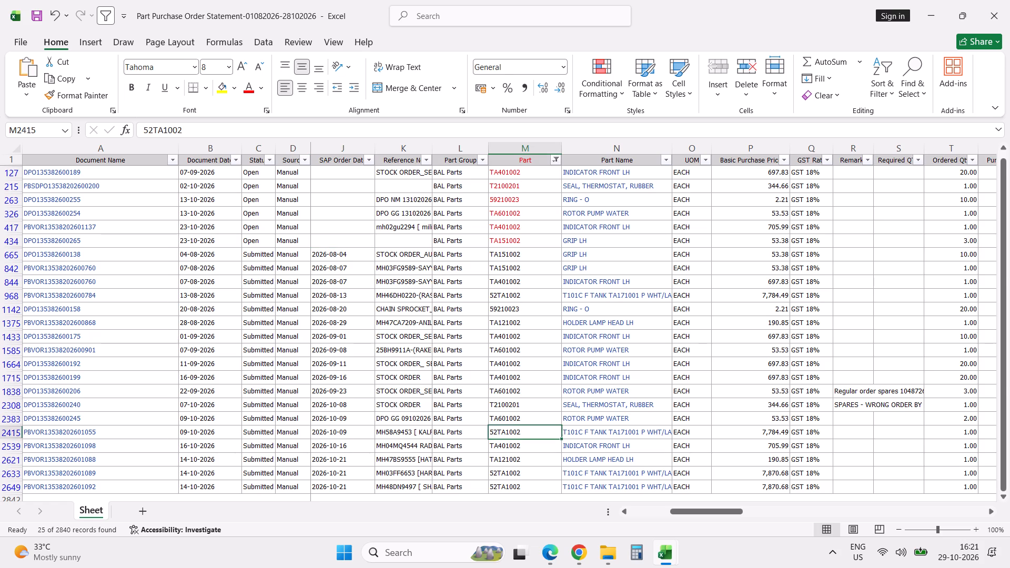
pyautogui.hotkey('ctrl', 'c')
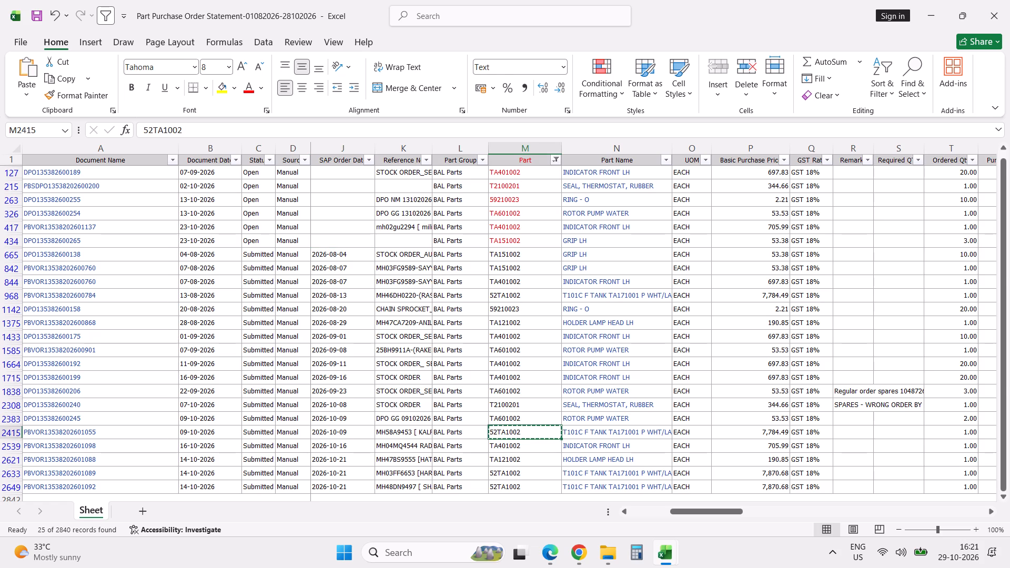
pyautogui.click(555, 160)
pyautogui.click(501, 311)
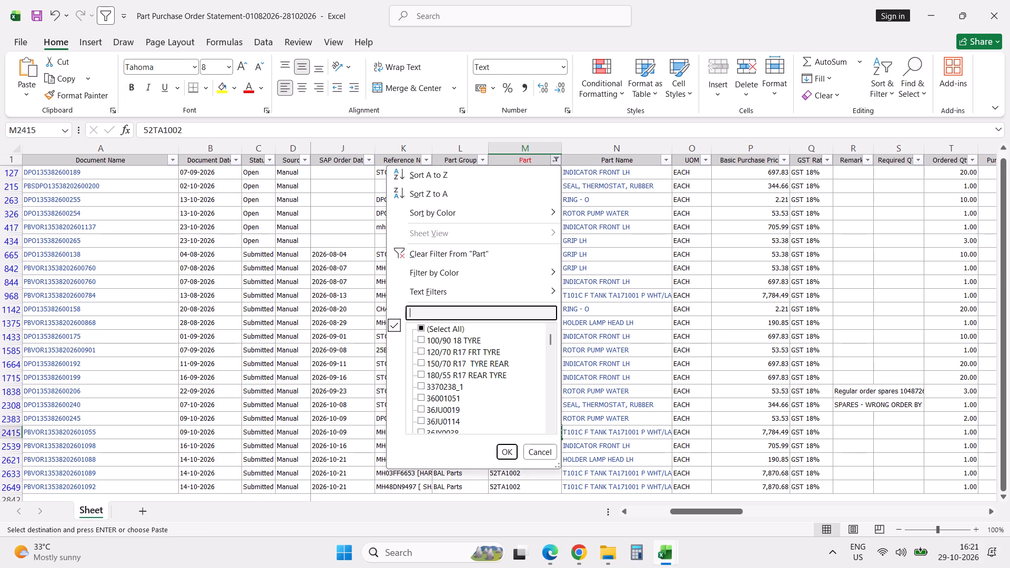
pyautogui.hotkey('ctrl', 'v')
pyautogui.press('Return')
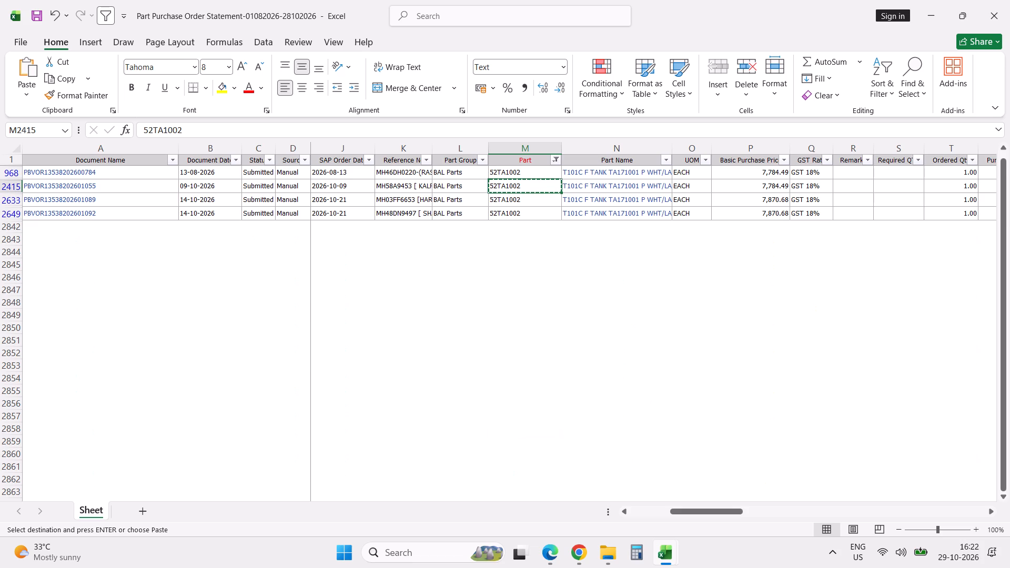
# Check the back order quantity and back order value columns for the filtered 52TA1002 purchase order lines.
pyautogui.press('Down')
pyautogui.press('Down')
pyautogui.press('Right')
pyautogui.press('Right')
pyautogui.press('Right')
pyautogui.press('Right')
pyautogui.press('Right')
pyautogui.press('Right')
pyautogui.press('Right')
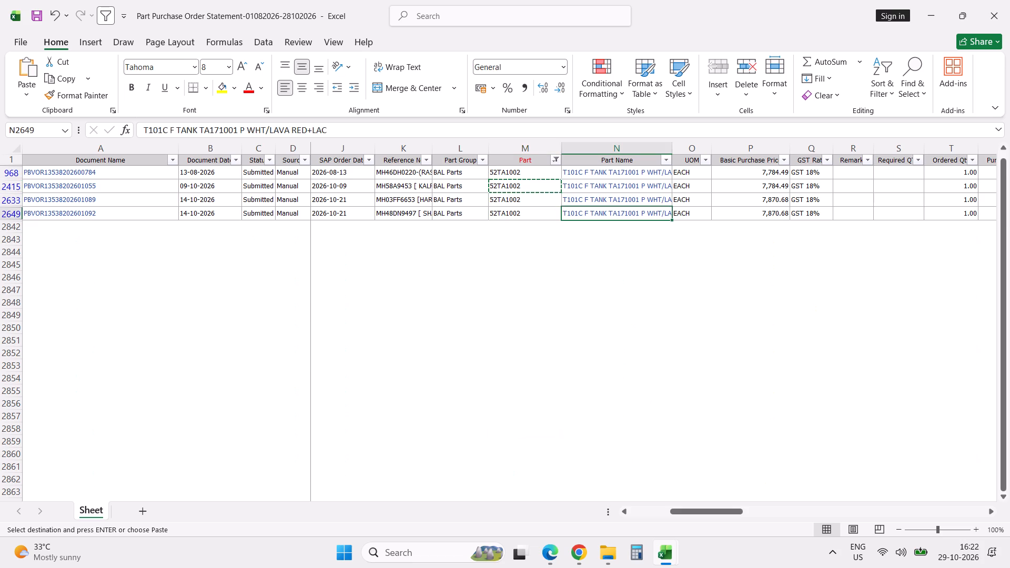
pyautogui.press('Right')
pyautogui.press('Right')
pyautogui.press('Right')
pyautogui.press('Right')
pyautogui.press('Right')
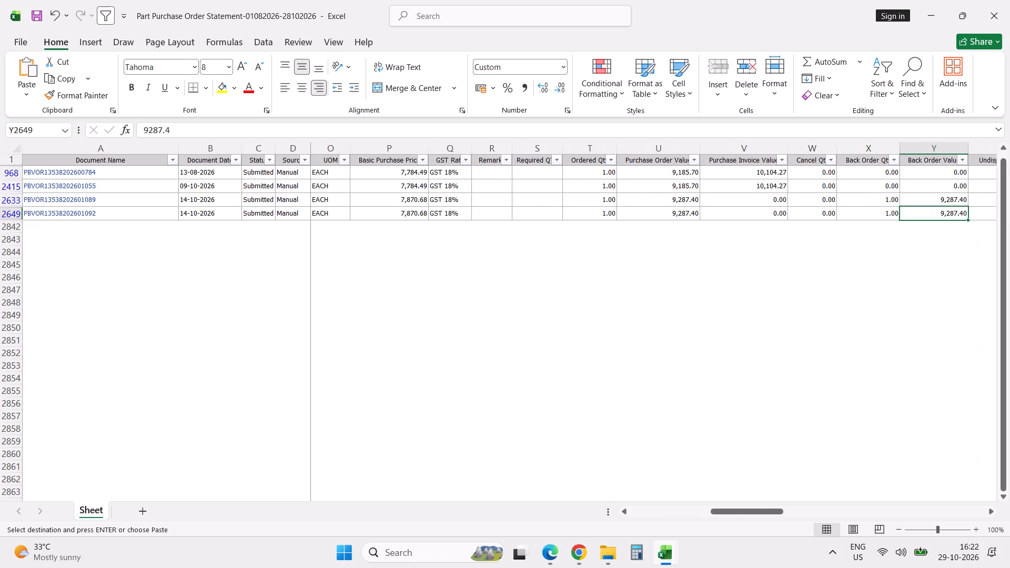
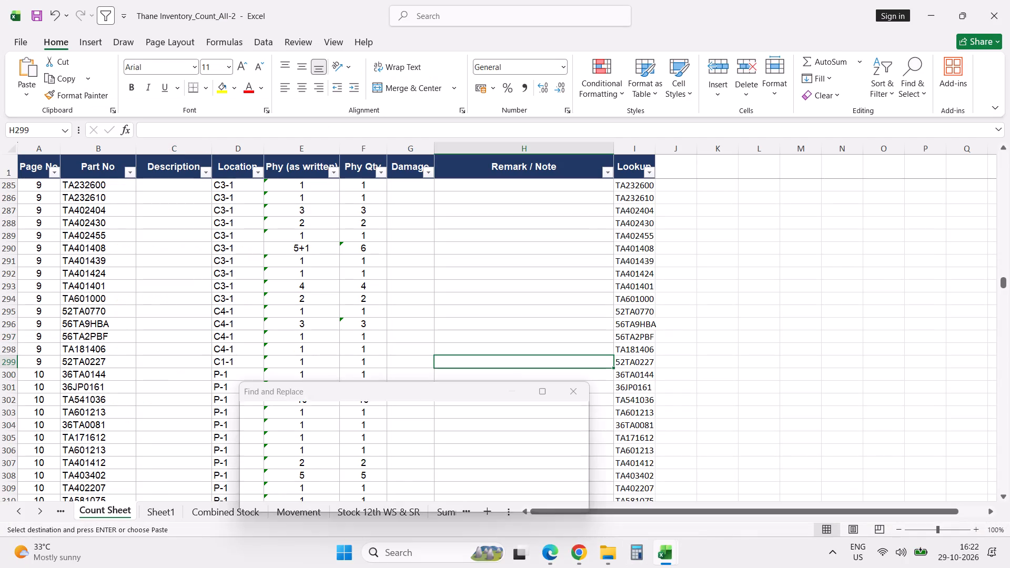
# Search the Thane inventory Count Sheet for 1002, stepping through the matches to part number 52TA1002.
pyautogui.write('1002')
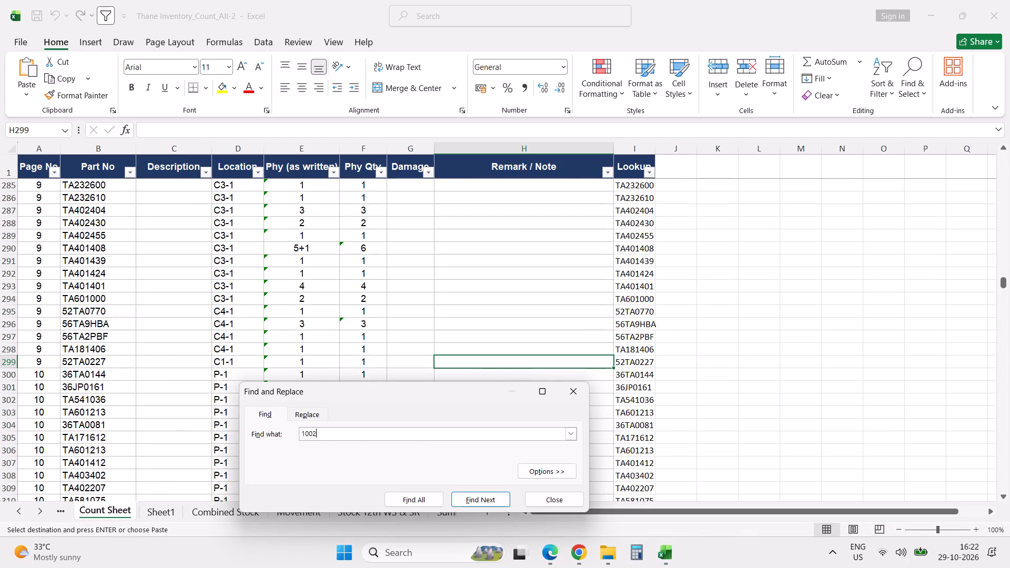
pyautogui.press('Return')
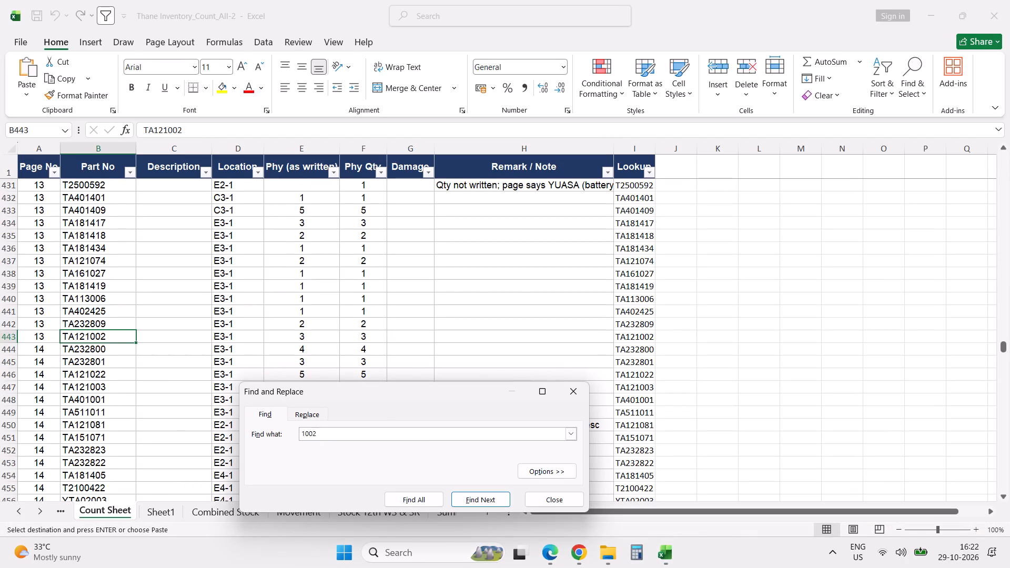
pyautogui.press('Return')
pyautogui.press('Return')
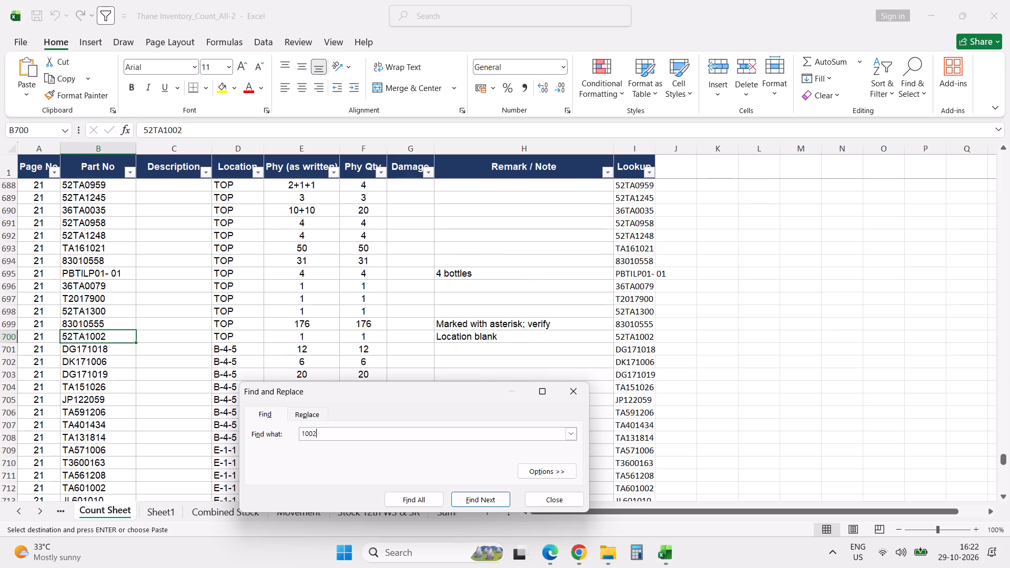
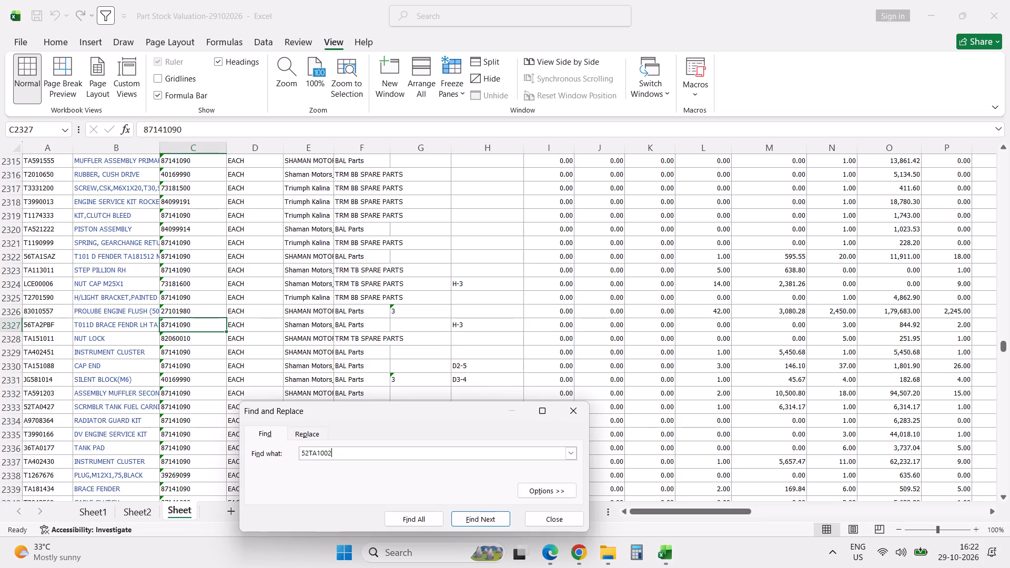
# Search the detailed stock valuation list on the worksheet named Sheet for part 52TA1002, stepping through its matches.
pyautogui.press('Return')
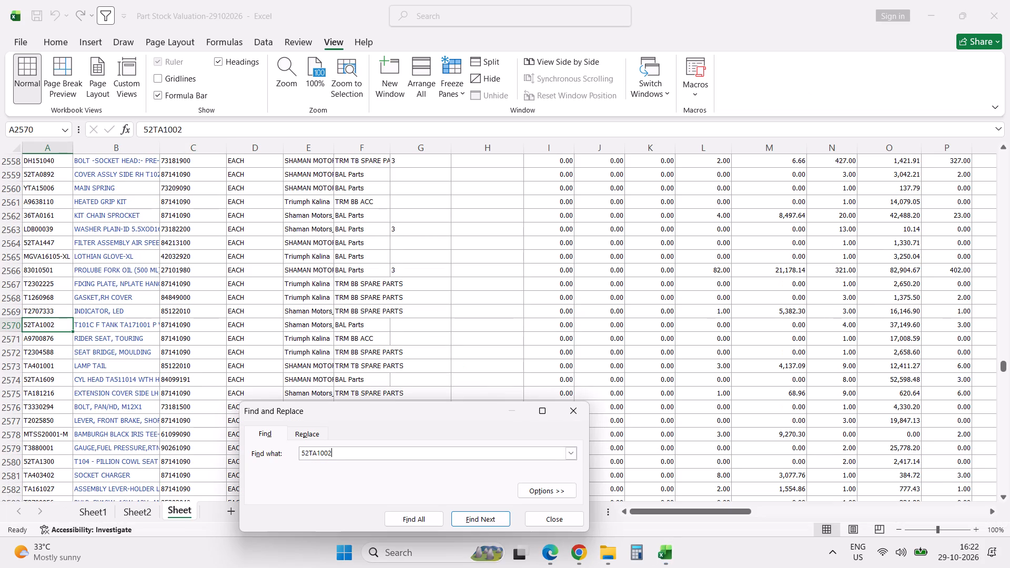
pyautogui.press('Return')
pyautogui.press('Escape')
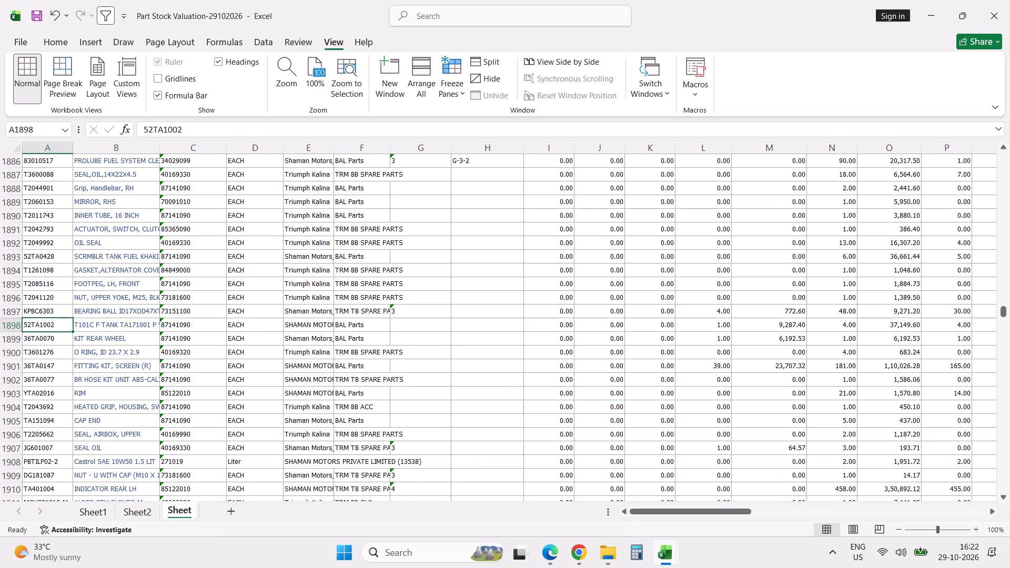
# Find part 52TA1002 in the Sheet2 availability summary and check its stock across the location columns.
pyautogui.click(143, 511)
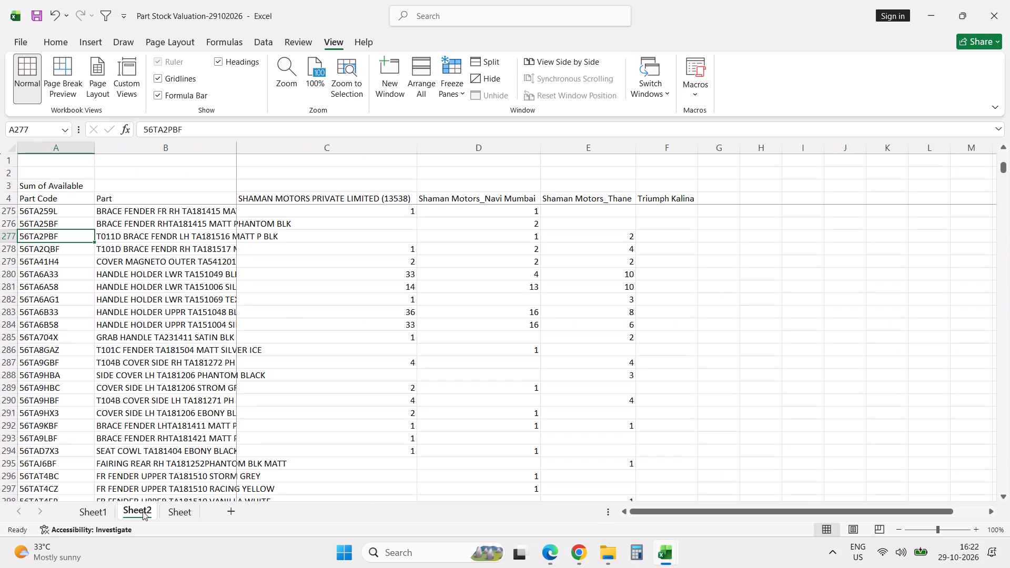
pyautogui.click(262, 376)
pyautogui.hotkey('ctrl', 'f')
pyautogui.press('Return')
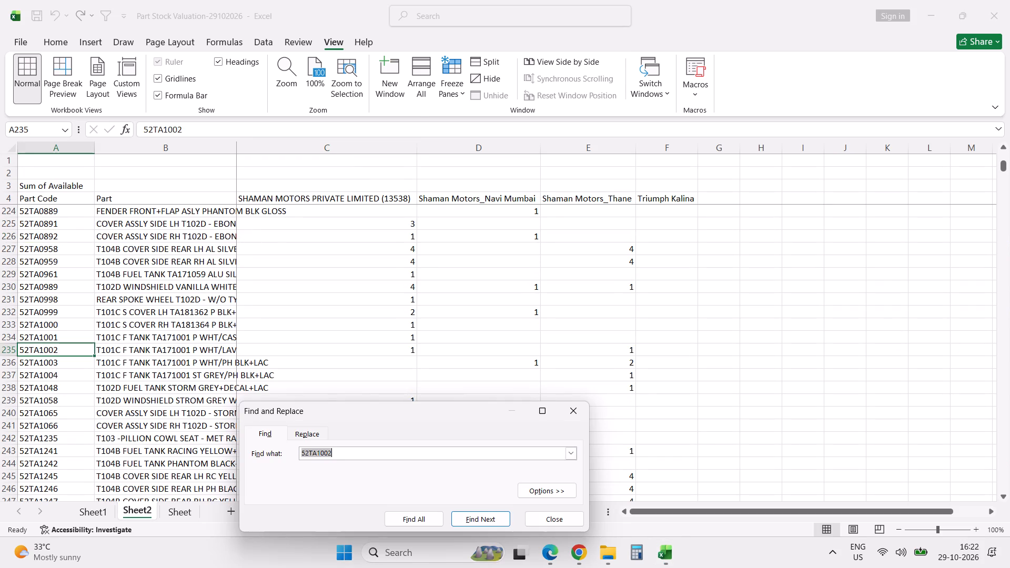
pyautogui.press('Escape')
pyautogui.press('Tab')
pyautogui.press('Tab')
pyautogui.press('Tab')
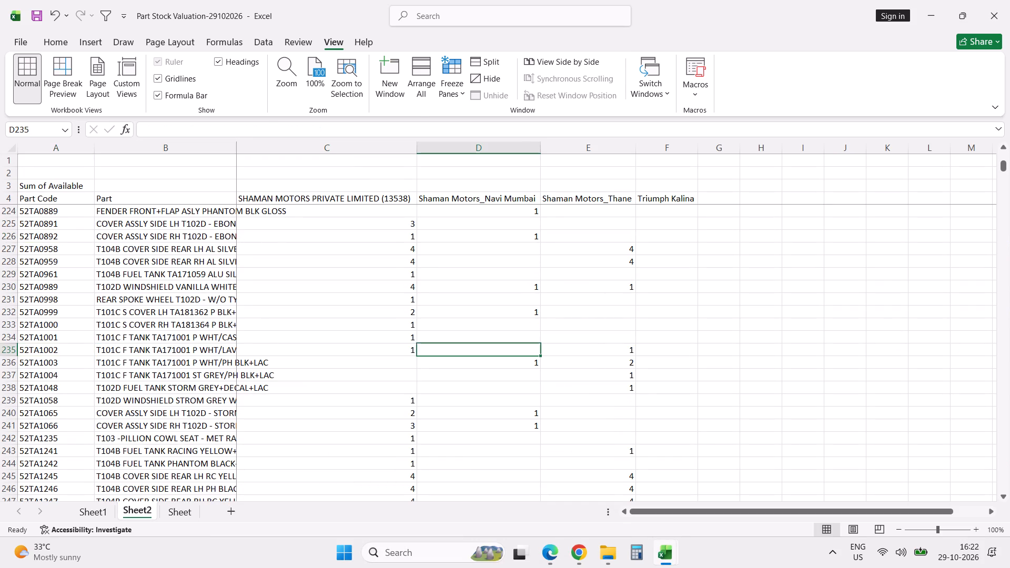
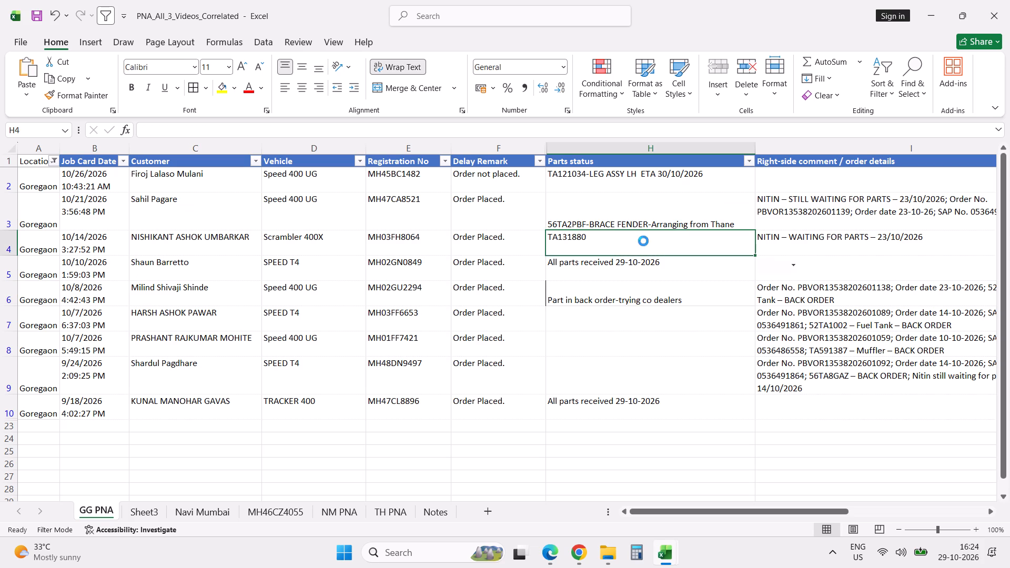
pyautogui.hotkey('alt', 'Tab')
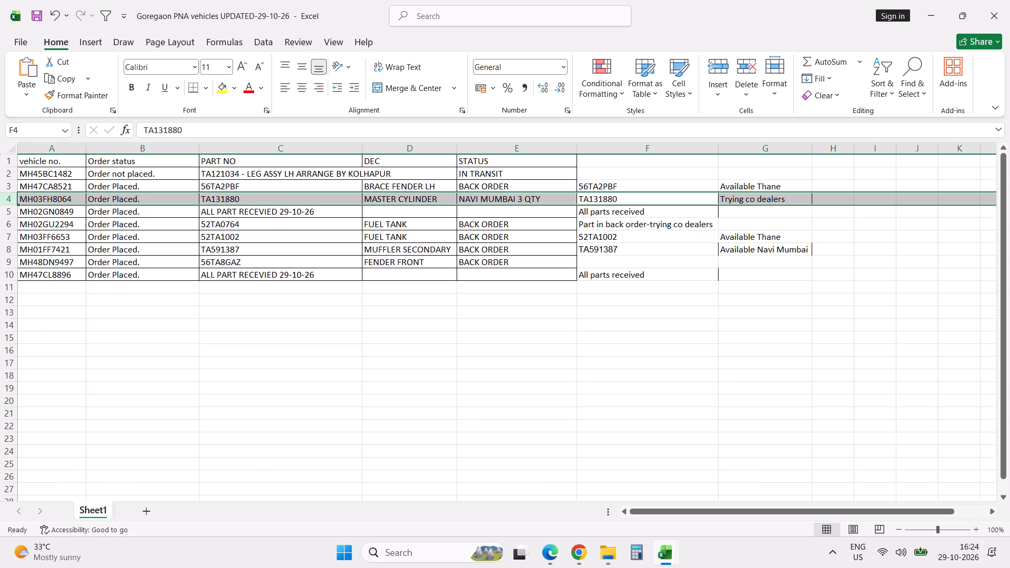
pyautogui.hotkey('alt', 'Tab')
pyautogui.doubleClick(625, 241)
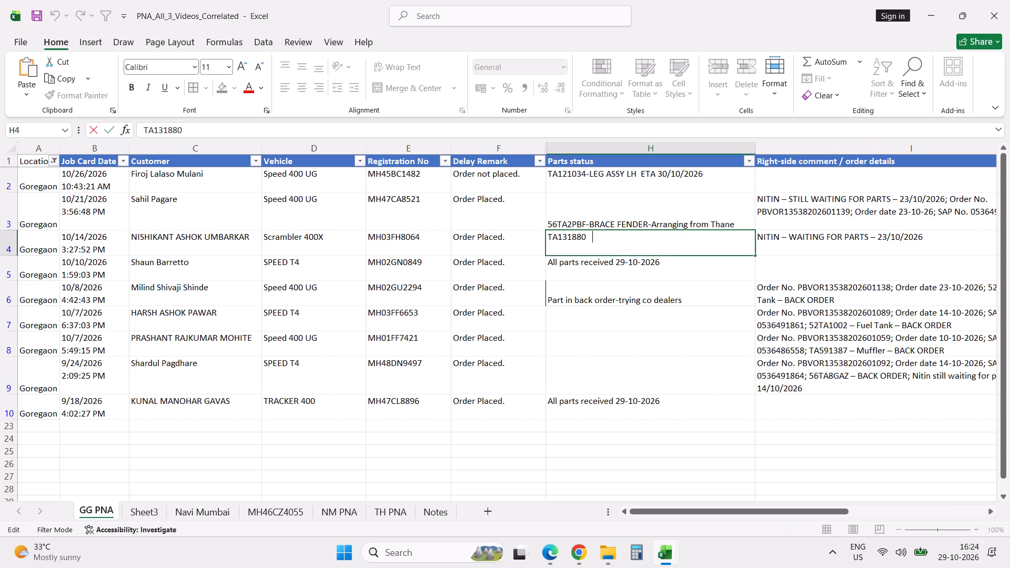
pyautogui.press('BackSpace')
pyautogui.press('BackSpace')
pyautogui.press('BackSpace')
pyautogui.press('-')
pyautogui.hotkey('alt', 'Tab')
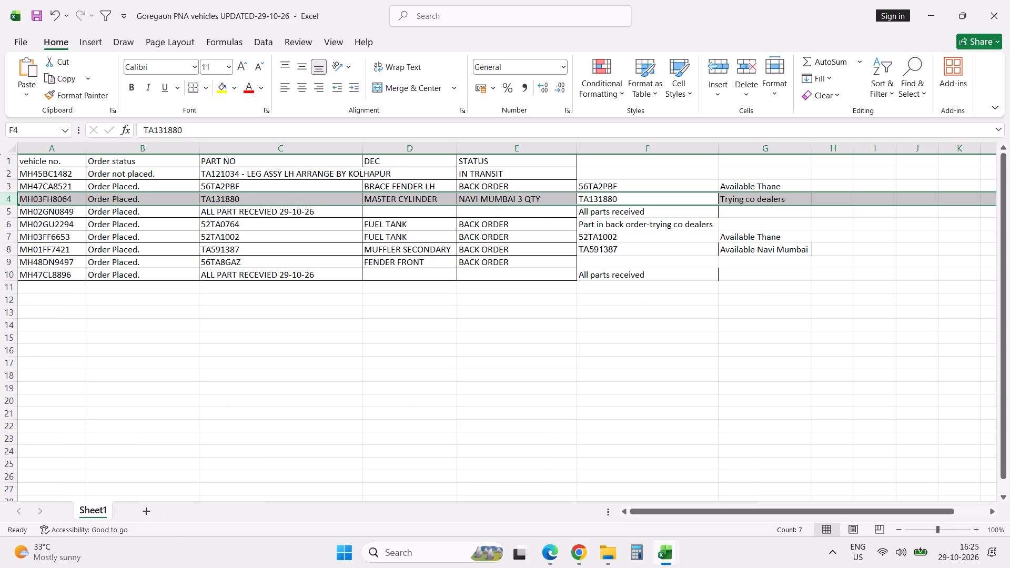
pyautogui.hotkey('alt', 'Tab')
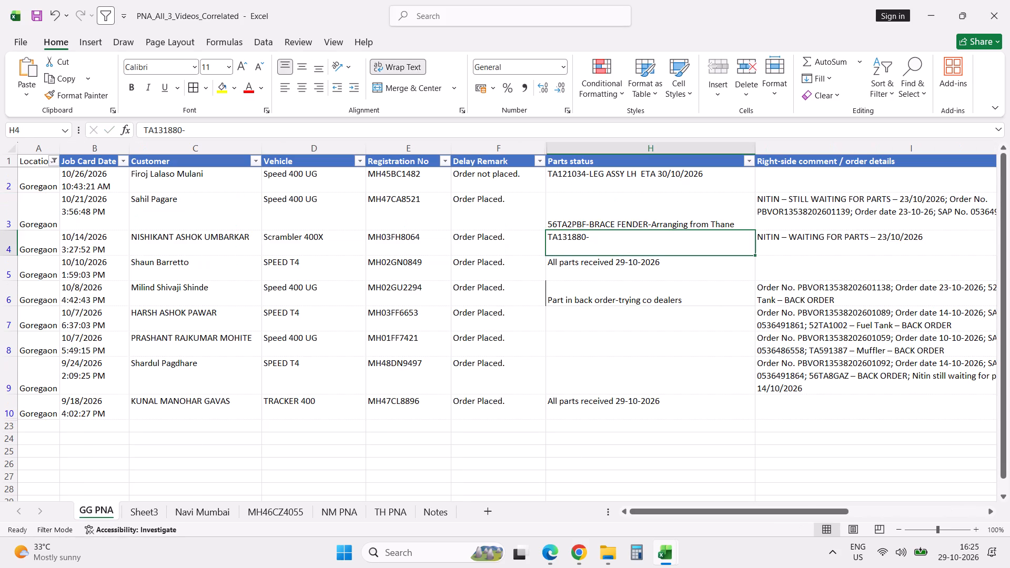
pyautogui.doubleClick(625, 241)
pyautogui.write('ams')
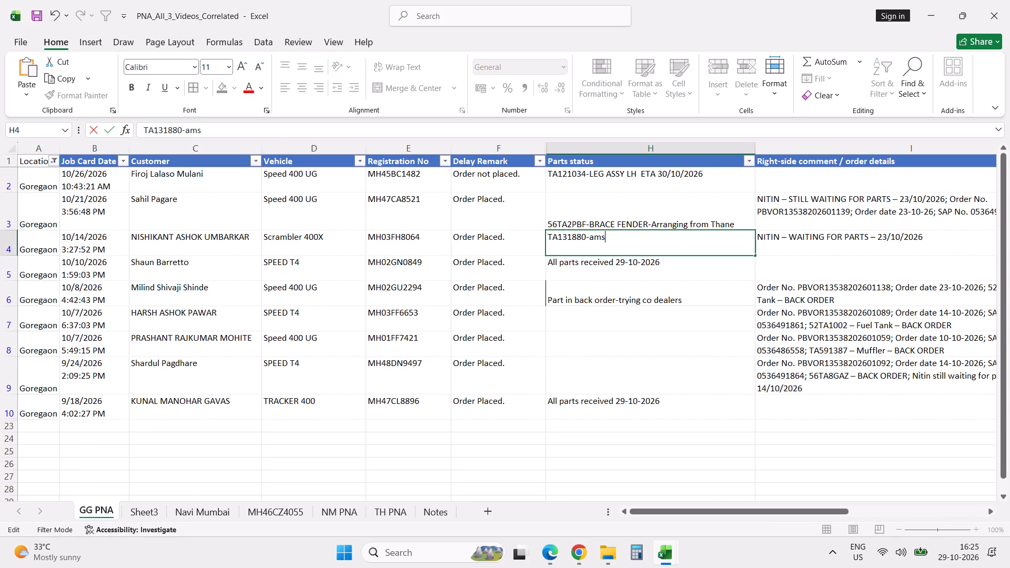
pyautogui.press('BackSpace')
pyautogui.press('BackSpace')
pyautogui.press('BackSpace')
pyautogui.write('MASTER CYL.')
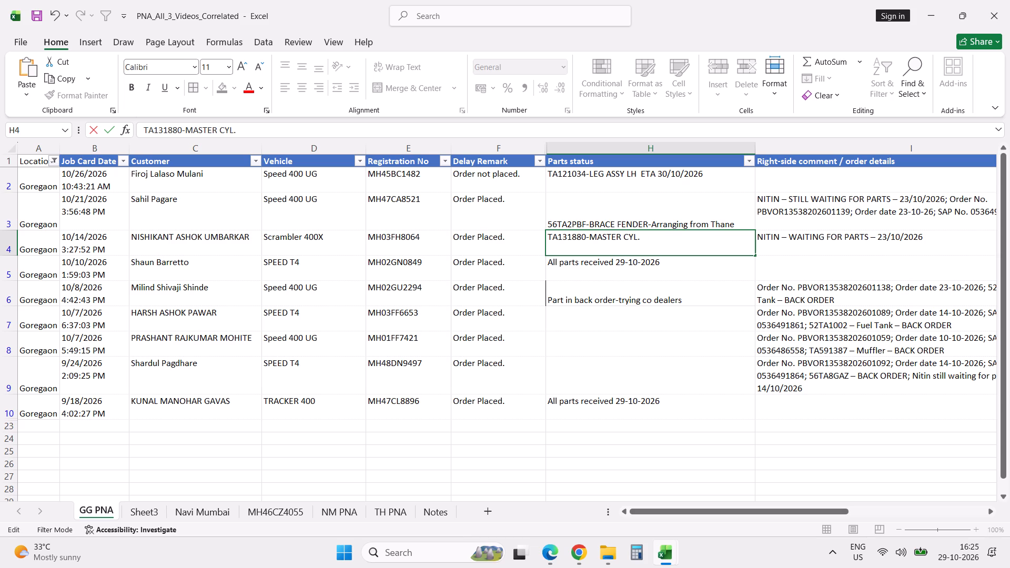
pyautogui.press('space')
pyautogui.write('Arranging from Co-dealer')
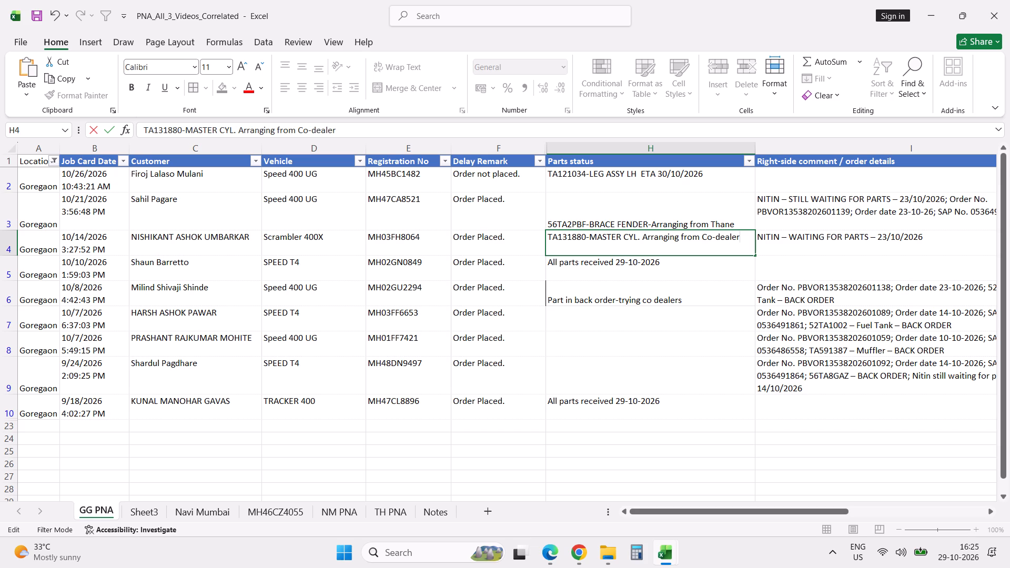
pyautogui.press('space')
pyautogui.write('ETA 30-')
pyautogui.press('BackSpace')
pyautogui.write('/10/2026')
pyautogui.press('Return')
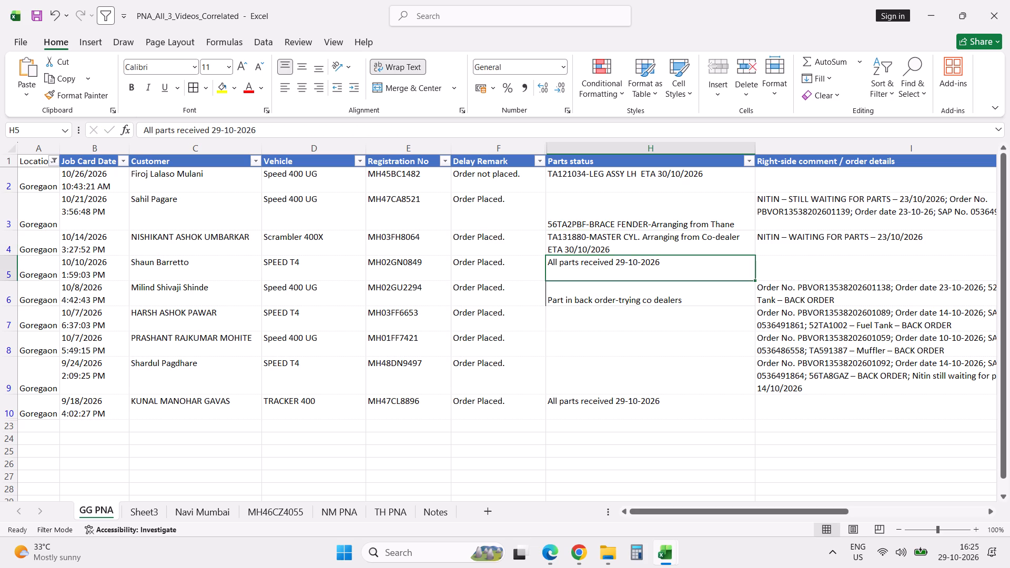
pyautogui.moveTo(757, 147); pyautogui.dragTo(781, 151)
pyautogui.moveTo(780, 149); pyautogui.dragTo(796, 150)
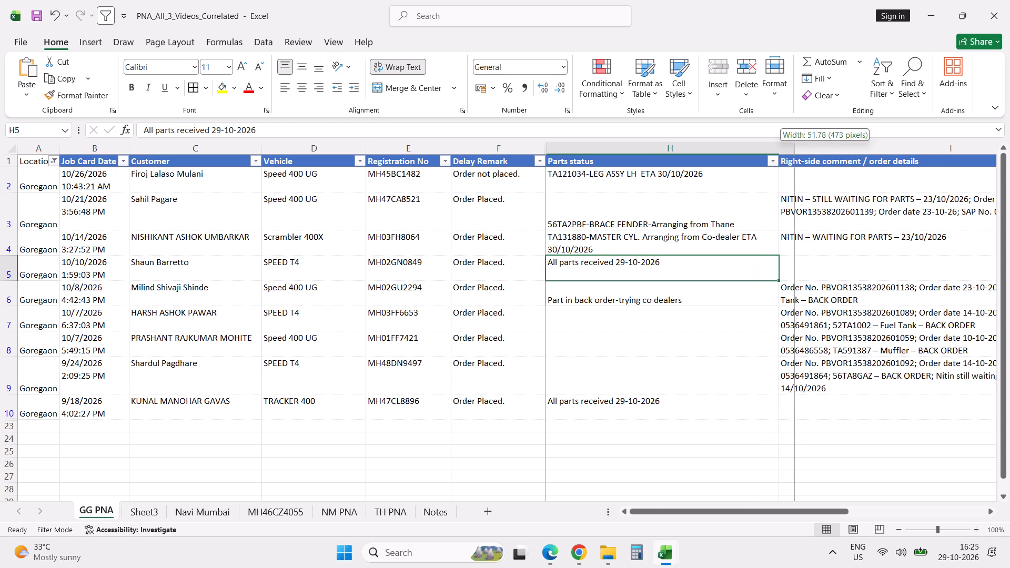
pyautogui.moveTo(796, 150); pyautogui.dragTo(800, 150)
pyautogui.moveTo(800, 148); pyautogui.dragTo(804, 148)
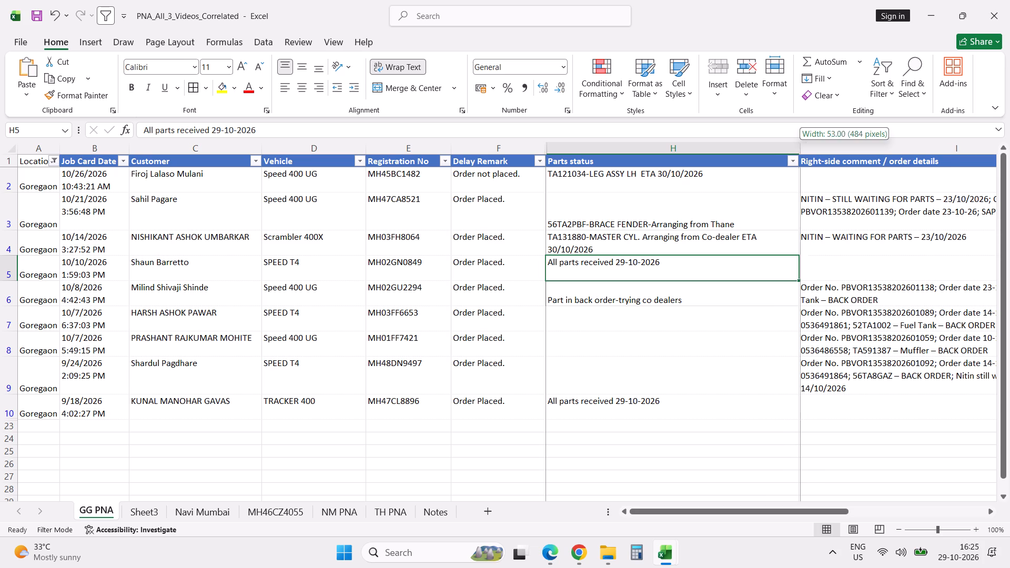
pyautogui.moveTo(804, 148); pyautogui.dragTo(814, 149)
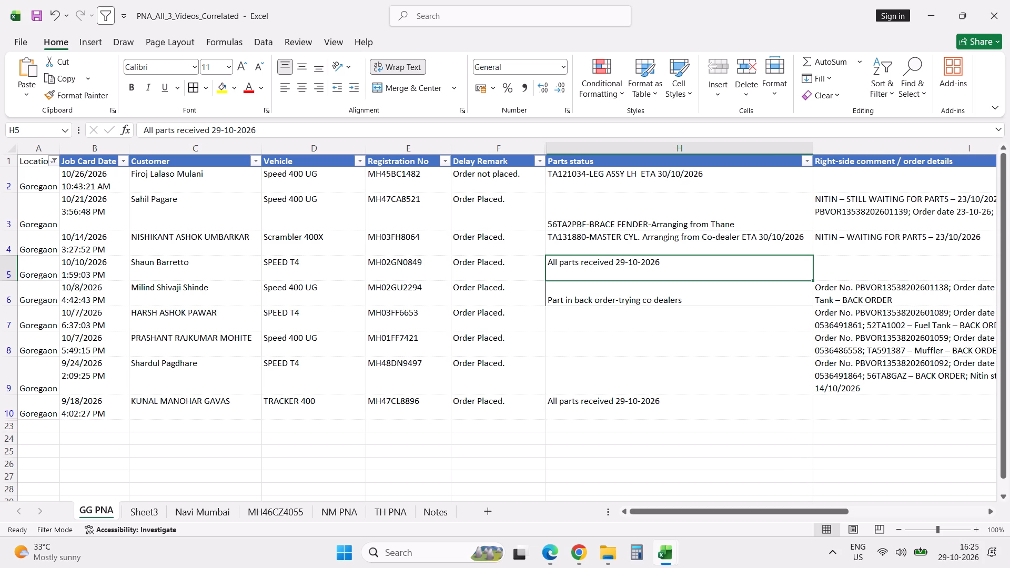
pyautogui.doubleClick(14, 257)
pyautogui.click(594, 315)
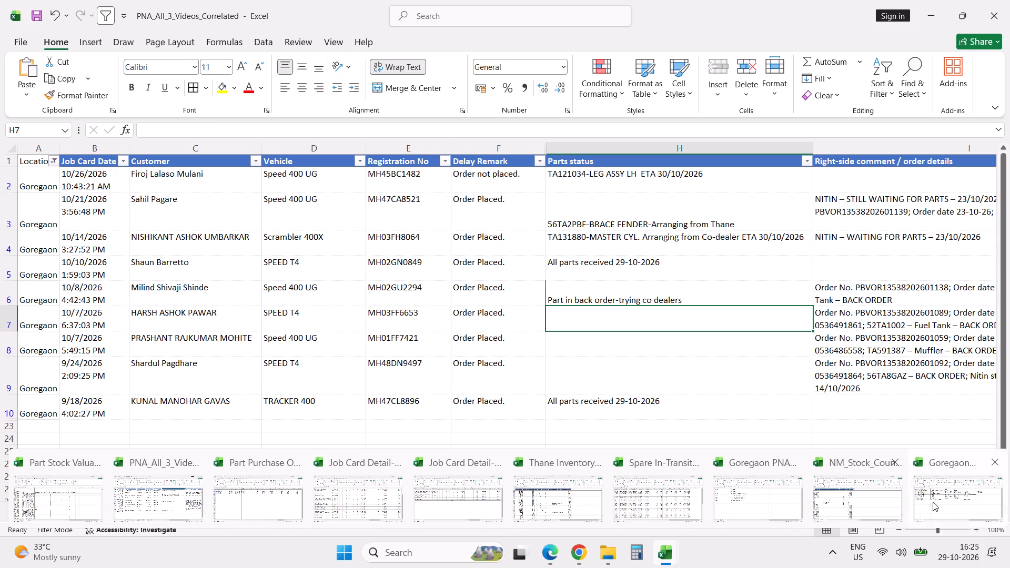
pyautogui.click(953, 500)
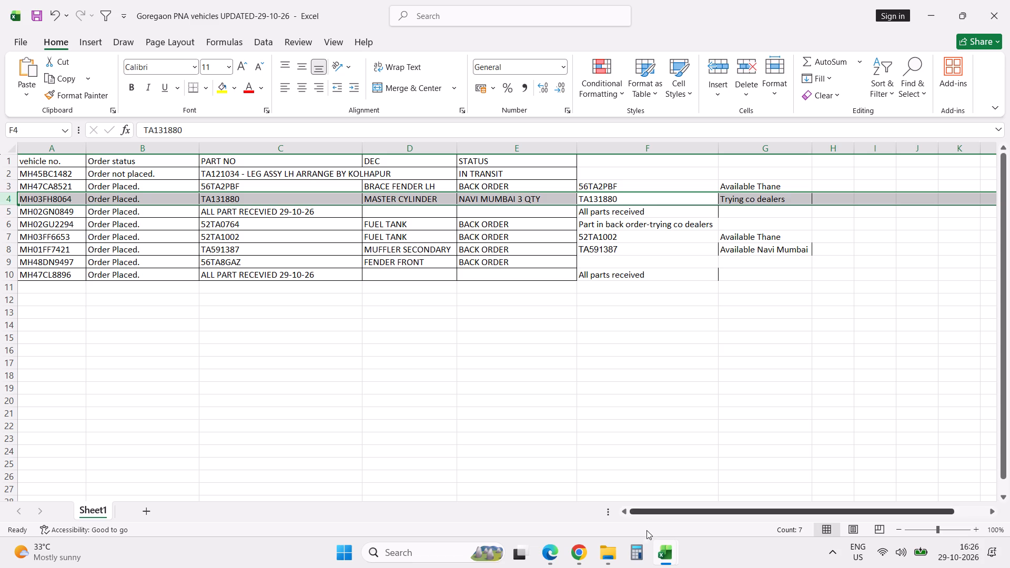
# Examine the Count Sheet rows around and above part 52TA1002 in the Thane Inventory_Count_All-2 workbook.
pyautogui.click(664, 551)
pyautogui.click(552, 502)
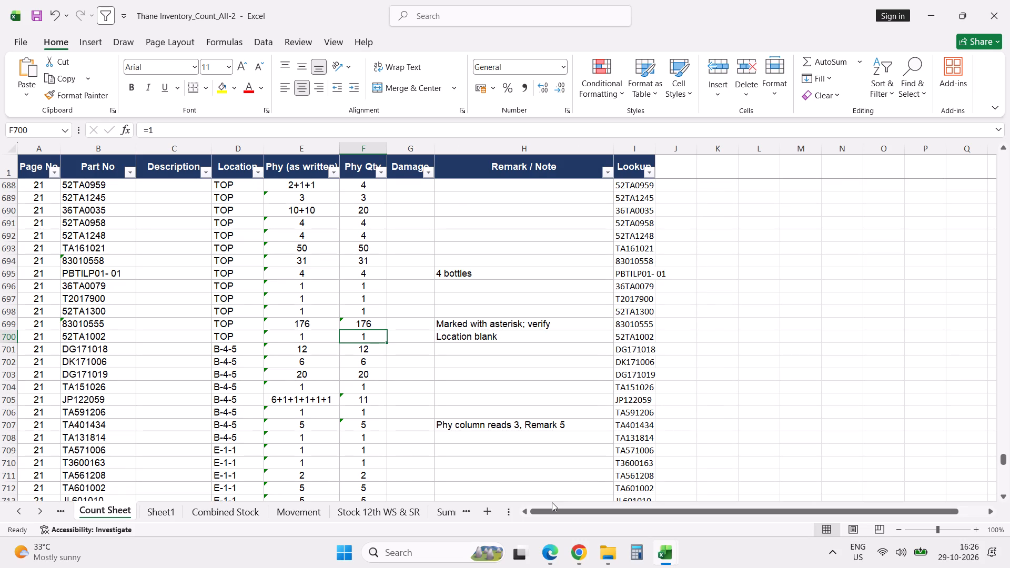
pyautogui.press('Up')
pyautogui.press('Up')
pyautogui.press('Up')
pyautogui.press('Up')
pyautogui.press('Up')
pyautogui.press('Up')
pyautogui.press('Up')
pyautogui.press('Up')
pyautogui.press('Up')
pyautogui.press('Up')
pyautogui.press('Up')
pyautogui.press('Up')
pyautogui.press('Up')
pyautogui.press('Up')
pyautogui.press('Up')
pyautogui.press('Up')
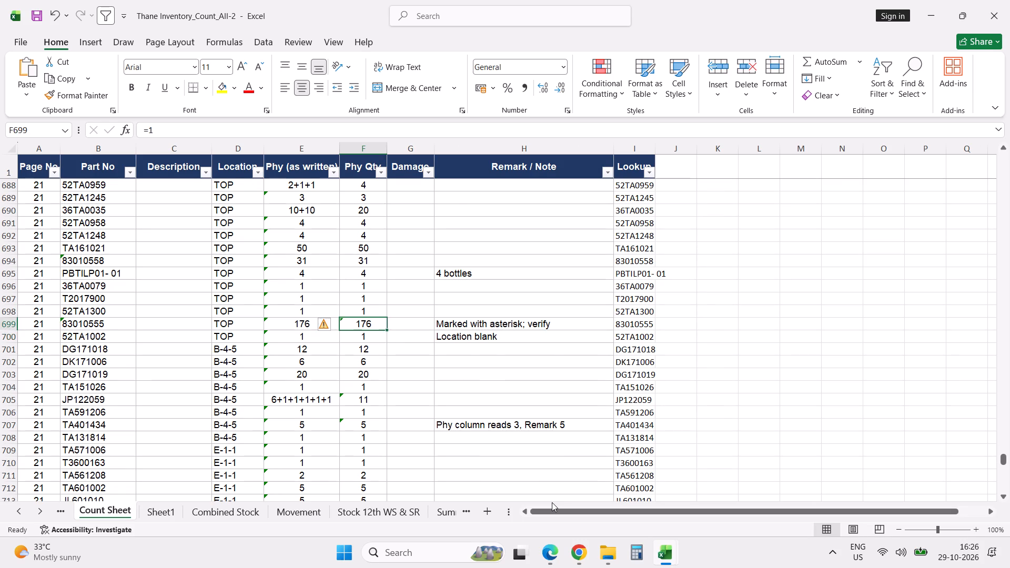
pyautogui.press('Up')
pyautogui.press('Down')
pyautogui.press('Down')
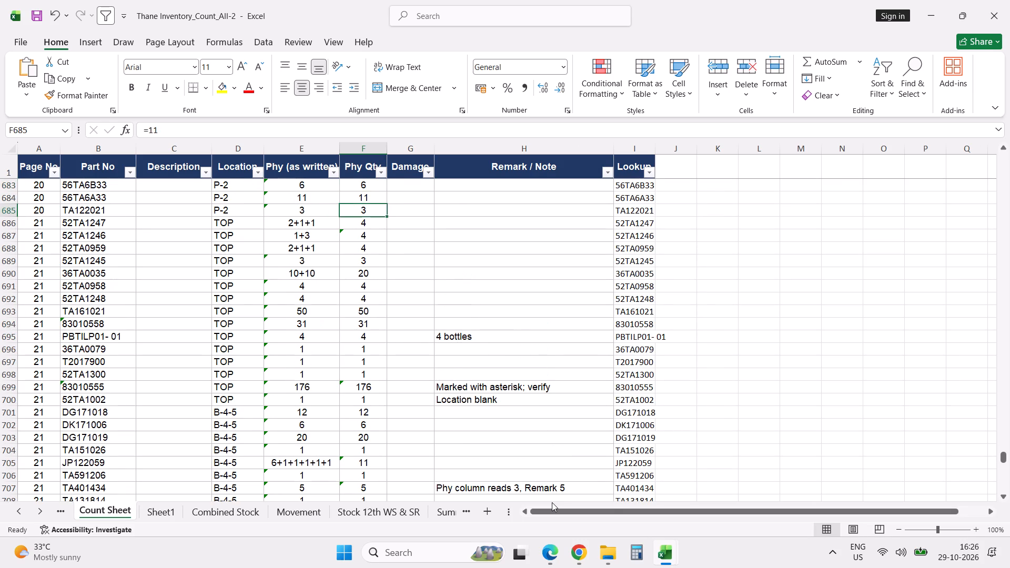
pyautogui.press('Up')
pyautogui.press('Up')
pyautogui.press('Up')
pyautogui.press('Up')
pyautogui.press('Up')
pyautogui.press('Up')
pyautogui.press('Up')
pyautogui.press('Up')
pyautogui.press('Up')
pyautogui.press('Up')
pyautogui.press('Up')
pyautogui.press('Up')
pyautogui.press('Up')
pyautogui.press('Up')
pyautogui.press('Up')
pyautogui.press('Up')
pyautogui.press('Up')
pyautogui.press('Up')
pyautogui.press('Up')
pyautogui.press('Up')
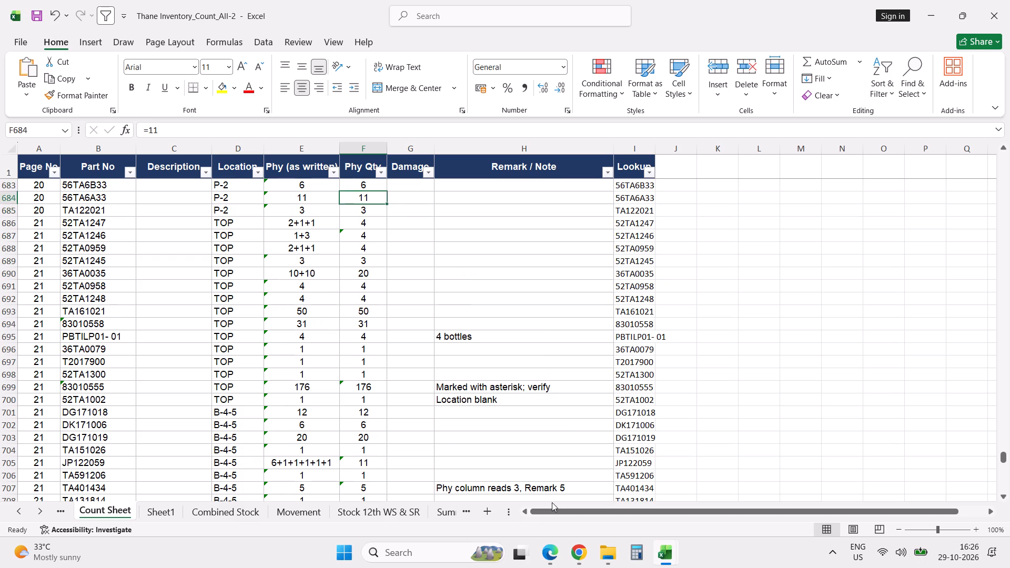
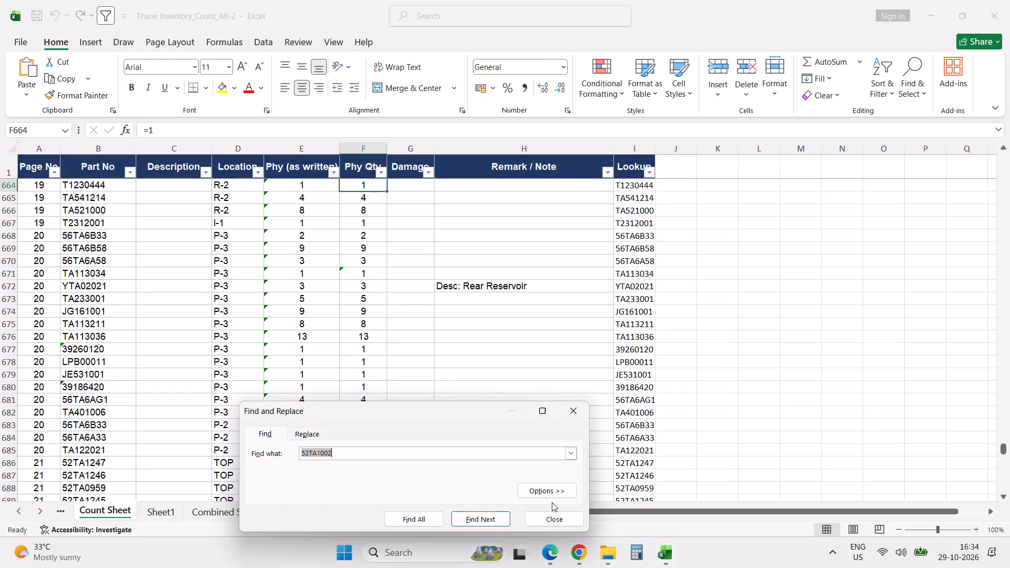
# Search the Count Sheet of the Thane inventory workbook for part number 52TA1004.
pyautogui.press('Right')
pyautogui.press('BackSpace')
pyautogui.press('4')
pyautogui.press('Return')
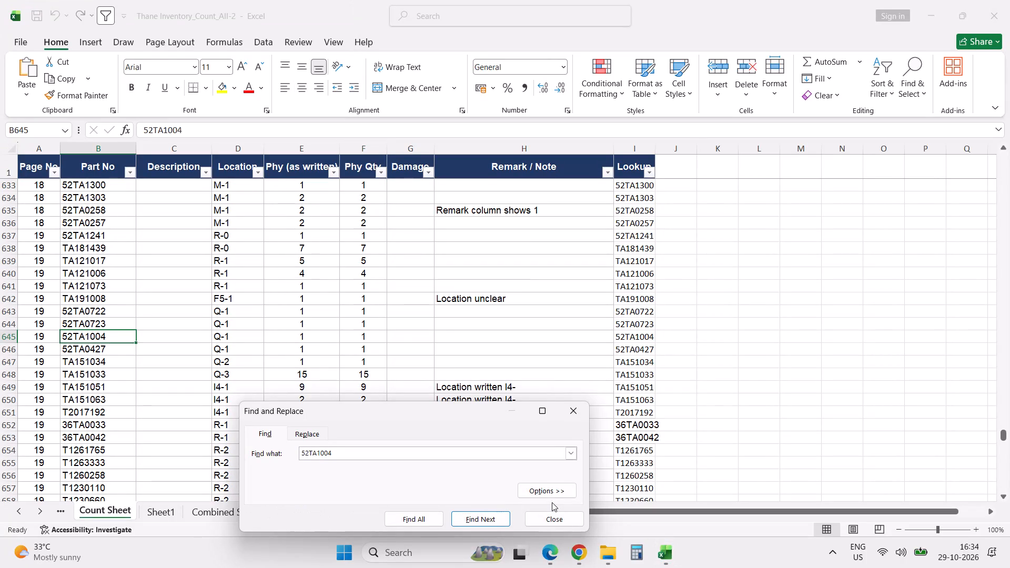
pyautogui.press('Return')
pyautogui.press('Escape')
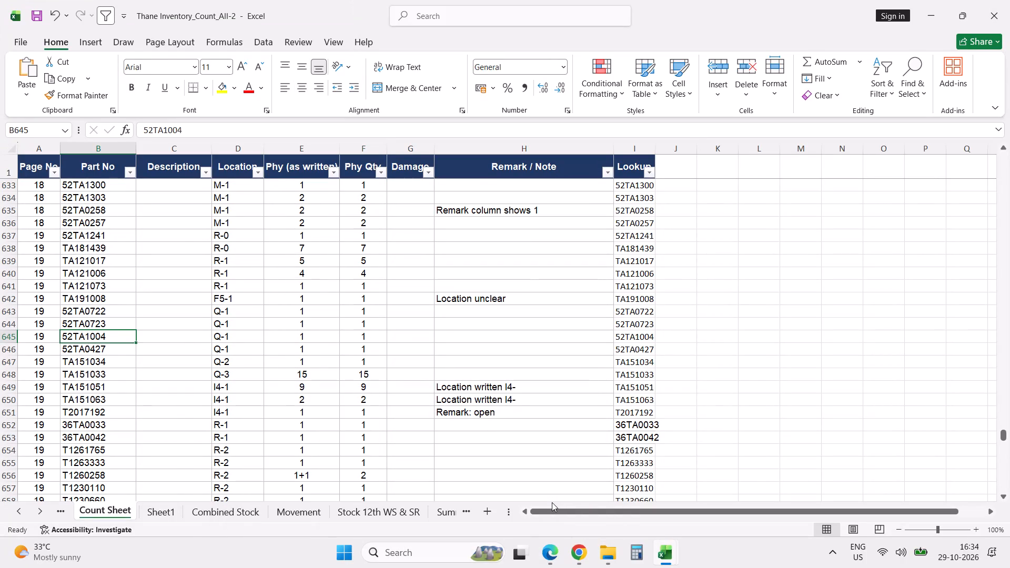
pyautogui.hotkey('alt', 'Tab')
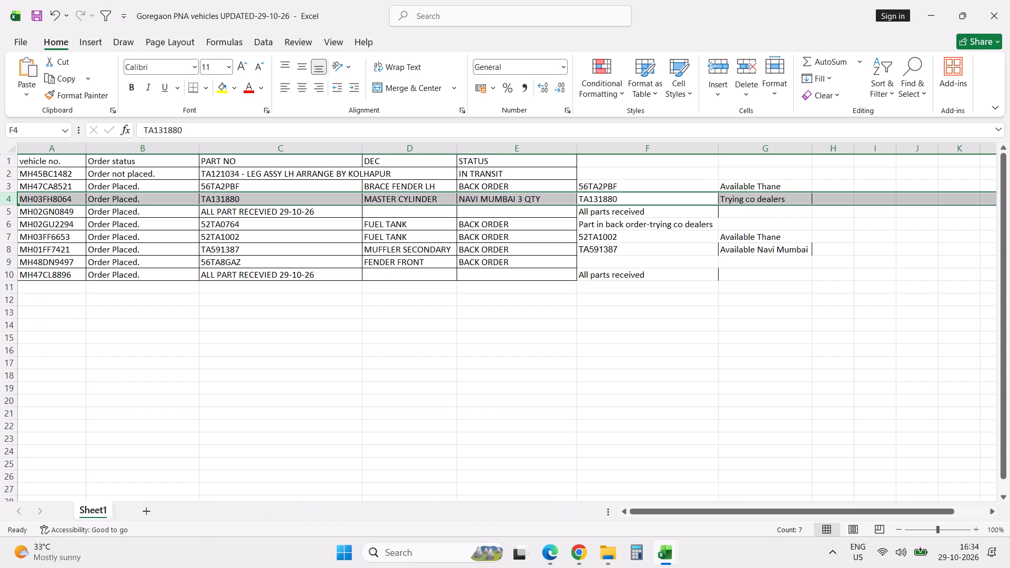
pyautogui.click(241, 225)
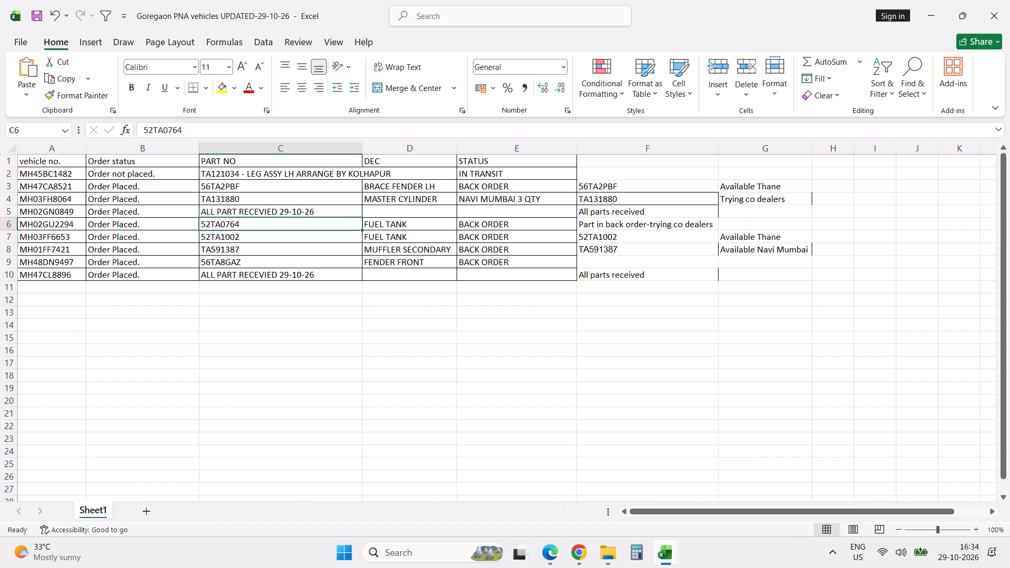
pyautogui.hotkey('ctrl', 'c')
pyautogui.hotkey('alt', 'Tab')
pyautogui.hotkey('ctrl', 'f')
pyautogui.hotkey('ctrl', 'v')
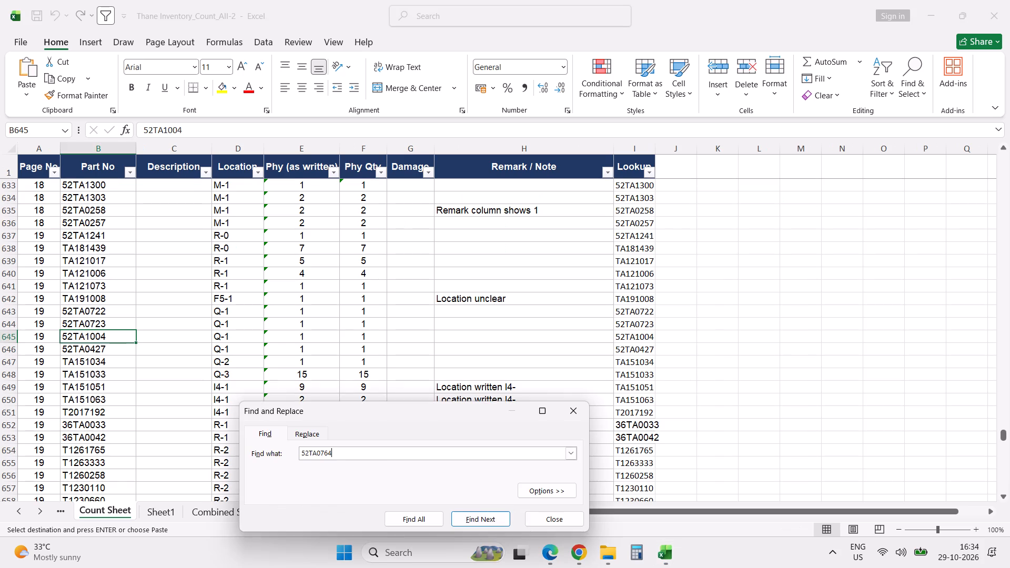
pyautogui.press('Return')
pyautogui.press('Return')
pyautogui.press('Return')
pyautogui.press('Escape')
pyautogui.press('Escape')
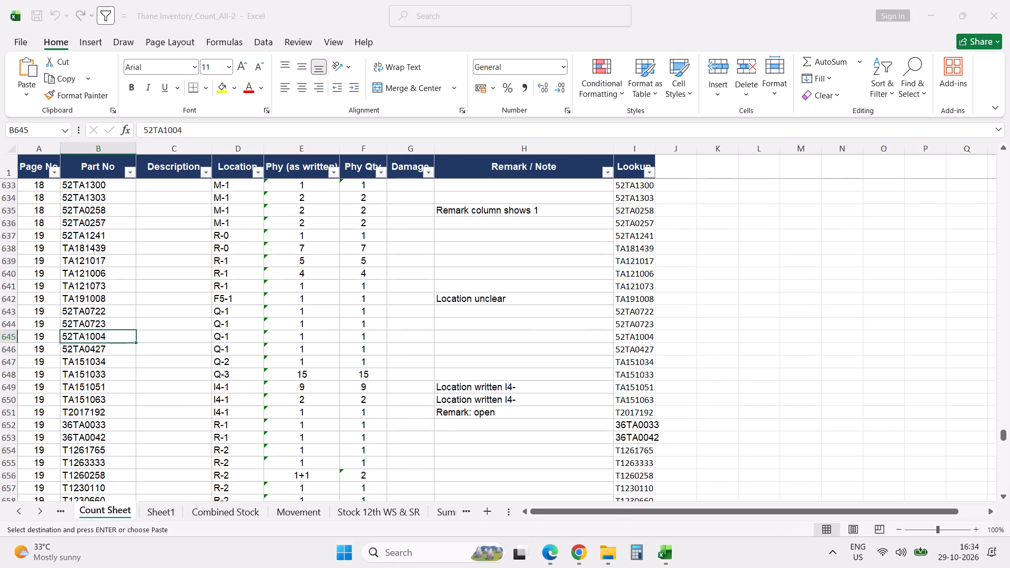
# Search the Combined Stock sheet of the Thane inventory workbook for part 52TA0764.
pyautogui.click(226, 513)
pyautogui.click(348, 380)
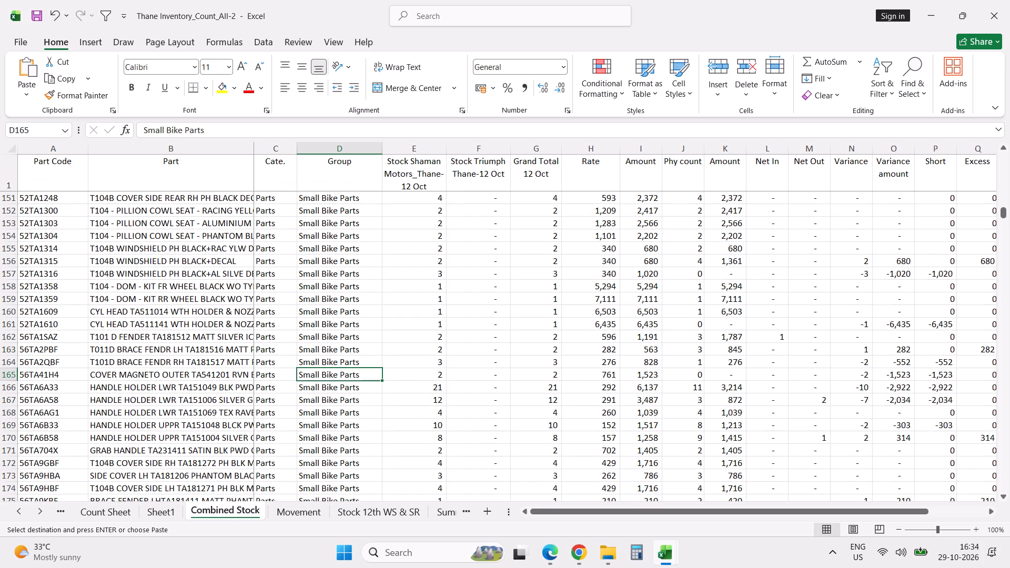
pyautogui.hotkey('ctrl', 'f')
pyautogui.press('Return')
pyautogui.press('Escape')
pyautogui.press('Escape')
pyautogui.hotkey('alt', 'Tab')
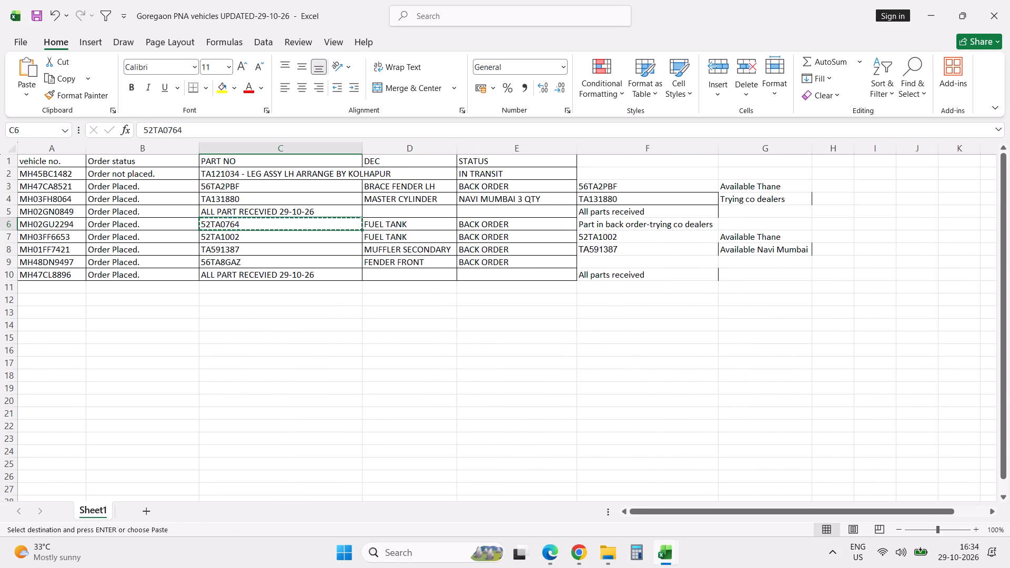
pyautogui.press('Down')
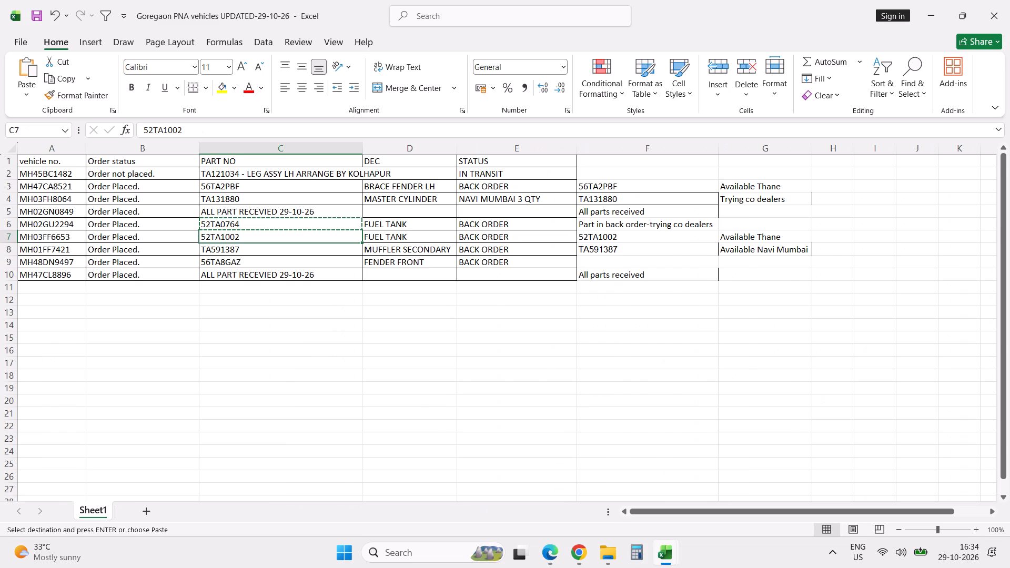
pyautogui.press('Right')
pyautogui.press('Right')
pyautogui.press('Right')
pyautogui.press('Right')
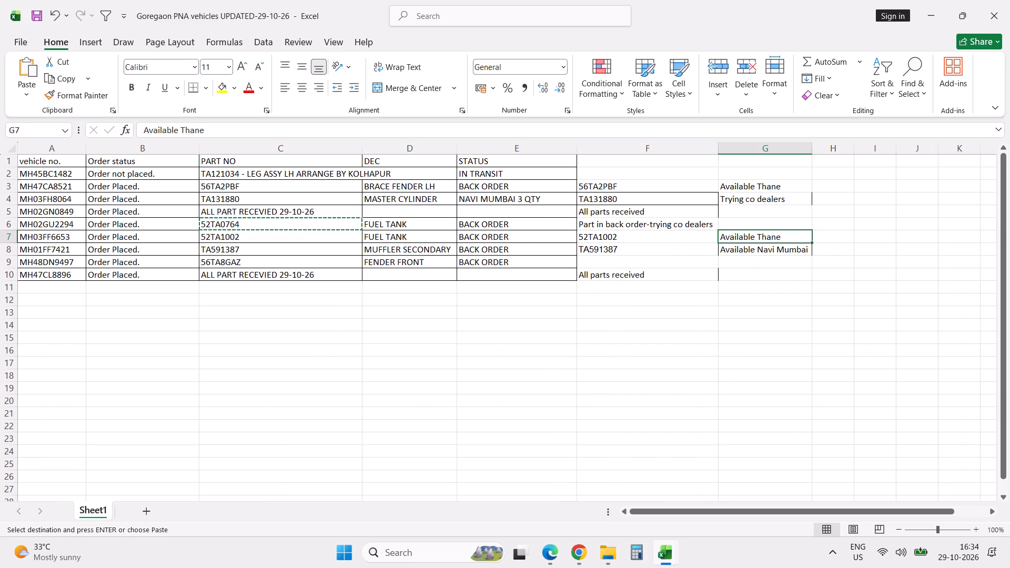
pyautogui.doubleClick(785, 240)
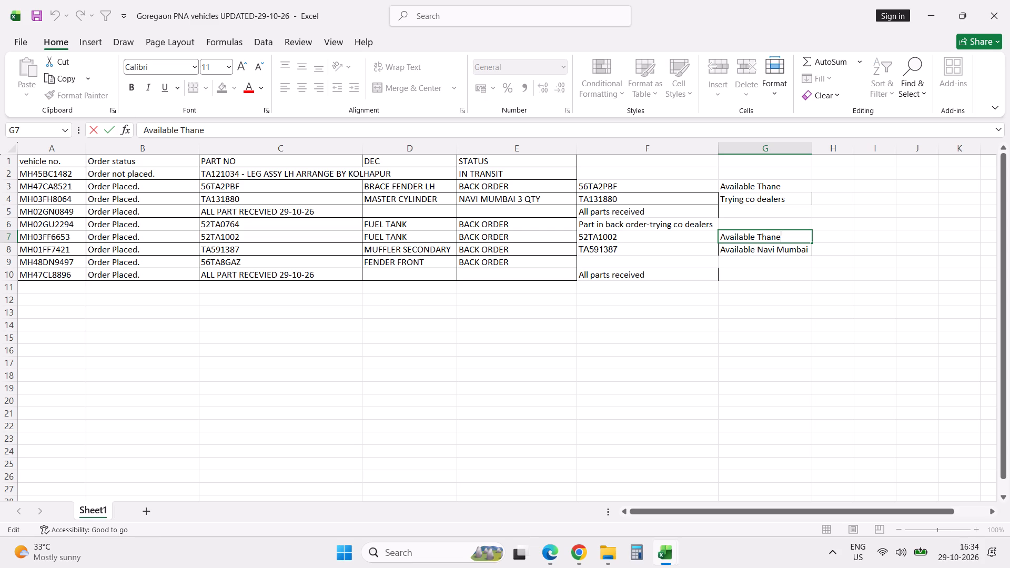
pyautogui.write('-Damaged')
pyautogui.press('Return')
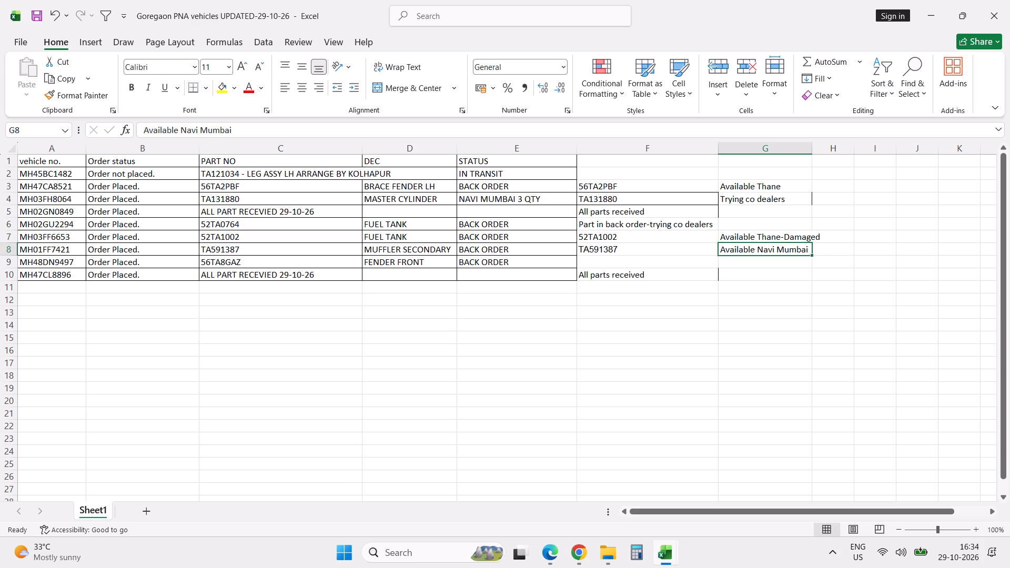
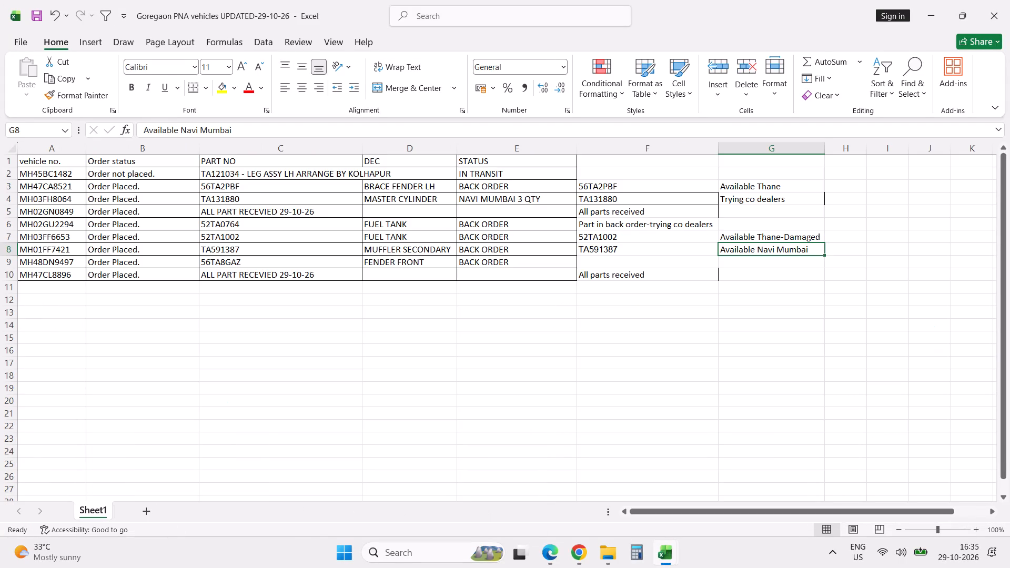
pyautogui.hotkey('alt', 'Tab')
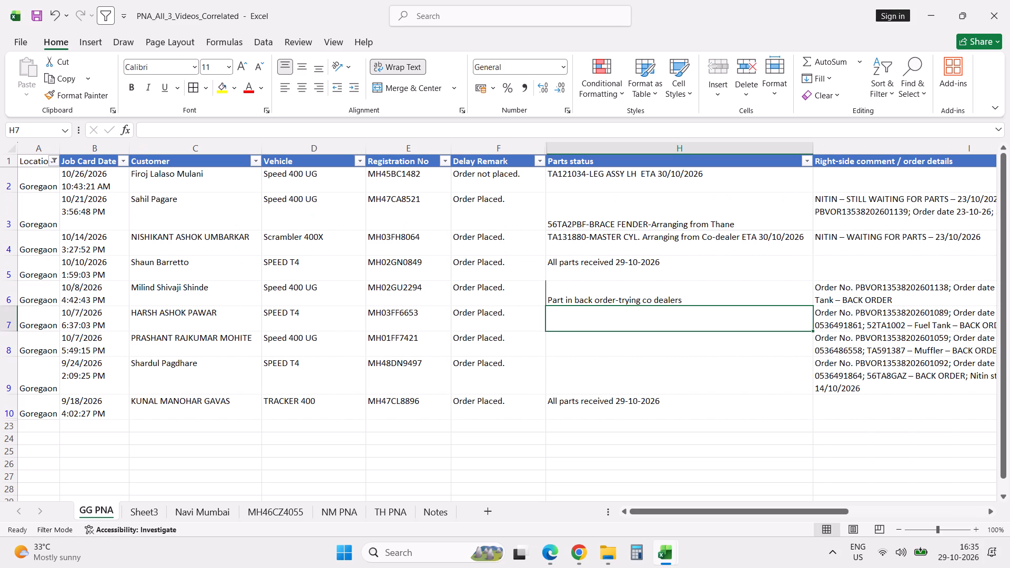
pyautogui.hotkey('alt', 'Tab')
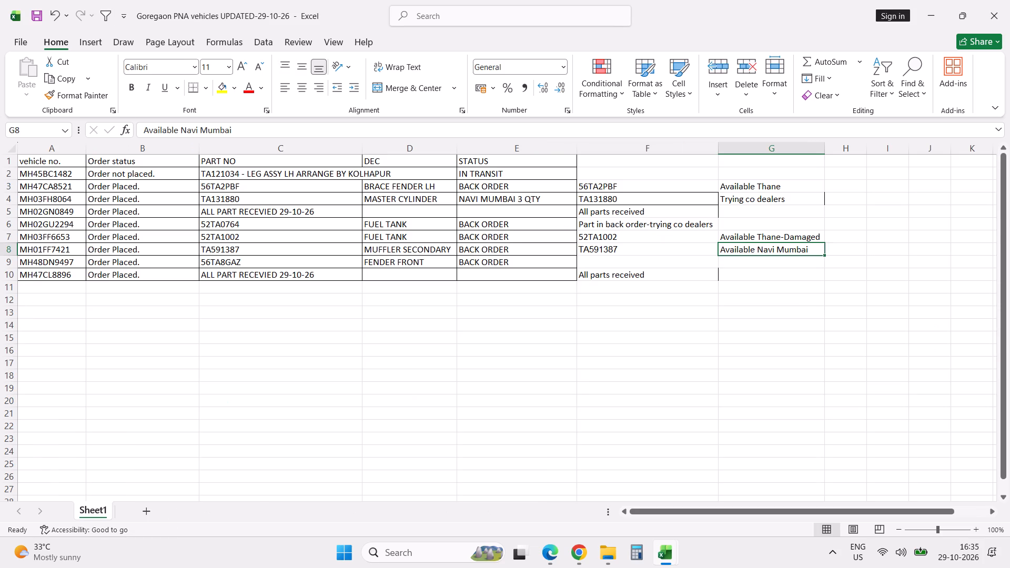
pyautogui.hotkey('alt', 'Tab')
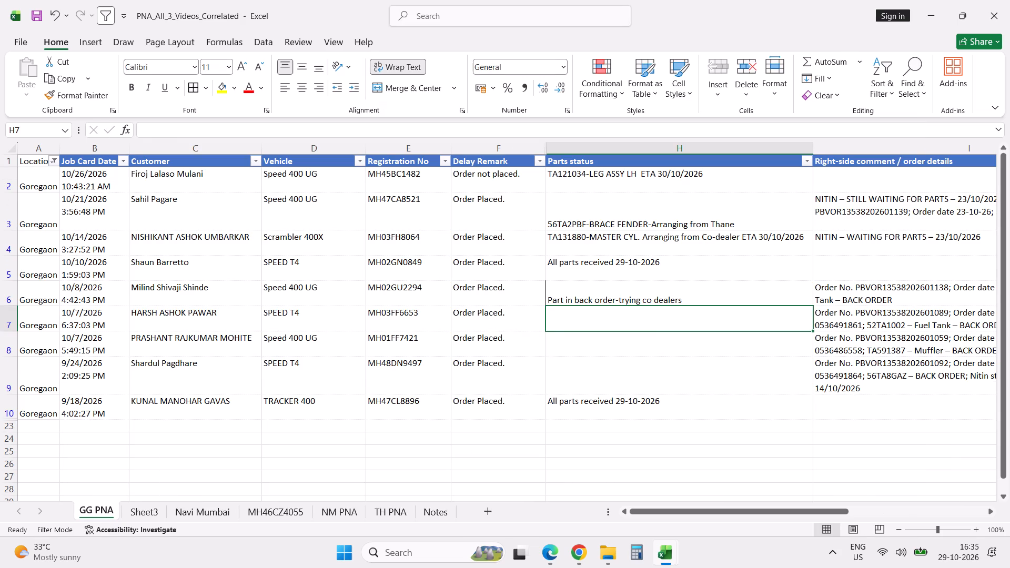
pyautogui.click(633, 342)
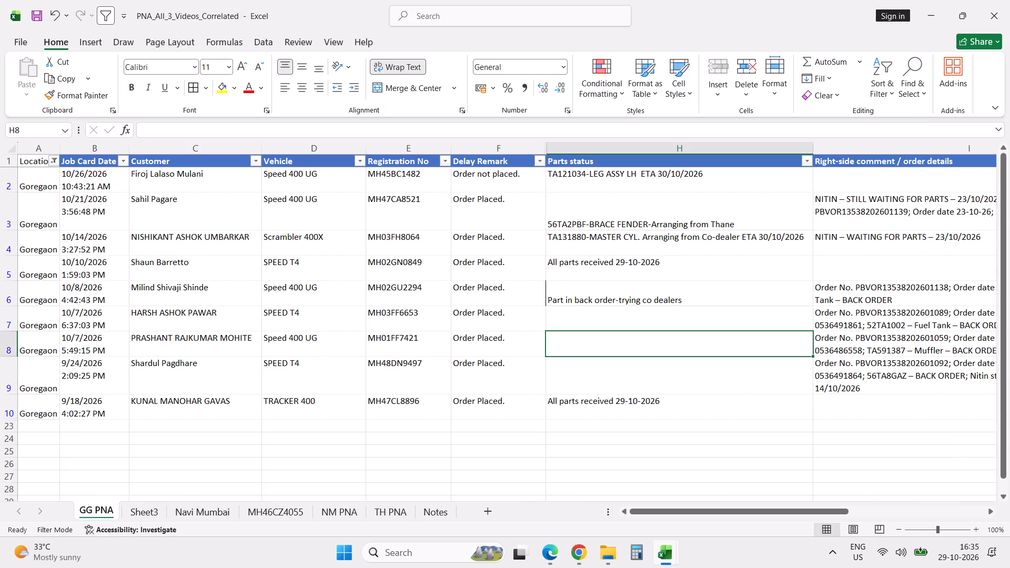
pyautogui.click(625, 223)
pyautogui.hotkey('ctrl', 'c')
pyautogui.press('Down')
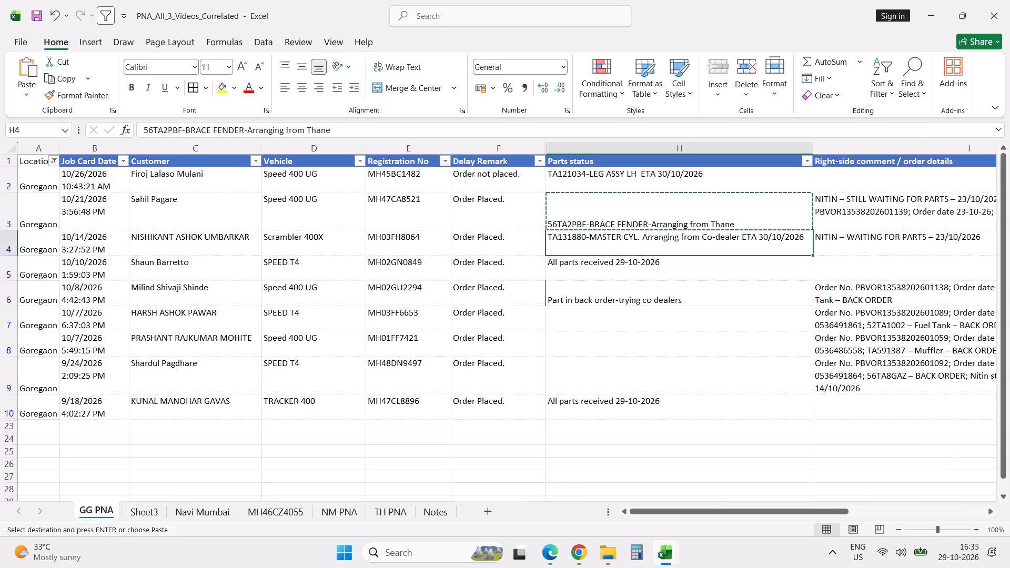
pyautogui.press('Down')
pyautogui.press('Down')
pyautogui.press('Down')
pyautogui.press('Down')
pyautogui.press('Return')
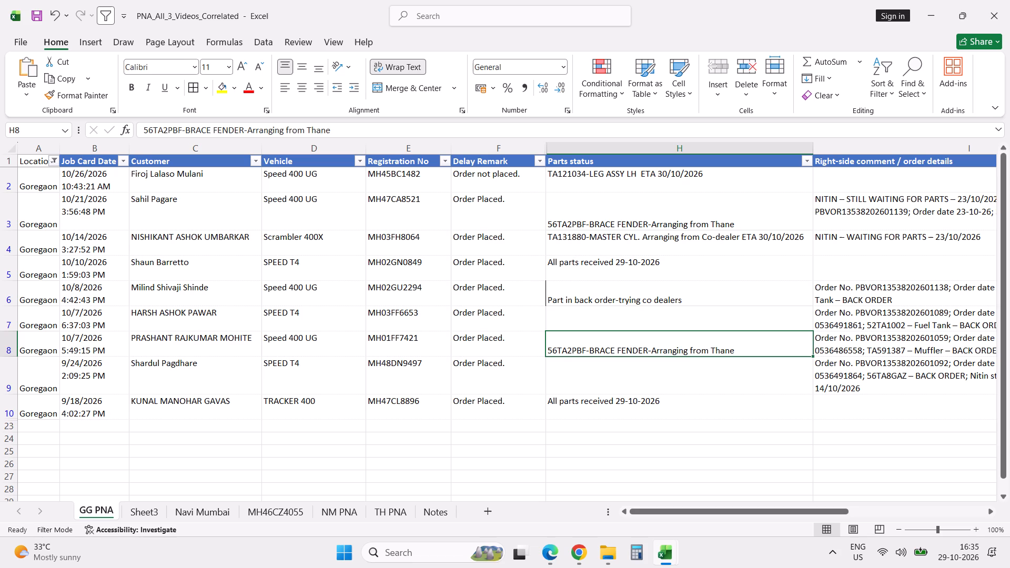
pyautogui.hotkey('alt', 'Tab')
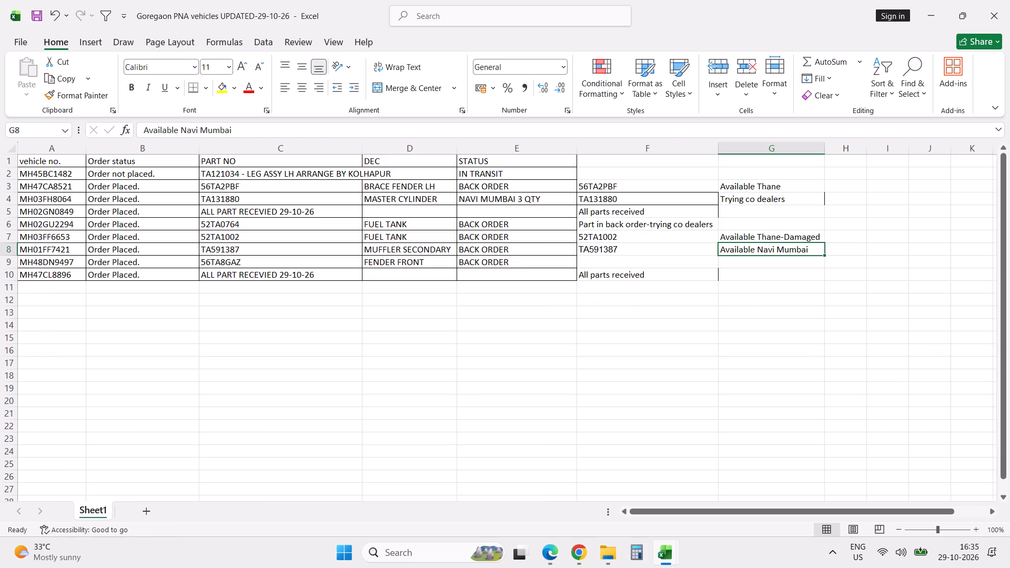
pyautogui.click(619, 250)
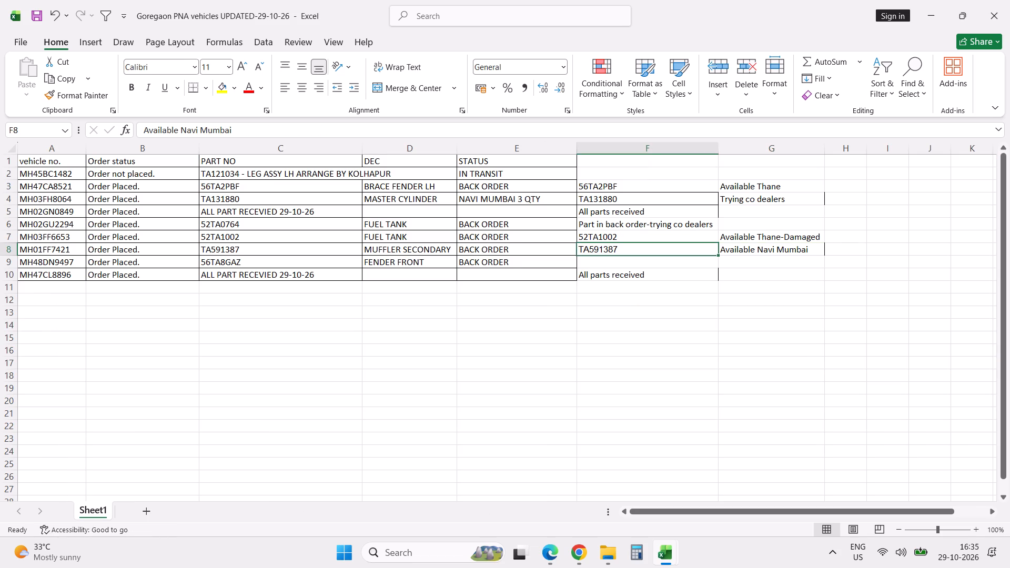
pyautogui.click(193, 134)
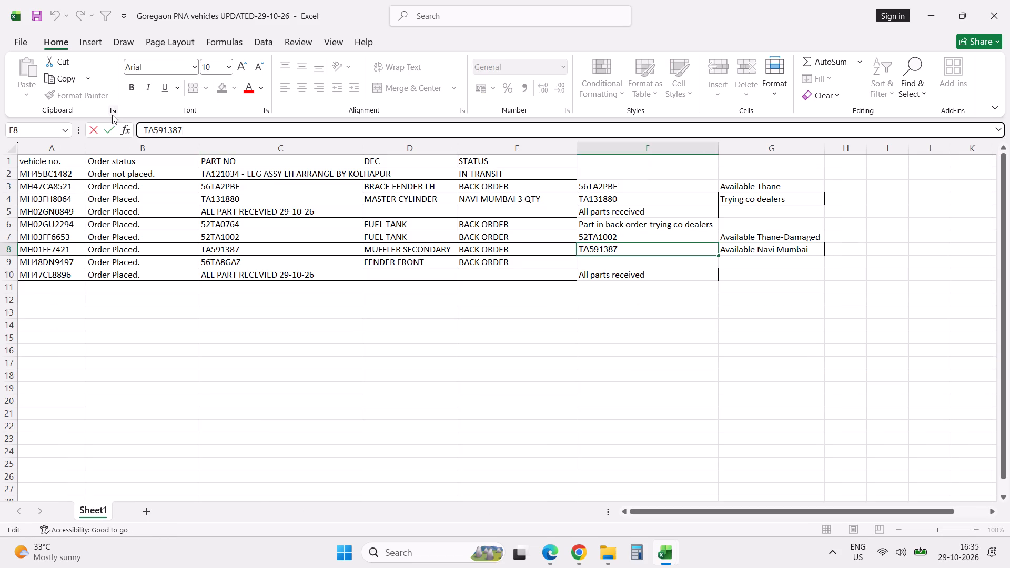
pyautogui.keyDown('shift'); pyautogui.click(142, 130); pyautogui.keyUp('shift')
pyautogui.hotkey('ctrl', 'c')
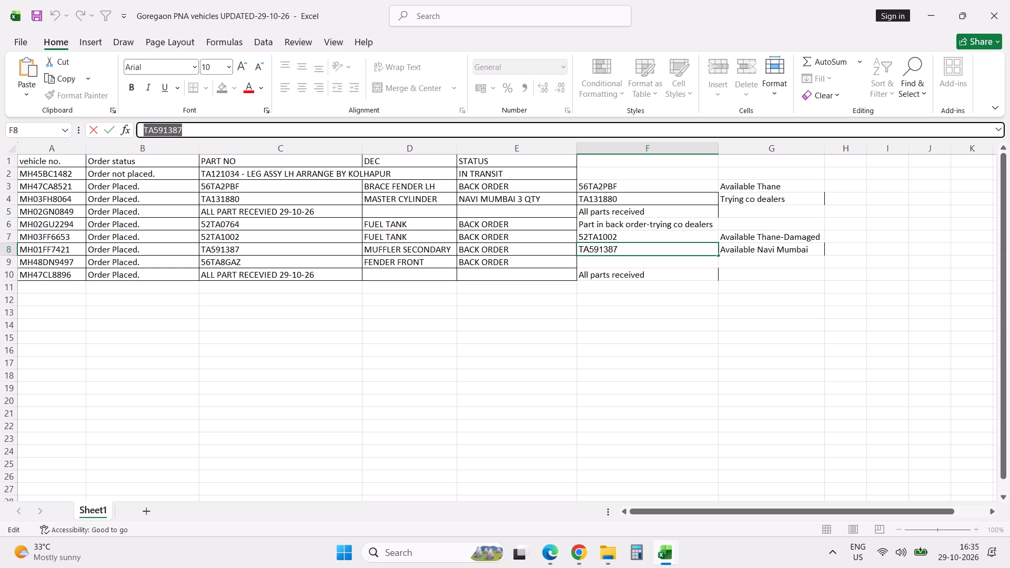
pyautogui.press('Tab')
pyautogui.hotkey('alt', 'Tab')
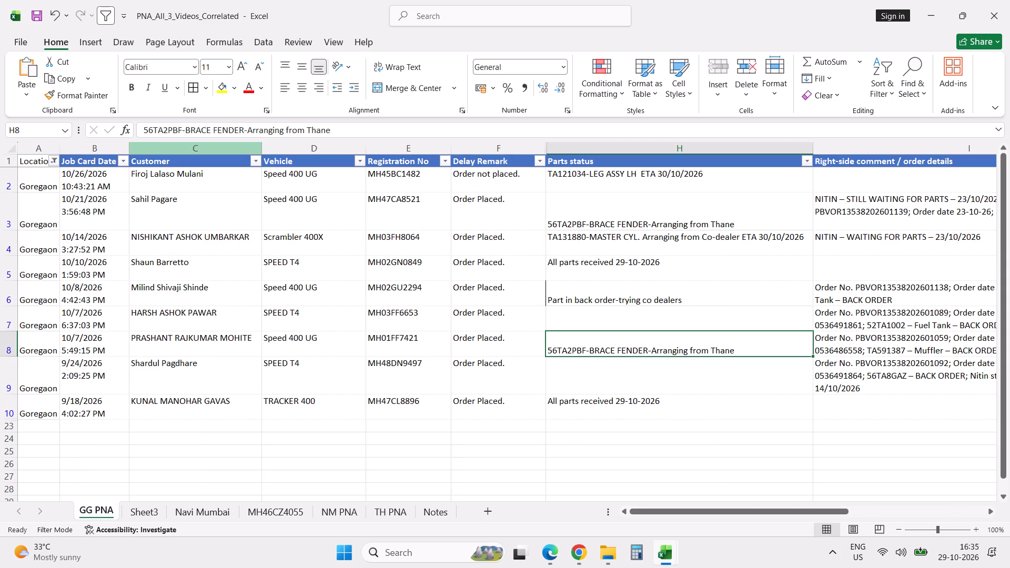
pyautogui.click(144, 130)
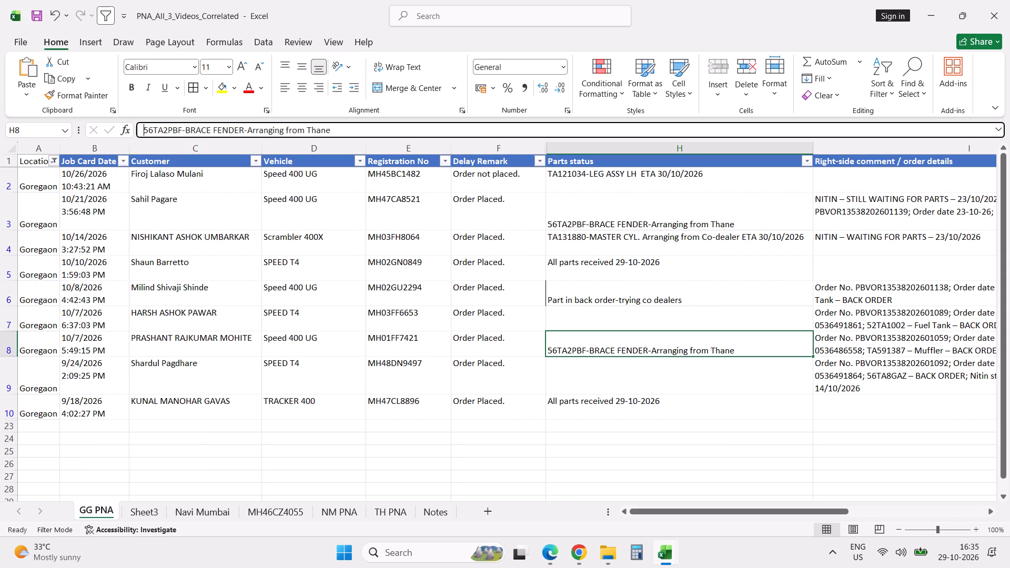
pyautogui.hotkey('shift', 'Right')
pyautogui.hotkey('shift', 'Right')
pyautogui.hotkey('shift', 'Right')
pyautogui.hotkey('shift', 'Right')
pyautogui.hotkey('shift', 'Right')
pyautogui.hotkey('shift', 'Right')
pyautogui.hotkey('shift', 'Right')
pyautogui.hotkey('shift', 'Right')
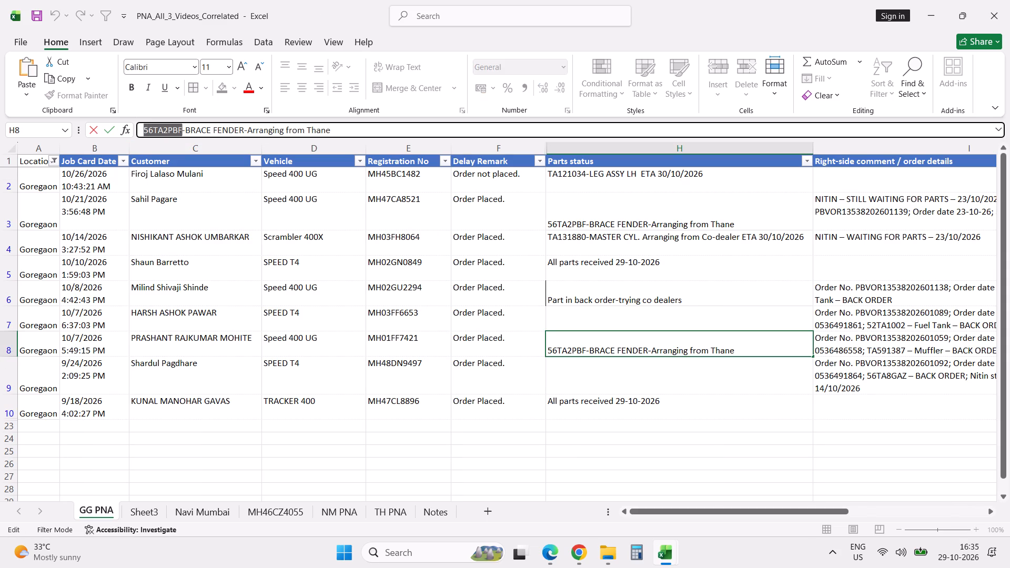
pyautogui.hotkey('ctrl', 'v')
pyautogui.press('Right')
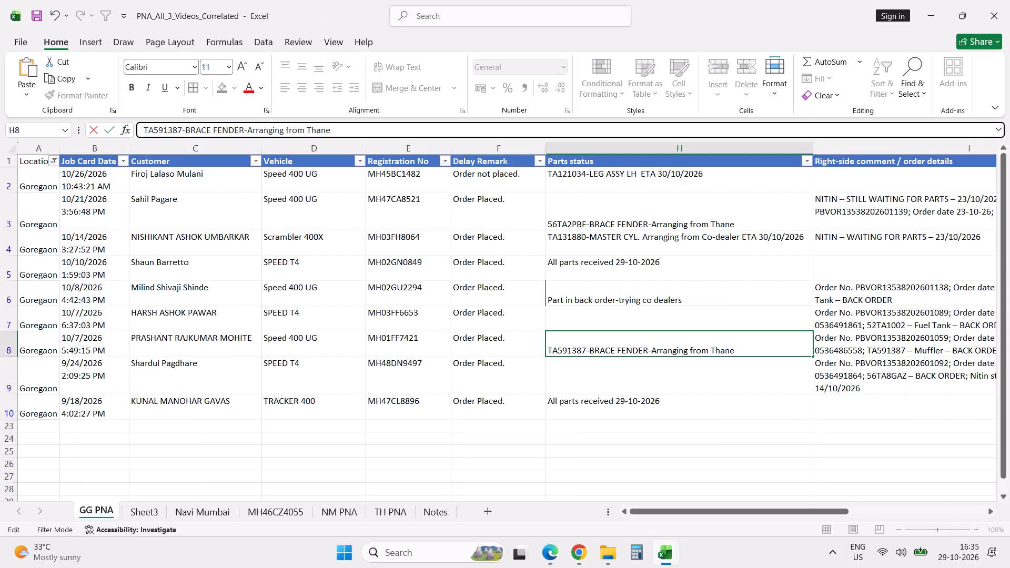
pyautogui.hotkey('shift', 'Right')
pyautogui.hotkey('shift', 'Right')
pyautogui.hotkey('shift', 'Right')
pyautogui.hotkey('shift', 'Right')
pyautogui.hotkey('shift', 'Right')
pyautogui.hotkey('shift', 'Right')
pyautogui.hotkey('shift', 'Right')
pyautogui.hotkey('shift', 'Right')
pyautogui.hotkey('shift', 'Right')
pyautogui.hotkey('shift', 'Right')
pyautogui.hotkey('shift', 'Right')
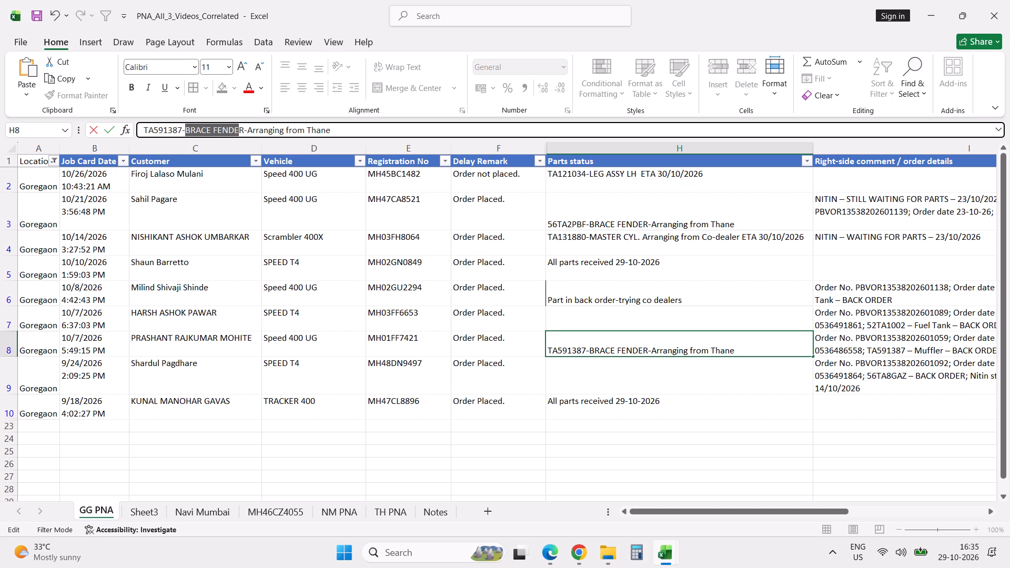
pyautogui.hotkey('shift', 'Right')
pyautogui.write('MUFFLER')
pyautogui.press('Return')
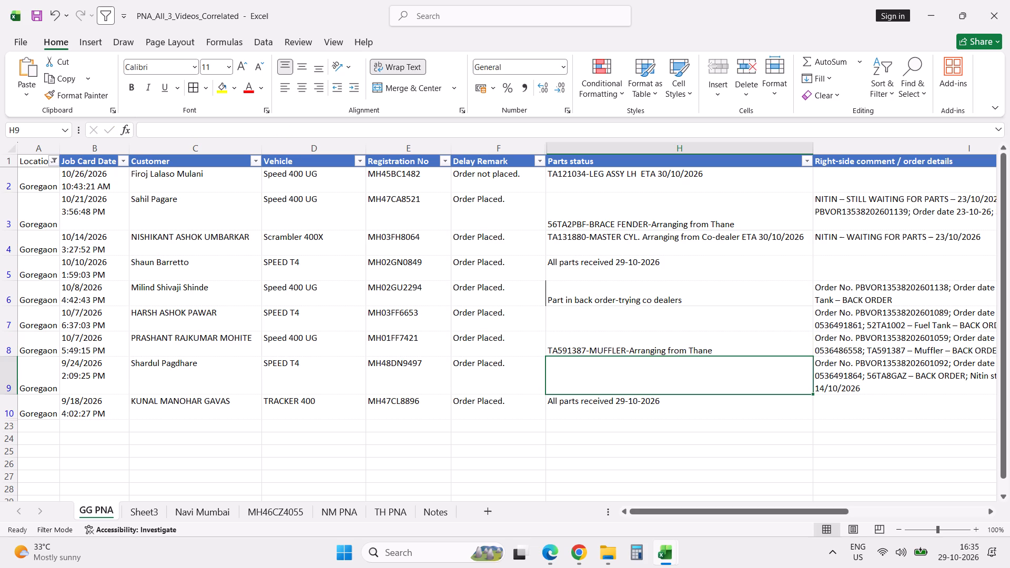
pyautogui.press('Up')
pyautogui.press('Down')
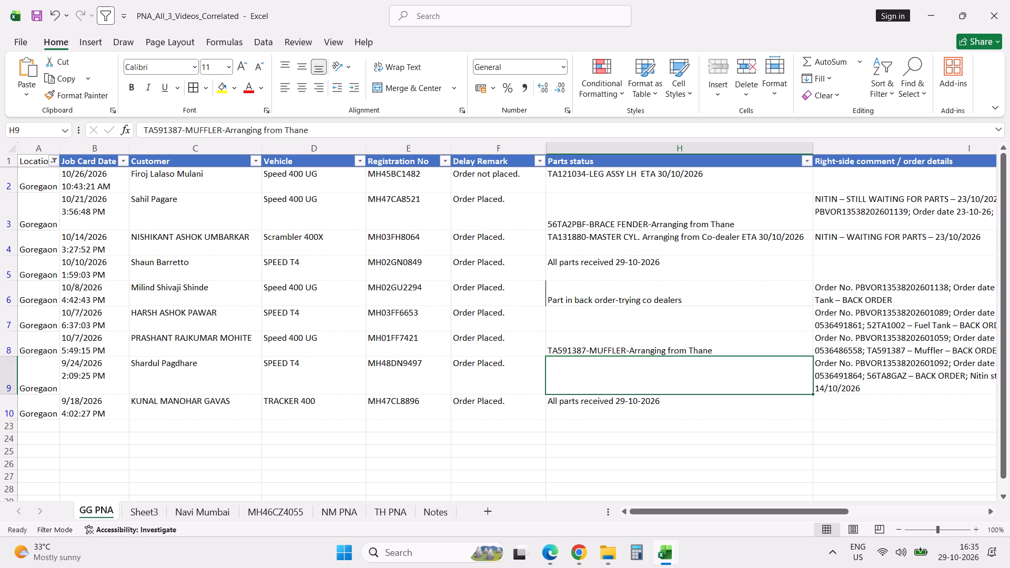
pyautogui.hotkey('alt', 'Tab')
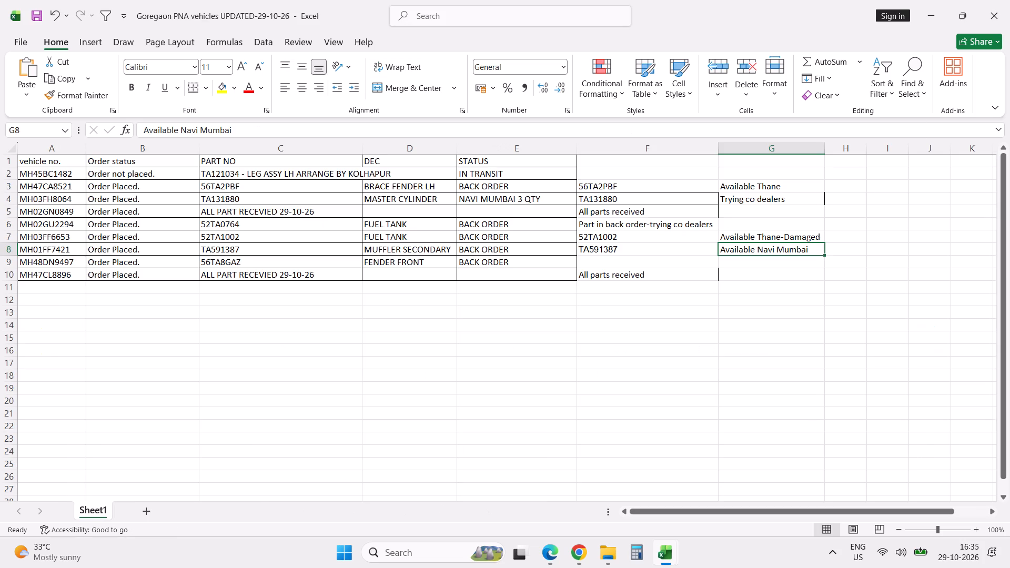
pyautogui.click(414, 260)
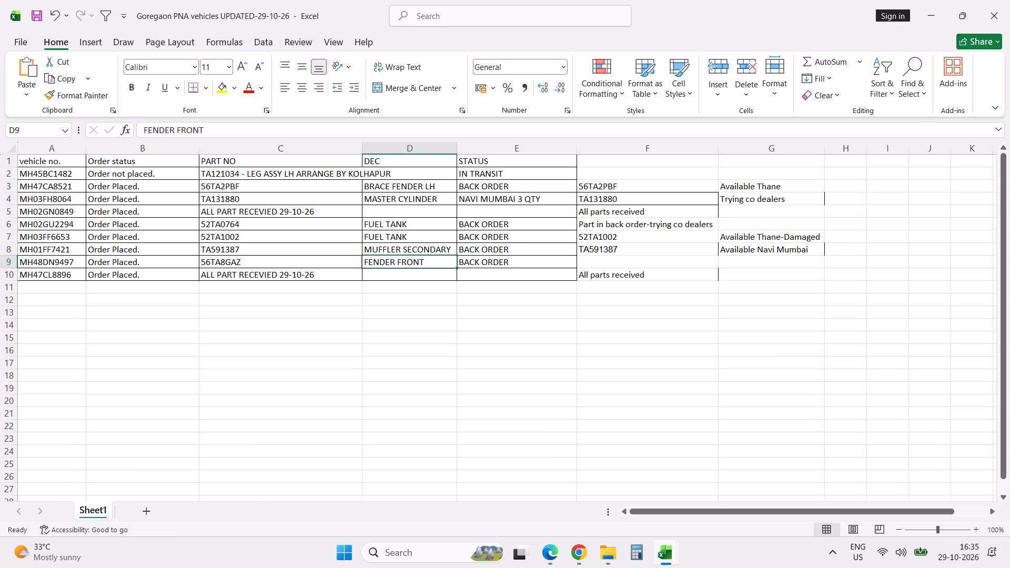
pyautogui.click(249, 261)
pyautogui.hotkey('ctrl', 'c')
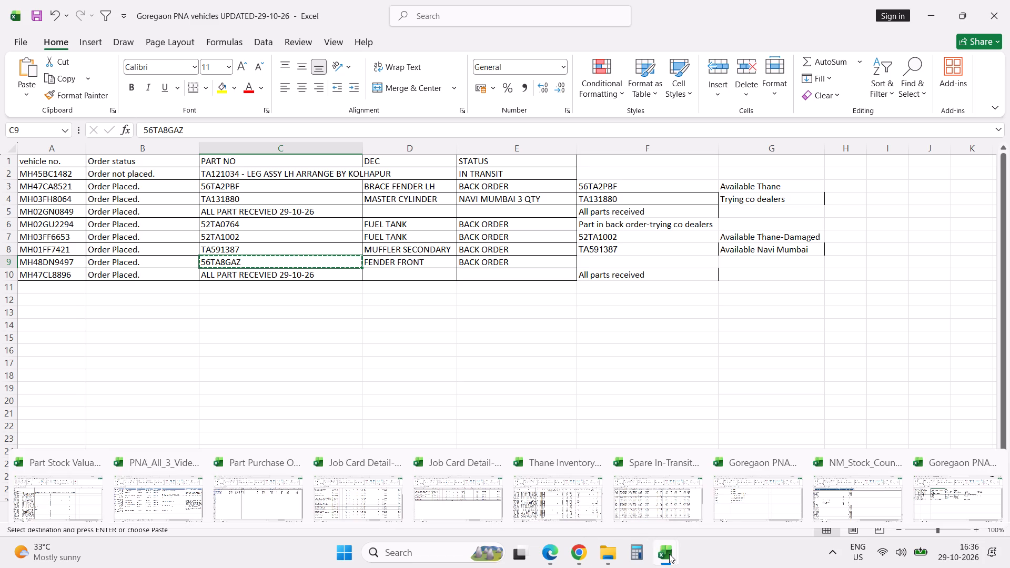
pyautogui.click(72, 480)
pyautogui.click(221, 309)
pyautogui.hotkey('ctrl', 'f')
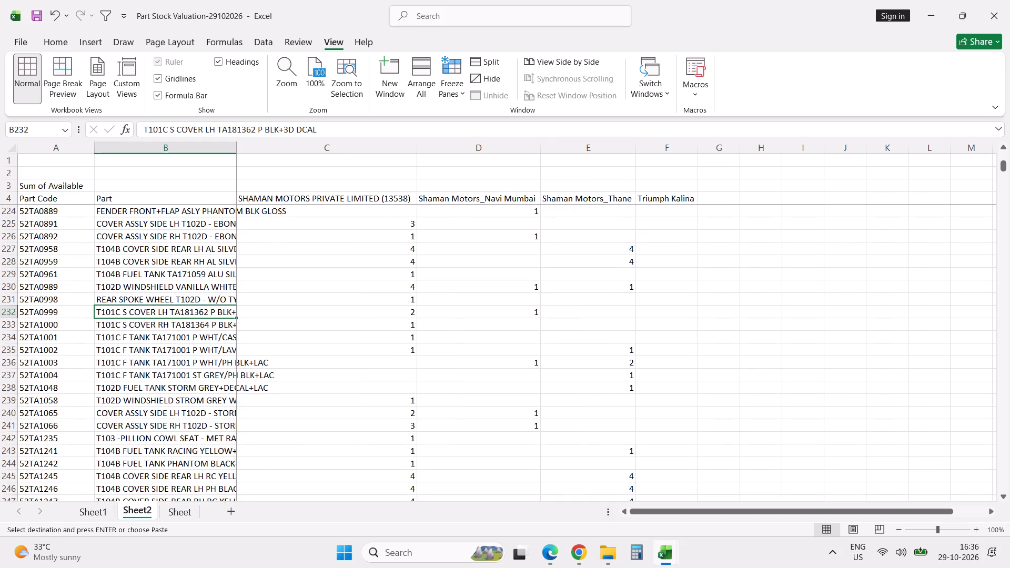
pyautogui.hotkey('ctrl', 'v')
pyautogui.press('Return')
pyautogui.press('Return')
pyautogui.press('Return')
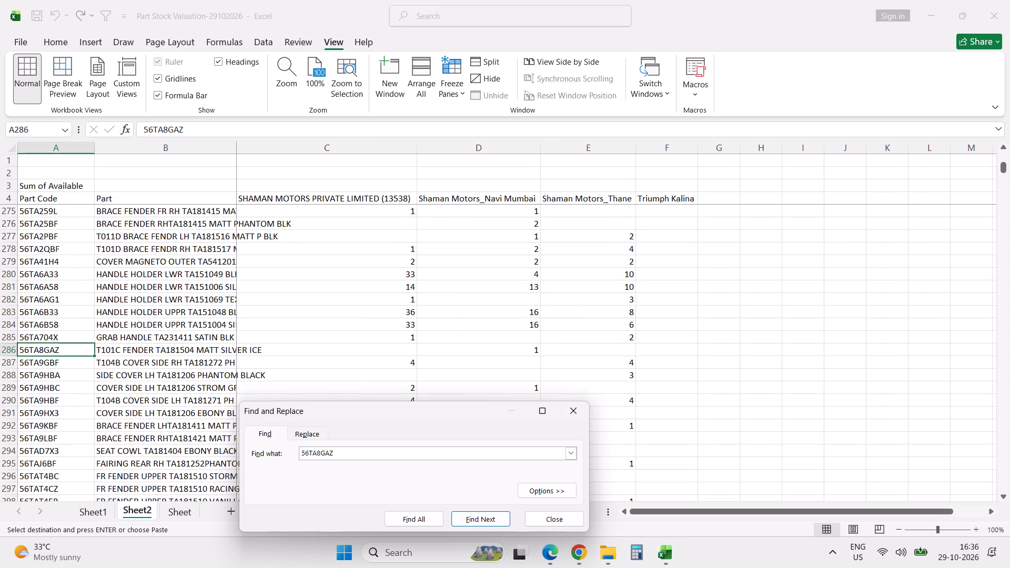
pyautogui.press('Escape')
pyautogui.press('Right')
pyautogui.press('Right')
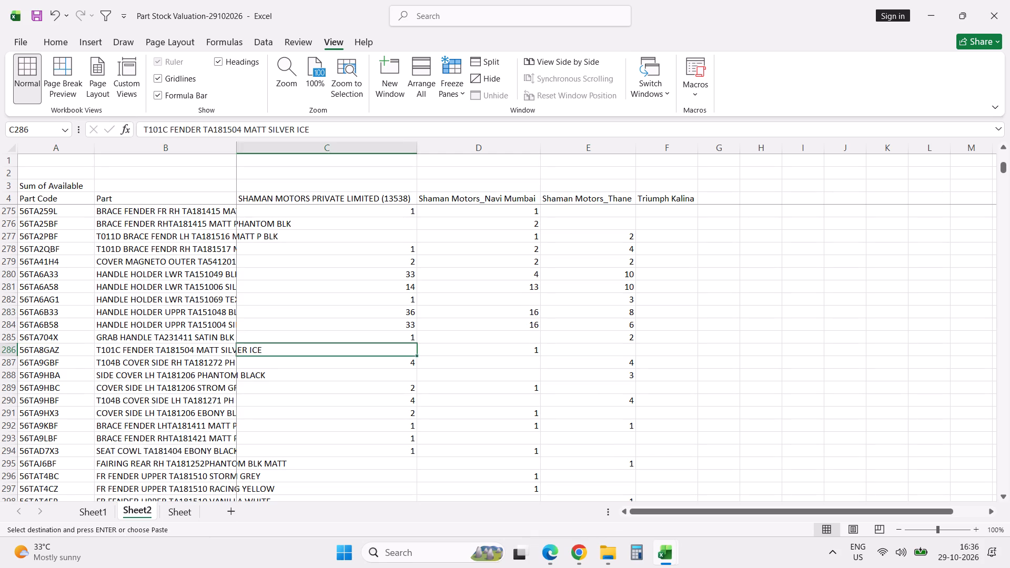
pyautogui.press('Right')
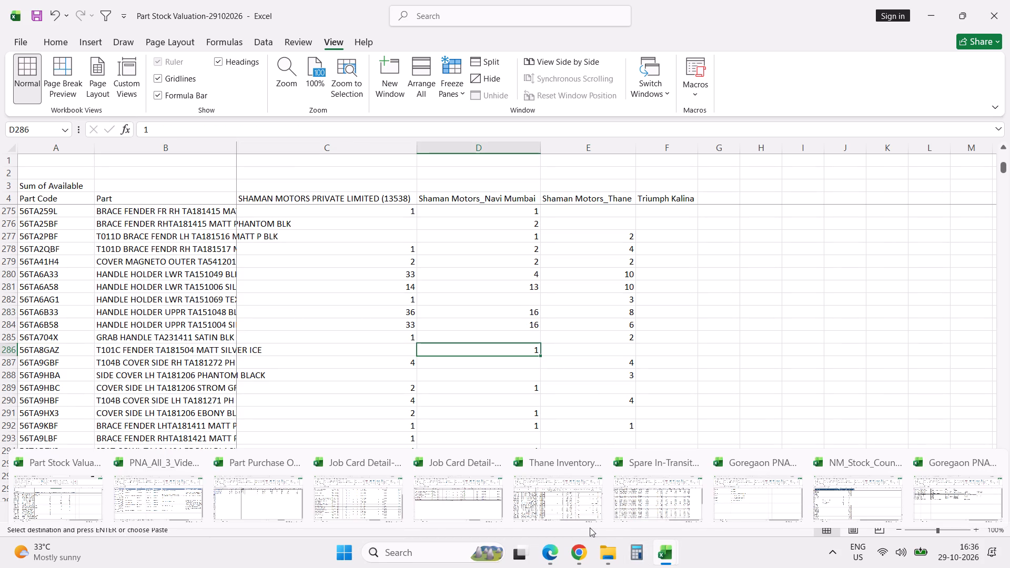
# Search the NM Stock Count sheet of the NM_Stock_Count_Chetan workbook for part number 56TA8GAZ.
pyautogui.click(867, 511)
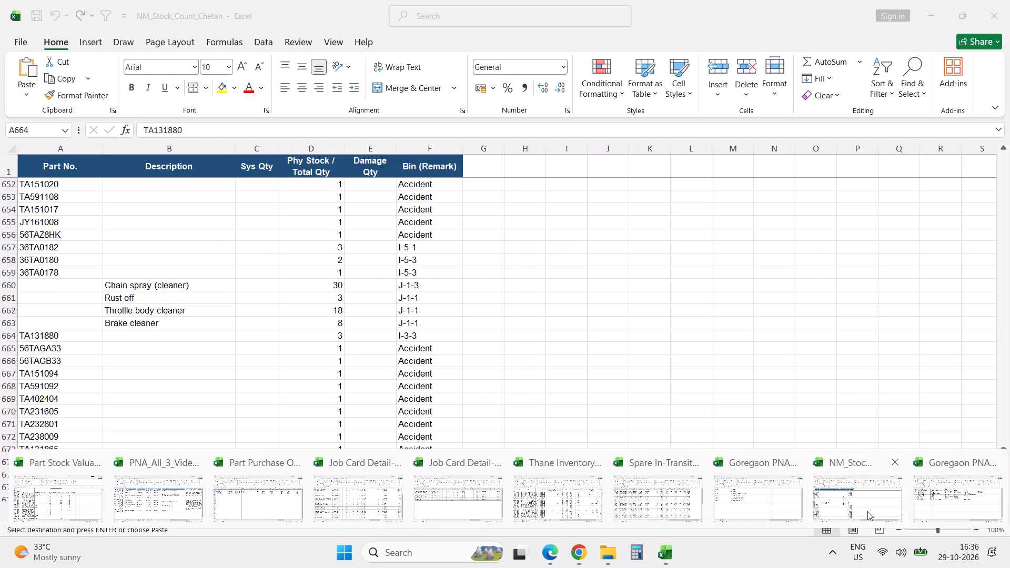
pyautogui.click(668, 329)
pyautogui.hotkey('ctrl', 'f')
pyautogui.hotkey('ctrl', 'v')
pyautogui.press('Return')
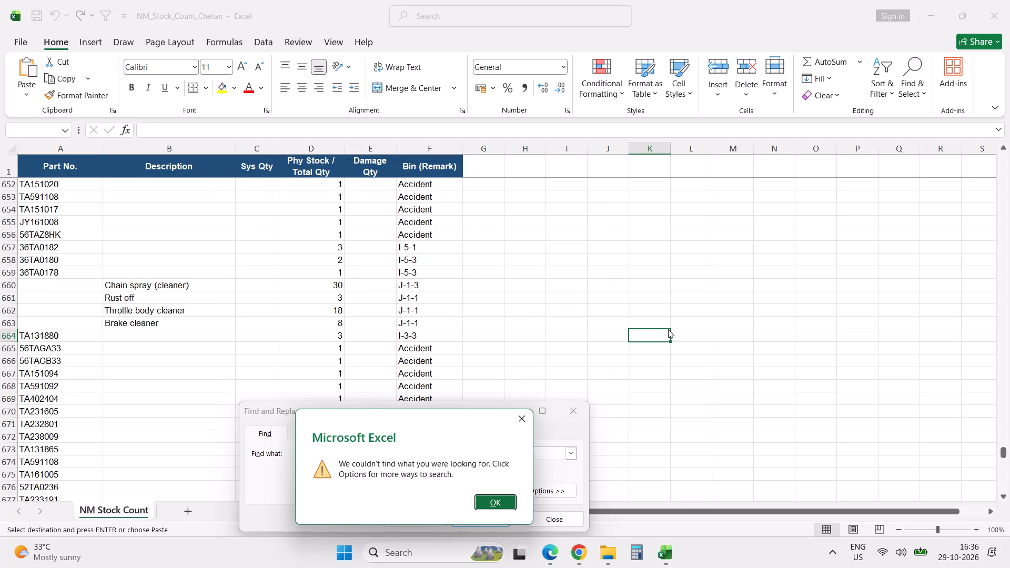
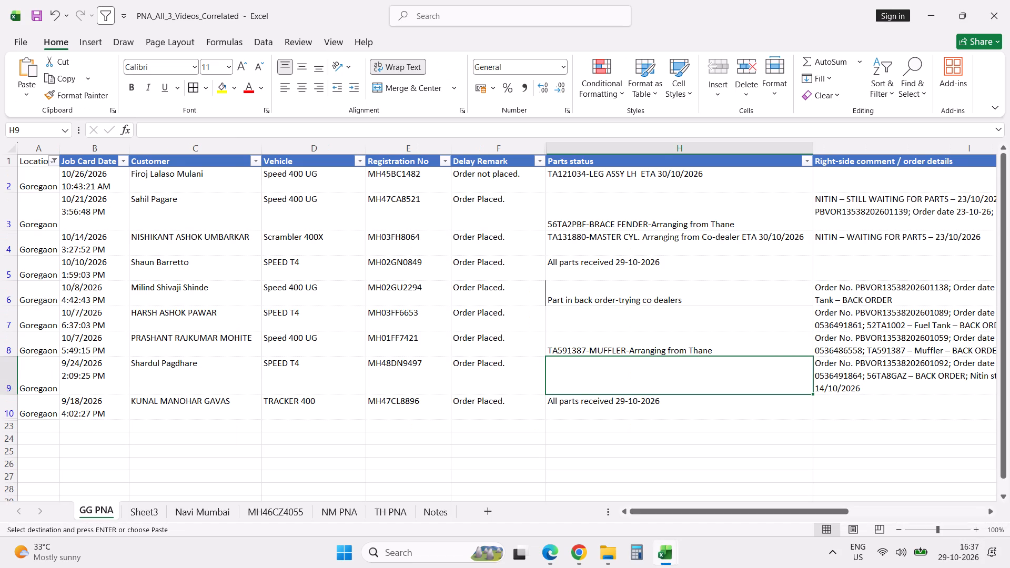
pyautogui.press('Tab')
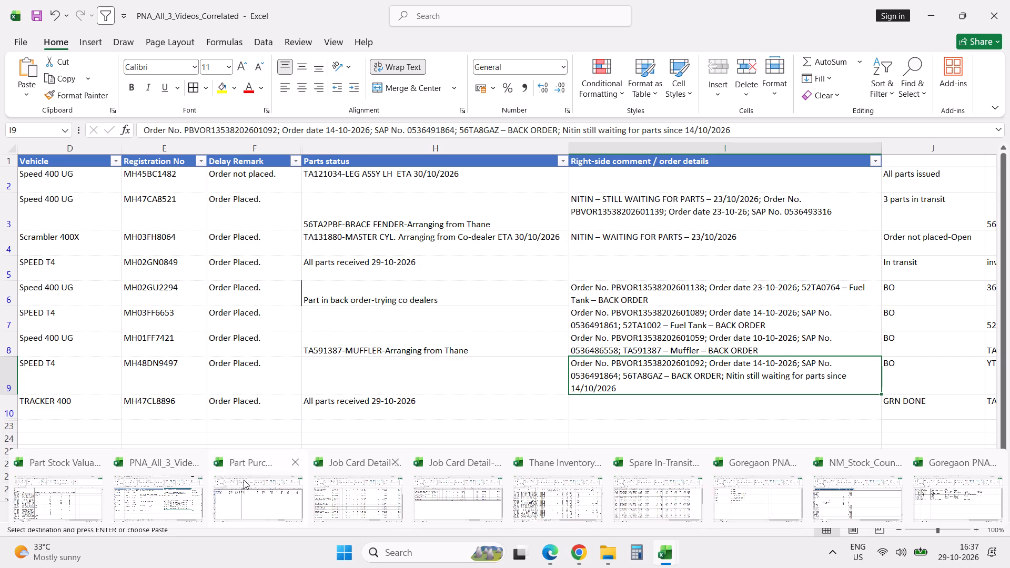
pyautogui.click(244, 480)
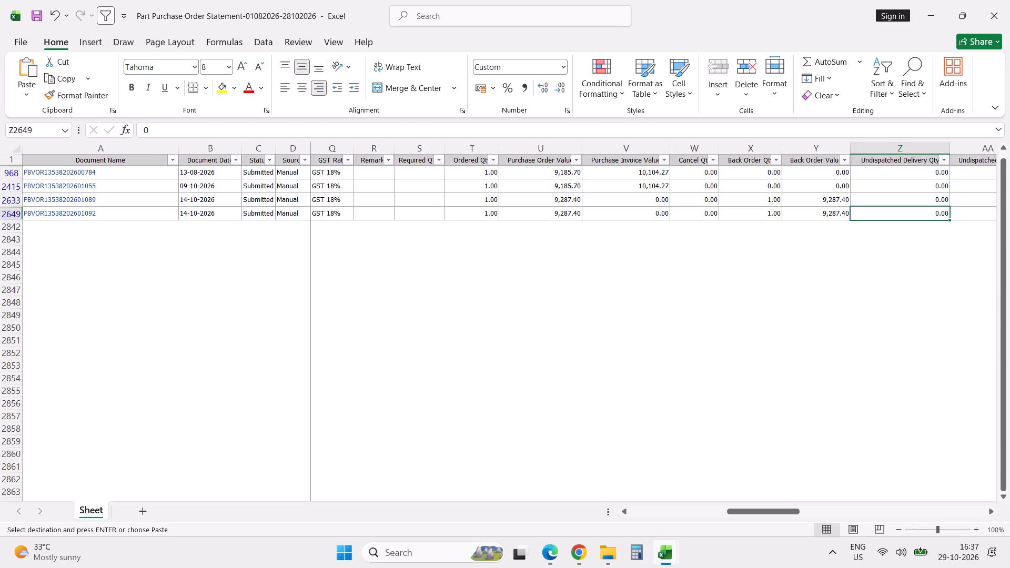
pyautogui.write('DFF')
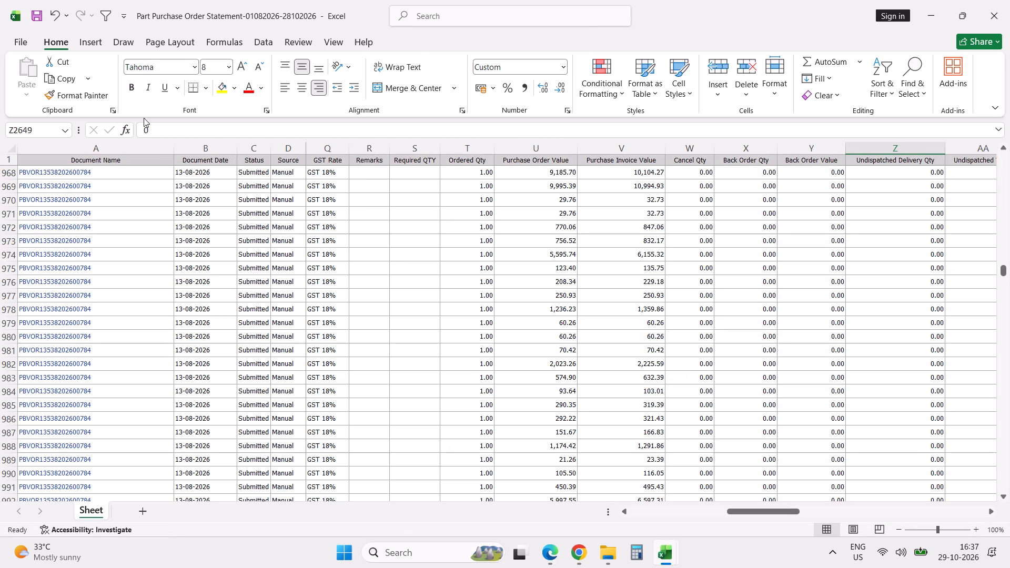
pyautogui.click(138, 157)
pyautogui.write('DFF')
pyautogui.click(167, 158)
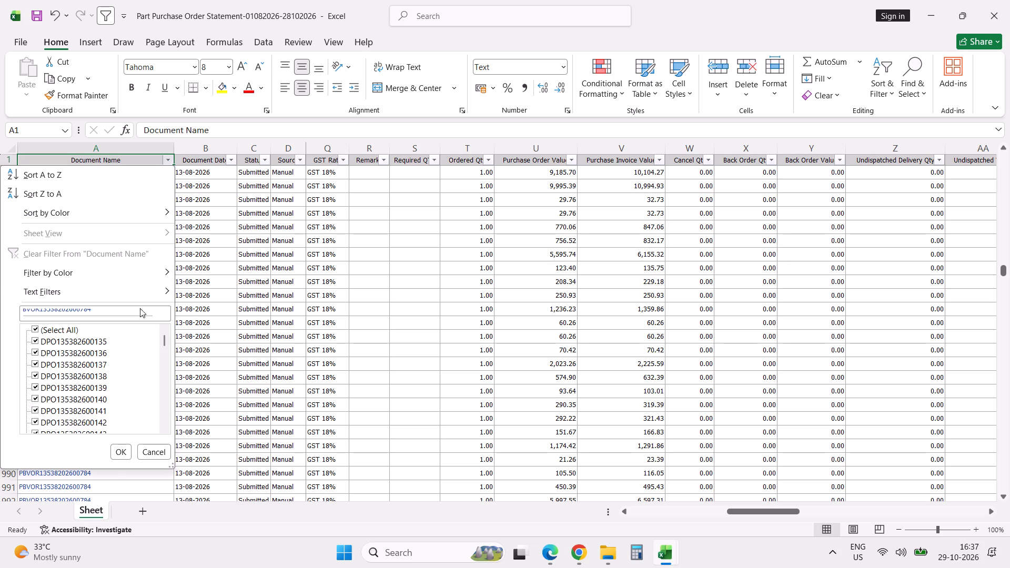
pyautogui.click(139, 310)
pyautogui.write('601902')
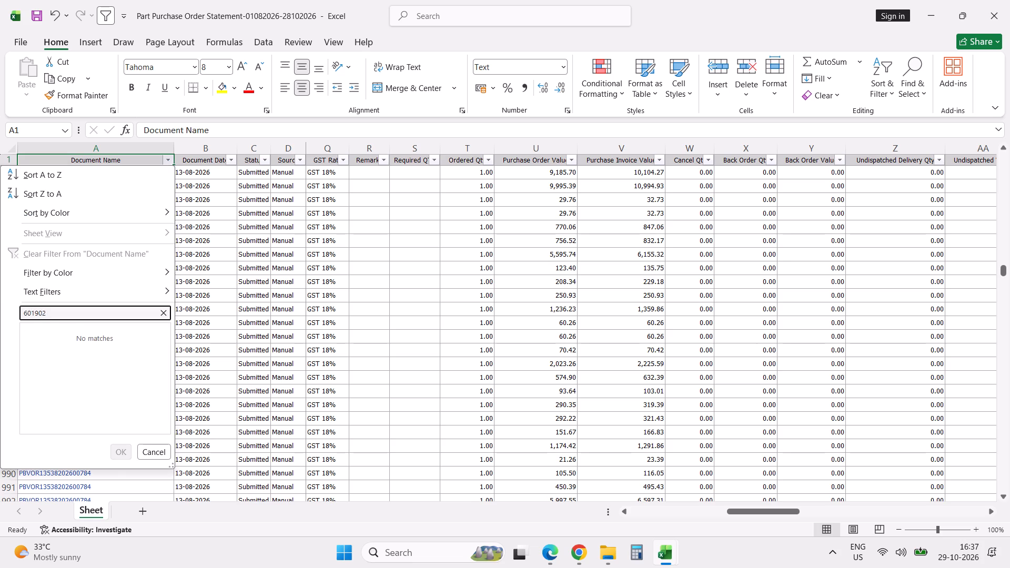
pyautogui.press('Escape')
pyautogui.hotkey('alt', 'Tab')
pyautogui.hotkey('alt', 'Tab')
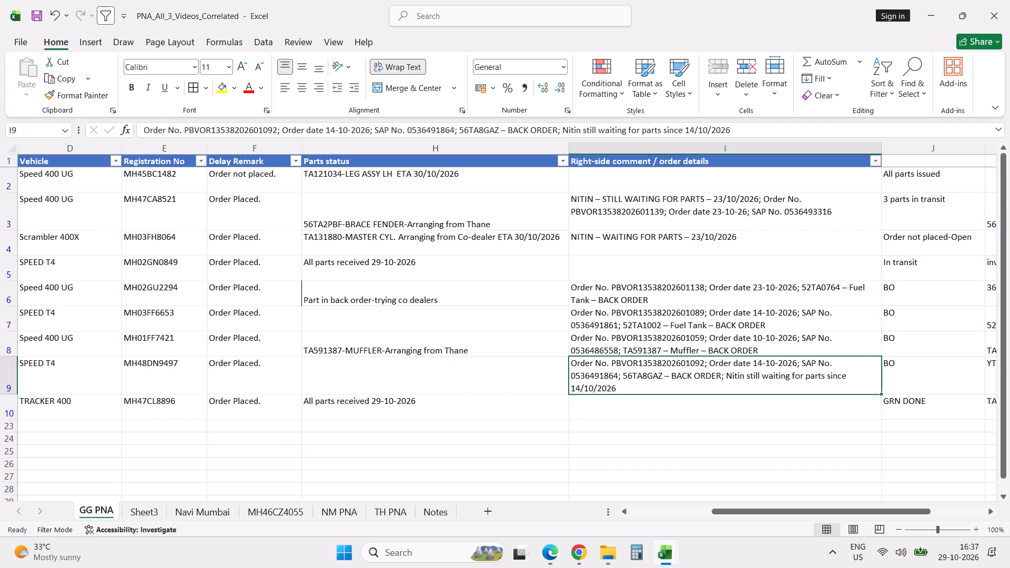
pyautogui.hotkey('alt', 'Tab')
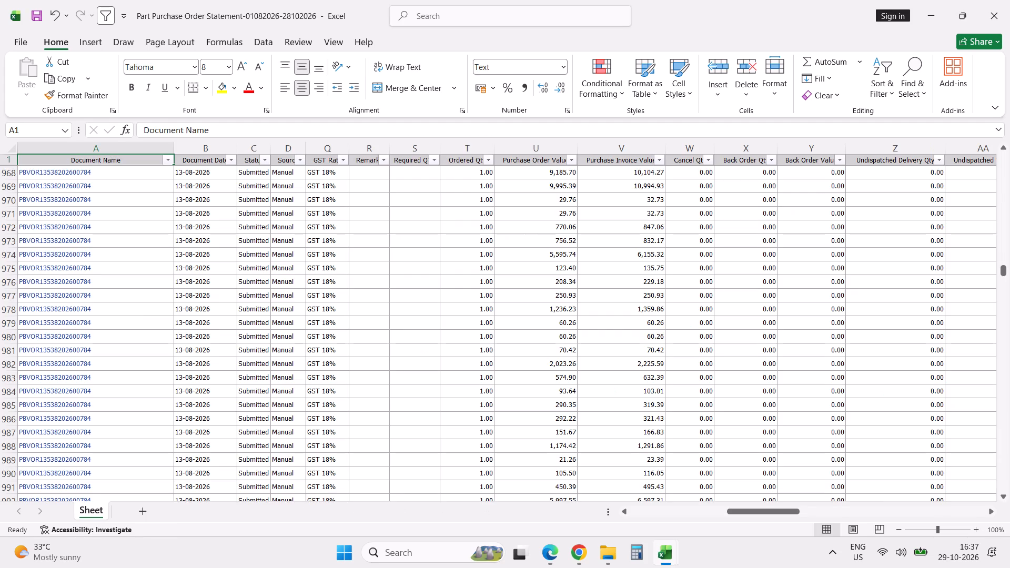
pyautogui.click(169, 160)
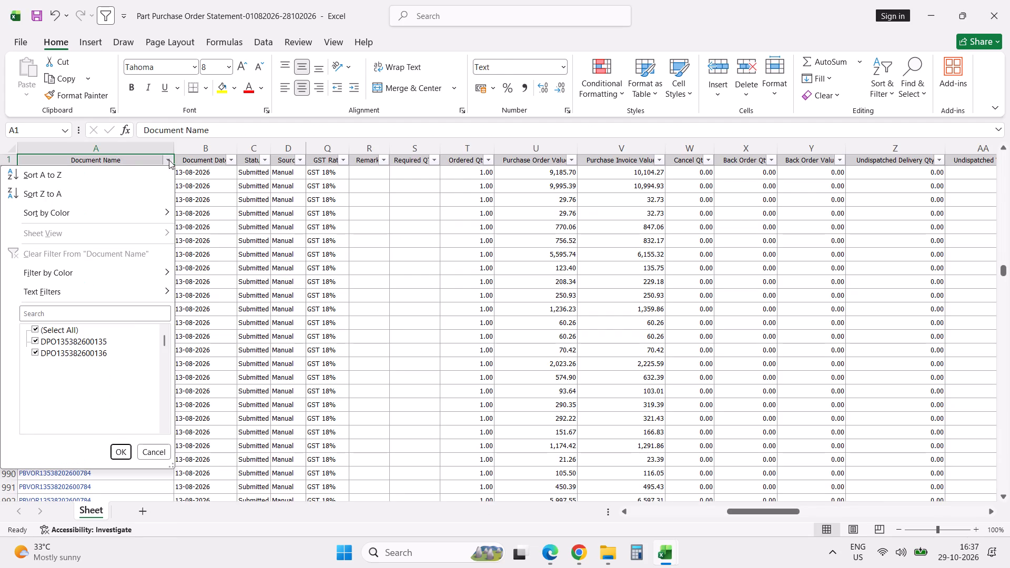
pyautogui.click(133, 316)
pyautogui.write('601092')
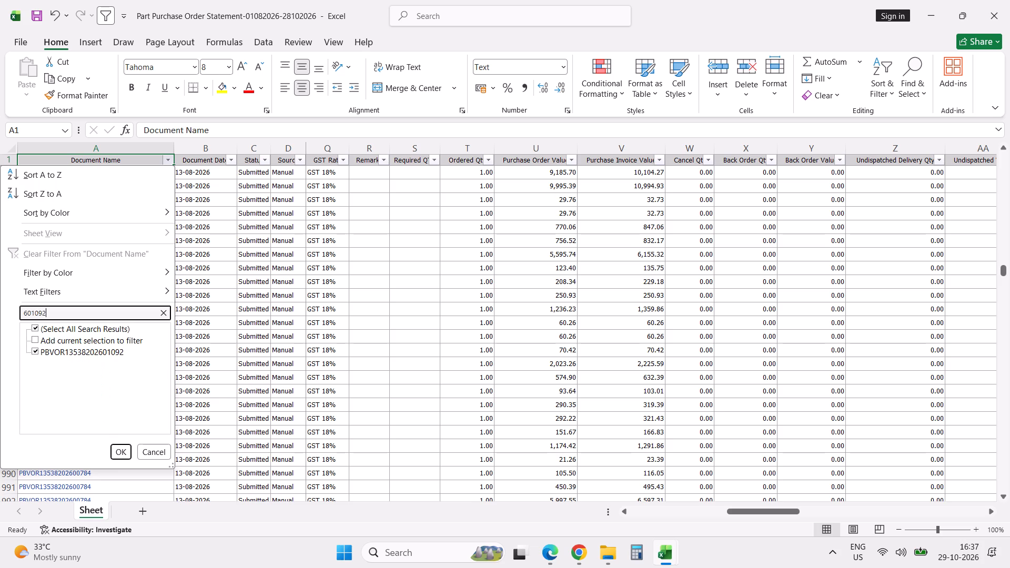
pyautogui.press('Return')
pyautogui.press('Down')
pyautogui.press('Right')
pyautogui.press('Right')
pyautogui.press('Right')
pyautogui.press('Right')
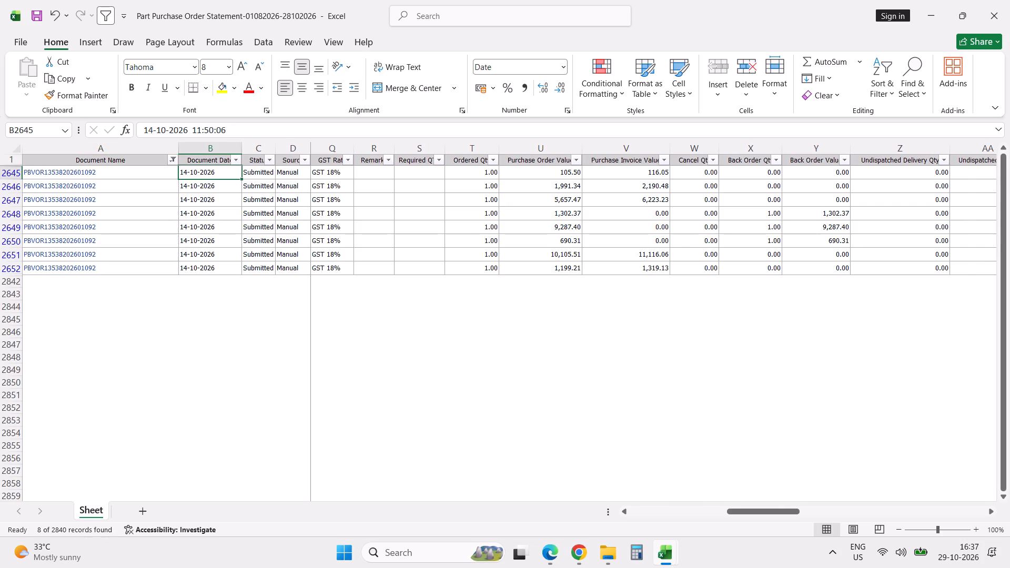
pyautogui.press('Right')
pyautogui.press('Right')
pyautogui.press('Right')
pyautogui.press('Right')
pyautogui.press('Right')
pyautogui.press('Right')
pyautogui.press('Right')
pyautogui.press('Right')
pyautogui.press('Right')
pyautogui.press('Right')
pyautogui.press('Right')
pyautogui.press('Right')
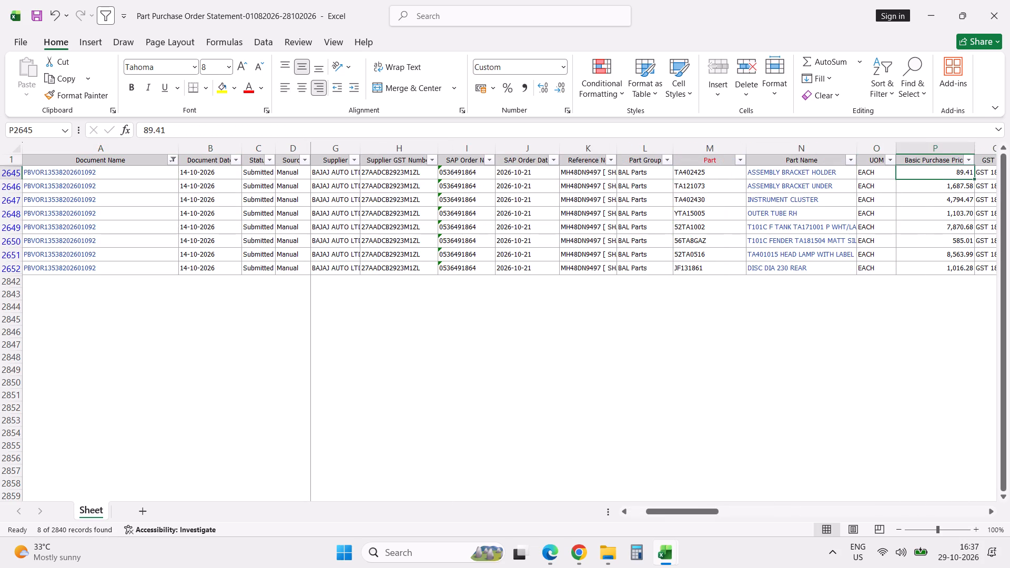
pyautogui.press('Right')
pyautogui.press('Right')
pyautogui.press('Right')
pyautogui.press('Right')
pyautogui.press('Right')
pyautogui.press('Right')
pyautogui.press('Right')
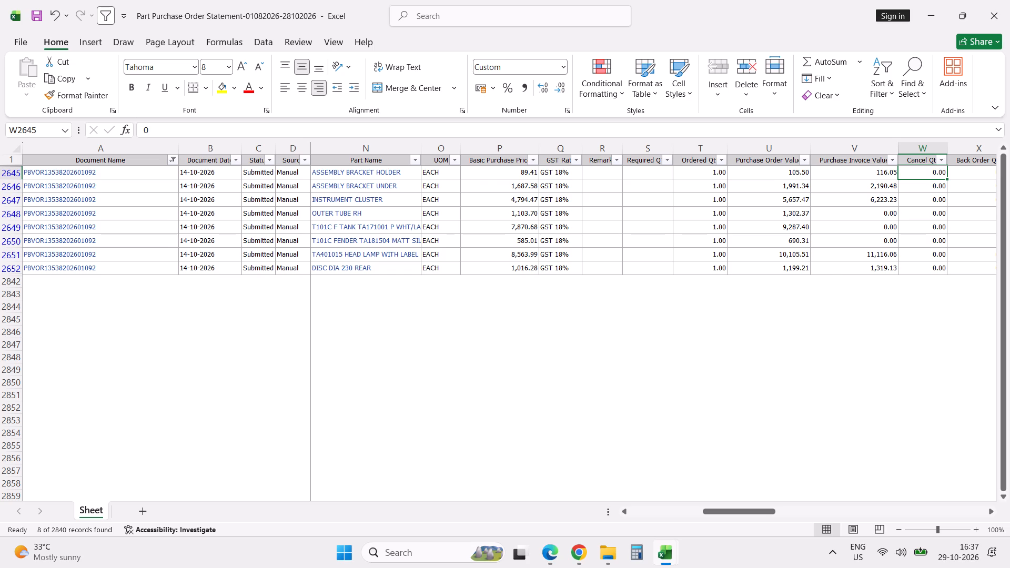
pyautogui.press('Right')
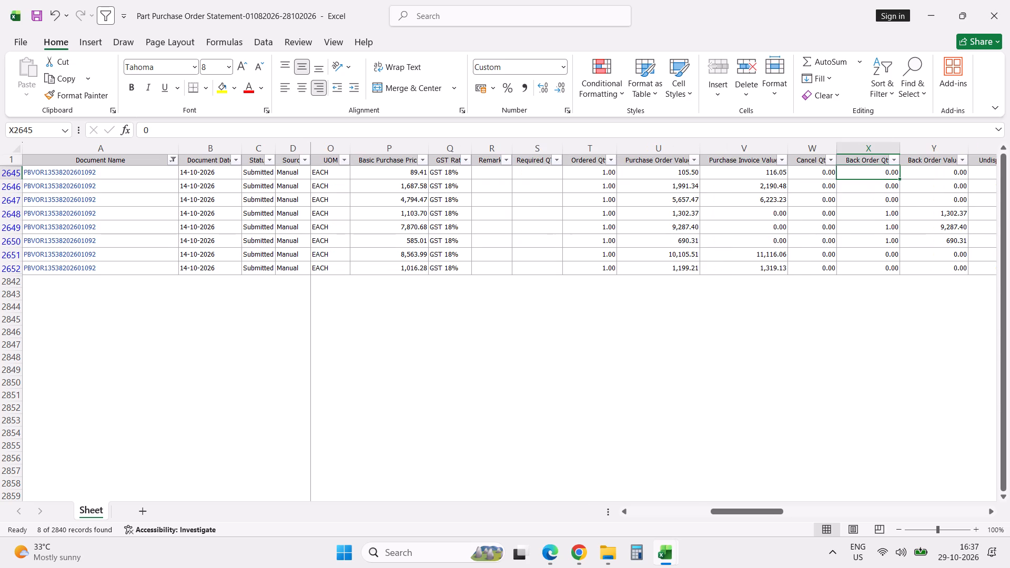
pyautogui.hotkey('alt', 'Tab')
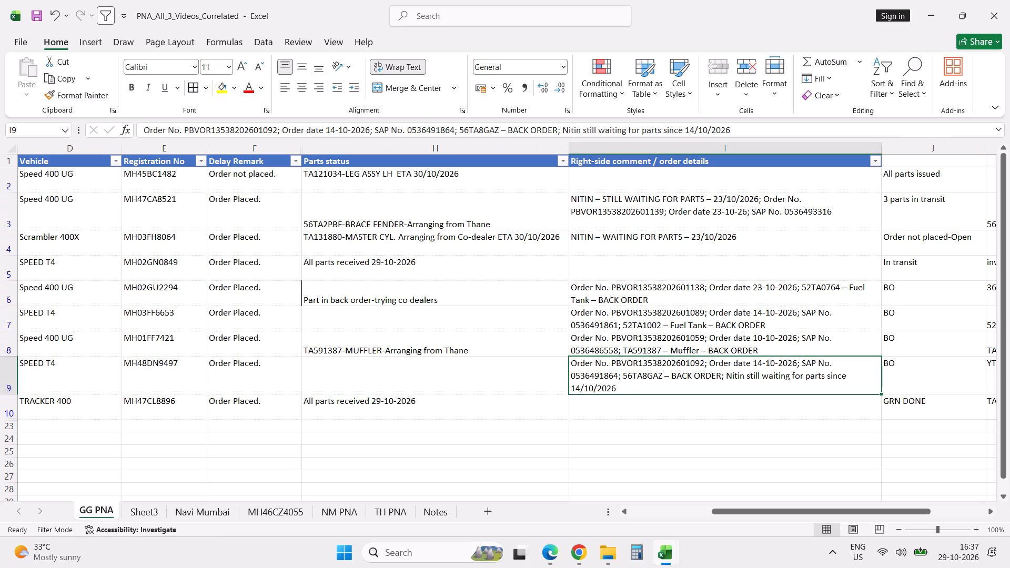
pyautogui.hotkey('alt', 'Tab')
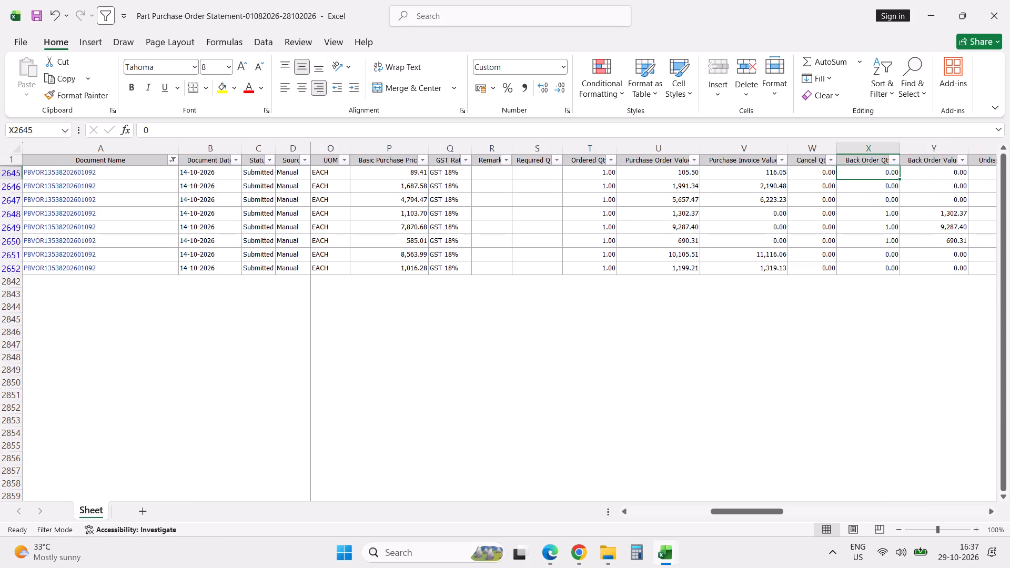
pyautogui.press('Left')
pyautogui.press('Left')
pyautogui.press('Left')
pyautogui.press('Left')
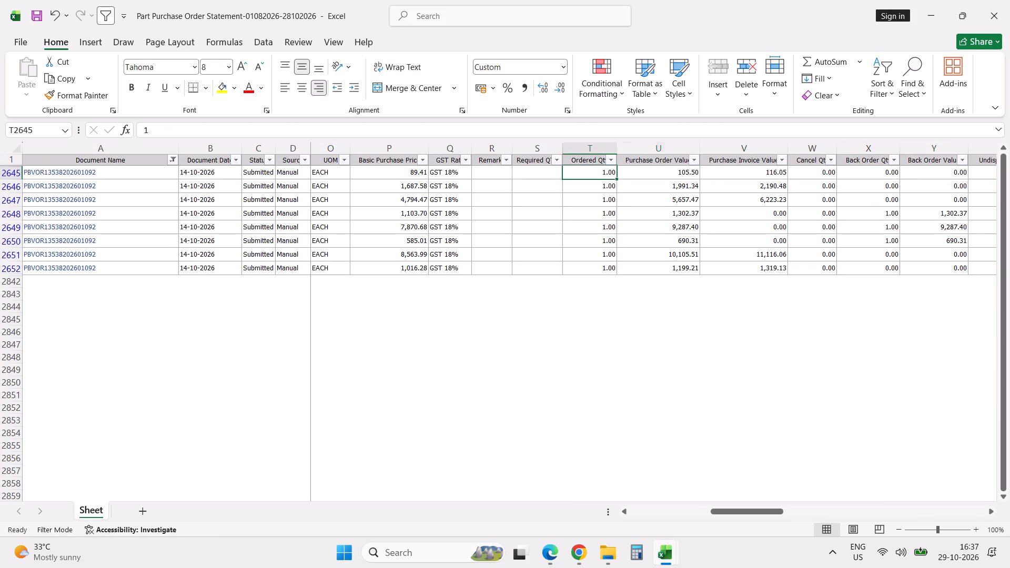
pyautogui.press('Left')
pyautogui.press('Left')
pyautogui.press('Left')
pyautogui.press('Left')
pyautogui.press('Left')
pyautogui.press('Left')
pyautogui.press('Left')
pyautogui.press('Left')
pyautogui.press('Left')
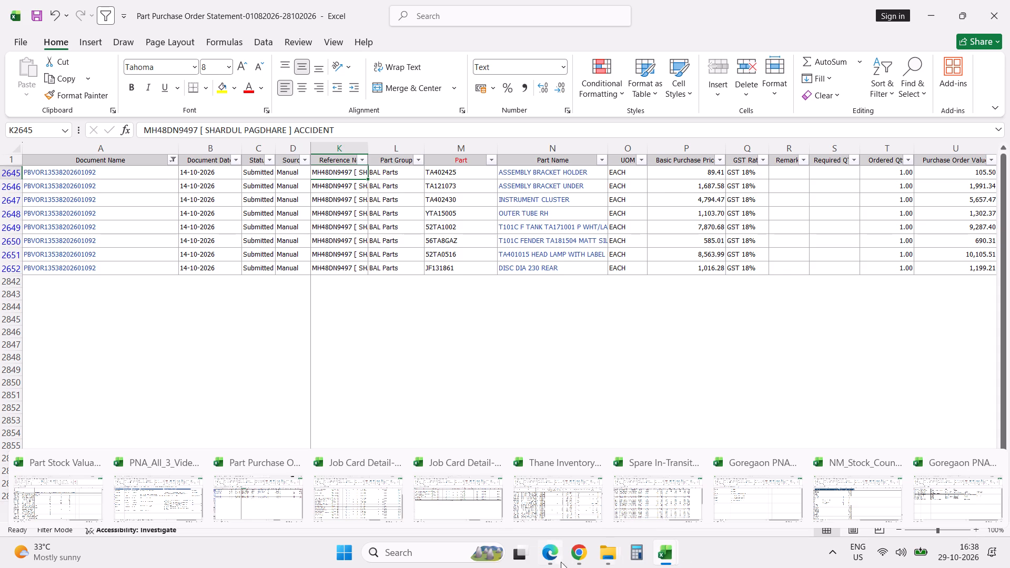
# Open the Back Order Statement-29102026 workbook from the Funds Statement folder and enable its content.
pyautogui.click(604, 555)
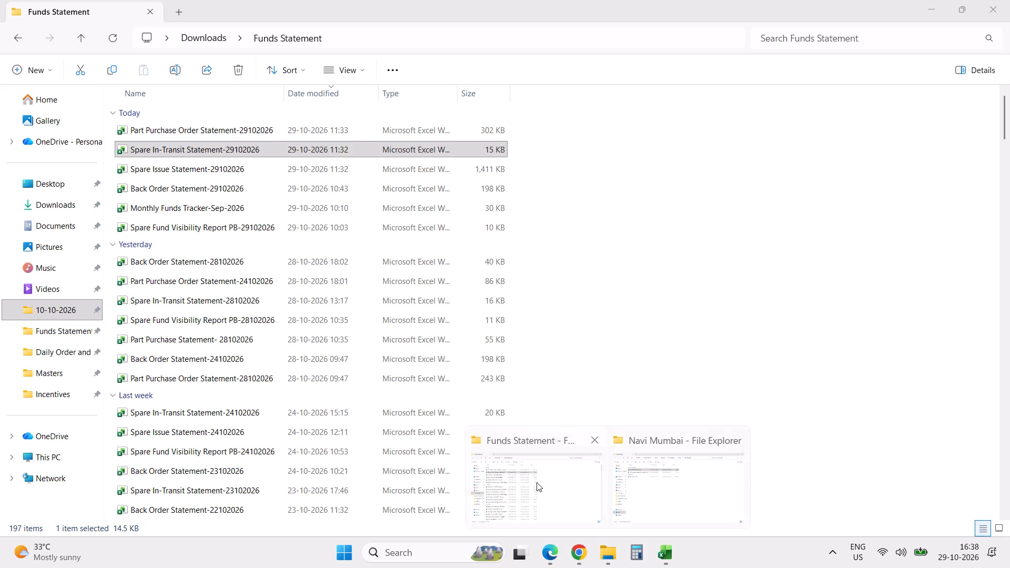
pyautogui.click(533, 483)
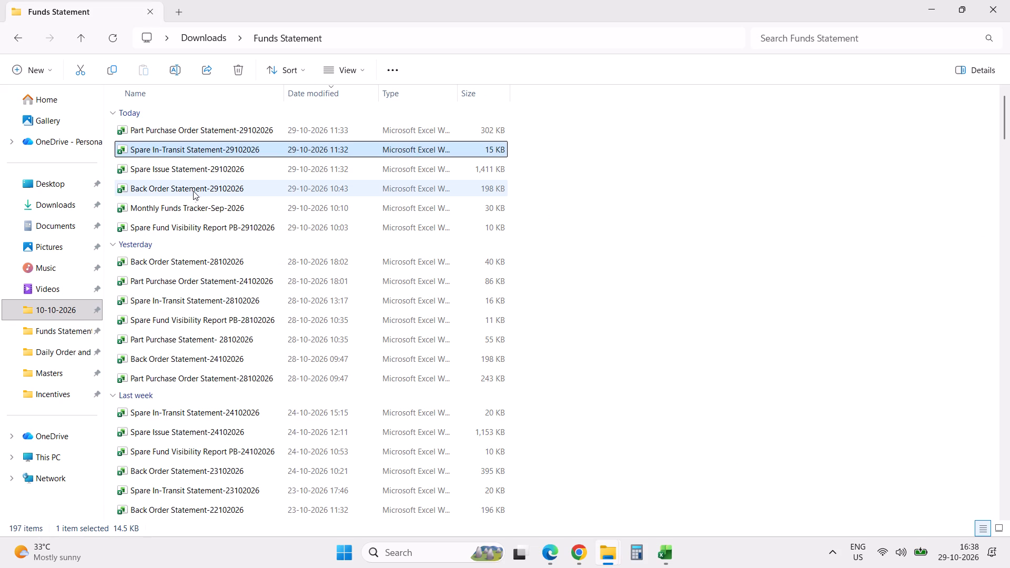
pyautogui.doubleClick(195, 190)
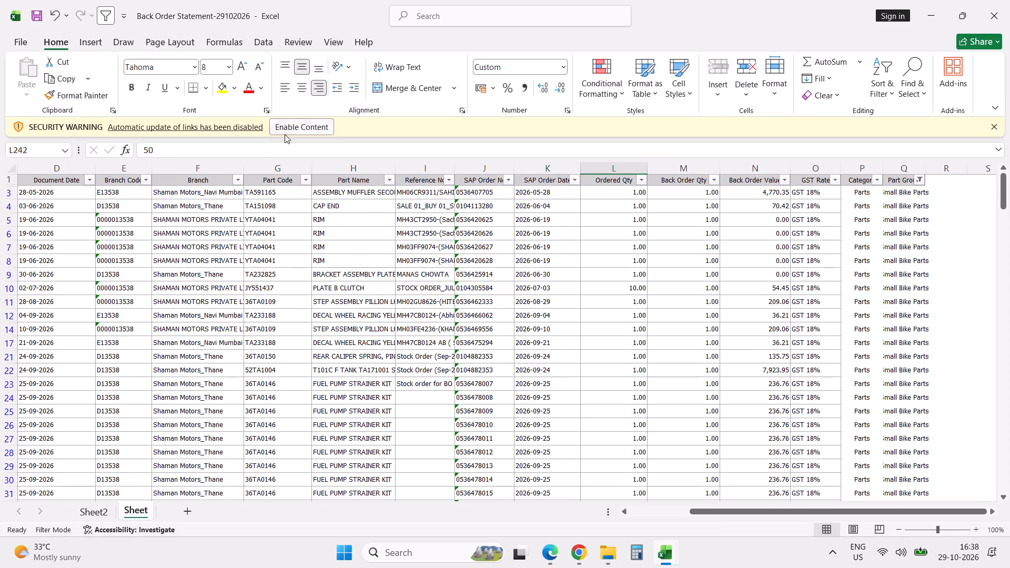
pyautogui.click(295, 129)
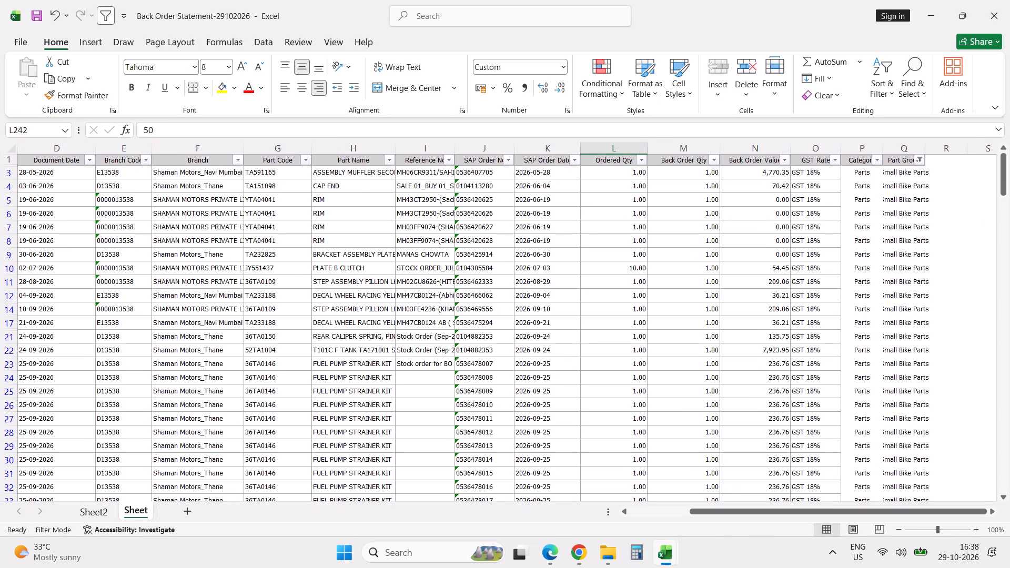
# Reset the column filters in the Back Order Statement and filter Part Name by TANK.
pyautogui.write('DFF')
pyautogui.click(139, 158)
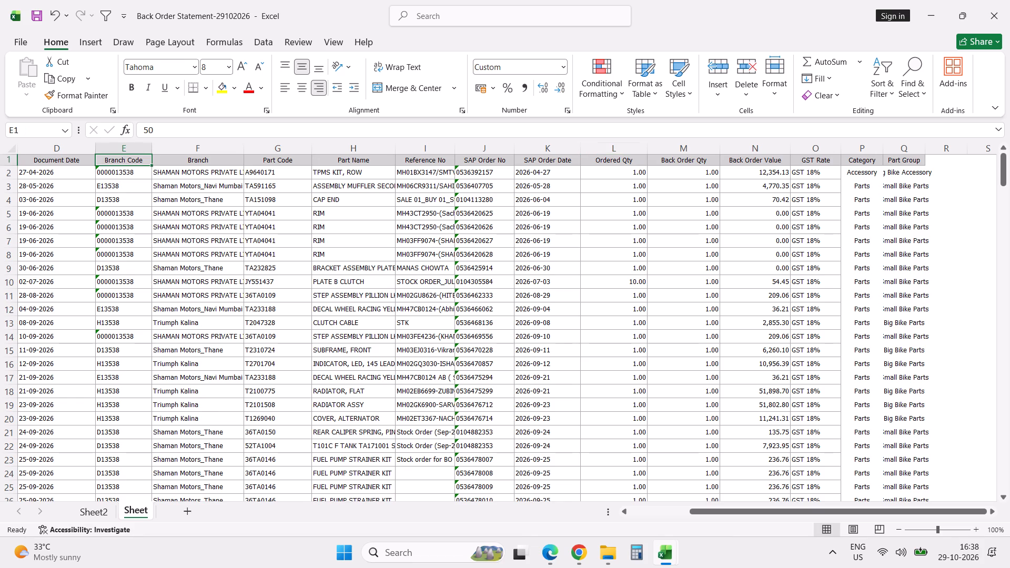
pyautogui.write('DFF')
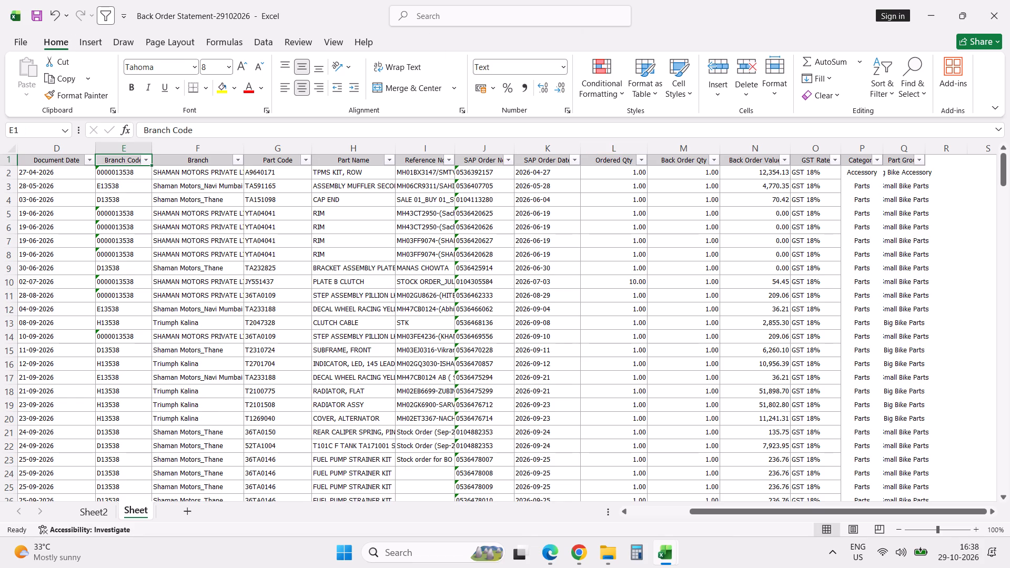
pyautogui.click(388, 162)
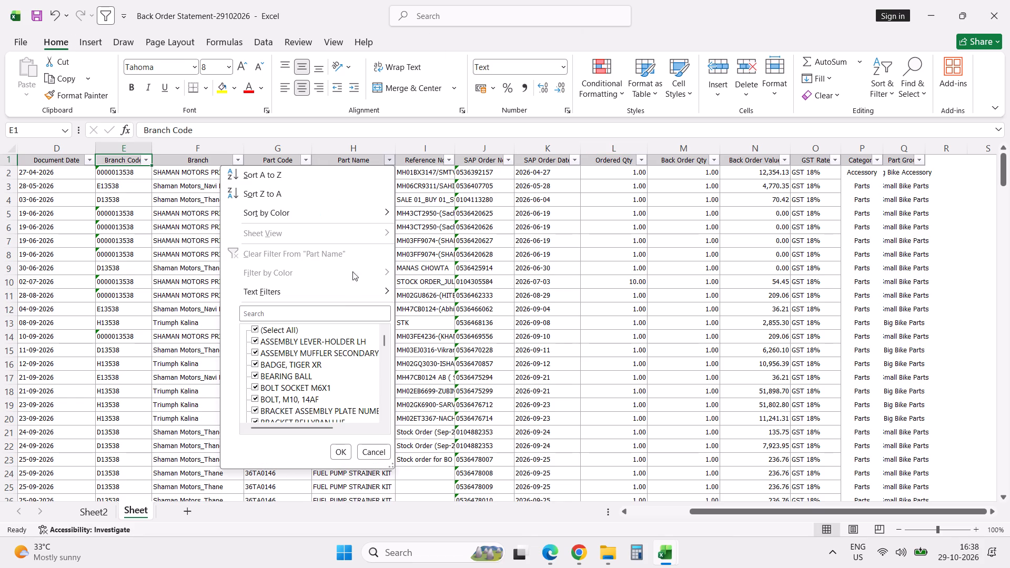
pyautogui.click(337, 313)
pyautogui.write('TANK')
pyautogui.press('Return')
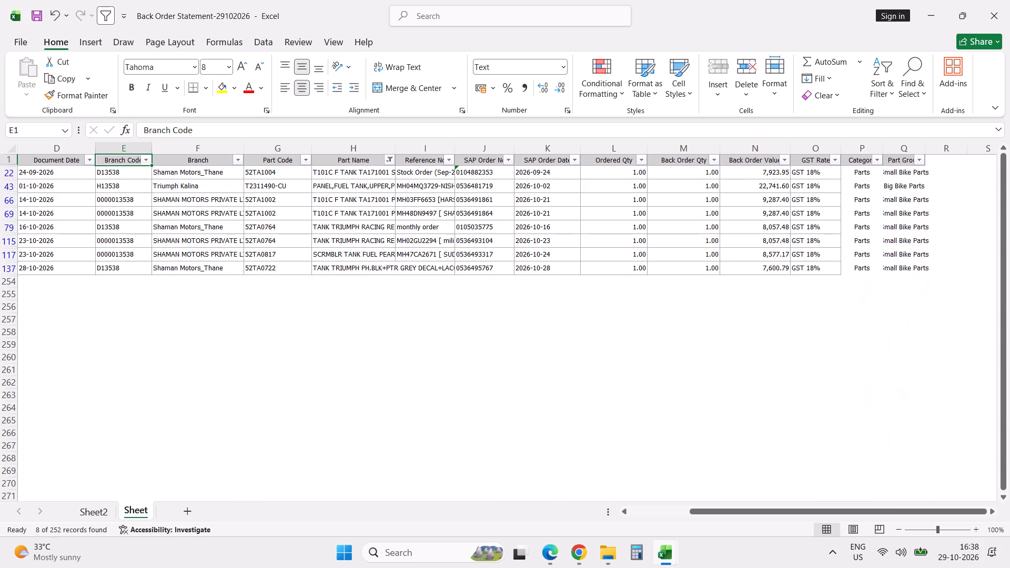
# Examine the filtered tank back orders, checking their PO numbers, document dates, branches and part codes.
pyautogui.scroll(4, 337, 313)
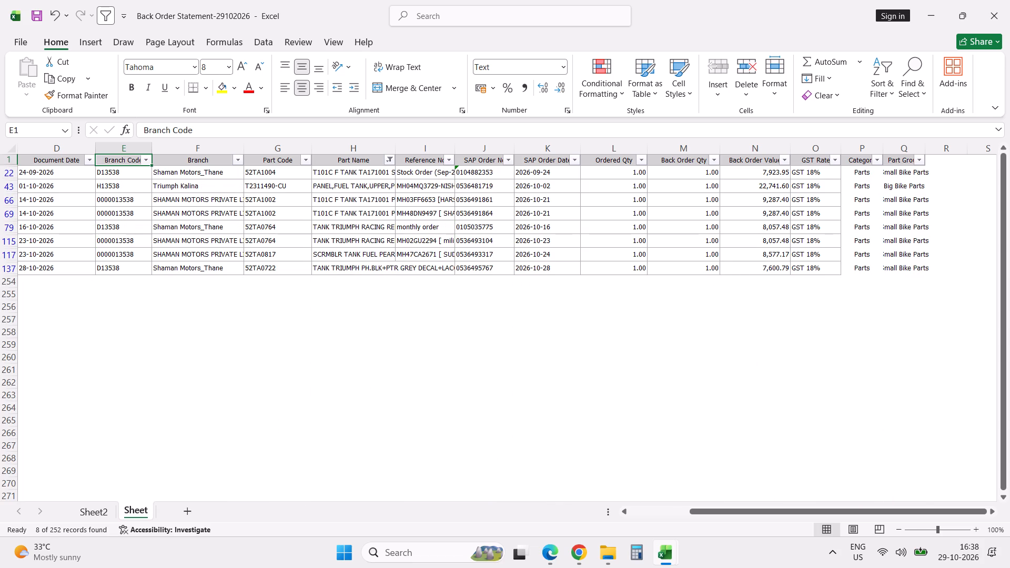
pyautogui.click(310, 273)
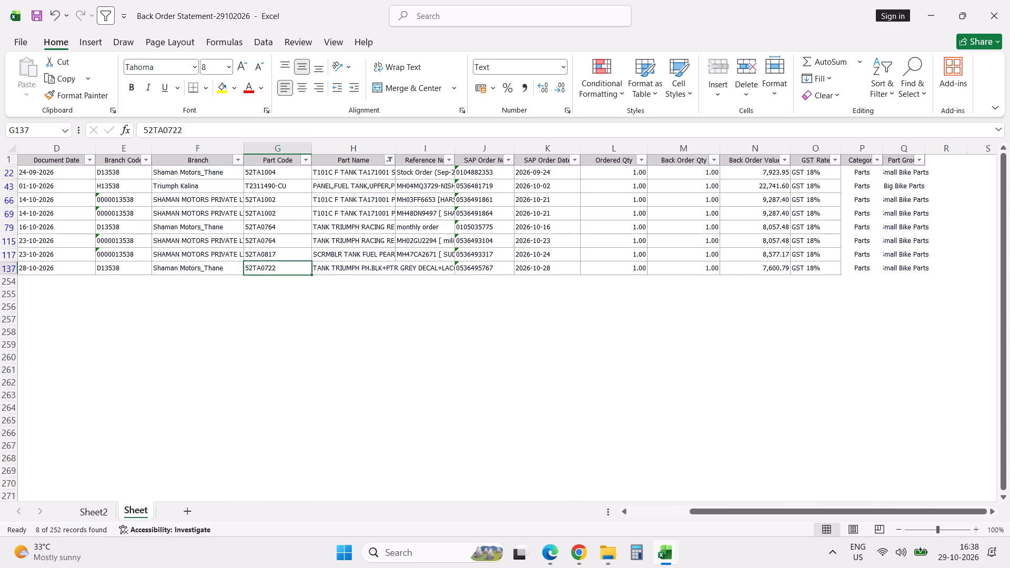
pyautogui.press('Left')
pyautogui.press('Left')
pyautogui.press('Left')
pyautogui.press('Left')
pyautogui.press('Left')
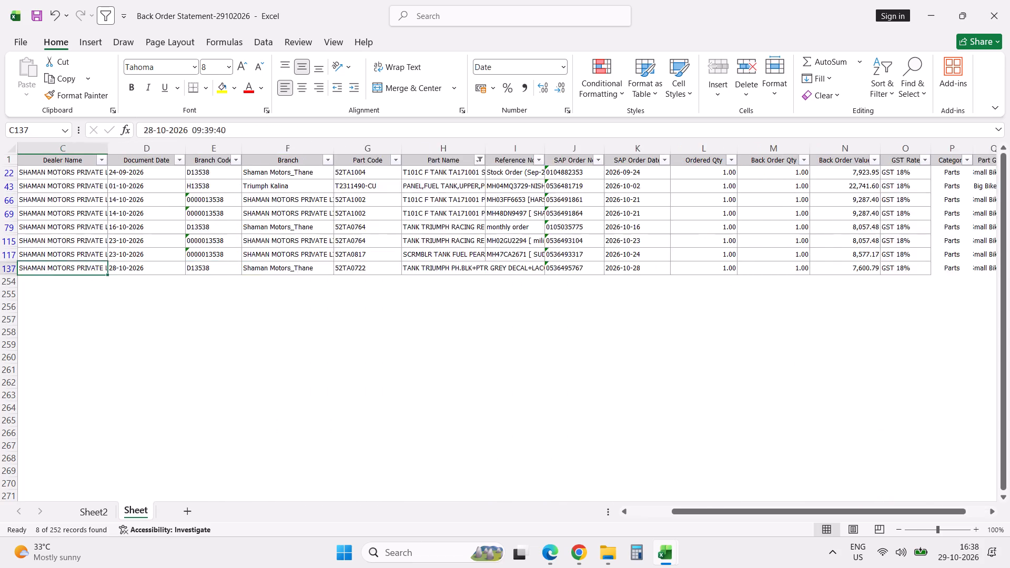
pyautogui.press('Left')
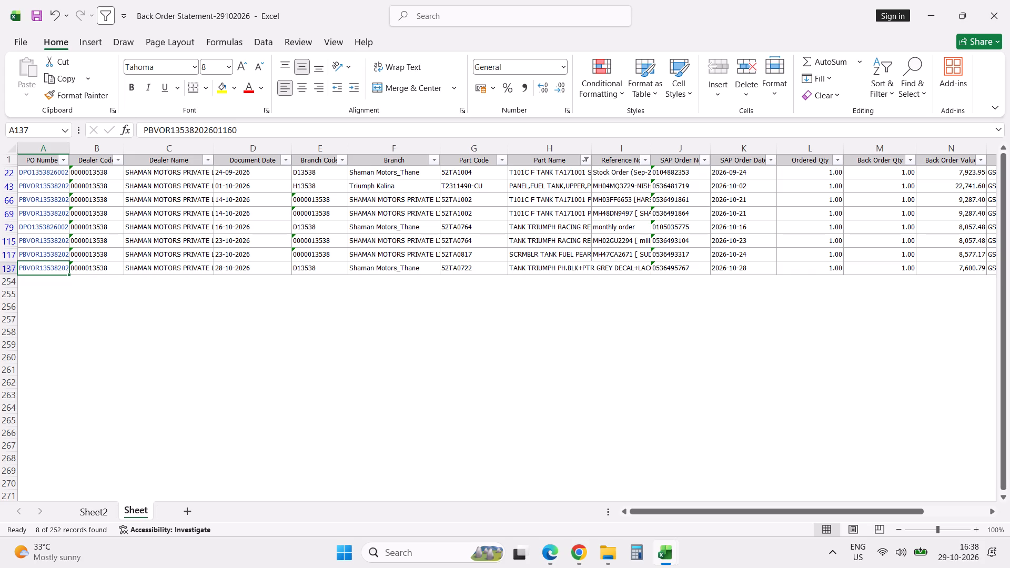
pyautogui.press('Up')
pyautogui.press('Up')
pyautogui.press('Up')
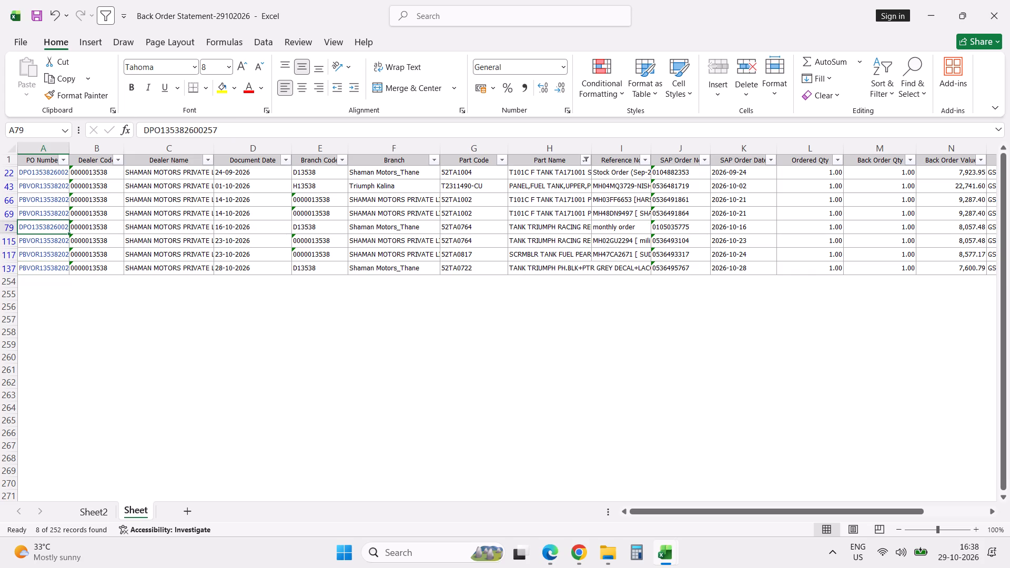
pyautogui.press('Right')
pyautogui.press('Right')
pyautogui.press('Right')
pyautogui.press('Right')
pyautogui.press('Right')
pyautogui.press('Right')
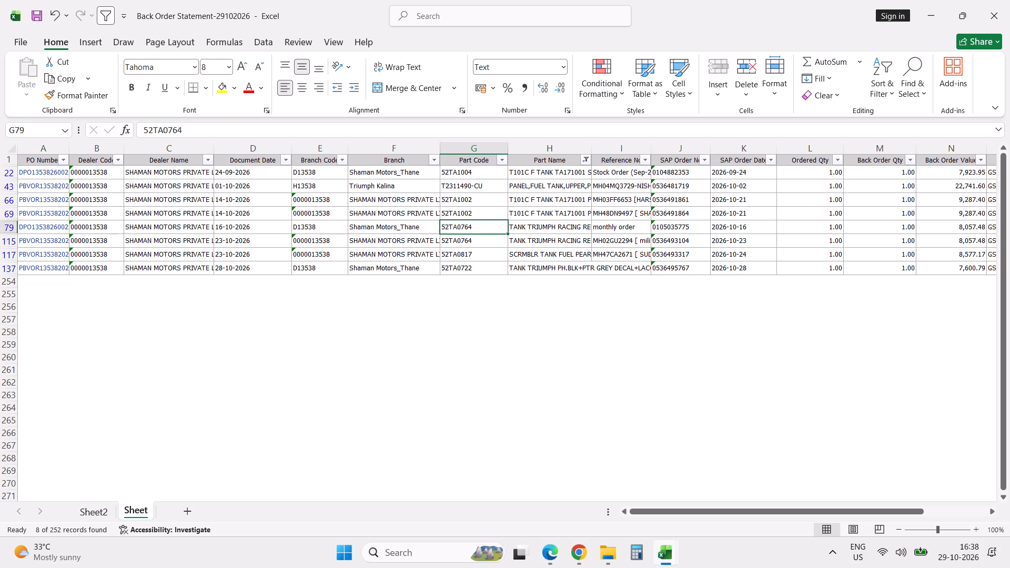
pyautogui.hotkey('alt', 'Tab')
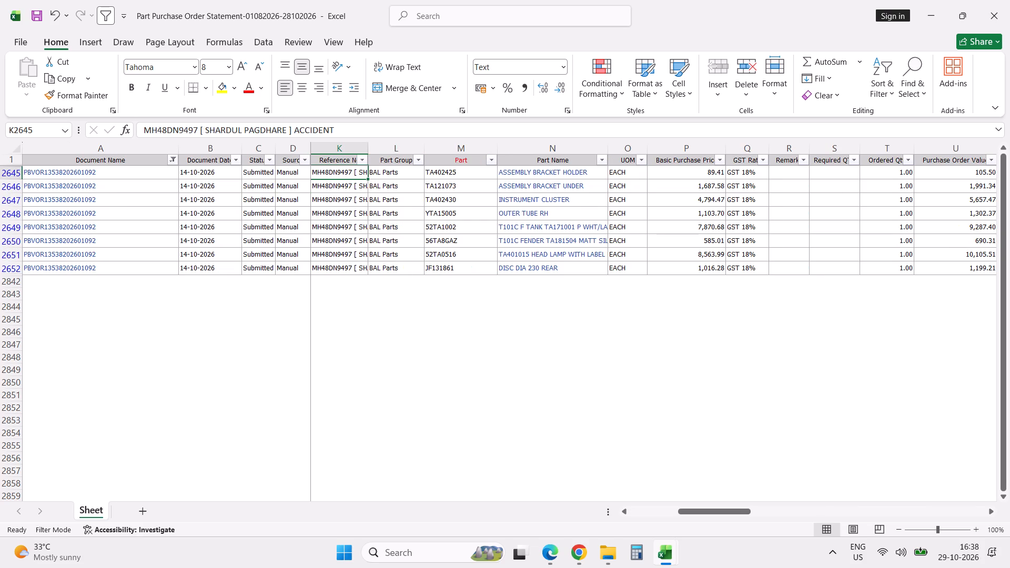
pyautogui.hotkey('alt', 'Tab')
pyautogui.hotkey('alt', 'Tab')
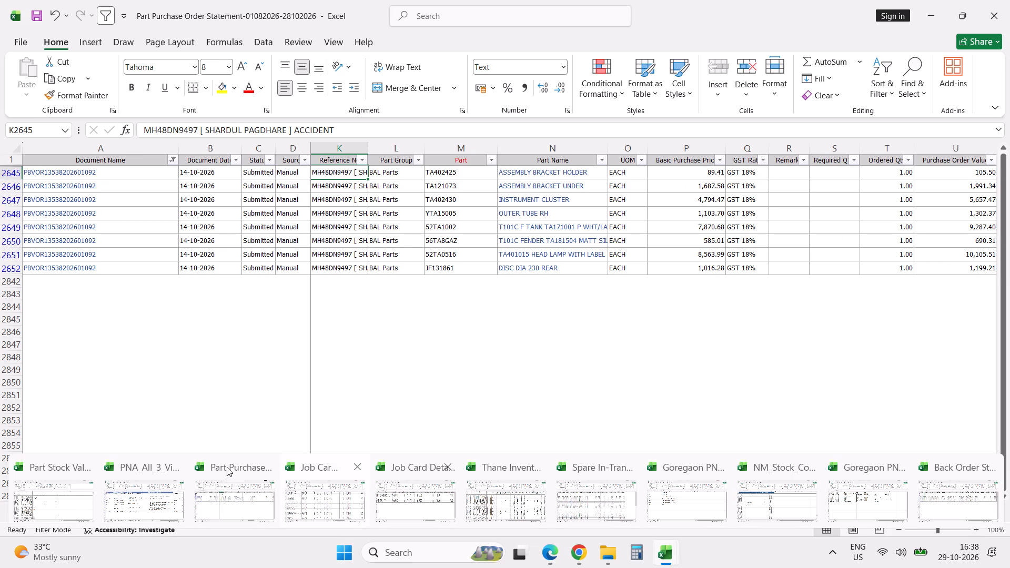
pyautogui.click(134, 491)
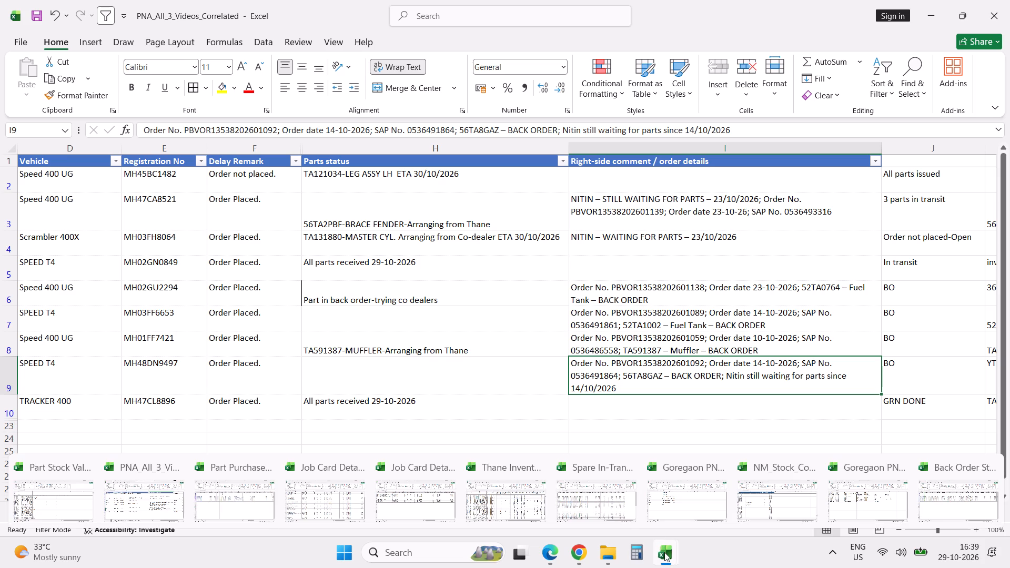
pyautogui.click(913, 502)
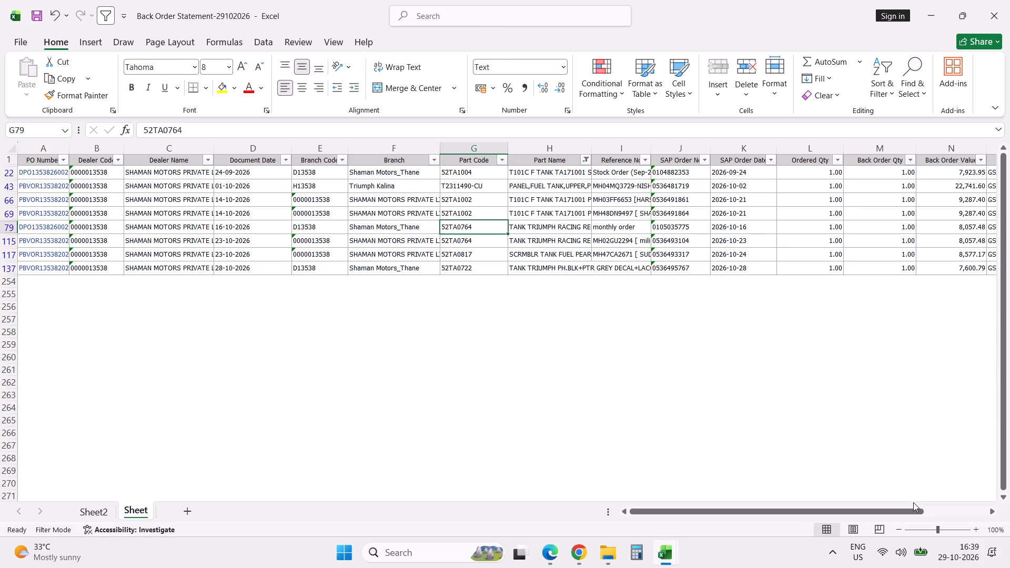
pyautogui.hotkey('alt', 'Tab')
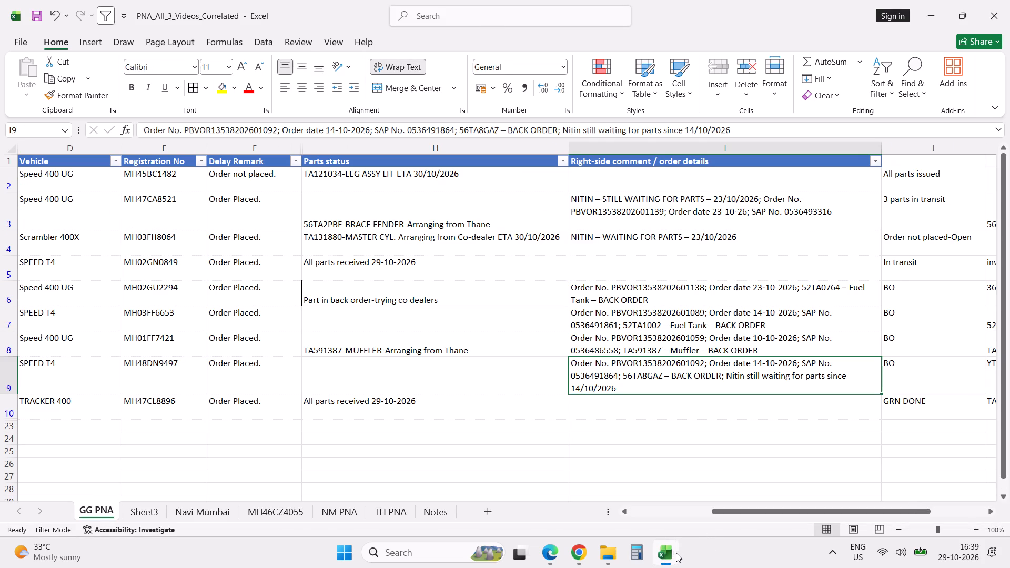
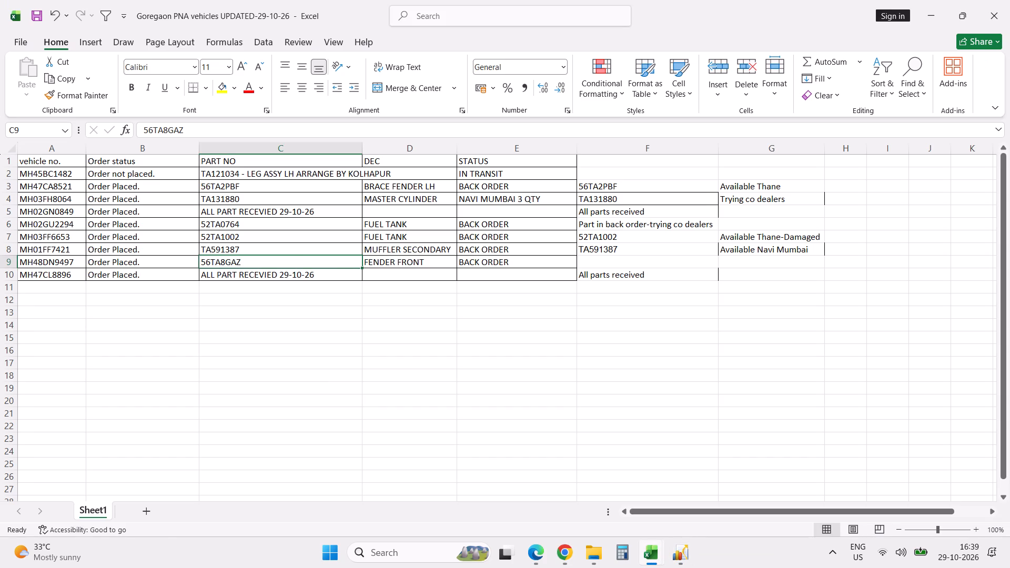
pyautogui.hotkey('ctrl', 'c')
pyautogui.hotkey('alt', 'Tab')
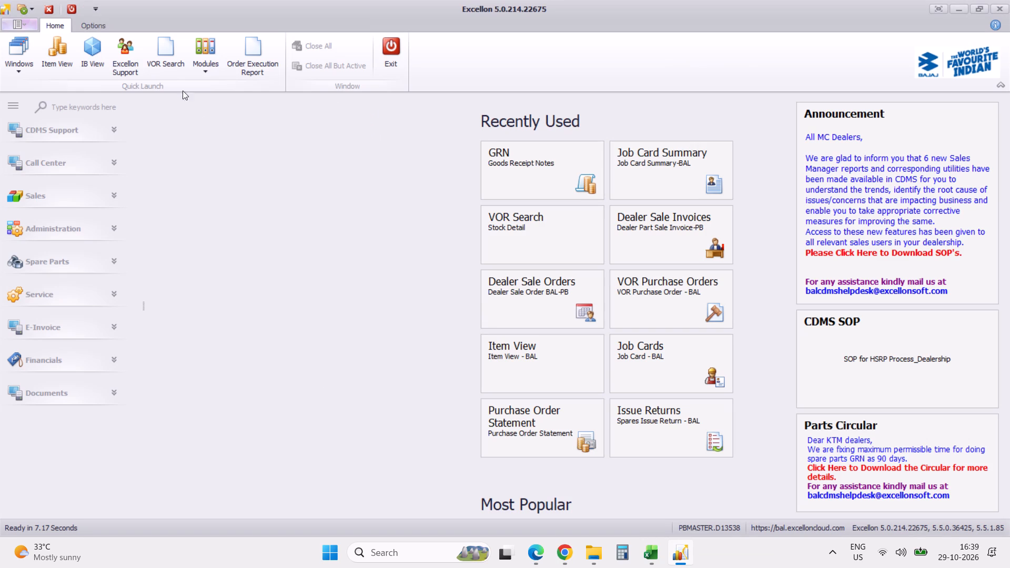
pyautogui.click(168, 60)
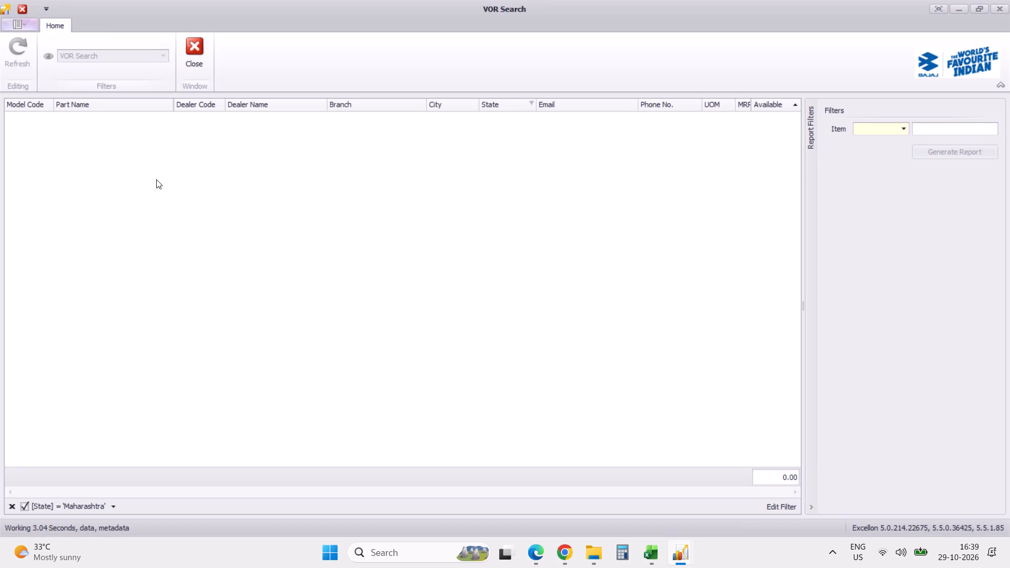
pyautogui.click(865, 129)
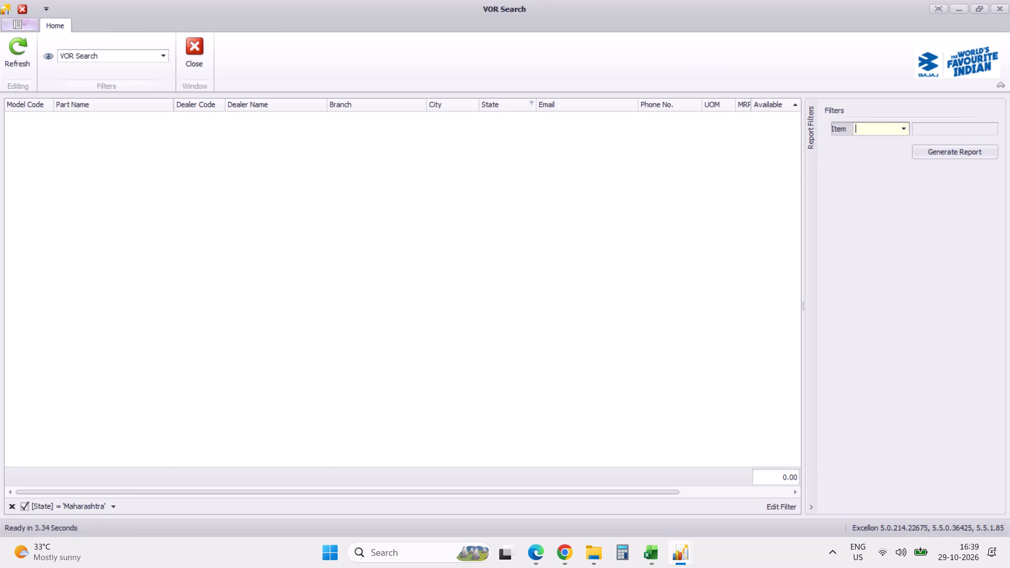
pyautogui.hotkey('ctrl', 'v')
pyautogui.click(931, 149)
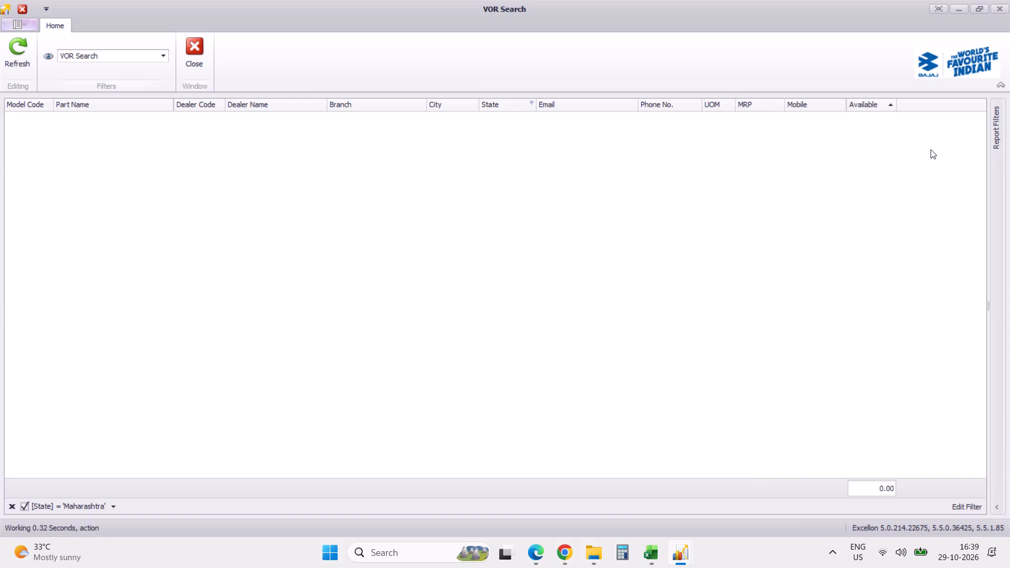
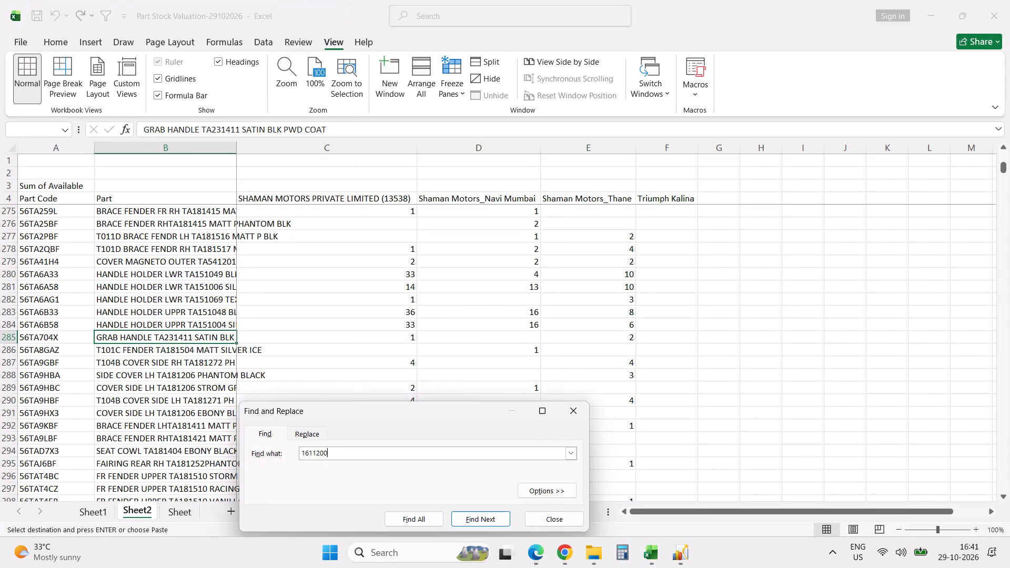
# Search the part stock valuation sheet for part number 161200 and select its cable clutch entry.
pyautogui.press('Left')
pyautogui.press('Left')
pyautogui.press('Left')
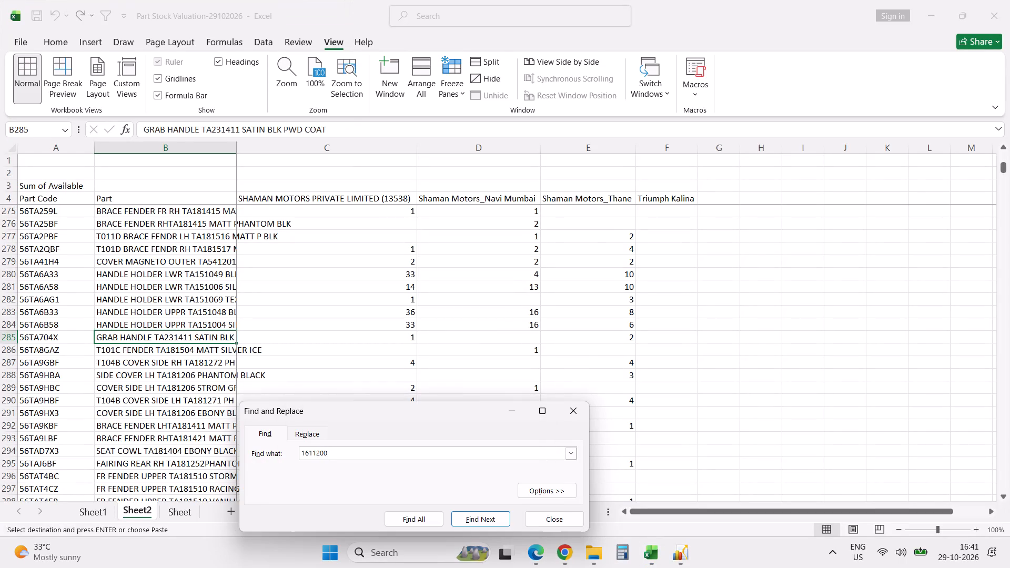
pyautogui.press('BackSpace')
pyautogui.press('Return')
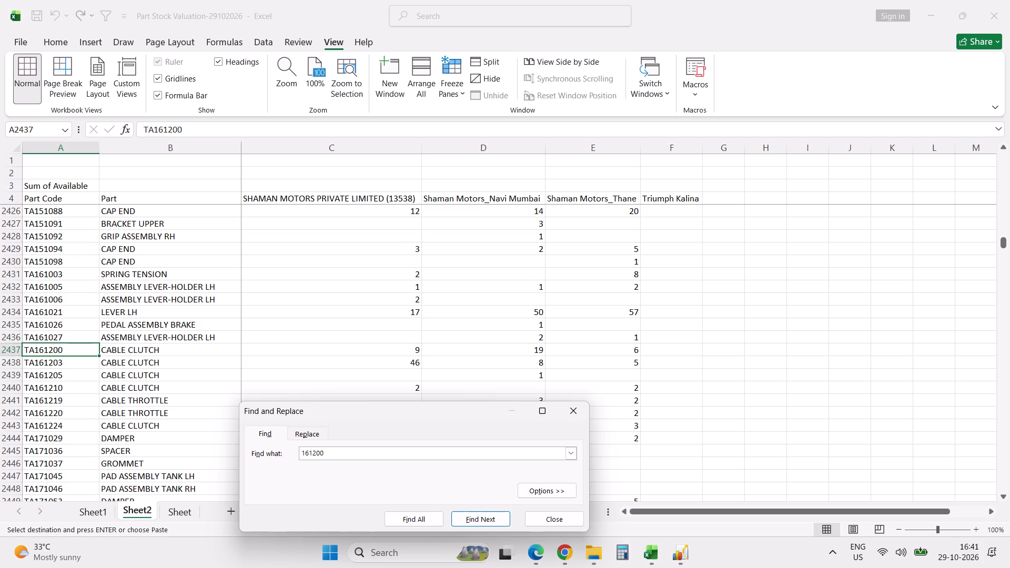
pyautogui.press('Escape')
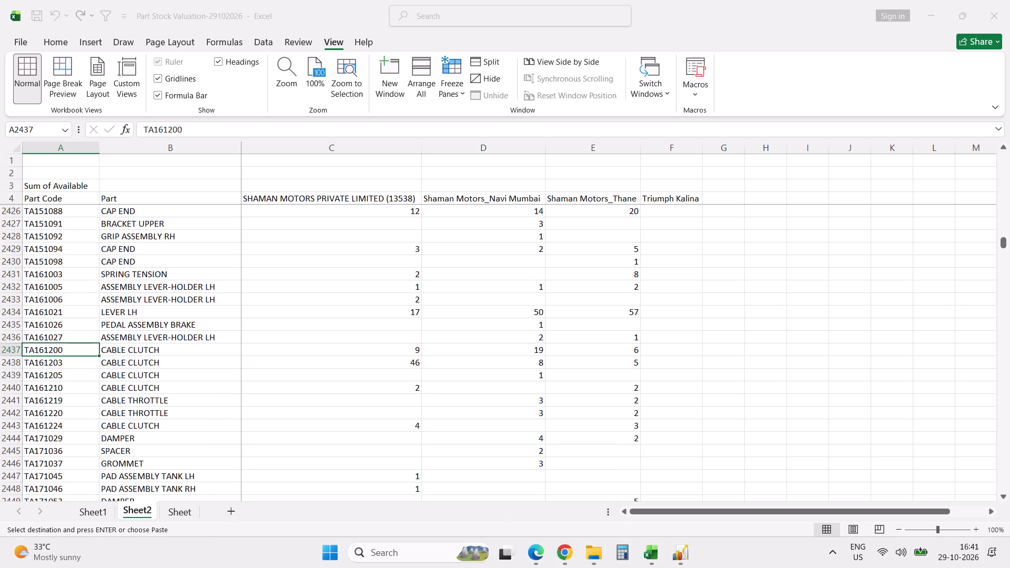
pyautogui.keyDown('shift'); pyautogui.click(162, 351); pyautogui.keyUp('shift')
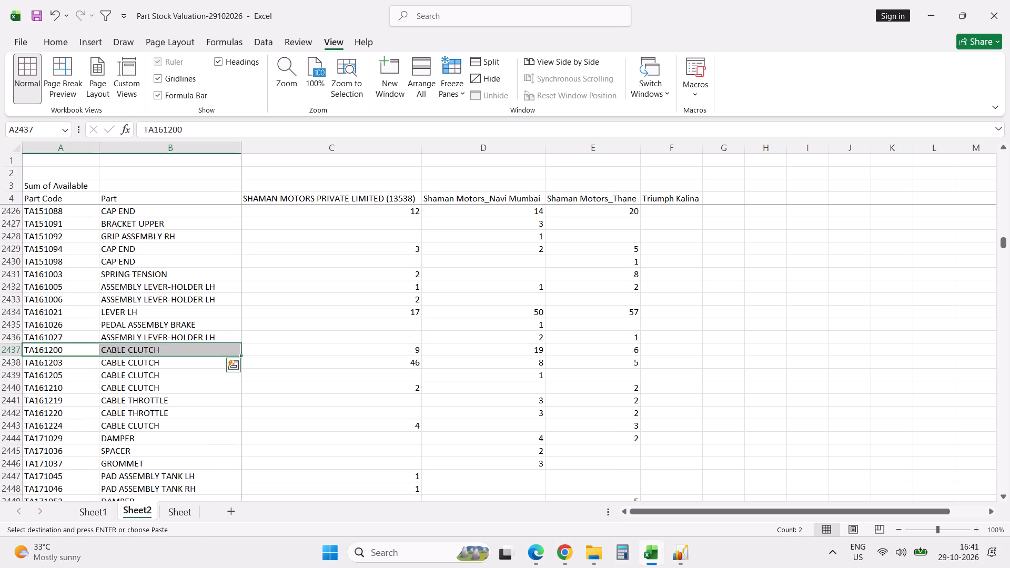
# Copy part code TA161200 and search for it in the NM_Stock_Count workbook.
pyautogui.click(83, 352)
pyautogui.hotkey('ctrl', 'c')
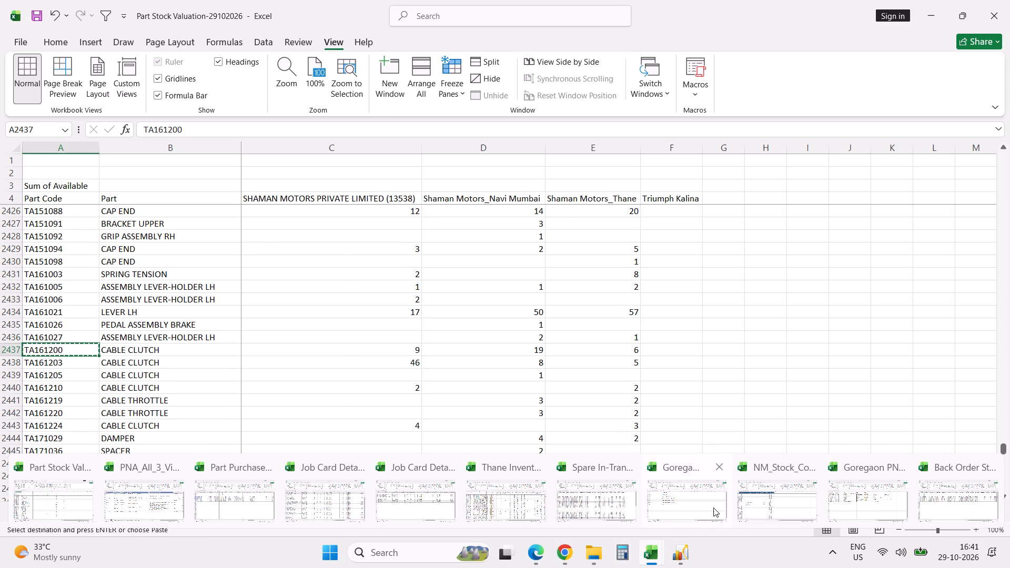
pyautogui.click(754, 504)
pyautogui.click(594, 387)
pyautogui.hotkey('ctrl', 'f')
pyautogui.hotkey('ctrl', 'v')
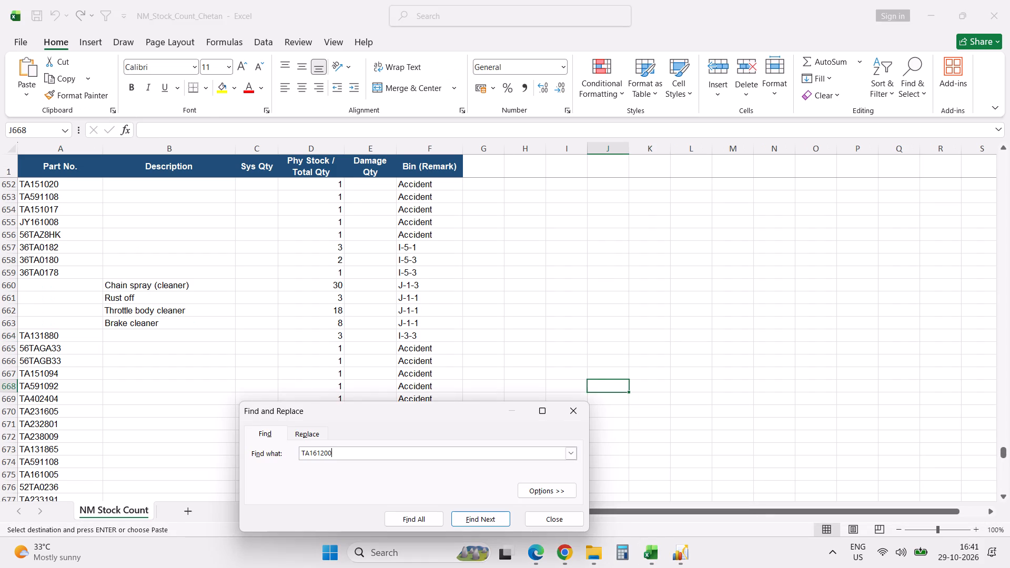
pyautogui.press('Return')
pyautogui.press('Escape')
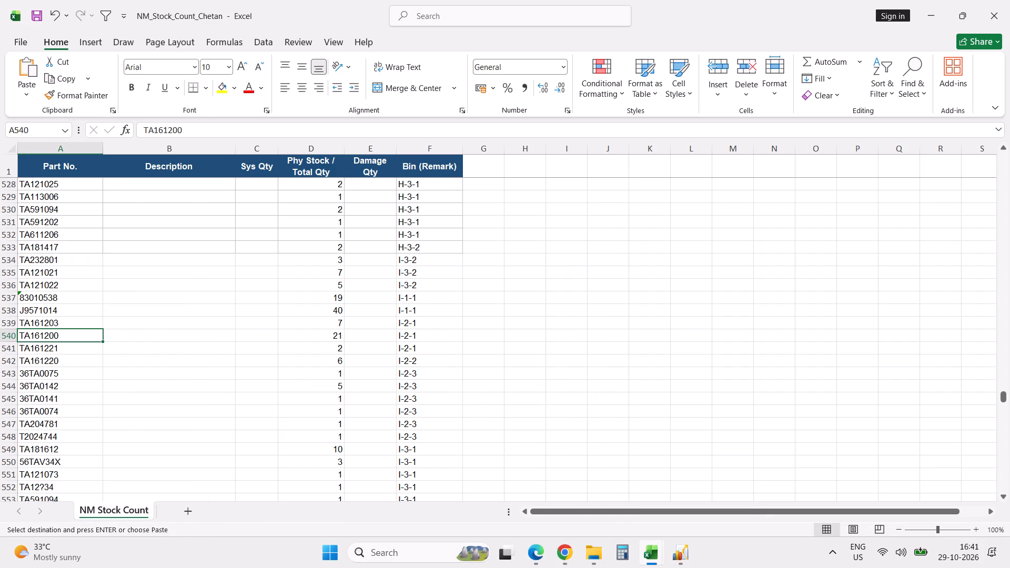
# In the Part Purchase Order Statement workbook, clear the Document Name filter and filter the Part column by 161200.
pyautogui.hotkey('alt', 'Tab')
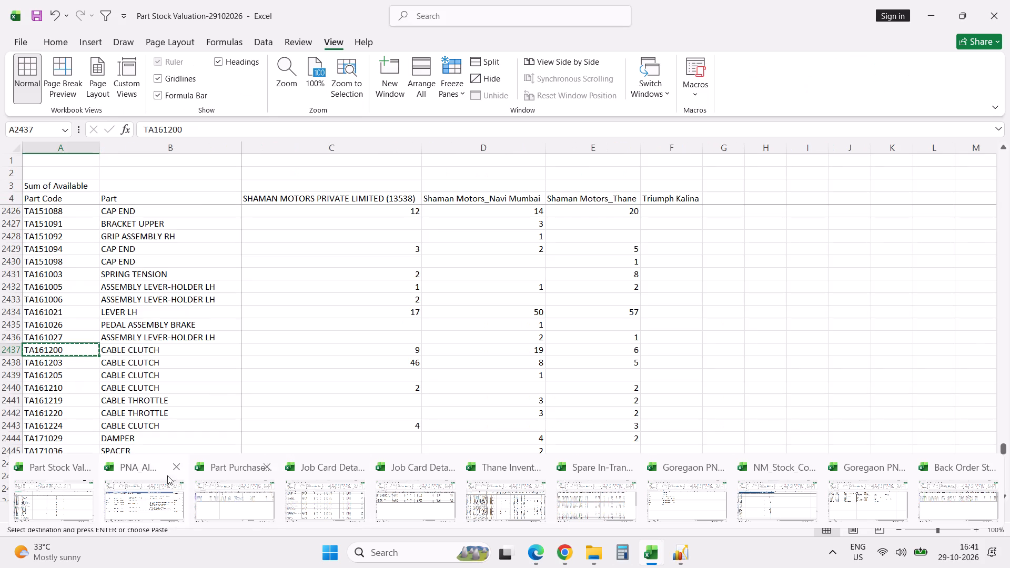
pyautogui.click(234, 494)
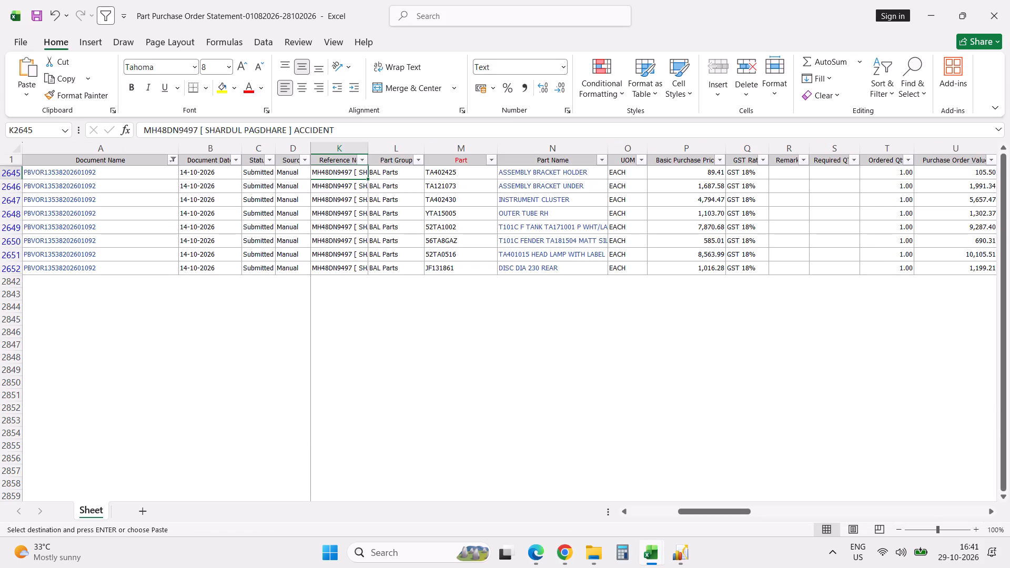
pyautogui.click(175, 159)
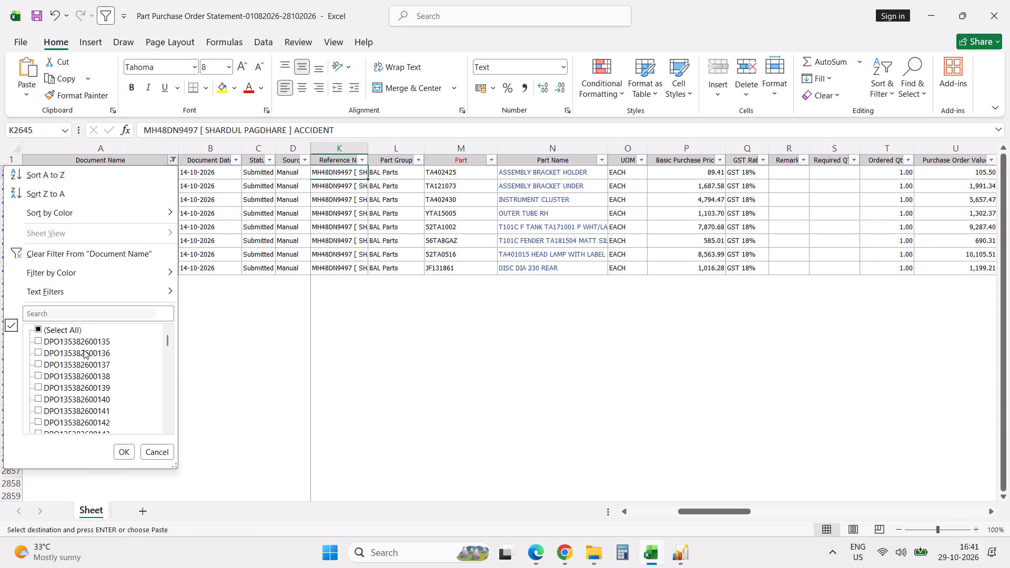
pyautogui.click(72, 329)
pyautogui.click(128, 450)
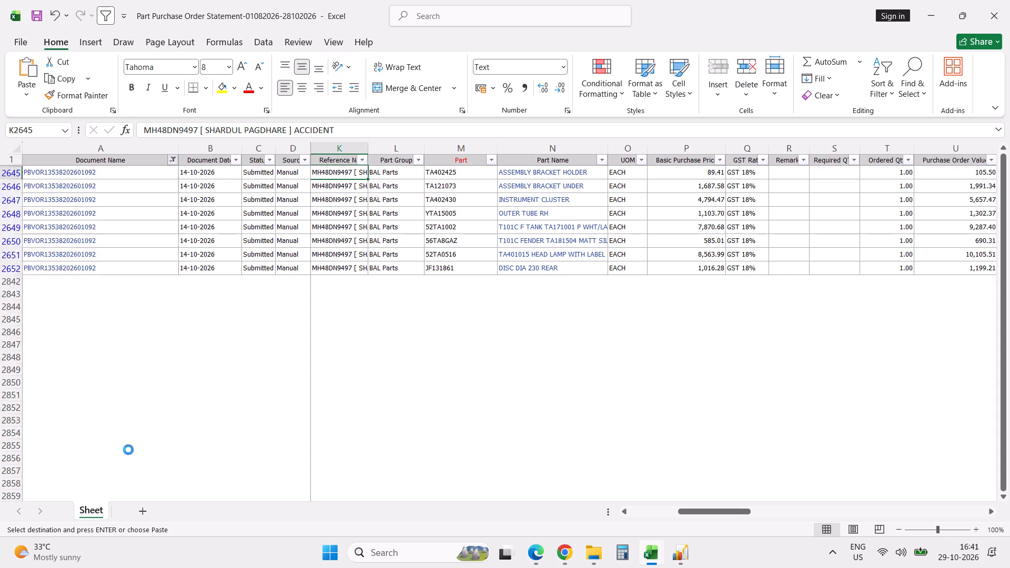
pyautogui.click(492, 160)
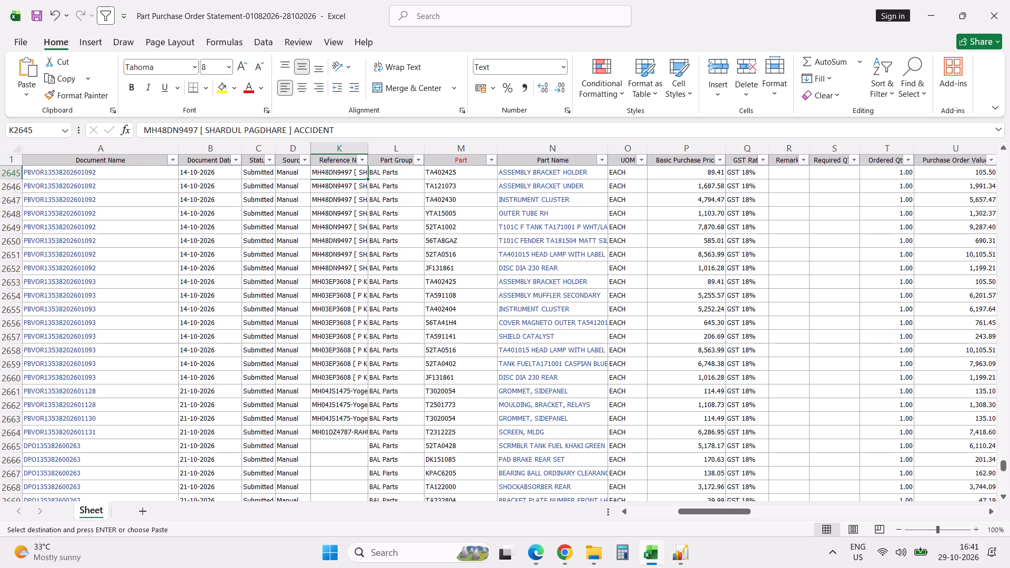
pyautogui.click(436, 312)
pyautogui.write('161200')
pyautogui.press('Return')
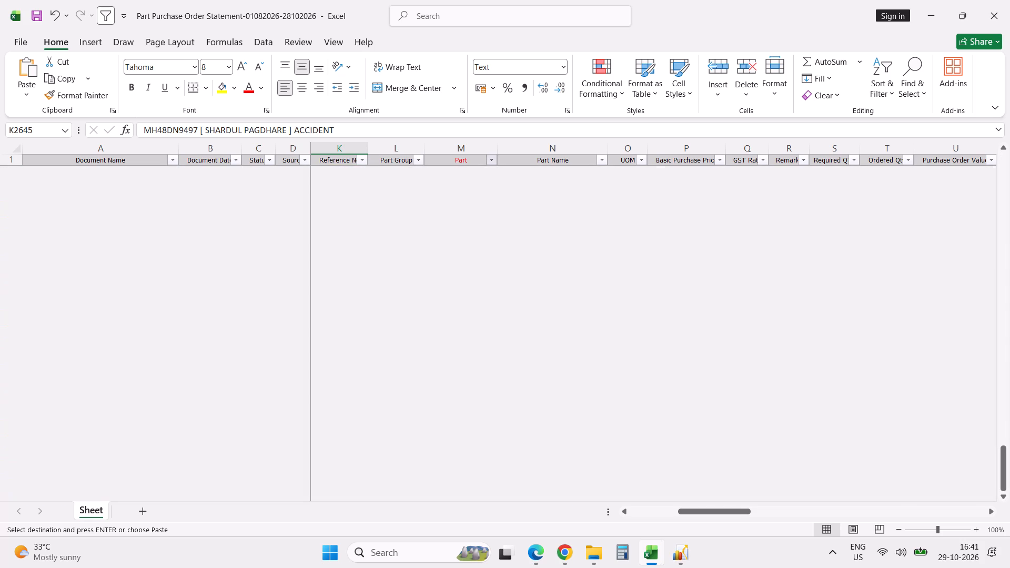
# Examine the TA161200 purchase orders' back-order, undispatched delivery, in-transit and GRN columns, including the In Transit and Undispatched Delivery Qty filter values.
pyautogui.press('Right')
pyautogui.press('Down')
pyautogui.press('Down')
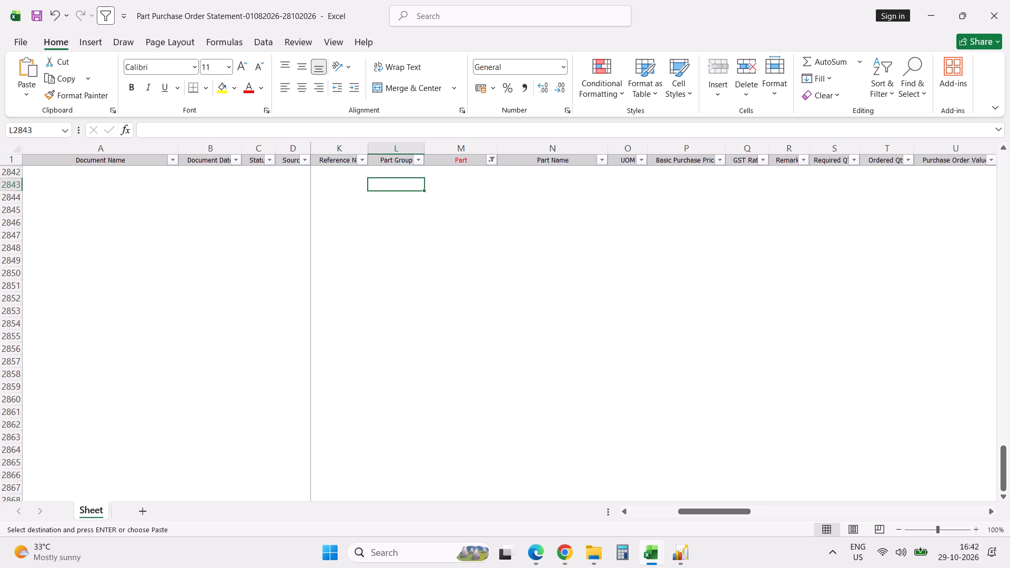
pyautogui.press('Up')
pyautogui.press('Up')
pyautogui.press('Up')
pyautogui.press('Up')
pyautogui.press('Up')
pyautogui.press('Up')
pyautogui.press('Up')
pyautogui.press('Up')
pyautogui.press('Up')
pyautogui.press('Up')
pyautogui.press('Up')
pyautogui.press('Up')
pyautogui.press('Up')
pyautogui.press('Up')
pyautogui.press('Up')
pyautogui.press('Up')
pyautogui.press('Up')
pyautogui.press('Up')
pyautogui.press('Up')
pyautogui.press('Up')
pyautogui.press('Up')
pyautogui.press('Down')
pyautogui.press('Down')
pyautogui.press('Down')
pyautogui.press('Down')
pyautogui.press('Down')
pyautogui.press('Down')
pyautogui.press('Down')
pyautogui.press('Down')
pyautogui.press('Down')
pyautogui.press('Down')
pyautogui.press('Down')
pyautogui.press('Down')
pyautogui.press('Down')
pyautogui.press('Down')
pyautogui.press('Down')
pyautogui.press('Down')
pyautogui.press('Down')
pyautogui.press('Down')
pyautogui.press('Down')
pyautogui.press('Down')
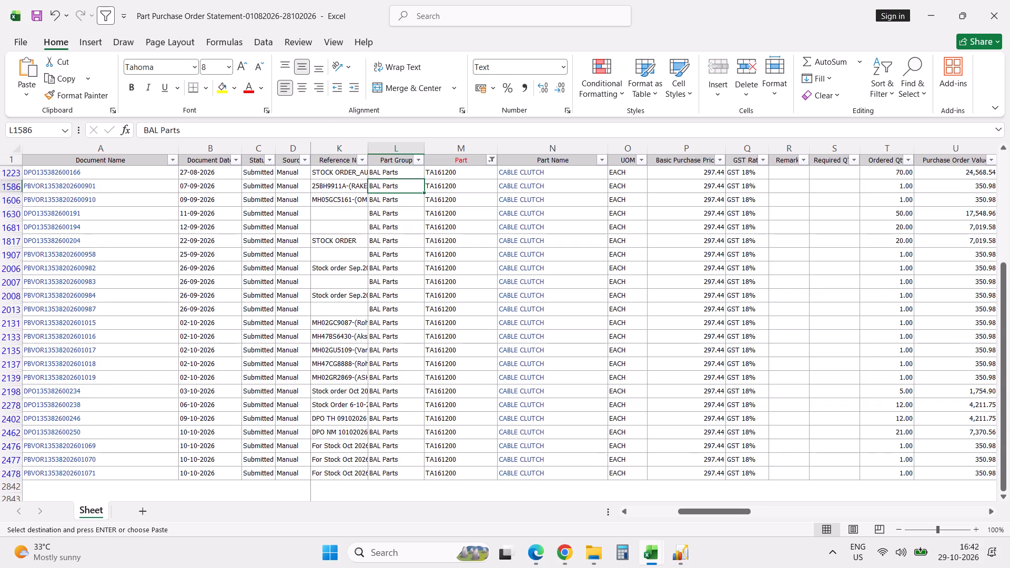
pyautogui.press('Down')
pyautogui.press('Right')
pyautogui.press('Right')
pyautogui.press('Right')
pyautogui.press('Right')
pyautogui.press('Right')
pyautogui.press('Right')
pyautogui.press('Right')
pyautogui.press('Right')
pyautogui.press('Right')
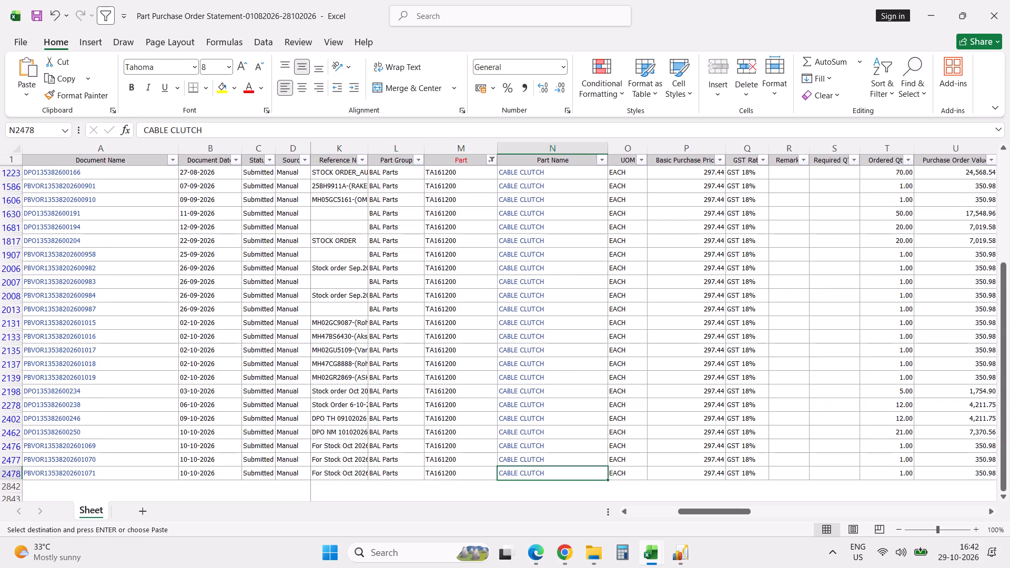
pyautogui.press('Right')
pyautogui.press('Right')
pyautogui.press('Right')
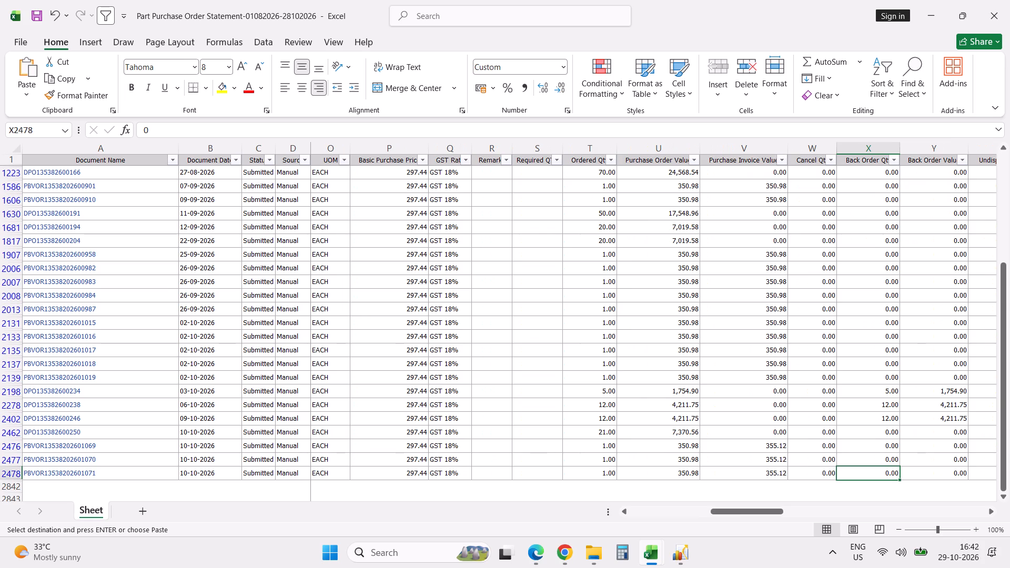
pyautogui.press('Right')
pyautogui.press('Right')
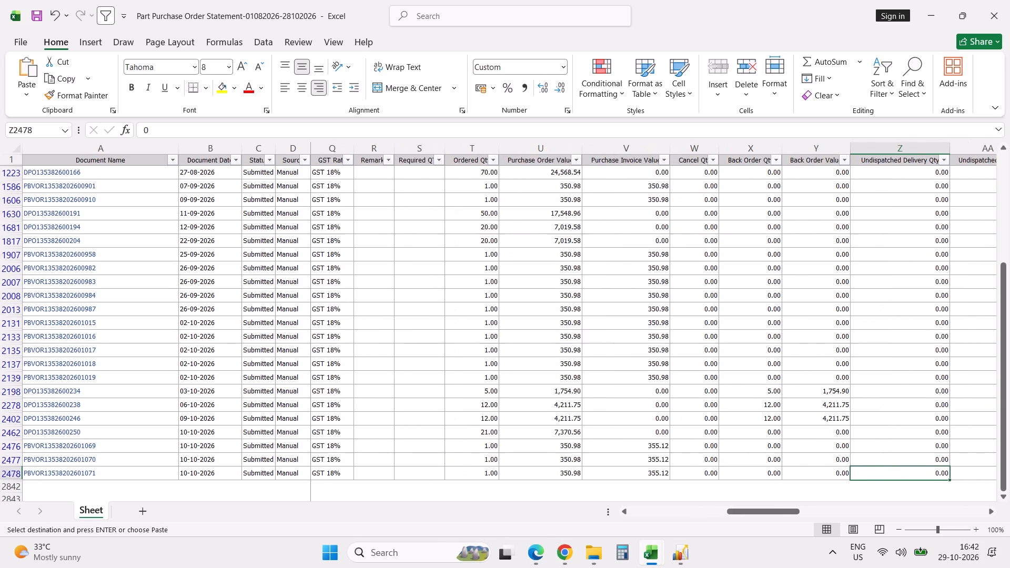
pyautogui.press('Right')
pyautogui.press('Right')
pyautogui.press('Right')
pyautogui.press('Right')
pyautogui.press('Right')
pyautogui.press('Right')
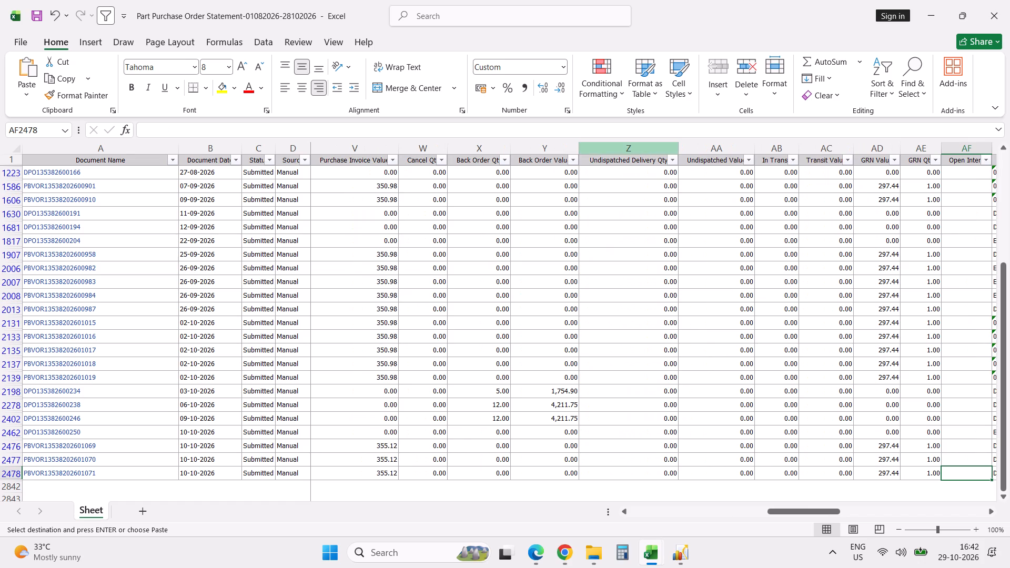
pyautogui.click(792, 159)
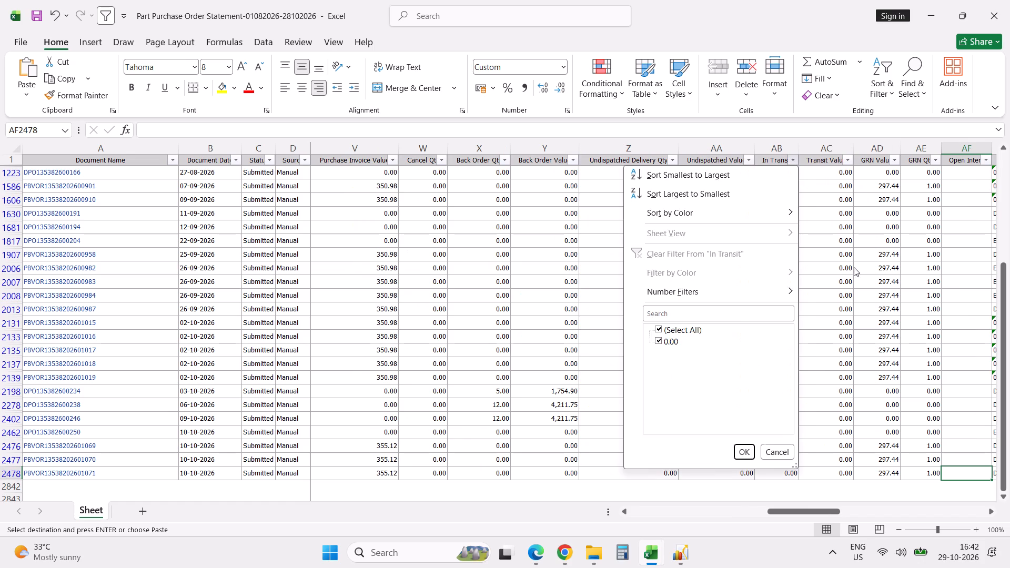
pyautogui.click(854, 267)
pyautogui.click(672, 164)
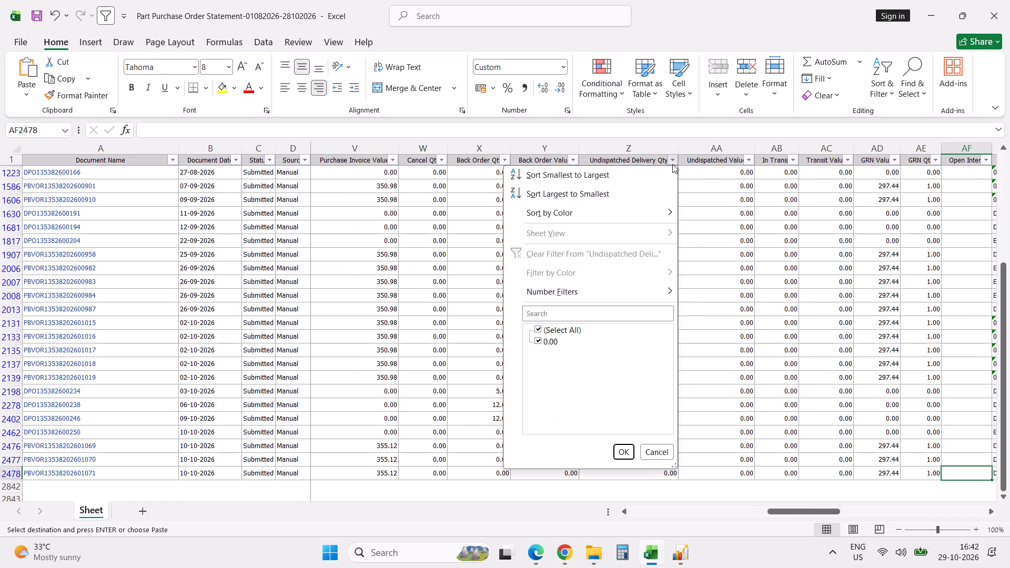
pyautogui.click(755, 328)
# Return to the Part Stock Valuation workbook and select the TA161200 cable clutch entry.
pyautogui.hotkey('alt', 'Tab')
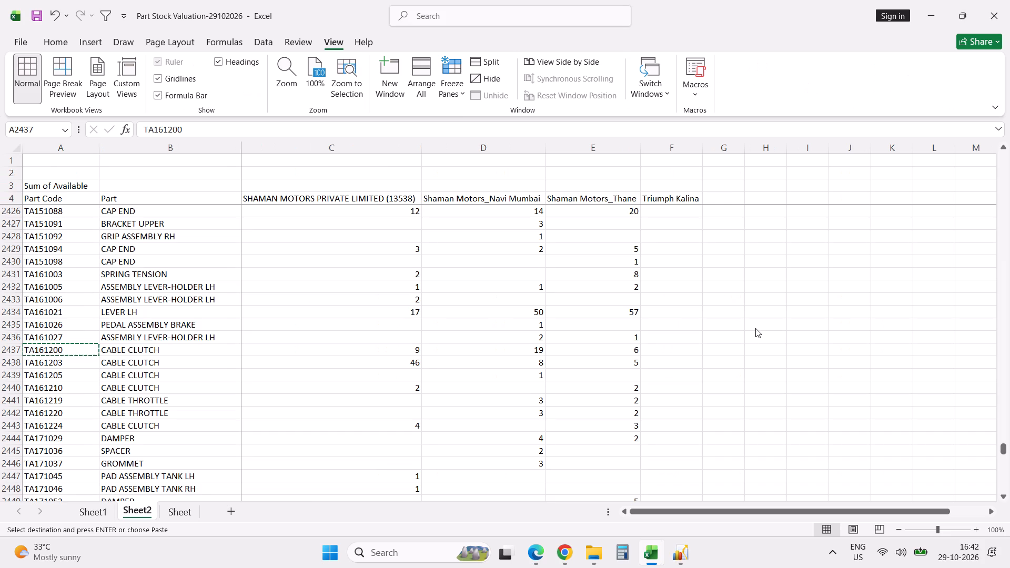
pyautogui.keyDown('shift'); pyautogui.click(126, 350); pyautogui.keyUp('shift')
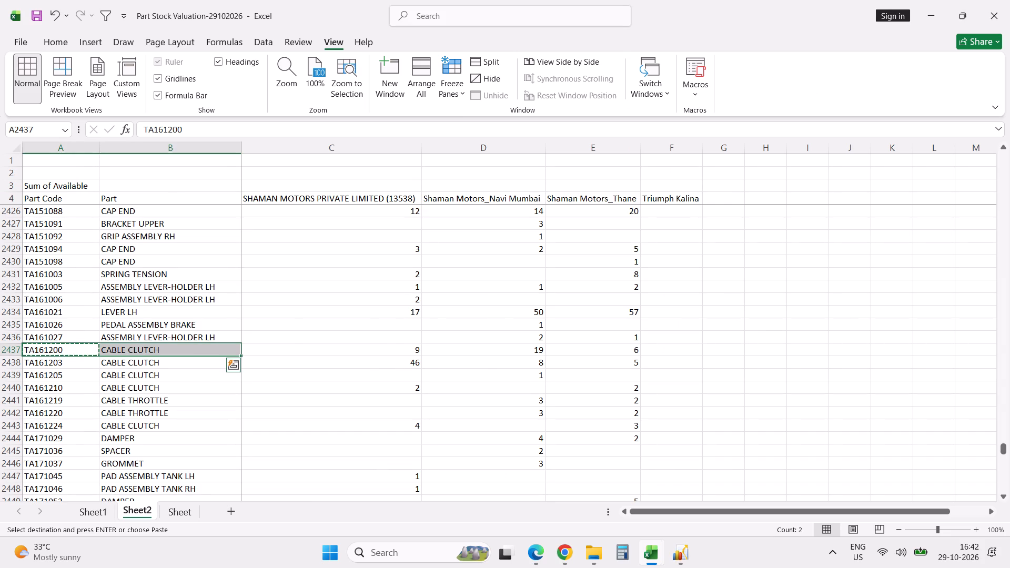
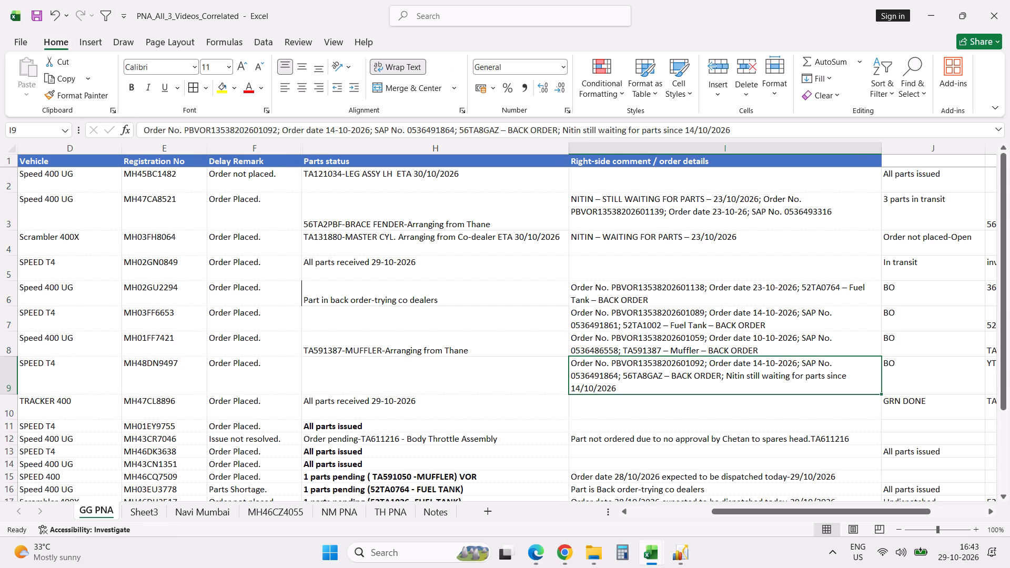
# Search the GG PNA sheet of the PNA_All_3_Videos_Correlated workbook using Find.
pyautogui.write('v44')
pyautogui.press('Return')
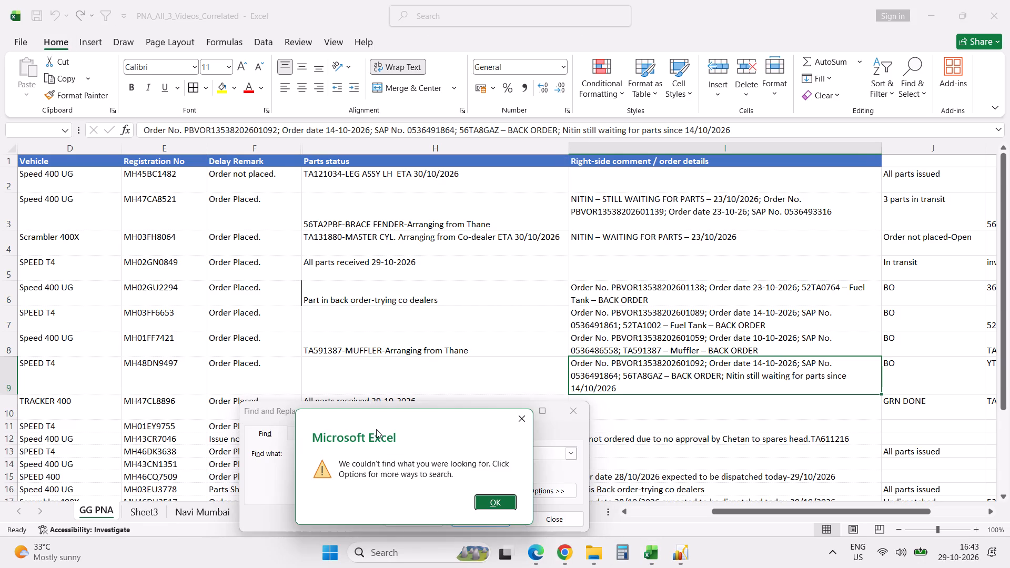
pyautogui.press('Return')
pyautogui.press('Escape')
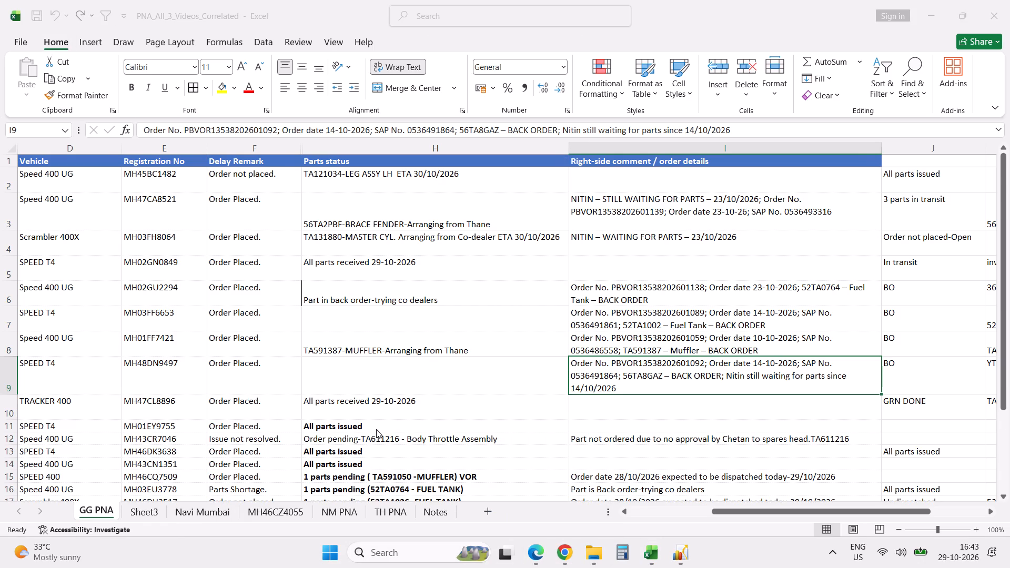
# Add filters to the GG PNA header row and filter the Location column to show only Goregaon.
pyautogui.click(102, 164)
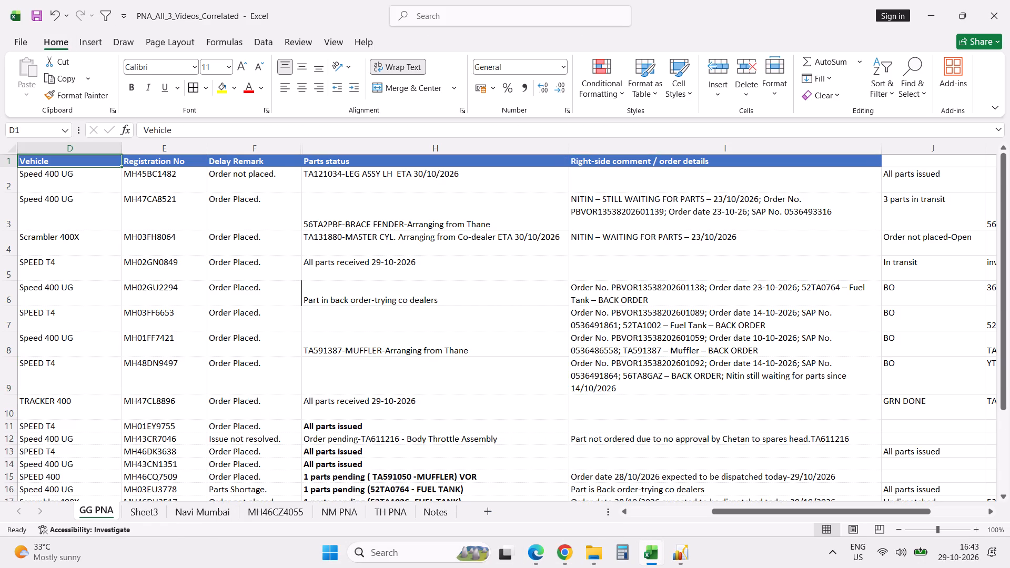
pyautogui.write('dff')
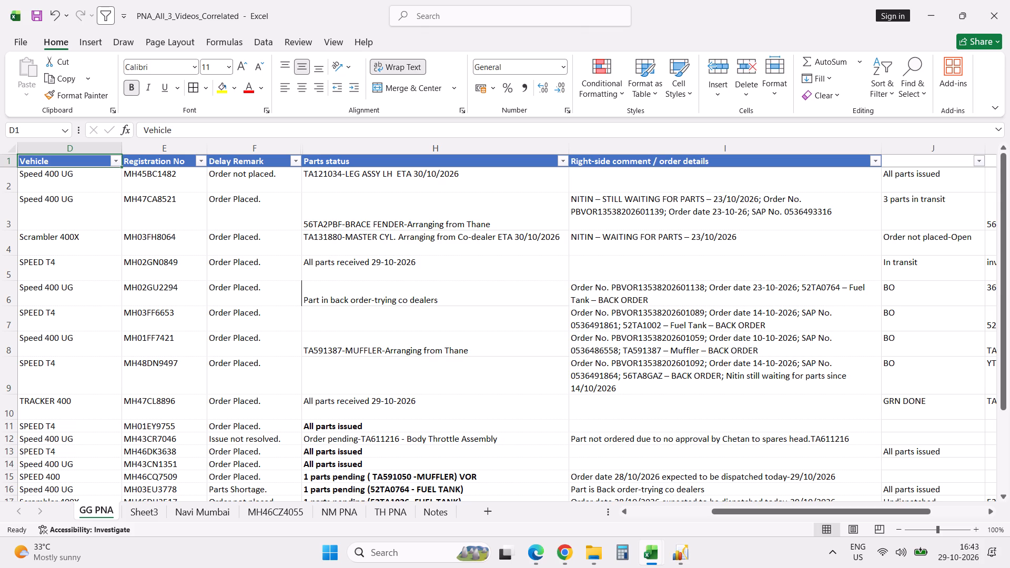
pyautogui.press('Left')
pyautogui.press('Left')
pyautogui.press('Left')
pyautogui.press('Left')
pyautogui.press('Left')
pyautogui.press('Left')
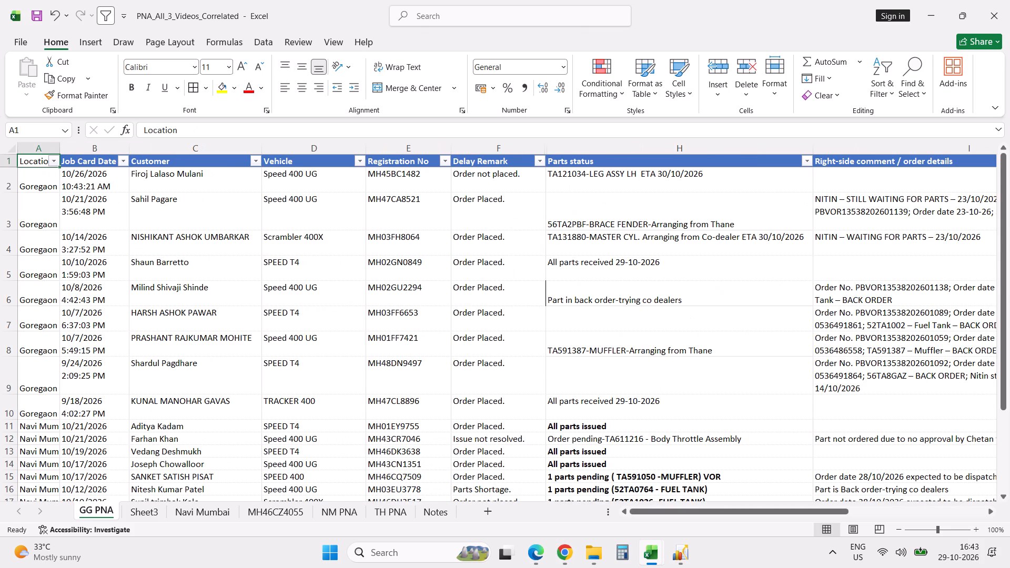
pyautogui.click(55, 160)
pyautogui.click(59, 330)
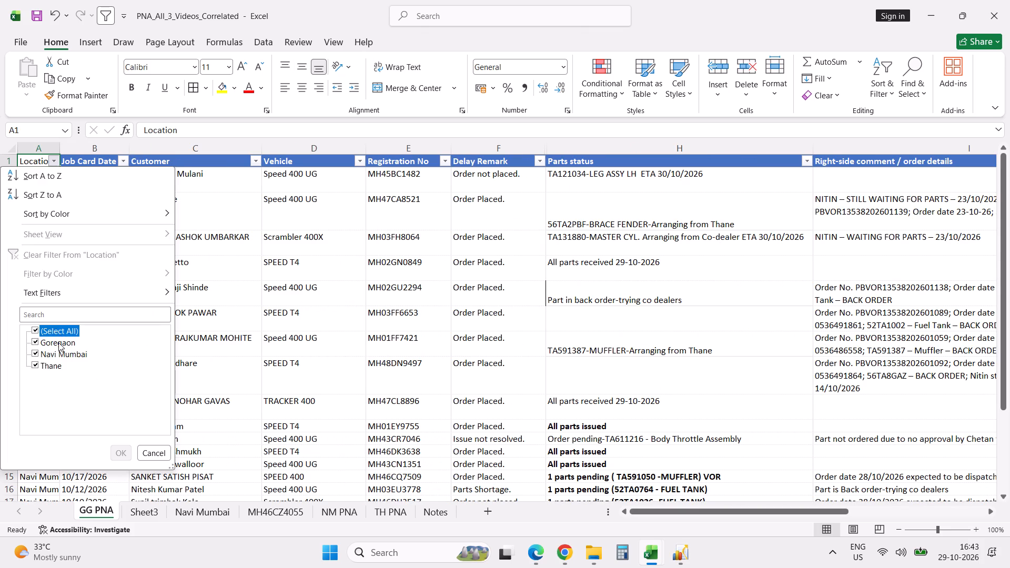
pyautogui.click(58, 344)
pyautogui.click(121, 456)
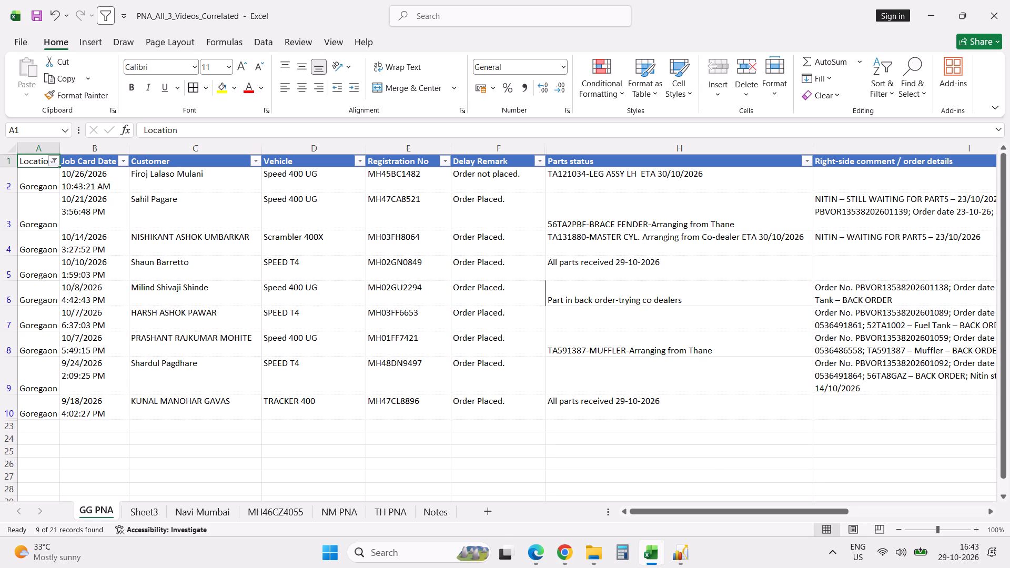
# Copy part number 56TA8GAZ from the Goregaon PNA vehicles UPDATED-29-10-26 workbook into the Parts status cell of the row 9 SPEED T4.
pyautogui.click(588, 382)
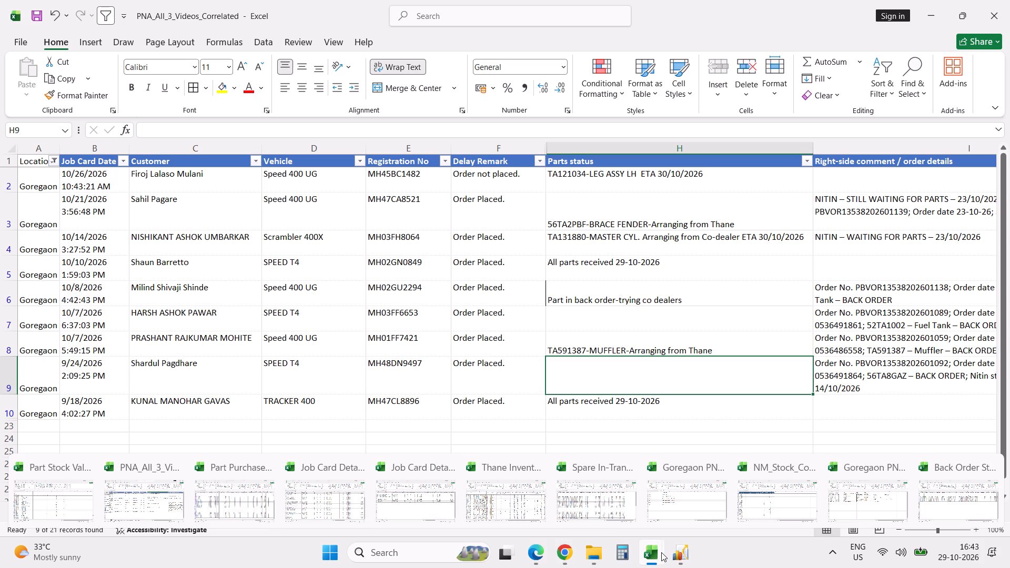
pyautogui.click(849, 496)
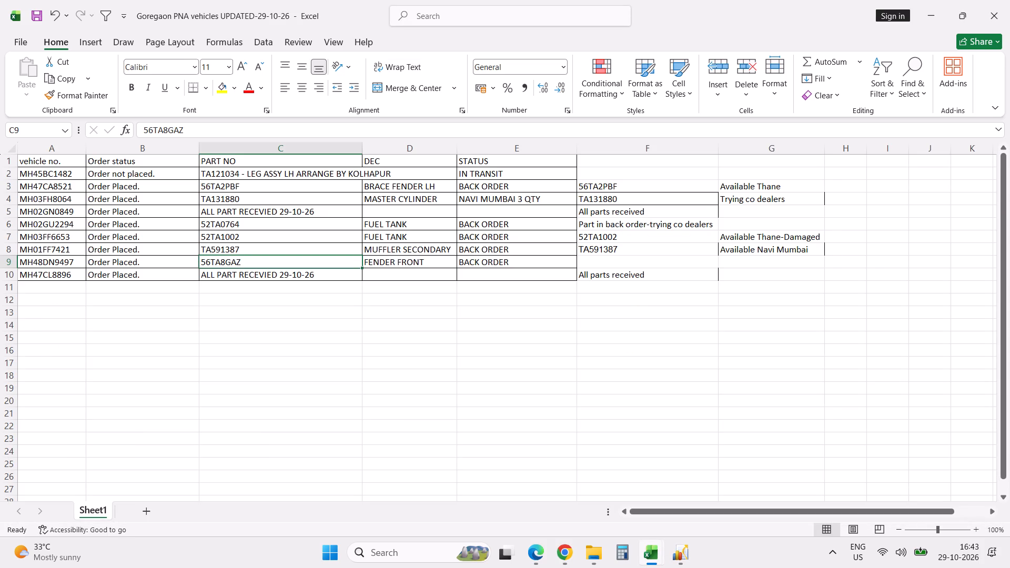
pyautogui.hotkey('alt', 'Tab')
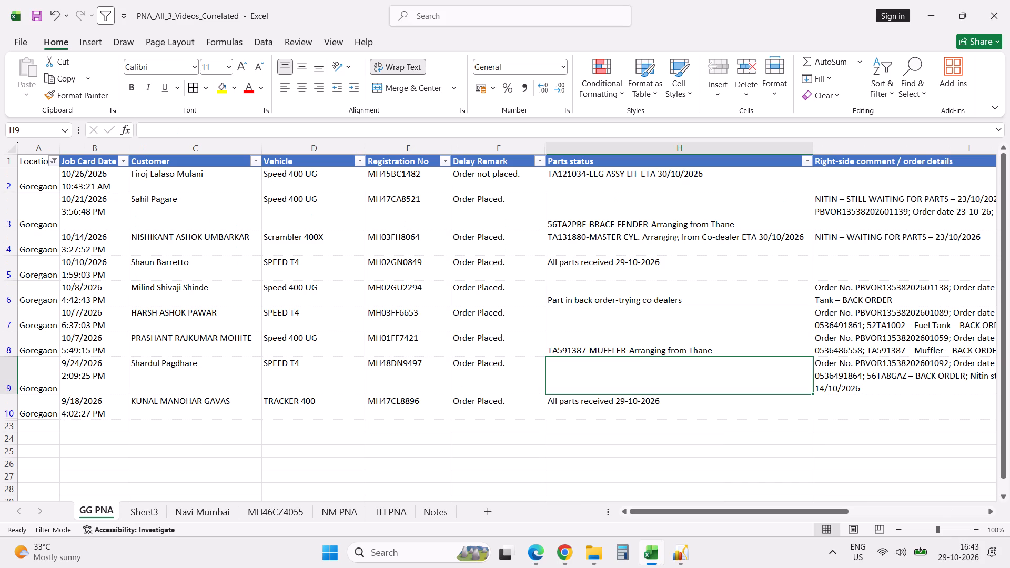
pyautogui.hotkey('alt', 'Tab')
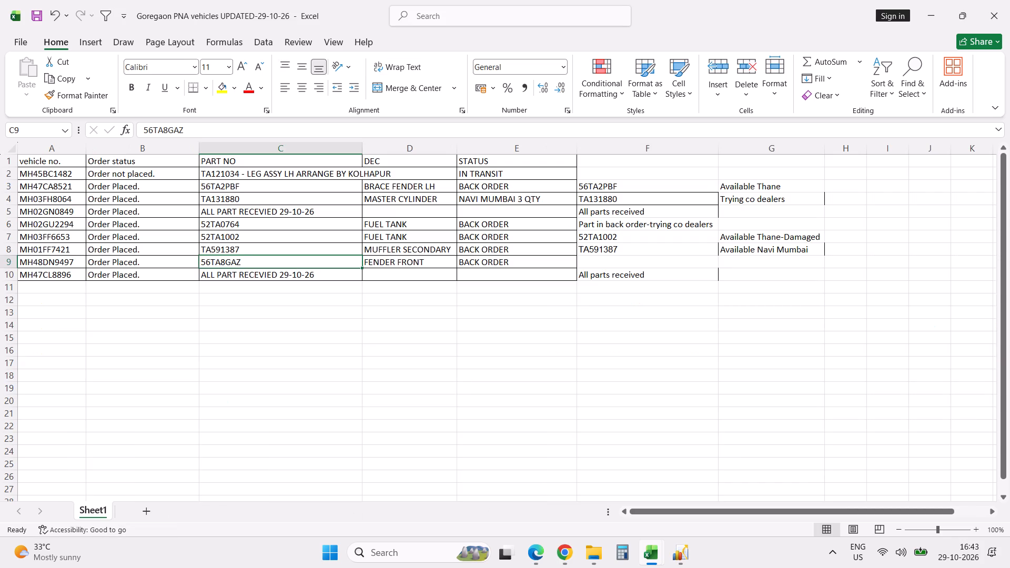
pyautogui.doubleClick(224, 260)
pyautogui.doubleClick(224, 260)
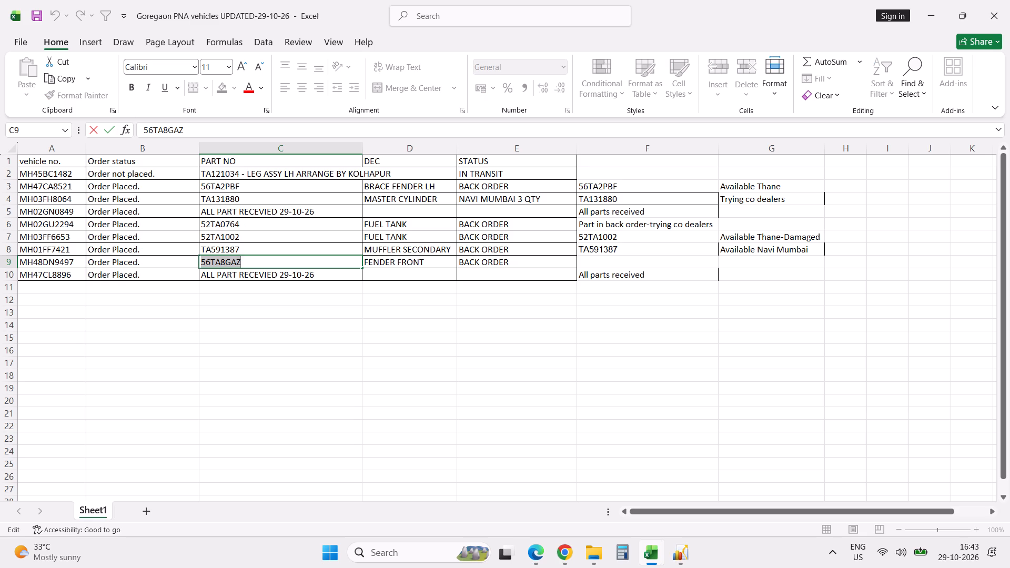
pyautogui.hotkey('ctrl', 'c')
pyautogui.press('Tab')
pyautogui.hotkey('alt', 'Tab')
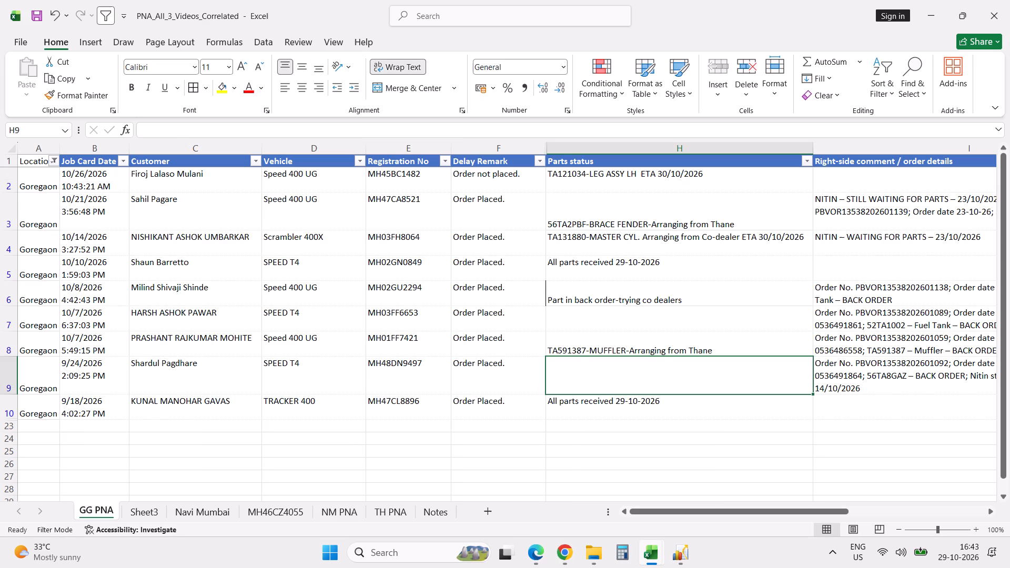
pyautogui.hotkey('ctrl', 'v')
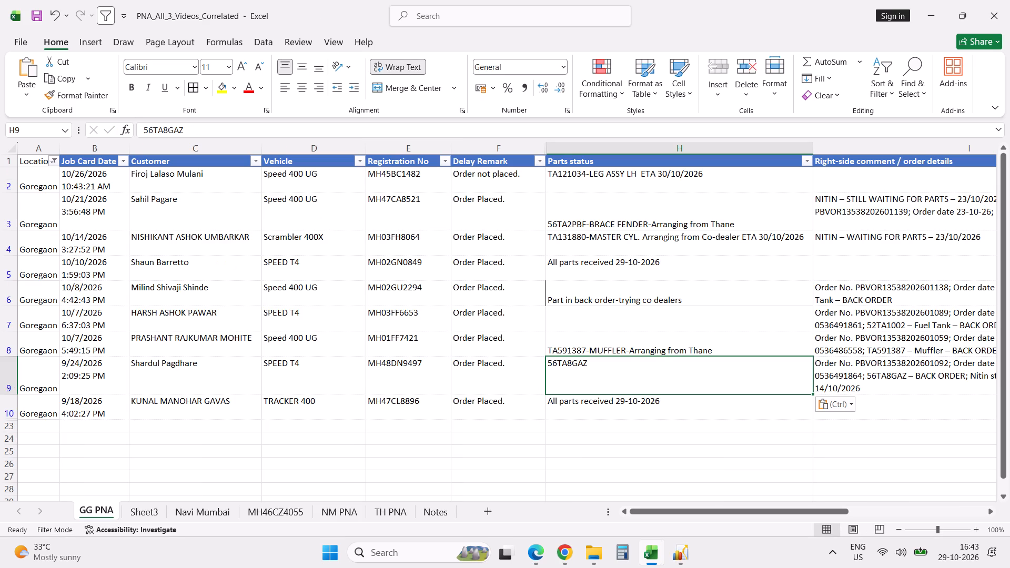
# Extend the row 9 Parts status entry to read "56TA8GAZ-FRONT FENDER trying co dealers".
pyautogui.doubleClick(605, 363)
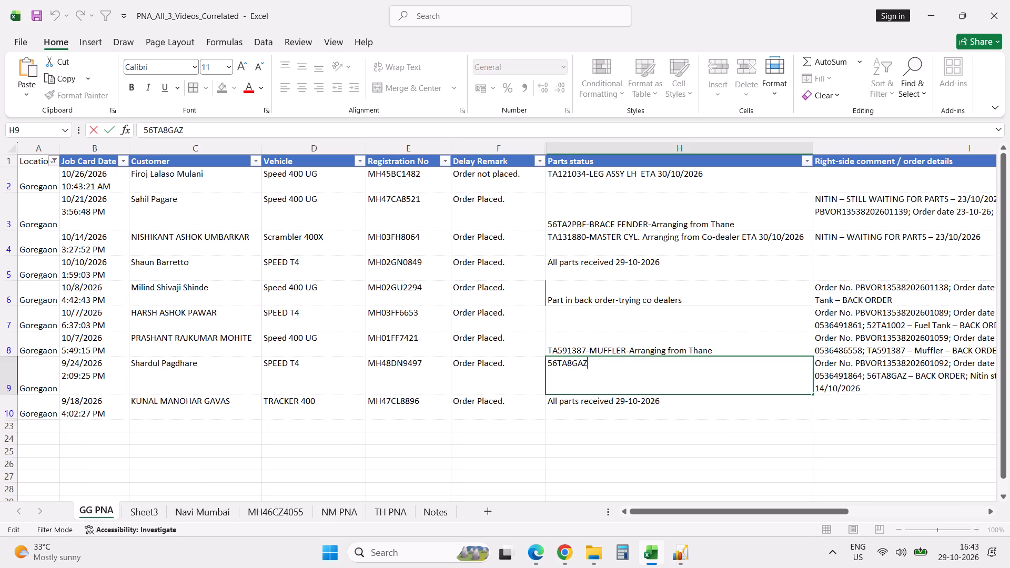
pyautogui.press('-')
pyautogui.write('FRONT FENDER')
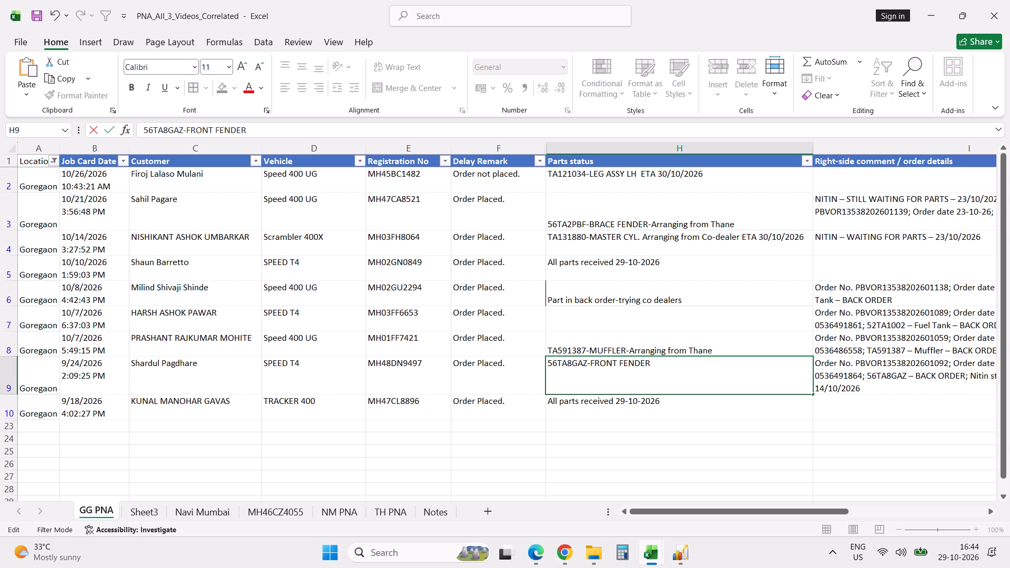
pyautogui.press('space')
pyautogui.write('trying co dealers')
pyautogui.press('Return')
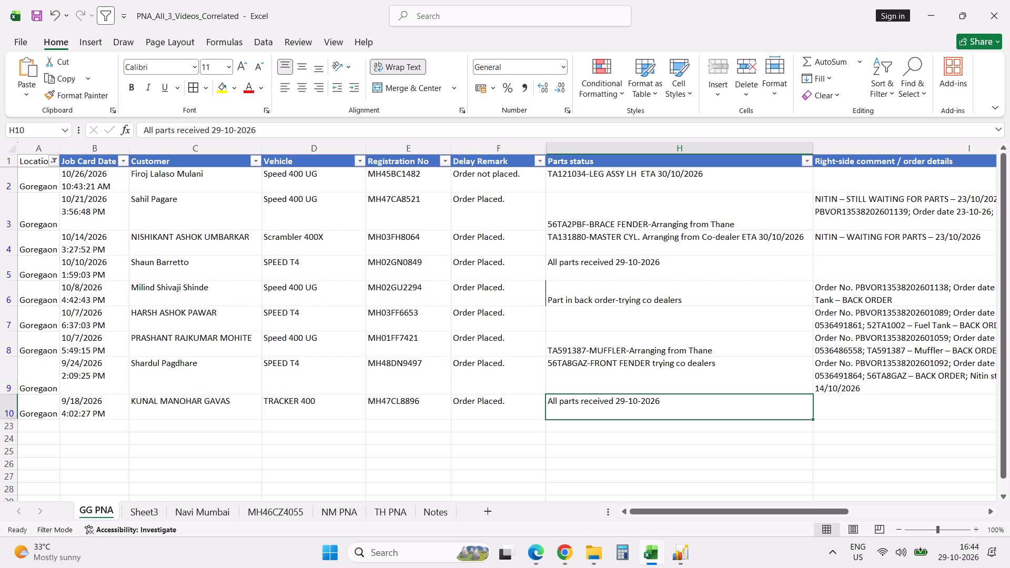
# Review the Goregaon vehicles' Parts status entries in GG PNA against the updated Goregaon PNA vehicles list, looking for missing statuses.
pyautogui.hotkey('alt', 'Tab')
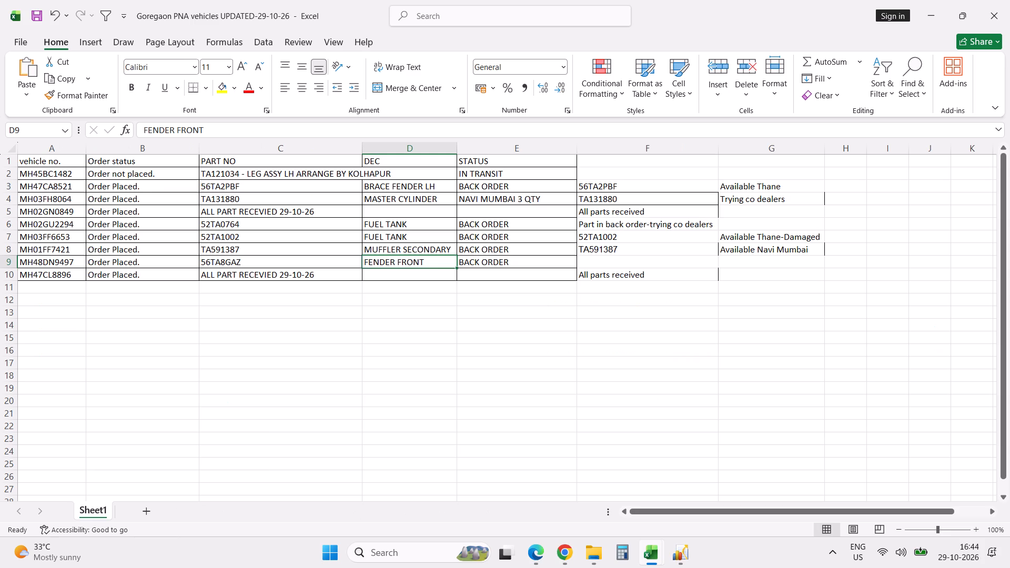
pyautogui.hotkey('alt', 'Tab')
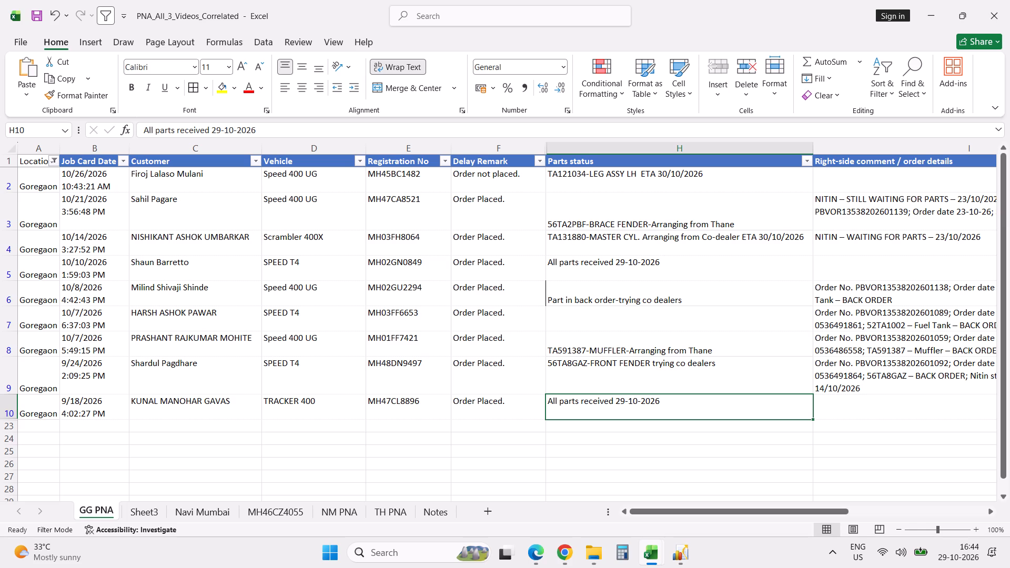
pyautogui.click(610, 316)
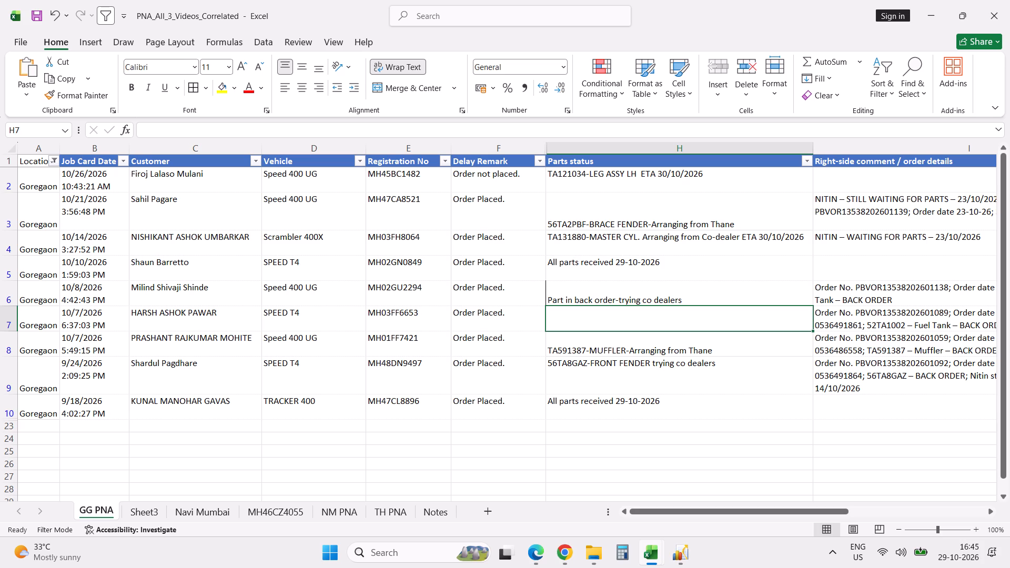
pyautogui.click(601, 388)
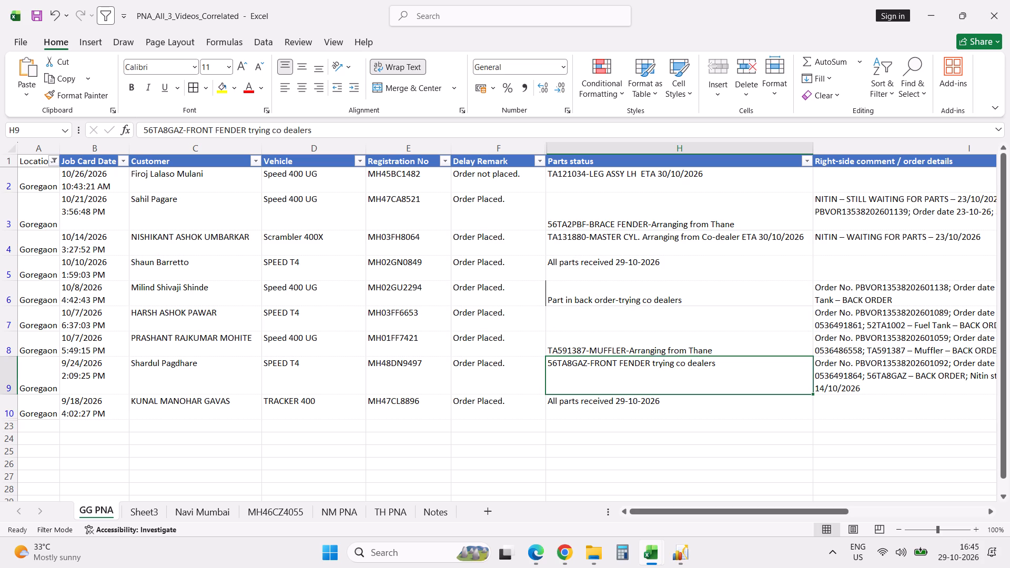
pyautogui.hotkey('alt', 'Tab')
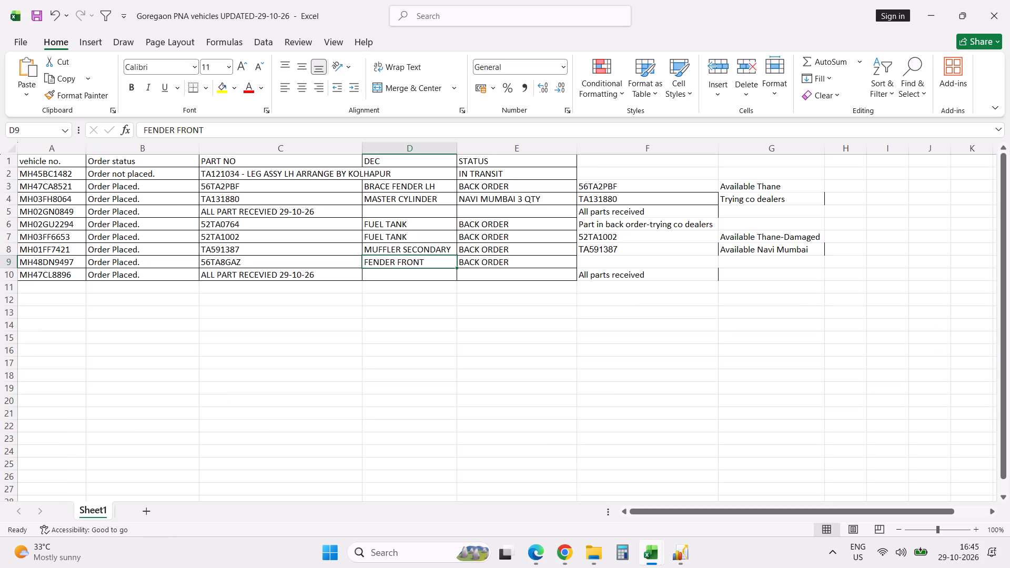
pyautogui.hotkey('alt', 'Tab')
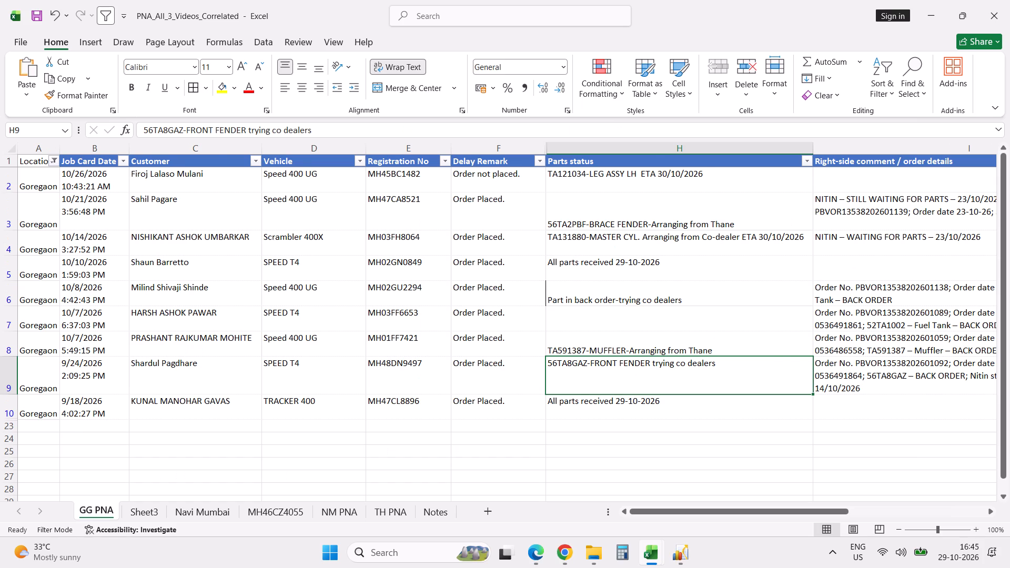
pyautogui.press('Tab')
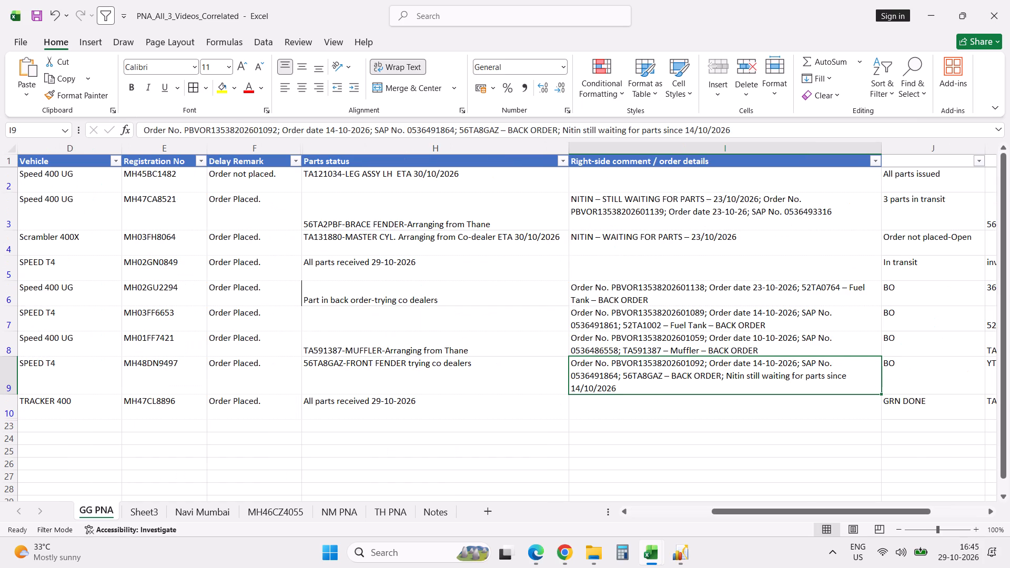
pyautogui.hotkey('shift', 'Tab')
pyautogui.hotkey('shift', 'Tab')
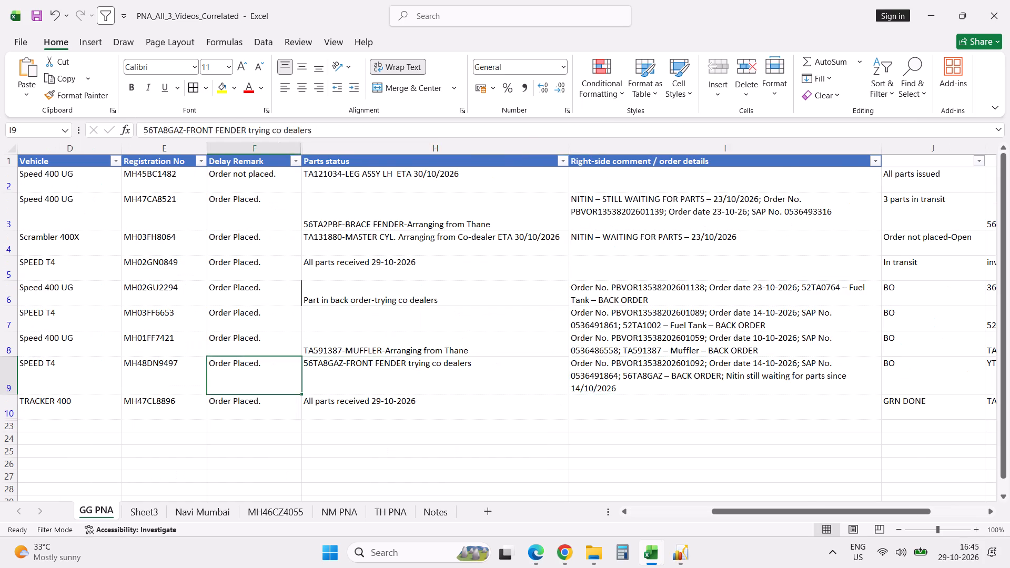
pyautogui.hotkey('shift', 'Tab')
pyautogui.hotkey('shift', 'Tab')
pyautogui.hotkey('shift', 'Tab')
pyautogui.press('Tab')
pyautogui.press('Tab')
pyautogui.press('Tab')
pyautogui.press('Tab')
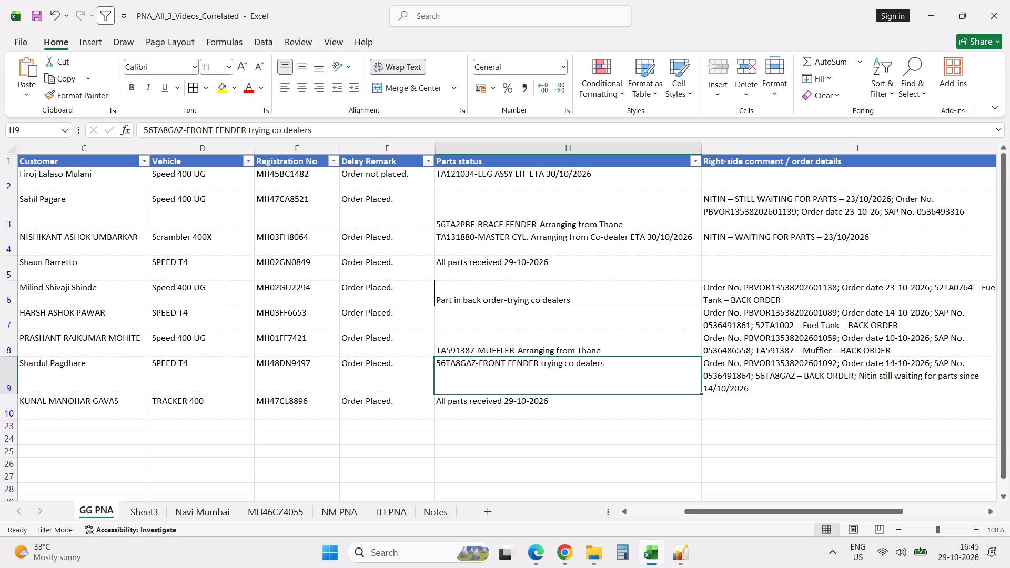
pyautogui.click(560, 207)
pyautogui.click(559, 180)
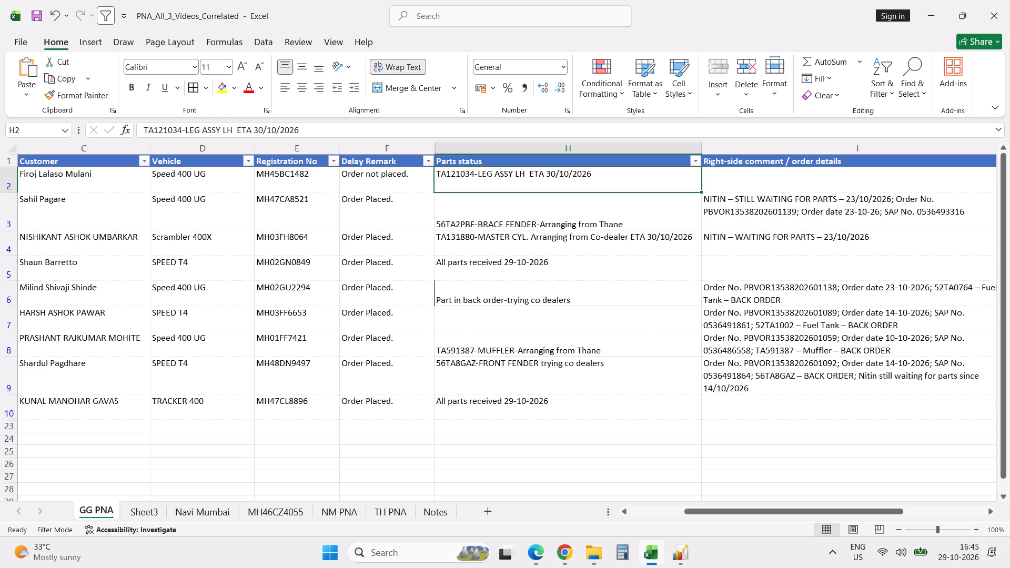
pyautogui.press('Down')
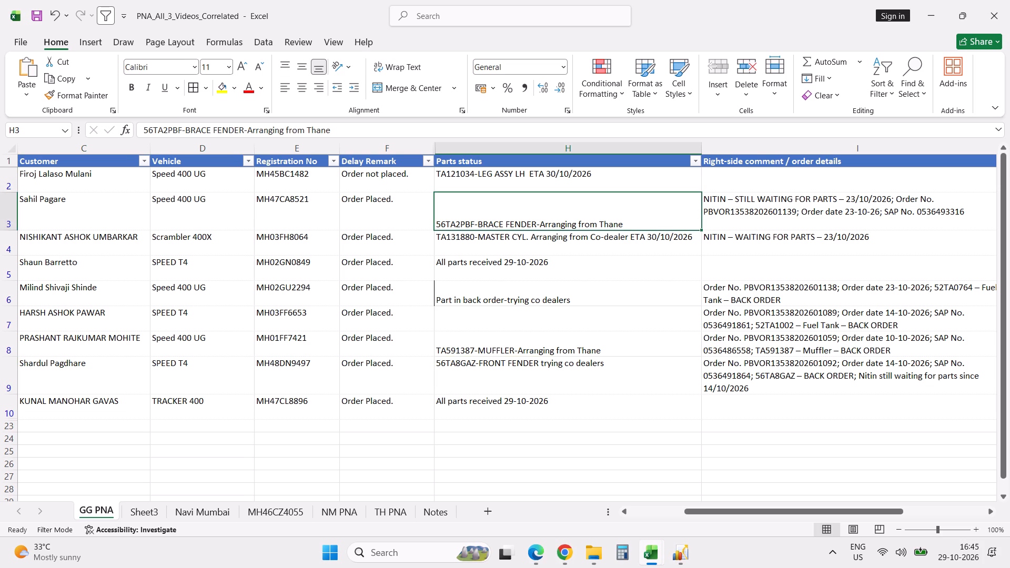
pyautogui.press('Down')
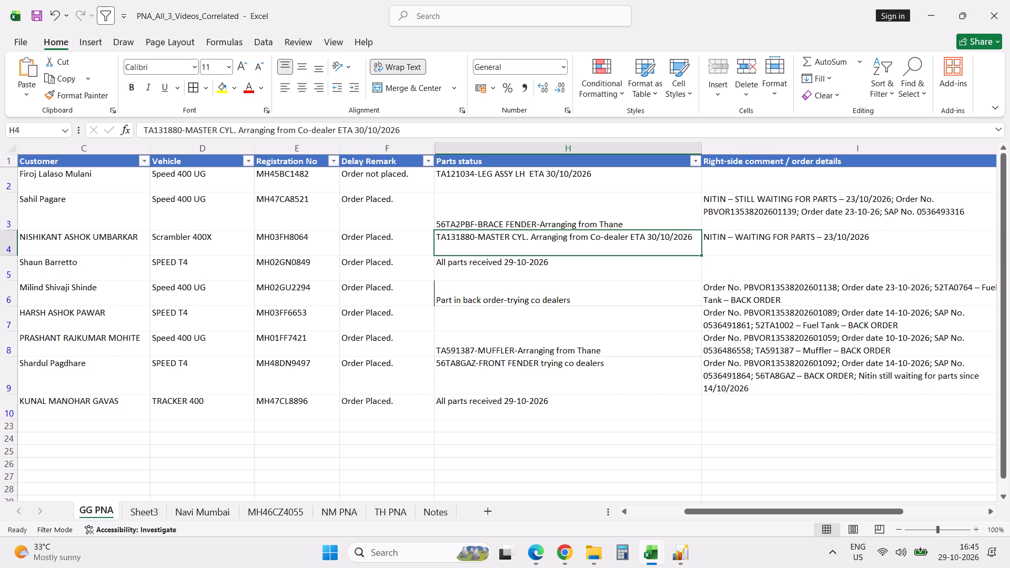
pyautogui.press('Down')
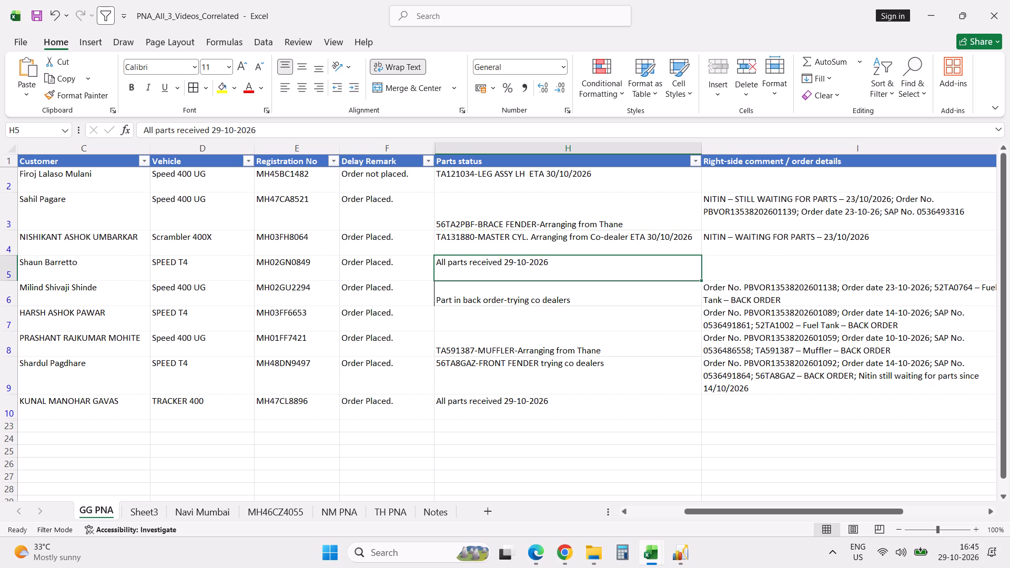
pyautogui.press('Down')
# Enter "52TA1002-Fuel Tank Back Order" as the Parts status of the row 7 SPEED T4.
pyautogui.press('Down')
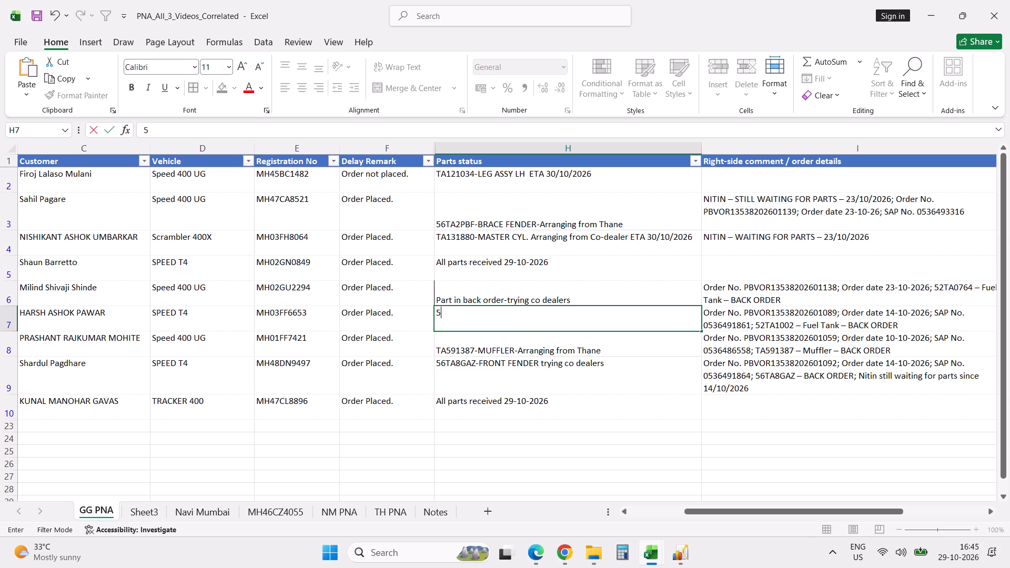
pyautogui.write('TA')
pyautogui.write('1002')
pyautogui.write('fuel')
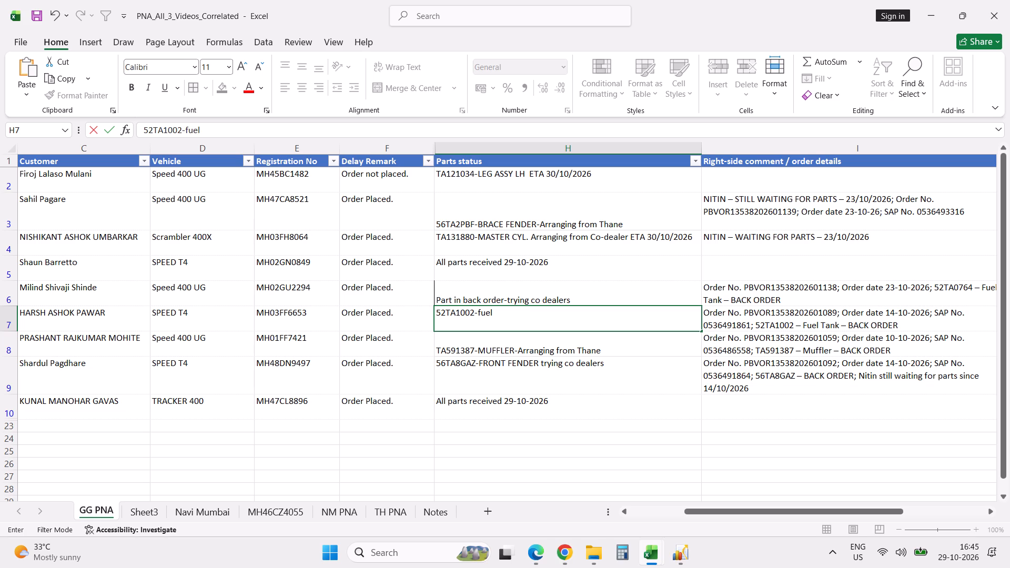
pyautogui.press('BackSpace')
pyautogui.press('BackSpace')
pyautogui.press('BackSpace')
pyautogui.press('BackSpace')
pyautogui.write('Fuel Ta')
pyautogui.write('nk')
pyautogui.press('space')
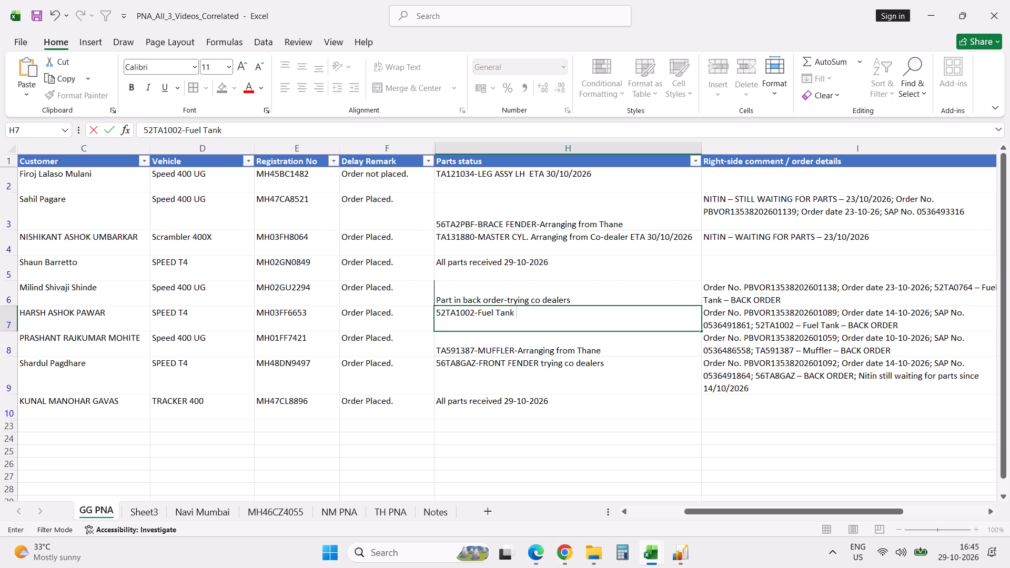
pyautogui.write('BA')
pyautogui.write('CK')
pyautogui.press('BackSpace')
pyautogui.press('BackSpace')
pyautogui.press('BackSpace')
pyautogui.write('ack Order')
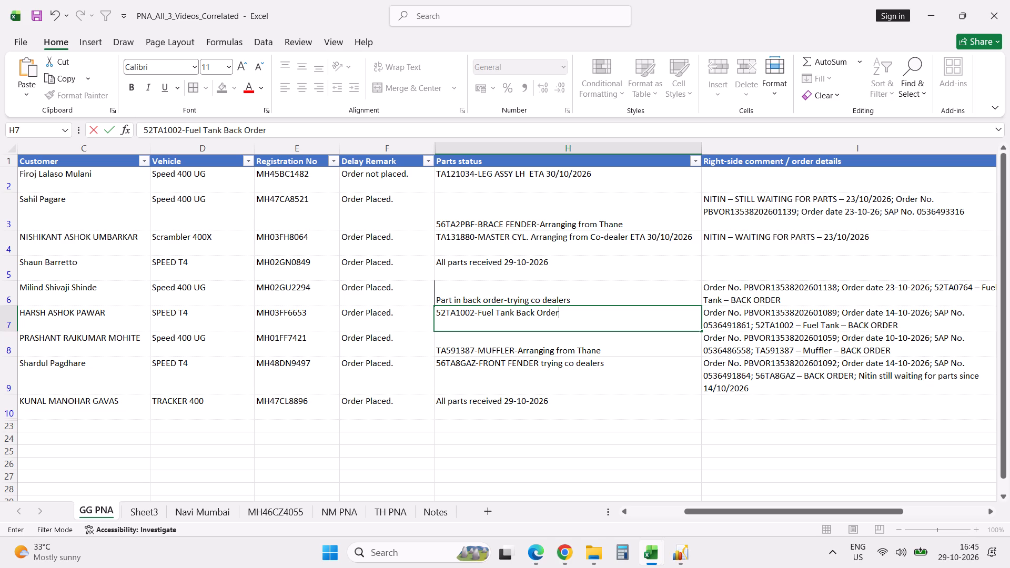
pyautogui.press('Return')
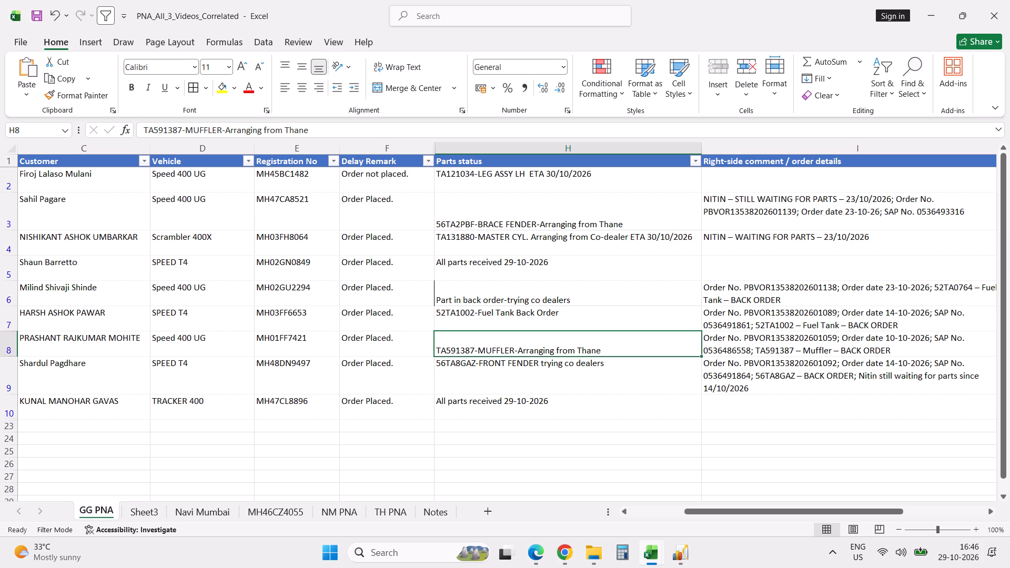
# Copy part number 52TA0764 from the row 6 order details and search for it in the Thane inventory workbook's Combined Stock sheet.
pyautogui.click(532, 297)
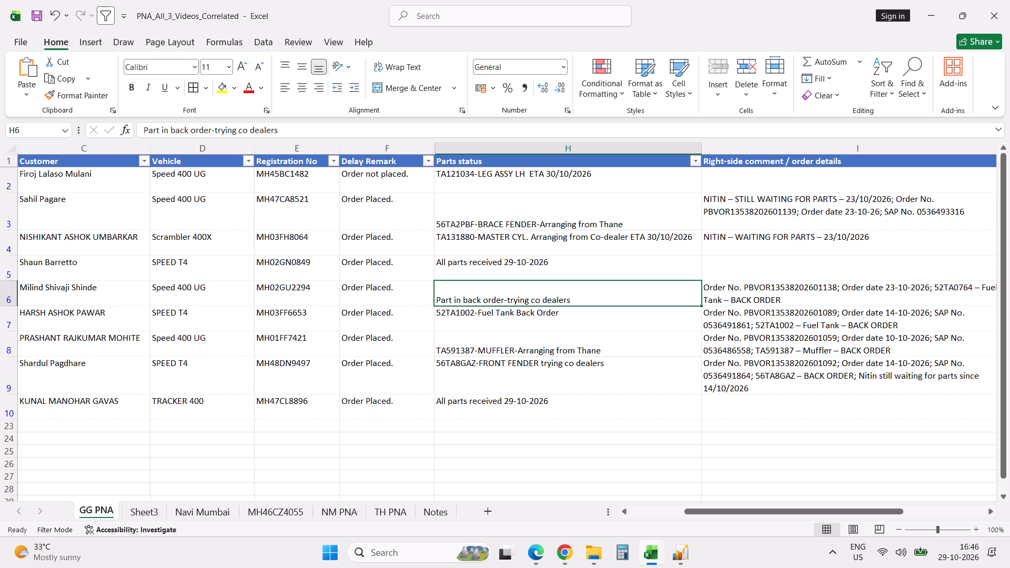
pyautogui.click(749, 292)
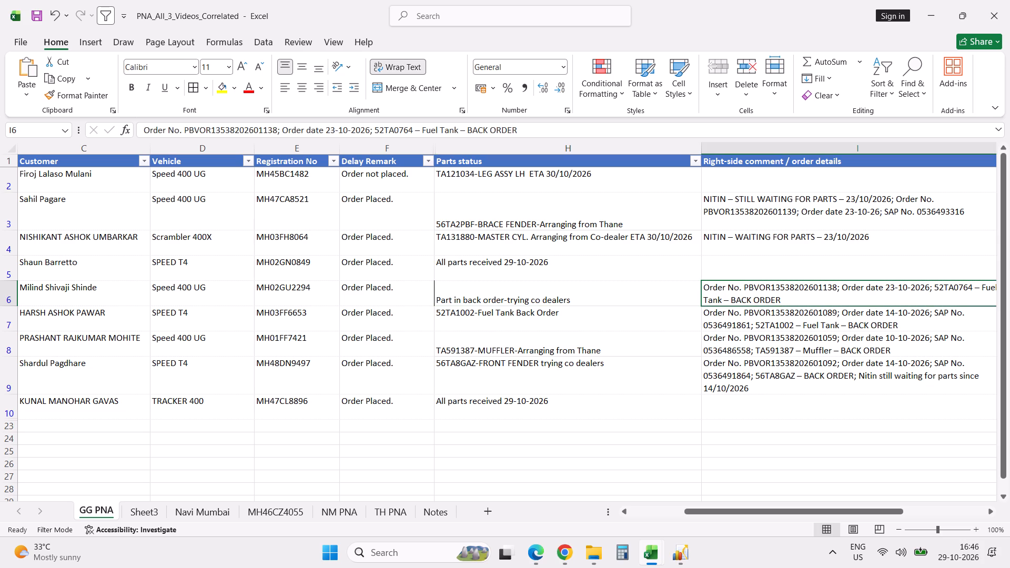
pyautogui.click(376, 128)
pyautogui.keyDown('shift'); pyautogui.click(412, 127); pyautogui.keyUp('shift')
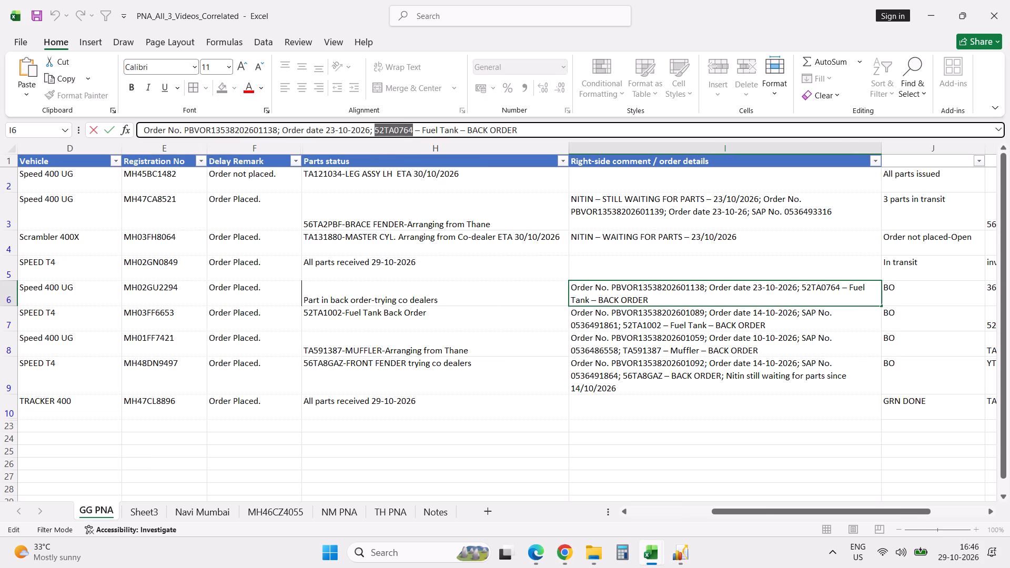
pyautogui.hotkey('ctrl', 'c')
pyautogui.press('Tab')
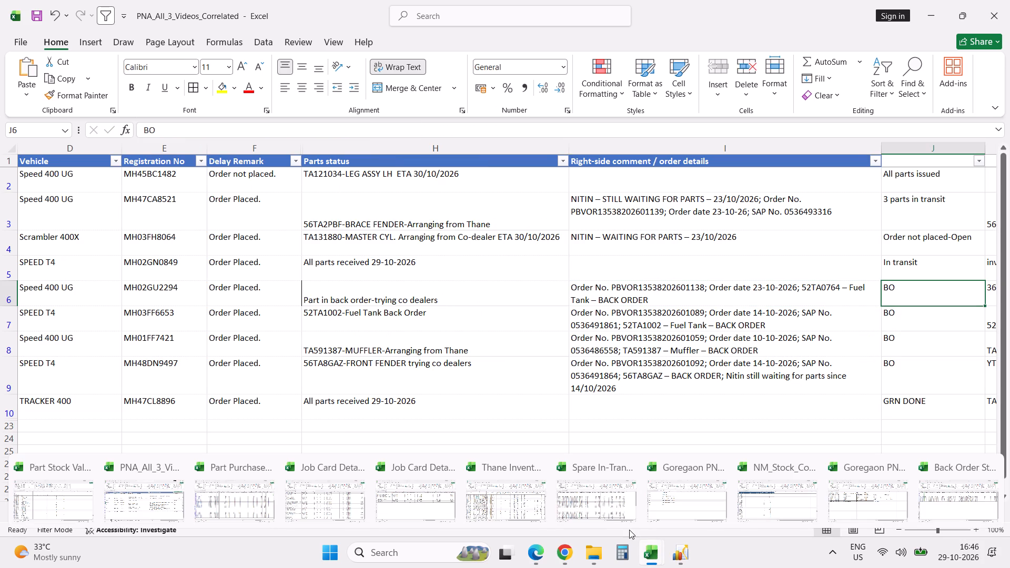
pyautogui.click(539, 505)
pyautogui.click(472, 418)
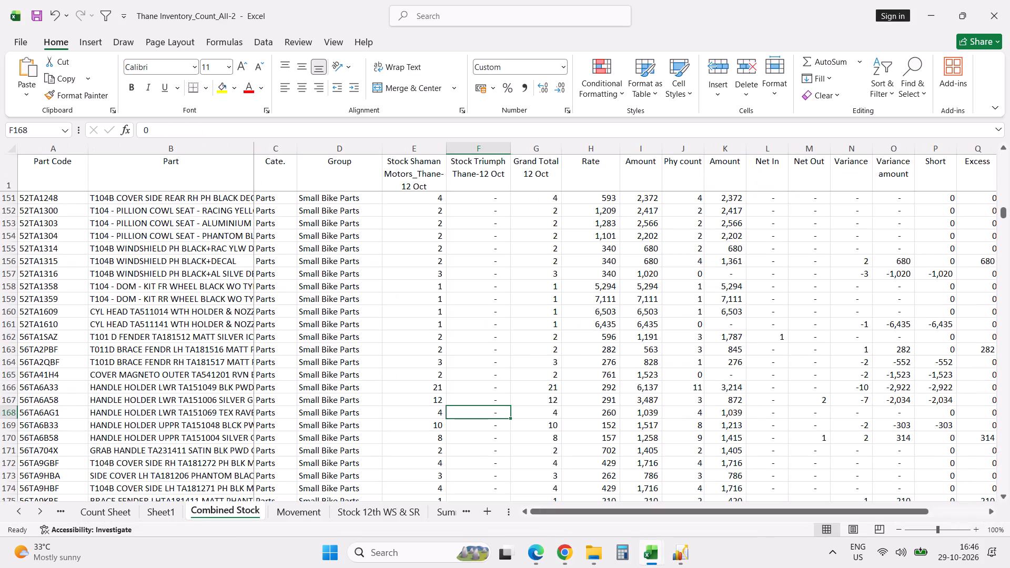
pyautogui.hotkey('ctrl', 'f')
pyautogui.hotkey('ctrl', 'v')
pyautogui.press('Return')
pyautogui.press('Return')
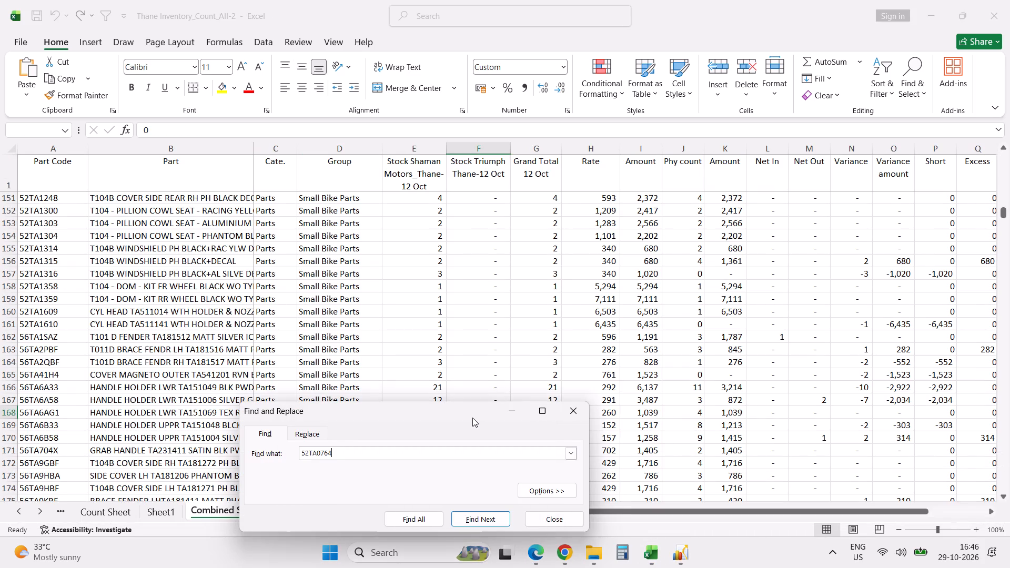
pyautogui.press('Escape')
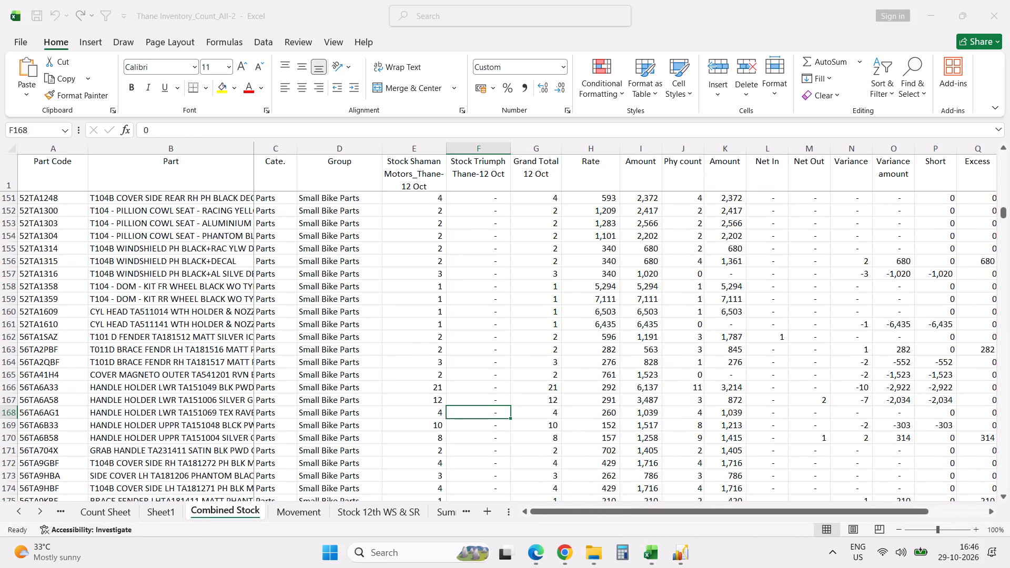
# Return to GG PNA and check the part numbers listed beyond the order details for the row 6 Speed 400 UG.
pyautogui.hotkey('alt', 'Tab')
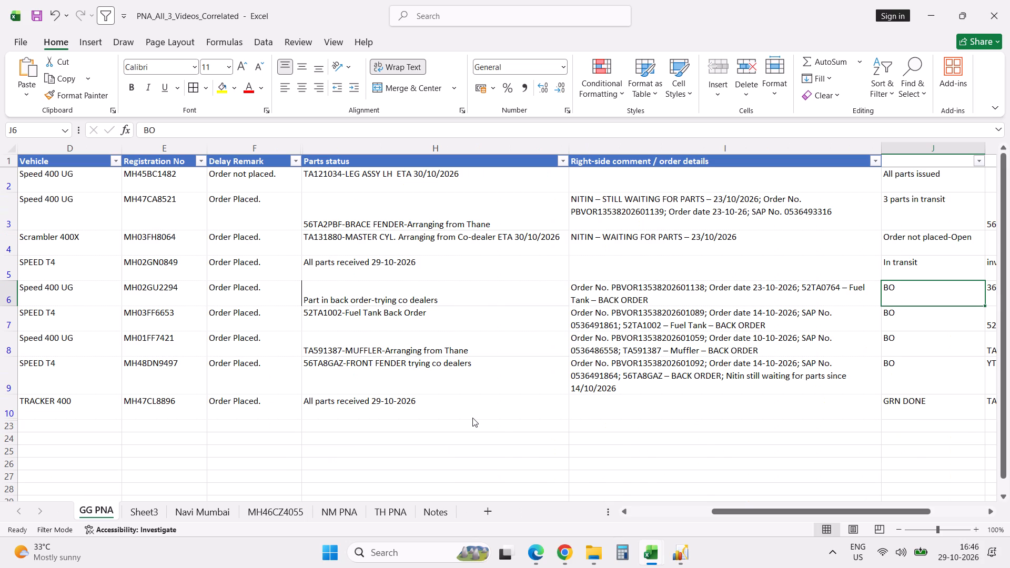
pyautogui.press('Right')
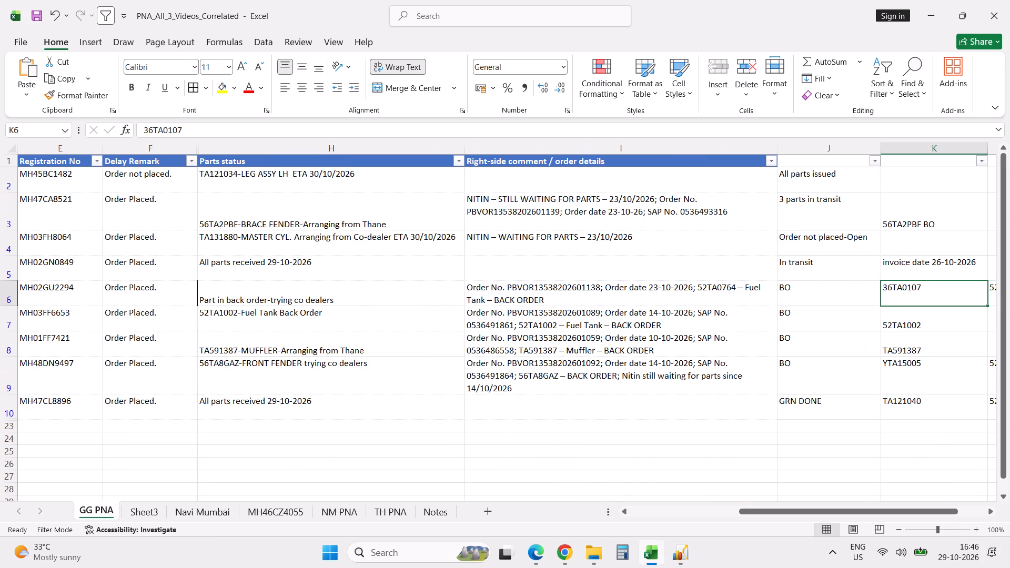
pyautogui.press('Right')
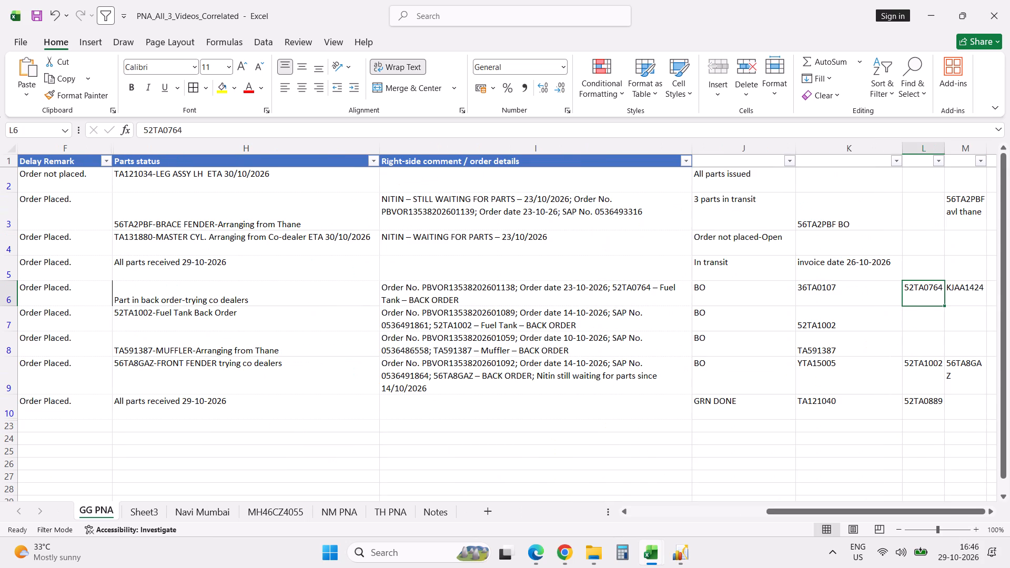
pyautogui.press('Right')
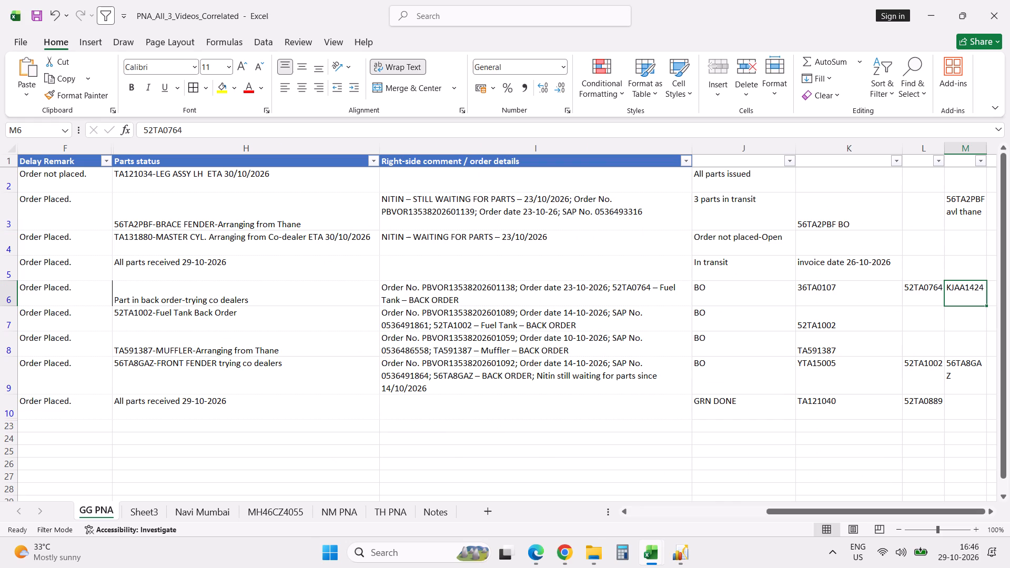
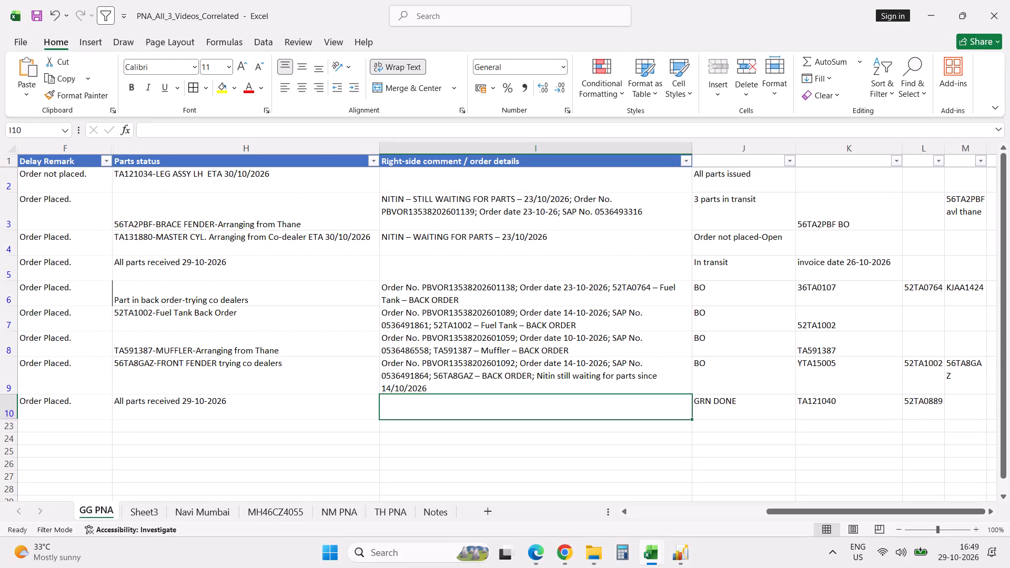
# Review the row 10 record from job card date to order details, plus the Parts status entries above it.
pyautogui.press('Left')
pyautogui.press('Left')
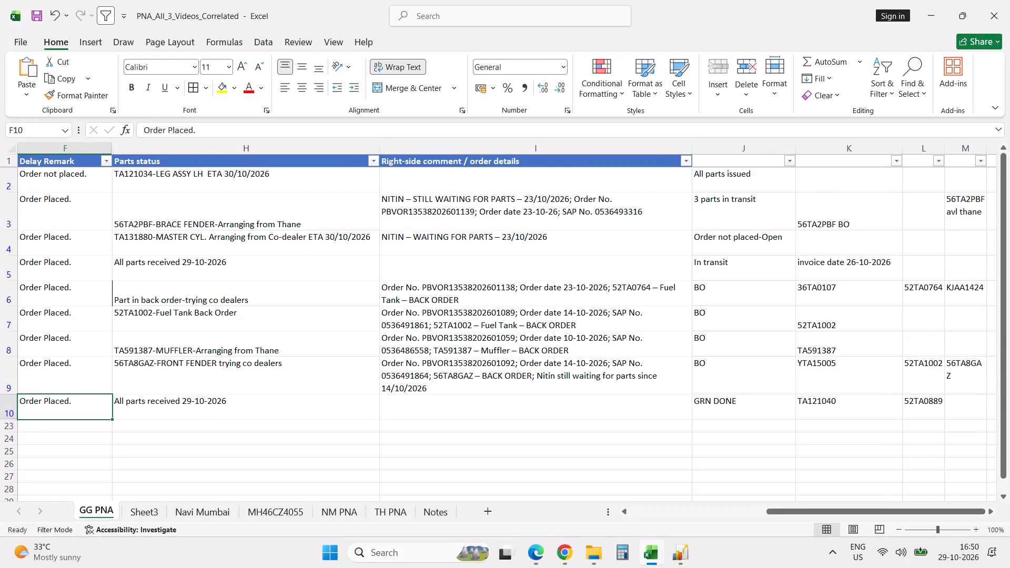
pyautogui.press('Left')
pyautogui.press('Left')
pyautogui.press('Left')
pyautogui.press('Left')
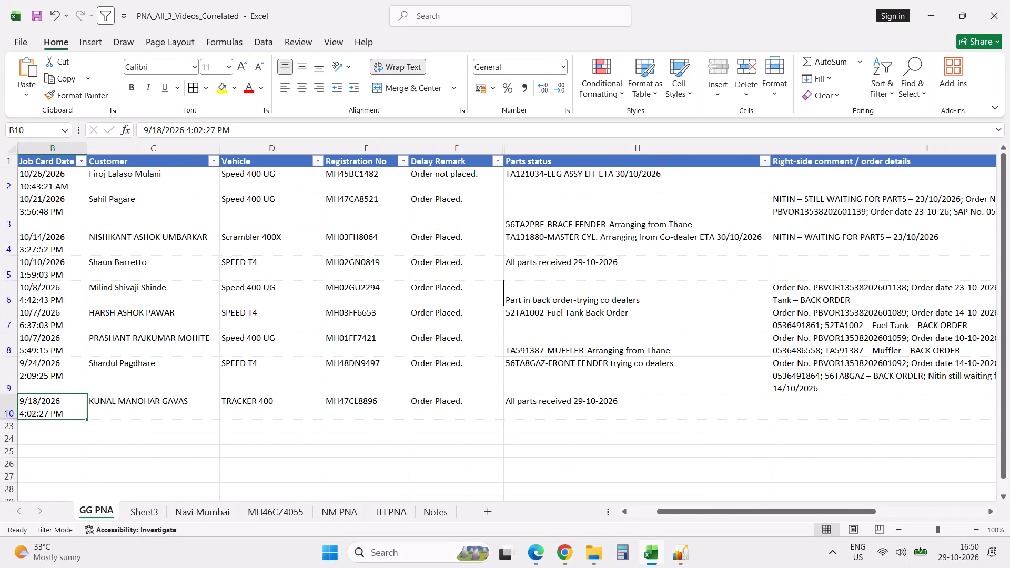
pyautogui.press('Right')
pyautogui.press('Right')
pyautogui.press('Right')
pyautogui.press('Right')
pyautogui.press('Right')
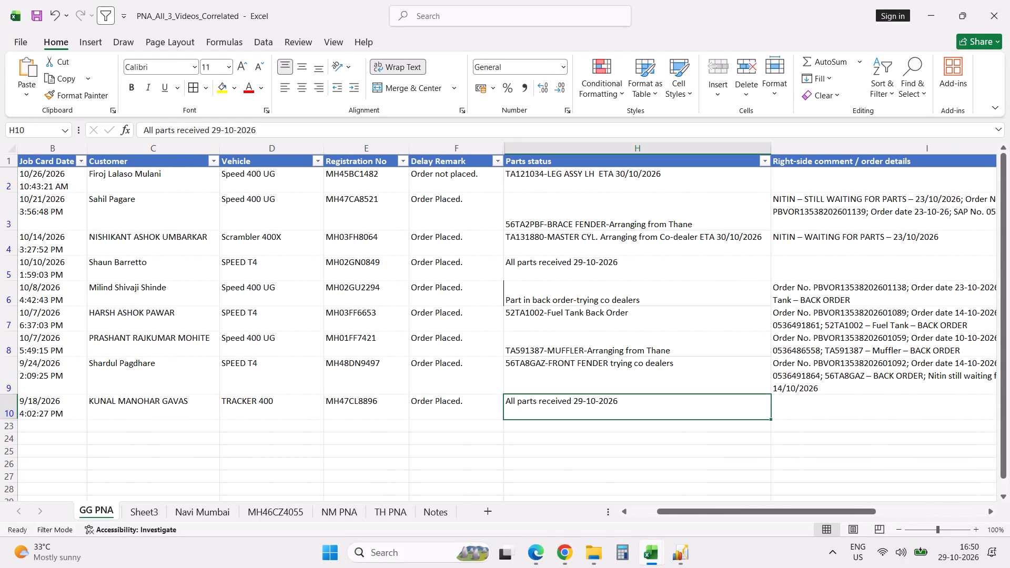
pyautogui.click(553, 321)
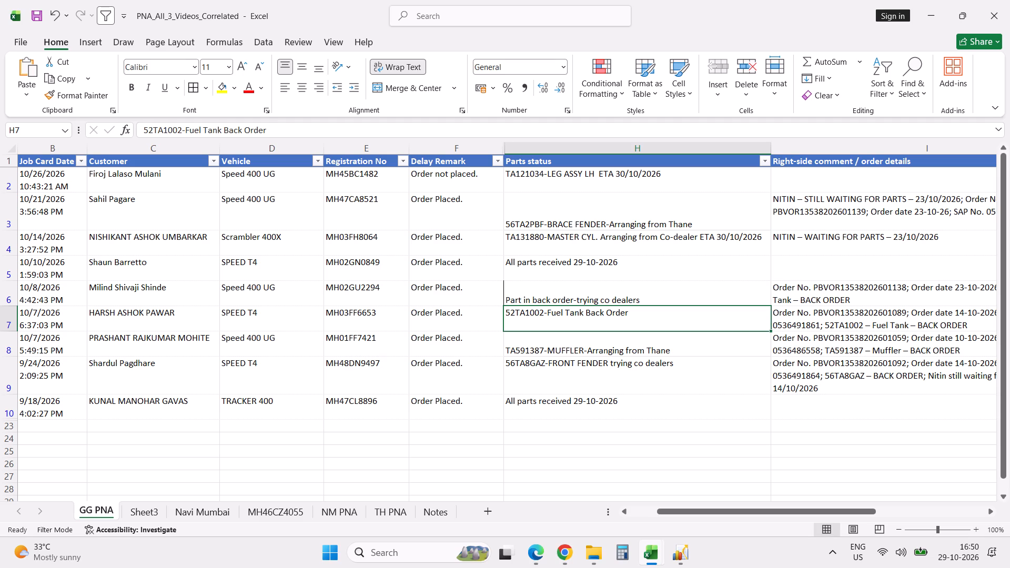
# Prefix the row 6 Parts status with "52TA0764-Fuel Tank ", taking the part number from the Goregaon PNA vehicles workbook.
pyautogui.click(563, 298)
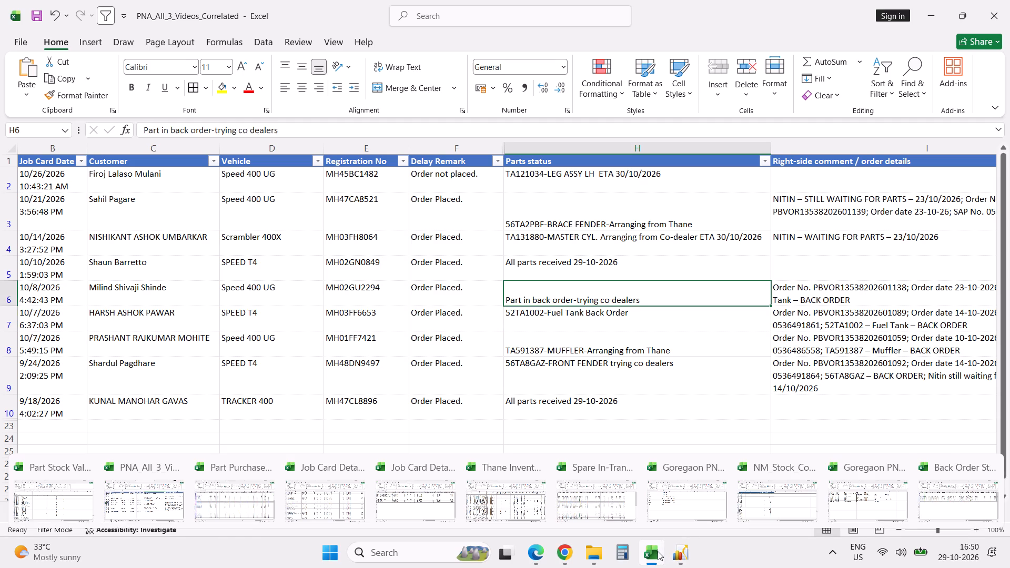
pyautogui.click(876, 518)
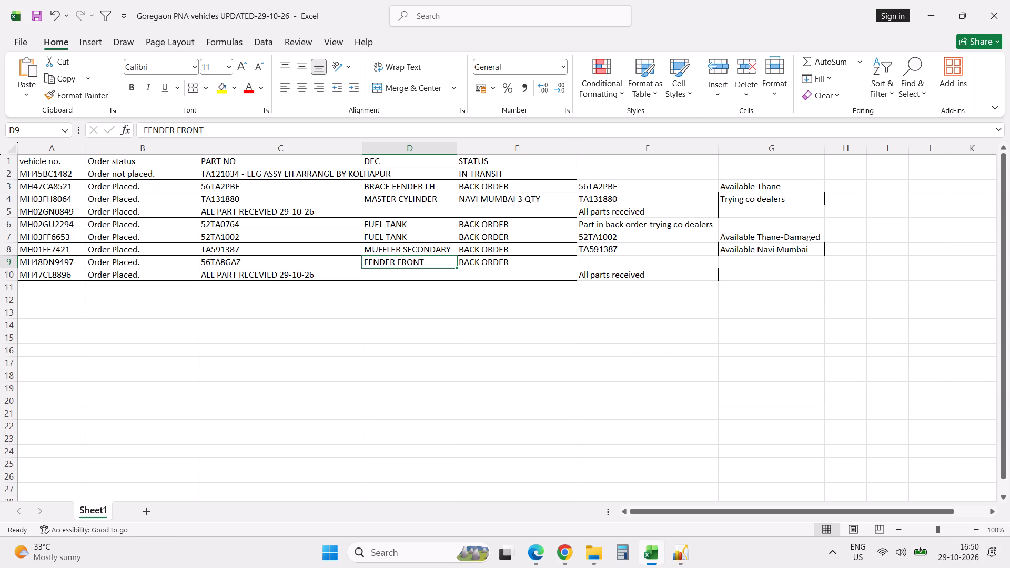
pyautogui.click(417, 227)
pyautogui.hotkey('alt', 'Tab')
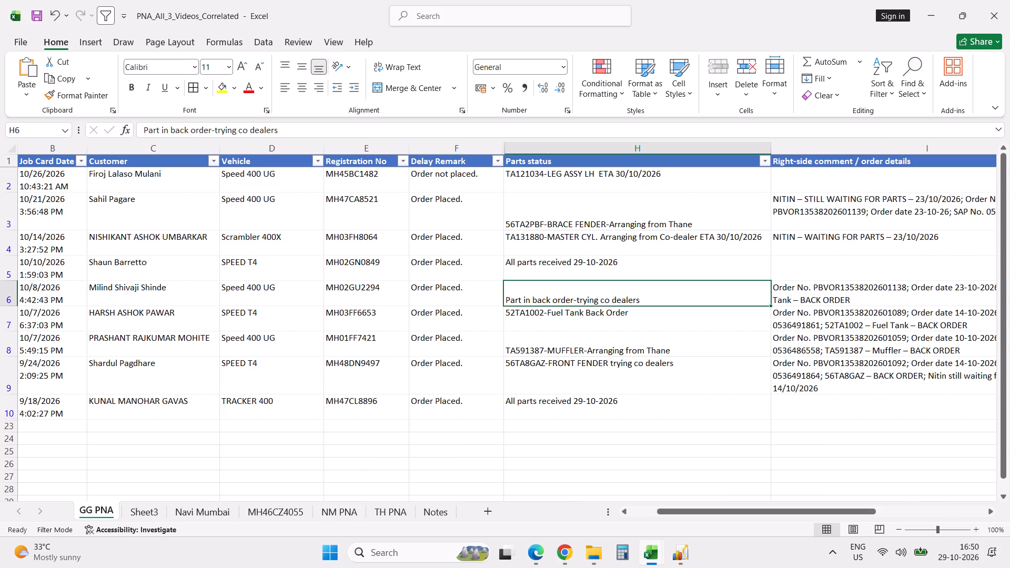
pyautogui.hotkey('alt', 'Tab')
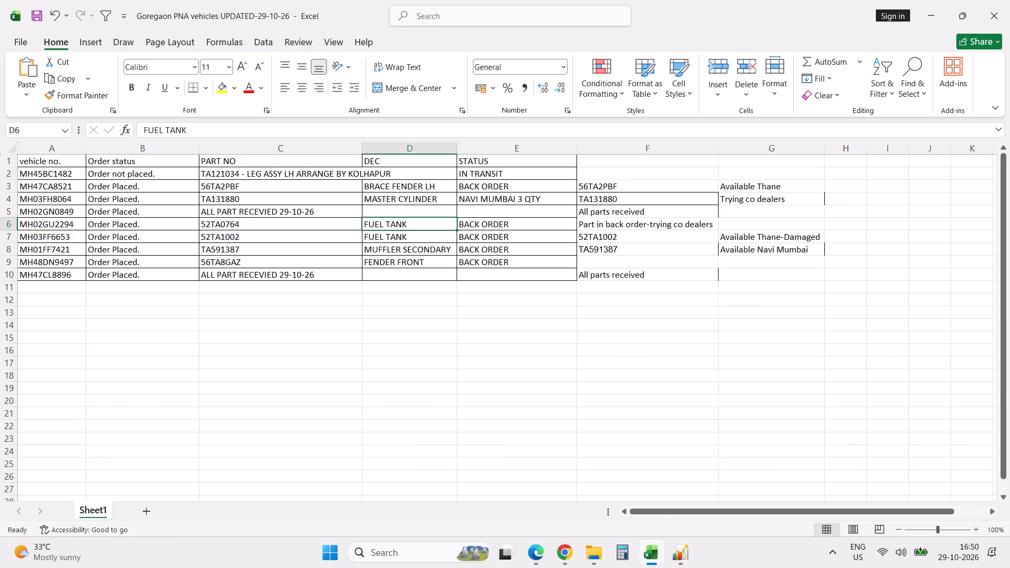
pyautogui.click(243, 226)
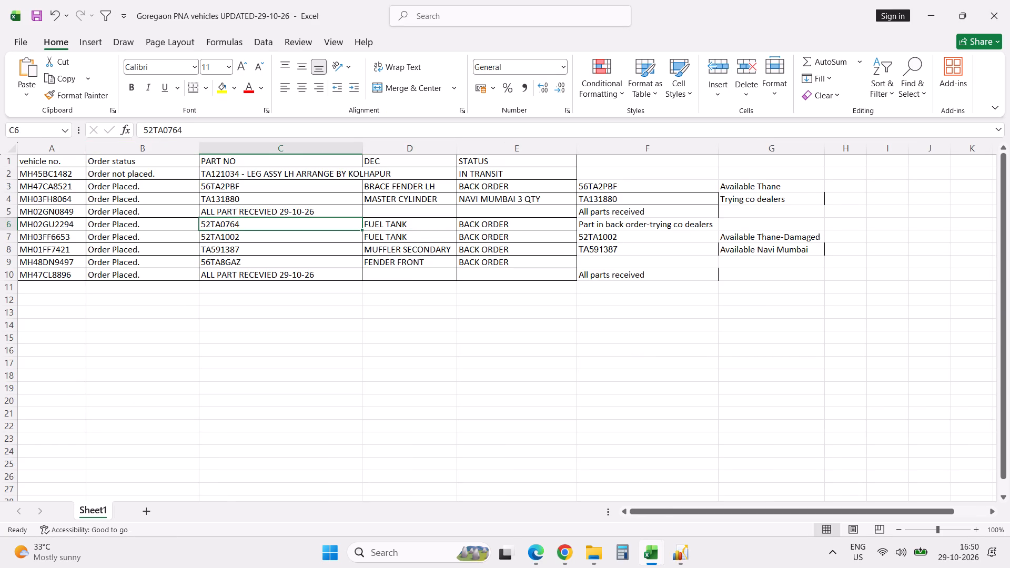
pyautogui.doubleClick(157, 135)
pyautogui.hotkey('ctrl', 'c')
pyautogui.press('Tab')
pyautogui.hotkey('alt', 'Tab')
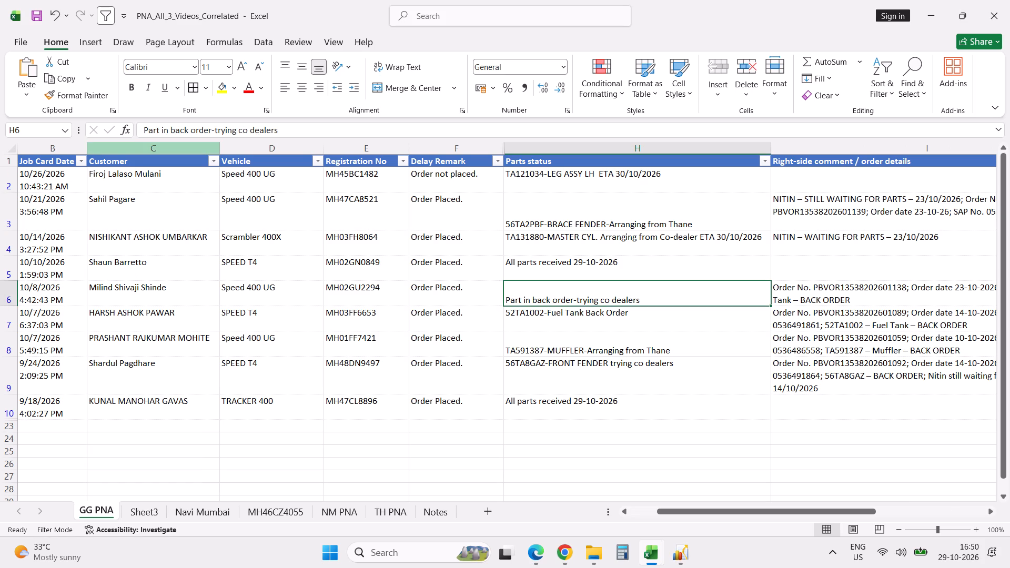
pyautogui.click(138, 127)
pyautogui.hotkey('ctrl', 'v')
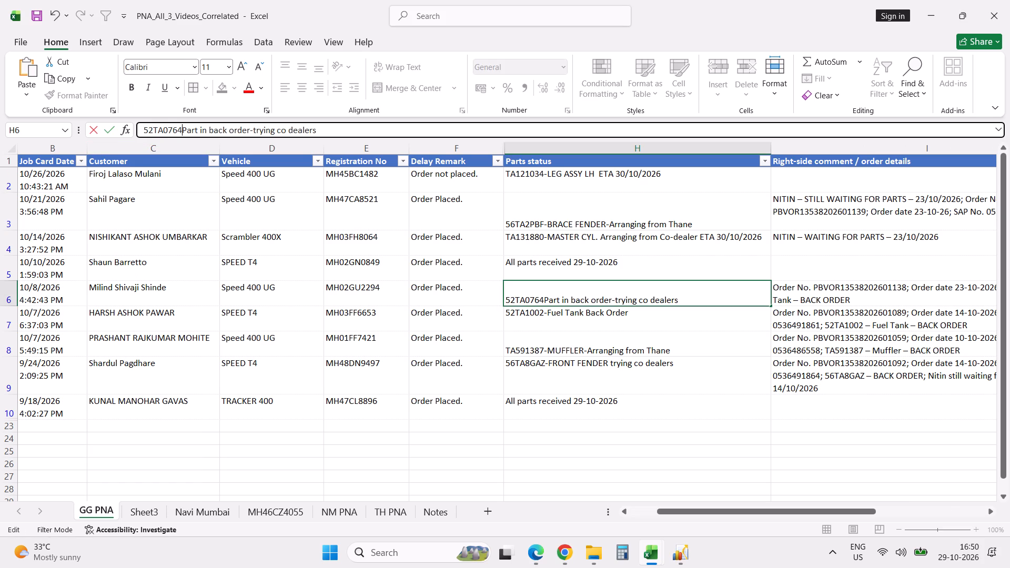
pyautogui.press('-')
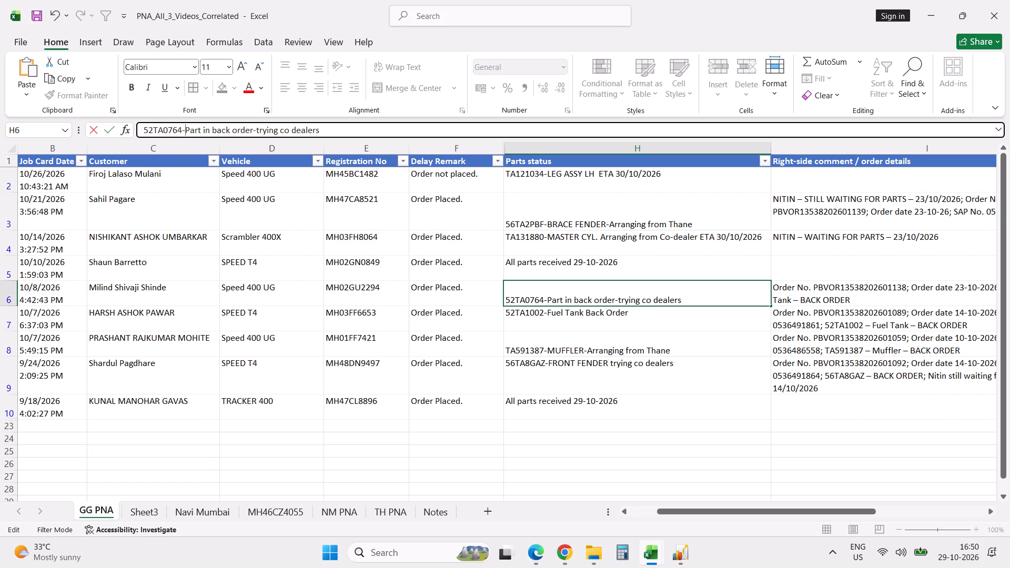
pyautogui.write('Fuel Tank')
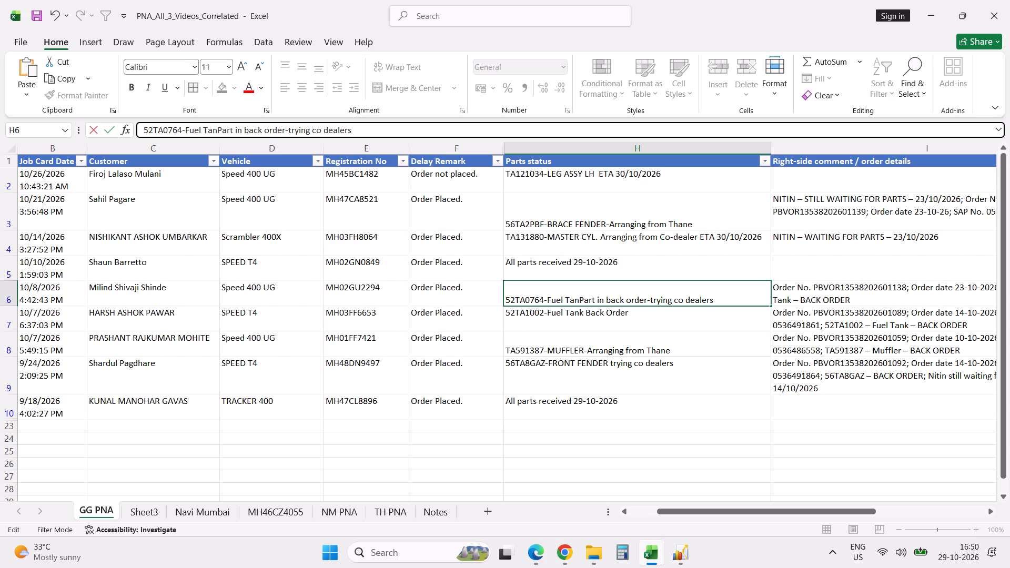
pyautogui.press('space')
pyautogui.press('Return')
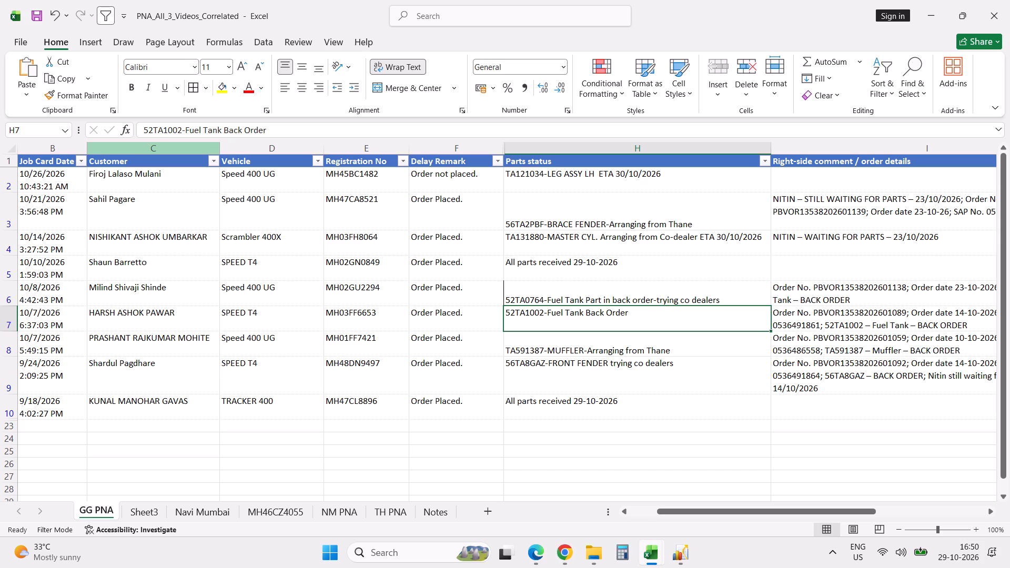
# Replace "Back Order" in the row 7 Parts status with "Part in back order-trying co dealers", copied from row 6.
pyautogui.click(729, 298)
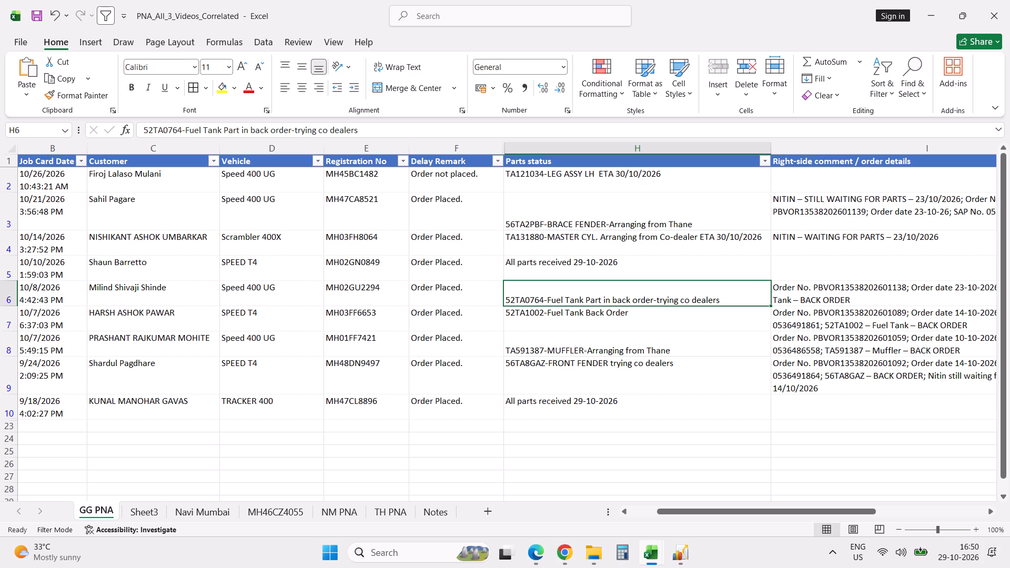
pyautogui.click(383, 128)
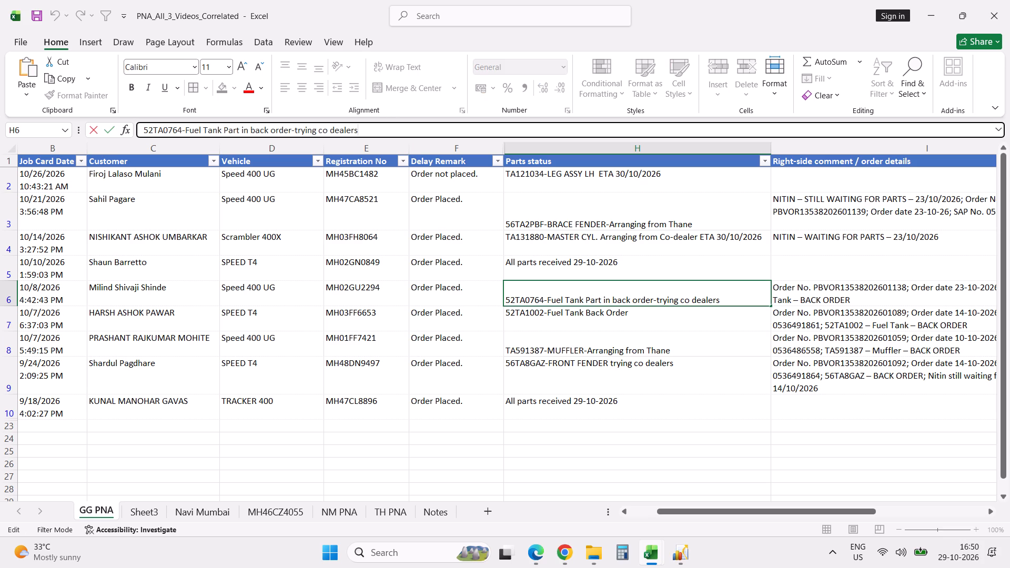
pyautogui.keyDown('shift'); pyautogui.click(224, 129); pyautogui.keyUp('shift')
pyautogui.hotkey('ctrl', 'c')
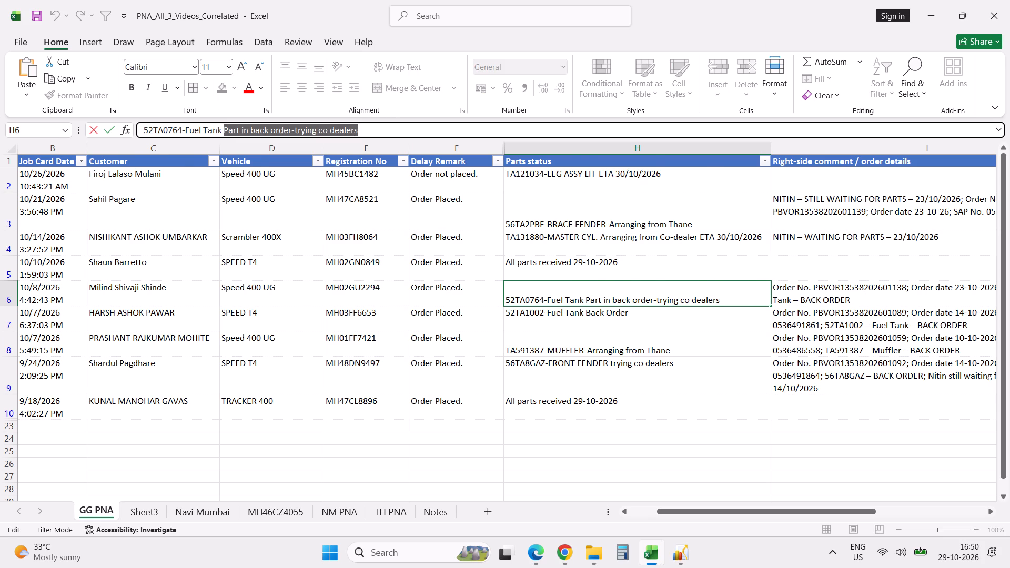
pyautogui.press('Tab')
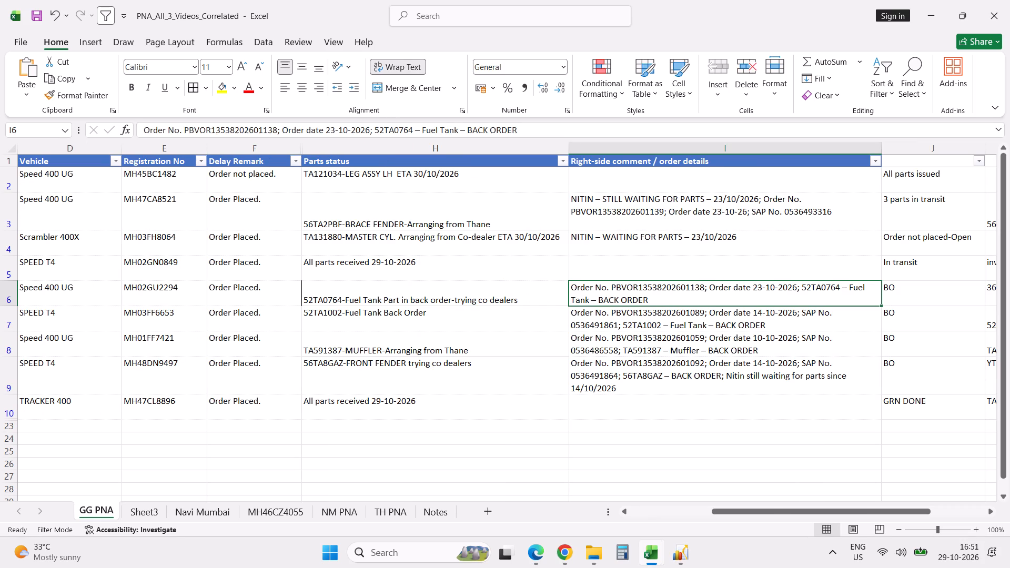
pyautogui.doubleClick(471, 322)
pyautogui.press('BackSpace')
pyautogui.press('BackSpace')
pyautogui.press('BackSpace')
pyautogui.press('BackSpace')
pyautogui.press('BackSpace')
pyautogui.press('BackSpace')
pyautogui.press('BackSpace')
pyautogui.press('BackSpace')
pyautogui.press('BackSpace')
pyautogui.press('BackSpace')
pyautogui.press('BackSpace')
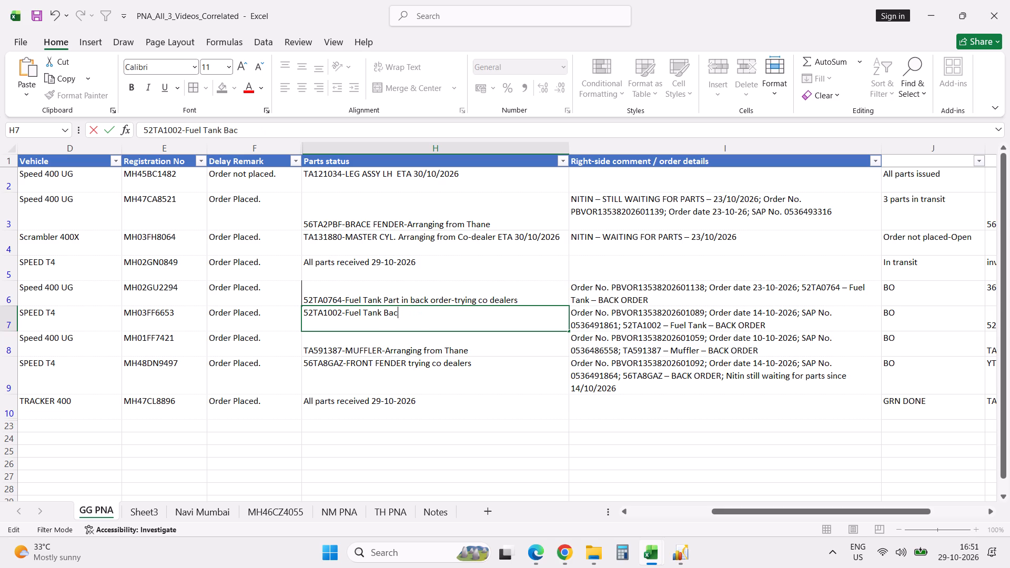
pyautogui.press('space')
pyautogui.hotkey('ctrl', 'v')
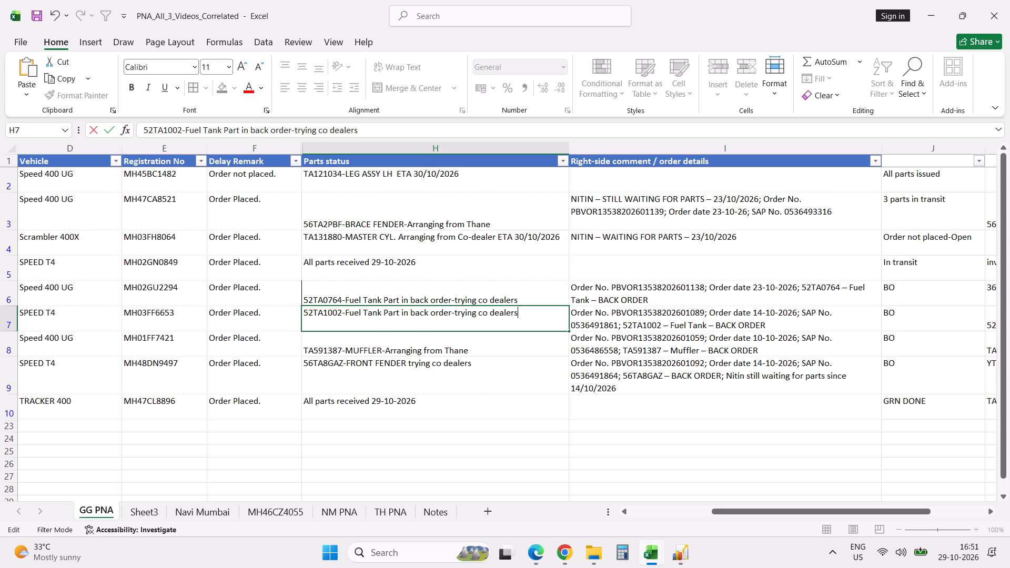
pyautogui.press('Return')
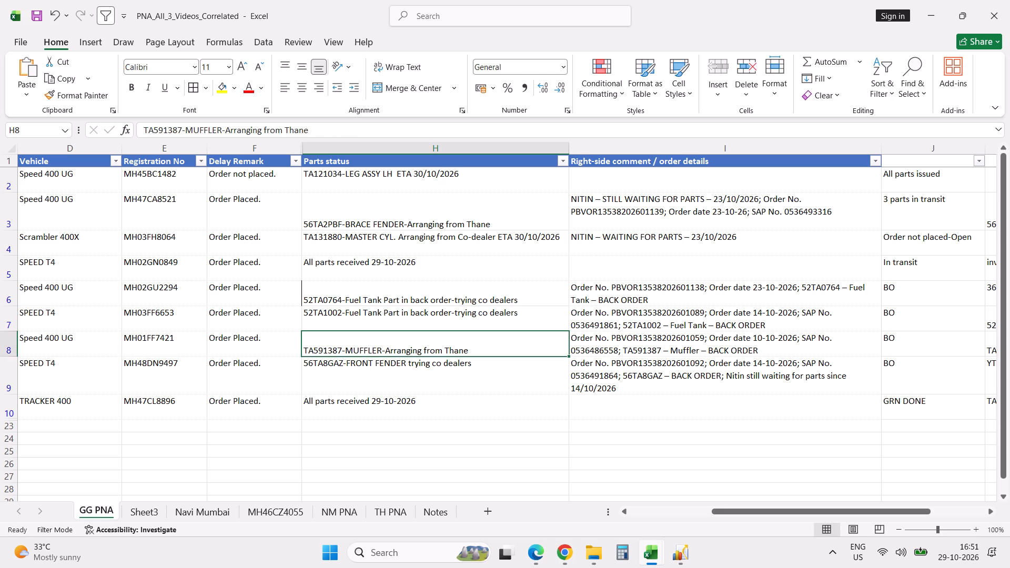
# Insert "Arranged from Co dealer" after "LEG ASSY LH" in the row 2 Parts status.
pyautogui.click(456, 380)
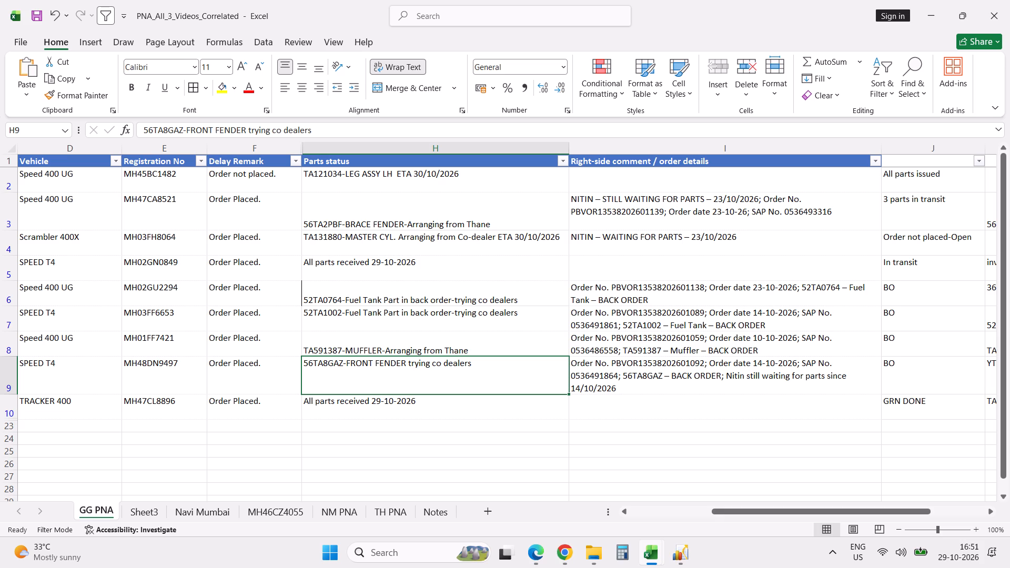
pyautogui.doubleClick(380, 172)
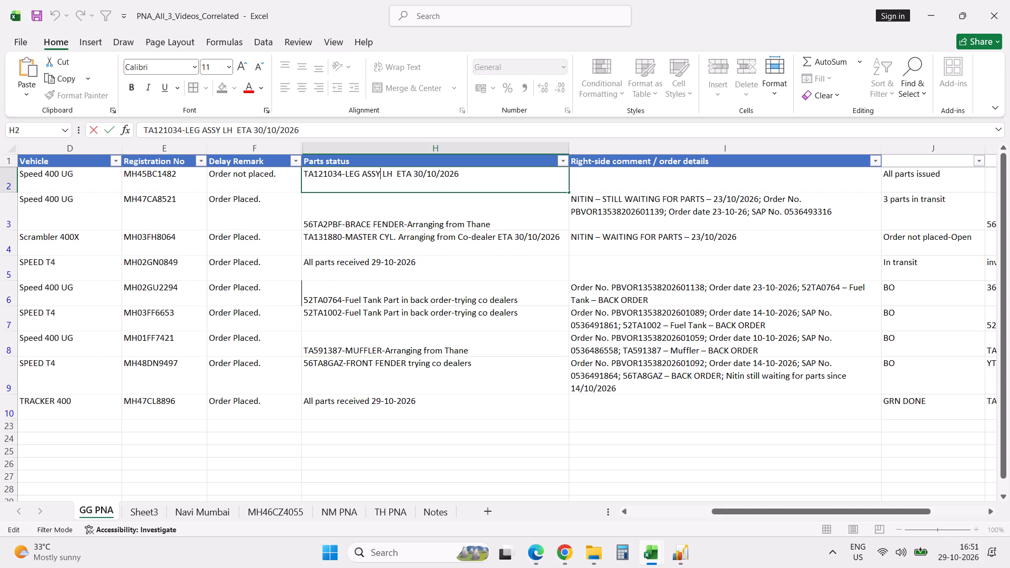
pyautogui.click(393, 174)
pyautogui.press('space')
pyautogui.write('Arranged from Co dealer')
pyautogui.press('space')
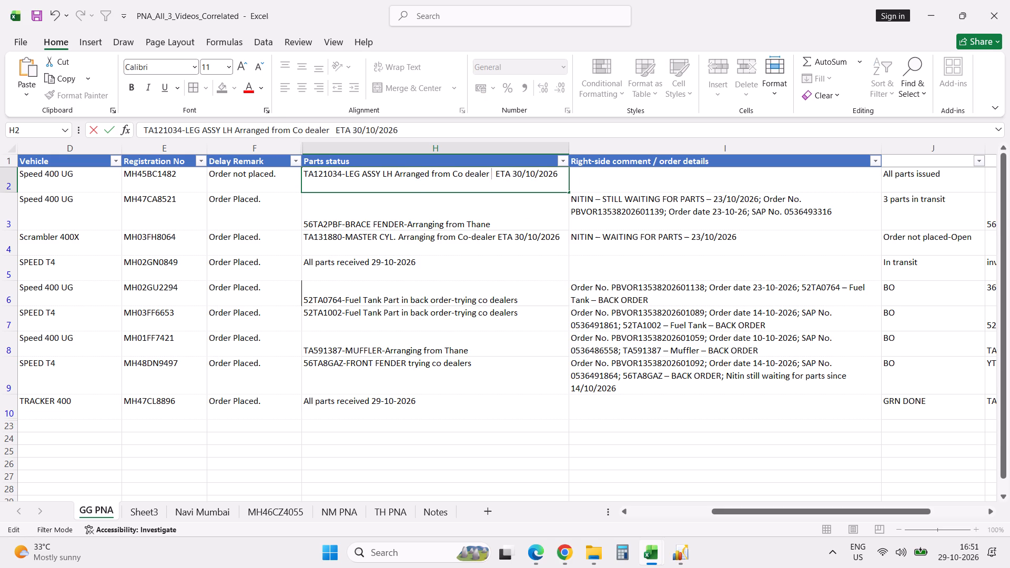
pyautogui.press('Return')
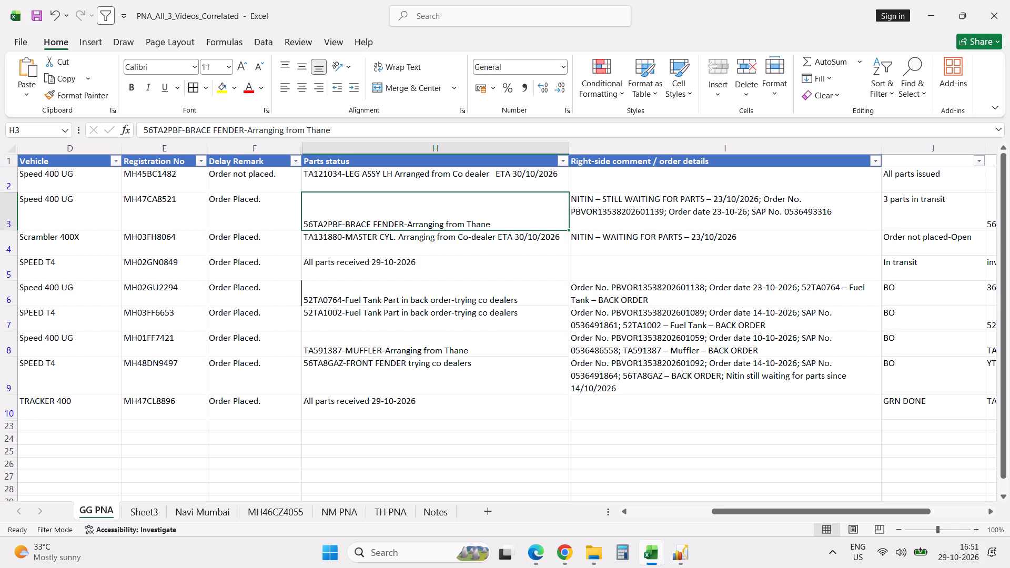
# Copy the nine Goregaon records, Location through Parts status, from GG PNA into Sheet3 starting at cell A11, below the Navi Mumbai rows.
pyautogui.press('Left')
pyautogui.press('Left')
pyautogui.press('Left')
pyautogui.press('Left')
pyautogui.press('Left')
pyautogui.press('Left')
pyautogui.press('Left')
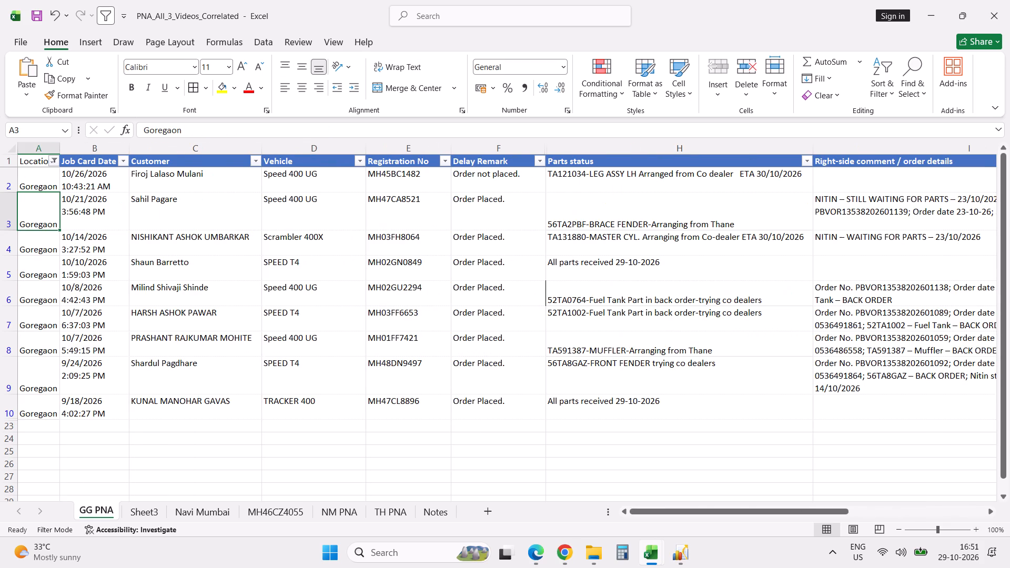
pyautogui.press('Left')
pyautogui.press('Left')
pyautogui.click(152, 512)
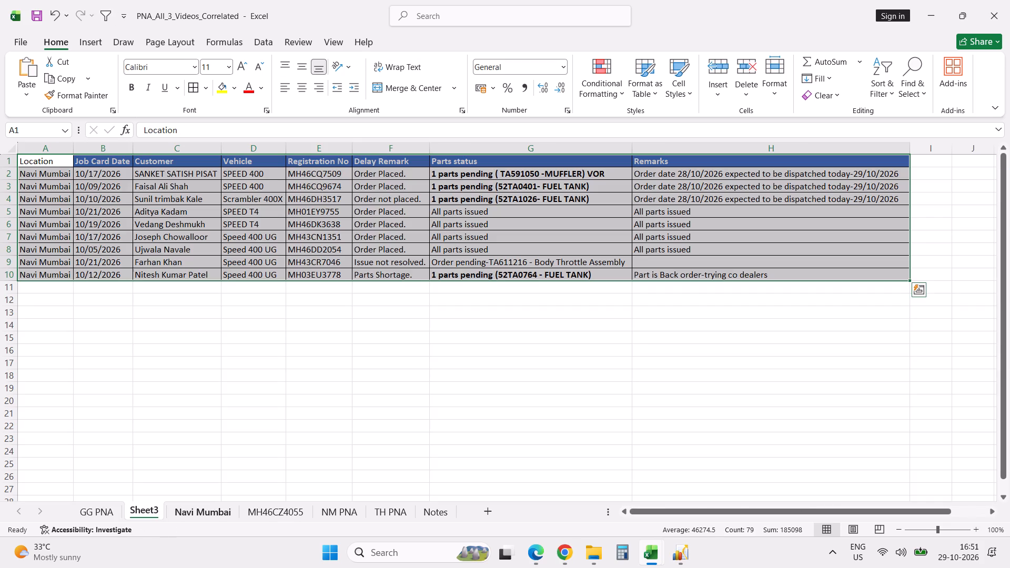
pyautogui.click(88, 509)
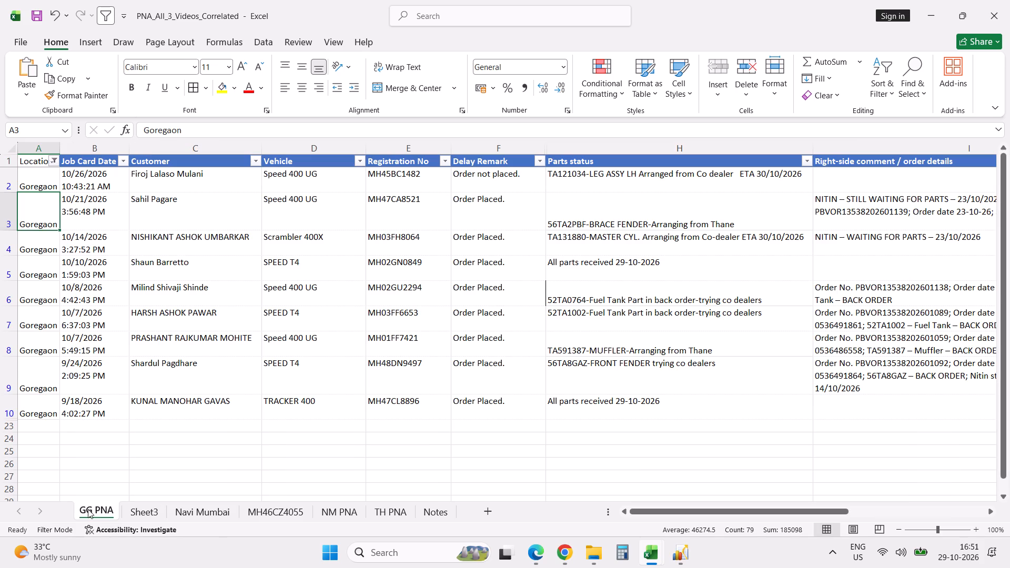
pyautogui.click(40, 187)
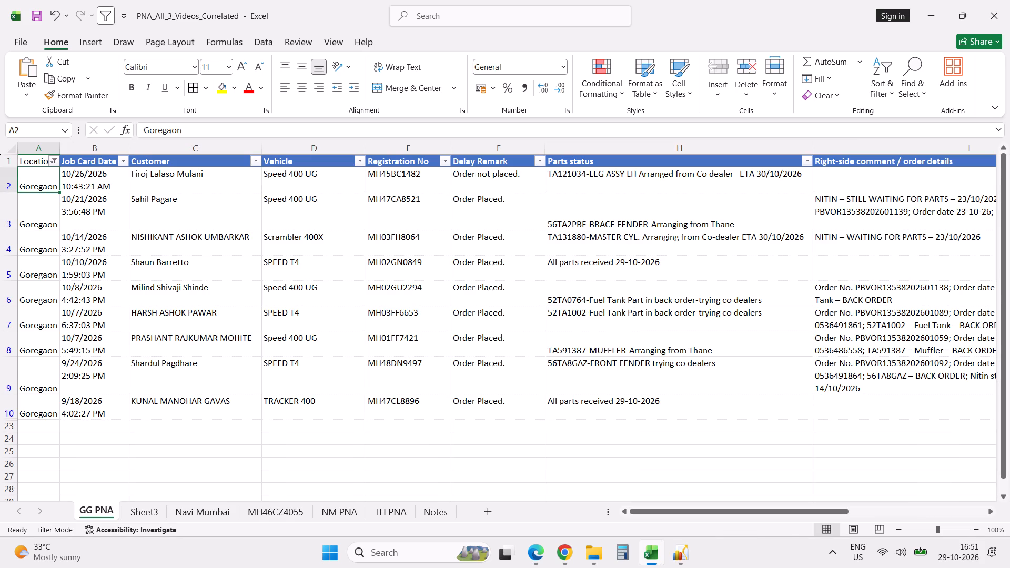
pyautogui.keyDown('shift'); pyautogui.click(592, 400); pyautogui.keyUp('shift')
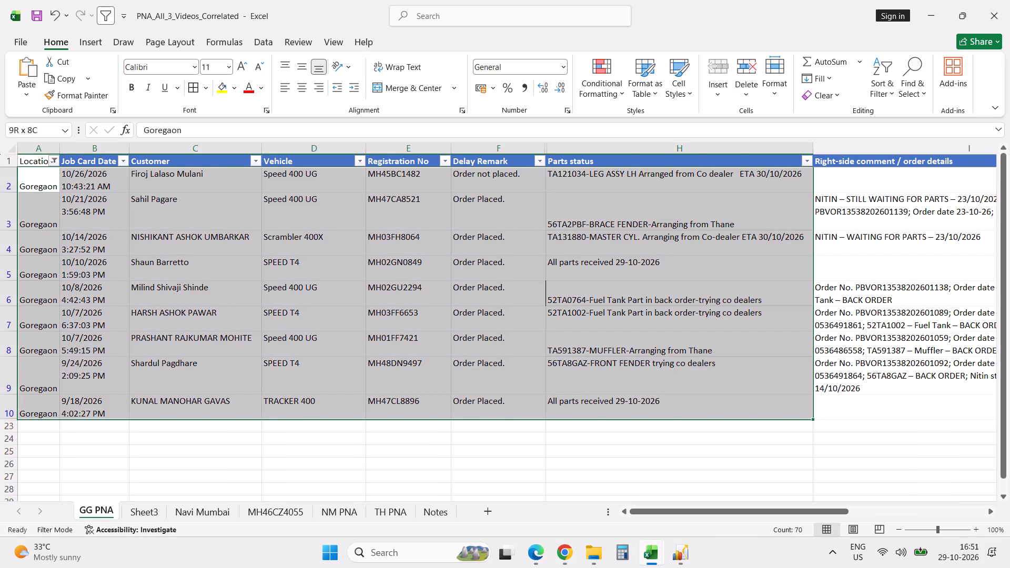
pyautogui.hotkey('ctrl', 'c')
pyautogui.click(147, 516)
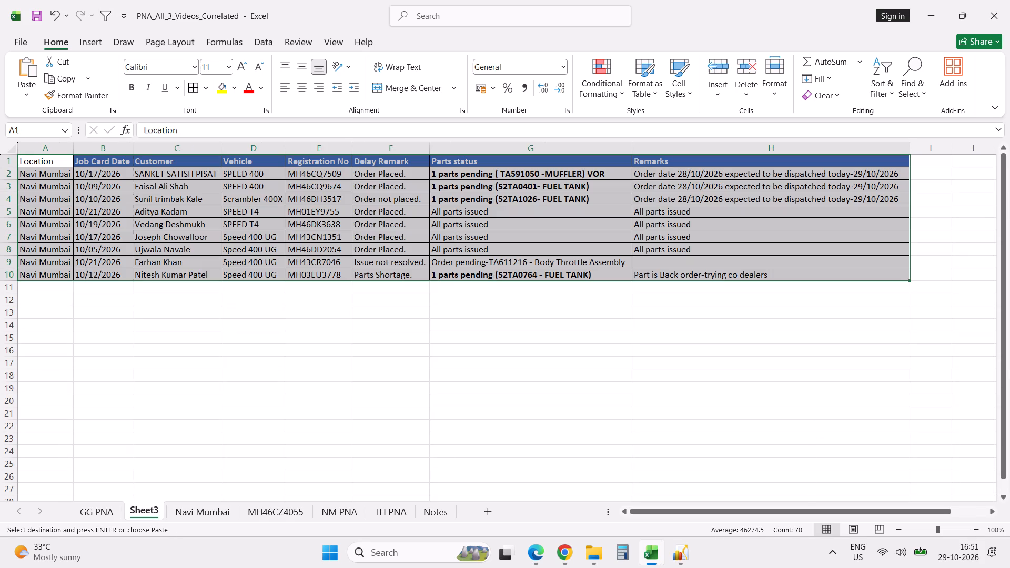
pyautogui.click(49, 287)
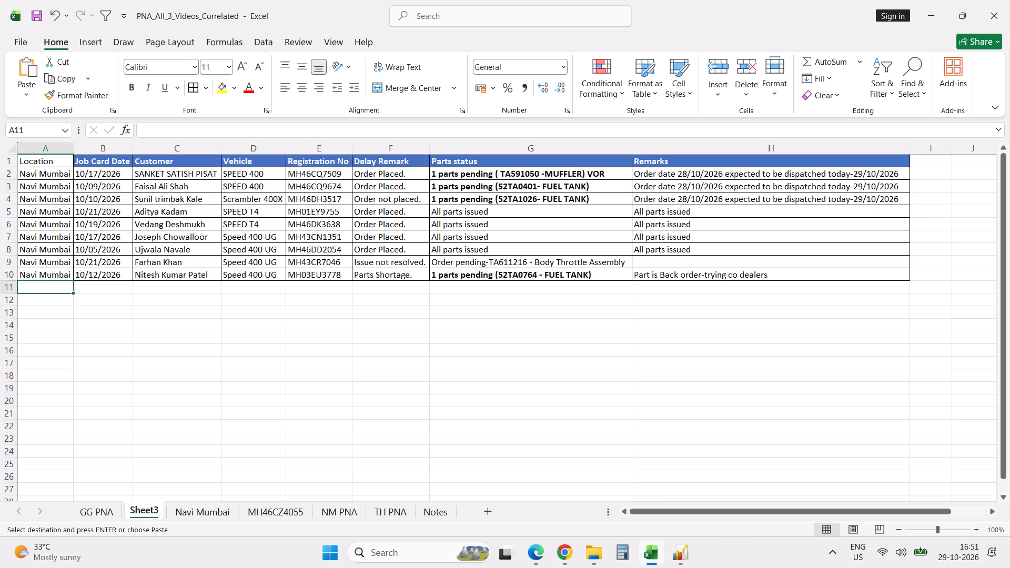
pyautogui.hotkey('ctrl', 'v')
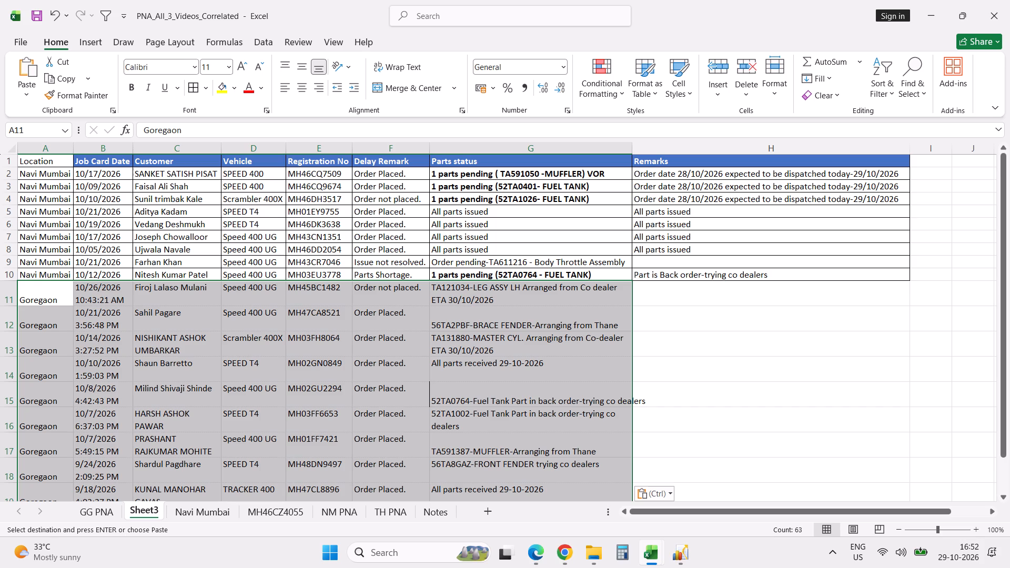
pyautogui.click(109, 302)
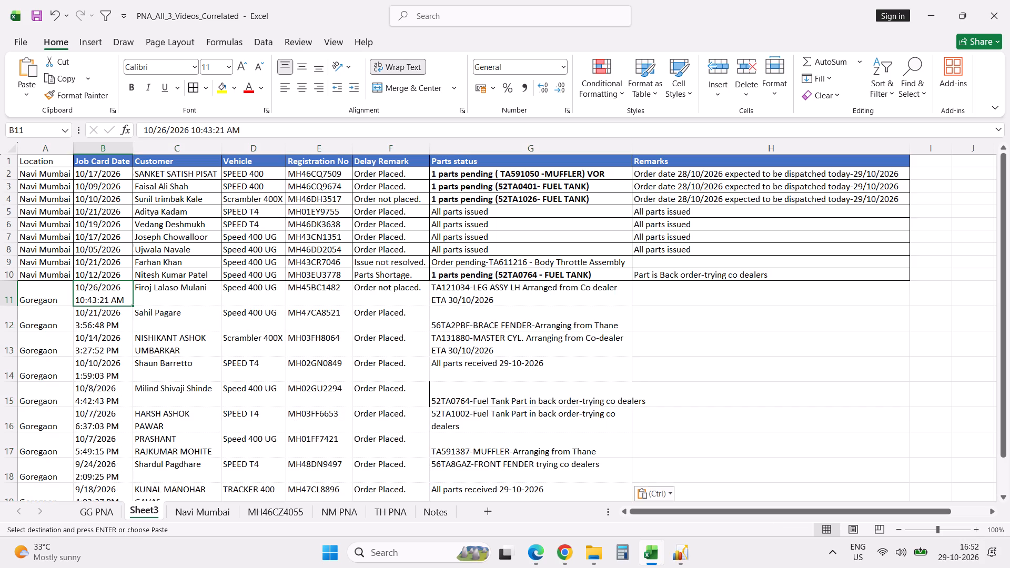
# Remove the time from the Job Card Date in B11, leaving 10/26/2026.
pyautogui.click(256, 131)
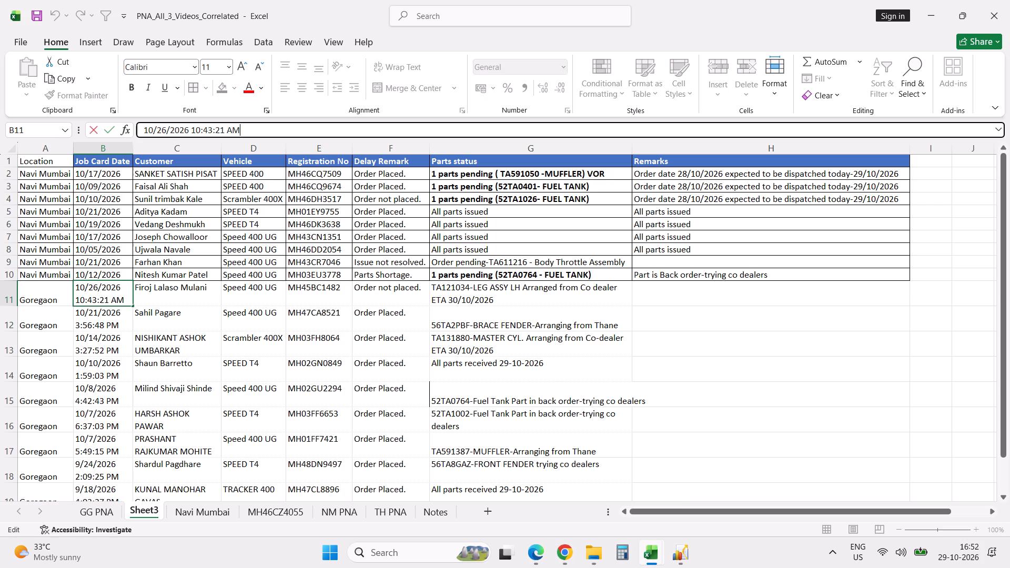
pyautogui.press('BackSpace')
pyautogui.press('BackSpace')
pyautogui.press('BackSpace')
pyautogui.press('BackSpace')
pyautogui.press('BackSpace')
pyautogui.press('BackSpace')
pyautogui.press('BackSpace')
pyautogui.press('BackSpace')
pyautogui.press('BackSpace')
pyautogui.press('BackSpace')
pyautogui.press('BackSpace')
pyautogui.press('BackSpace')
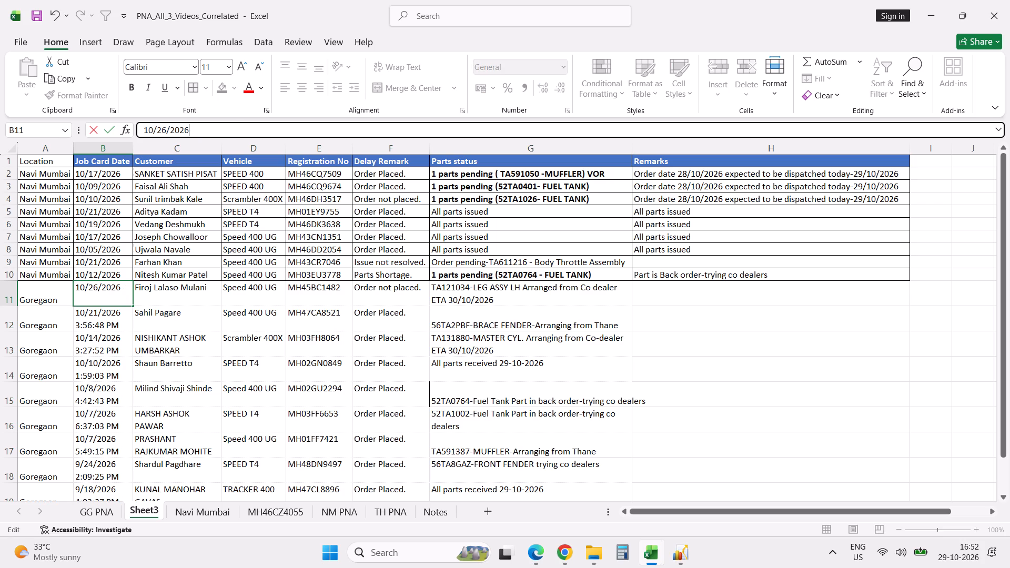
pyautogui.press('Return')
# Strip the time from the Job Card Date in B12 so it reads 10/21/2026.
pyautogui.click(256, 131)
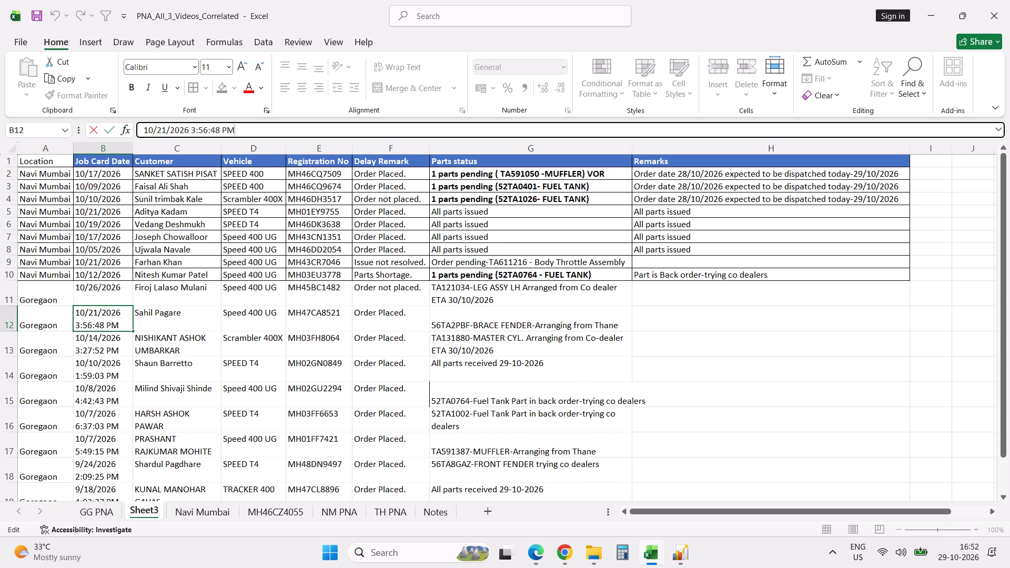
pyautogui.press('BackSpace')
pyautogui.press('BackSpace')
pyautogui.press('BackSpace')
pyautogui.press('BackSpace')
pyautogui.press('BackSpace')
pyautogui.press('BackSpace')
pyautogui.press('BackSpace')
pyautogui.press('BackSpace')
pyautogui.press('BackSpace')
pyautogui.press('BackSpace')
pyautogui.press('BackSpace')
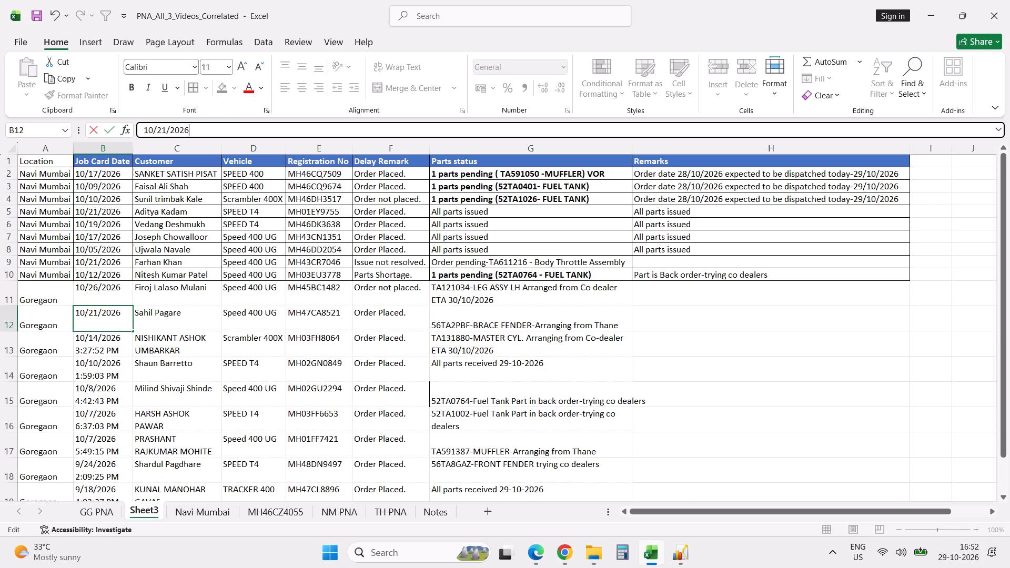
pyautogui.press('Return')
# Delete the time part of the B13 Job Card Date, keeping only 10/14/2026.
pyautogui.click(256, 131)
pyautogui.press('BackSpace')
pyautogui.press('BackSpace')
pyautogui.press('BackSpace')
pyautogui.press('BackSpace')
pyautogui.press('BackSpace')
pyautogui.press('BackSpace')
pyautogui.press('BackSpace')
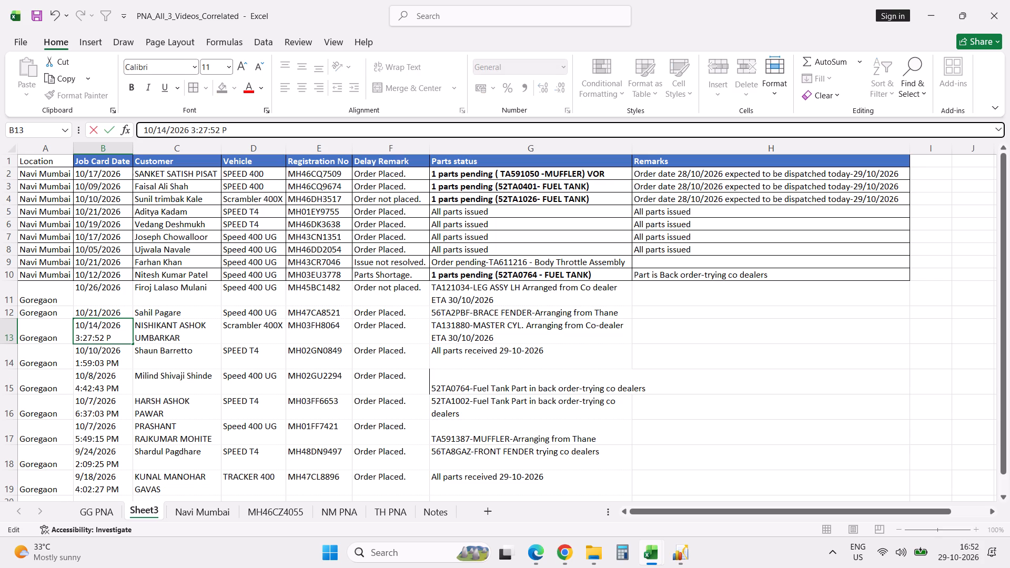
pyautogui.press('BackSpace')
pyautogui.press('BackSpace')
pyautogui.press('BackSpace')
pyautogui.press('BackSpace')
pyautogui.press('Return')
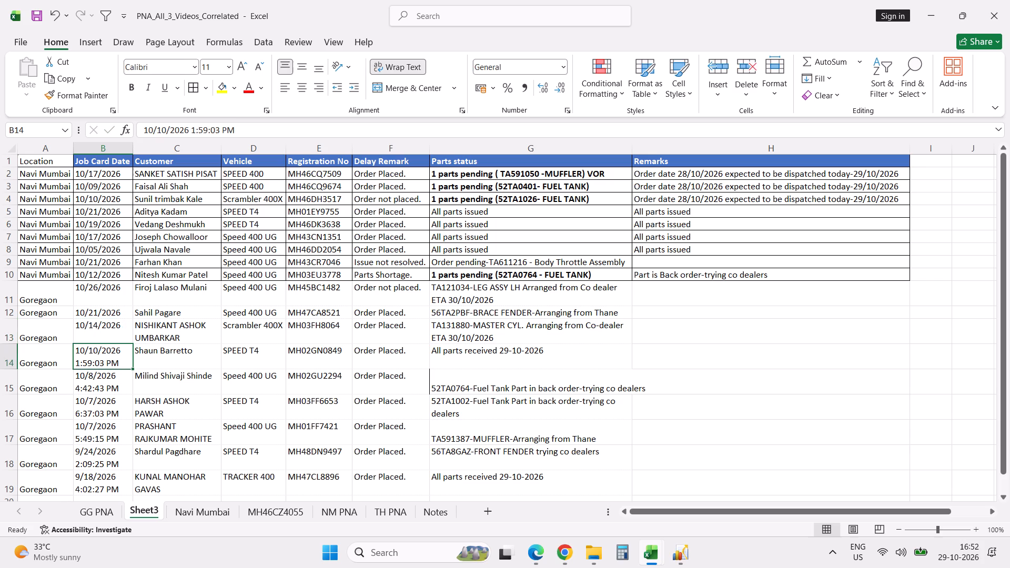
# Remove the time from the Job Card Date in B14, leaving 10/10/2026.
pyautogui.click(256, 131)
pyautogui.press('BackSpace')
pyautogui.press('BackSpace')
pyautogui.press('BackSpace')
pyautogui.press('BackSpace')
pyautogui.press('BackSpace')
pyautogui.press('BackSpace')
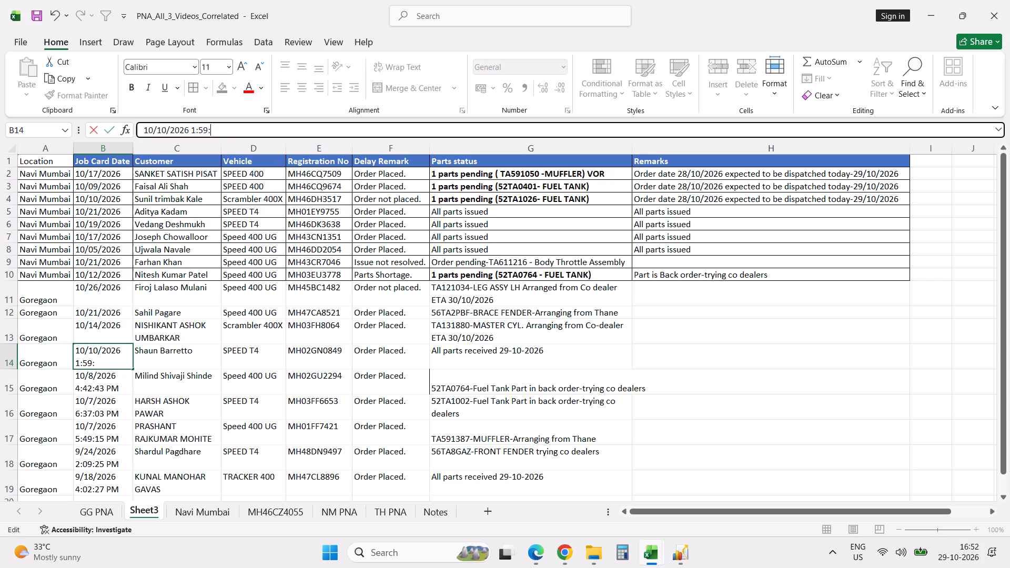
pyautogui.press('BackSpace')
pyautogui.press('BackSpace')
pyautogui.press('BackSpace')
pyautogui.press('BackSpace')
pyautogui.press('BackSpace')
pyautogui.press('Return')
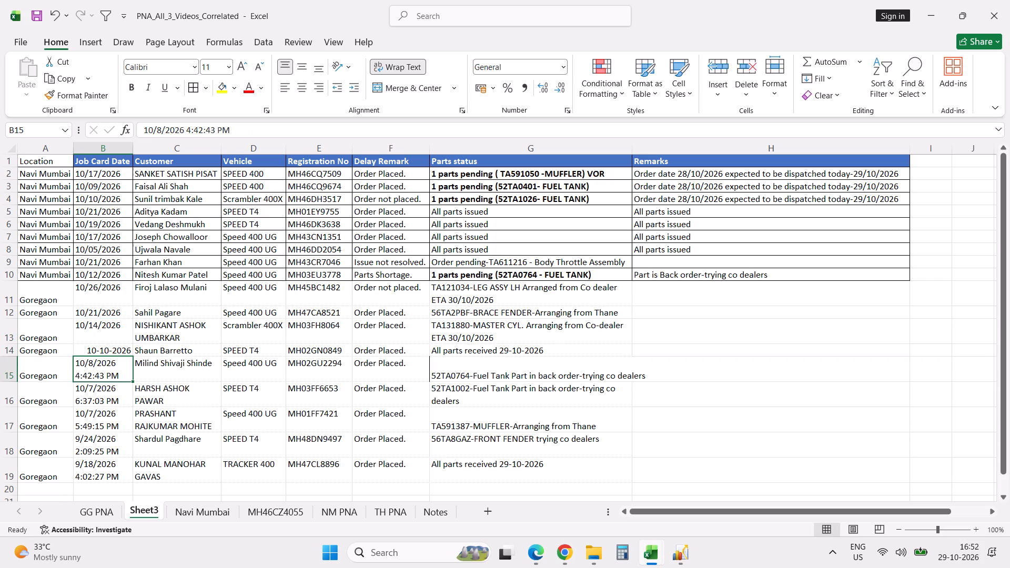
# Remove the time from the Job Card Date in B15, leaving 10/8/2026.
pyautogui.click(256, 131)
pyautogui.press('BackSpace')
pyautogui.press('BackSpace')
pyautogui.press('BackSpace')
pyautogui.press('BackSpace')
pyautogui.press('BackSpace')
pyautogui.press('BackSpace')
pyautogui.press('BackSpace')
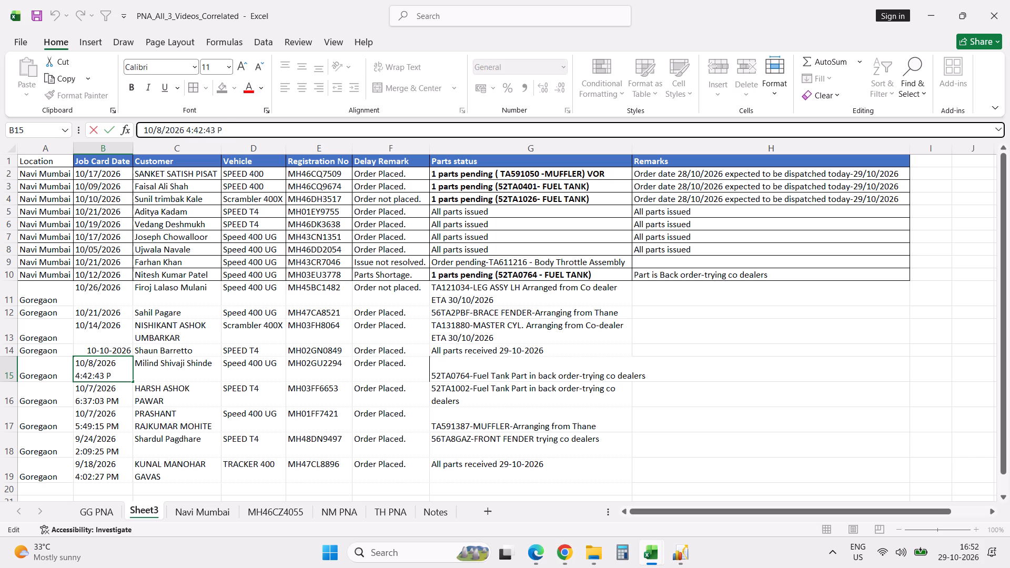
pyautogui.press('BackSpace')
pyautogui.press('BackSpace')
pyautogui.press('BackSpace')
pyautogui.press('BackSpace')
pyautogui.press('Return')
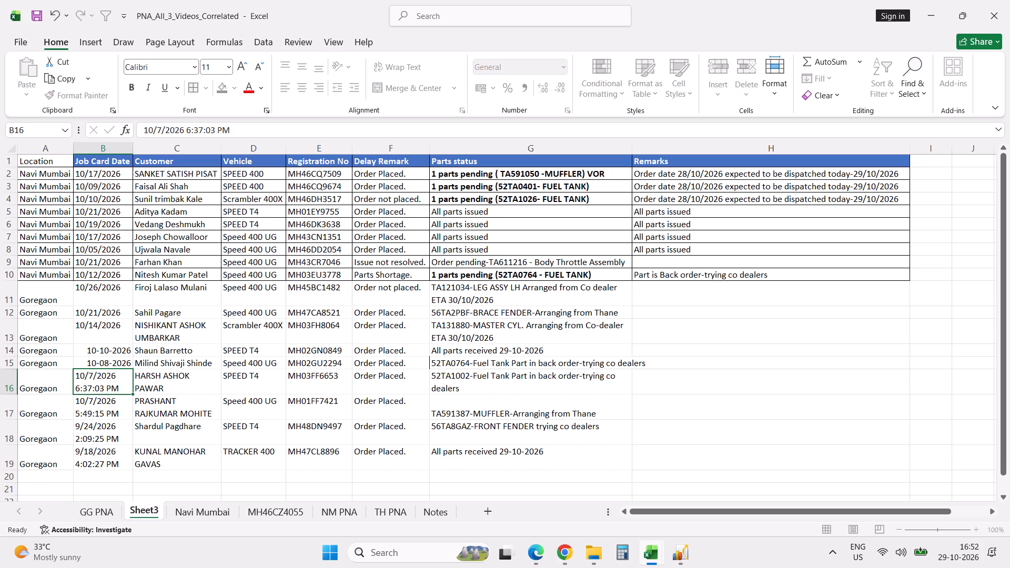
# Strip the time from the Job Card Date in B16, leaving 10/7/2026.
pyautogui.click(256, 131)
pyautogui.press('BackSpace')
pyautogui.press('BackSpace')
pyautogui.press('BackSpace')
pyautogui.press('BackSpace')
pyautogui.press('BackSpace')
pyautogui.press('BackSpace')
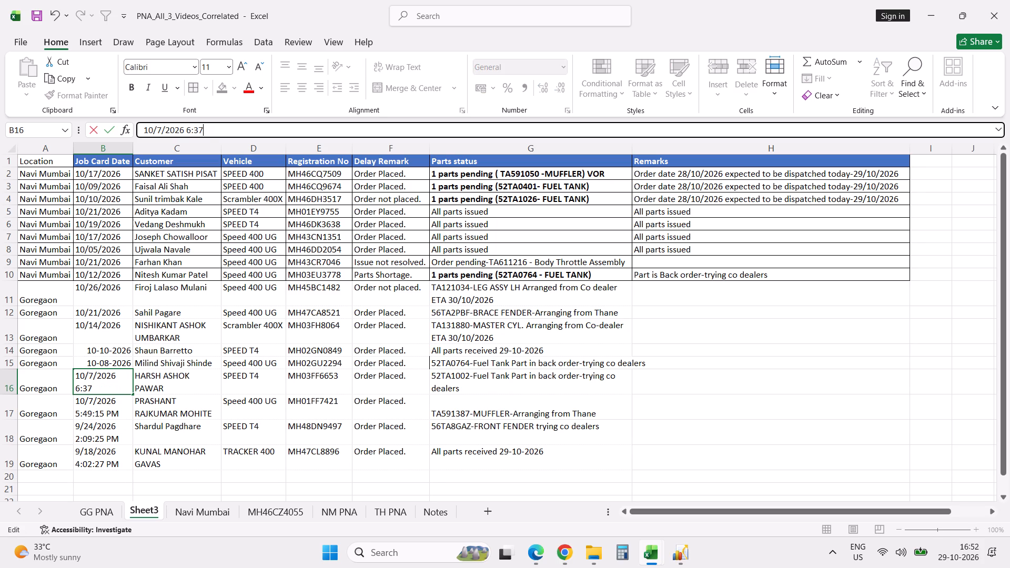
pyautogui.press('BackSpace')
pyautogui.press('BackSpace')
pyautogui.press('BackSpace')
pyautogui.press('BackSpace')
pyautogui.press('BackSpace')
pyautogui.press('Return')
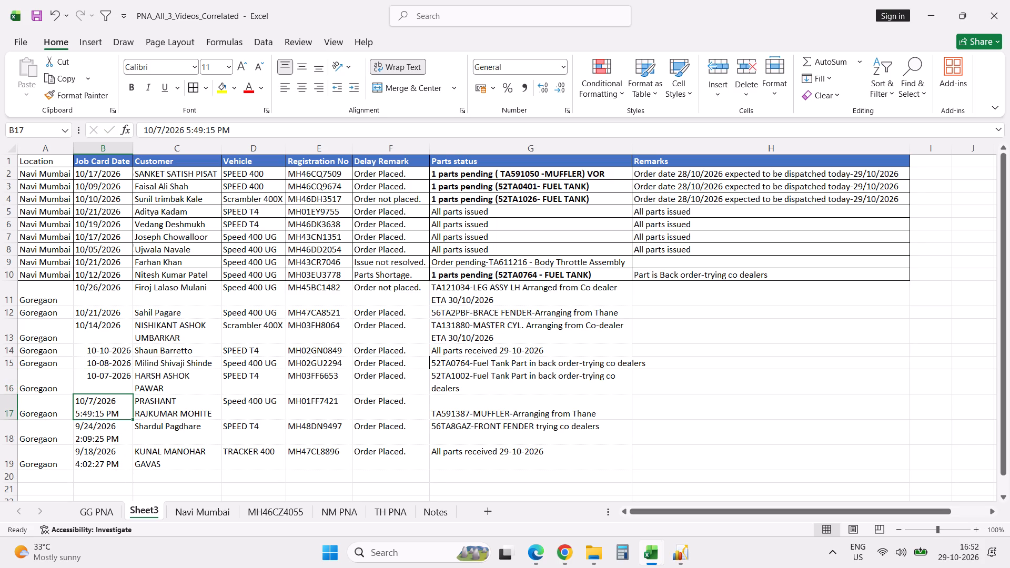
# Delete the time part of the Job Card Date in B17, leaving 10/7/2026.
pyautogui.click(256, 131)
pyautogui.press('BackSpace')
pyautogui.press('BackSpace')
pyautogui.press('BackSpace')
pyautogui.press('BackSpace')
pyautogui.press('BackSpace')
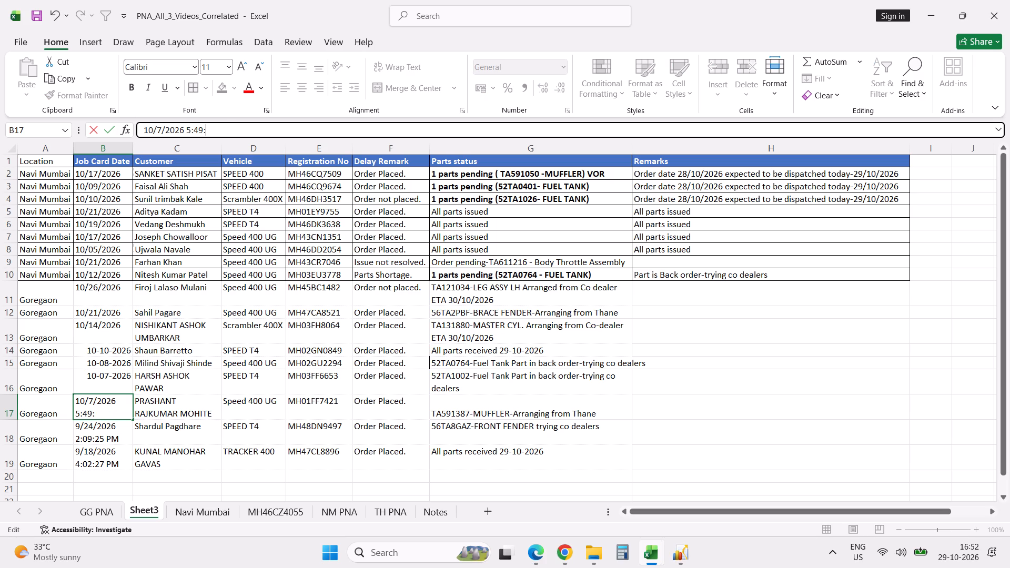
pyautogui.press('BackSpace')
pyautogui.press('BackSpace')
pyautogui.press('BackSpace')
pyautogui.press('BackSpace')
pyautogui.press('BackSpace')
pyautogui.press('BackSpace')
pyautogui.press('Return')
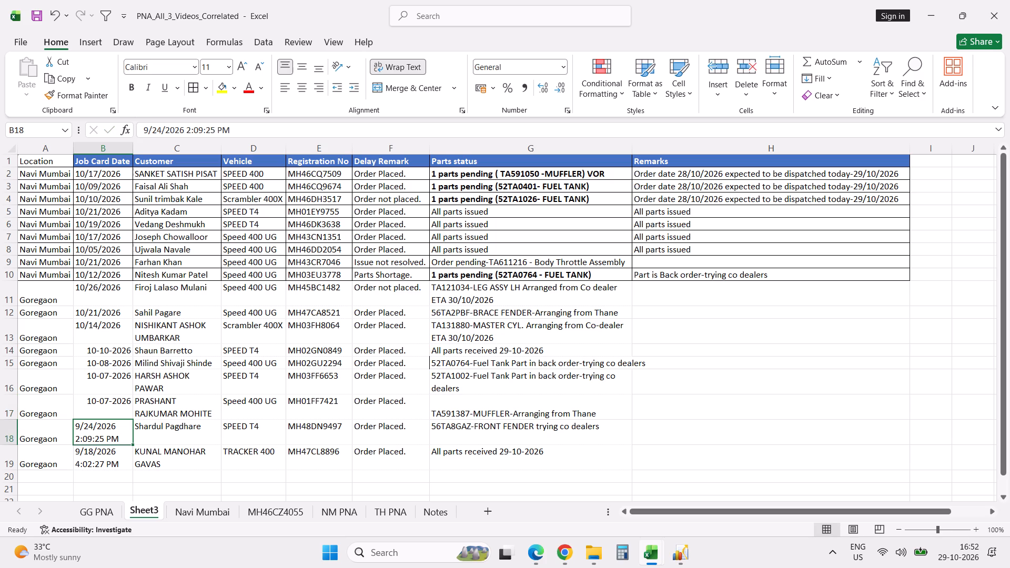
# Remove the time from the Job Card Date in B18, leaving 9/24/2026.
pyautogui.click(256, 131)
pyautogui.press('BackSpace')
pyautogui.press('BackSpace')
pyautogui.press('BackSpace')
pyautogui.press('BackSpace')
pyautogui.press('BackSpace')
pyautogui.press('BackSpace')
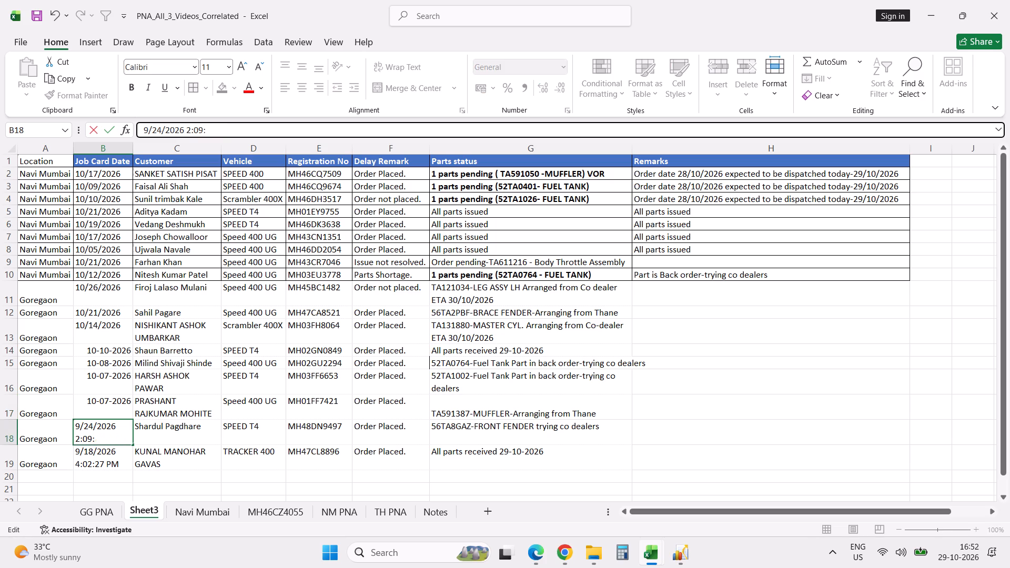
pyautogui.press('BackSpace')
pyautogui.press('BackSpace')
pyautogui.press('BackSpace')
pyautogui.press('BackSpace')
pyautogui.press('BackSpace')
pyautogui.press('Return')
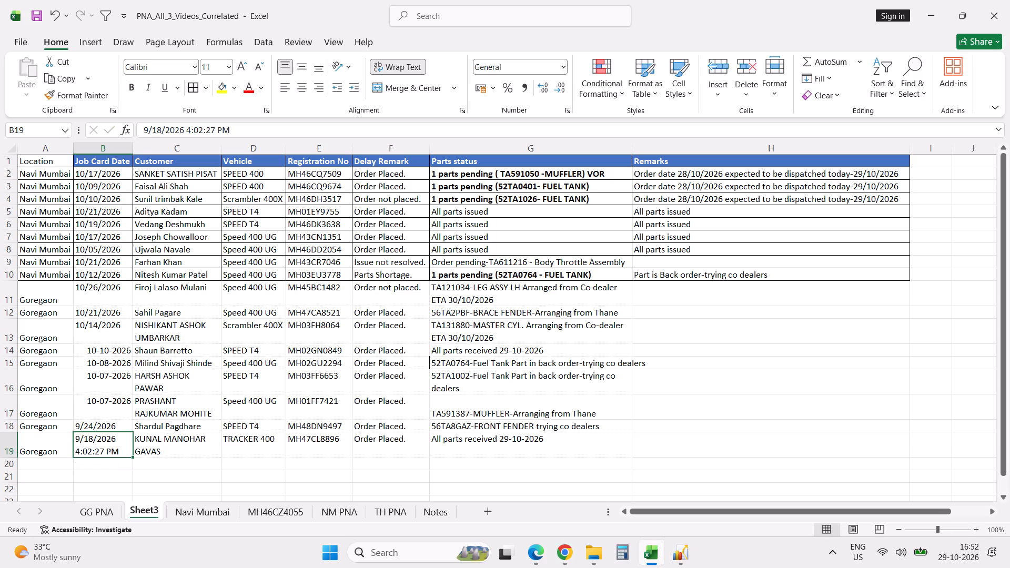
# Remove the time from the Job Card Date in B19, leaving 9/18/2026.
pyautogui.click(256, 131)
pyautogui.press('BackSpace')
pyautogui.press('BackSpace')
pyautogui.press('BackSpace')
pyautogui.press('BackSpace')
pyautogui.press('BackSpace')
pyautogui.press('BackSpace')
pyautogui.press('BackSpace')
pyautogui.press('BackSpace')
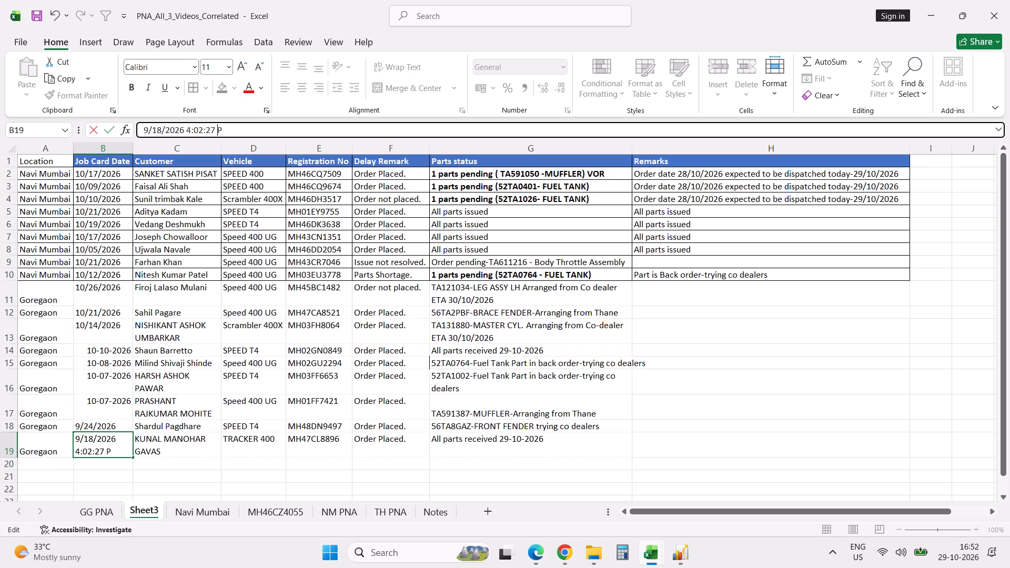
pyautogui.press('BackSpace')
pyautogui.press('BackSpace')
pyautogui.press('BackSpace')
pyautogui.press('Return')
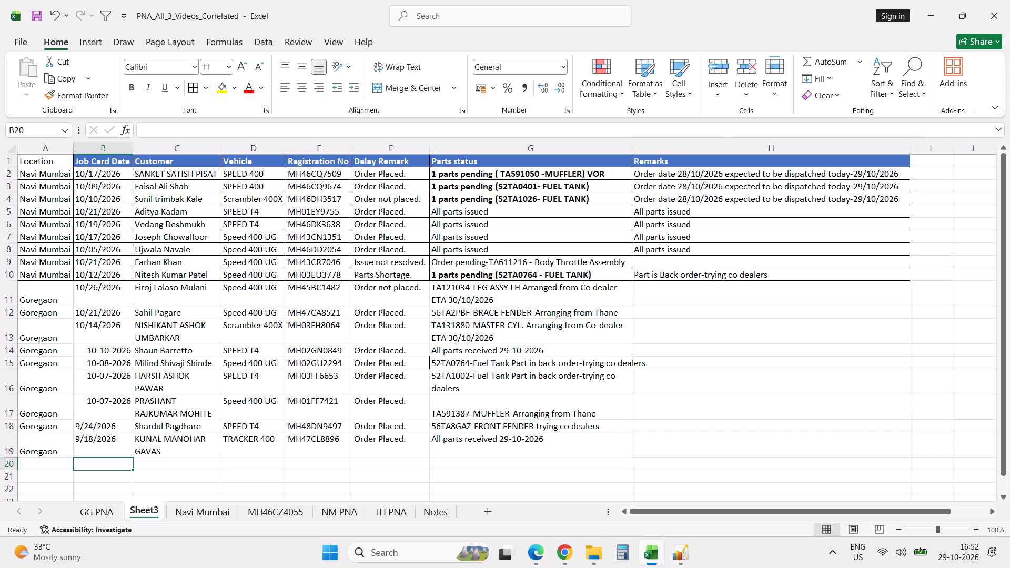
# Widen the Parts status column so its entries fit on one line and auto-fit the height of all rows.
pyautogui.moveTo(633, 147); pyautogui.dragTo(735, 153)
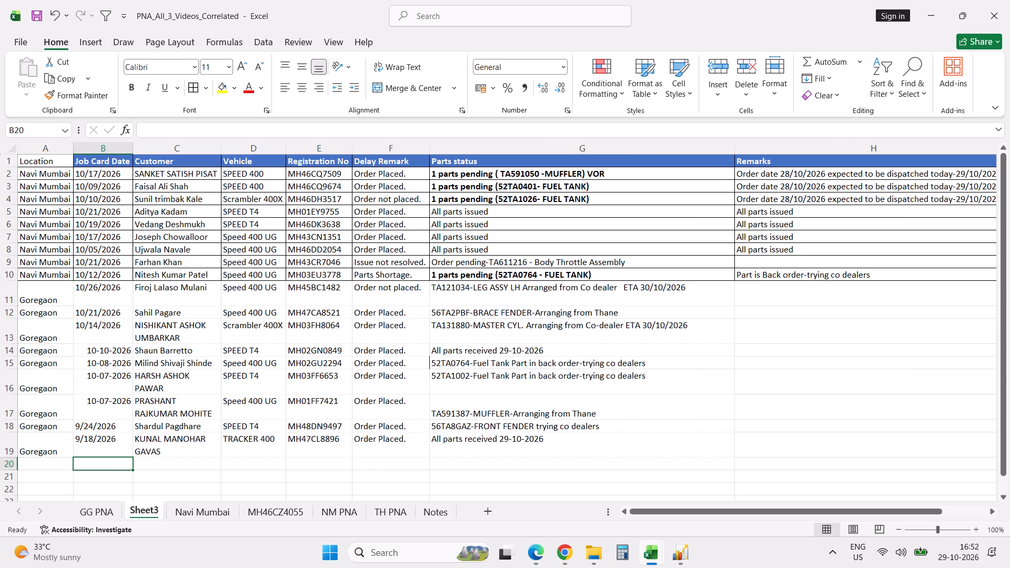
pyautogui.click(11, 149)
pyautogui.doubleClick(11, 308)
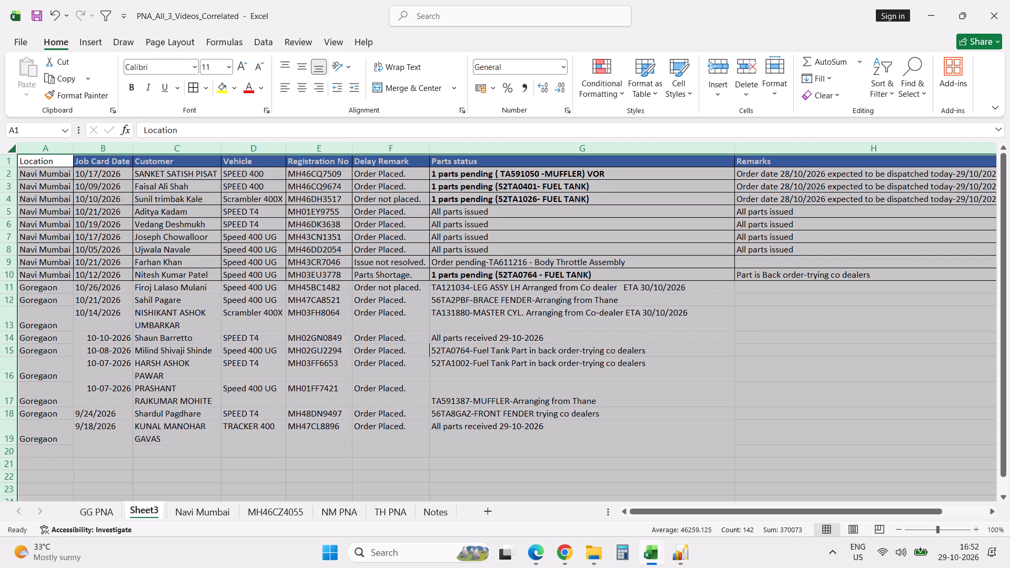
pyautogui.click(261, 362)
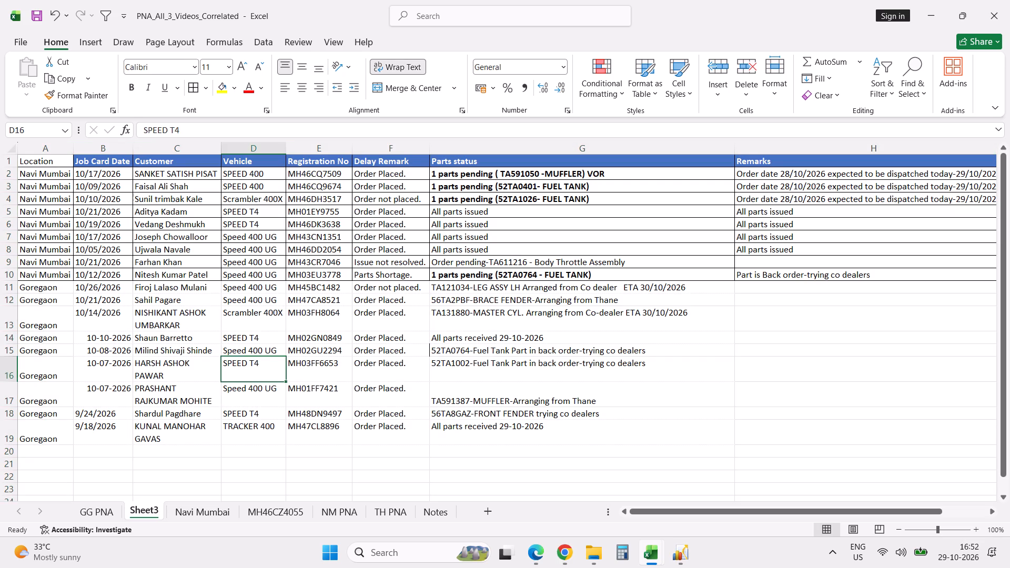
# Copy the formatted Job Card Date 10/10/2026 from B4 into B14 and B15.
pyautogui.click(110, 201)
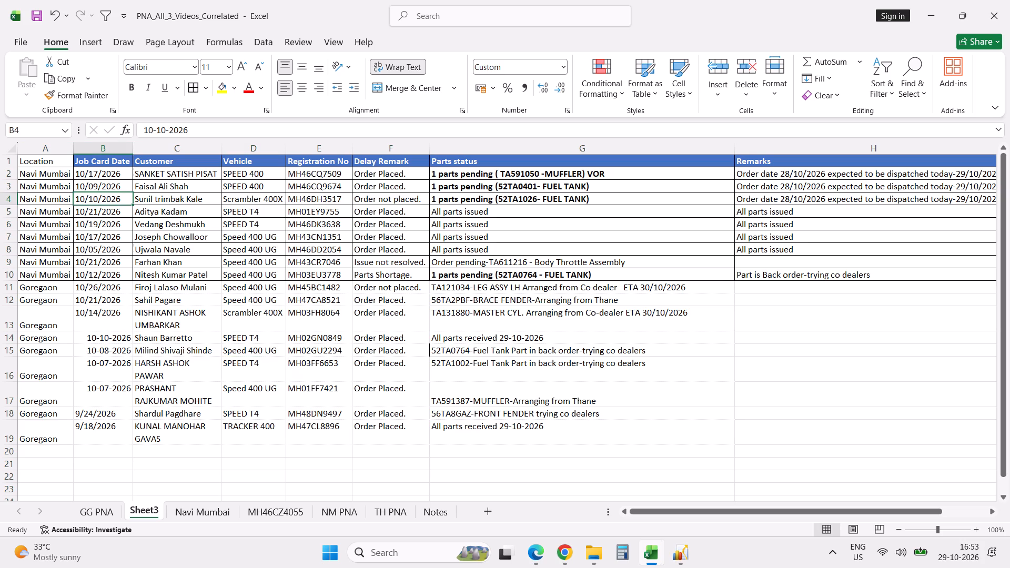
pyautogui.hotkey('ctrl', 'c')
pyautogui.press('Down')
pyautogui.press('Down')
pyautogui.press('Down')
pyautogui.press('Down')
pyautogui.press('Down')
pyautogui.press('Down')
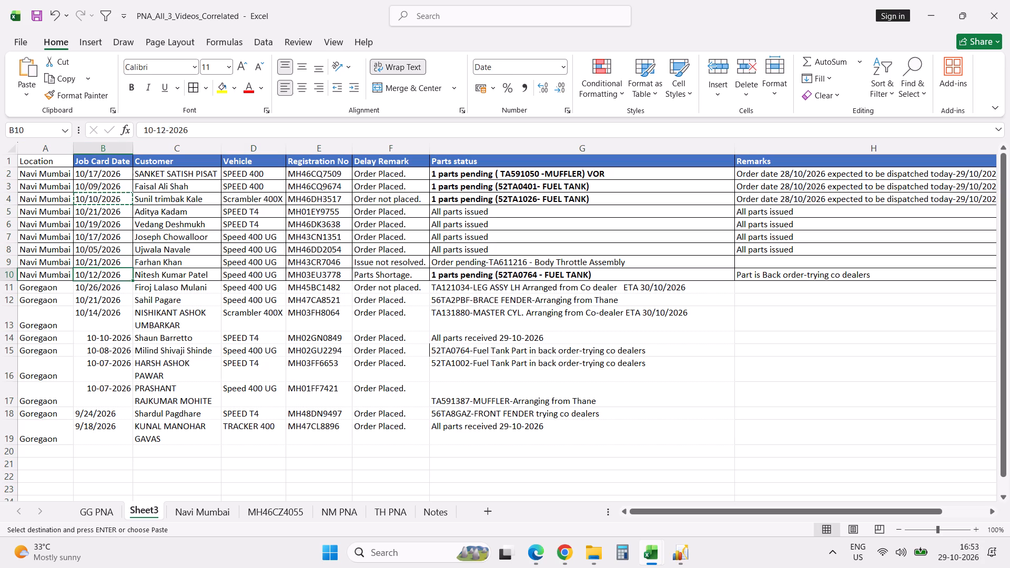
pyautogui.press('Down')
pyautogui.press('Down')
pyautogui.press('Down')
pyautogui.press('Down')
pyautogui.press('Down')
pyautogui.press('Up')
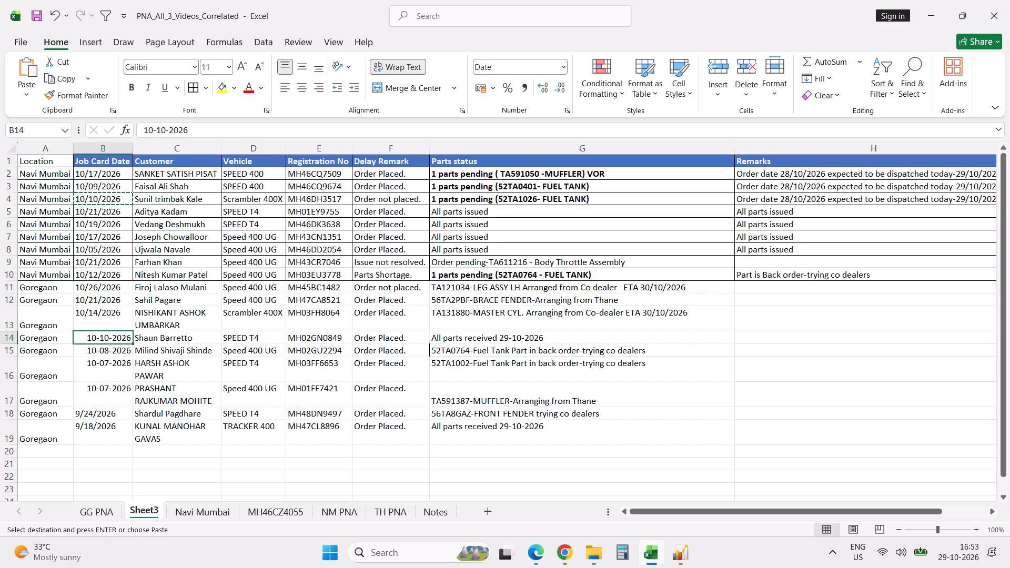
pyautogui.hotkey('ctrl', 'v')
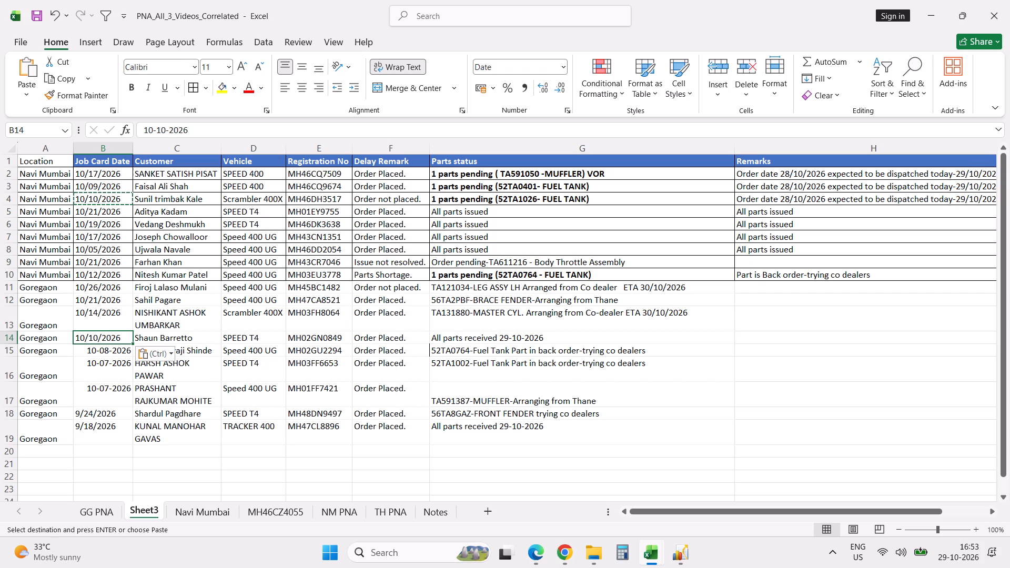
pyautogui.press('Down')
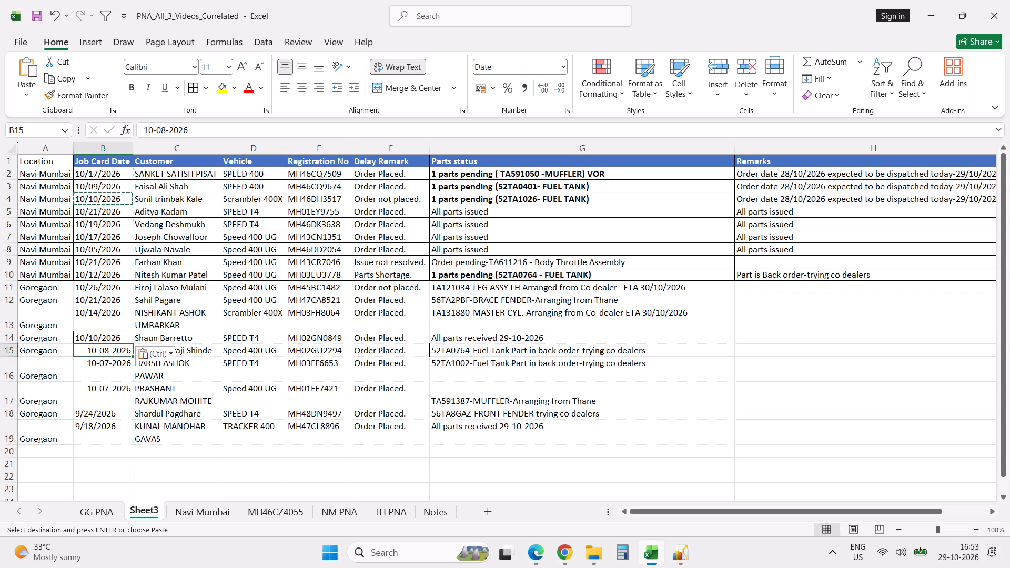
pyautogui.hotkey('ctrl', 'v')
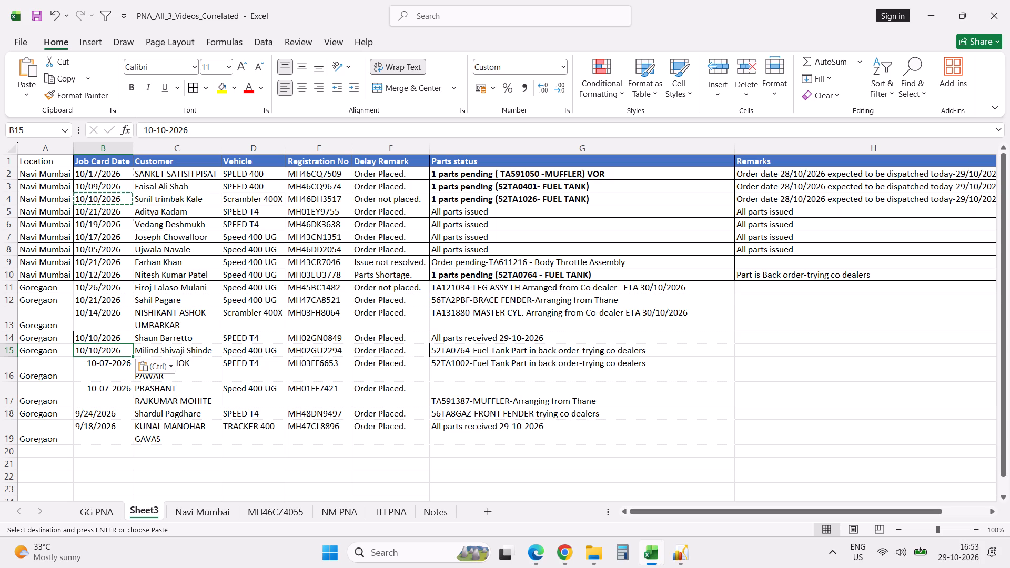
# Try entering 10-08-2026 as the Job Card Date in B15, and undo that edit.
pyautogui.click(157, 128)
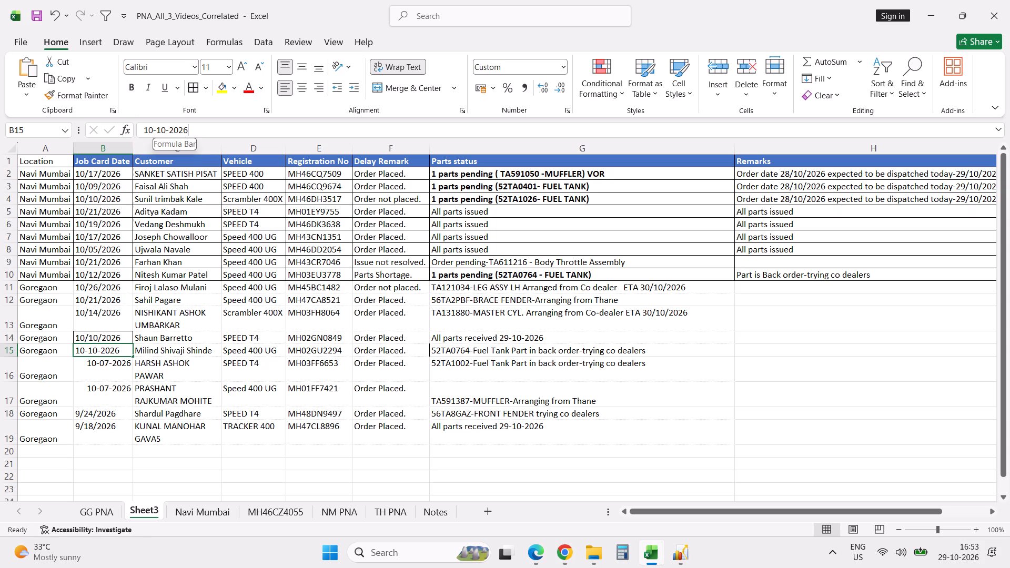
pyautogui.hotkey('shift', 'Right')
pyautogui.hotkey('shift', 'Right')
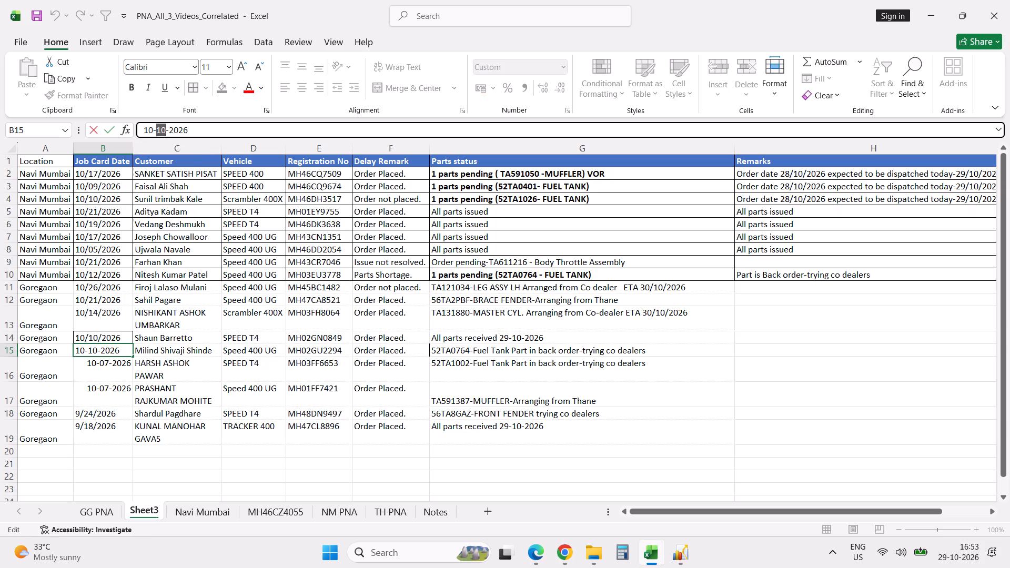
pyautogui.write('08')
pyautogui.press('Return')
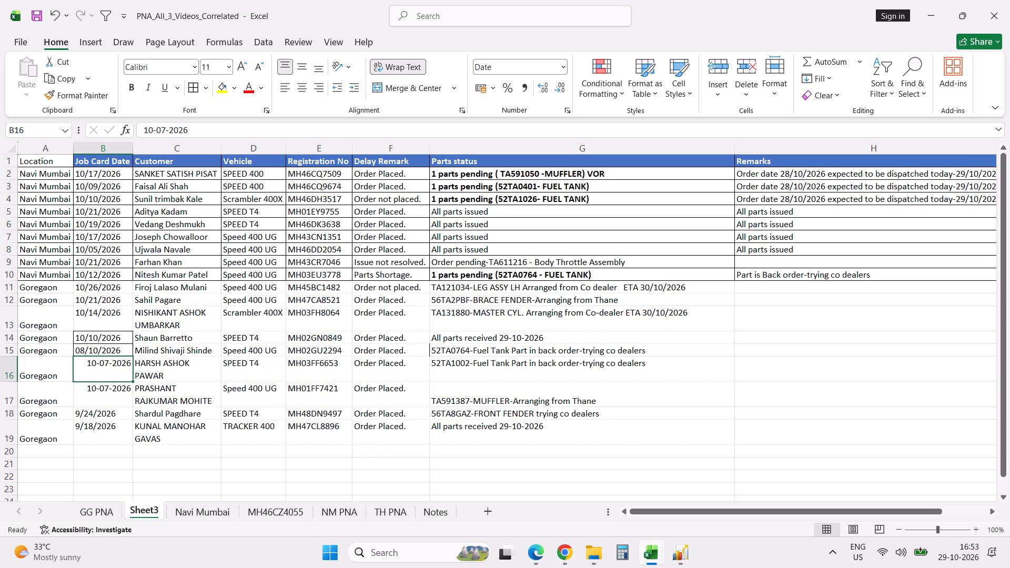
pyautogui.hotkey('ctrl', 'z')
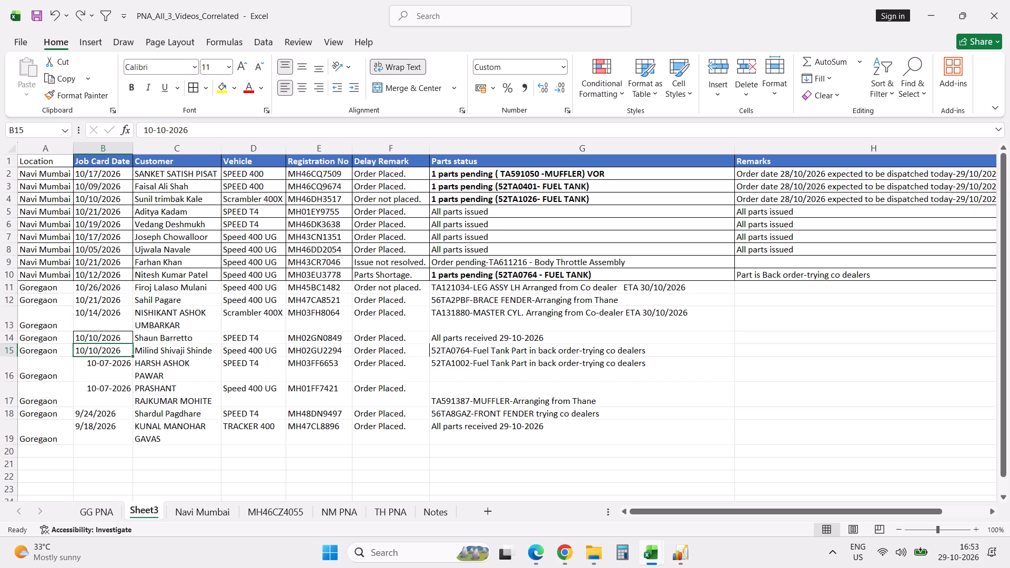
# Change the first number of the B15 Job Card Date to 08, making the entry 08-10-2026.
pyautogui.click(142, 128)
pyautogui.hotkey('shift', 'Right')
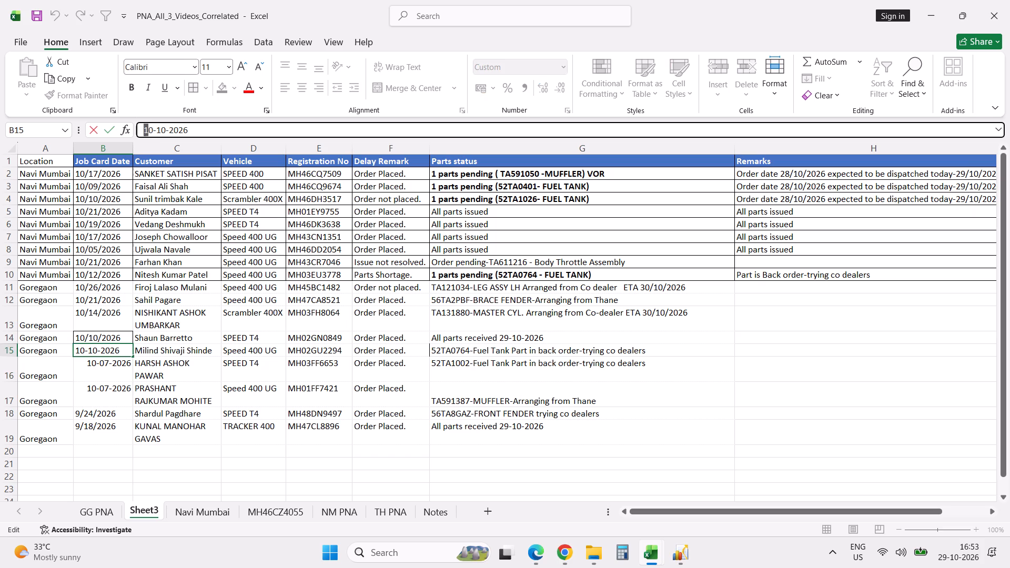
pyautogui.hotkey('shift', 'Right')
pyautogui.write('08')
pyautogui.press('Return')
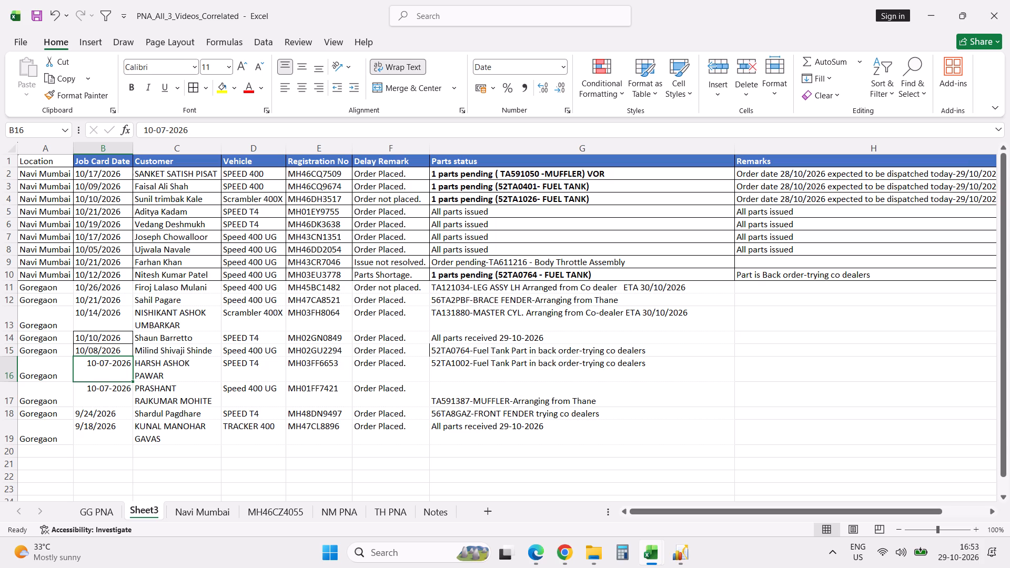
# Set the Job Card Dates in B16 and B17 to 07-10-2026, filling each from the cell above to carry its date format.
pyautogui.hotkey('ctrl', 'd')
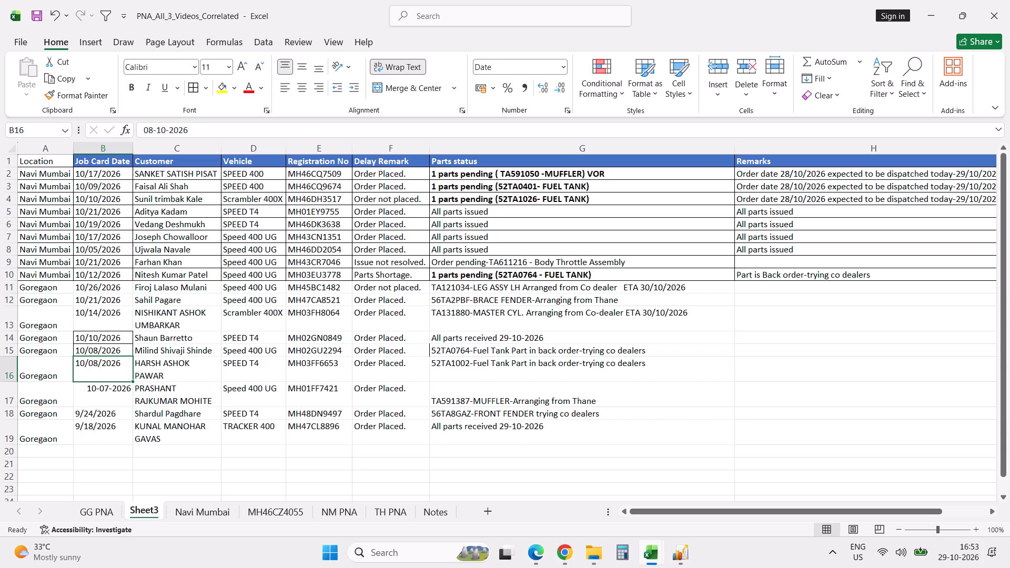
pyautogui.click(151, 132)
pyautogui.hotkey('shift', 'Left')
pyautogui.press('7')
pyautogui.press('Return')
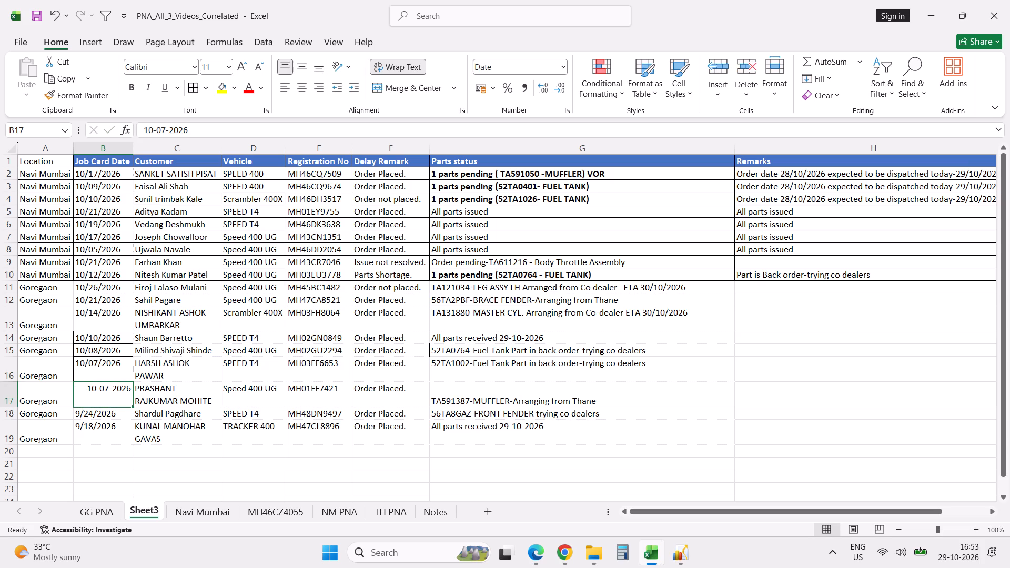
pyautogui.hotkey('ctrl', 'd')
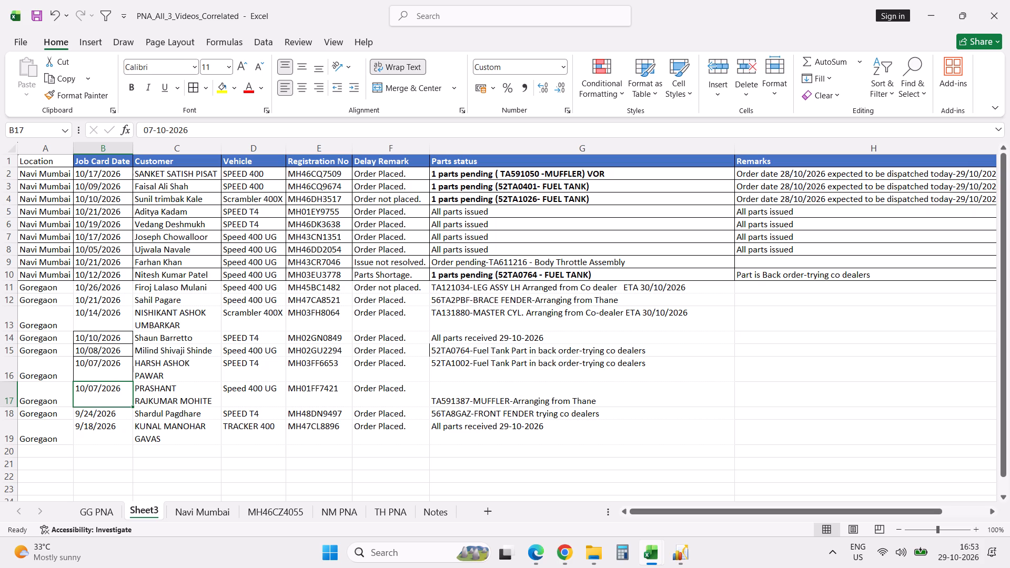
# Widen the Customer column so full names fit on one line and auto-fit the height of all rows.
pyautogui.moveTo(221, 149); pyautogui.dragTo(269, 158)
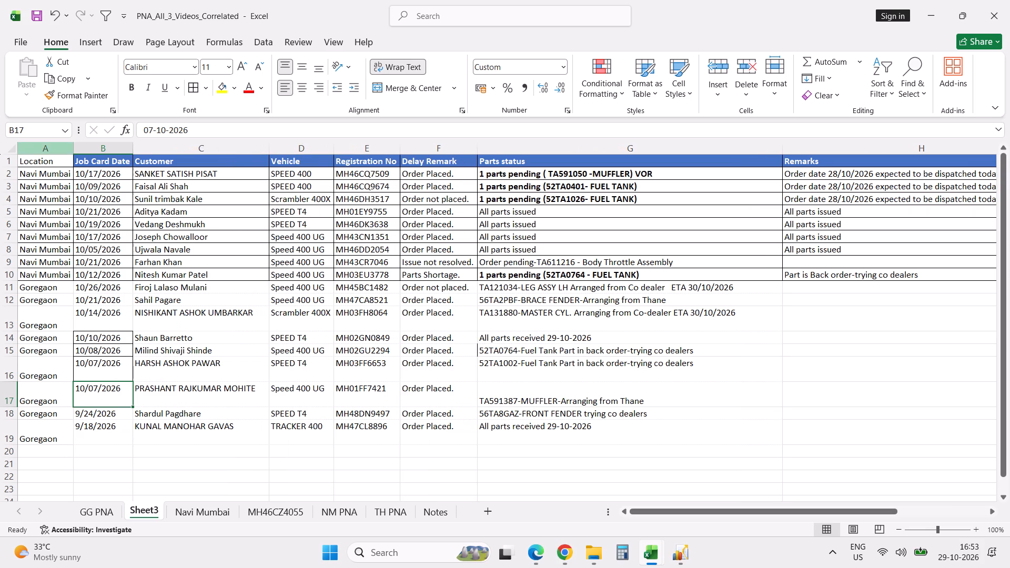
pyautogui.click(12, 147)
pyautogui.doubleClick(9, 167)
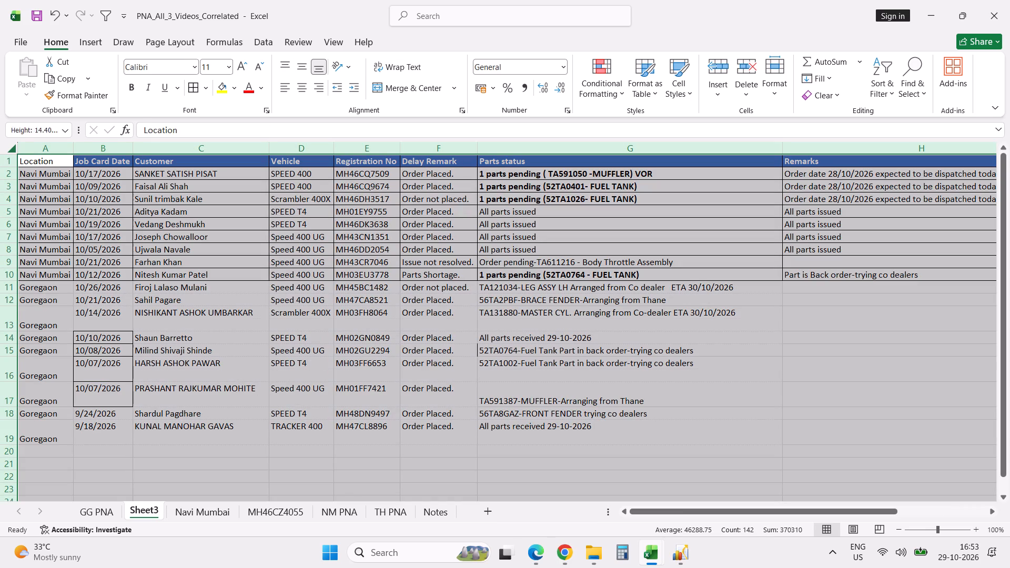
pyautogui.click(379, 394)
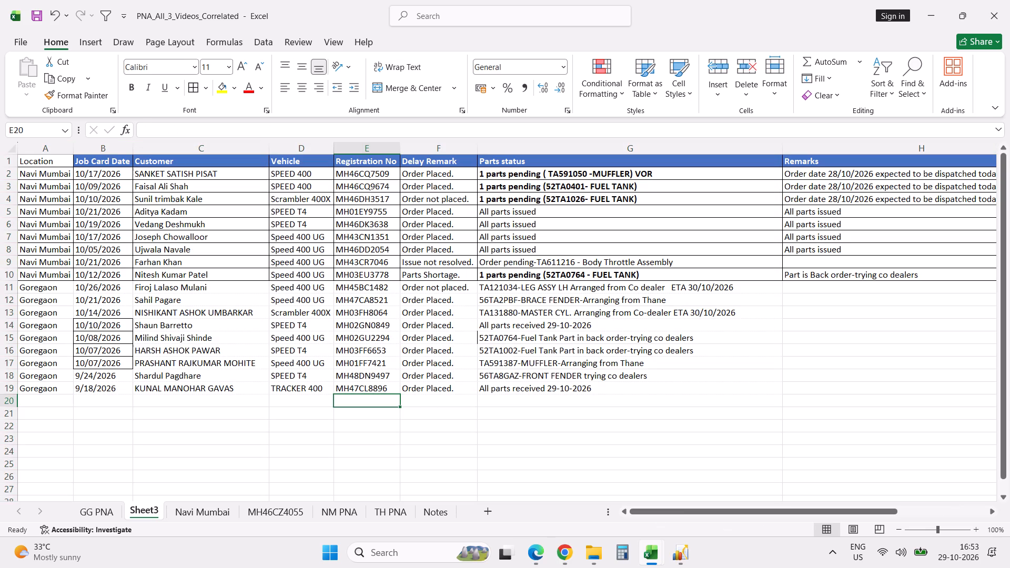
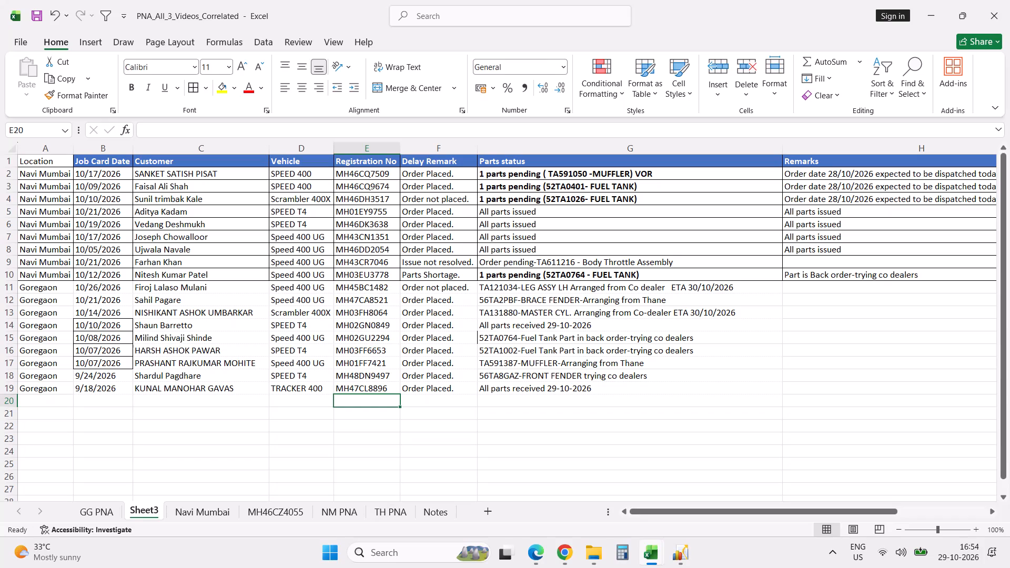
# Select the entire Delay Remark column and open the available commands for it.
pyautogui.press('Right')
pyautogui.press('Right')
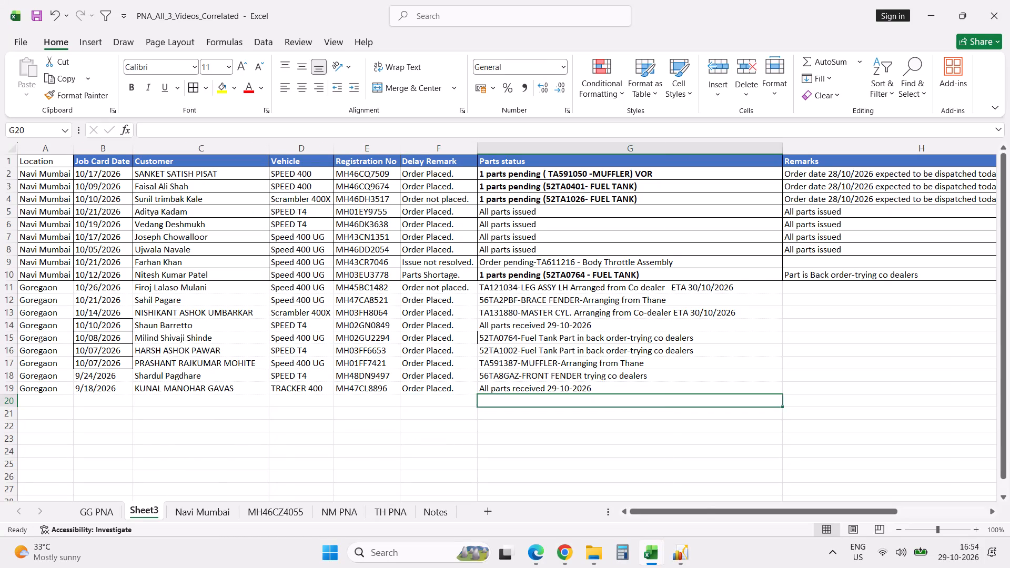
pyautogui.press('Right')
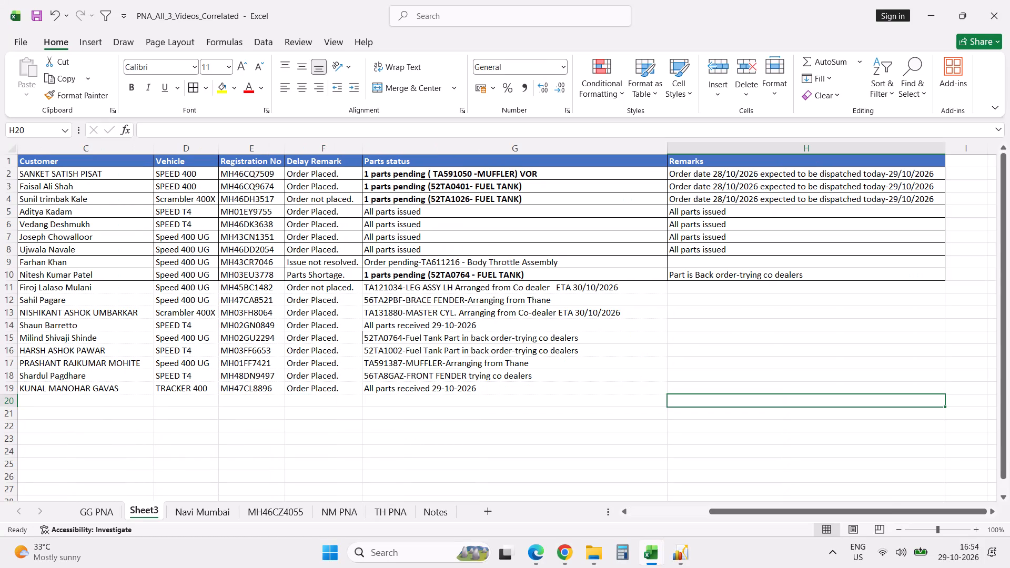
pyautogui.click(326, 148)
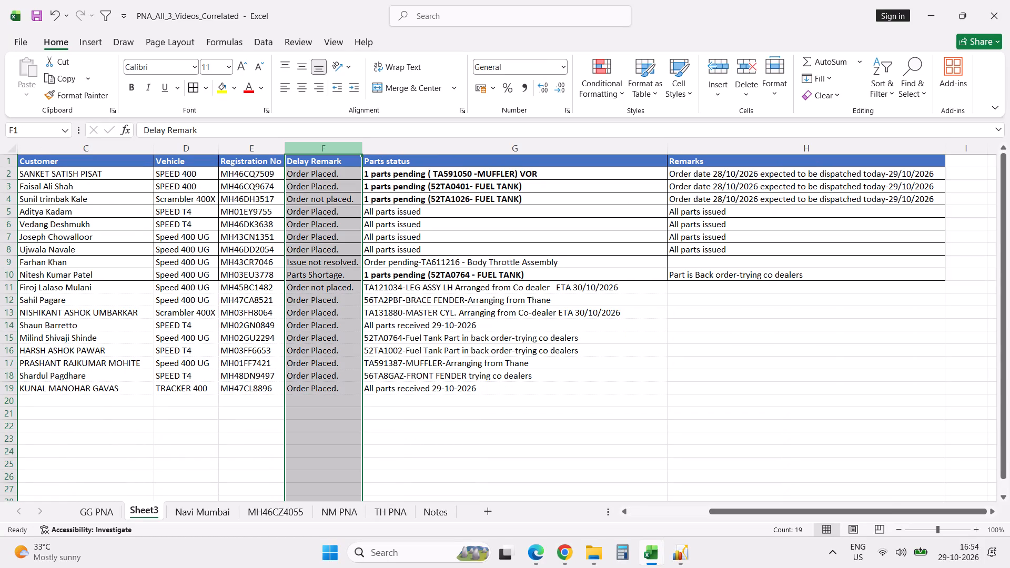
pyautogui.rightClick(326, 148)
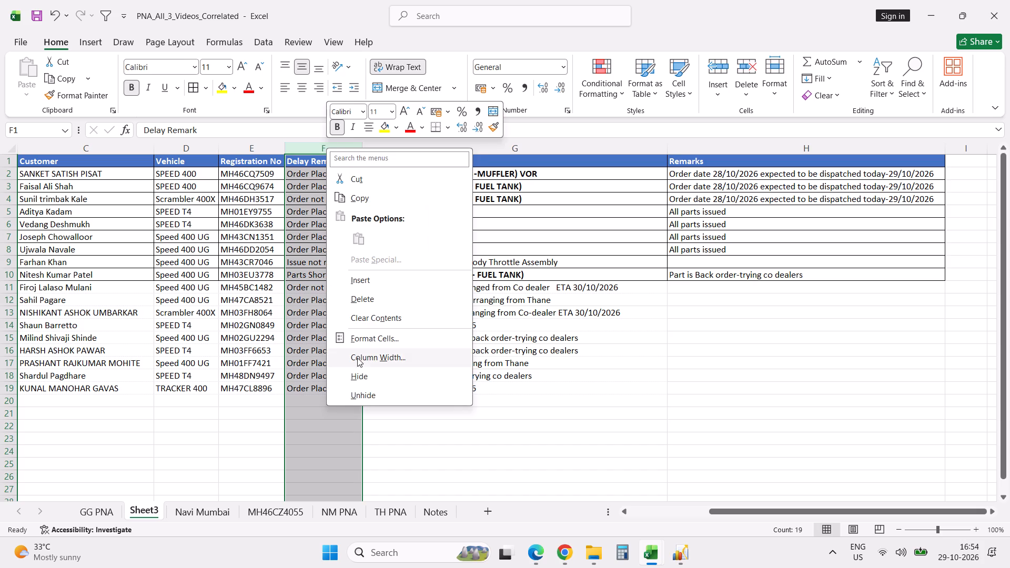
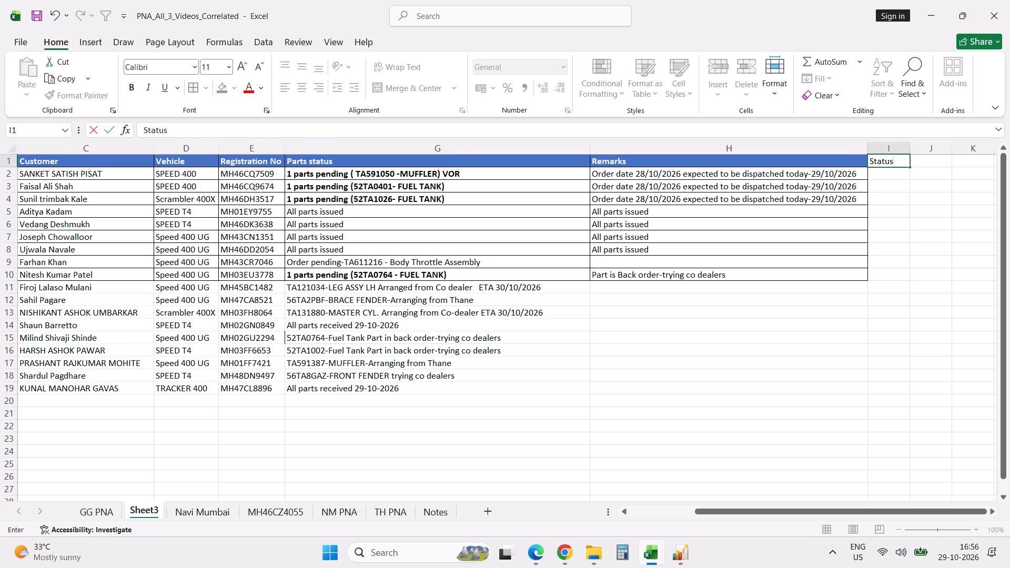
# Finish the Status header in I1 and enter "Will reach us in 1-2 days" as the row 2 status.
pyautogui.press('Return')
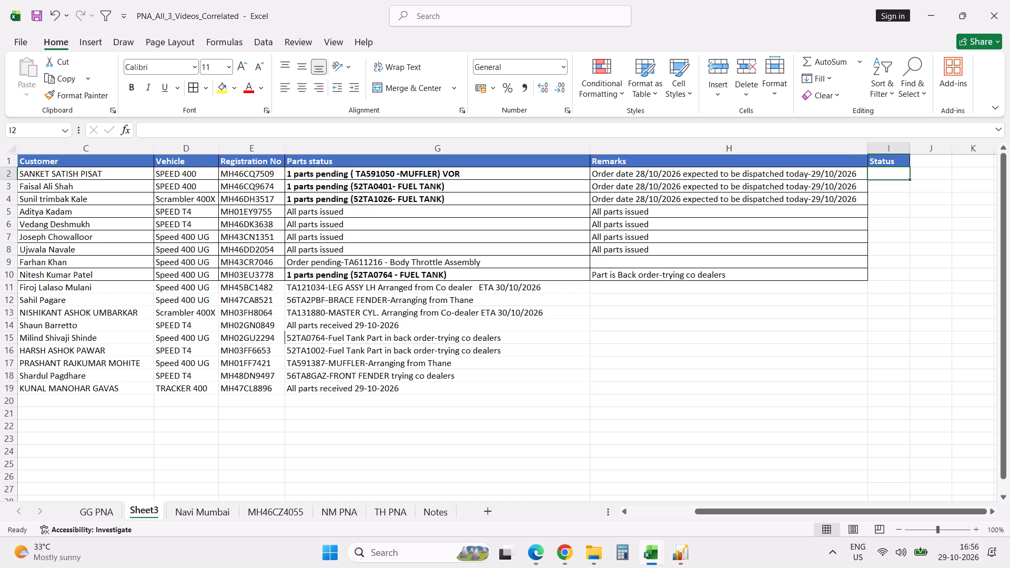
pyautogui.write('Will')
pyautogui.press('space')
pyautogui.write('reach us')
pyautogui.press('space')
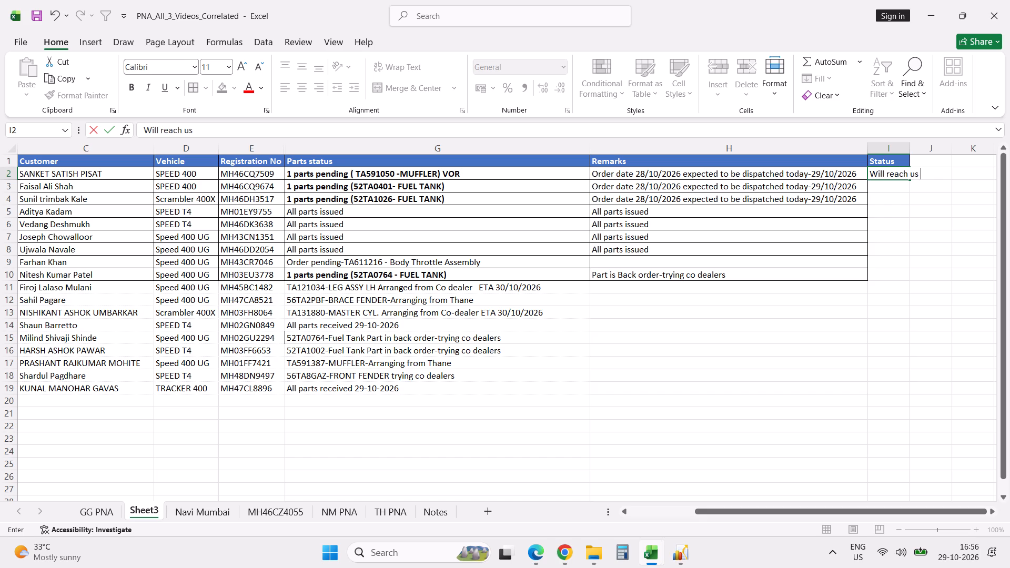
pyautogui.write('in 1-2 days')
pyautogui.press('Return')
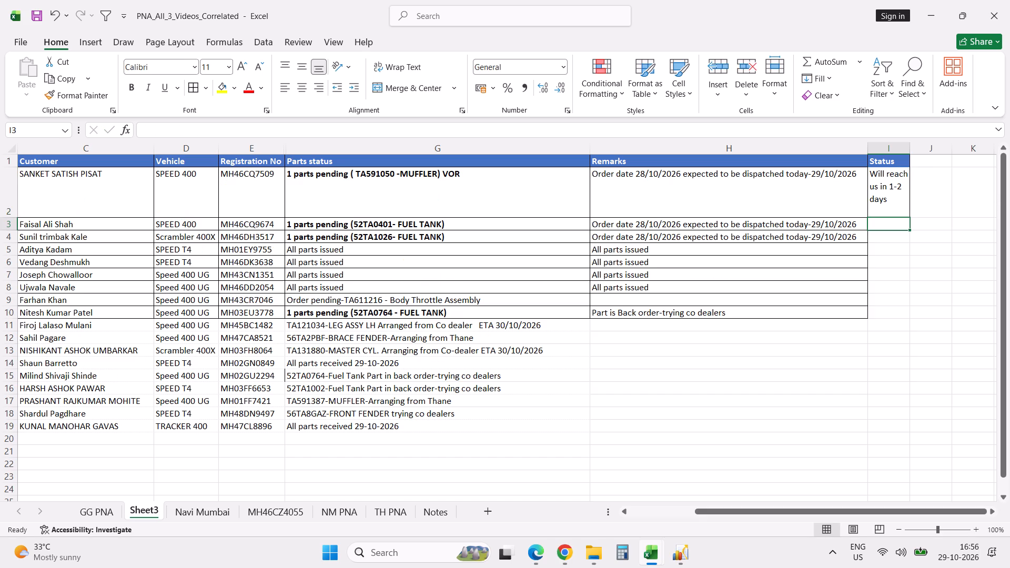
# Widen the Status column so its text fits on one line and autofit the height of row 2.
pyautogui.moveTo(911, 150); pyautogui.dragTo(998, 157)
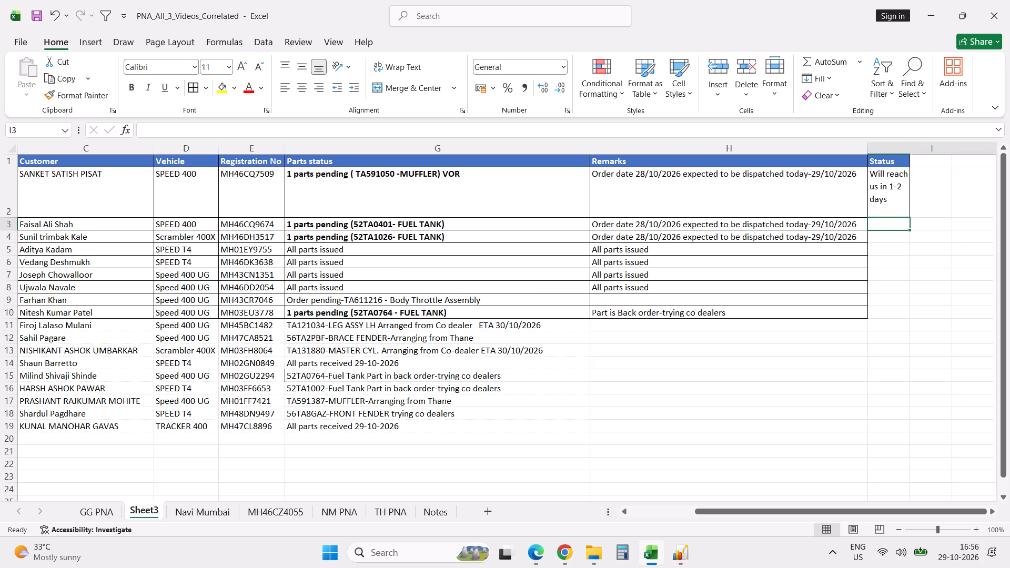
pyautogui.doubleClick(14, 218)
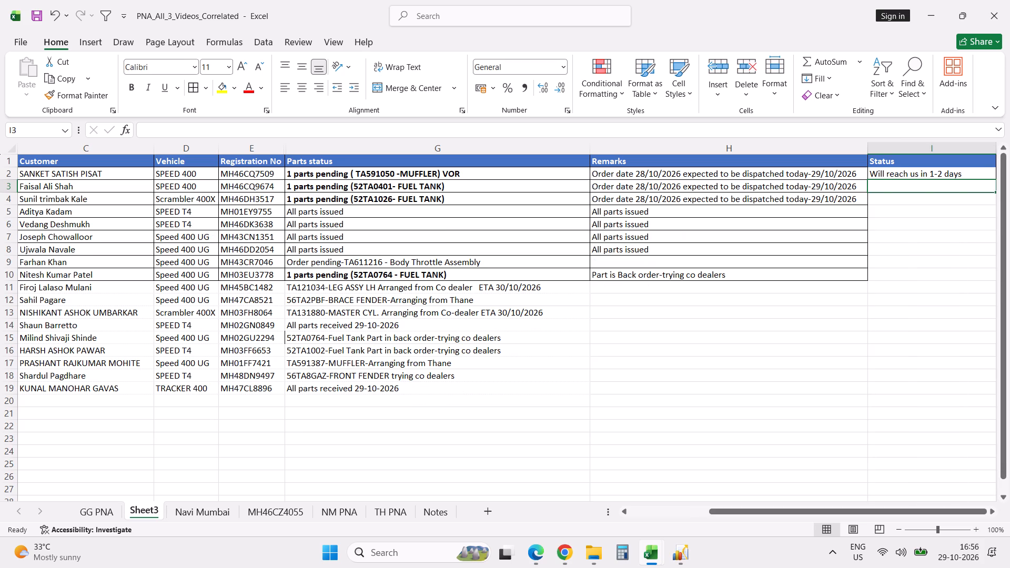
# Fill the row 2 status "Will reach us in 1-2 days" down to rows 3 and 4.
pyautogui.hotkey('ctrl', 'd')
pyautogui.press('Down')
pyautogui.hotkey('ctrl', 'd')
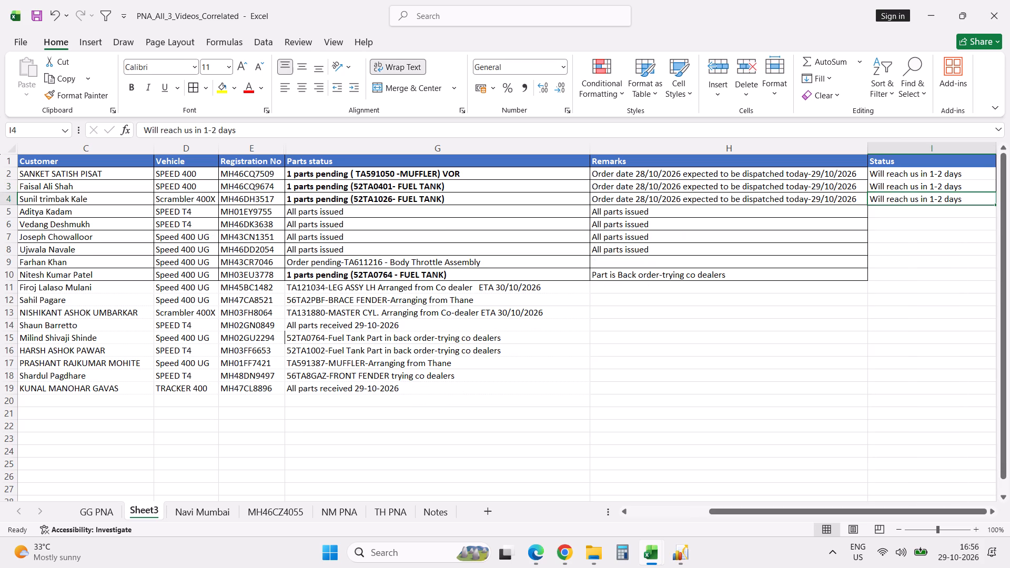
# Enter "All parts issued" as the status for rows 5 through 8.
pyautogui.press('Down')
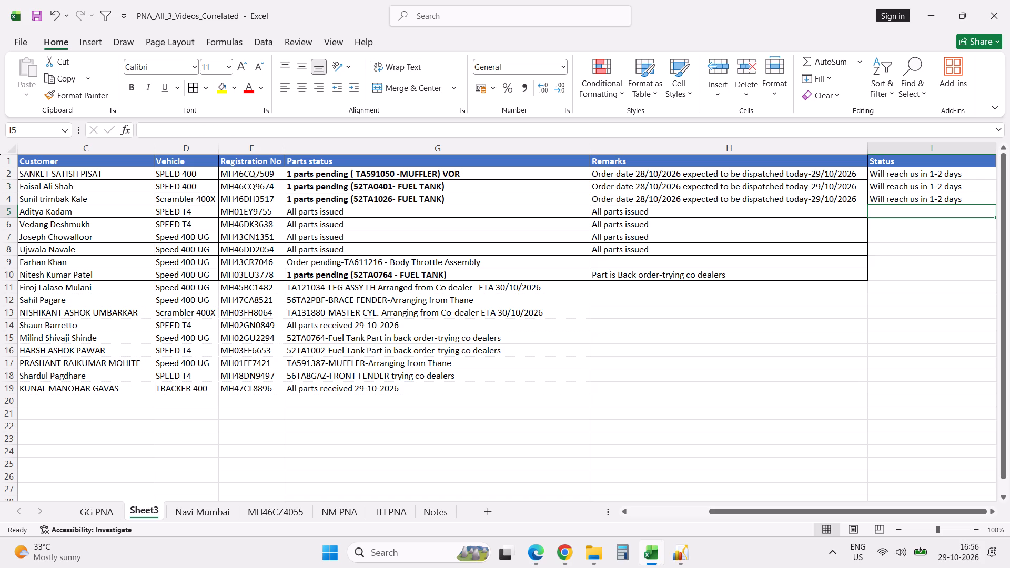
pyautogui.write('All parts')
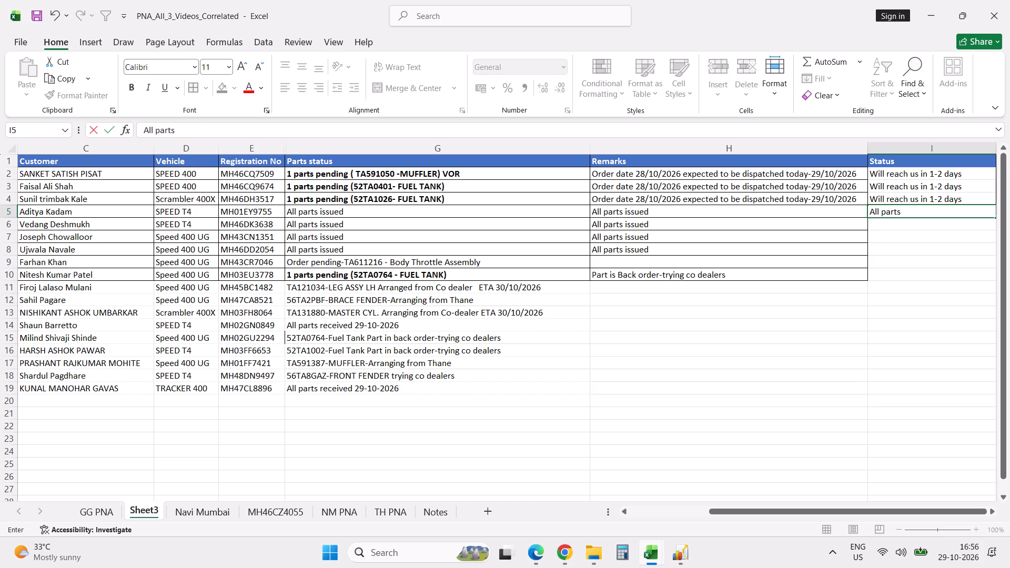
pyautogui.press('space')
pyautogui.write('iss')
pyautogui.write('ued')
pyautogui.press('Return')
pyautogui.press('a')
pyautogui.press('Return')
pyautogui.press('a')
pyautogui.press('Return')
pyautogui.press('a')
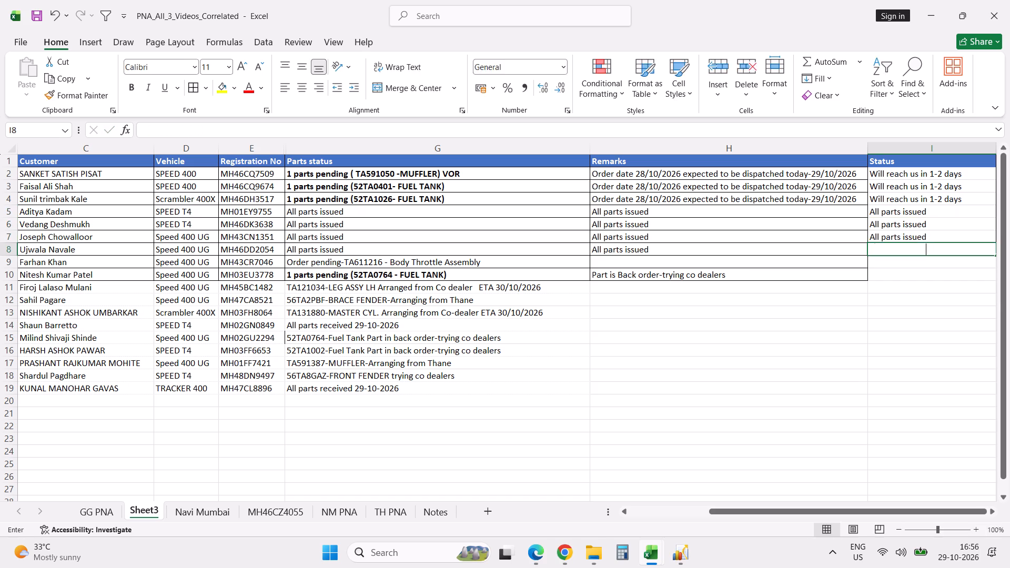
pyautogui.press('Return')
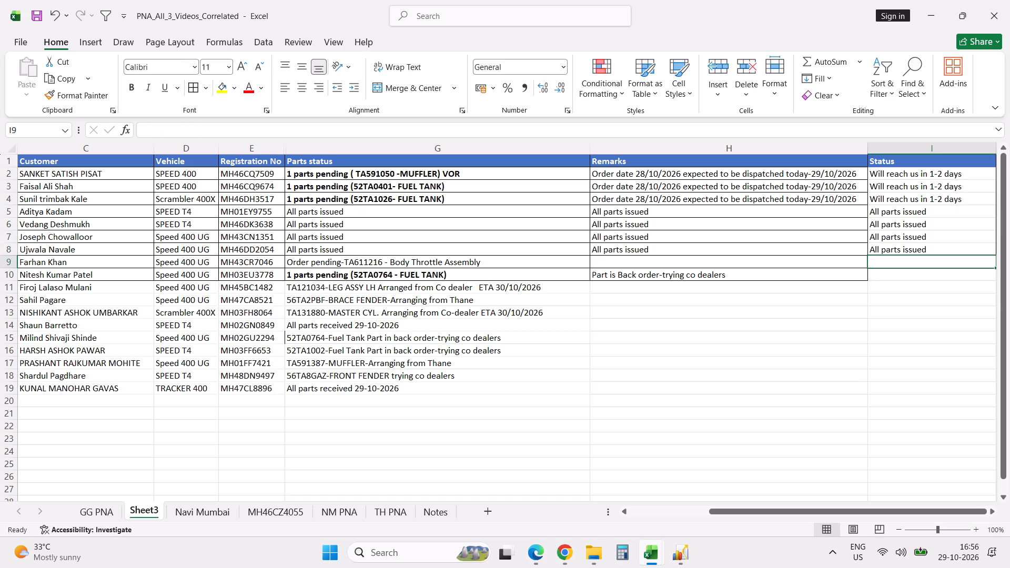
# Enter "Pending" as the status for rows 9 and 10.
pyautogui.write('Pending')
pyautogui.press('Return')
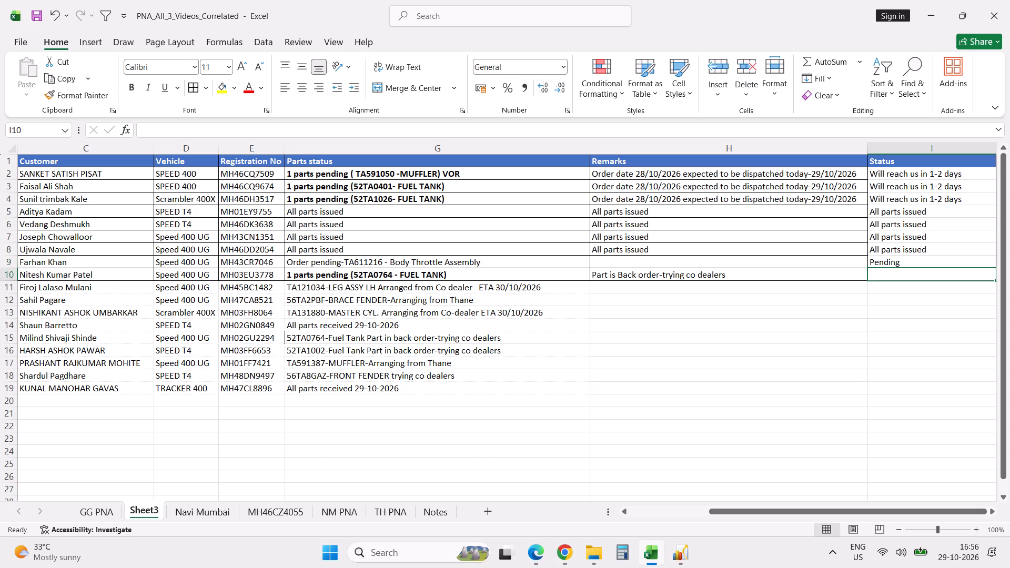
pyautogui.hotkey('shift', 'p')
pyautogui.press('Return')
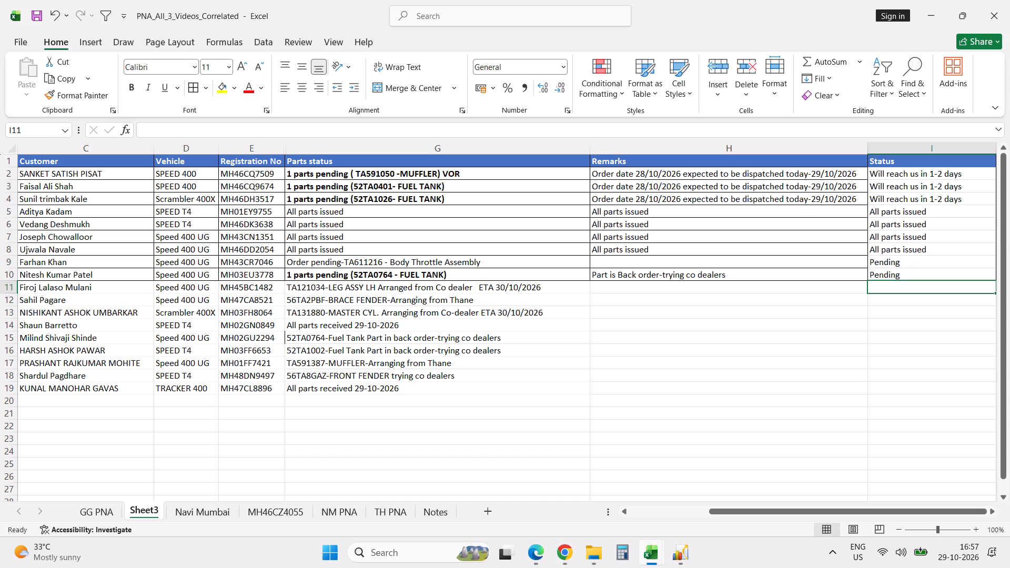
# Copy the status "Will reach us in 1-2 days" from row 4 into the Status cell of row 11.
pyautogui.press('Up')
pyautogui.press('Up')
pyautogui.press('Up')
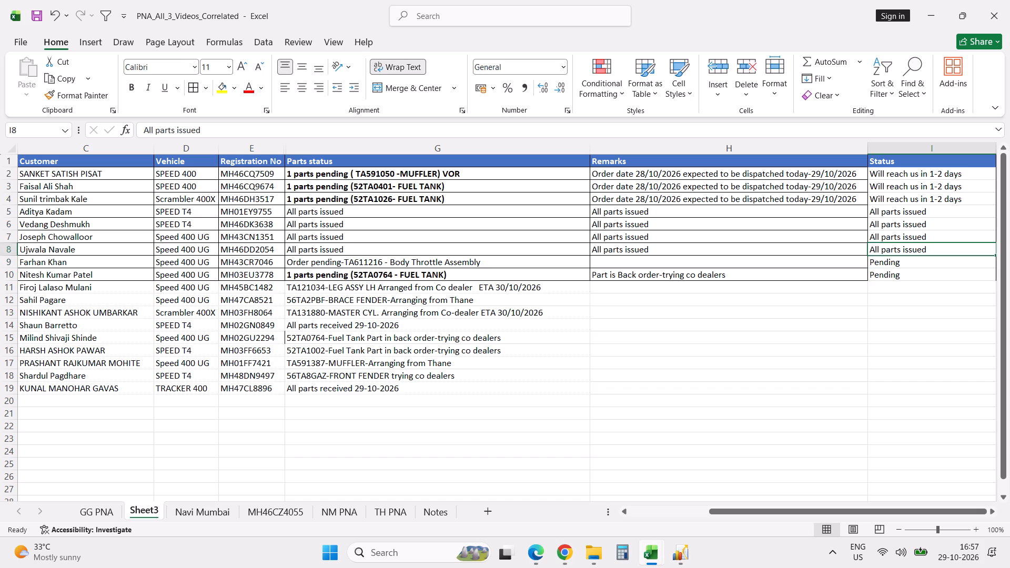
pyautogui.press('Up')
pyautogui.press('Up')
pyautogui.press('Up')
pyautogui.press('Up')
pyautogui.hotkey('ctrl', 'c')
pyautogui.press('Down')
pyautogui.press('Down')
pyautogui.press('Down')
pyautogui.press('Down')
pyautogui.press('Down')
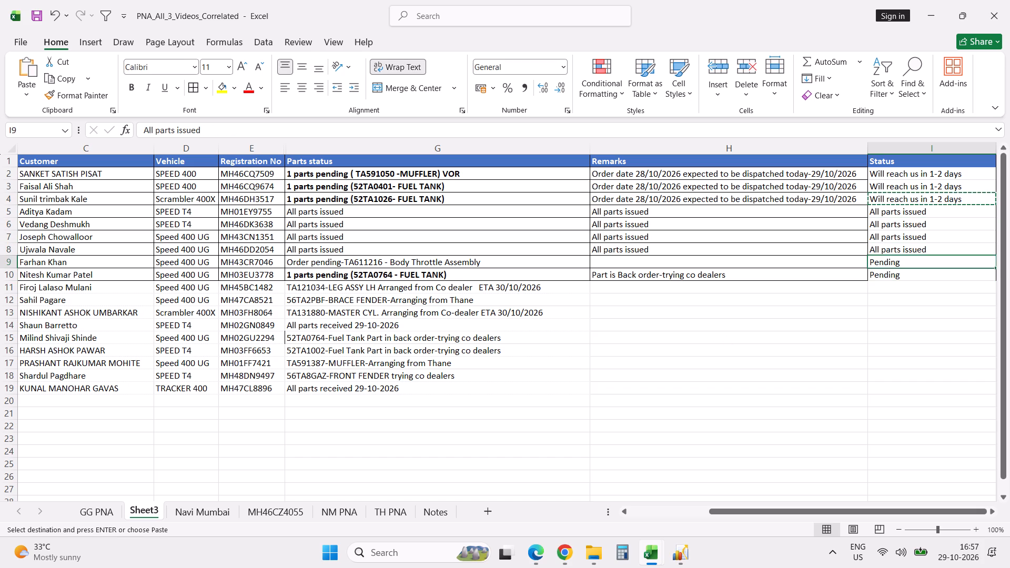
pyautogui.press('Down')
pyautogui.press('Down')
pyautogui.press('Return')
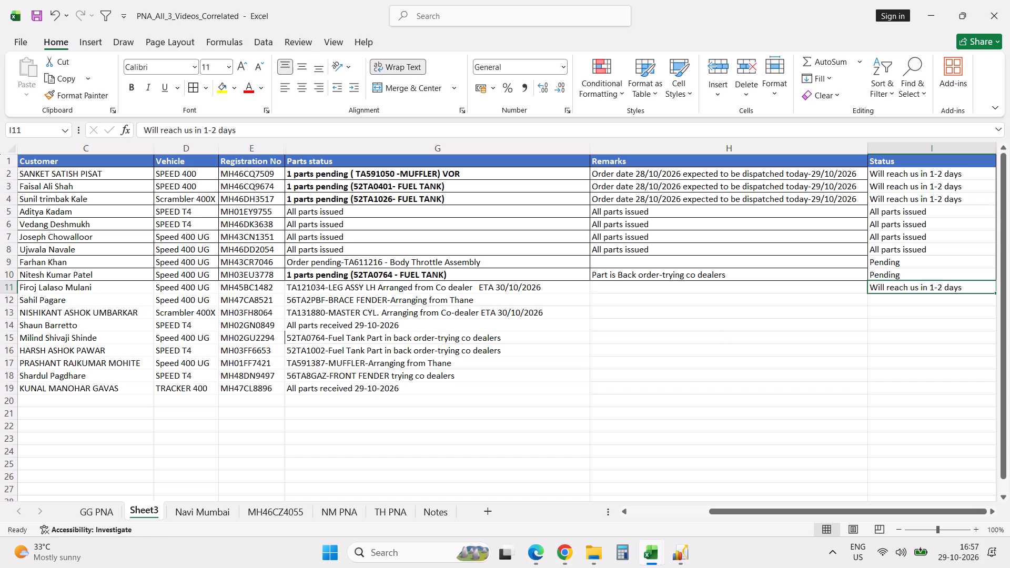
# Change the row 11 status to "Will reach us in 1 day".
pyautogui.doubleClick(948, 288)
pyautogui.press('Left')
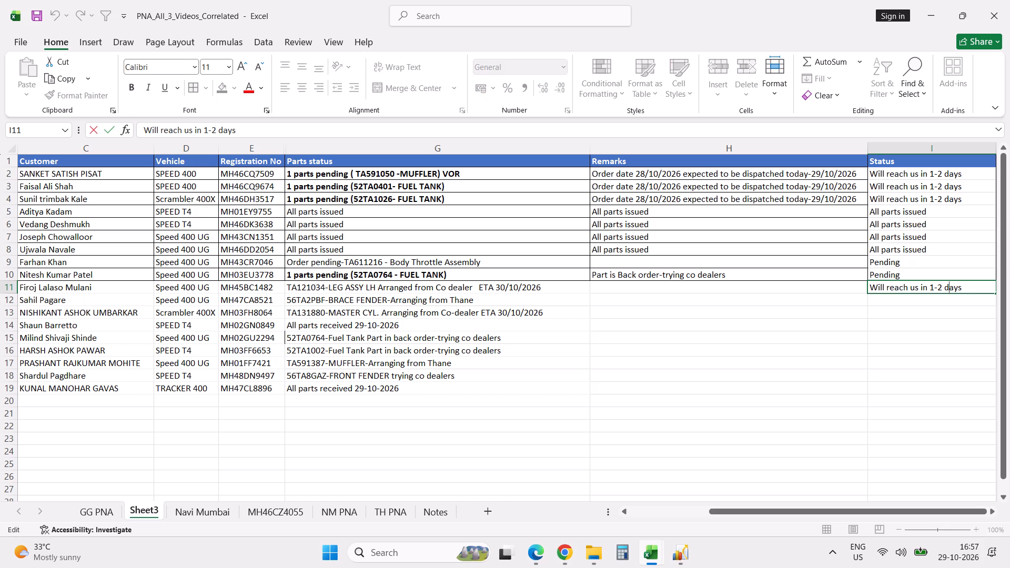
pyautogui.press('BackSpace')
pyautogui.press('BackSpace')
pyautogui.press('BackSpace')
pyautogui.press('BackSpace')
pyautogui.write('1')
pyautogui.press('space')
pyautogui.click(980, 286)
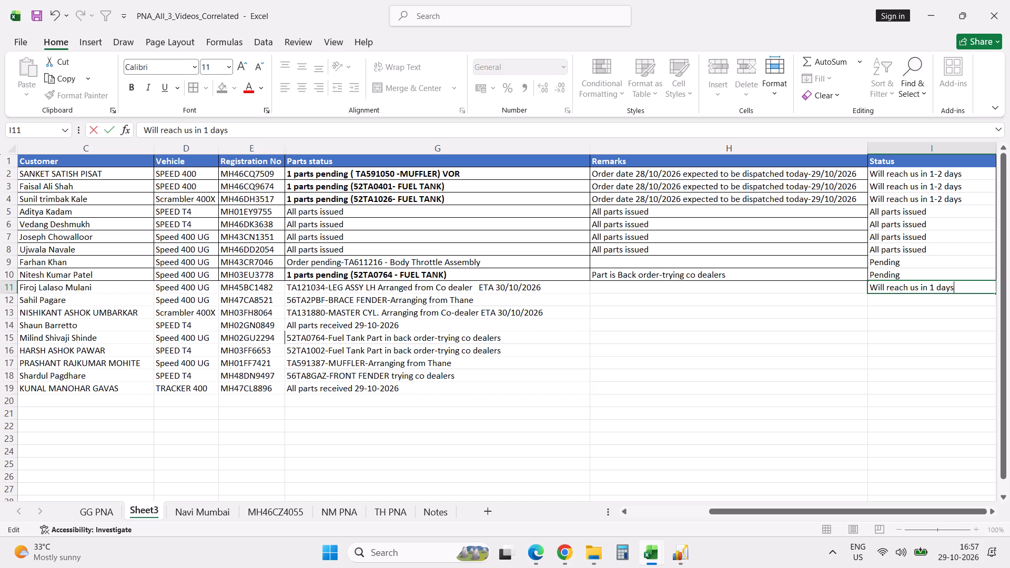
pyautogui.press('BackSpace')
pyautogui.press('Return')
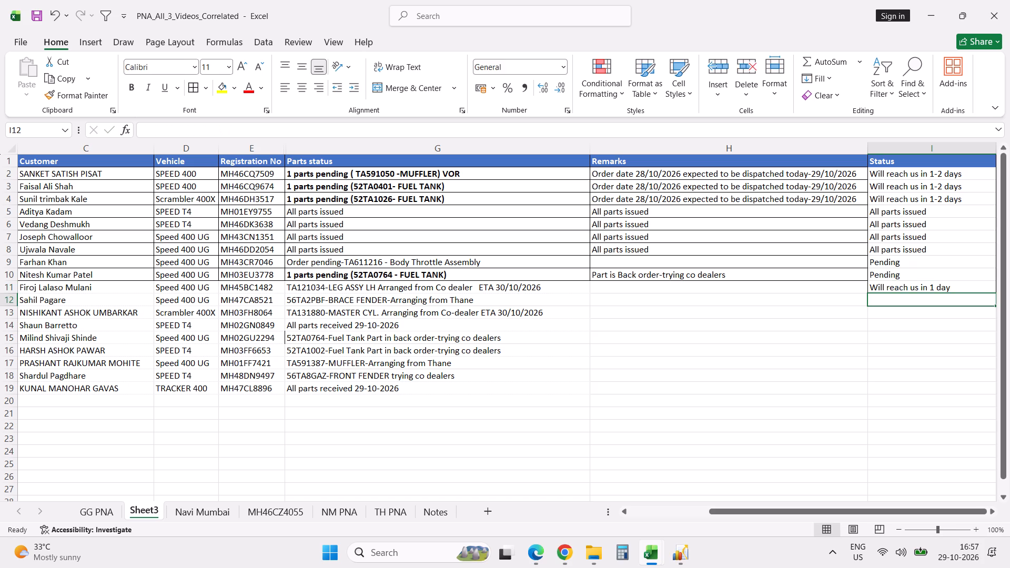
# Fill the row 11 status "Will reach us in 1 day" down to rows 12 and 13.
pyautogui.hotkey('ctrl', 'd')
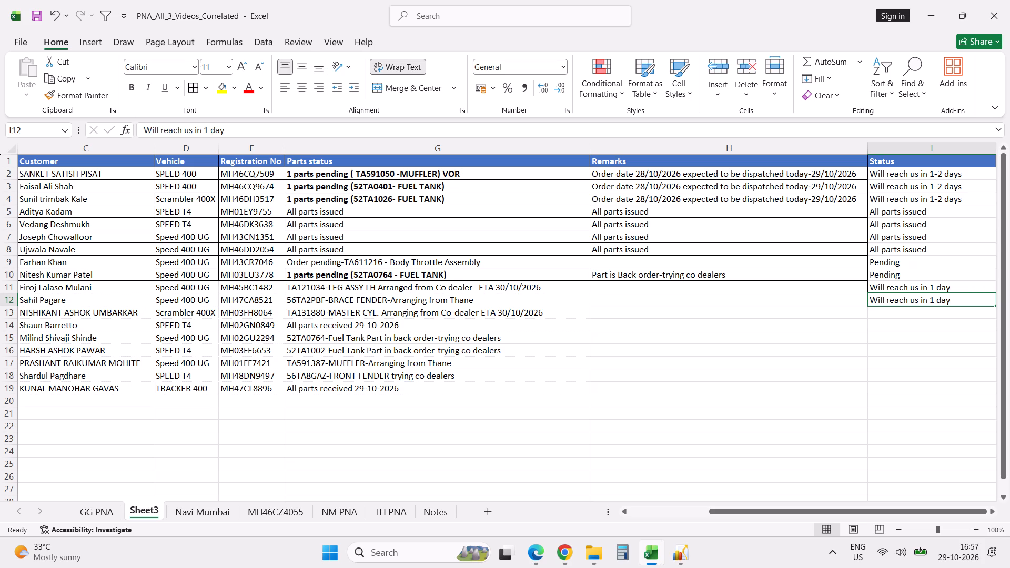
pyautogui.press('Down')
pyautogui.hotkey('ctrl', 'd')
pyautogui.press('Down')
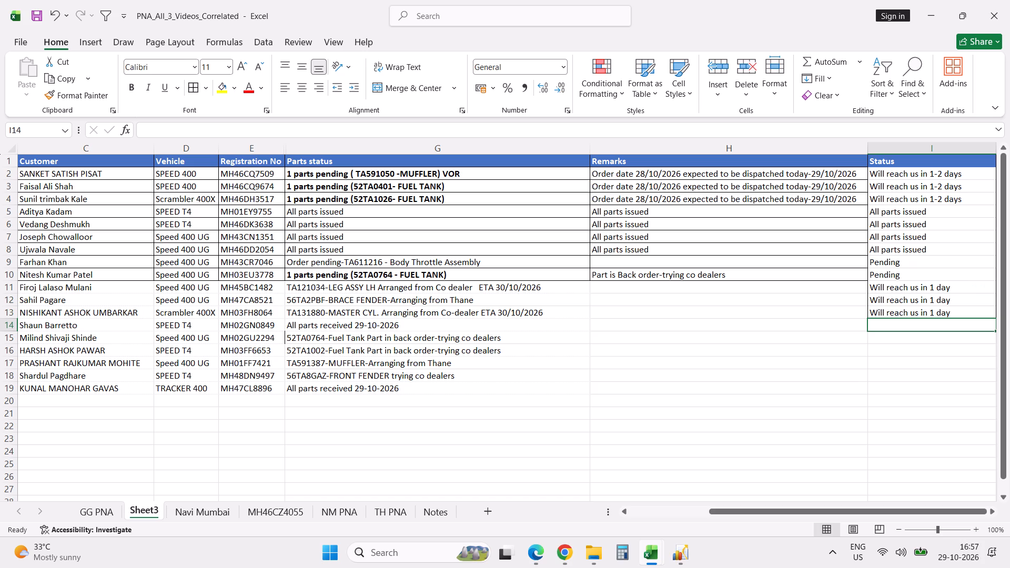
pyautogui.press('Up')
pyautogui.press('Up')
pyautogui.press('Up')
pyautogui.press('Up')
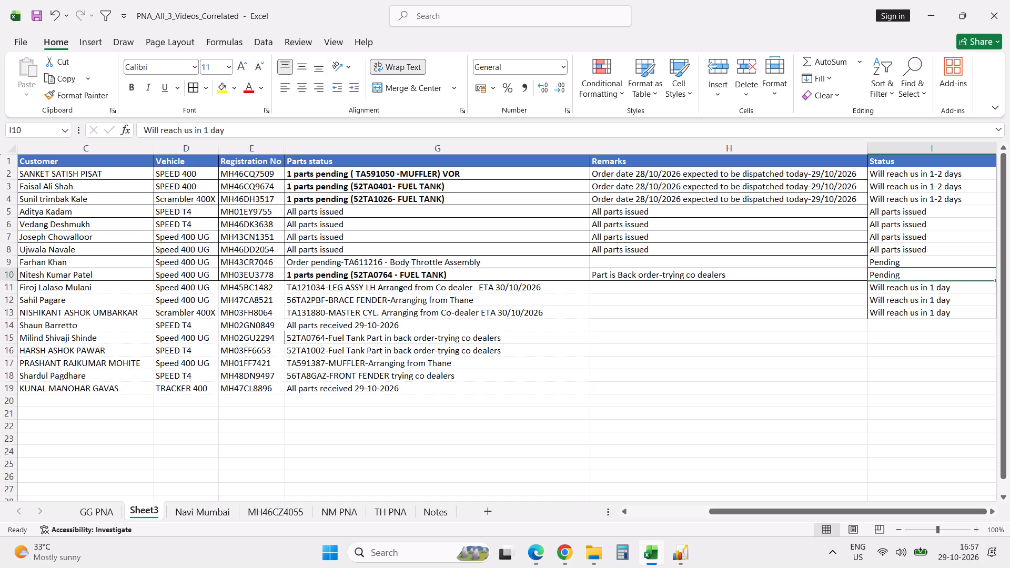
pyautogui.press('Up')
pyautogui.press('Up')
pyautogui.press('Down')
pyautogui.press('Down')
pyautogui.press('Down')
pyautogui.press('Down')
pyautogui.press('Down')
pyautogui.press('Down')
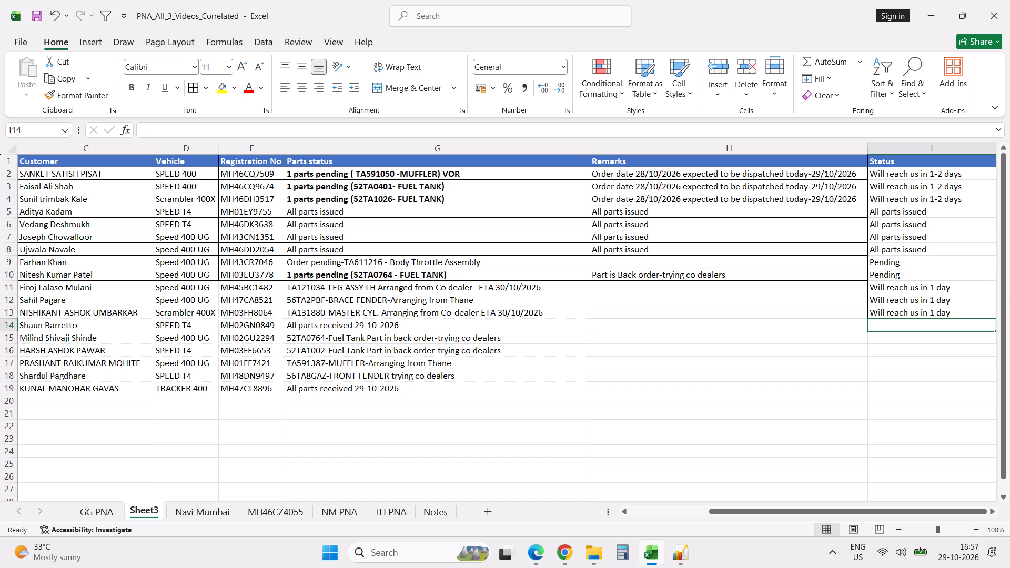
# Select the registration number of the row 14 record.
pyautogui.click(271, 324)
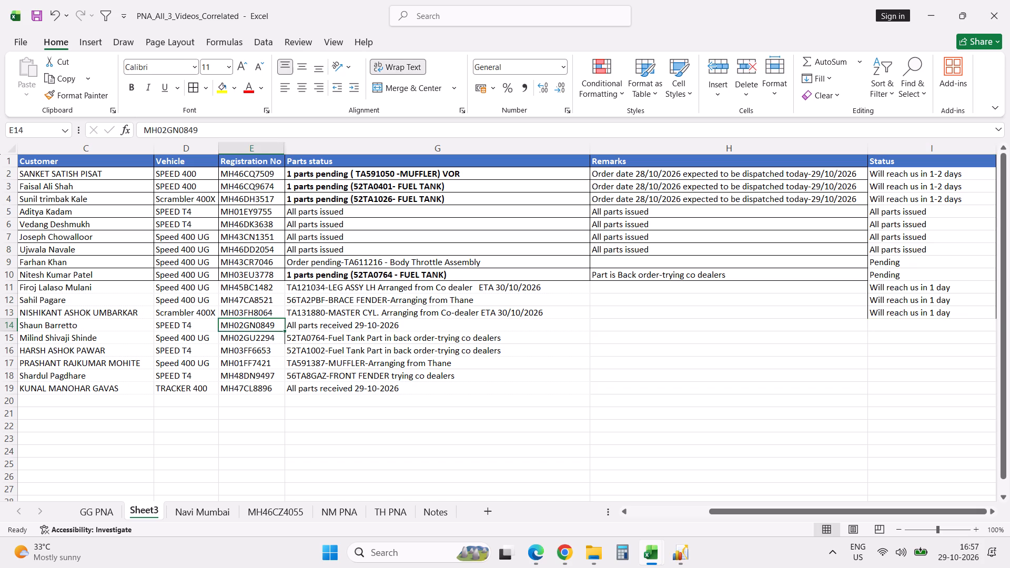
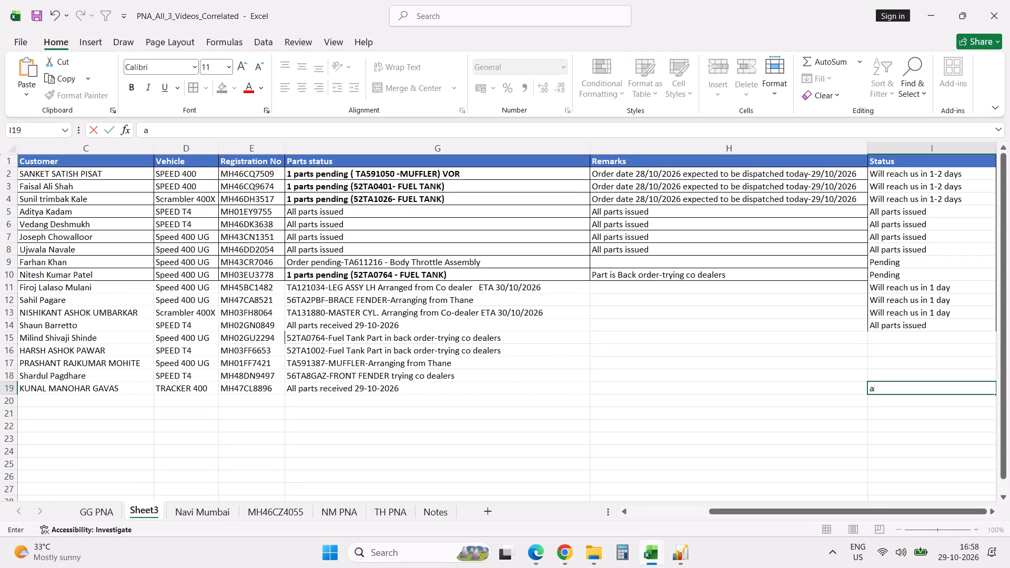
# Discard the partial entry and copy the status "All parts issued" from row 14 into the Status cell of row 19.
pyautogui.press('Escape')
pyautogui.press('Up')
pyautogui.press('Up')
pyautogui.press('Up')
pyautogui.press('Up')
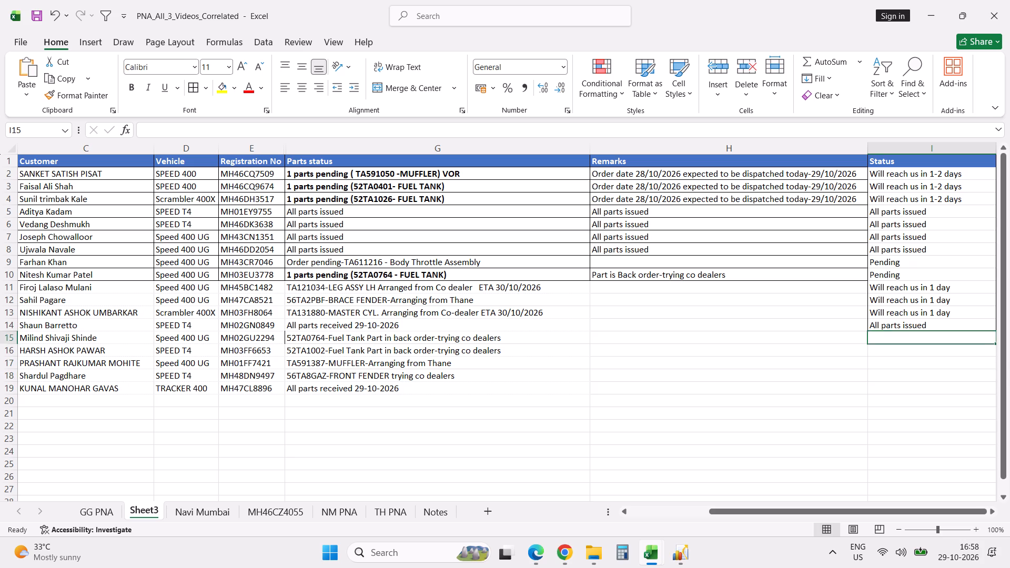
pyautogui.press('Up')
pyautogui.hotkey('ctrl', 'c')
pyautogui.press('Down')
pyautogui.press('Down')
pyautogui.press('Down')
pyautogui.press('Down')
pyautogui.press('Down')
pyautogui.press('Down')
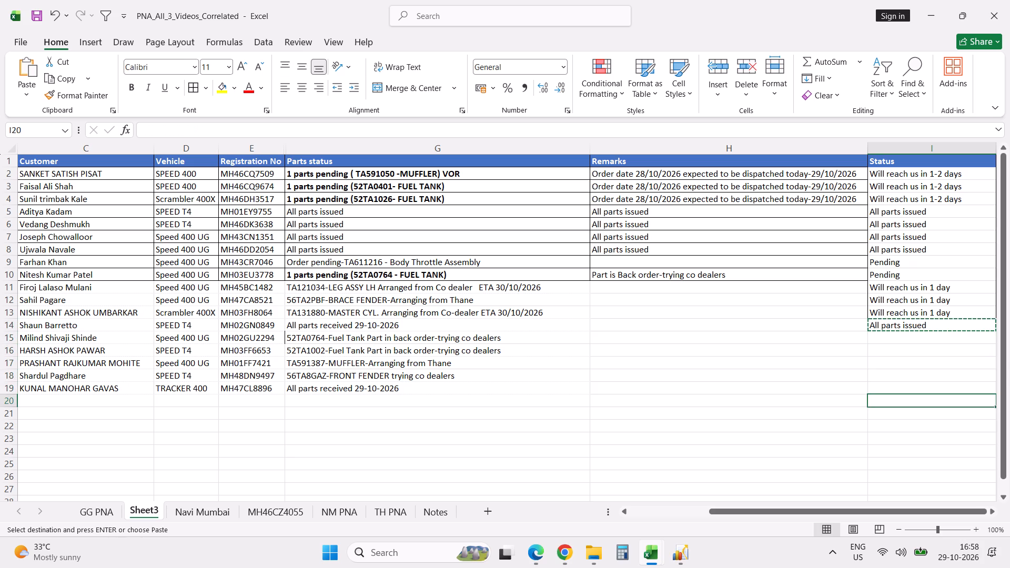
pyautogui.press('Up')
pyautogui.press('Left')
pyautogui.press('Left')
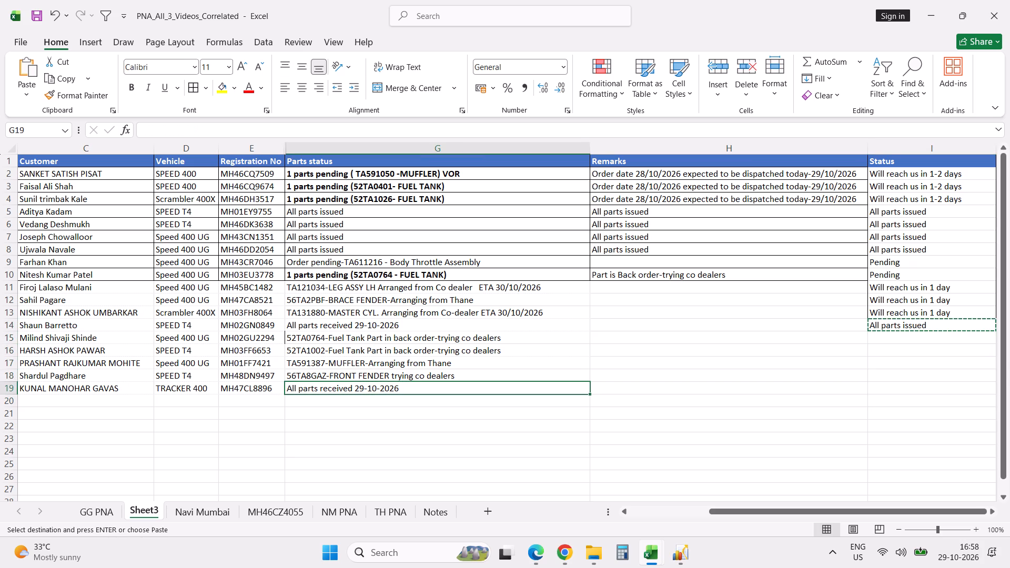
pyautogui.press('Right')
pyautogui.press('Right')
pyautogui.press('Return')
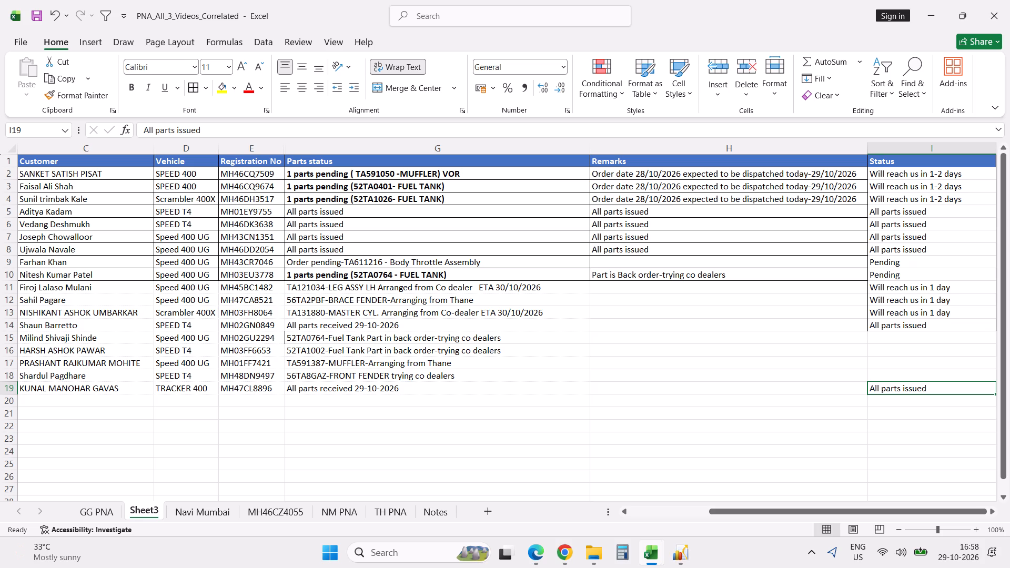
# Copy the status "Will reach us in 1 day" from row 13 into the Status cell of row 17.
pyautogui.click(543, 366)
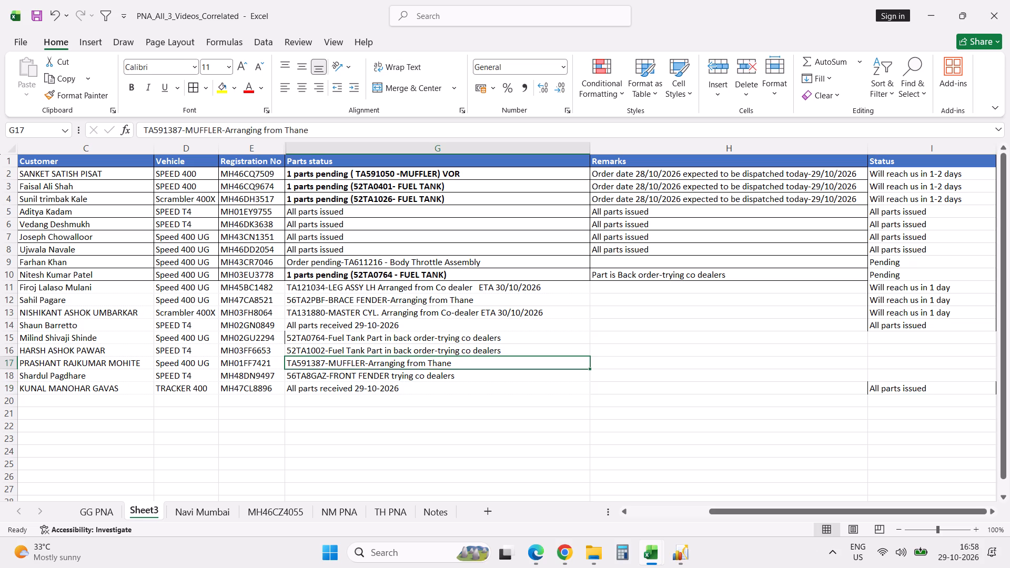
pyautogui.press('Right')
pyautogui.press('Right')
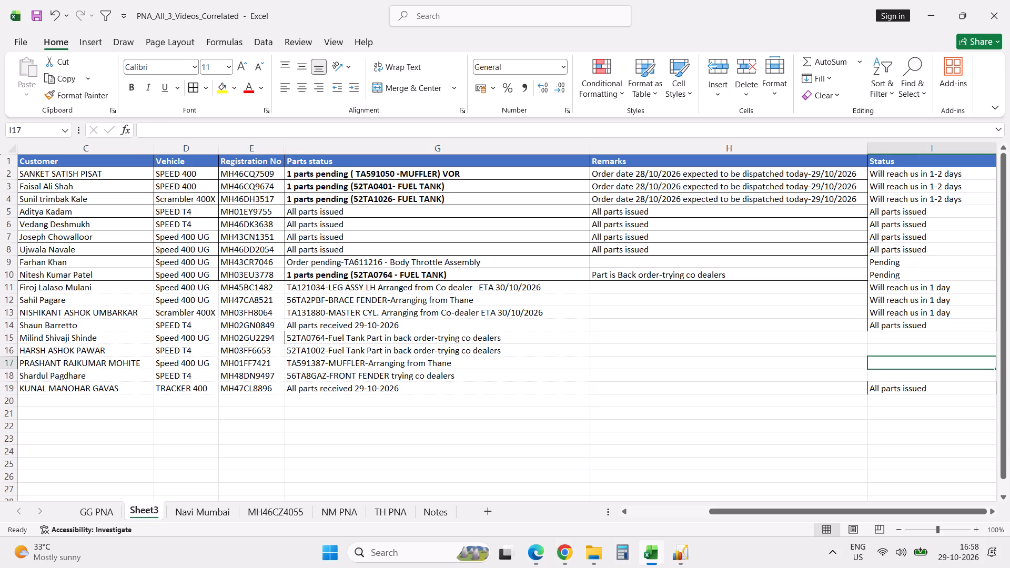
pyautogui.press('Up')
pyautogui.press('Up')
pyautogui.press('Up')
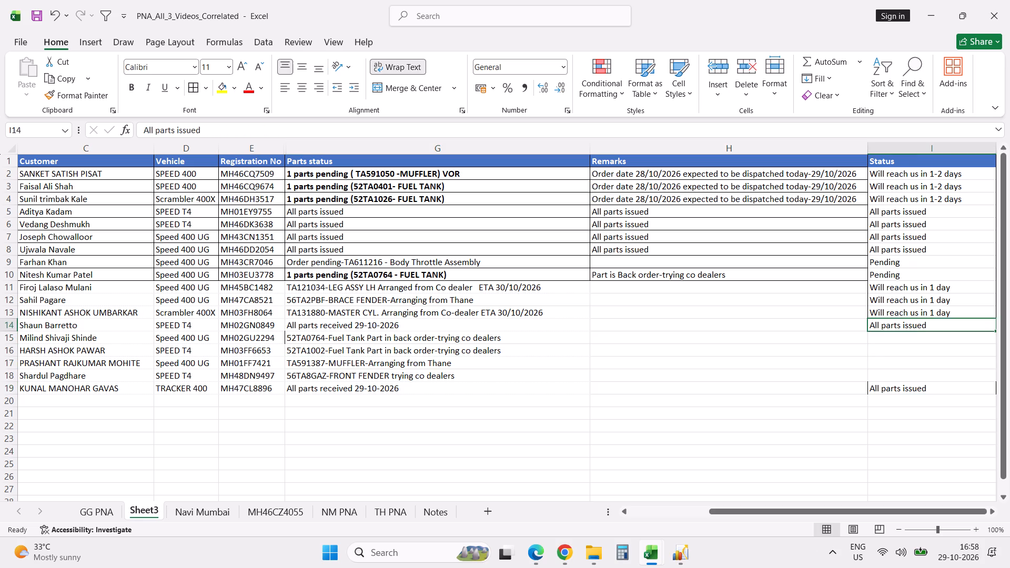
pyautogui.press('Up')
pyautogui.hotkey('ctrl', 'c')
pyautogui.press('Down')
pyautogui.press('Down')
pyautogui.press('Down')
pyautogui.press('Down')
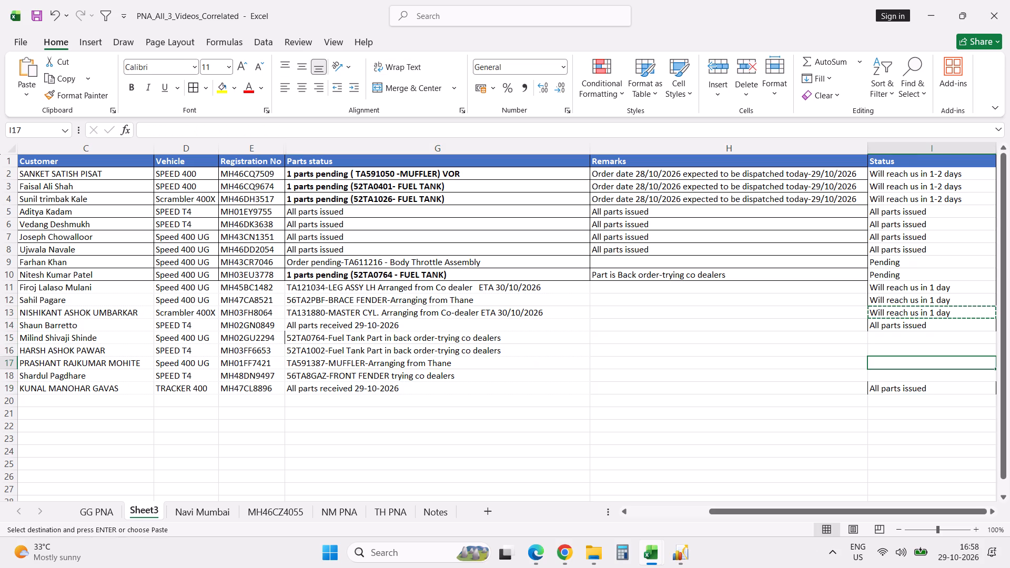
pyautogui.press('Return')
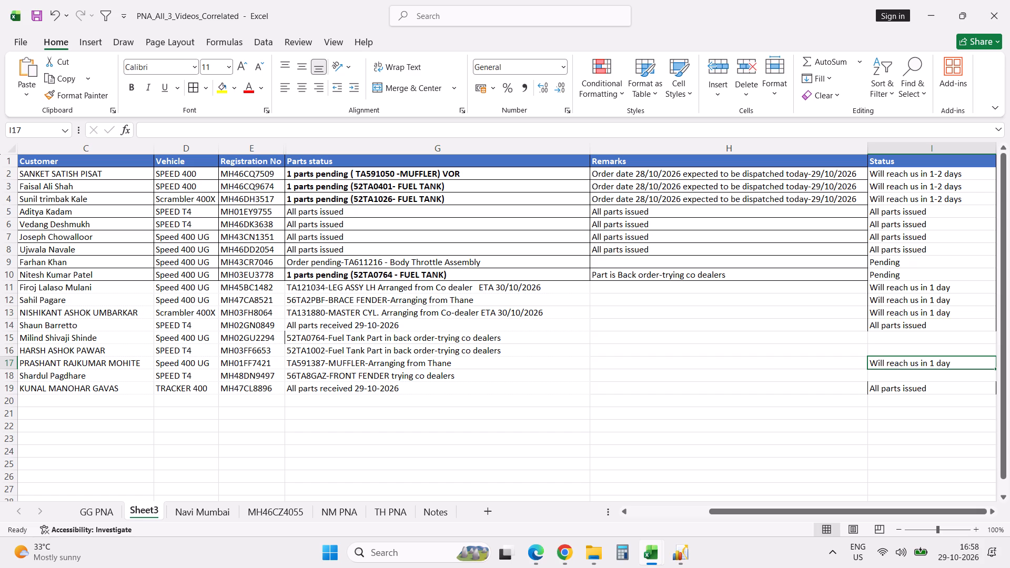
# Enter the status "Pending" for the records in rows 15, 16 and 18.
pyautogui.press('Up')
pyautogui.press('Up')
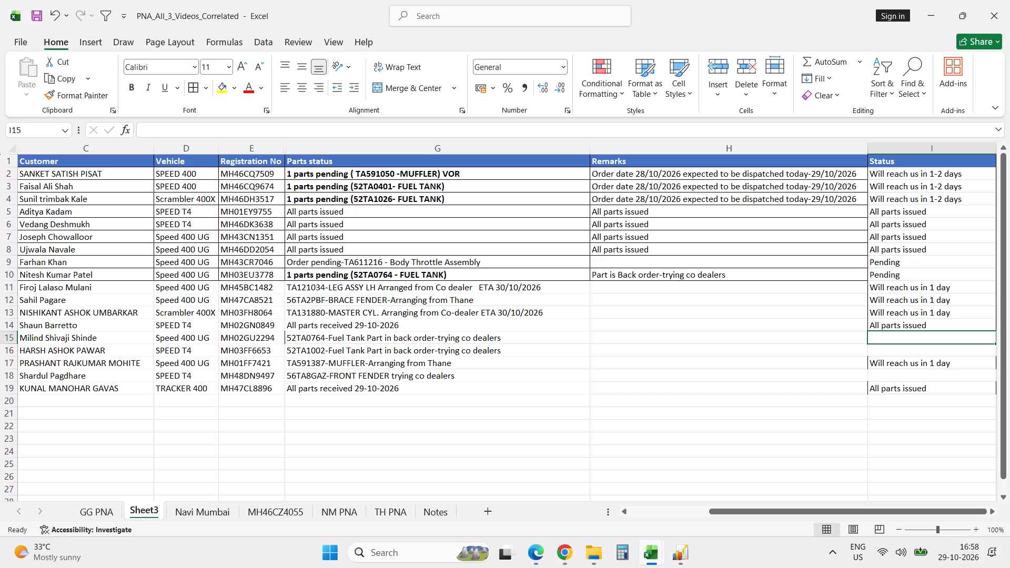
pyautogui.press('p')
pyautogui.press('Return')
pyautogui.press('p')
pyautogui.press('Return')
pyautogui.press('Return')
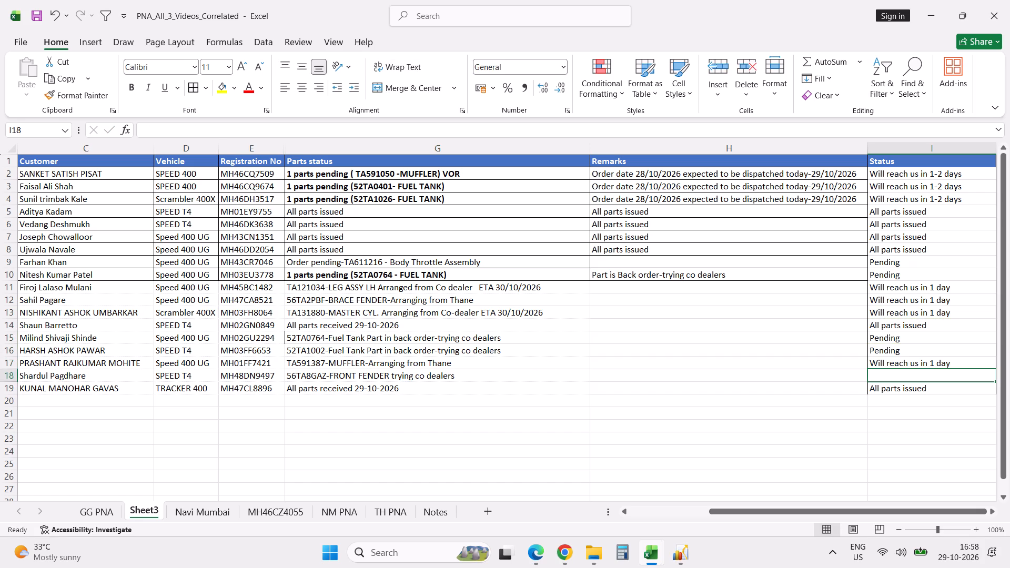
pyautogui.press('p')
pyautogui.press('Return')
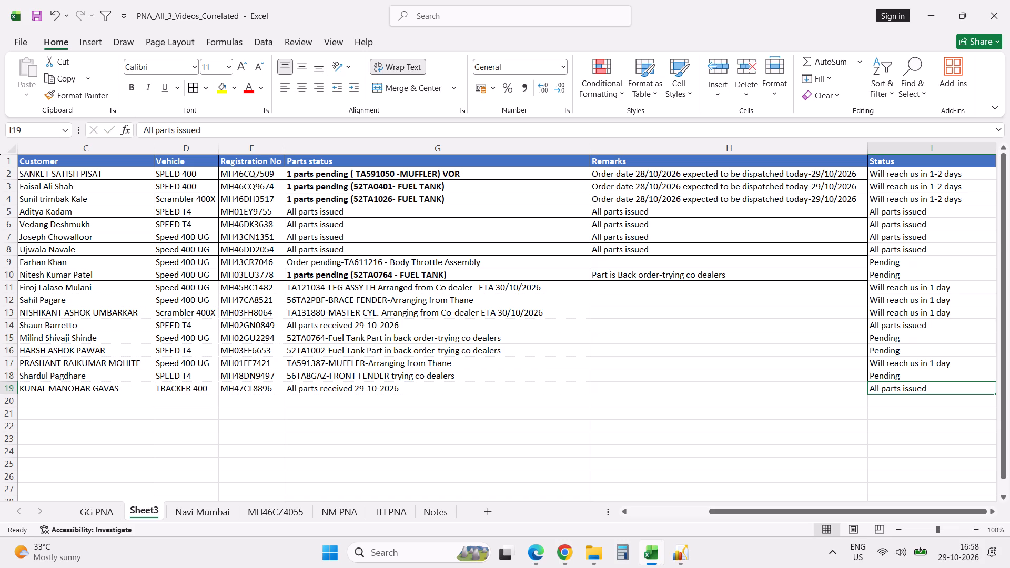
# Filter the Location column of the GG PNA sheet to Thane only, in place of Goregaon.
pyautogui.click(113, 261)
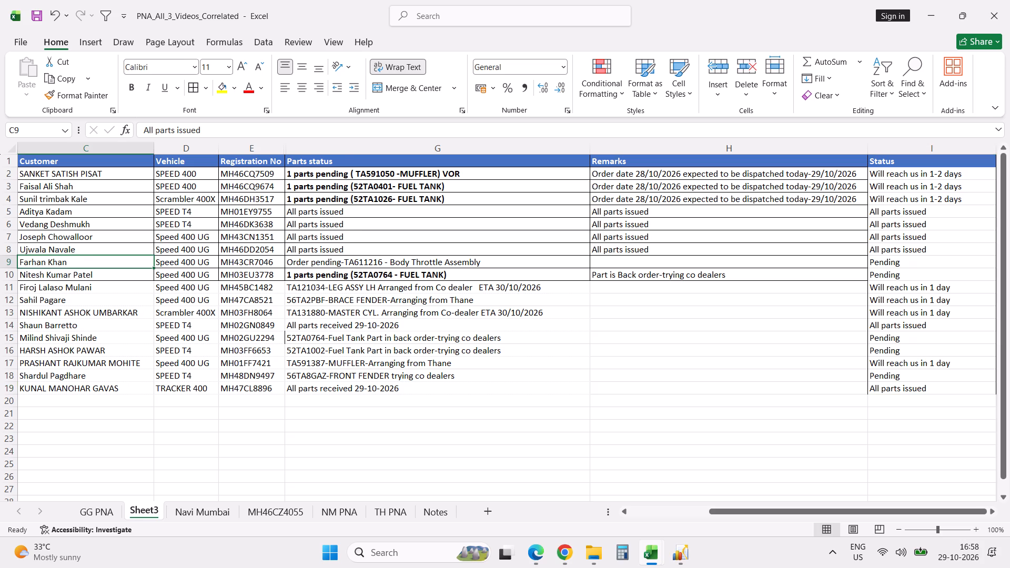
pyautogui.press('Left')
pyautogui.press('Left')
pyautogui.press('Left')
pyautogui.press('Left')
pyautogui.press('Left')
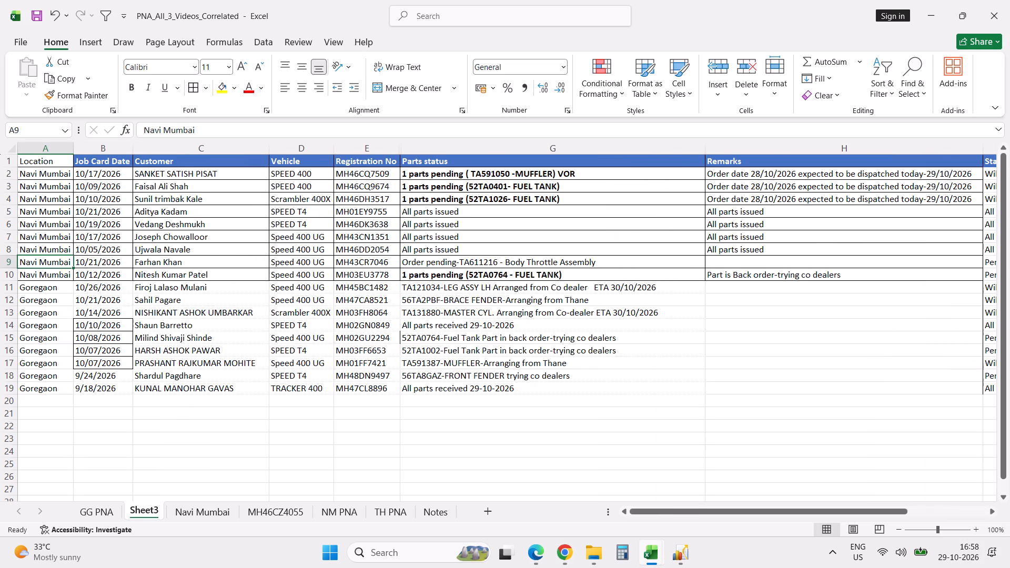
pyautogui.click(89, 511)
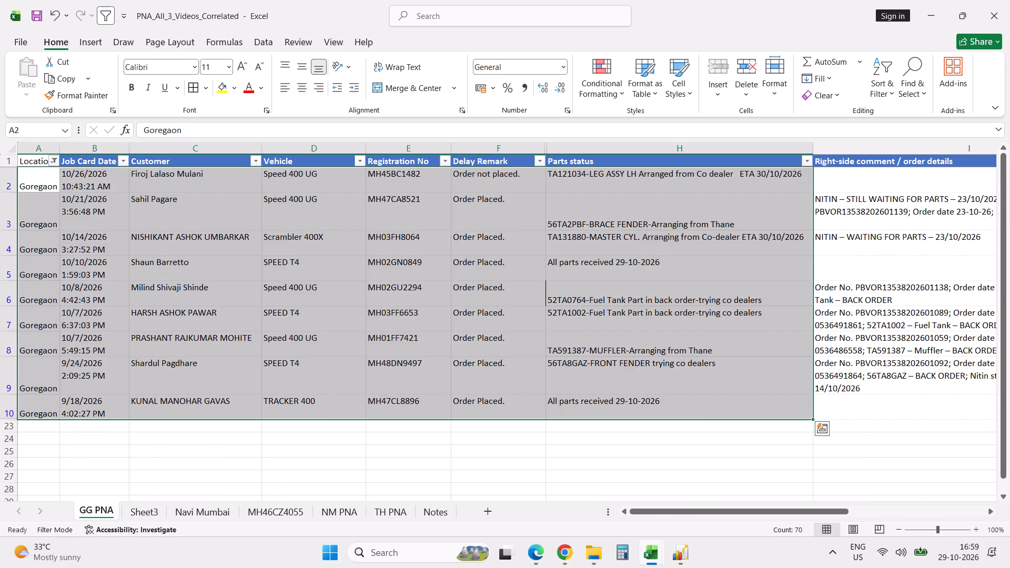
pyautogui.click(55, 159)
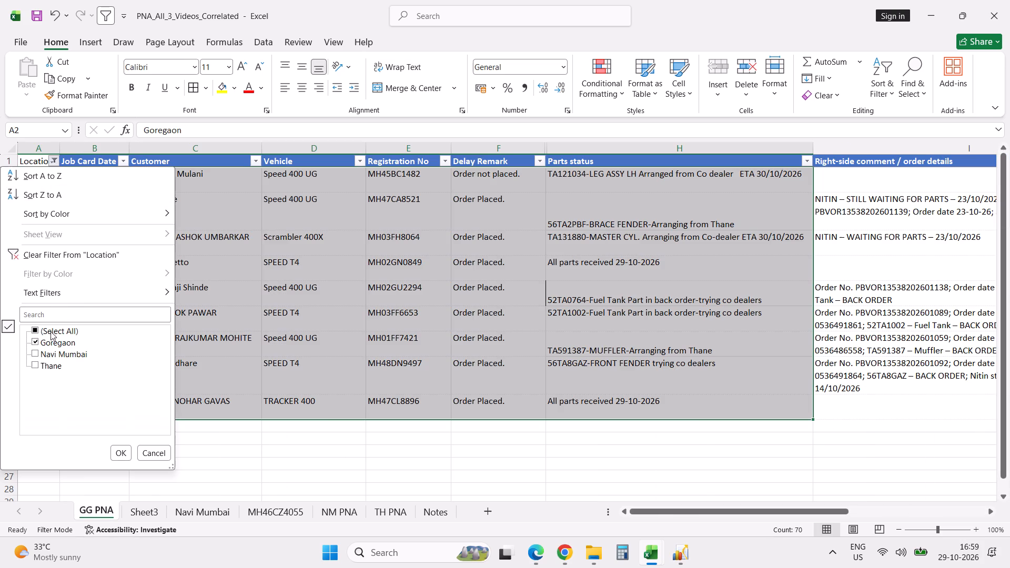
pyautogui.click(50, 342)
pyautogui.click(49, 367)
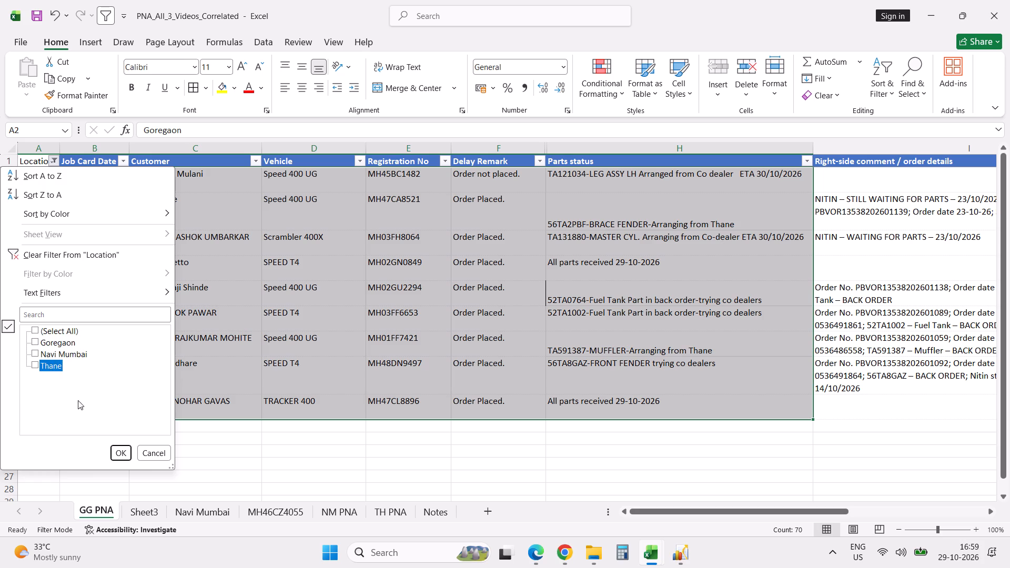
pyautogui.click(120, 453)
pyautogui.click(335, 328)
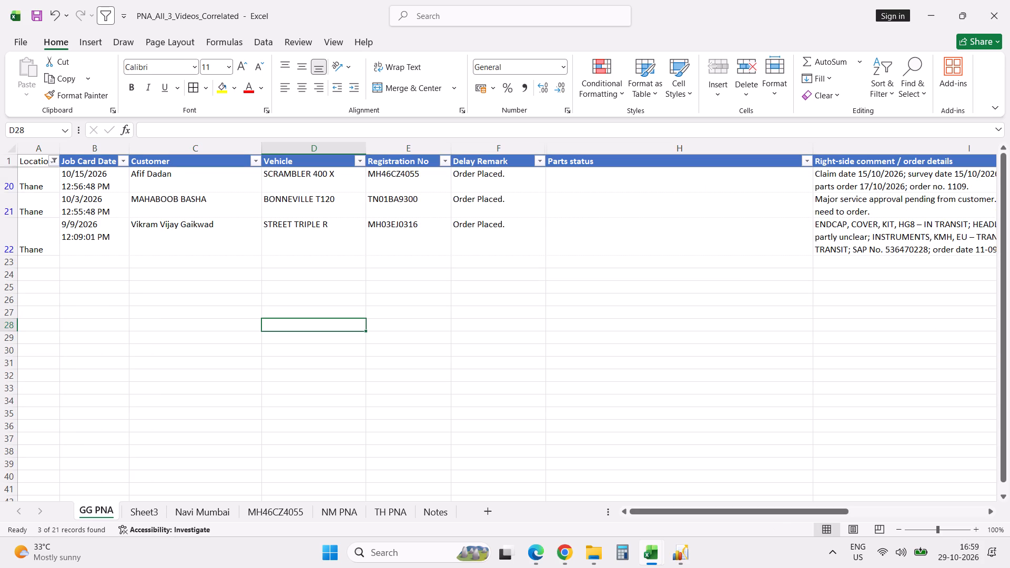
# Review the delay remark and the comment and order details of the Thane SCRAMBLER 400 X record in row 20.
pyautogui.click(516, 180)
pyautogui.press('Right')
pyautogui.press('Right')
pyautogui.press('Right')
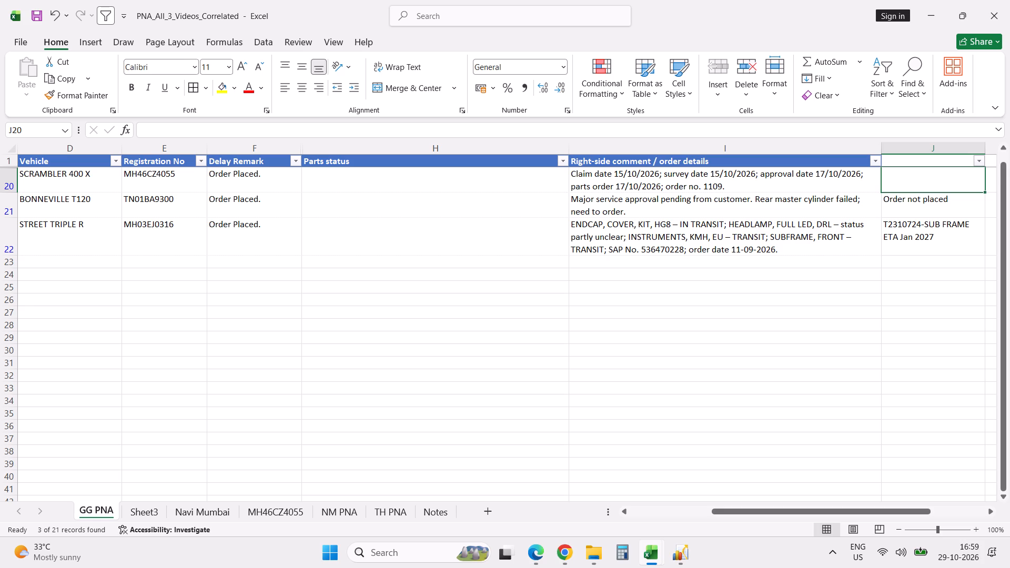
pyautogui.press('Left')
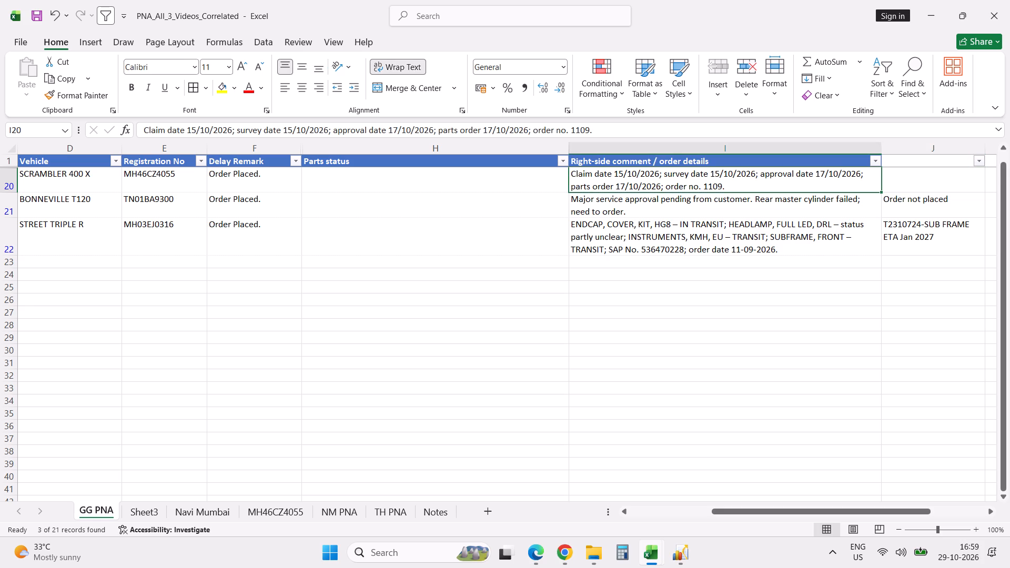
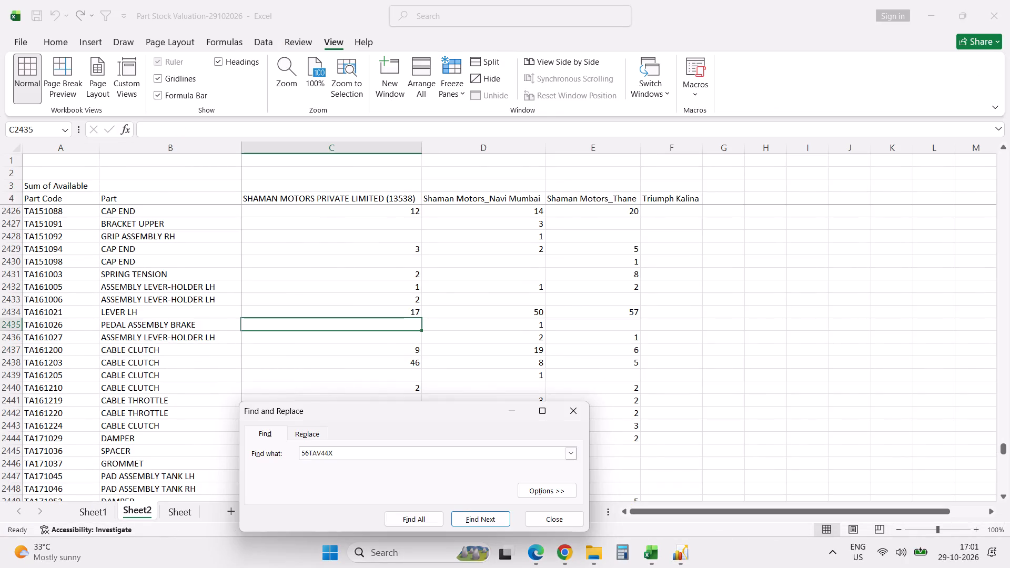
# Find part code 56TAV44X in the part stock valuation sheet and select its entire row to check stock by location.
pyautogui.press('BackSpace')
pyautogui.press('BackSpace')
pyautogui.press('Return')
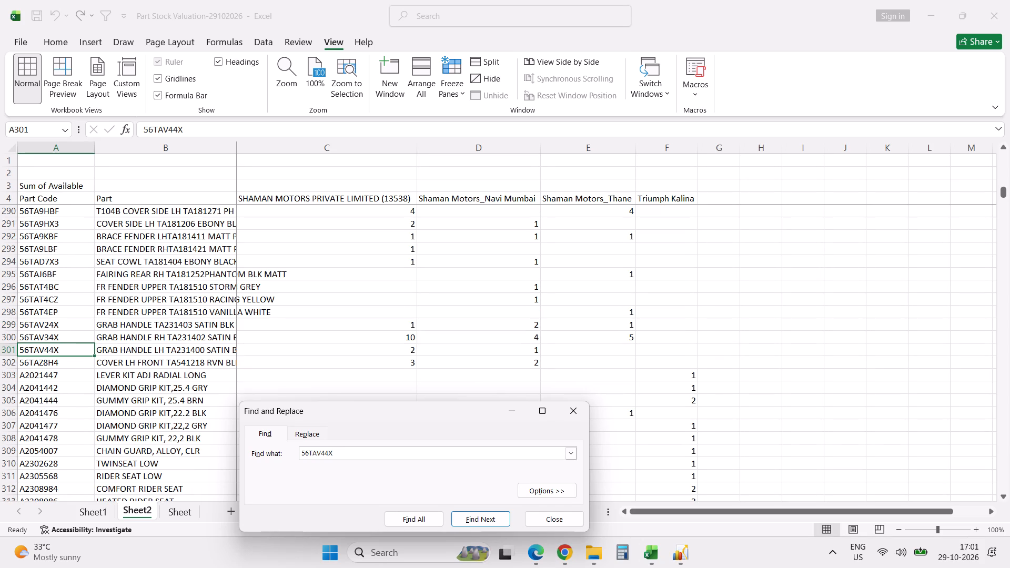
pyautogui.press('Escape')
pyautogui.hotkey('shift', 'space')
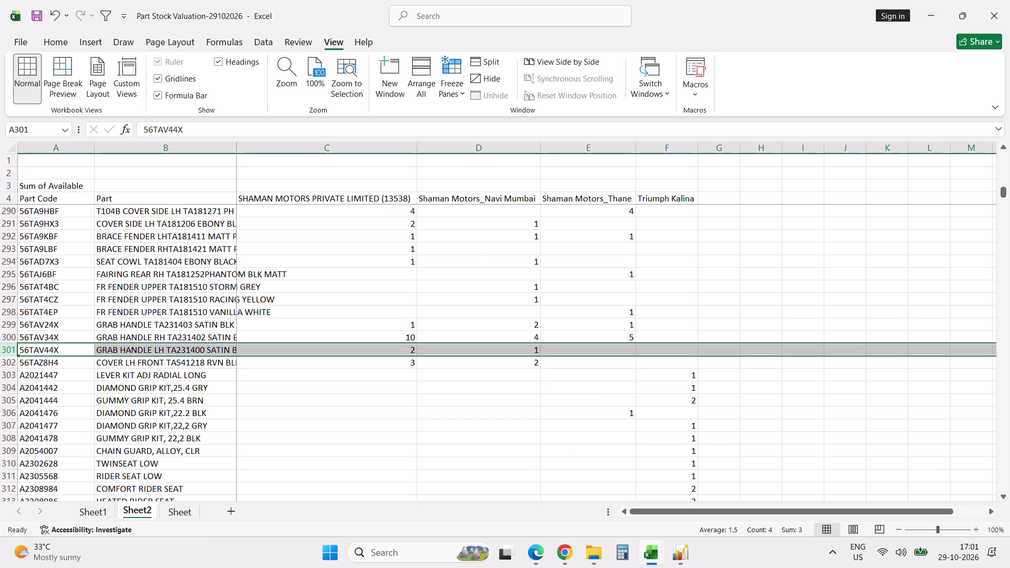
# Copy part code 56TAV44X from row 301 of the Part Stock Valuation workbook and search for it in the NM_Stock_Count_Chetan workbook.
pyautogui.click(67, 351)
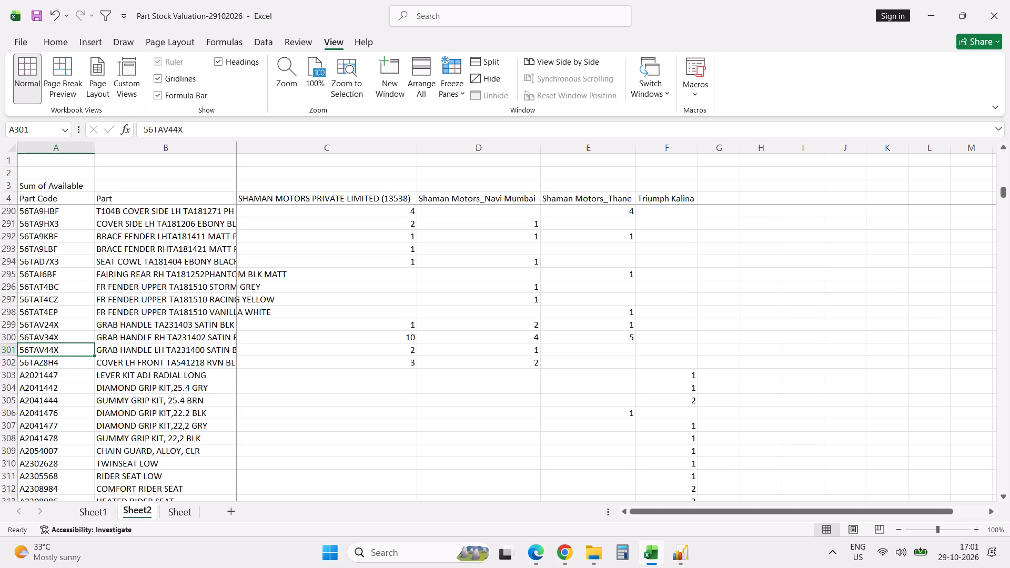
pyautogui.hotkey('ctrl', 'c')
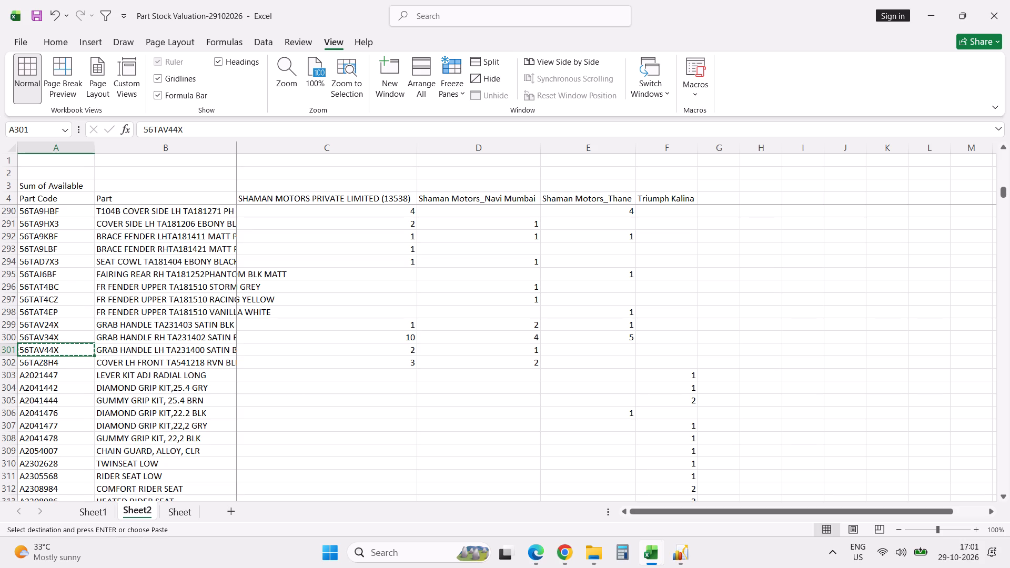
pyautogui.click(654, 552)
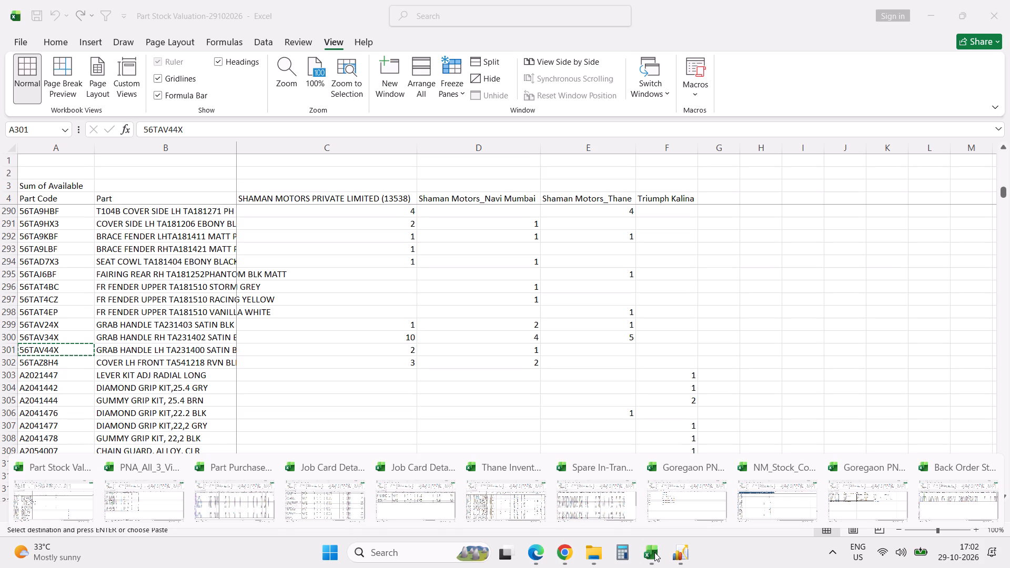
pyautogui.click(753, 502)
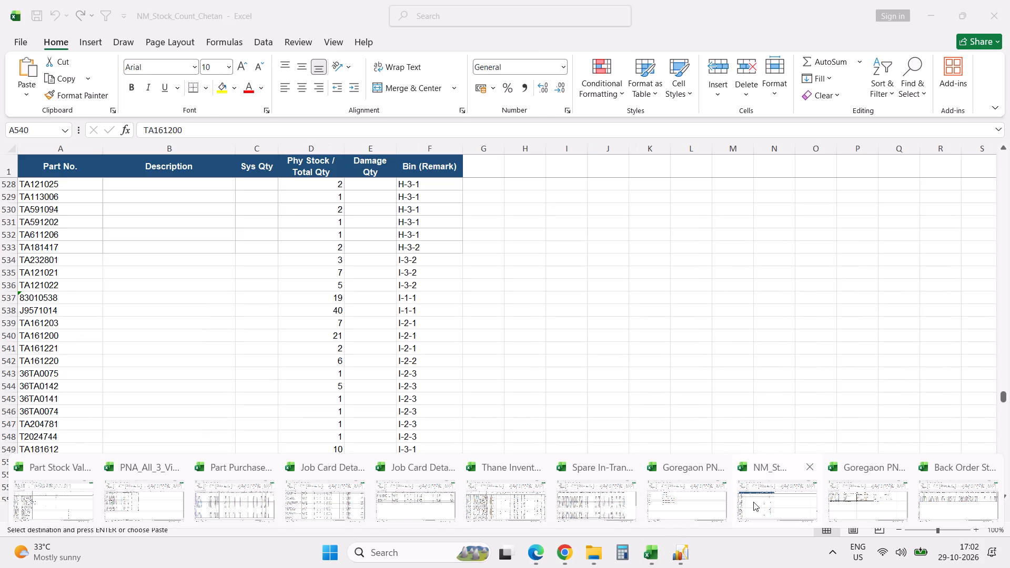
pyautogui.click(541, 322)
pyautogui.hotkey('ctrl', 'f')
pyautogui.hotkey('ctrl', 'v')
pyautogui.press('Return')
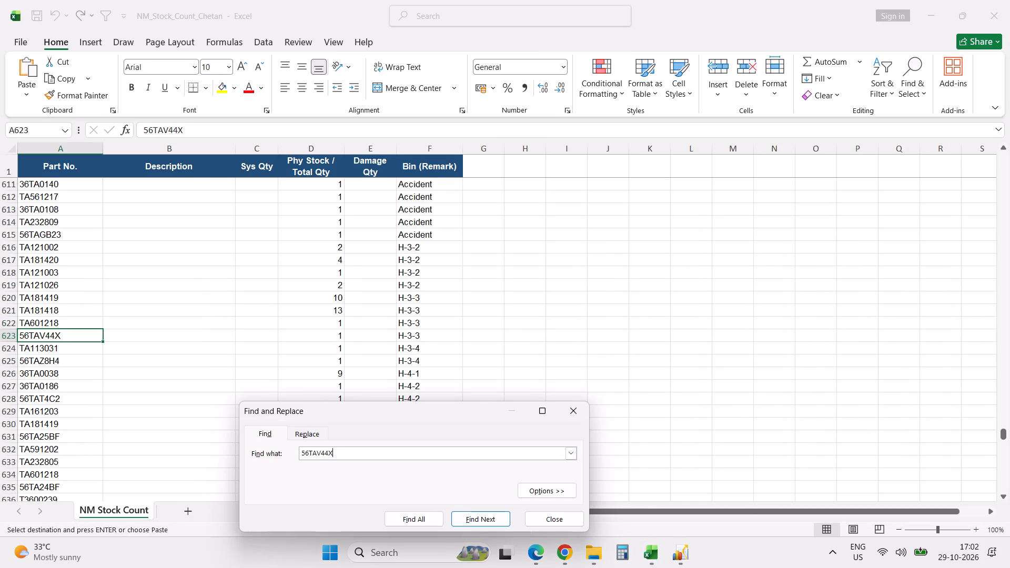
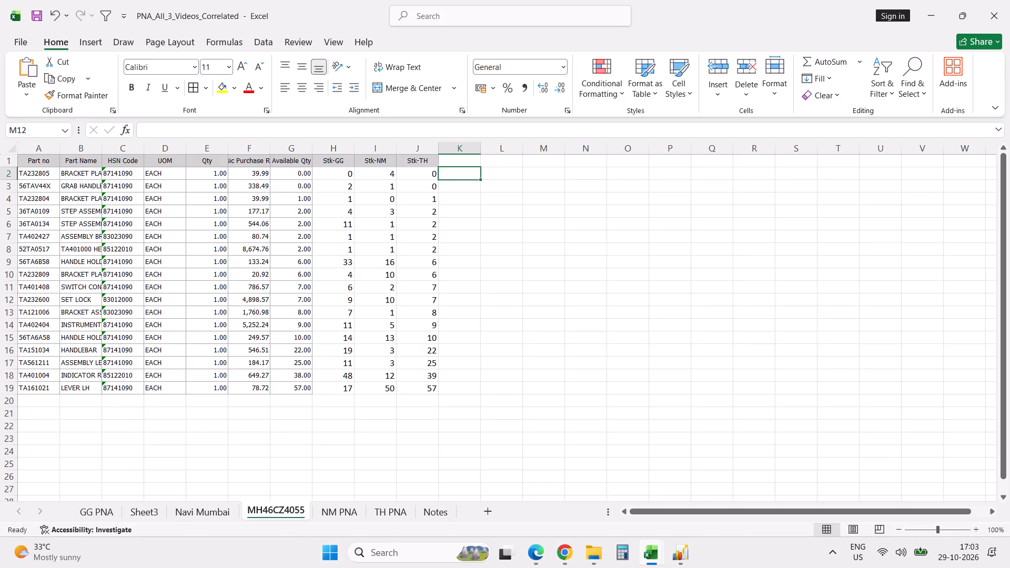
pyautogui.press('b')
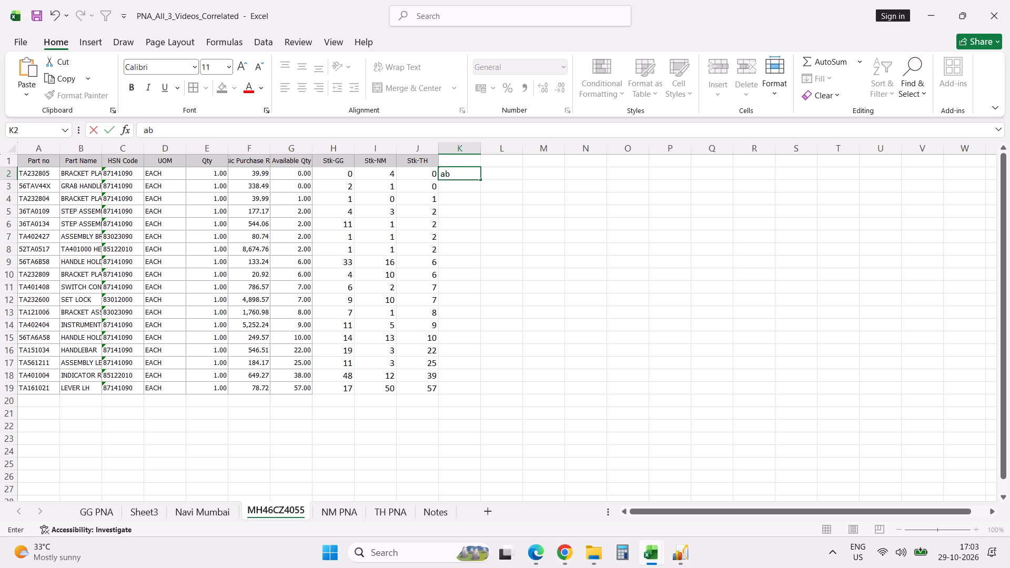
pyautogui.press('BackSpace')
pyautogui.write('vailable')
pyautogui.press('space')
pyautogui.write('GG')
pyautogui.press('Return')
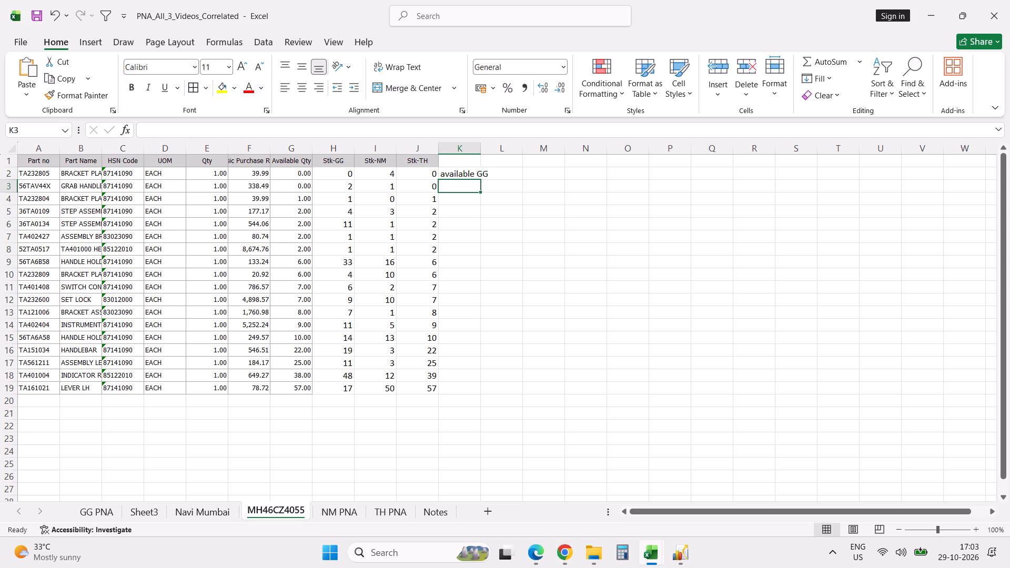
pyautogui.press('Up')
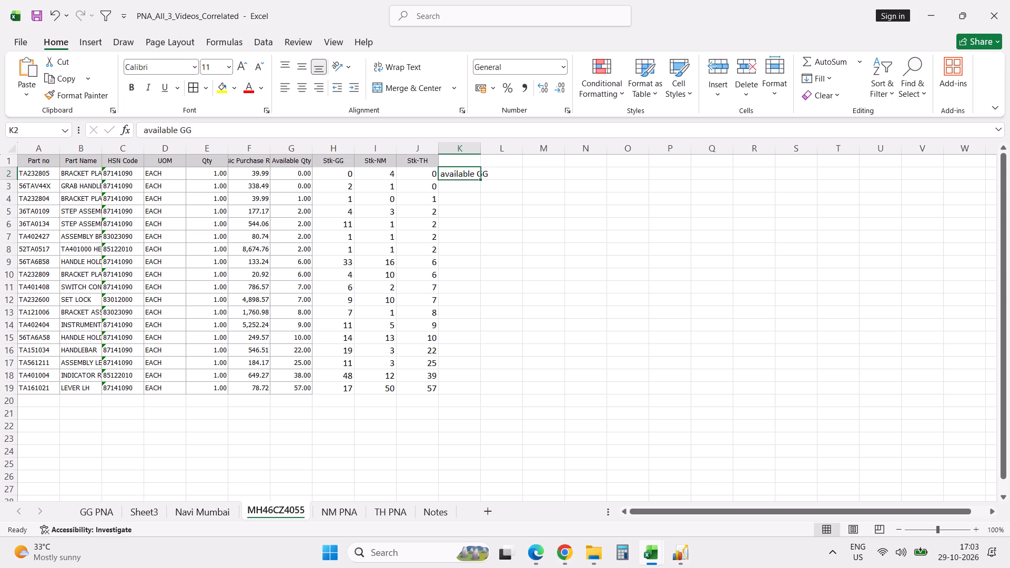
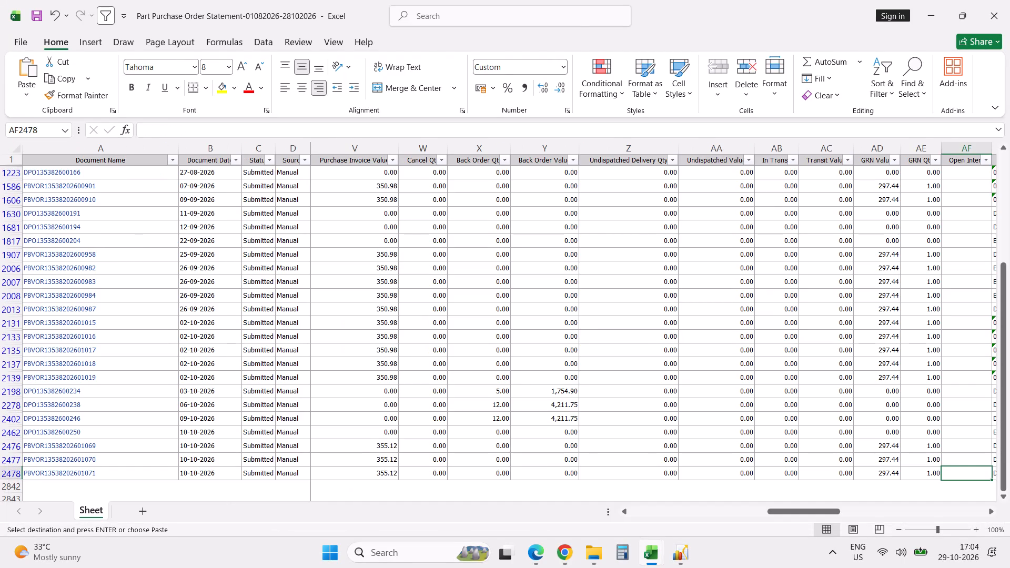
# Remove the current filter from the Part Purchase Order Statement and search it for part code 56TAV44X.
pyautogui.write('dff')
pyautogui.hotkey('ctrl', 'f')
pyautogui.hotkey('ctrl', 'v')
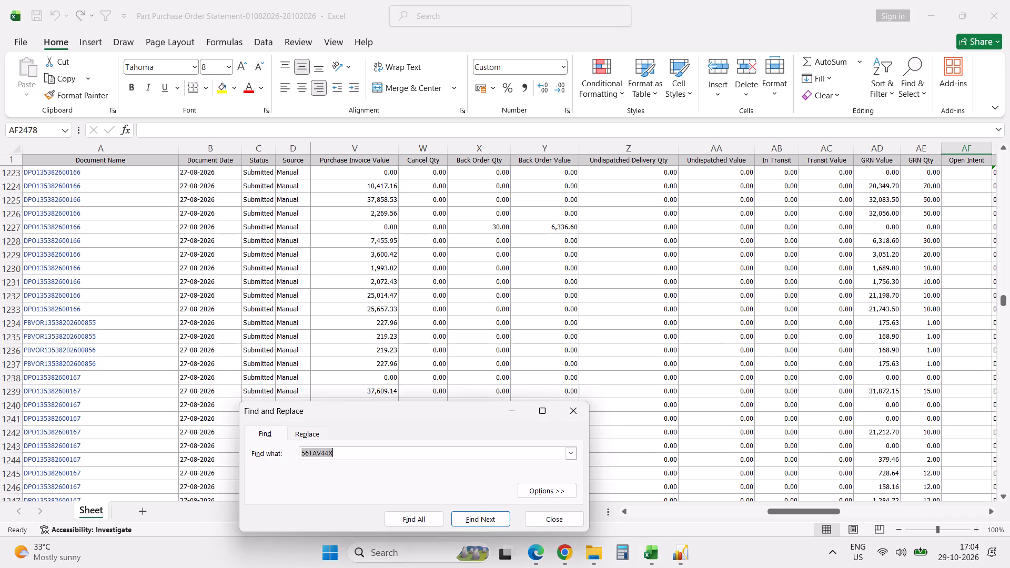
pyautogui.press('Return')
pyautogui.press('Return')
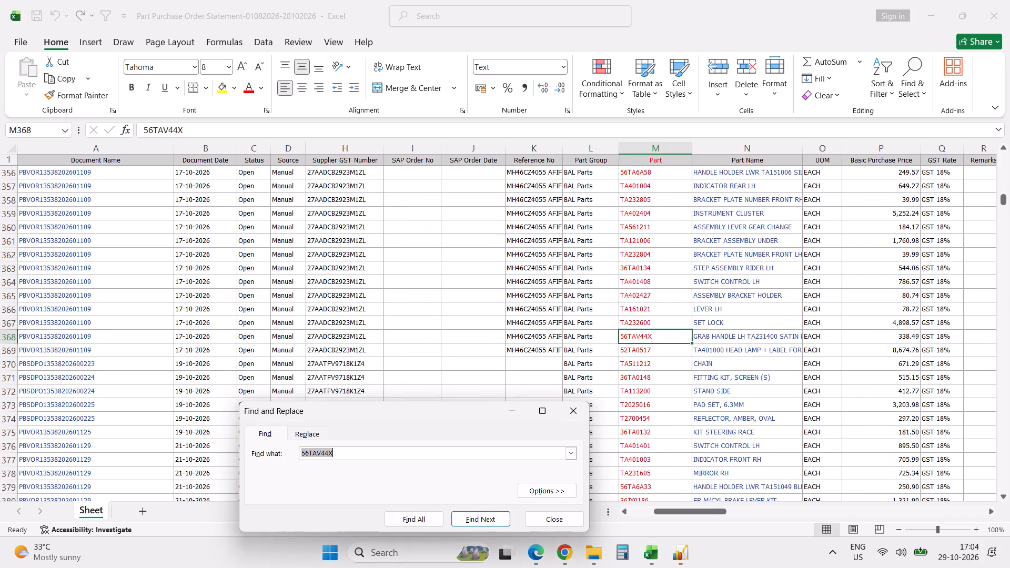
pyautogui.press('Return')
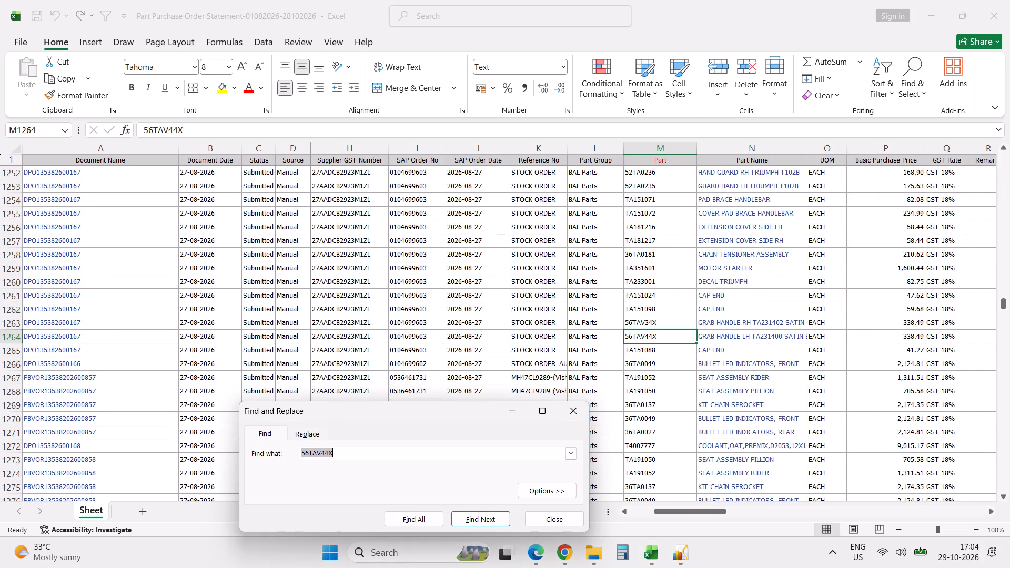
pyautogui.press('Return')
pyautogui.press('Escape')
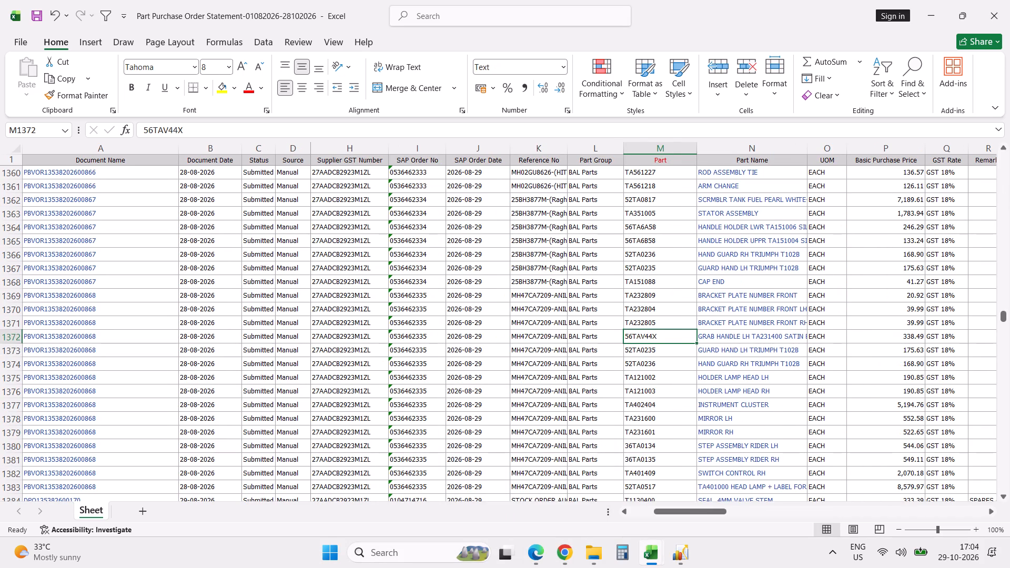
# Turn filtering on for the header row and filter the Part column to 56TAV44X.
pyautogui.hotkey('ctrl', 'Up')
pyautogui.hotkey('alt', 'd')
pyautogui.write('ff')
pyautogui.hotkey('ctrl', 'f')
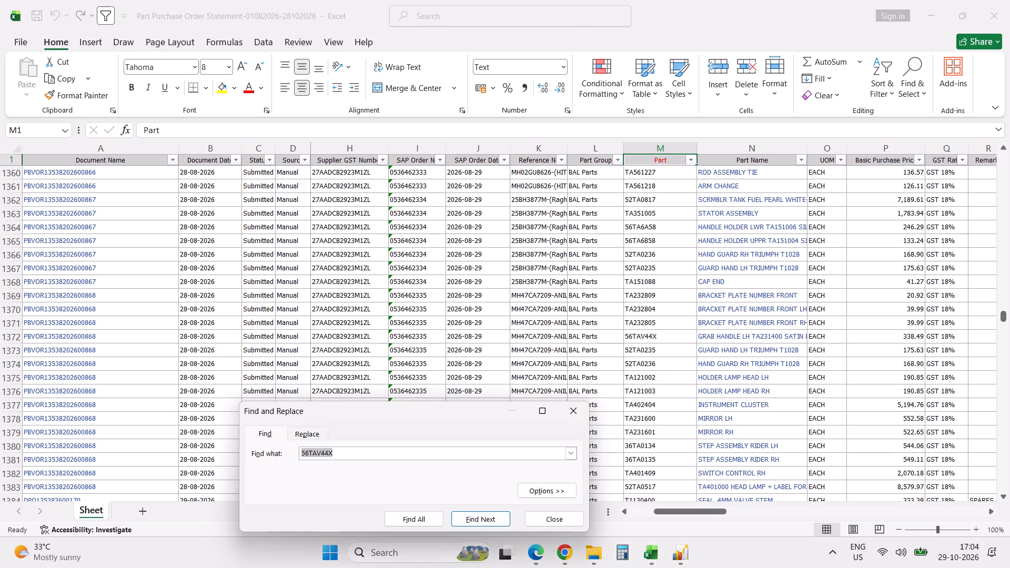
pyautogui.hotkey('ctrl', 'c')
pyautogui.press('Escape')
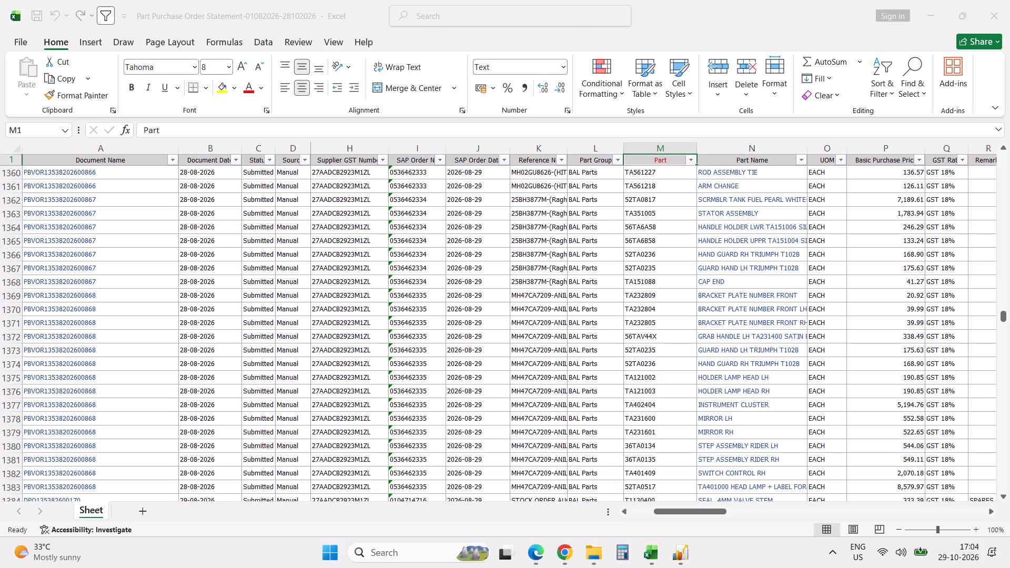
pyautogui.click(693, 160)
pyautogui.click(617, 307)
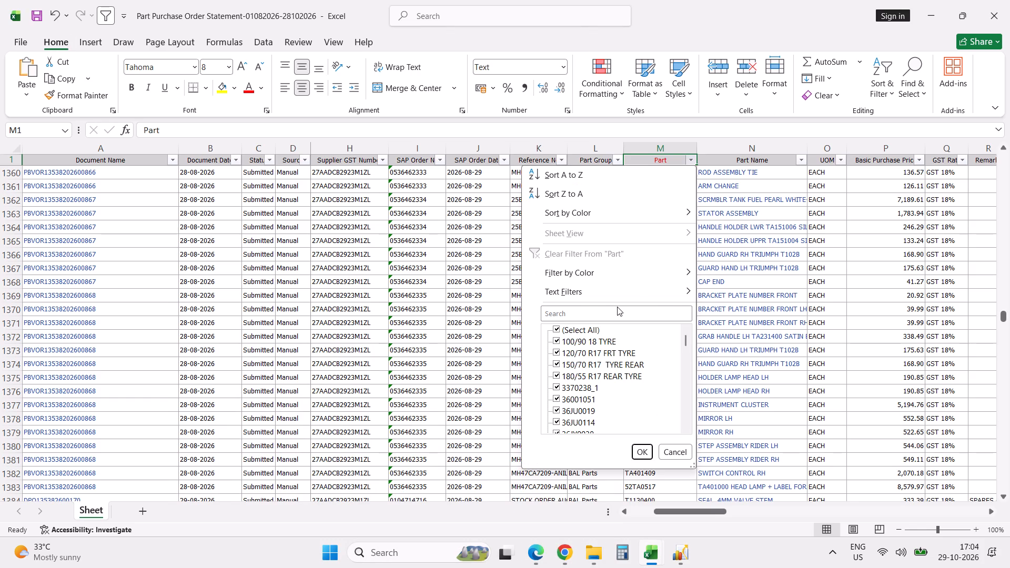
pyautogui.click(617, 313)
pyautogui.hotkey('ctrl', 'v')
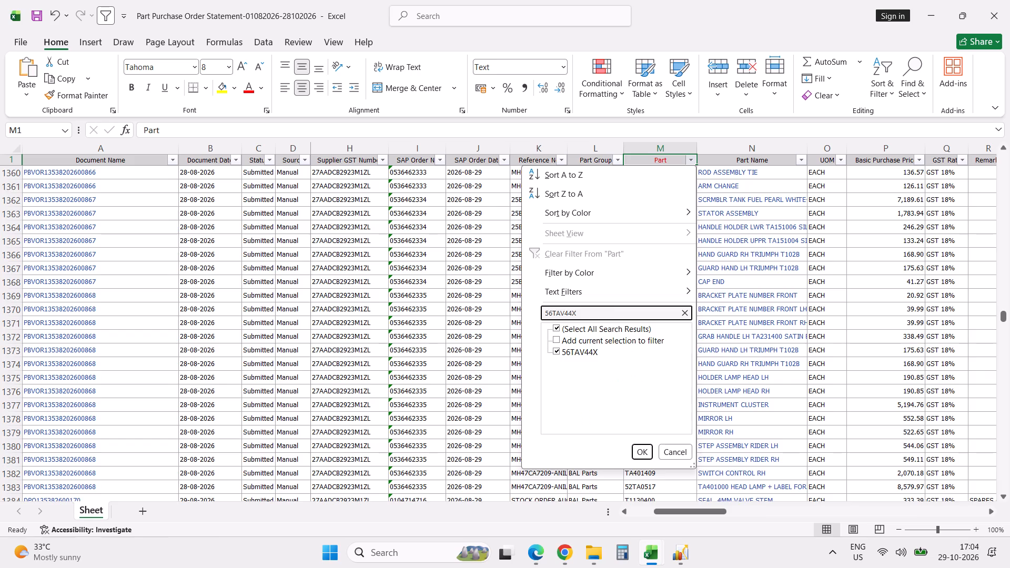
pyautogui.press('Return')
# Examine the ordered, invoiced, back-order, in-transit and GRN columns for the filtered 56TAV44X orders.
pyautogui.press('Down')
pyautogui.press('Down')
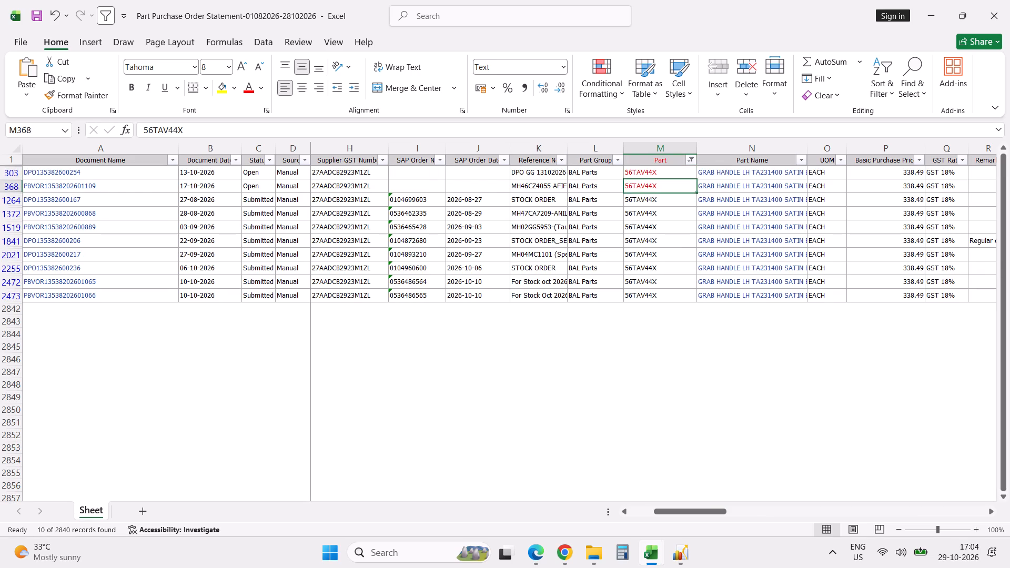
pyautogui.press('Down')
pyautogui.press('Down')
pyautogui.press('Down')
pyautogui.press('Down')
pyautogui.press('Down')
pyautogui.press('Down')
pyautogui.press('Down')
pyautogui.press('Down')
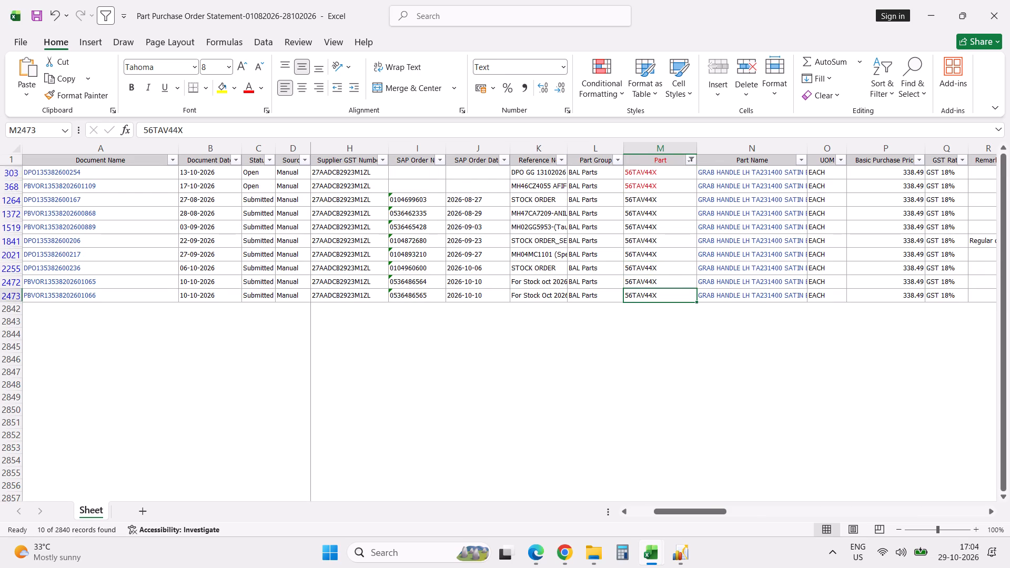
pyautogui.press('Right')
pyautogui.press('Right')
pyautogui.press('Right')
pyautogui.press('Right')
pyautogui.press('Right')
pyautogui.press('Right')
pyautogui.press('Right')
pyautogui.press('Right')
pyautogui.press('Right')
pyautogui.press('Right')
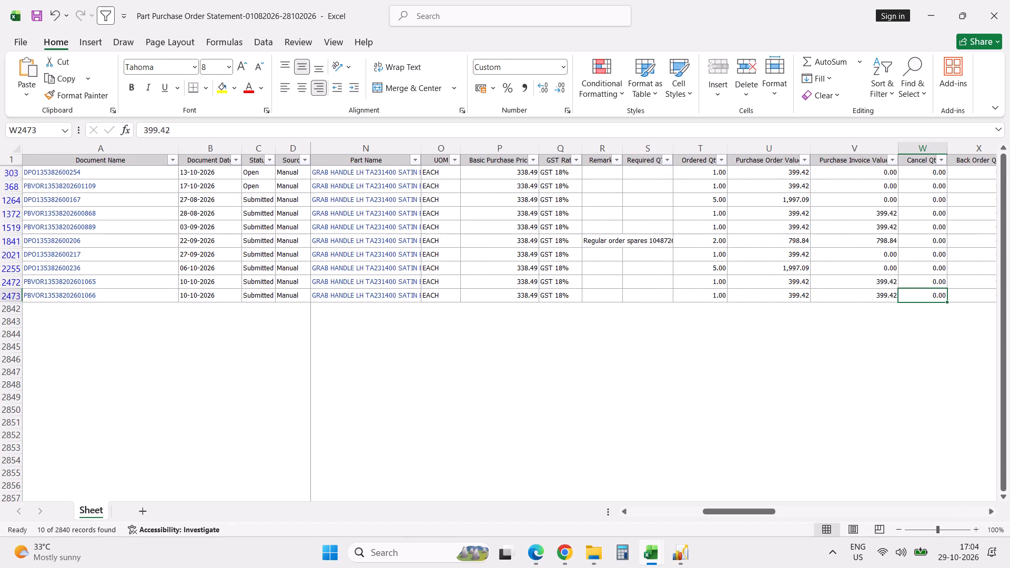
pyautogui.press('Right')
pyautogui.press('Right')
pyautogui.press('Right')
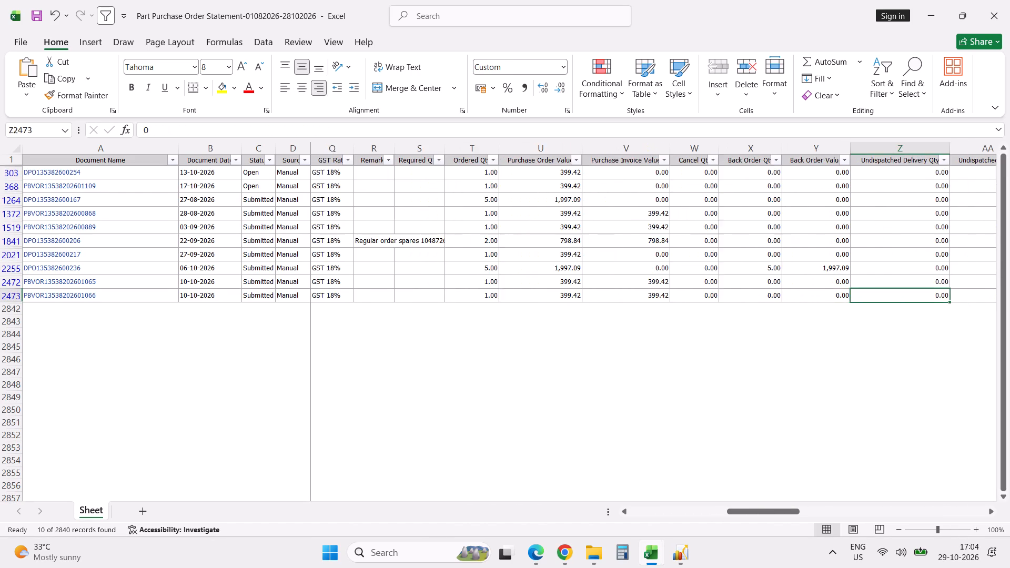
pyautogui.press('Right')
pyautogui.press('Right')
pyautogui.press('Right')
pyautogui.press('Right')
pyautogui.press('Right')
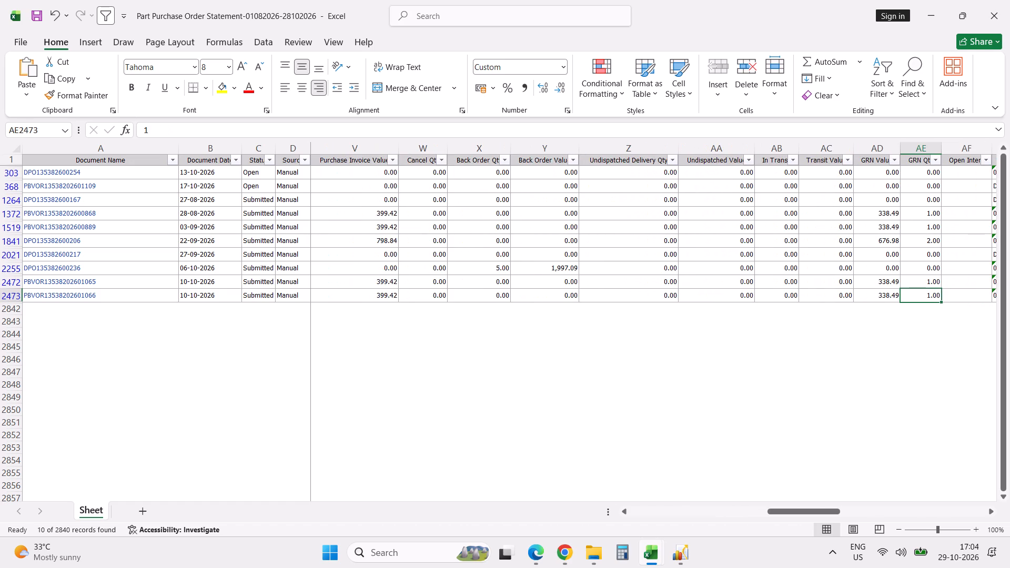
pyautogui.press('Left')
pyautogui.press('Left')
pyautogui.press('Left')
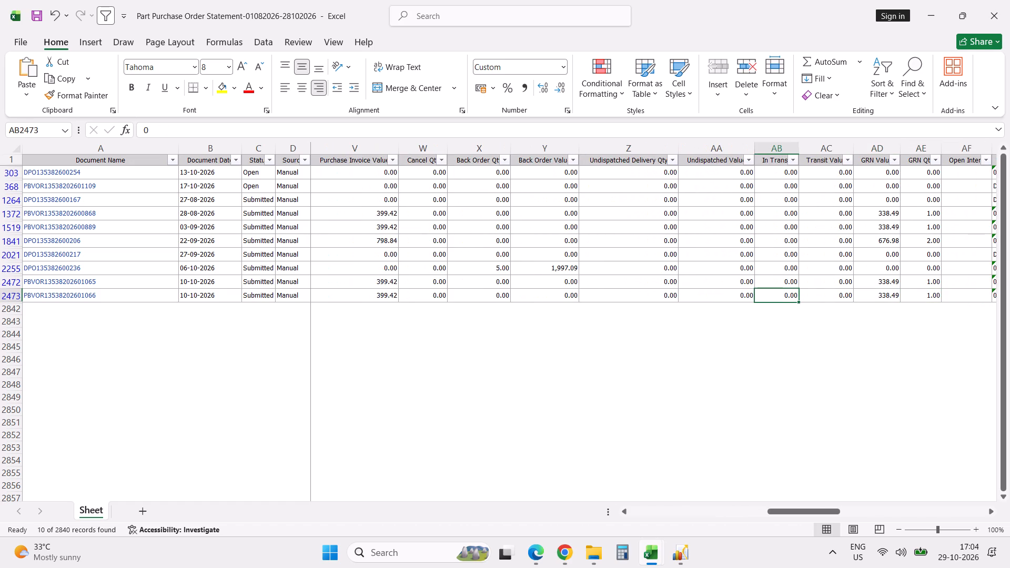
pyautogui.press('Left')
pyautogui.press('Left')
pyautogui.press('Left')
pyautogui.press('Left')
pyautogui.press('Left')
pyautogui.press('Left')
pyautogui.press('Left')
pyautogui.press('Left')
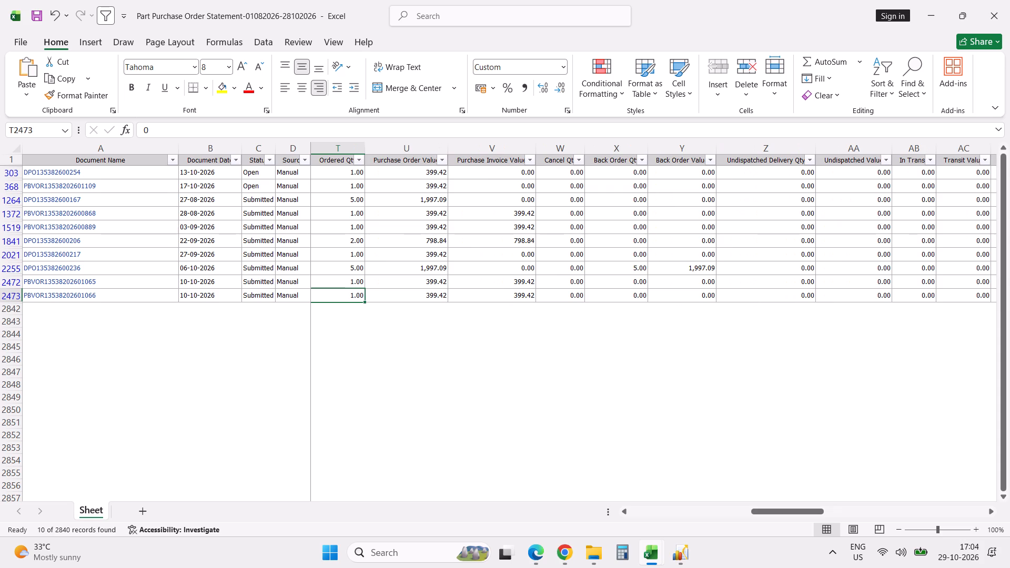
pyautogui.press('Up')
pyautogui.press('Up')
pyautogui.press('Up')
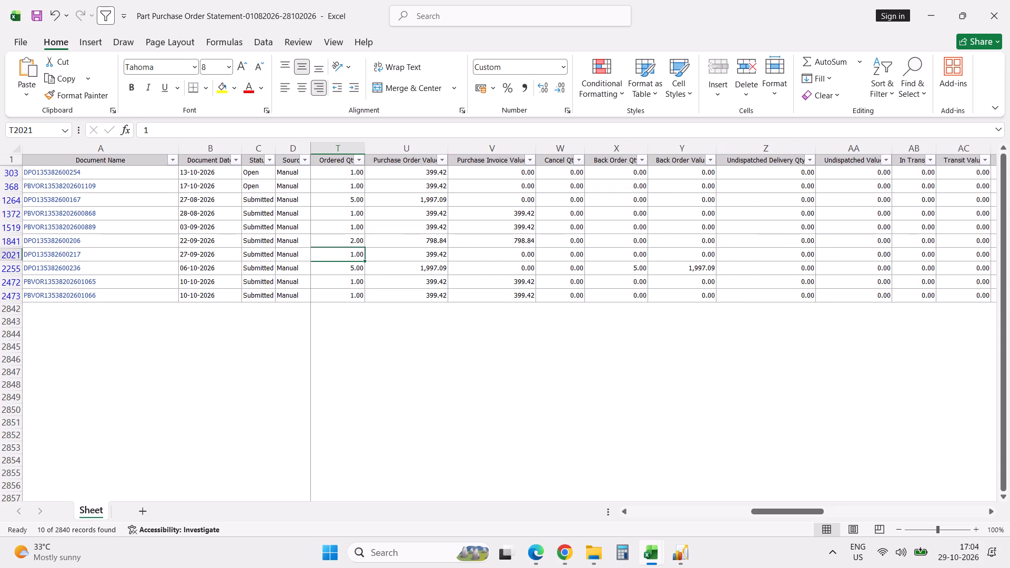
pyautogui.press('Right')
pyautogui.press('Right')
pyautogui.press('Right')
pyautogui.press('Right')
pyautogui.press('Right')
pyautogui.press('Right')
pyautogui.press('Right')
pyautogui.press('Right')
pyautogui.press('Right')
pyautogui.press('Right')
pyautogui.press('Right')
pyautogui.press('Right')
pyautogui.press('Right')
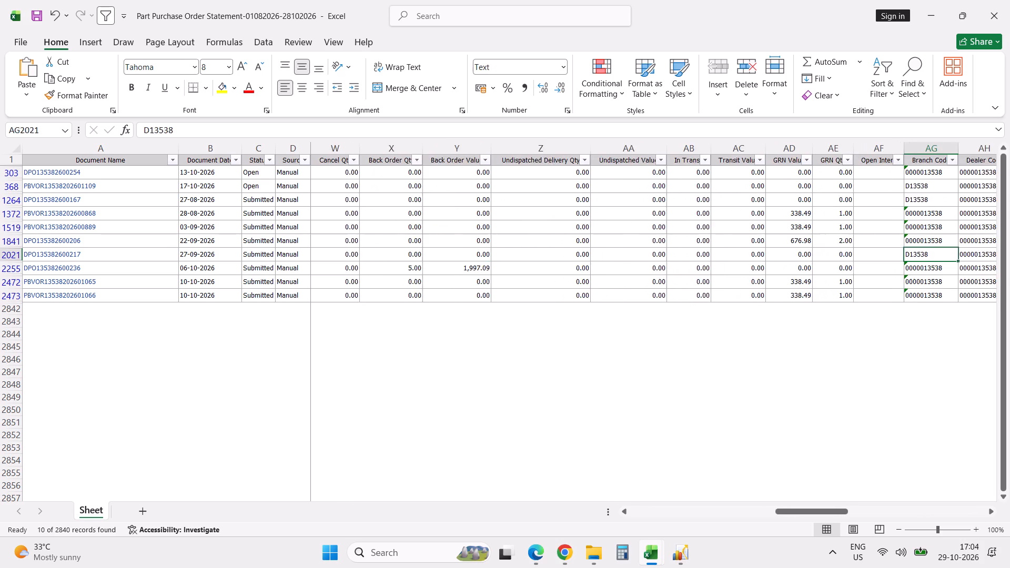
pyautogui.press('Right')
pyautogui.press('Right')
pyautogui.press('Right')
pyautogui.press('Left')
pyautogui.press('Left')
pyautogui.press('Left')
pyautogui.press('Left')
pyautogui.press('Left')
pyautogui.press('Left')
pyautogui.press('Left')
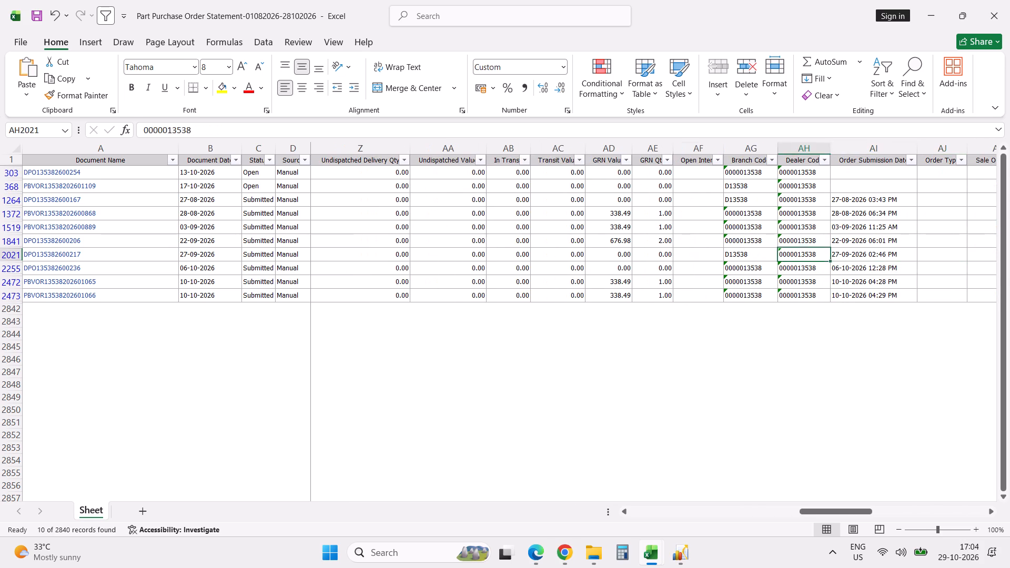
pyautogui.press('Left')
pyautogui.press('Left')
pyautogui.press('Left')
pyautogui.press('Left')
pyautogui.press('Left')
pyautogui.press('Left')
pyautogui.press('Left')
pyautogui.press('Left')
pyautogui.press('Left')
pyautogui.press('Left')
pyautogui.press('Left')
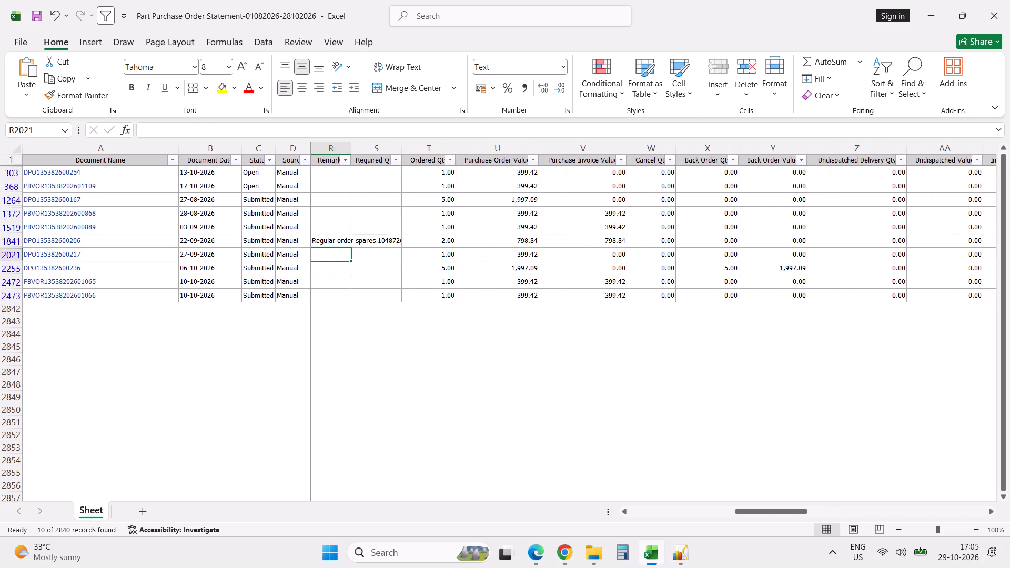
pyautogui.press('Left')
pyautogui.press('Left')
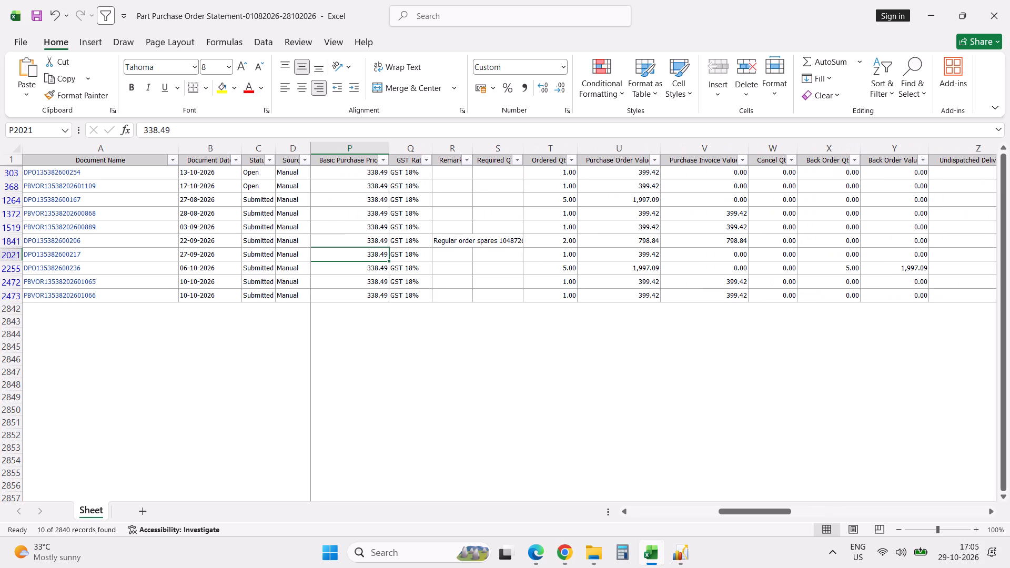
pyautogui.press('Left')
pyautogui.press('Left')
pyautogui.press('Left')
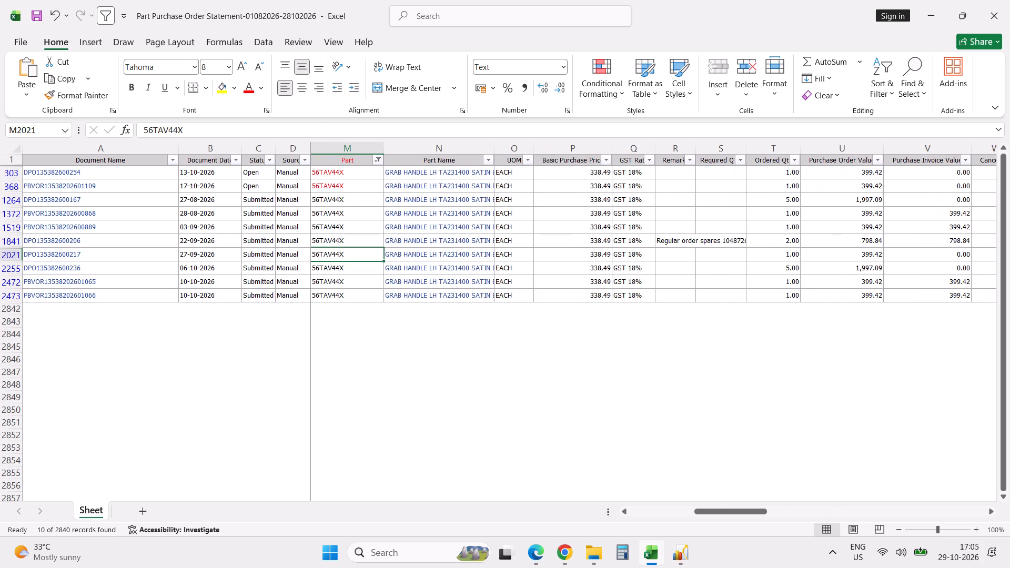
pyautogui.press('Left')
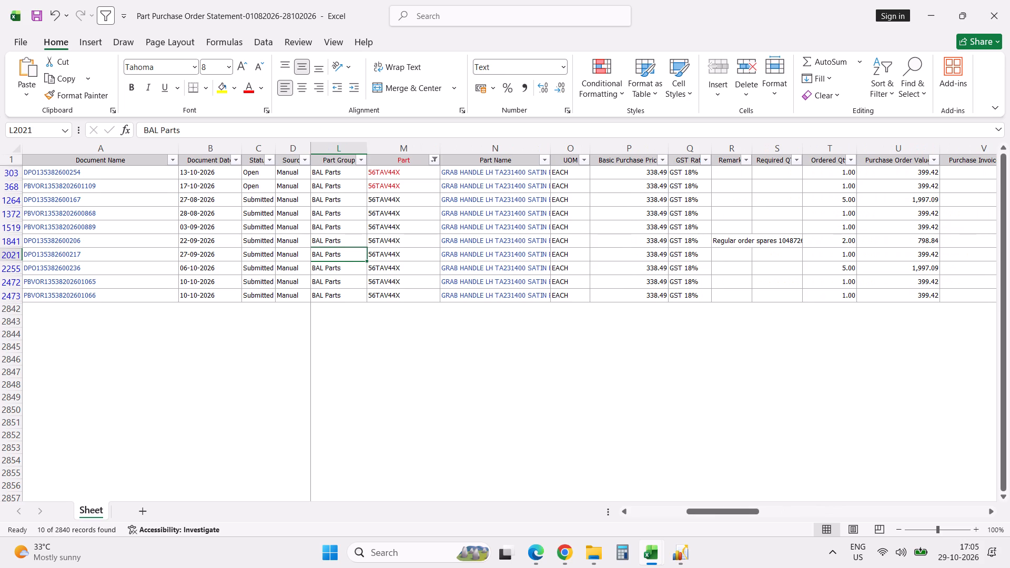
pyautogui.press('Left')
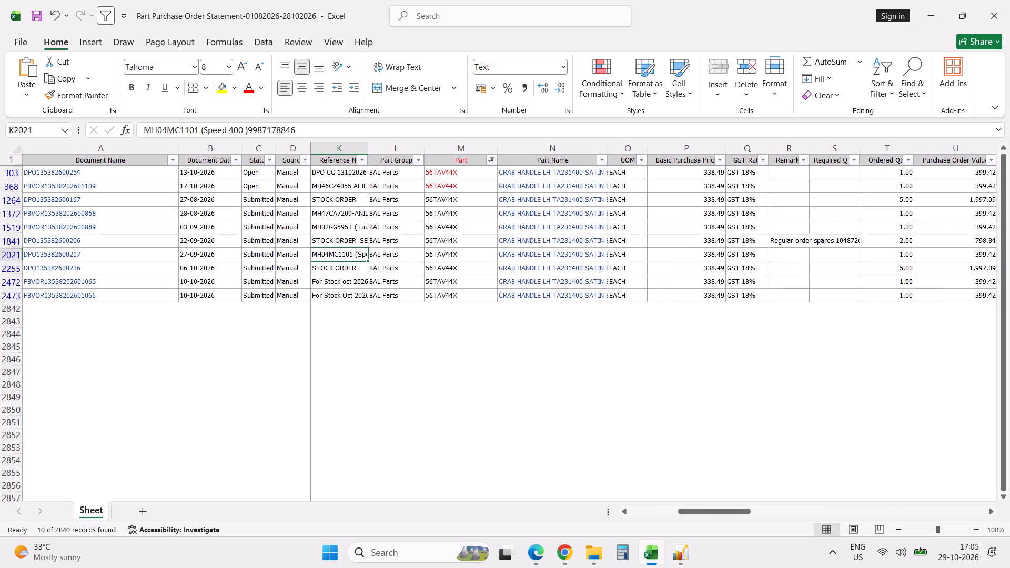
pyautogui.press('Right')
pyautogui.press('Right')
pyautogui.press('Right')
pyautogui.press('Right')
pyautogui.press('Right')
pyautogui.press('Right')
pyautogui.press('Right')
pyautogui.press('Right')
pyautogui.press('Right')
pyautogui.press('Right')
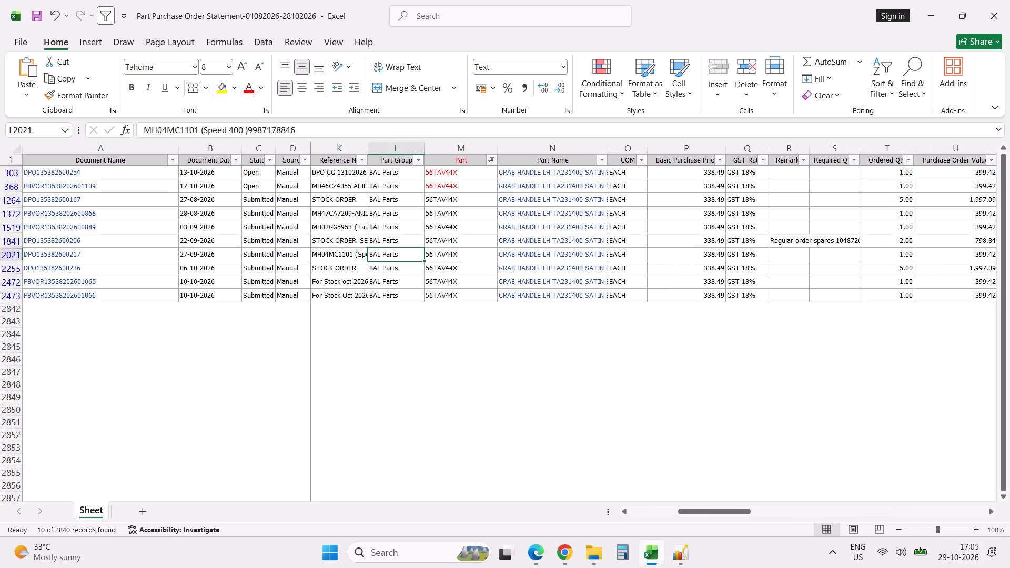
pyautogui.press('Right')
pyautogui.press('Right')
pyautogui.press('Right')
pyautogui.press('Right')
pyautogui.press('Right')
pyautogui.press('Right')
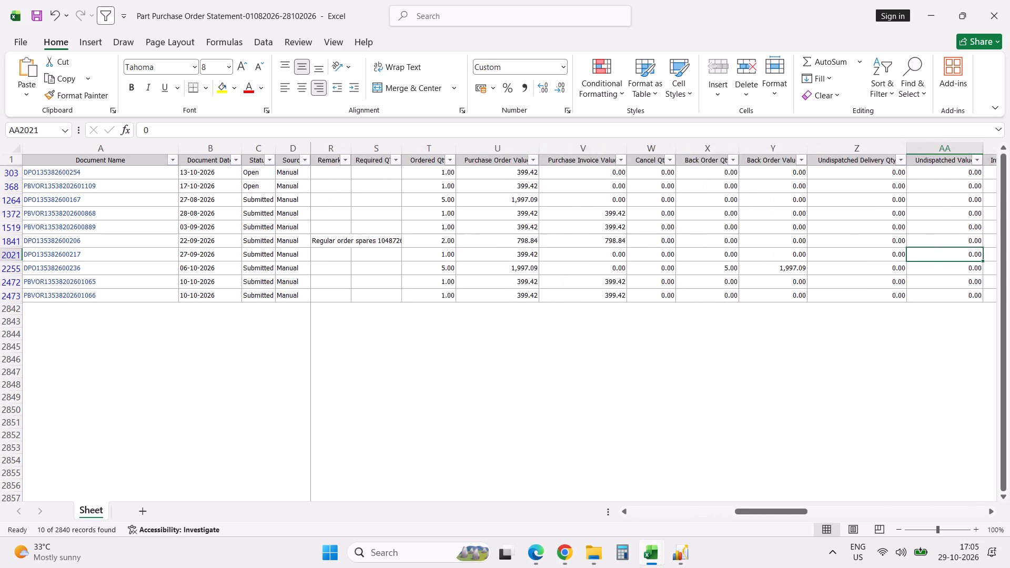
pyautogui.press('Right')
pyautogui.press('Right')
pyautogui.press('Right')
pyautogui.press('Right')
pyautogui.press('Right')
pyautogui.press('Right')
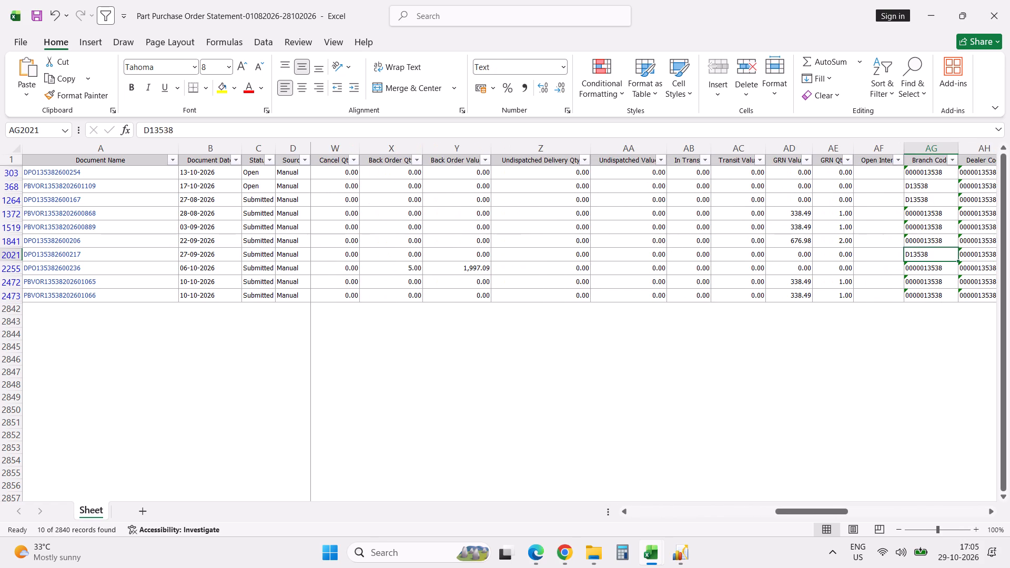
pyautogui.press('Right')
pyautogui.press('Right')
pyautogui.press('Right')
pyautogui.press('Left')
pyautogui.press('Left')
pyautogui.press('Left')
pyautogui.press('Left')
pyautogui.press('Left')
pyautogui.press('Left')
pyautogui.press('Left')
pyautogui.press('Left')
pyautogui.press('Left')
pyautogui.press('Left')
pyautogui.press('Left')
pyautogui.press('Left')
pyautogui.press('Left')
pyautogui.press('Left')
pyautogui.press('Left')
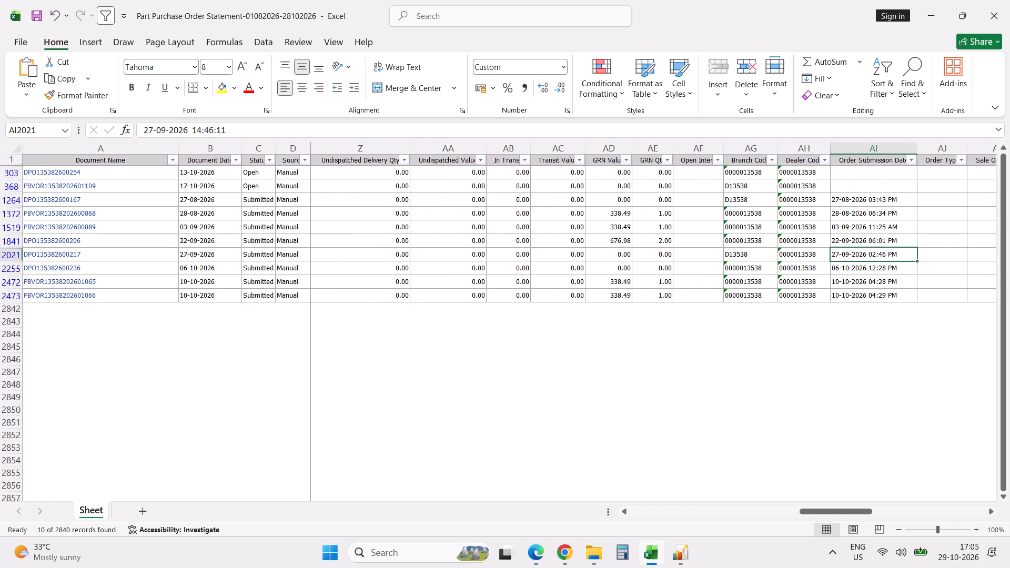
pyautogui.press('Left')
pyautogui.press('Left')
pyautogui.press('Left')
pyautogui.press('Left')
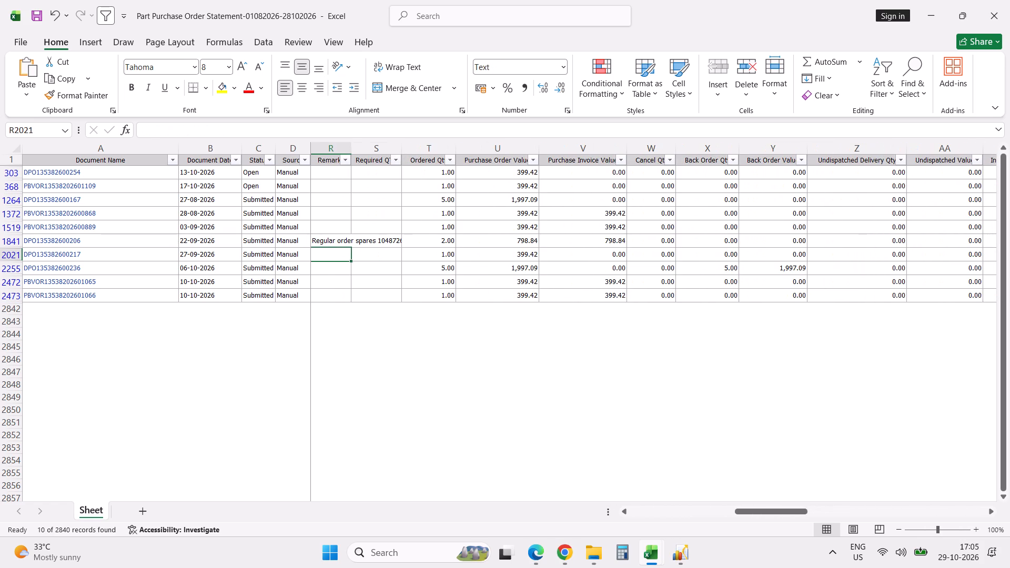
# Recheck row 2021 from required quantity through transit, GRN and branch code to sale invoice quantity, and back to cancel quantity.
pyautogui.press('Right')
pyautogui.press('Right')
pyautogui.press('Right')
pyautogui.press('Right')
pyautogui.press('Right')
pyautogui.press('Right')
pyautogui.press('Right')
pyautogui.press('Right')
pyautogui.press('Right')
pyautogui.press('Right')
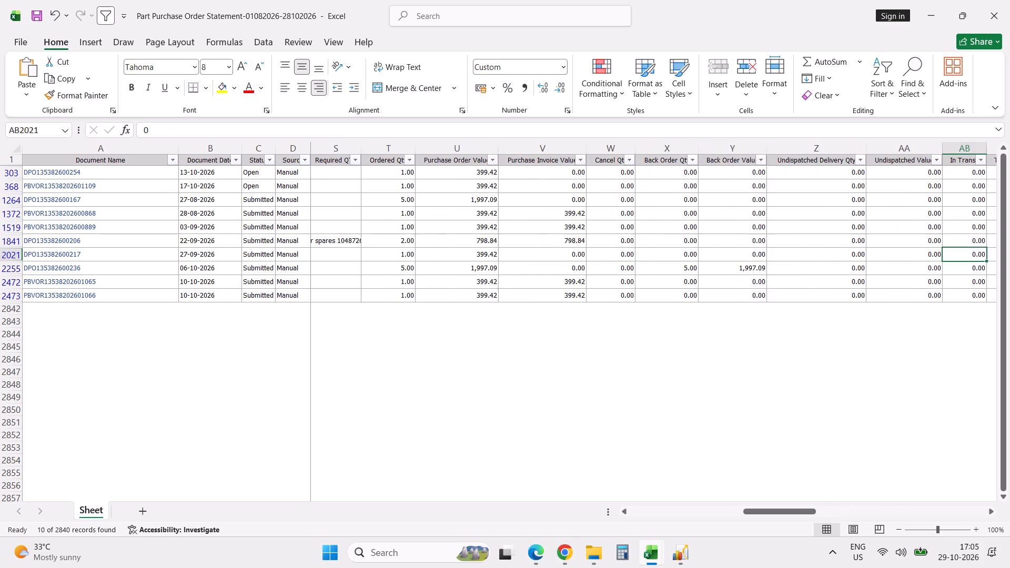
pyautogui.press('Right')
pyautogui.press('Right')
pyautogui.press('Right')
pyautogui.press('Right')
pyautogui.press('Right')
pyautogui.press('Right')
pyautogui.press('Right')
pyautogui.press('Right')
pyautogui.press('Right')
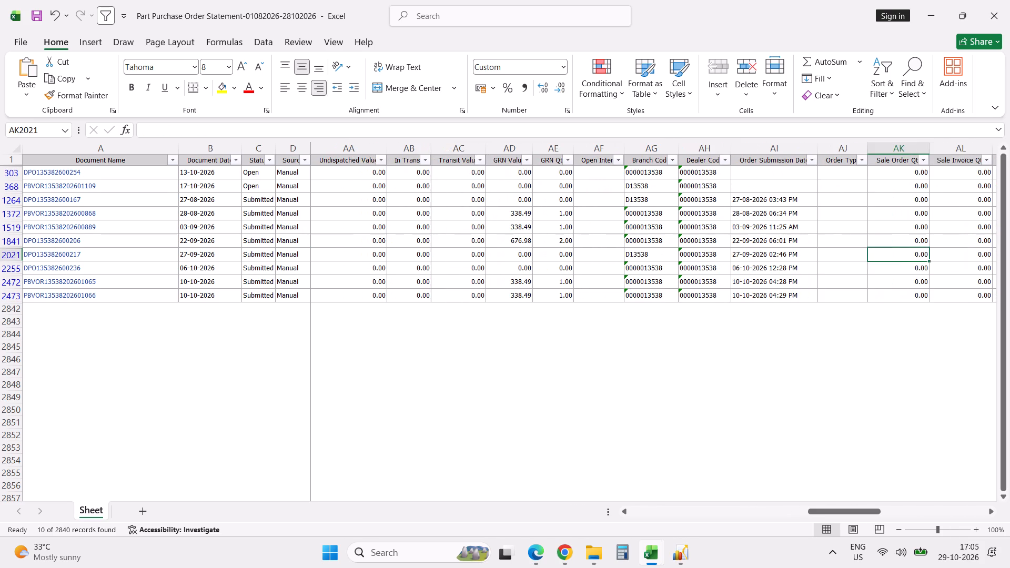
pyautogui.press('Right')
pyautogui.press('Left')
pyautogui.press('Left')
pyautogui.press('Left')
pyautogui.press('Left')
pyautogui.press('Left')
pyautogui.press('Left')
pyautogui.press('Left')
pyautogui.press('Left')
pyautogui.press('Left')
pyautogui.press('Left')
pyautogui.press('Left')
pyautogui.press('Left')
pyautogui.press('Left')
pyautogui.press('Left')
pyautogui.press('Left')
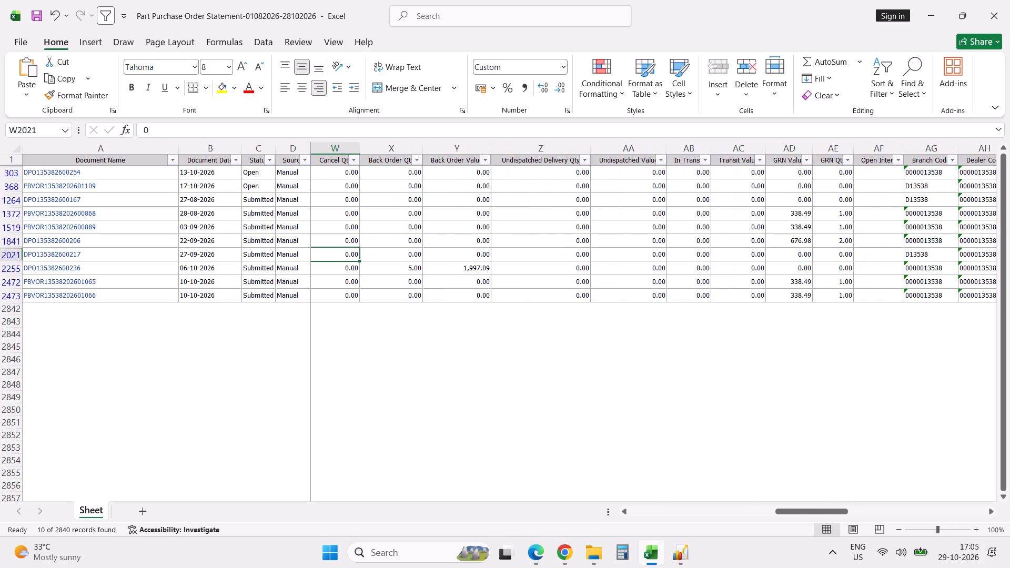
pyautogui.hotkey('alt', 'Tab')
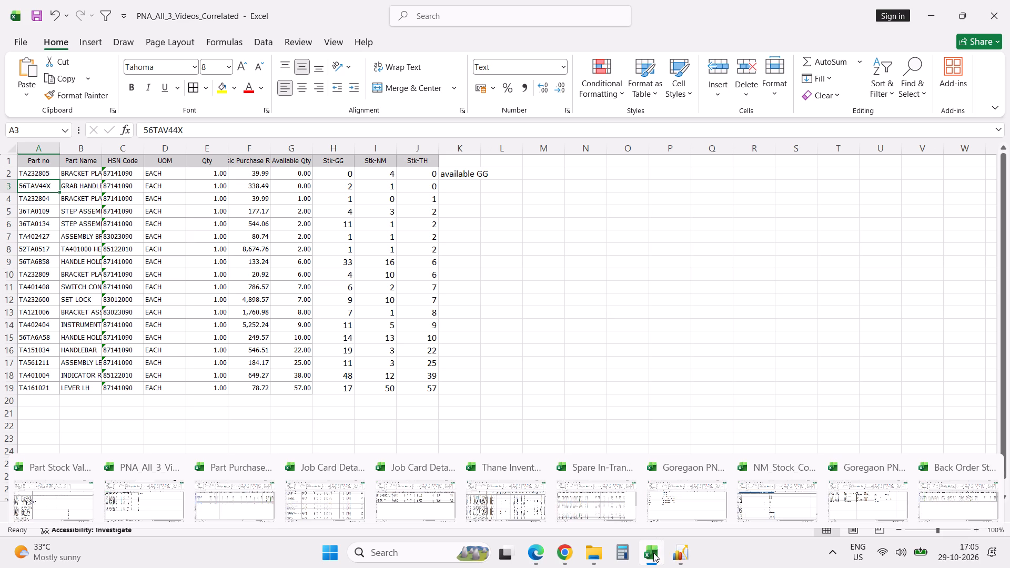
pyautogui.click(134, 496)
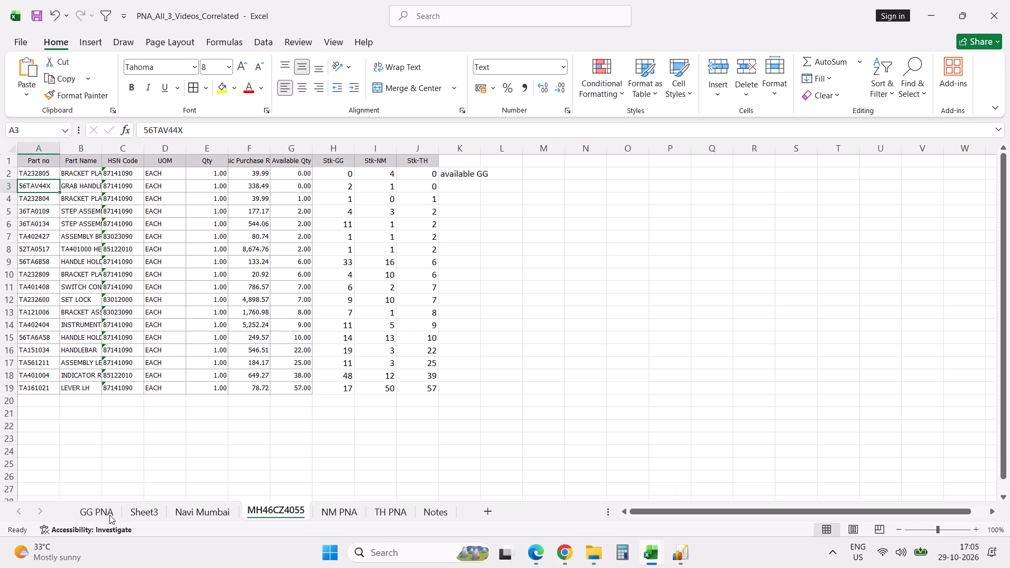
pyautogui.click(104, 515)
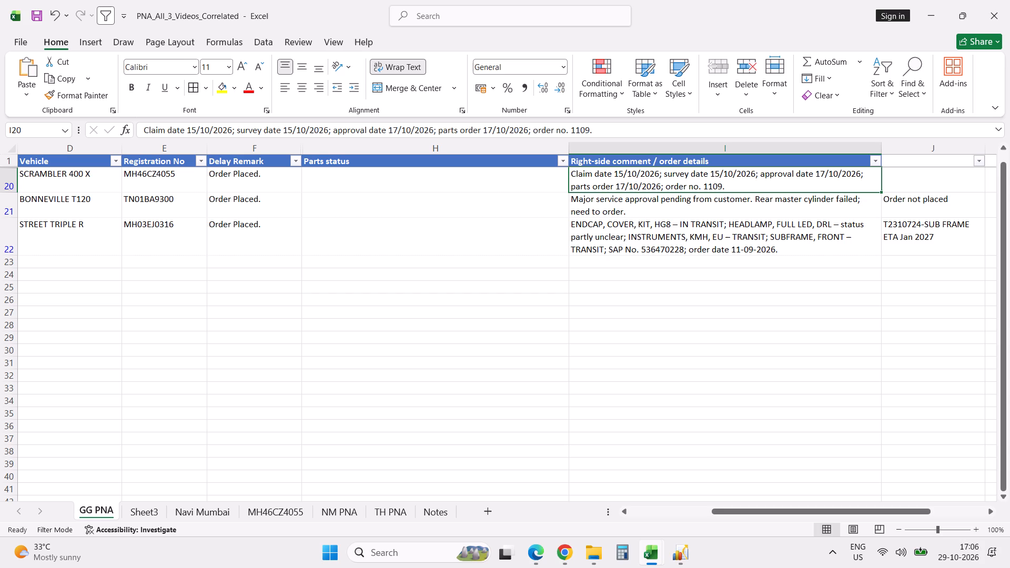
pyautogui.click(907, 175)
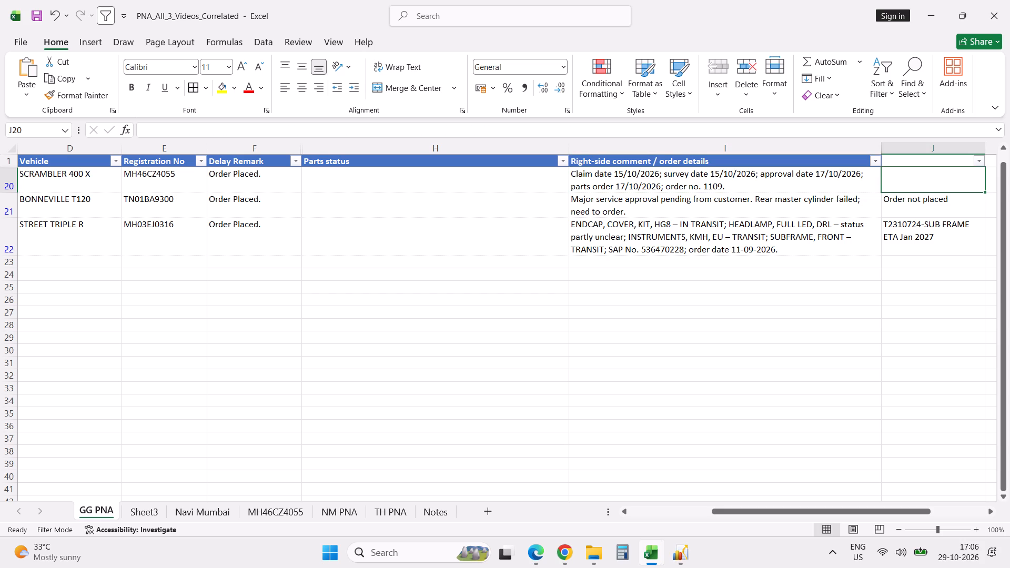
pyautogui.hotkey('alt', 'Tab')
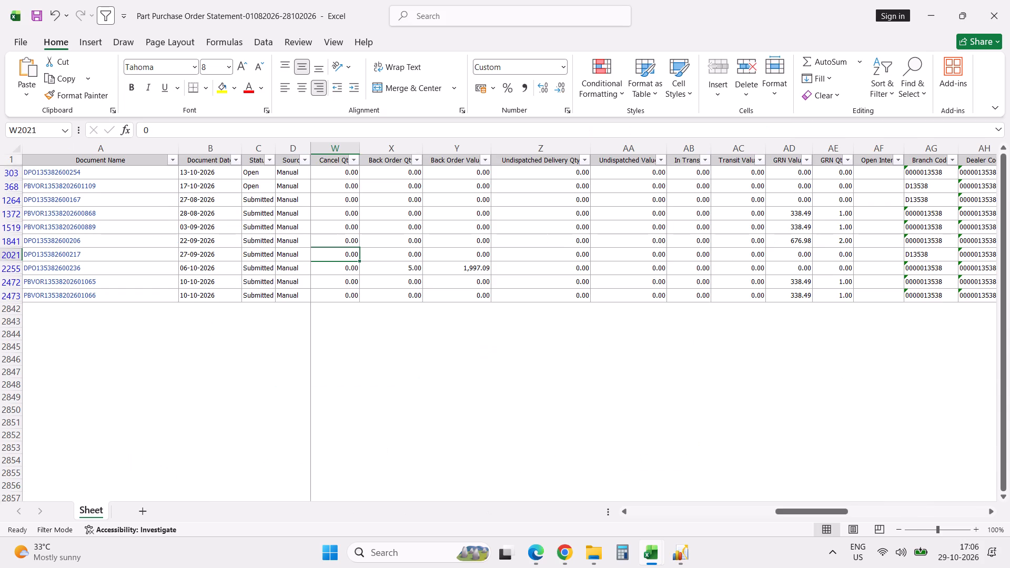
pyautogui.hotkey('alt', 'Tab')
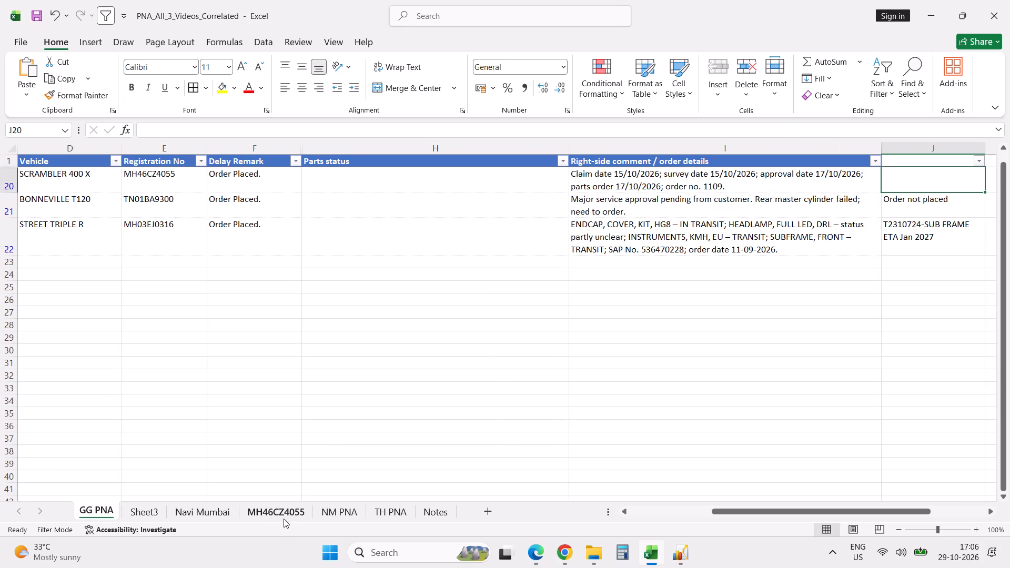
pyautogui.click(286, 516)
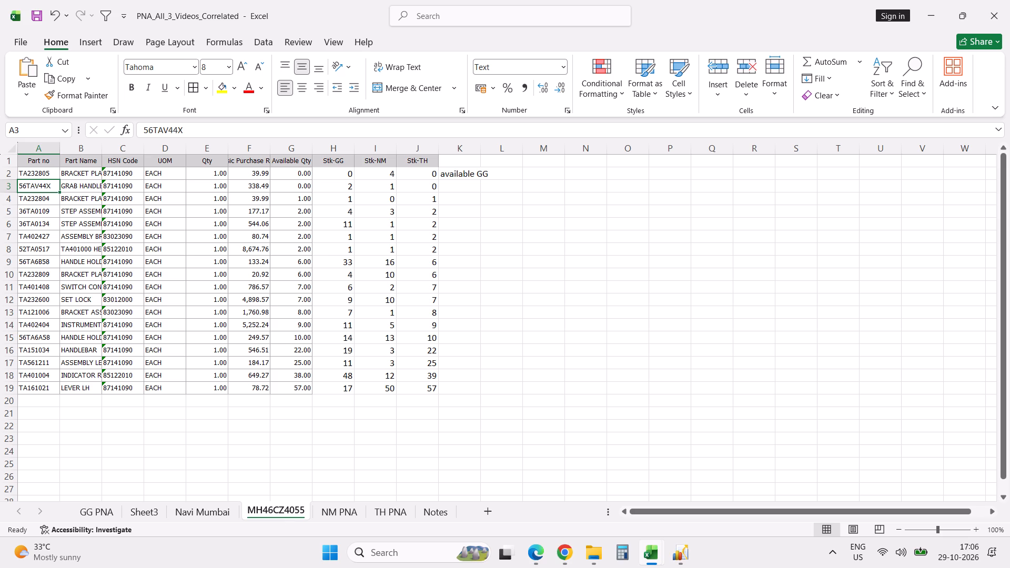
pyautogui.doubleClick(161, 135)
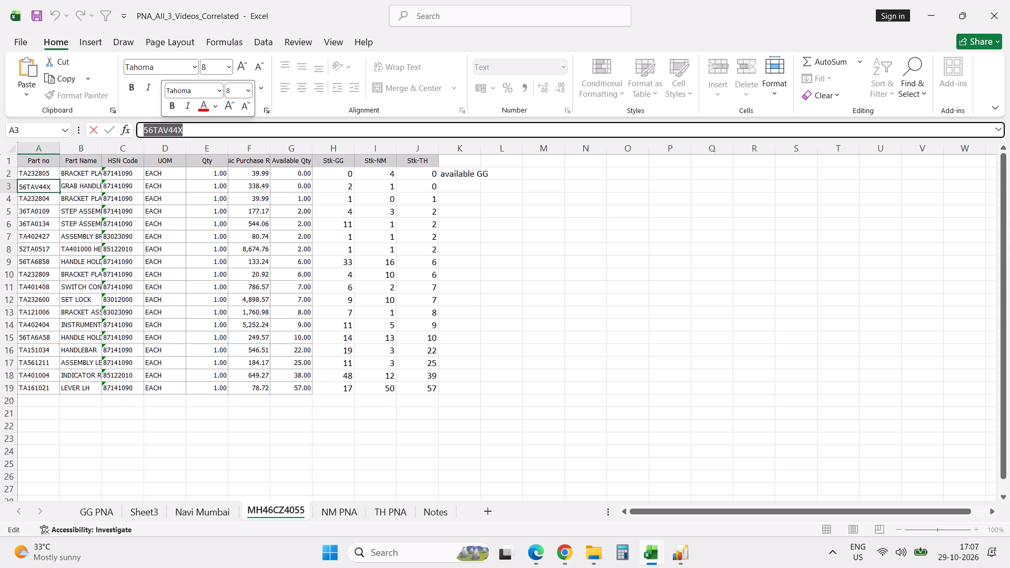
pyautogui.hotkey('ctrl', 'c')
pyautogui.press('Tab')
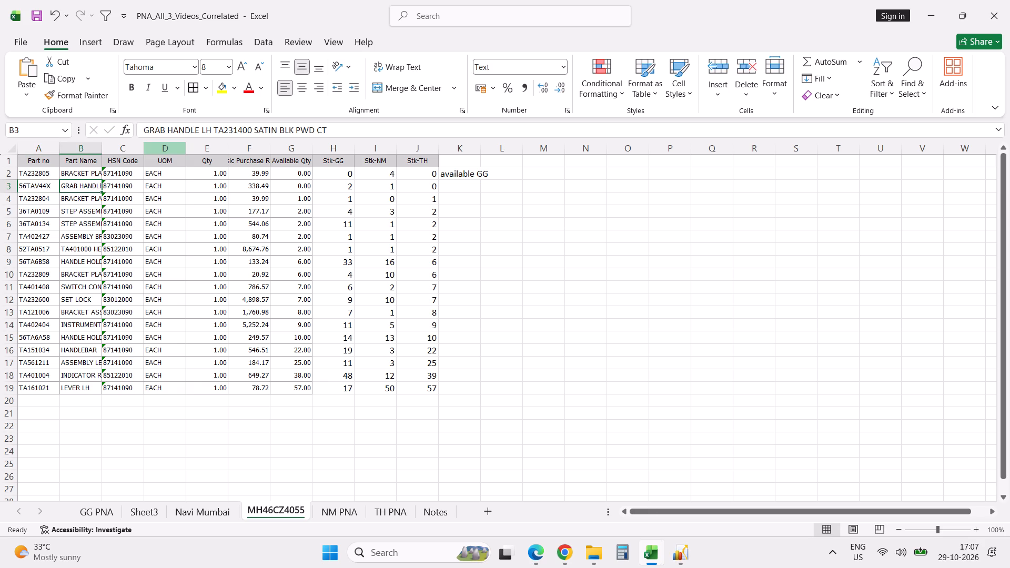
# In Excellon, replace the old VOR Search window with a new one and generate the stock report for item 56TAV44X.
pyautogui.click(684, 553)
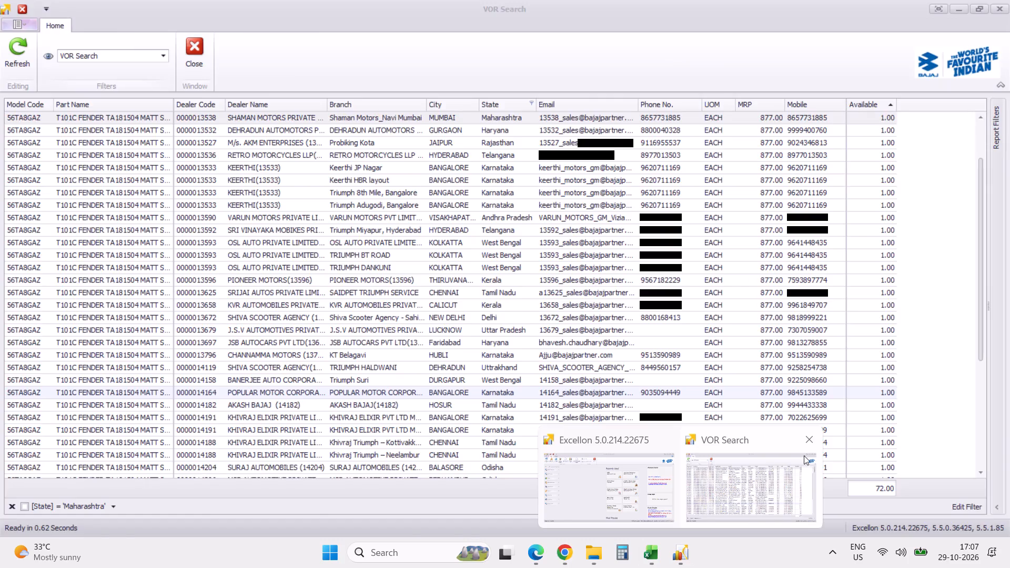
pyautogui.click(813, 442)
pyautogui.click(813, 442)
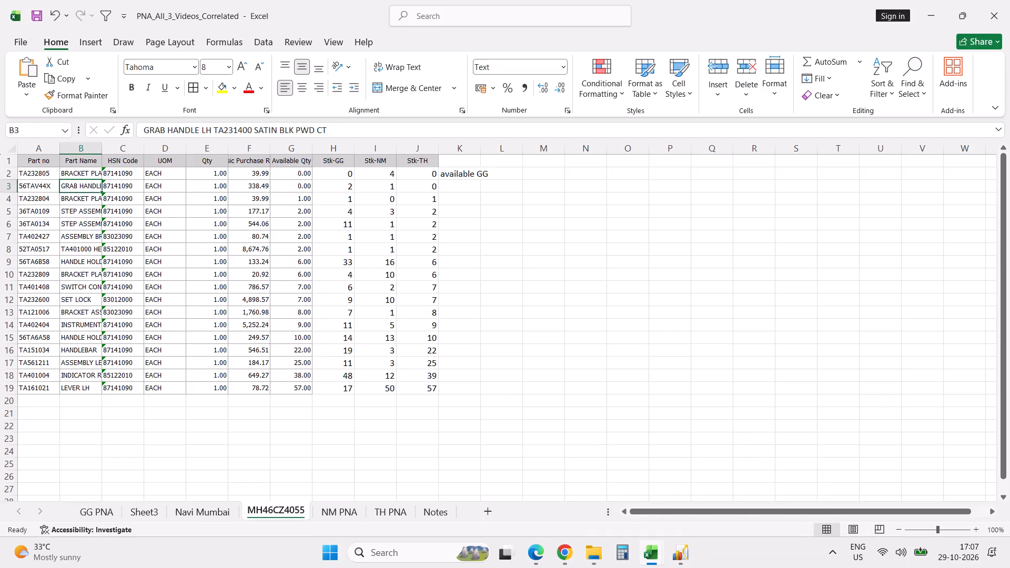
pyautogui.click(680, 559)
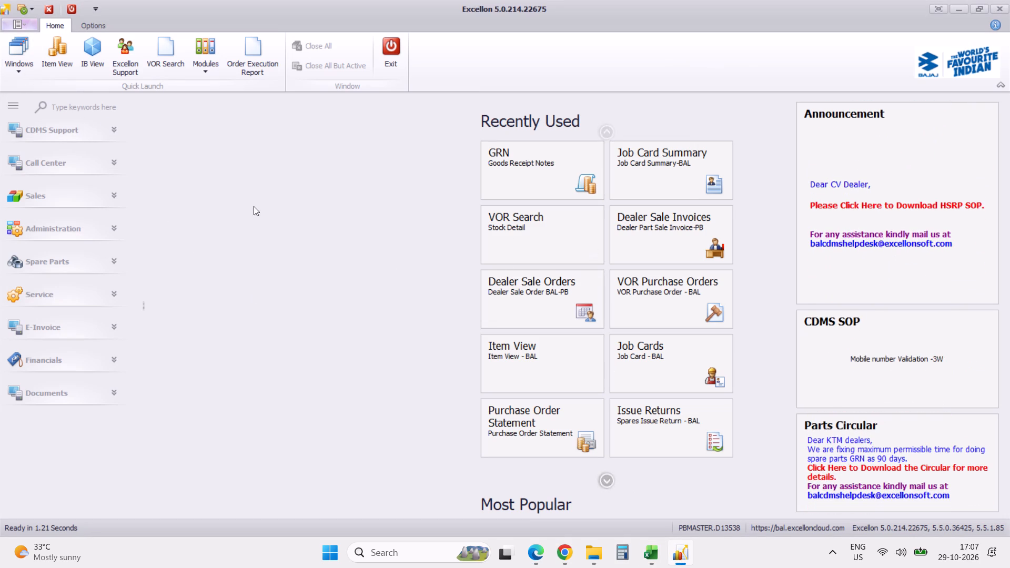
pyautogui.click(539, 237)
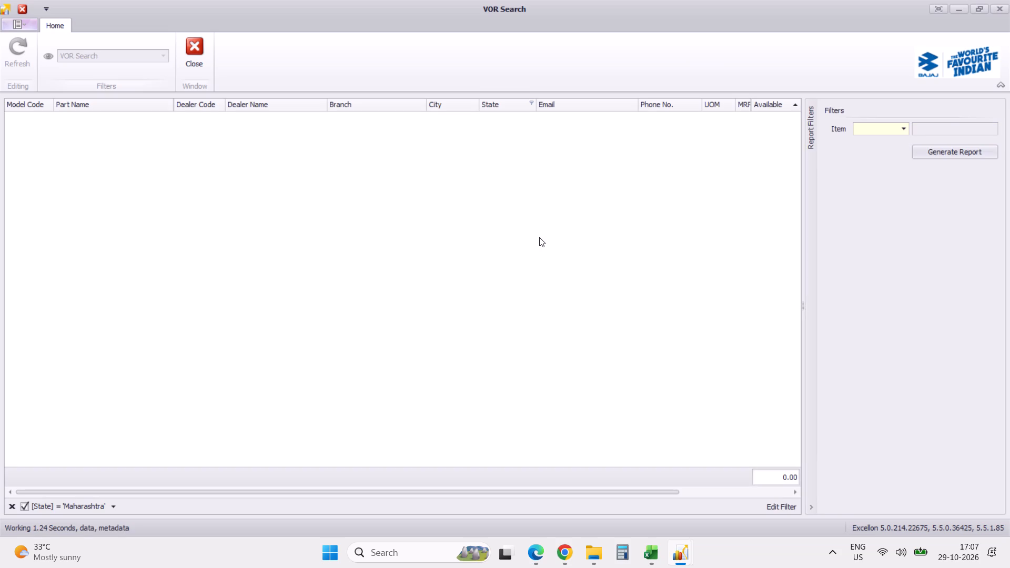
pyautogui.click(863, 129)
pyautogui.hotkey('ctrl', 'v')
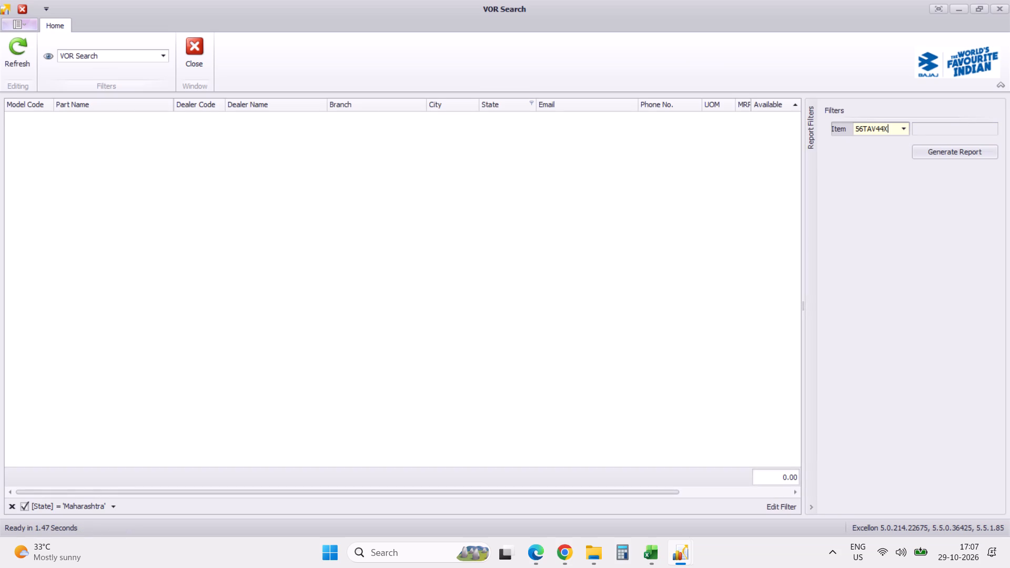
pyautogui.click(937, 152)
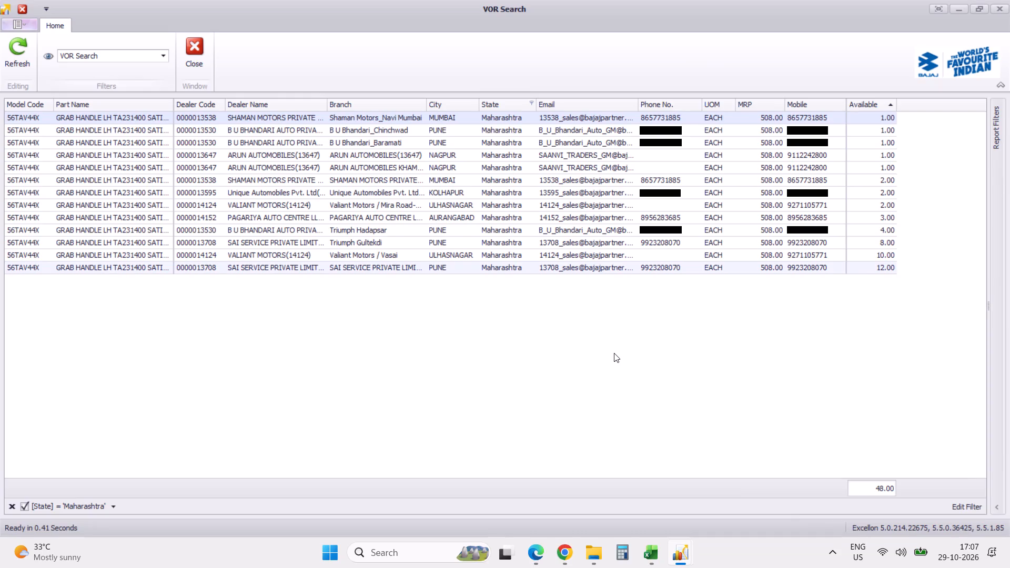
pyautogui.hotkey('alt', 'Tab')
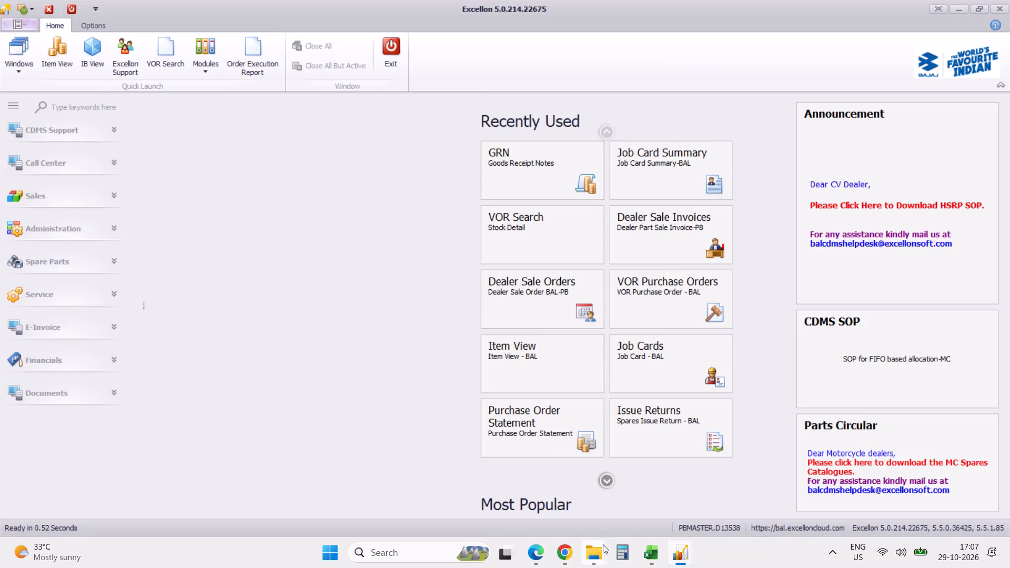
pyautogui.click(658, 554)
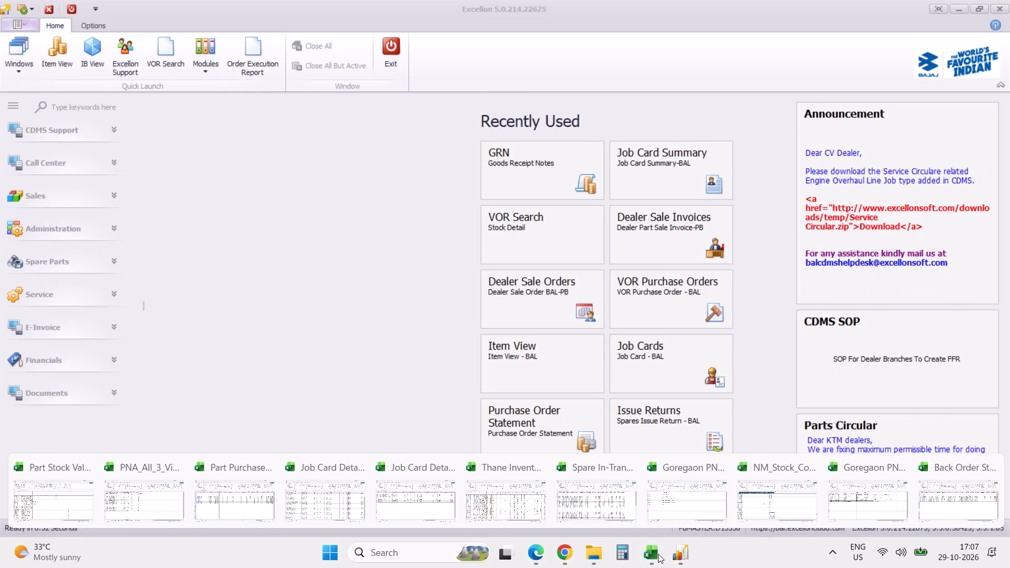
pyautogui.click(162, 498)
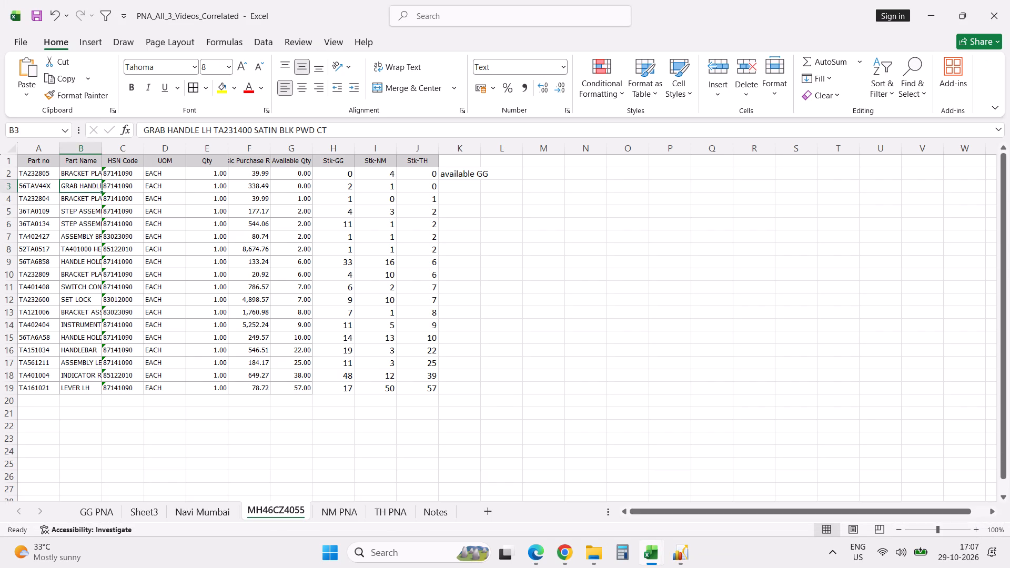
pyautogui.click(101, 513)
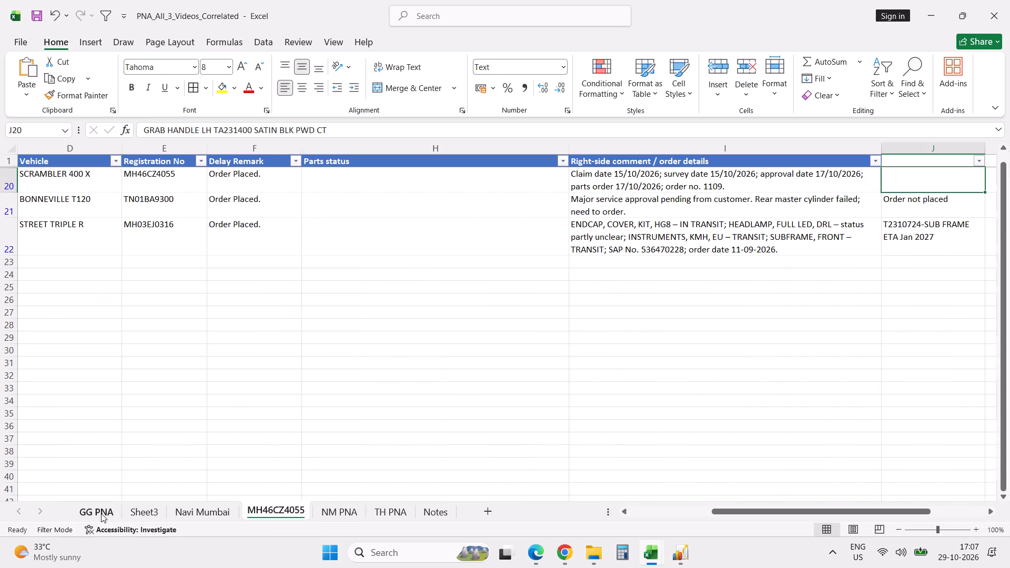
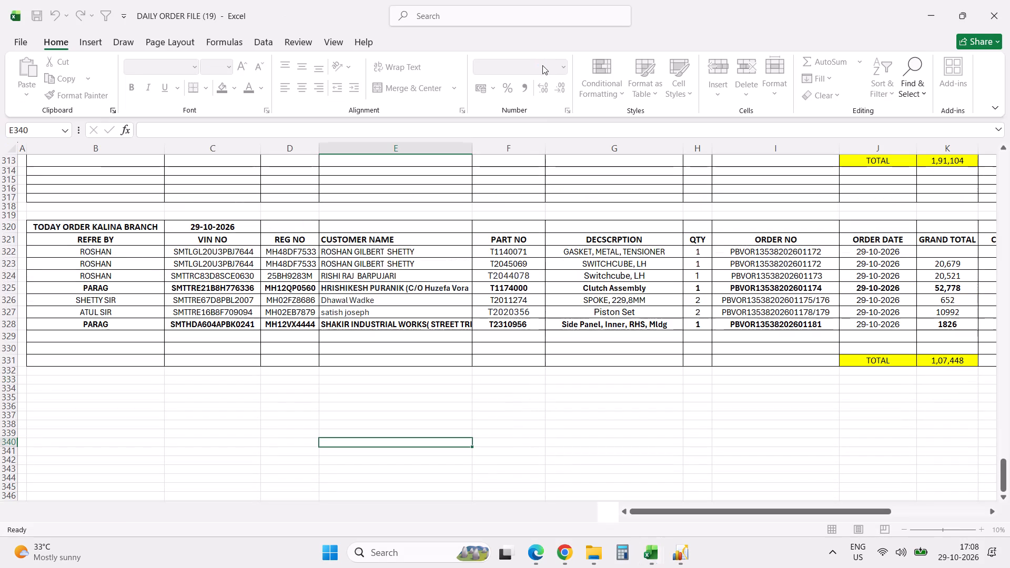
# In the DAILY ORDER FILE (19) workbook, review the Kalina branch orders dated 29-10-2026 across to the customer advance payment column.
pyautogui.click(537, 370)
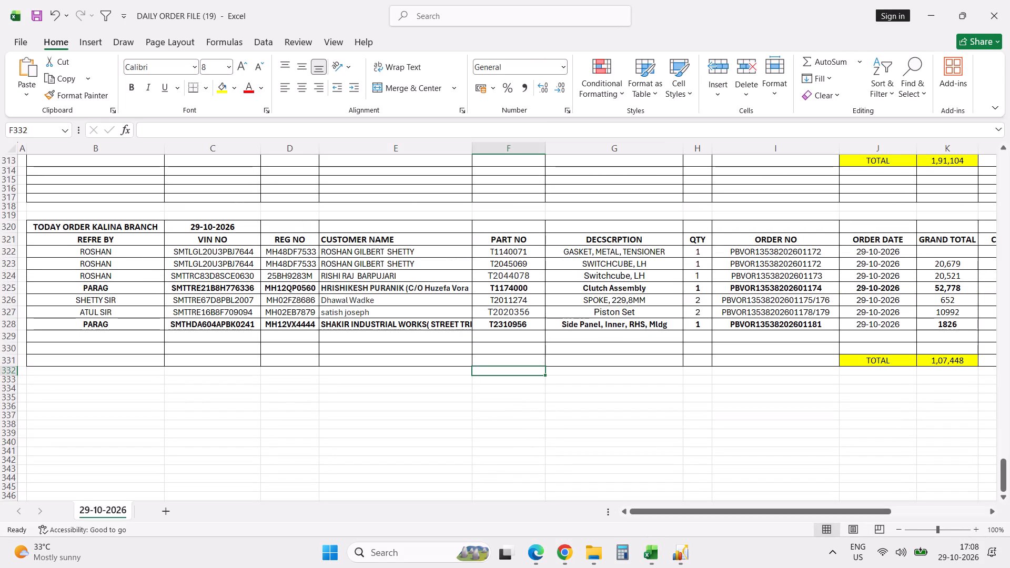
pyautogui.press('Right')
pyautogui.press('Right')
pyautogui.press('Right')
pyautogui.press('Right')
pyautogui.press('Right')
pyautogui.press('Right')
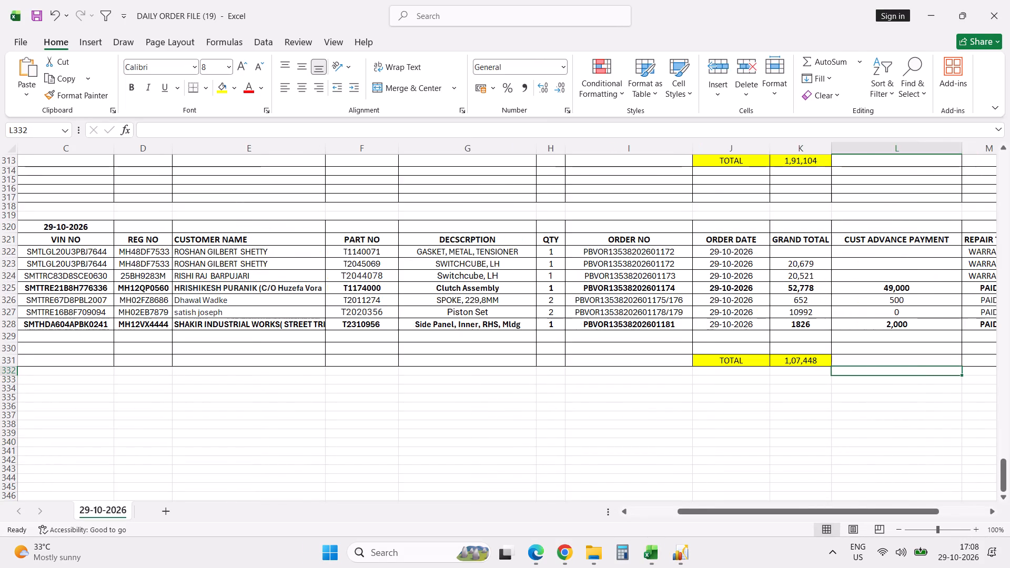
# Examine the 29-10-2026 orders' repair type, available stock and remark columns, and go back across to the VIN number column.
pyautogui.press('Right')
pyautogui.press('Right')
pyautogui.press('Right')
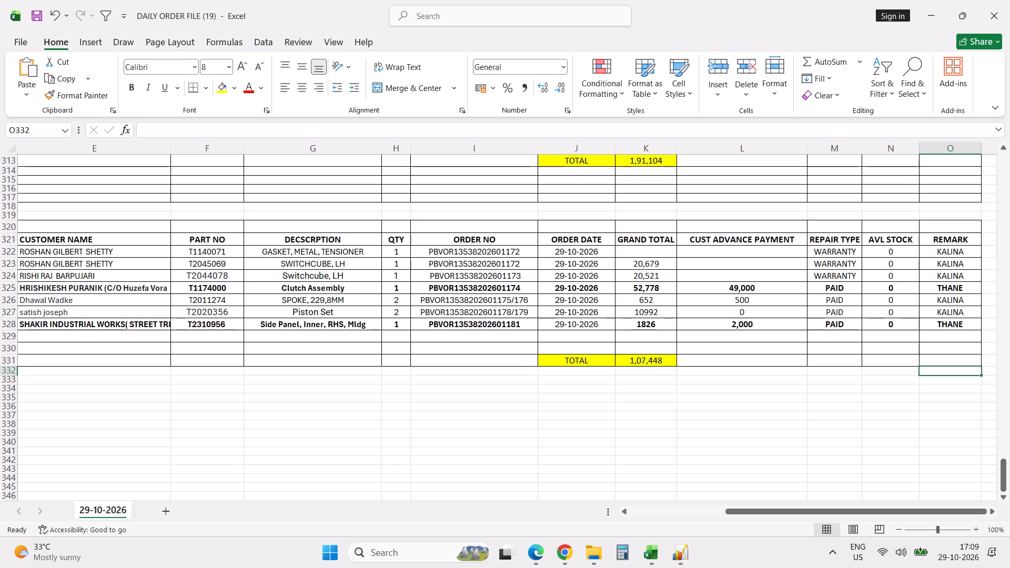
pyautogui.click(523, 462)
pyautogui.press('Left')
pyautogui.press('Left')
pyautogui.press('Left')
pyautogui.press('Left')
pyautogui.press('Left')
pyautogui.press('Left')
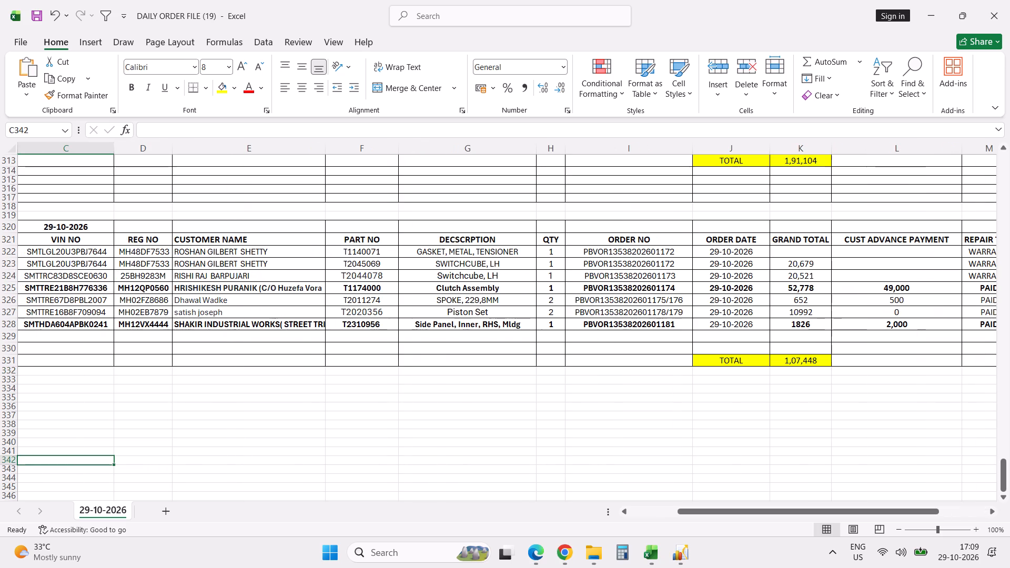
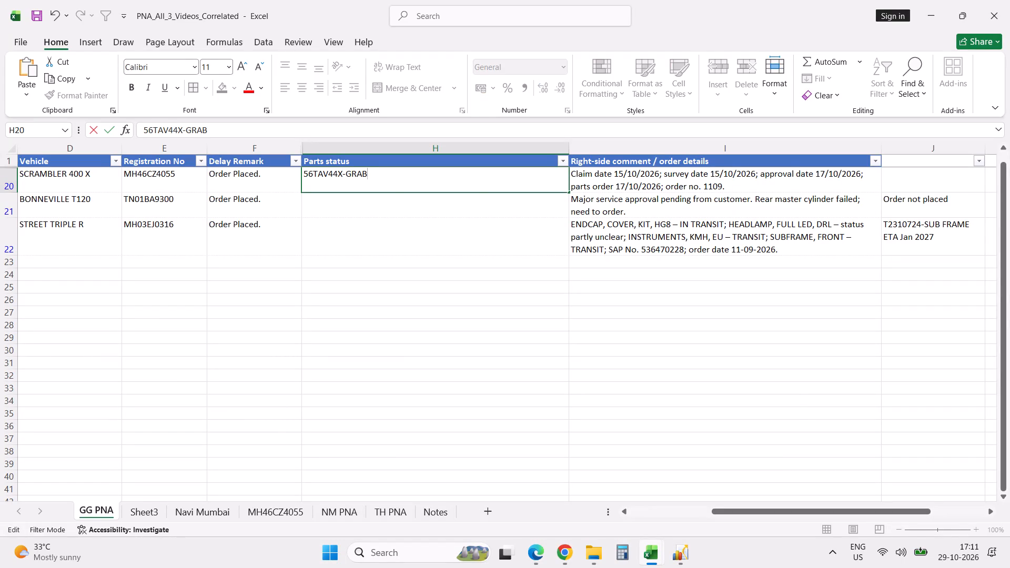
pyautogui.press('space')
pyautogui.write('HANDLE')
pyautogui.press('space')
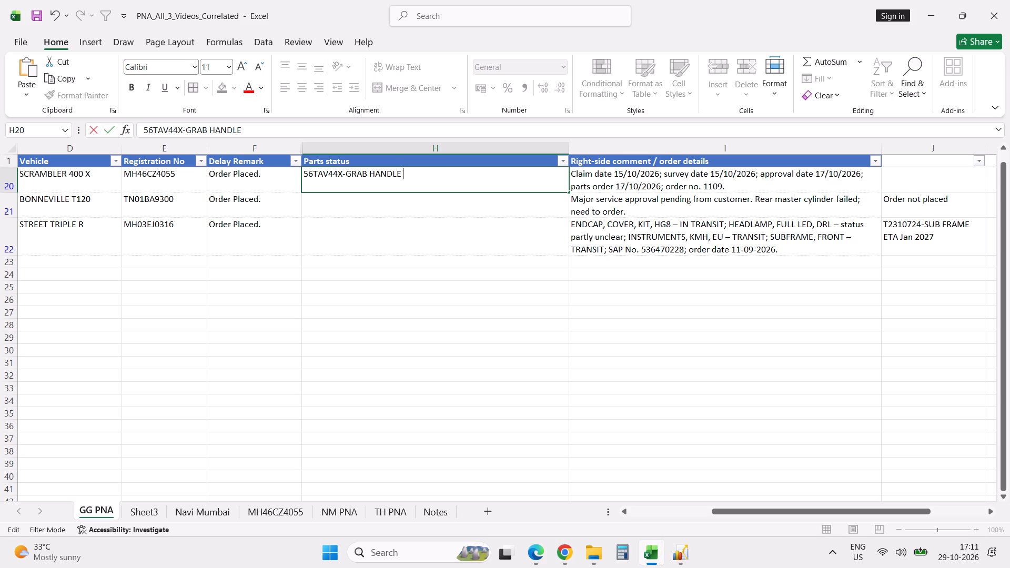
pyautogui.write('BO')
pyautogui.press('space')
pyautogui.write('Trying co ded')
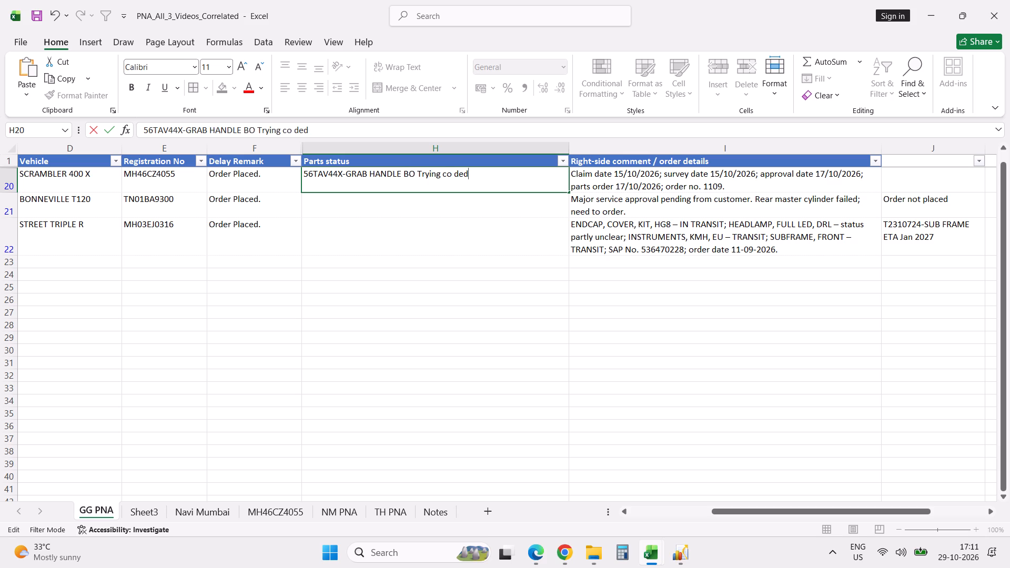
pyautogui.press('BackSpace')
pyautogui.write('alers')
pyautogui.press('Return')
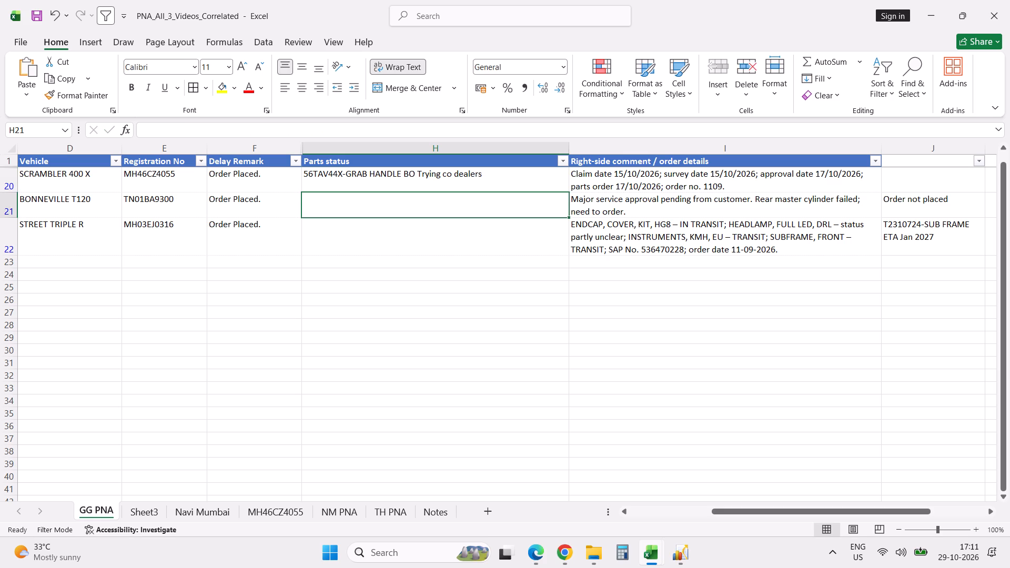
pyautogui.write('Order not placed')
pyautogui.press('Return')
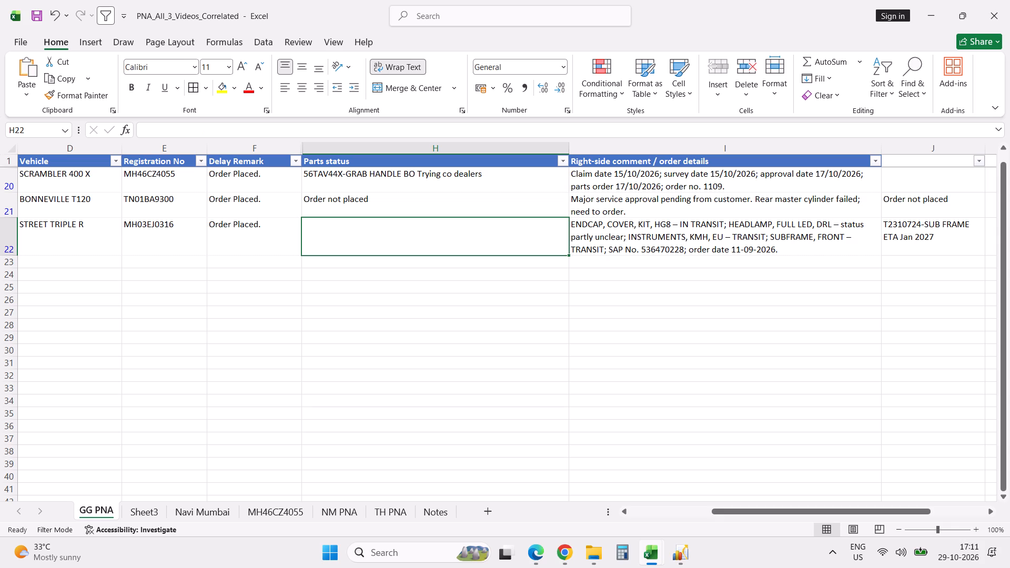
pyautogui.write('Big Bike ETA is of Jan-2027')
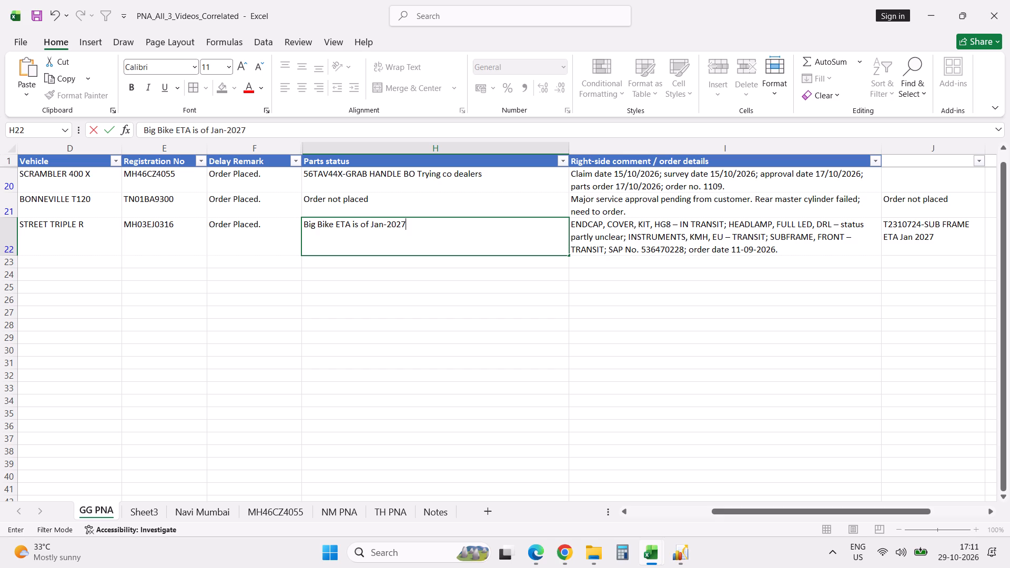
pyautogui.press('Return')
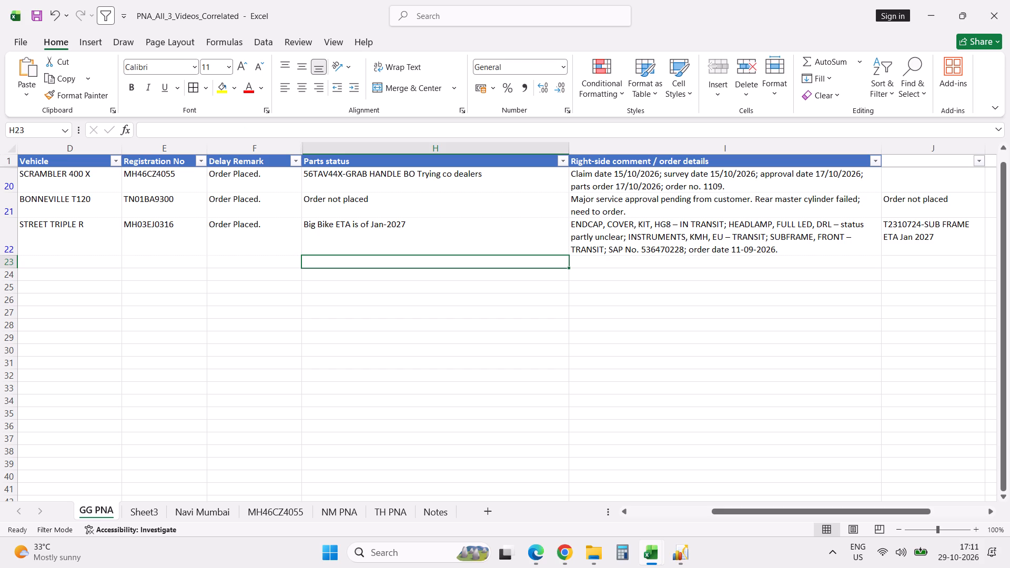
pyautogui.press('Left')
pyautogui.press('Left')
pyautogui.press('Left')
pyautogui.press('Left')
pyautogui.press('Left')
pyautogui.press('Left')
pyautogui.press('Left')
pyautogui.press('Left')
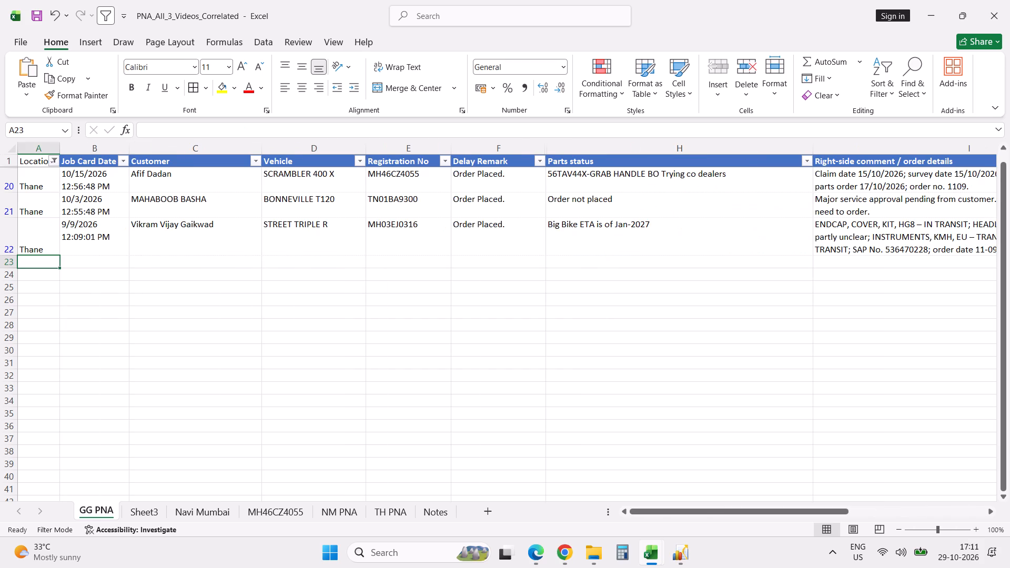
pyautogui.press('Left')
pyautogui.press('Left')
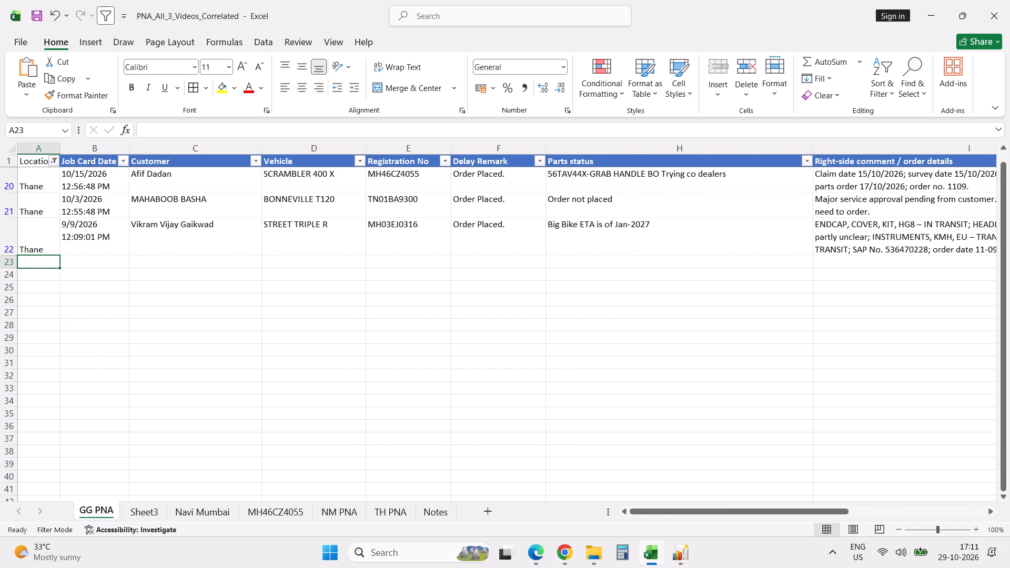
pyautogui.click(100, 238)
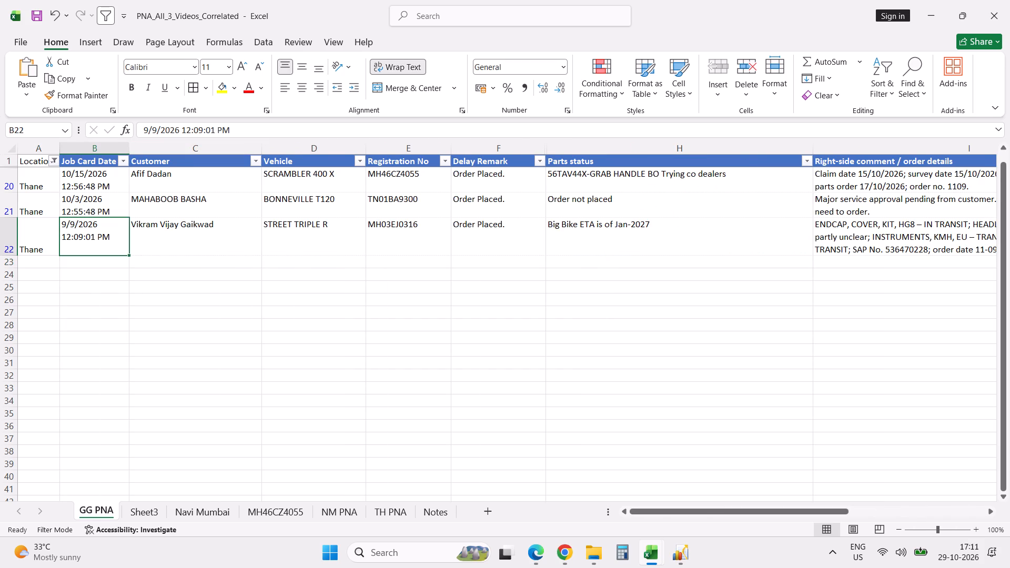
pyautogui.click(258, 128)
pyautogui.keyDown('shift'); pyautogui.click(178, 128); pyautogui.keyUp('shift')
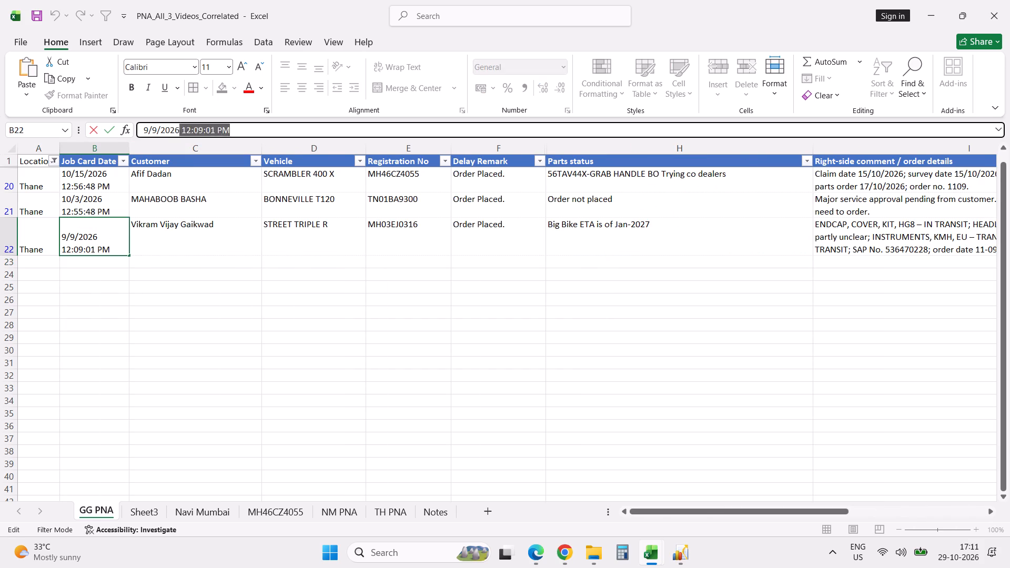
pyautogui.press('Delete')
pyautogui.press('Tab')
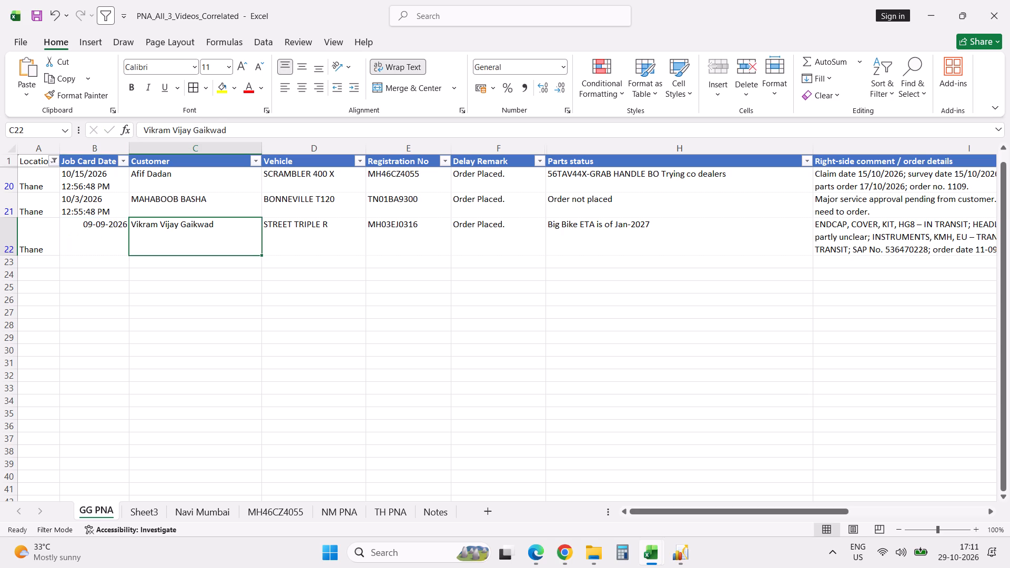
pyautogui.click(112, 207)
pyautogui.click(261, 135)
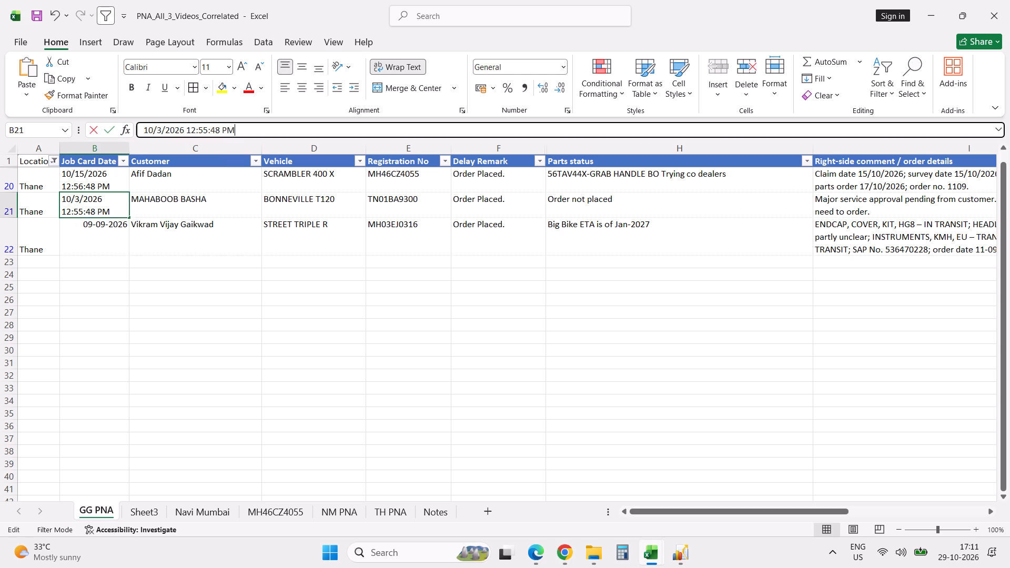
pyautogui.keyDown('shift'); pyautogui.click(184, 128); pyautogui.keyUp('shift')
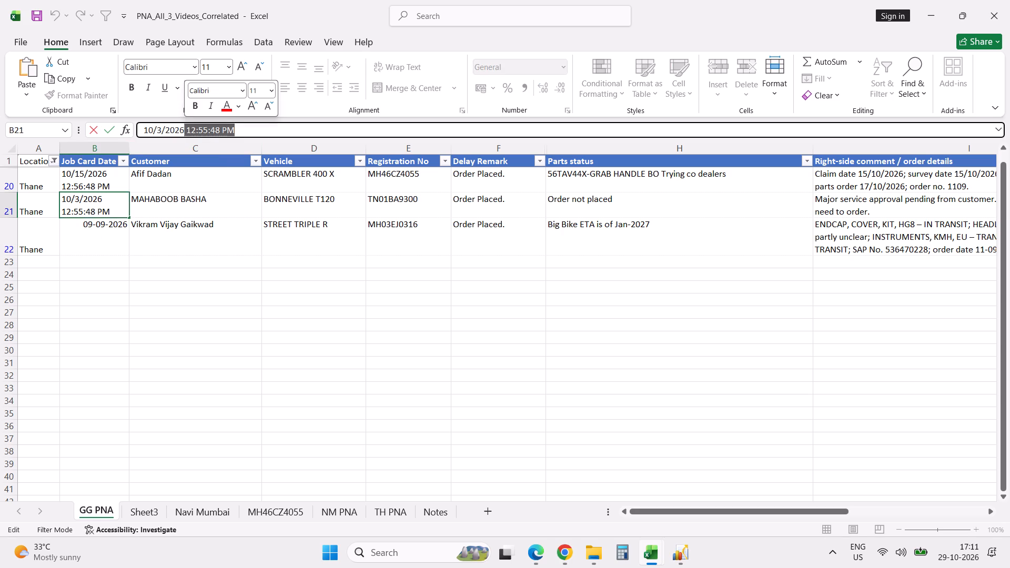
pyautogui.press('Delete')
pyautogui.press('Tab')
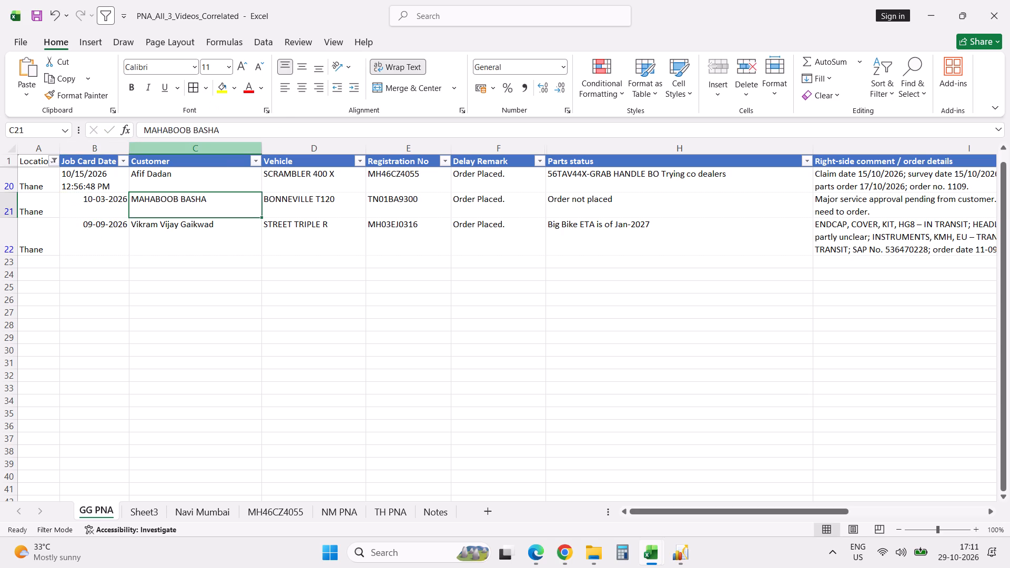
pyautogui.click(114, 182)
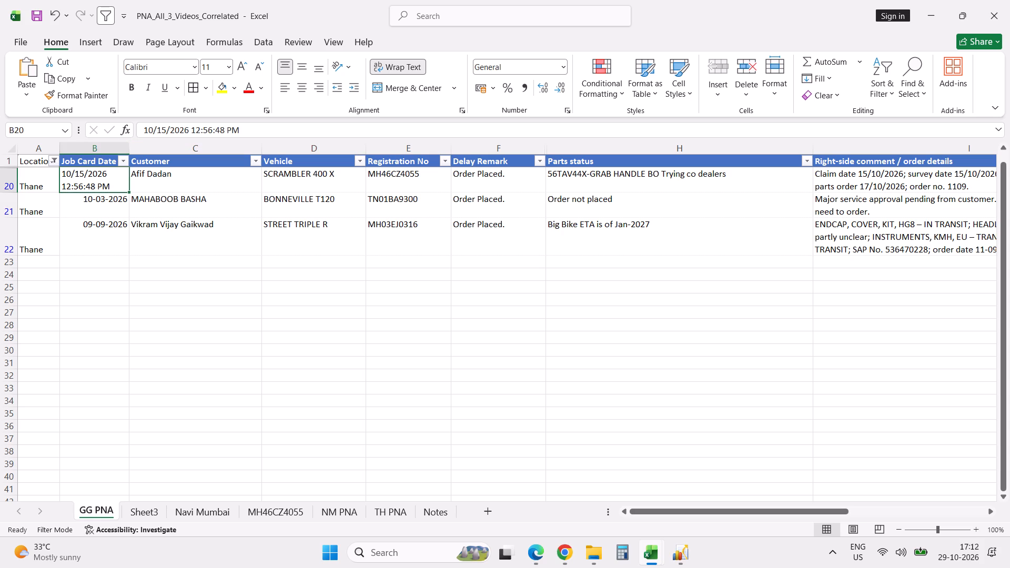
pyautogui.click(279, 131)
pyautogui.keyDown('shift'); pyautogui.click(188, 130); pyautogui.keyUp('shift')
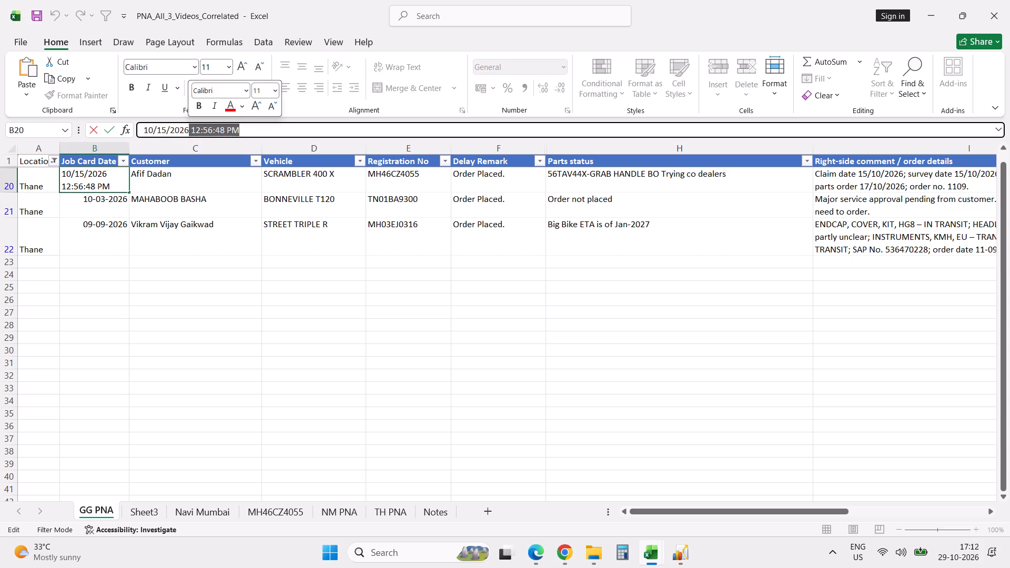
pyautogui.press('Delete')
pyautogui.press('Tab')
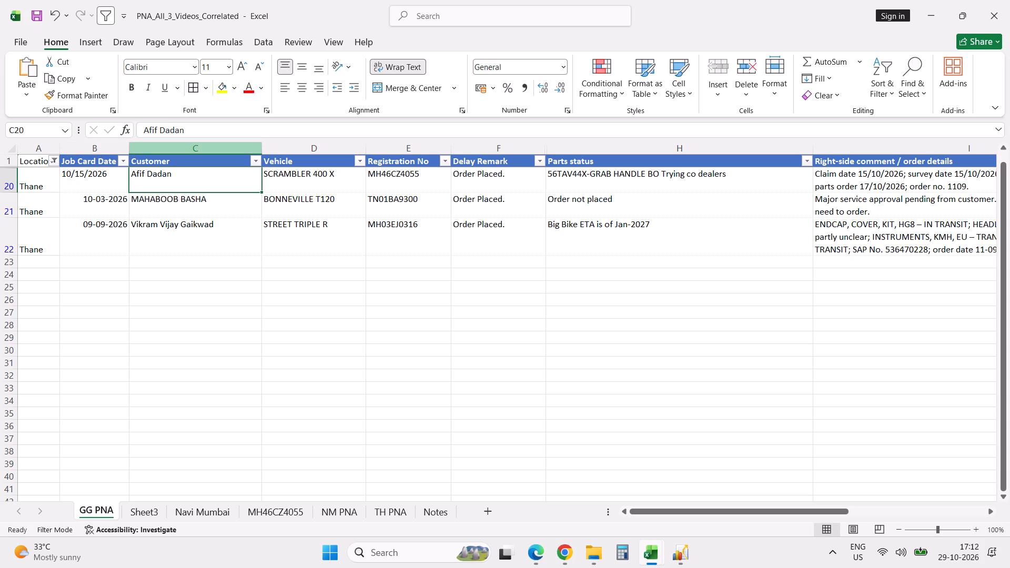
pyautogui.click(104, 186)
pyautogui.hotkey('ctrl', 'c')
pyautogui.press('Down')
pyautogui.press('Return')
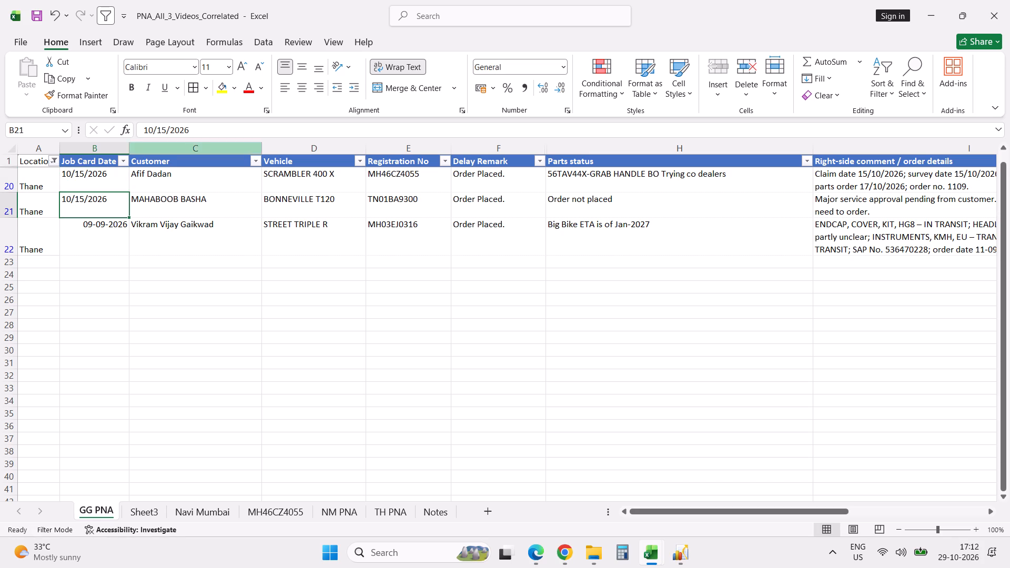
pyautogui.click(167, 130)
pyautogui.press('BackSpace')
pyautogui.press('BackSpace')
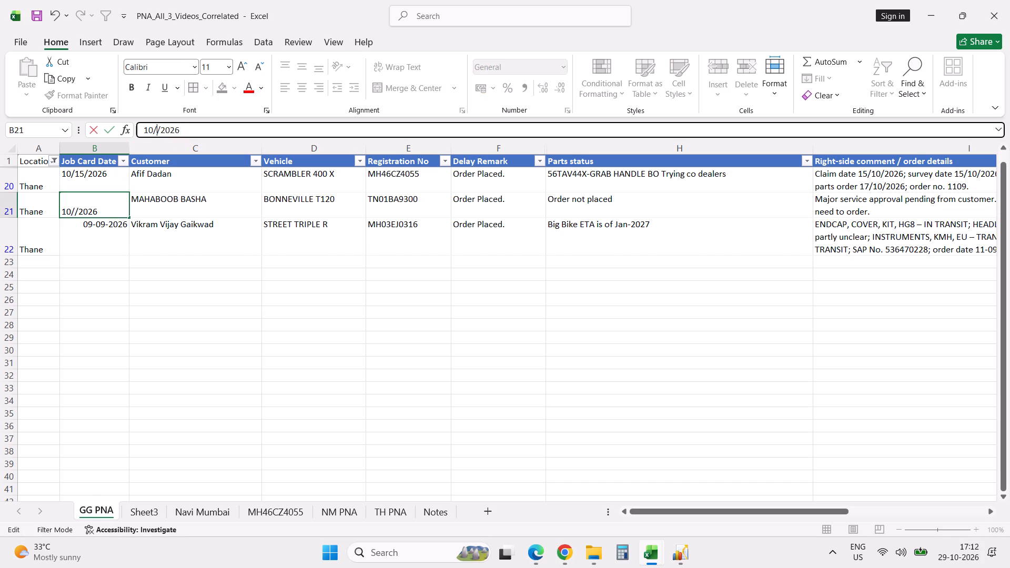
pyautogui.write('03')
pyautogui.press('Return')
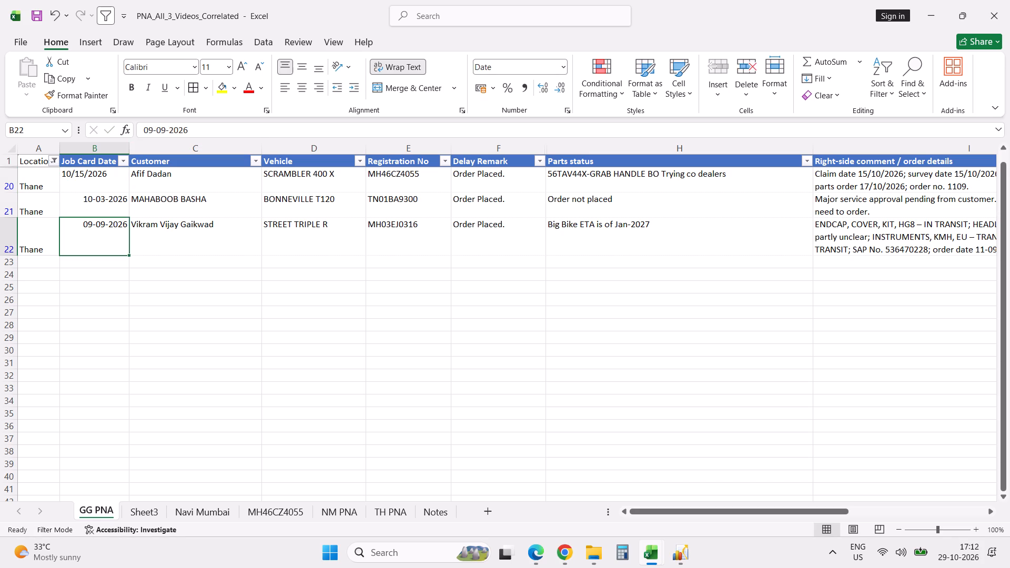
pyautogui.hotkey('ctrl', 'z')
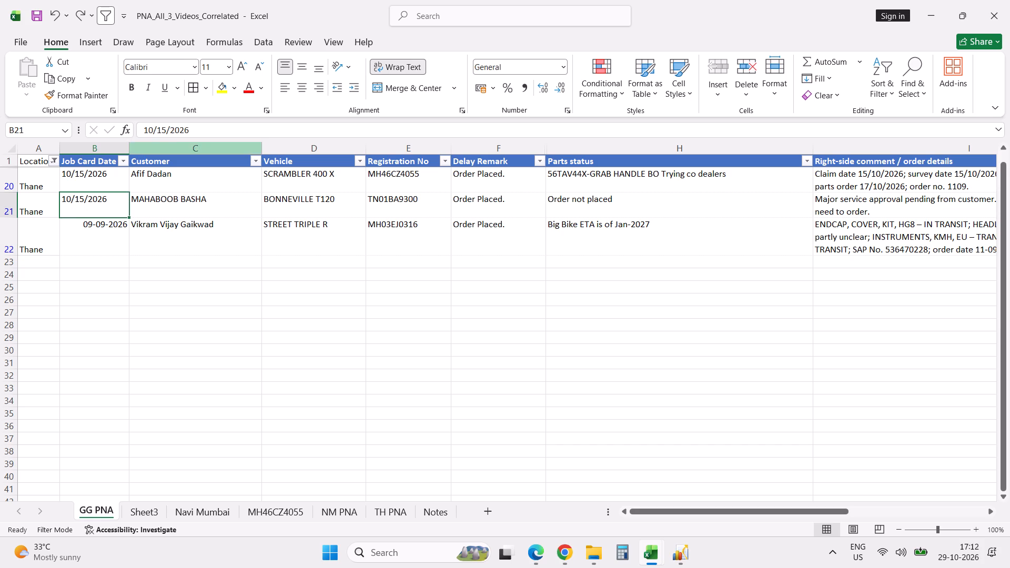
pyautogui.click(167, 130)
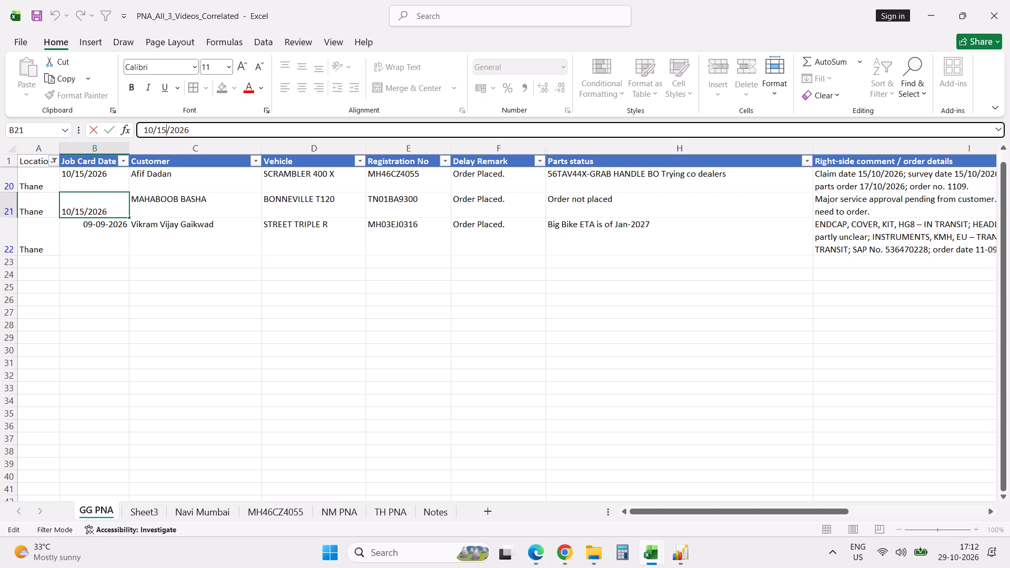
pyautogui.press('BackSpace')
pyautogui.press('BackSpace')
pyautogui.write('03')
pyautogui.press('Tab')
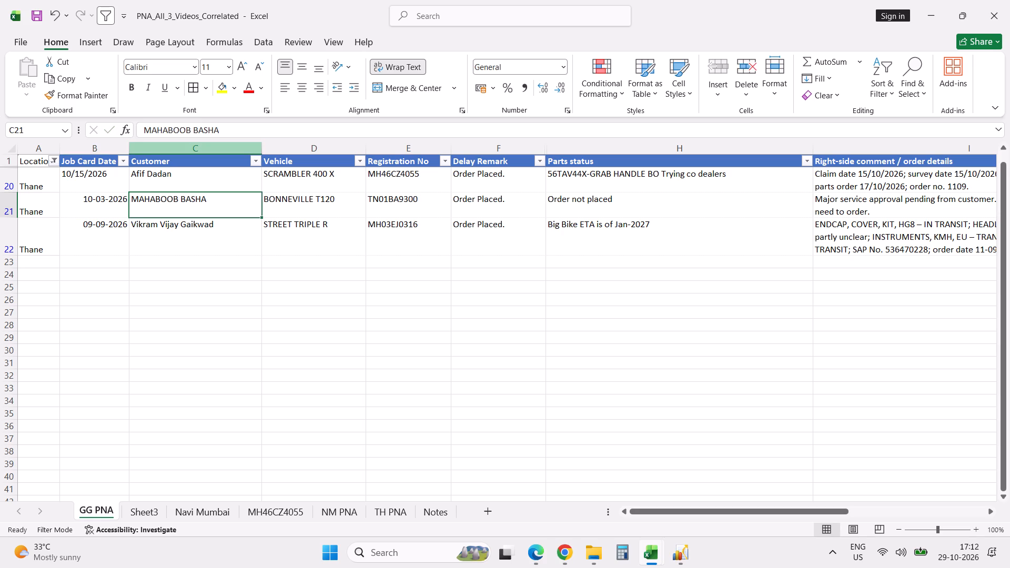
# Turn off the filter on the GG PNA table to show the rows of every location.
pyautogui.click(98, 205)
pyautogui.click(100, 228)
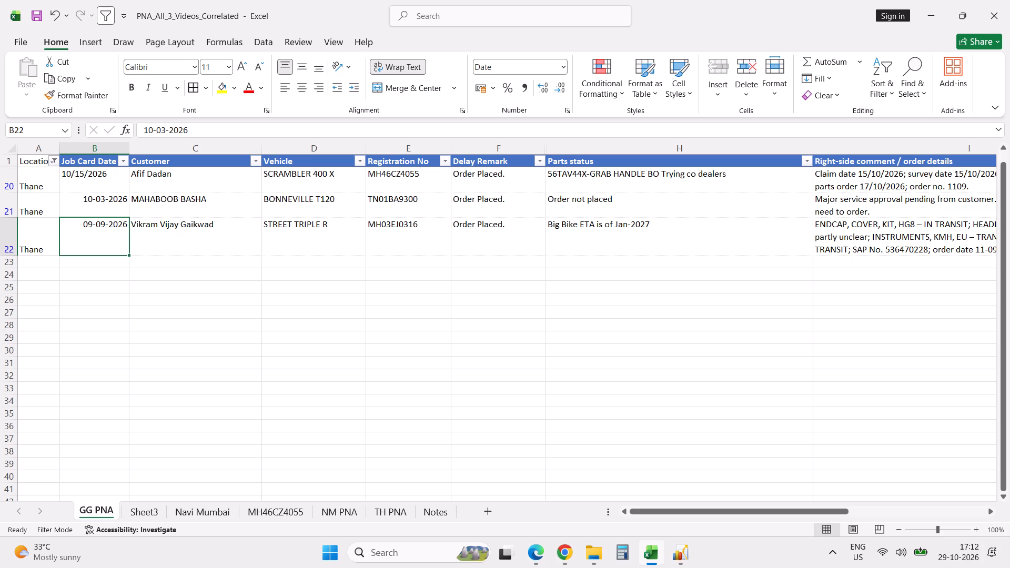
pyautogui.hotkey('alt', 'd')
pyautogui.write('ff')
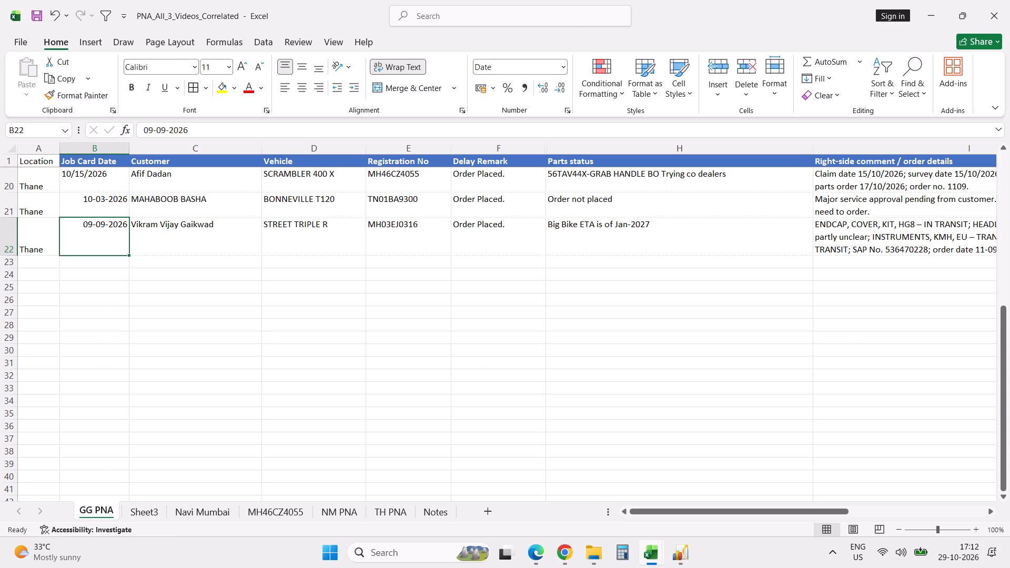
pyautogui.scroll(8, 251, 288)
pyautogui.scroll(-2, 251, 288)
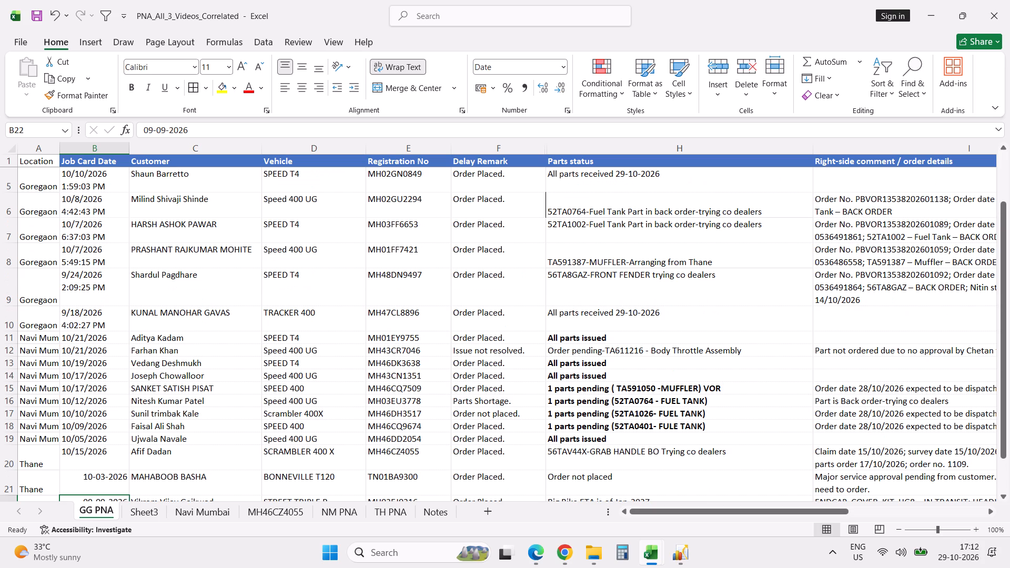
pyautogui.scroll(7, 251, 288)
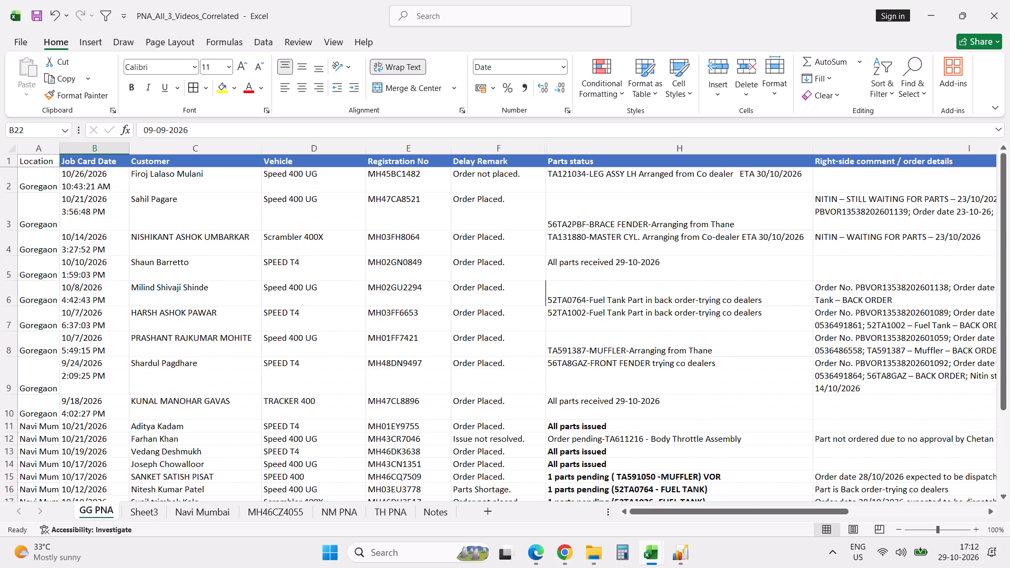
pyautogui.click(111, 185)
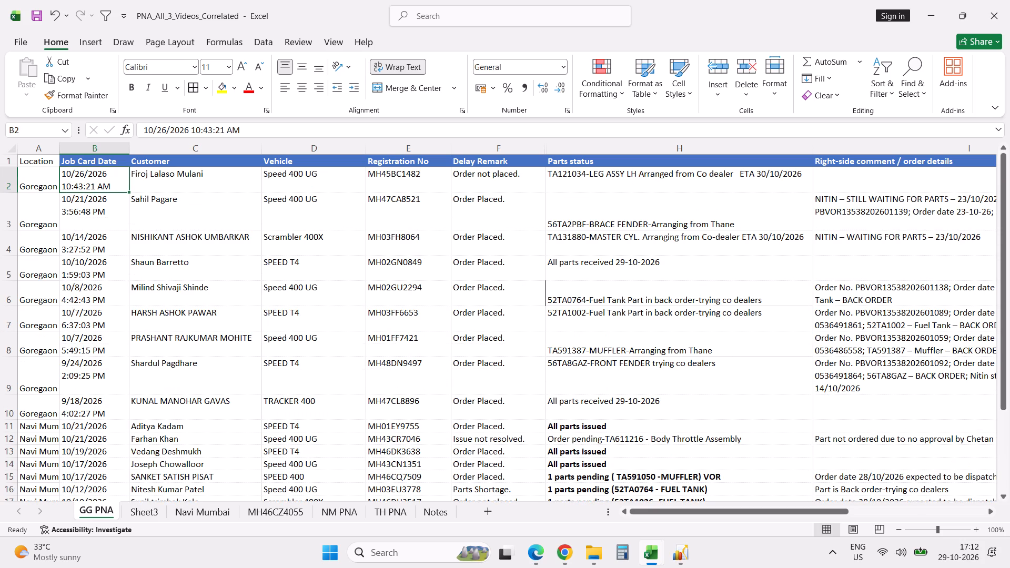
pyautogui.keyDown('shift'); pyautogui.click(86, 371); pyautogui.keyUp('shift')
pyautogui.rightClick(86, 371)
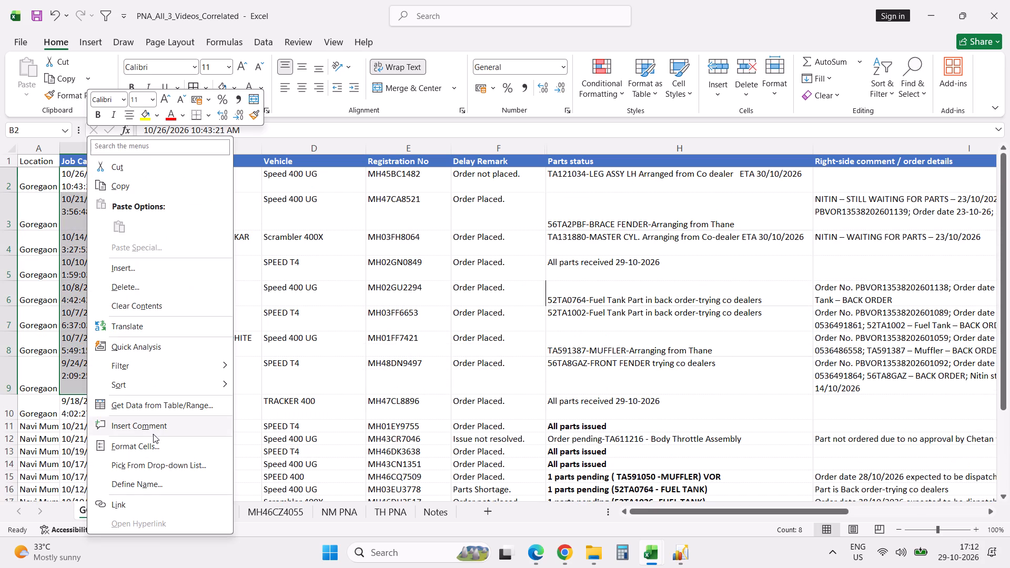
pyautogui.click(156, 442)
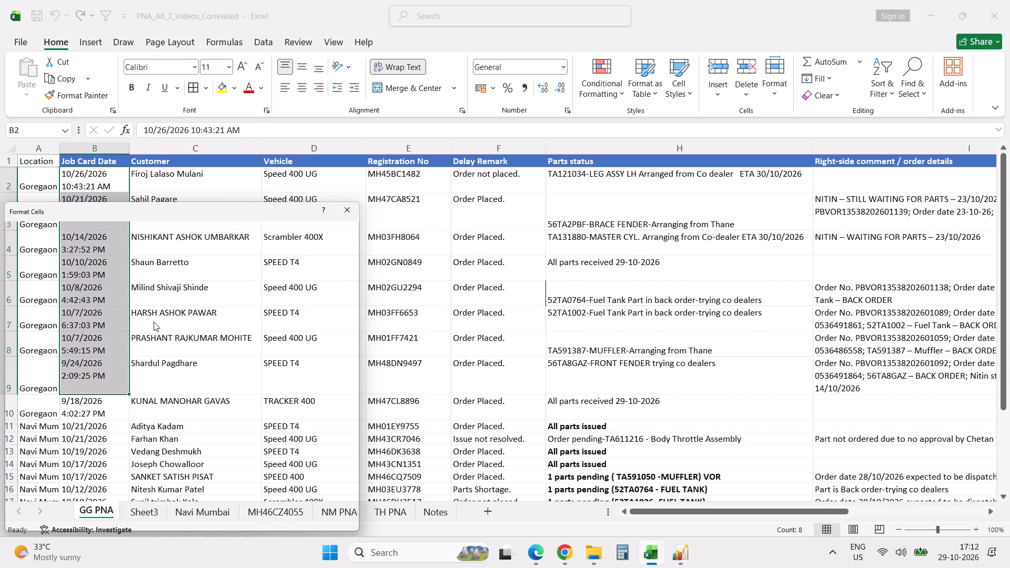
pyautogui.click(47, 364)
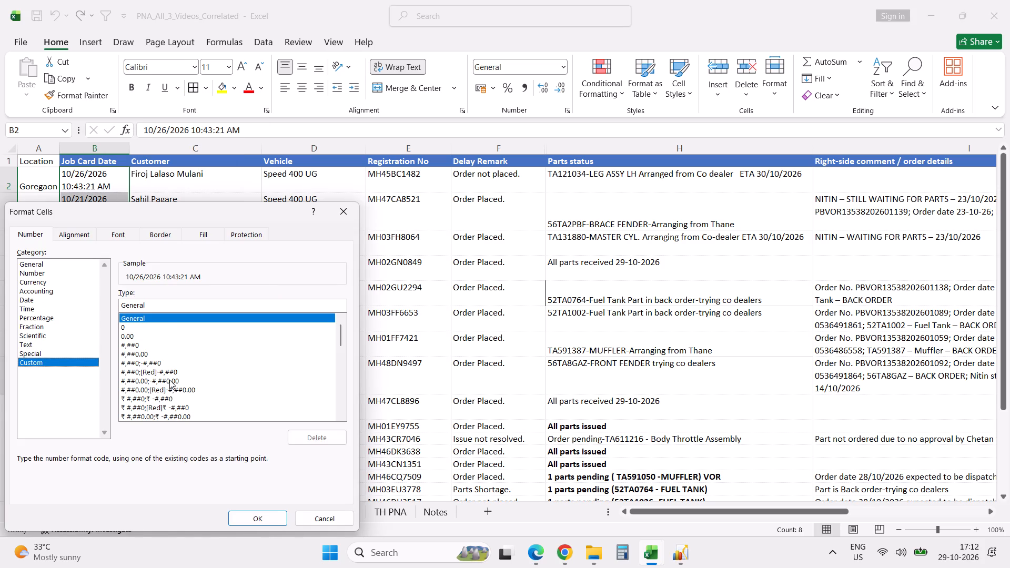
pyautogui.click(28, 301)
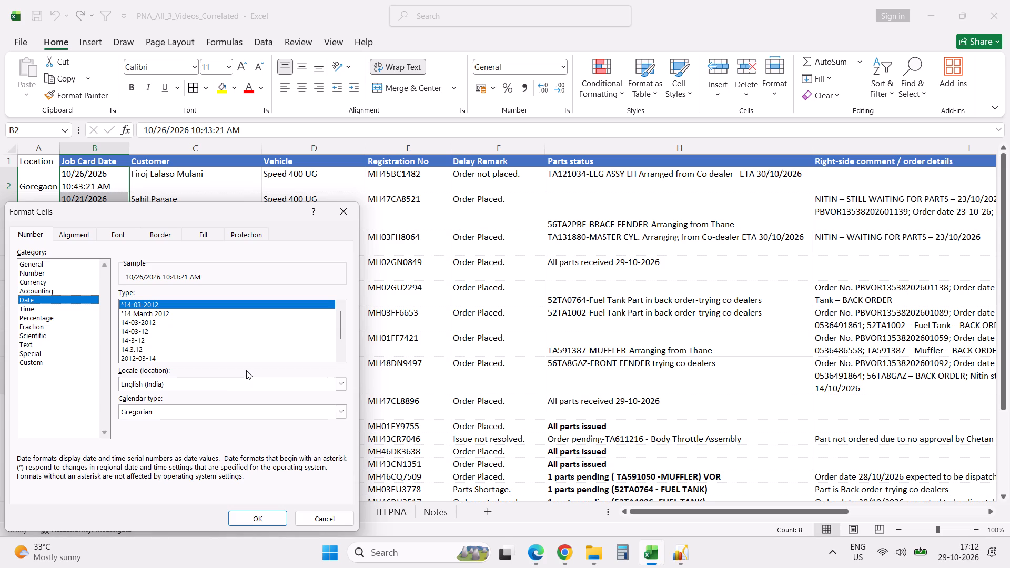
pyautogui.click(176, 321)
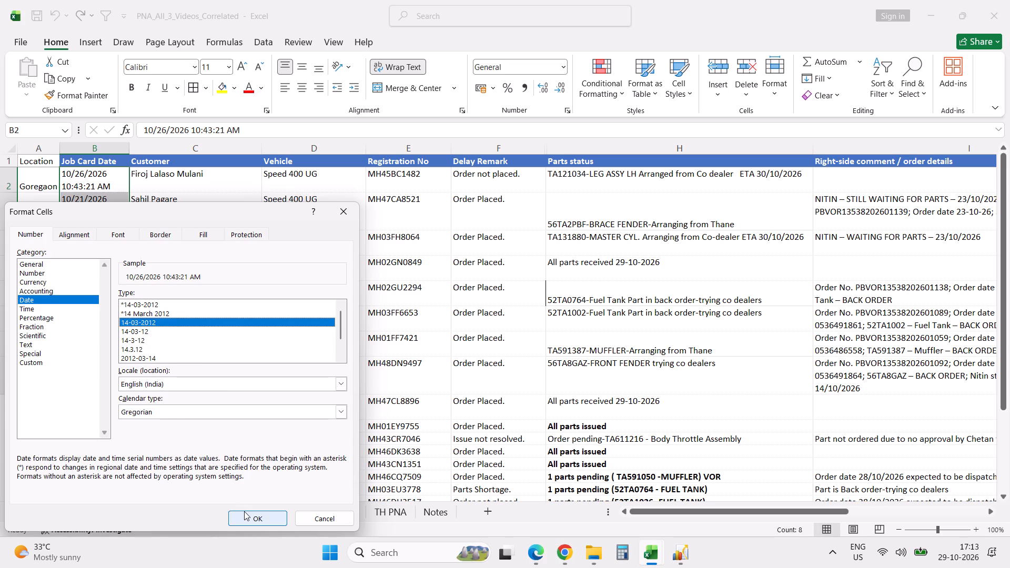
pyautogui.click(244, 511)
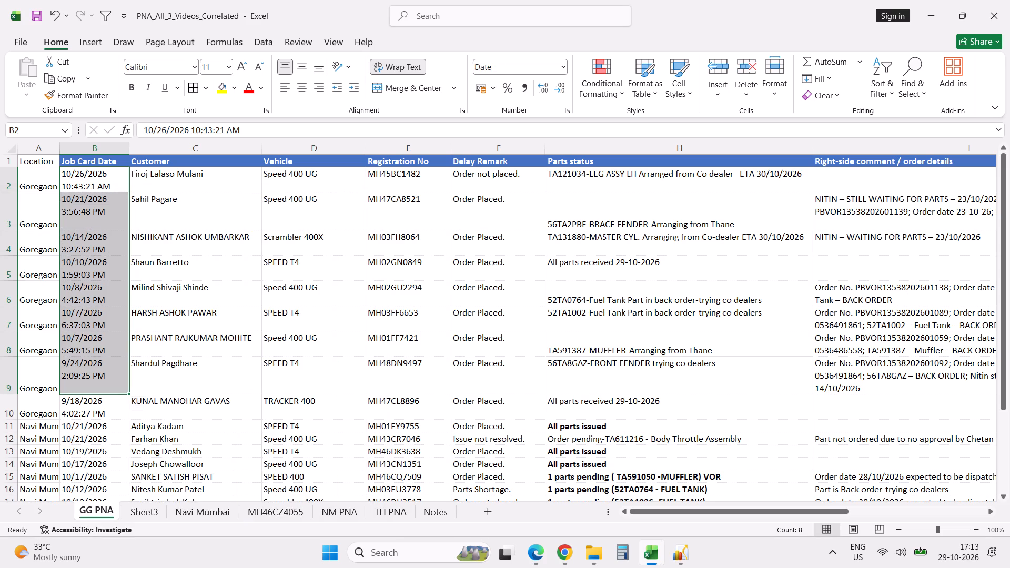
pyautogui.click(102, 182)
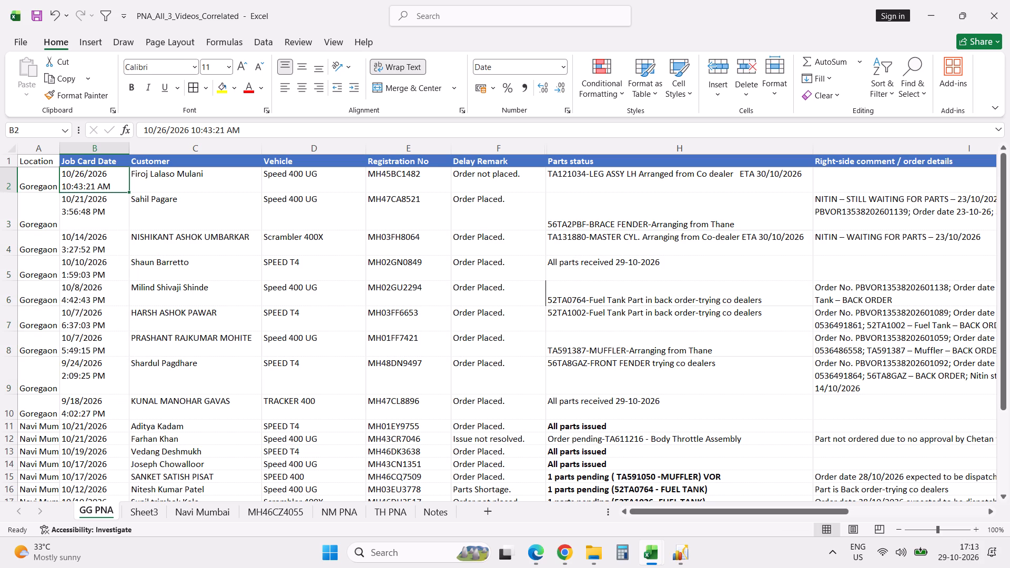
pyautogui.click(272, 133)
pyautogui.press('BackSpace')
pyautogui.press('BackSpace')
pyautogui.press('BackSpace')
pyautogui.press('BackSpace')
pyautogui.press('BackSpace')
pyautogui.press('BackSpace')
pyautogui.press('BackSpace')
pyautogui.press('BackSpace')
pyautogui.press('BackSpace')
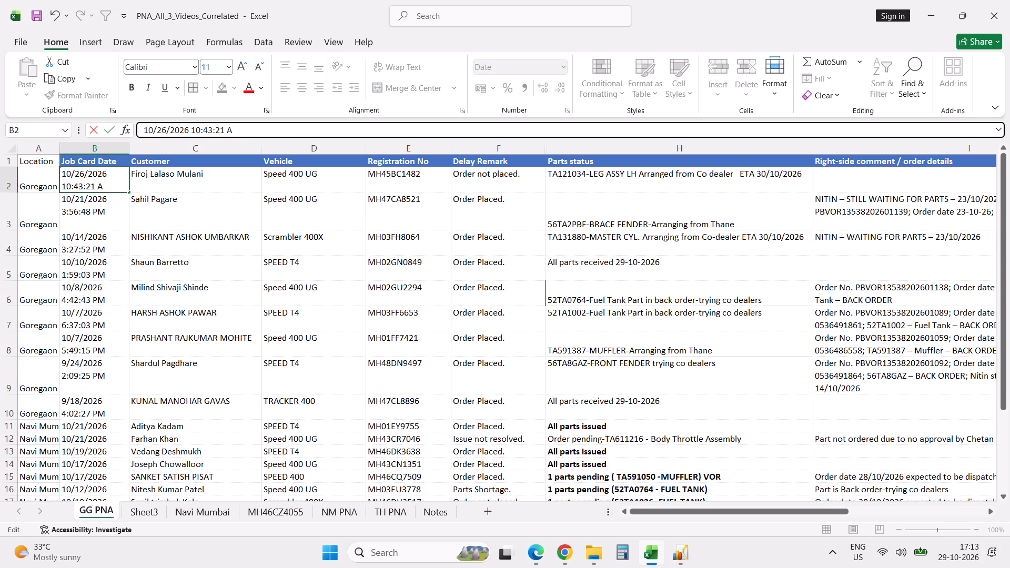
pyautogui.press('BackSpace')
pyautogui.press('BackSpace')
pyautogui.press('BackSpace')
pyautogui.press('Return')
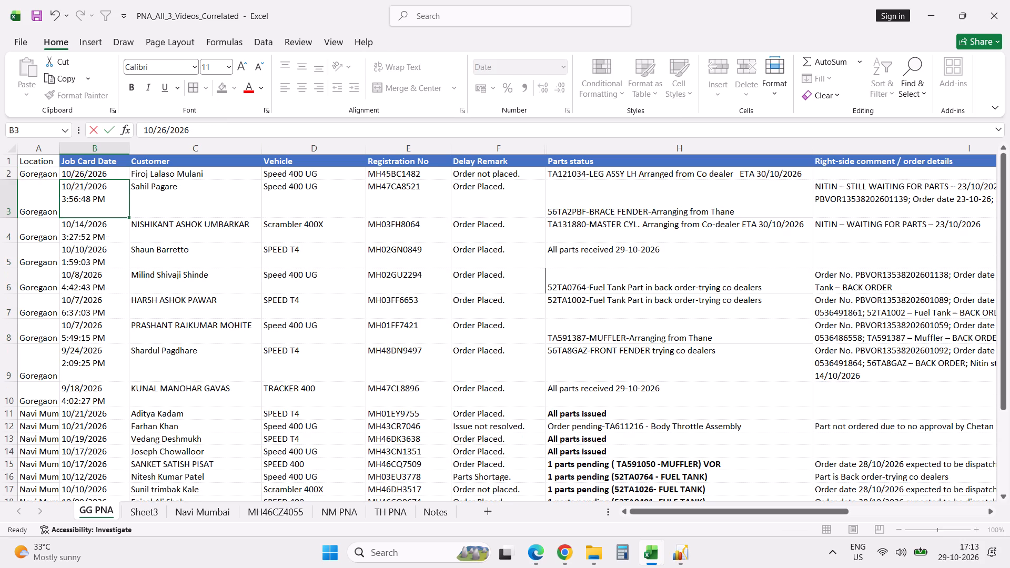
pyautogui.click(272, 133)
pyautogui.press('BackSpace')
pyautogui.press('BackSpace')
pyautogui.press('BackSpace')
pyautogui.press('BackSpace')
pyautogui.press('BackSpace')
pyautogui.press('BackSpace')
pyautogui.press('BackSpace')
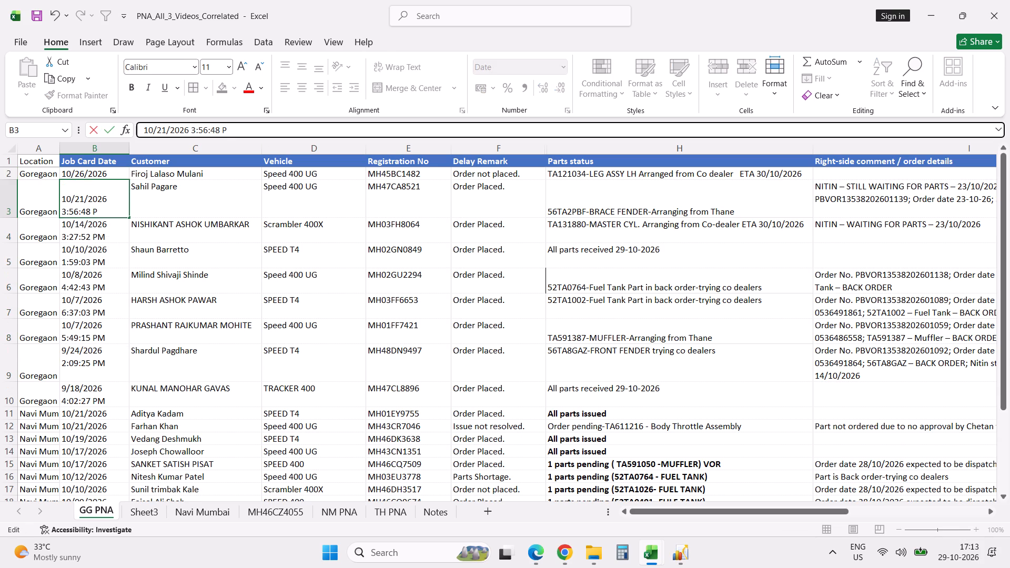
pyautogui.press('BackSpace')
pyautogui.press('BackSpace')
pyautogui.press('BackSpace')
pyautogui.press('BackSpace')
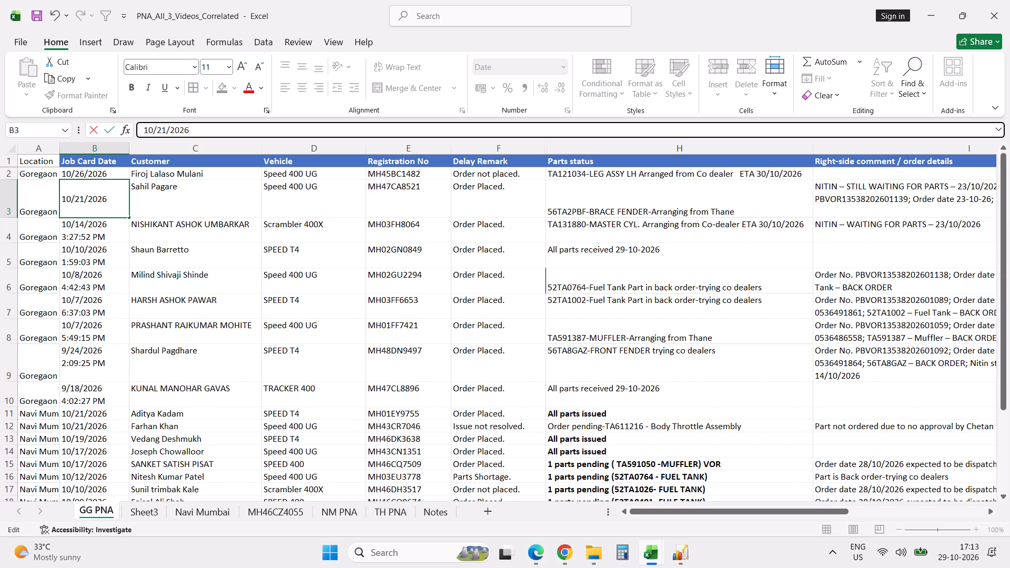
pyautogui.press('Return')
pyautogui.click(272, 133)
pyautogui.press('BackSpace')
pyautogui.press('BackSpace')
pyautogui.press('BackSpace')
pyautogui.press('BackSpace')
pyautogui.press('BackSpace')
pyautogui.press('BackSpace')
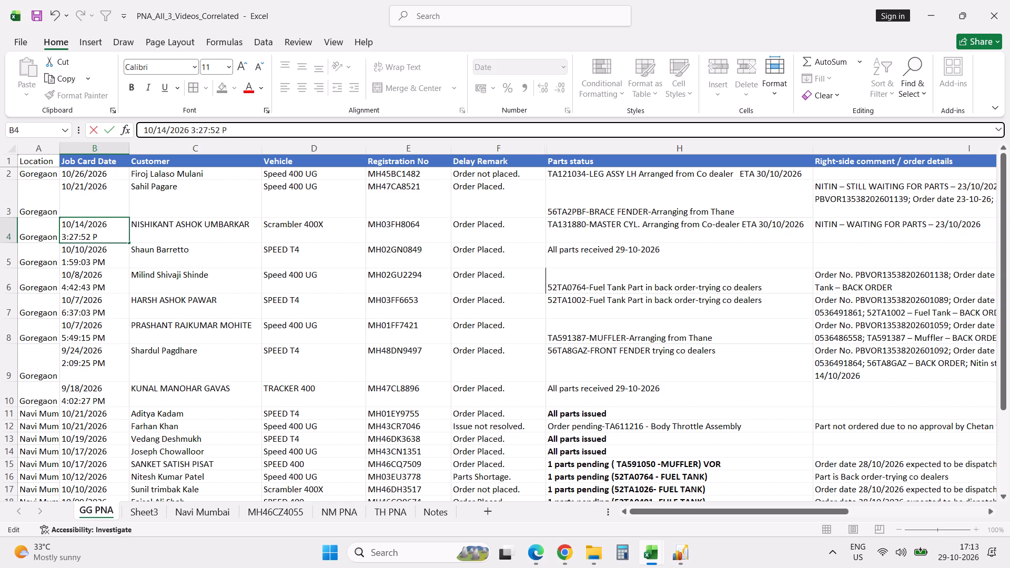
pyautogui.press('BackSpace')
pyautogui.press('BackSpace')
pyautogui.press('BackSpace')
pyautogui.press('BackSpace')
pyautogui.press('BackSpace')
pyautogui.press('Return')
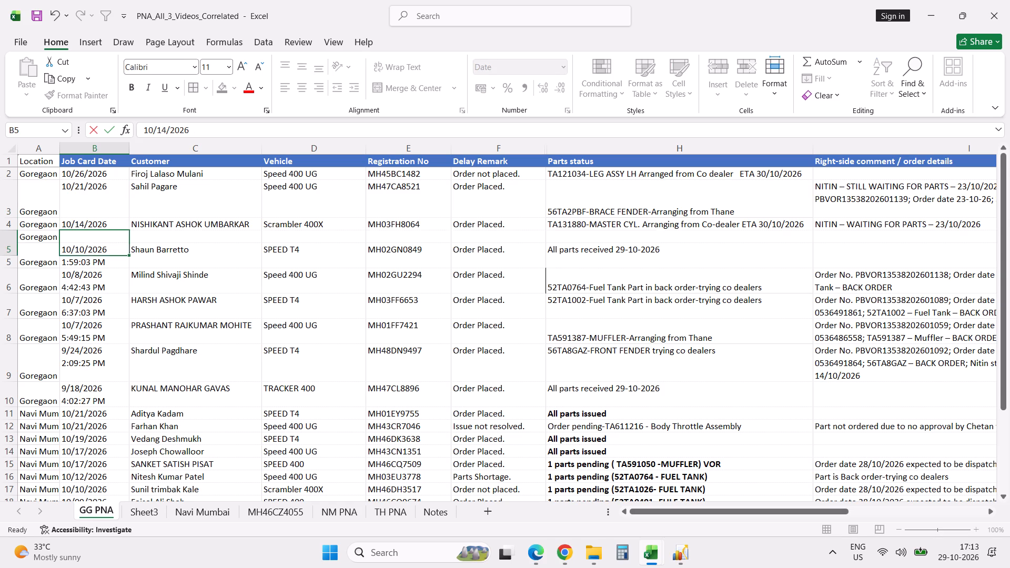
pyautogui.click(272, 133)
pyautogui.press('BackSpace')
pyautogui.press('BackSpace')
pyautogui.press('BackSpace')
pyautogui.press('BackSpace')
pyautogui.press('BackSpace')
pyautogui.press('BackSpace')
pyautogui.press('BackSpace')
pyautogui.press('BackSpace')
pyautogui.press('BackSpace')
pyautogui.press('BackSpace')
pyautogui.press('BackSpace')
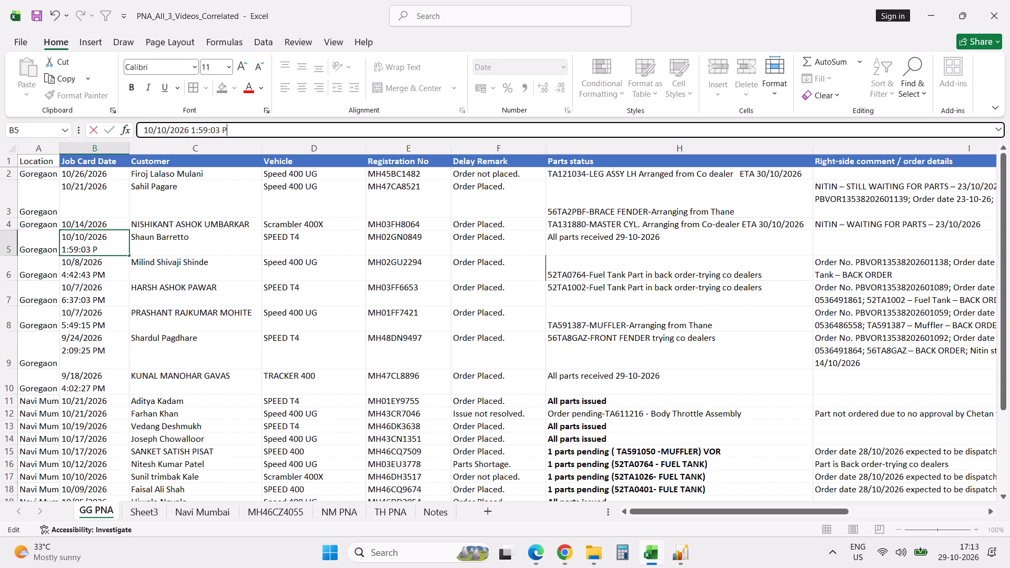
pyautogui.press('Return')
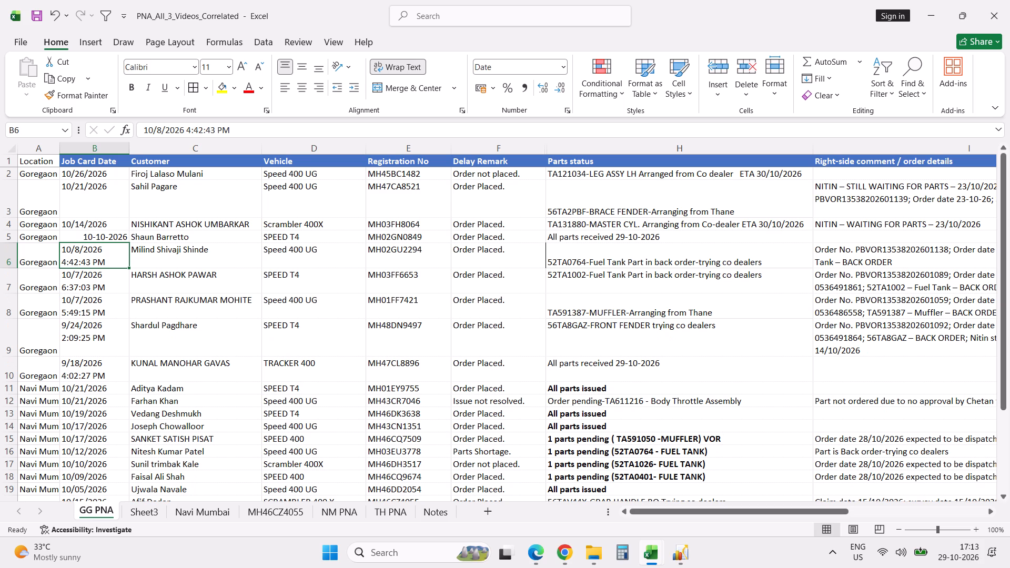
pyautogui.click(272, 133)
pyautogui.press('BackSpace')
pyautogui.press('BackSpace')
pyautogui.press('BackSpace')
pyautogui.press('BackSpace')
pyautogui.press('BackSpace')
pyautogui.press('BackSpace')
pyautogui.press('BackSpace')
pyautogui.press('BackSpace')
pyautogui.press('BackSpace')
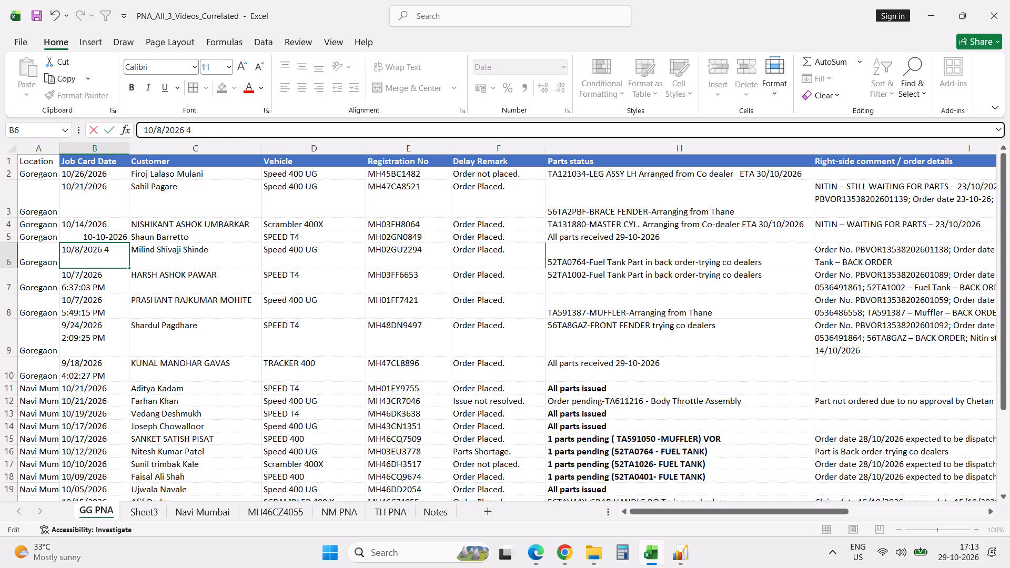
pyautogui.press('BackSpace')
pyautogui.press('BackSpace')
pyautogui.press('Return')
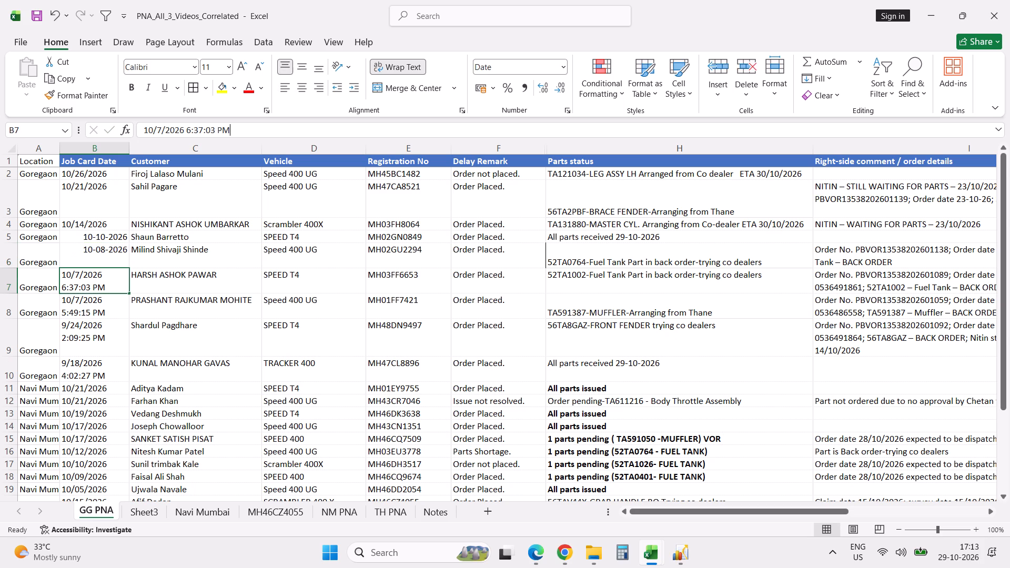
pyautogui.click(272, 133)
pyautogui.press('BackSpace')
pyautogui.press('BackSpace')
pyautogui.press('BackSpace')
pyautogui.press('BackSpace')
pyautogui.press('BackSpace')
pyautogui.press('BackSpace')
pyautogui.press('BackSpace')
pyautogui.press('BackSpace')
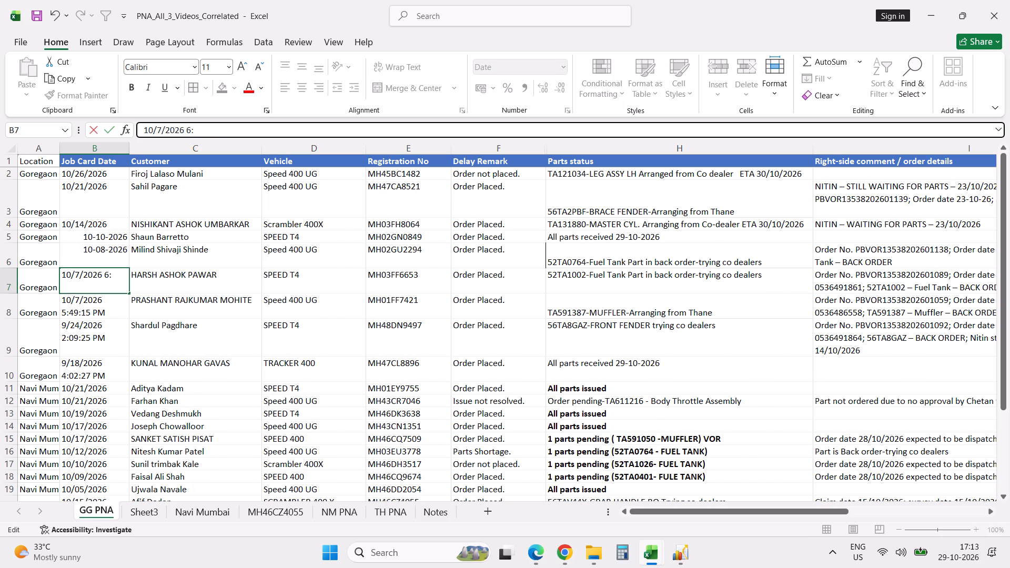
pyautogui.press('BackSpace')
pyautogui.press('BackSpace')
pyautogui.press('BackSpace')
pyautogui.press('Return')
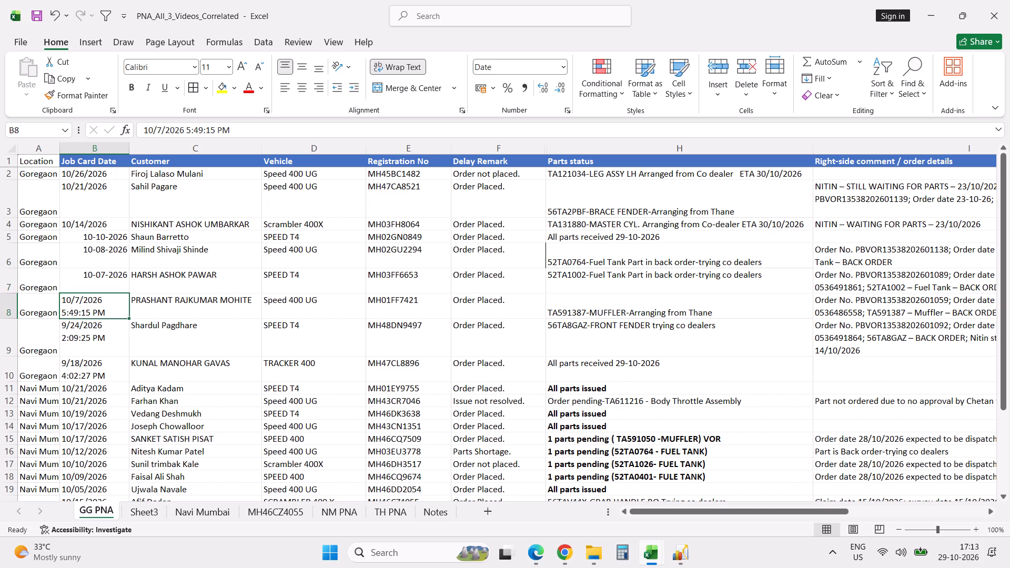
pyautogui.click(272, 133)
pyautogui.press('BackSpace')
pyautogui.press('BackSpace')
pyautogui.press('BackSpace')
pyautogui.press('BackSpace')
pyautogui.press('BackSpace')
pyautogui.press('BackSpace')
pyautogui.press('BackSpace')
pyautogui.press('BackSpace')
pyautogui.press('BackSpace')
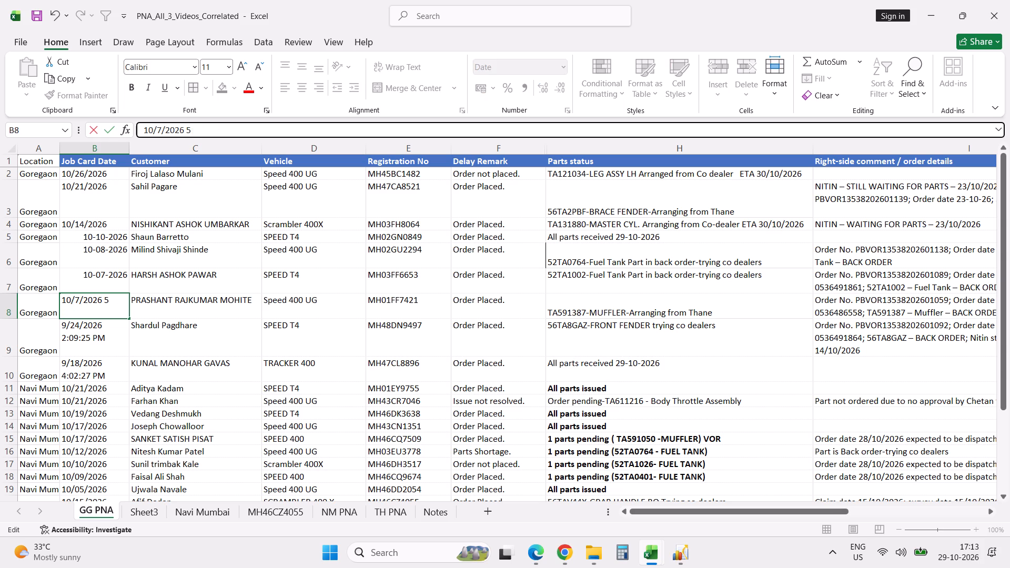
pyautogui.press('BackSpace')
pyautogui.press('BackSpace')
pyautogui.press('Return')
pyautogui.click(272, 133)
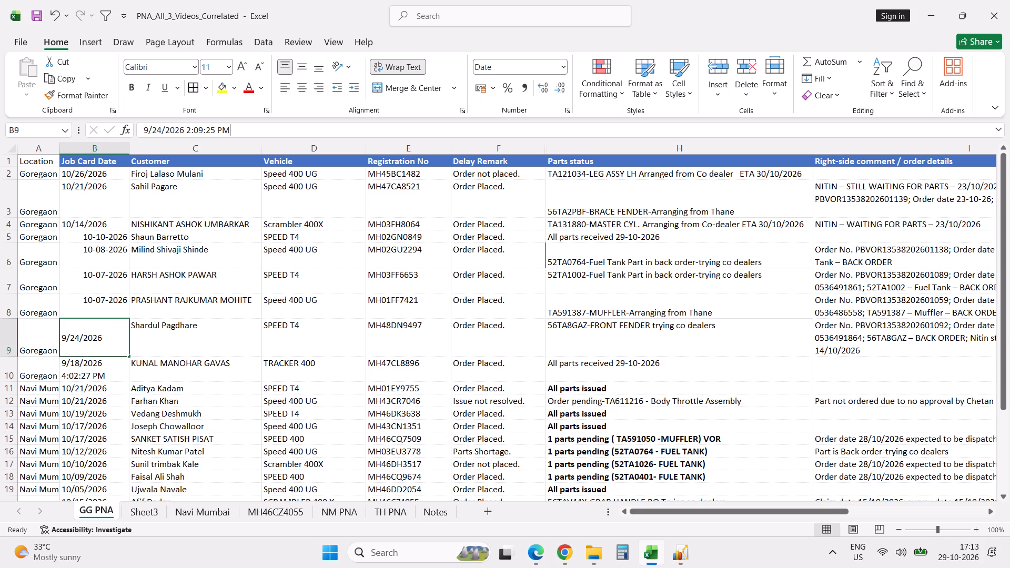
pyautogui.press('BackSpace')
pyautogui.press('BackSpace')
pyautogui.press('BackSpace')
pyautogui.press('BackSpace')
pyautogui.press('BackSpace')
pyautogui.press('BackSpace')
pyautogui.press('BackSpace')
pyautogui.press('BackSpace')
pyautogui.press('BackSpace')
pyautogui.press('BackSpace')
pyautogui.press('BackSpace')
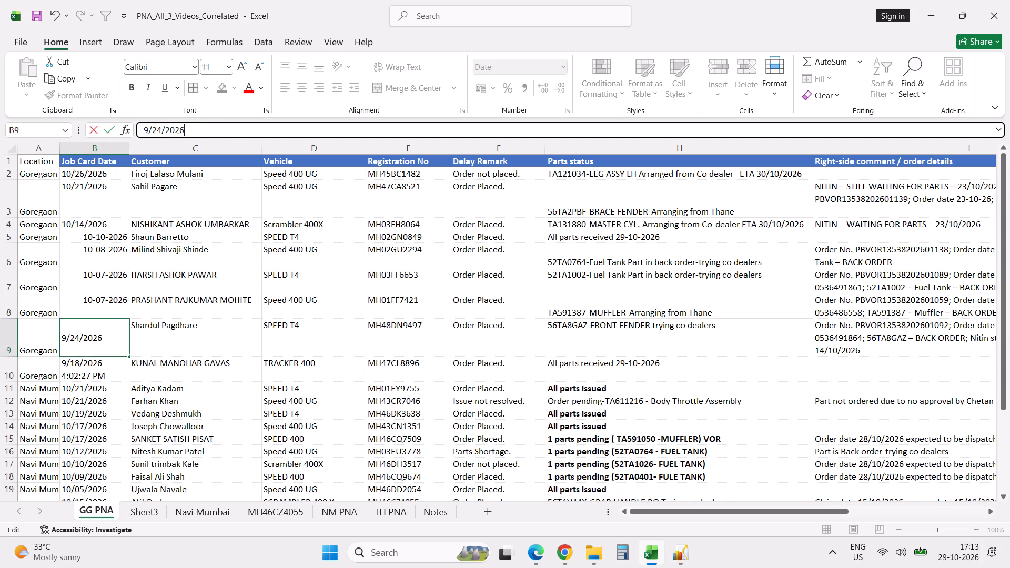
pyautogui.press('Return')
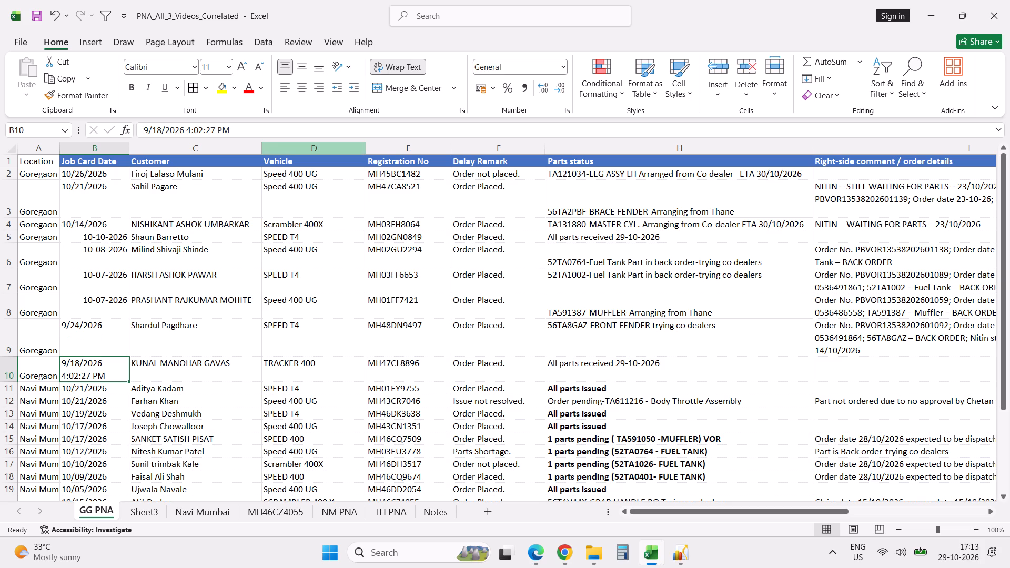
pyautogui.click(251, 131)
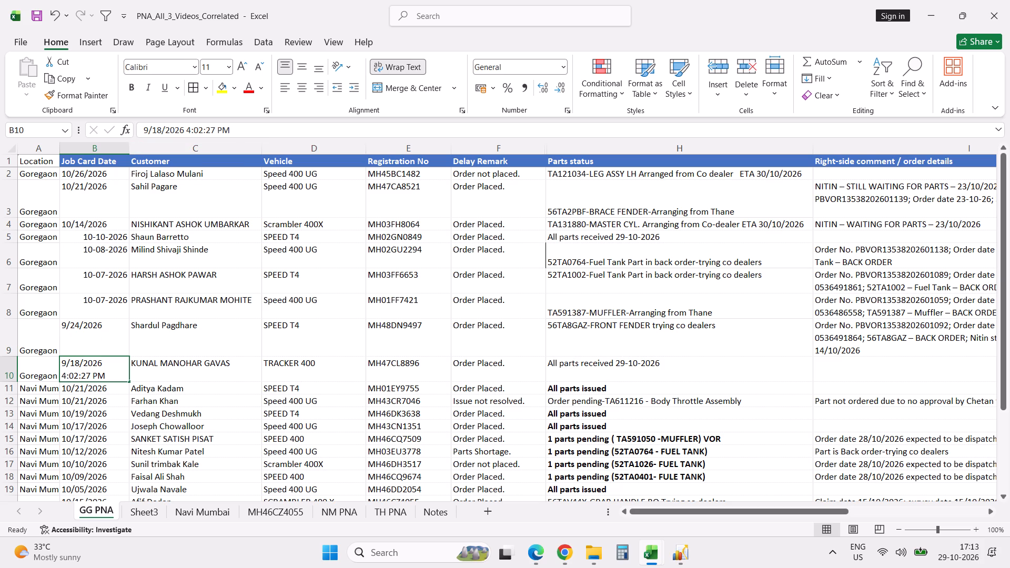
pyautogui.press('BackSpace')
pyautogui.press('BackSpace')
pyautogui.press('BackSpace')
pyautogui.press('BackSpace')
pyautogui.press('BackSpace')
pyautogui.press('BackSpace')
pyautogui.press('BackSpace')
pyautogui.press('BackSpace')
pyautogui.press('BackSpace')
pyautogui.press('BackSpace')
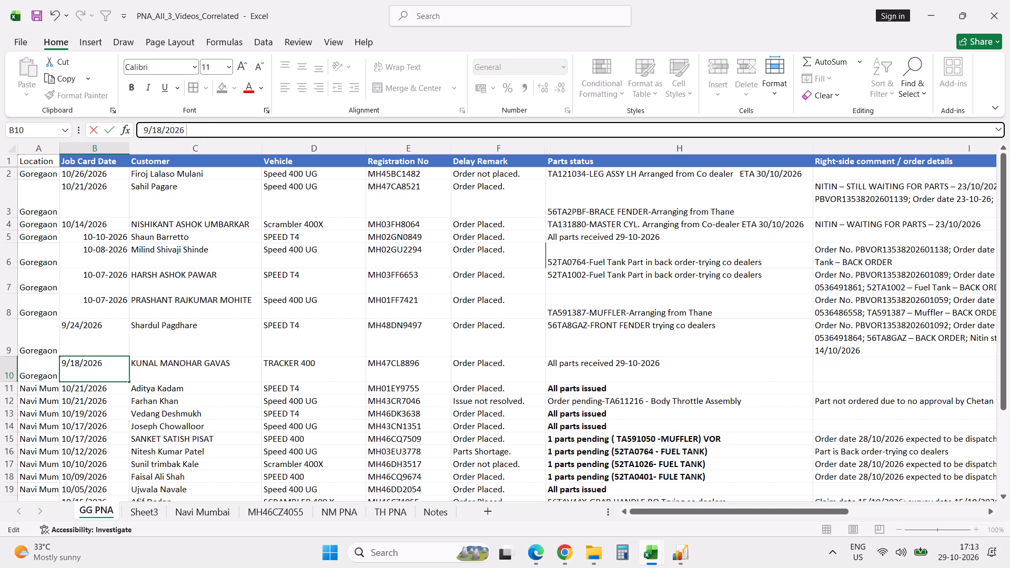
pyautogui.press('BackSpace')
pyautogui.press('Return')
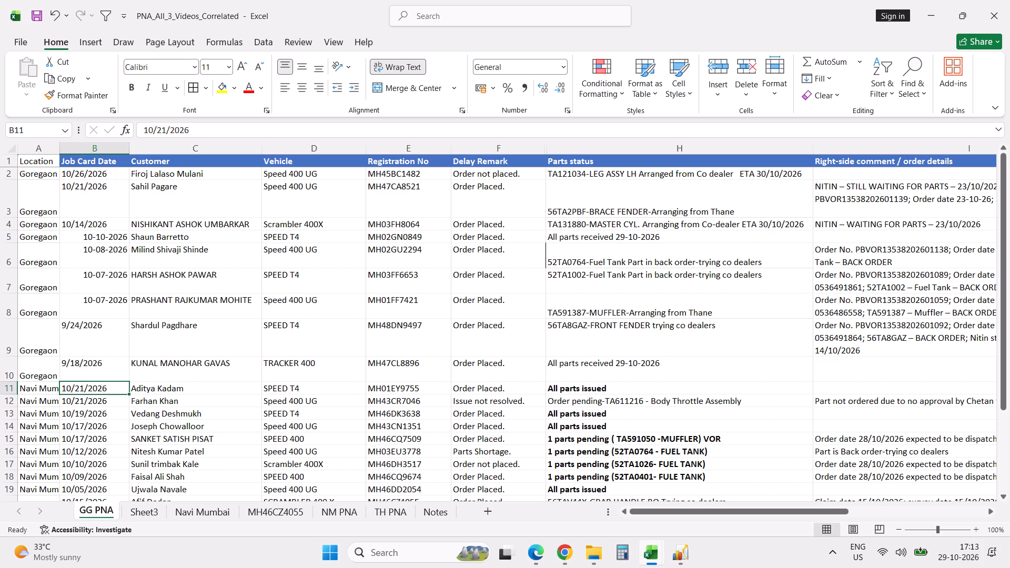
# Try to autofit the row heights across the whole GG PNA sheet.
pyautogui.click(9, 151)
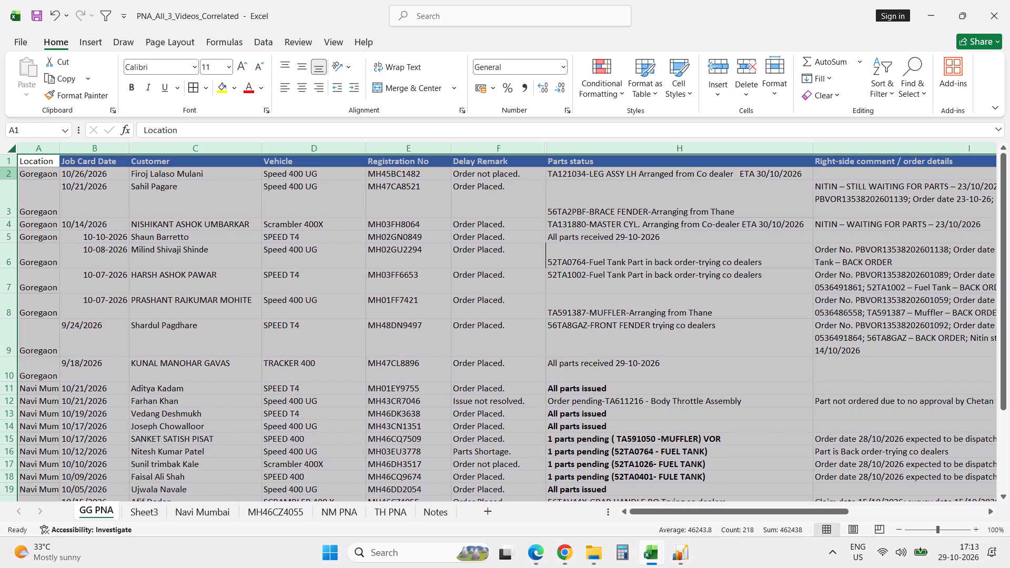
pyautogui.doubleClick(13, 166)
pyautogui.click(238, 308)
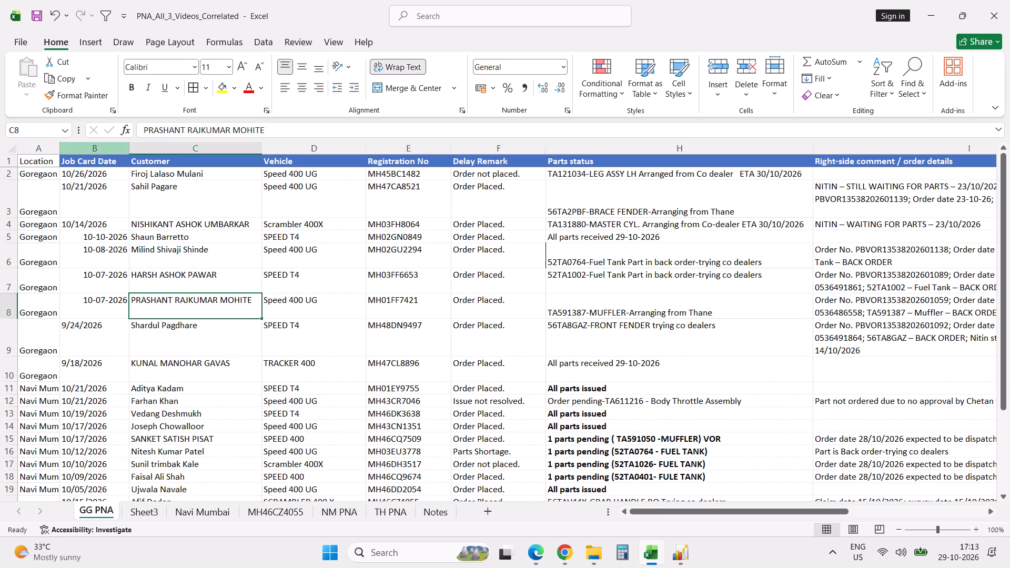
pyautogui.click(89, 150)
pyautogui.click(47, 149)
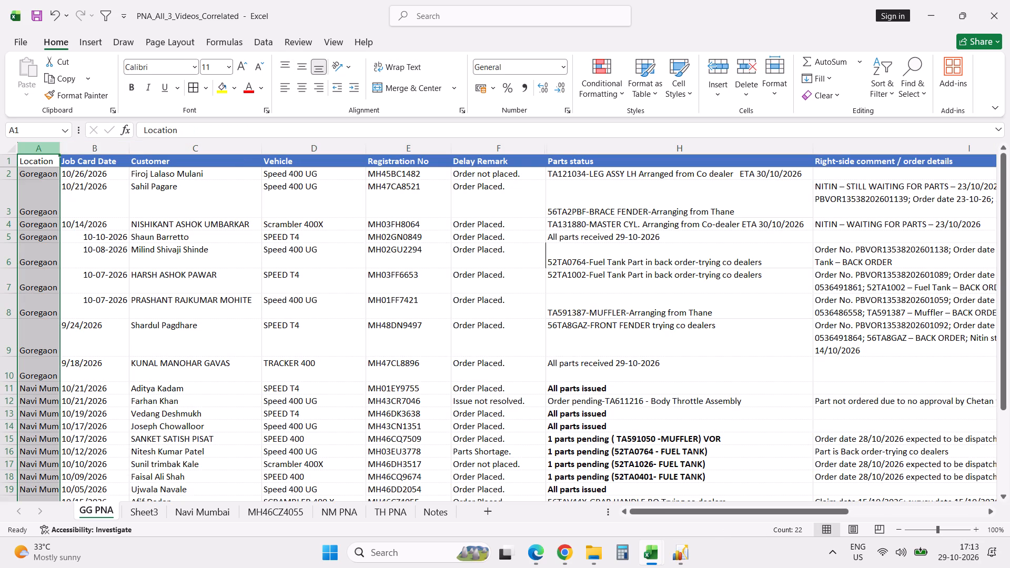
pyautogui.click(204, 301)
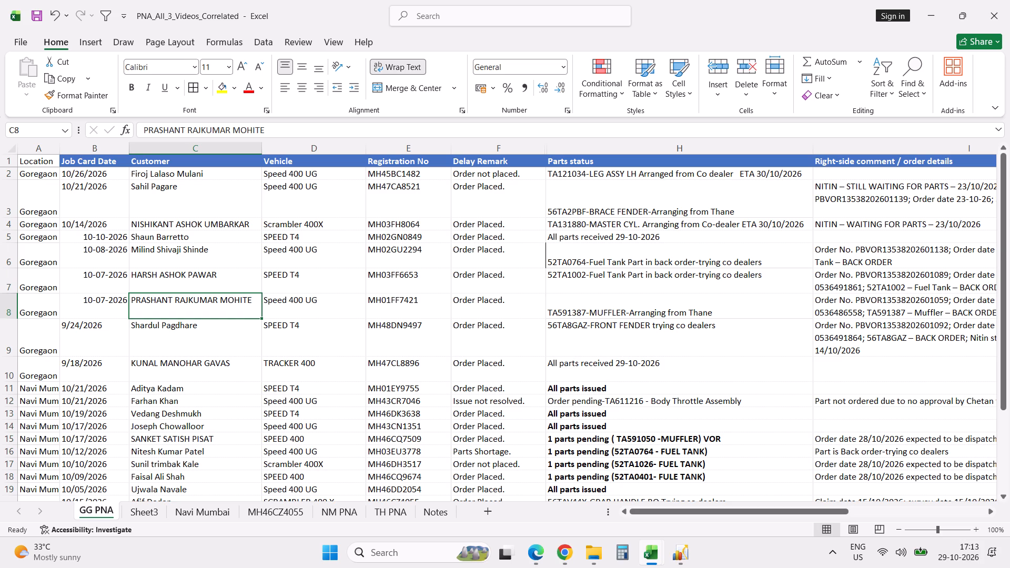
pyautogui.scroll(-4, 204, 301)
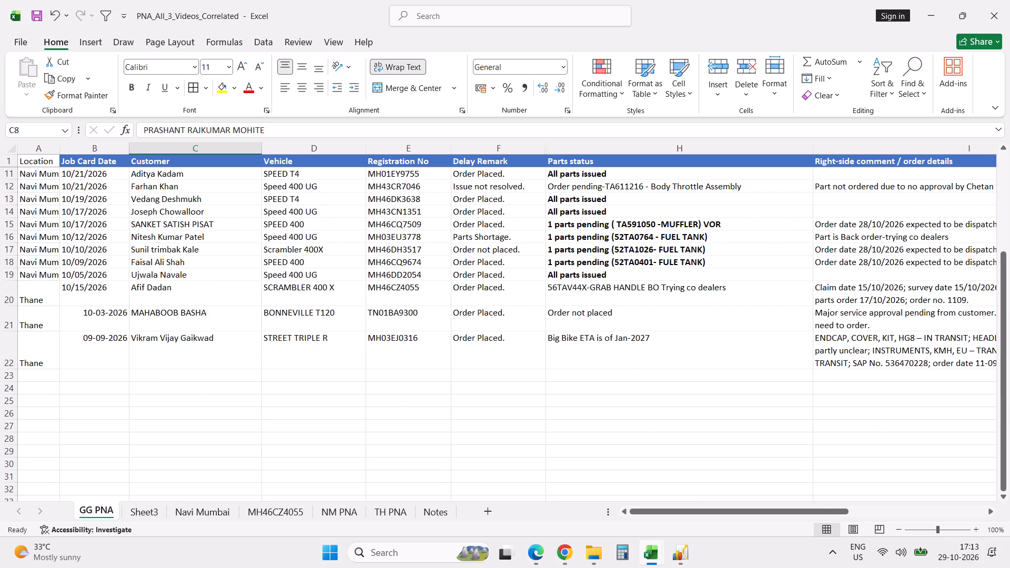
# Review the GG PNA records across their parts status, order details and side notes, and check Sheet3 for the Thane entries.
pyautogui.scroll(11, 204, 301)
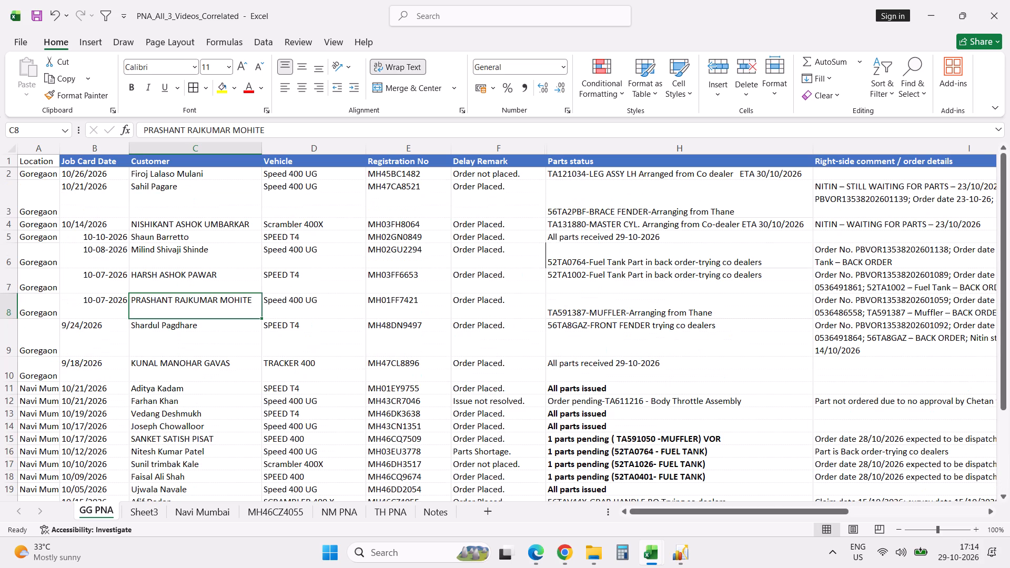
pyautogui.scroll(2, 204, 301)
pyautogui.click(204, 301)
pyautogui.press('Right')
pyautogui.press('Right')
pyautogui.press('Right')
pyautogui.press('Right')
pyautogui.press('Right')
pyautogui.press('Right')
pyautogui.press('Right')
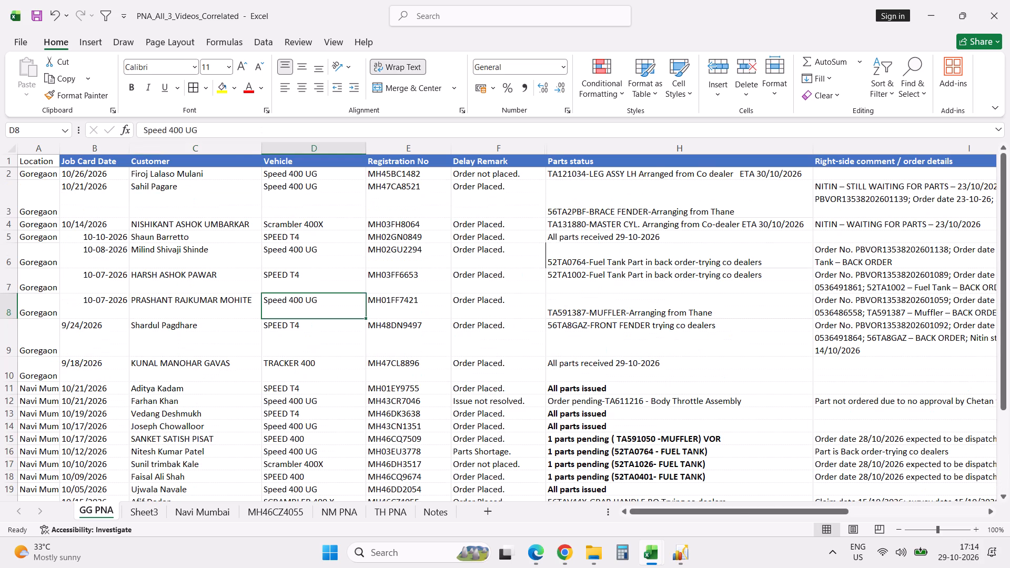
pyautogui.press('Right')
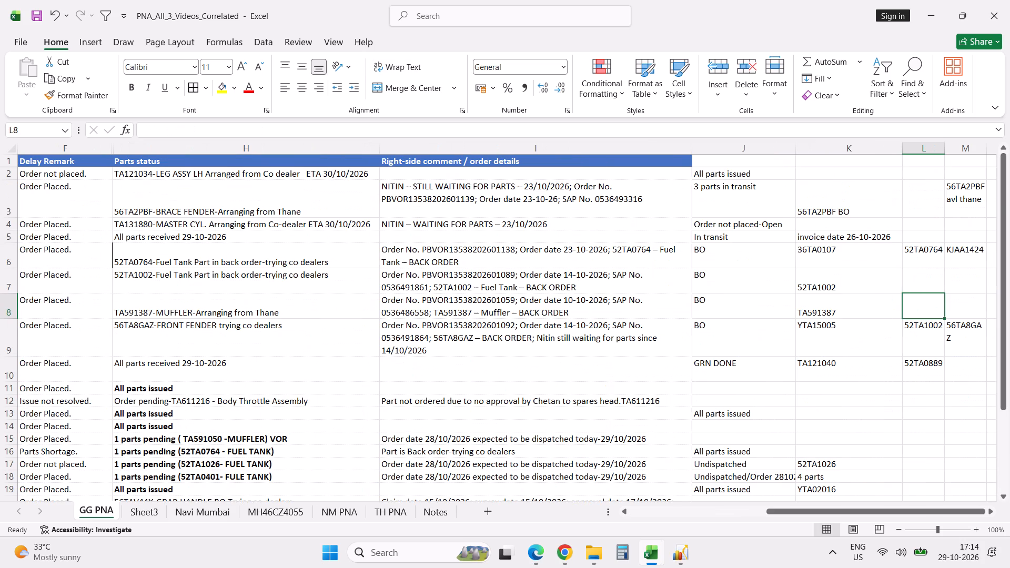
pyautogui.press('Right')
pyautogui.press('Right')
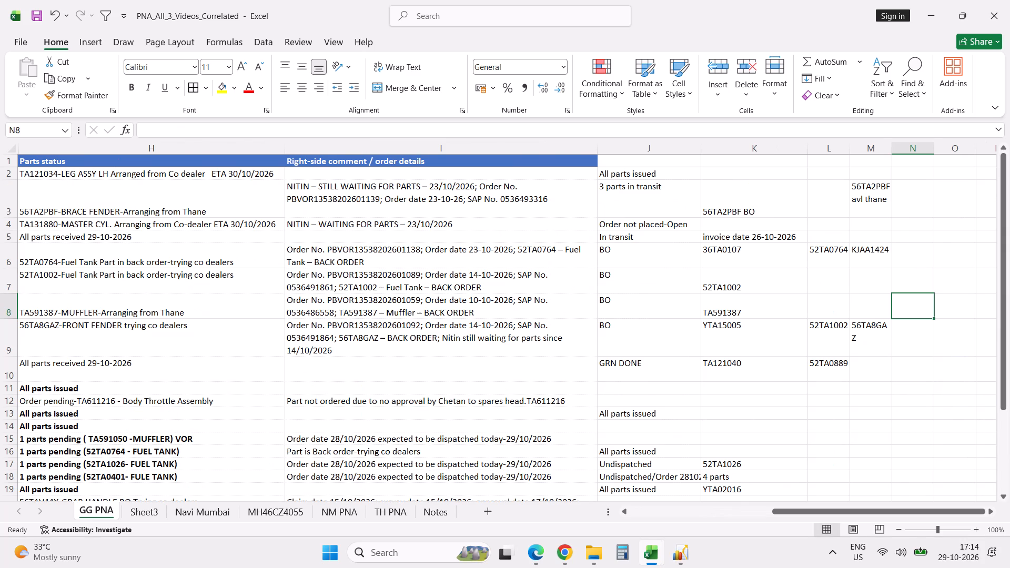
pyautogui.scroll(-2, 204, 301)
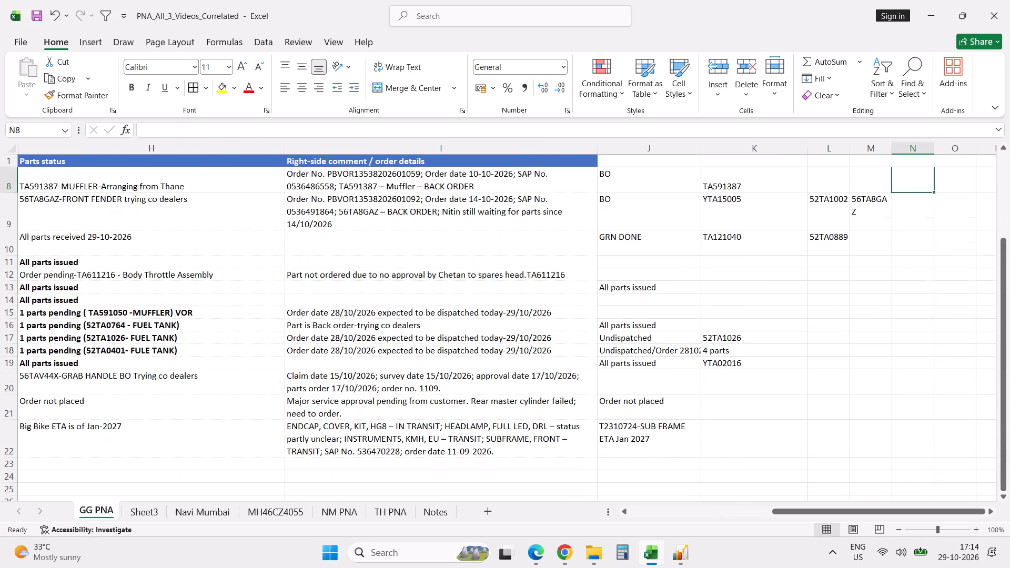
pyautogui.scroll(-2, 204, 301)
pyautogui.scroll(5, 204, 301)
pyautogui.click(146, 515)
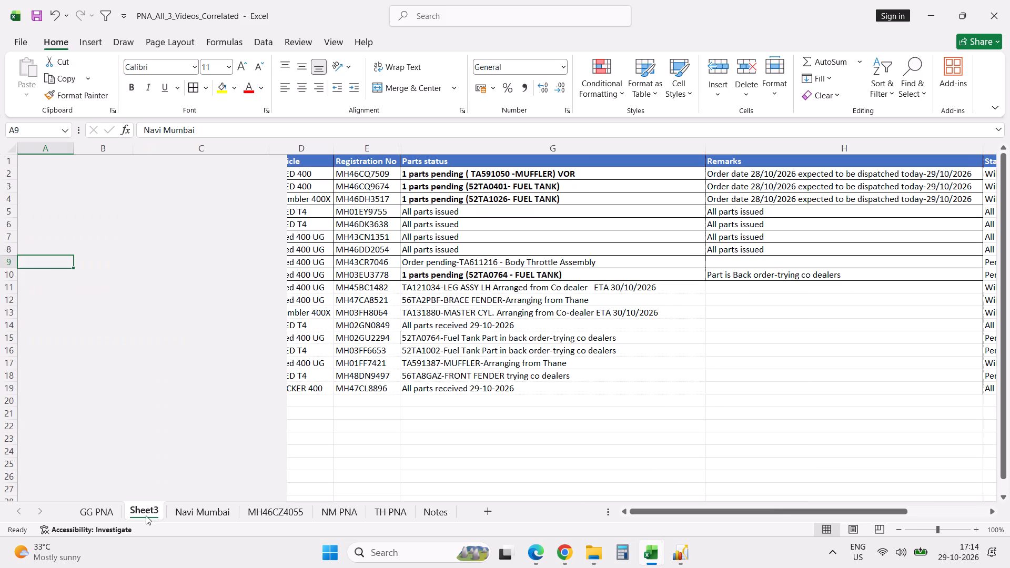
pyautogui.click(103, 513)
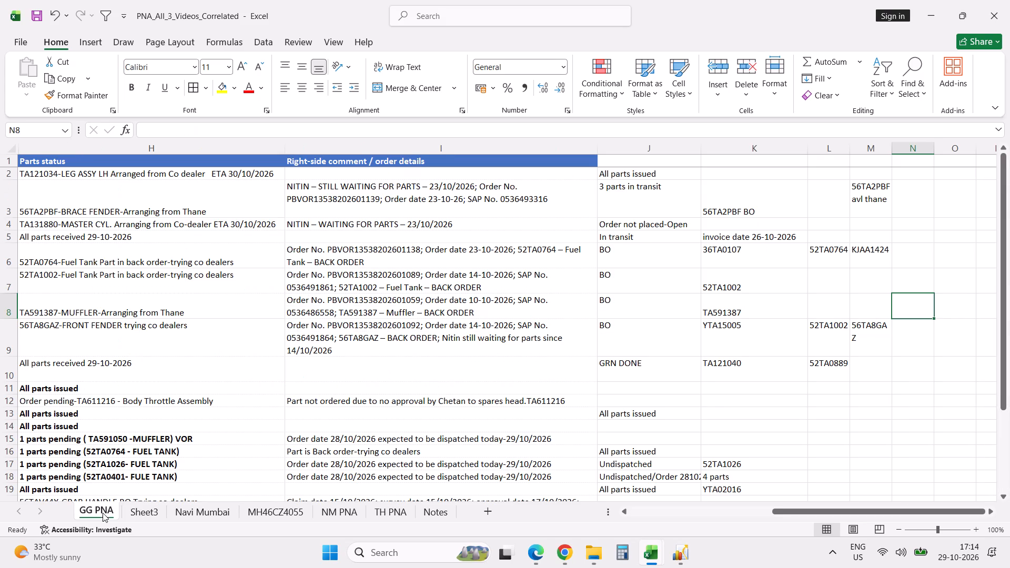
# Add filters to the GG PNA header row and filter the Location column to show only Thane.
pyautogui.click(154, 160)
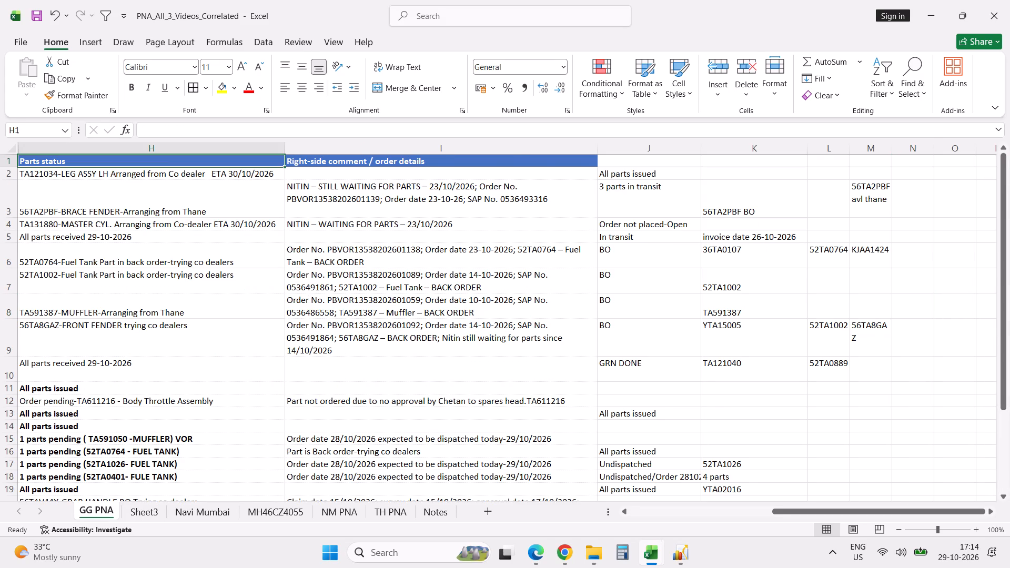
pyautogui.hotkey('ctrl', 'Left')
pyautogui.press('Left')
pyautogui.write('dff')
pyautogui.click(55, 159)
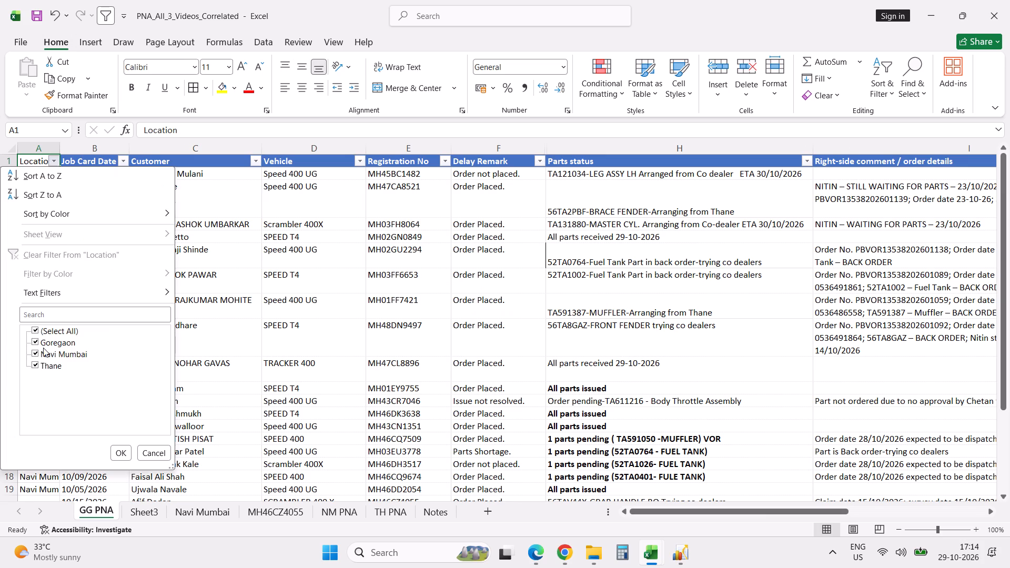
pyautogui.click(67, 332)
pyautogui.click(55, 364)
pyautogui.click(122, 454)
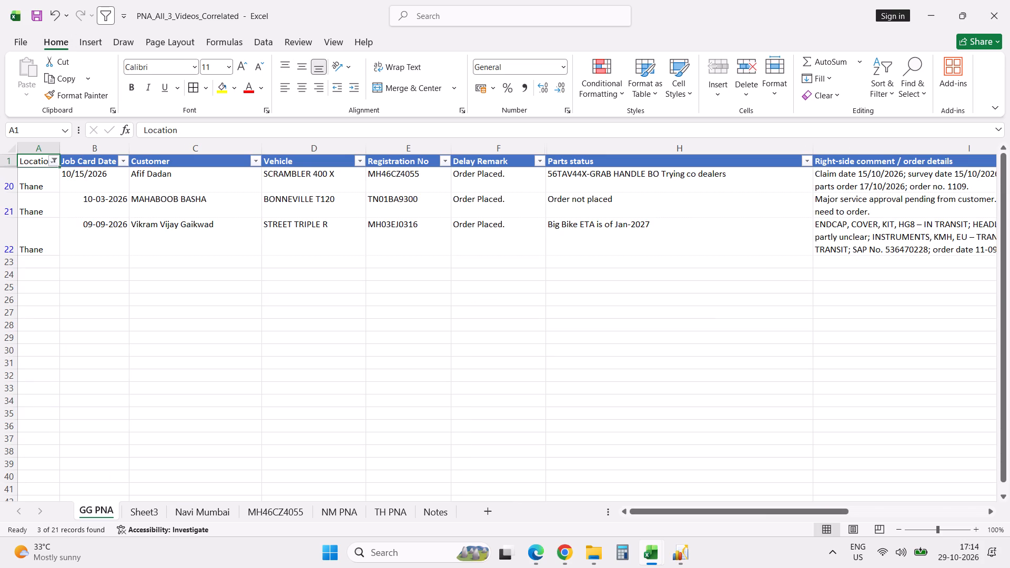
# Copy the filtered Thane rows, from Location through Parts status, into Sheet3 directly below the last Goregaon record.
pyautogui.click(38, 183)
pyautogui.hotkey('shift', 'Down')
pyautogui.hotkey('shift', 'Down')
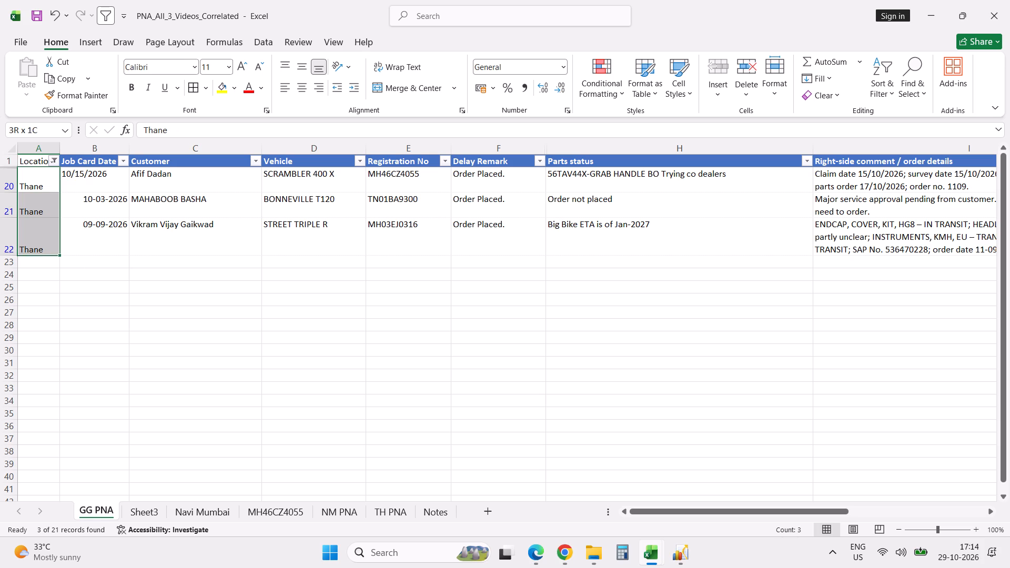
pyautogui.hotkey('shift', 'Right')
pyautogui.hotkey('shift', 'Right')
pyautogui.hotkey('shift', 'Right')
pyautogui.hotkey('shift', 'Right')
pyautogui.hotkey('shift', 'Right')
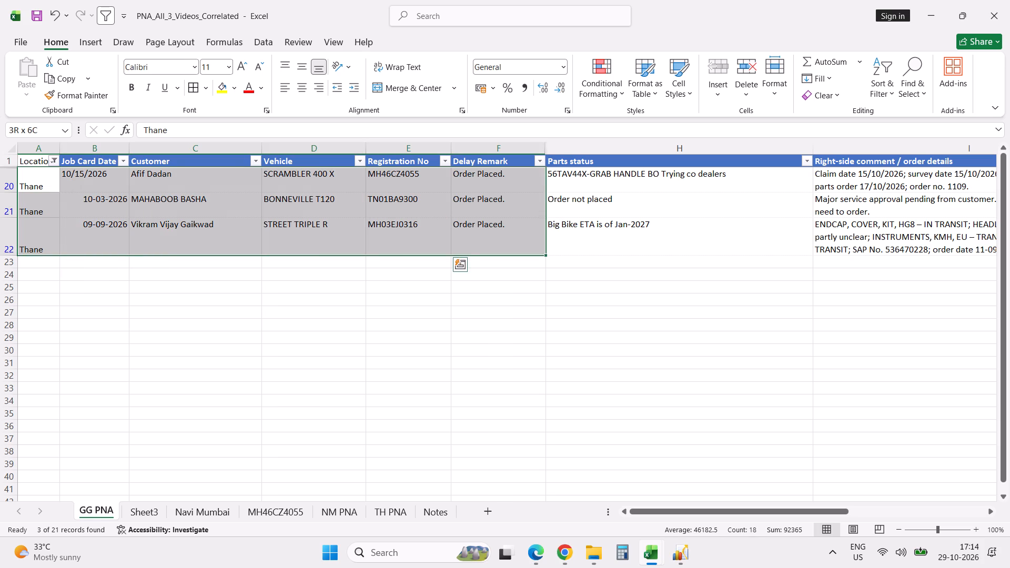
pyautogui.hotkey('shift', 'Right')
pyautogui.hotkey('ctrl', 'c')
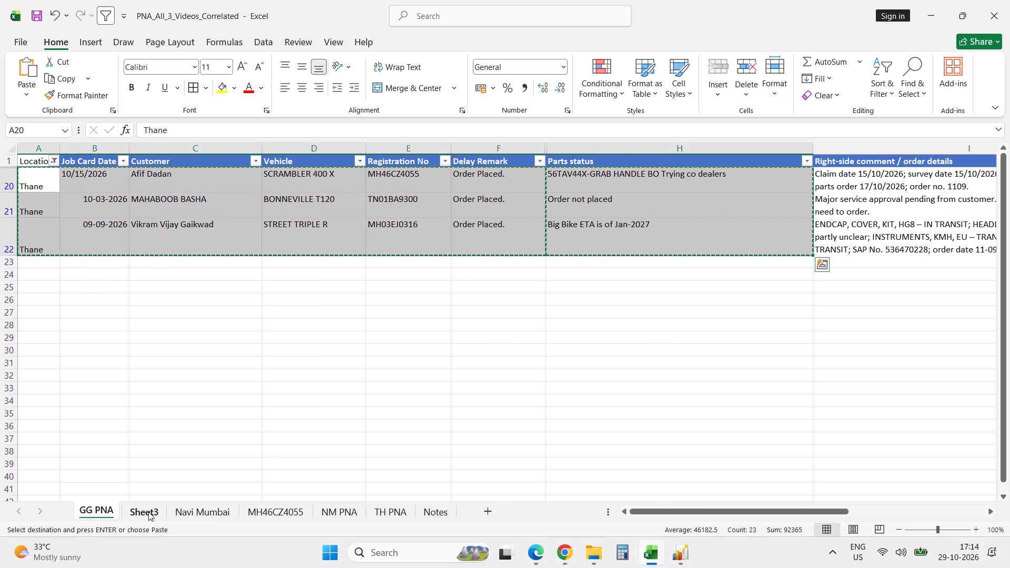
pyautogui.click(148, 514)
pyautogui.click(52, 403)
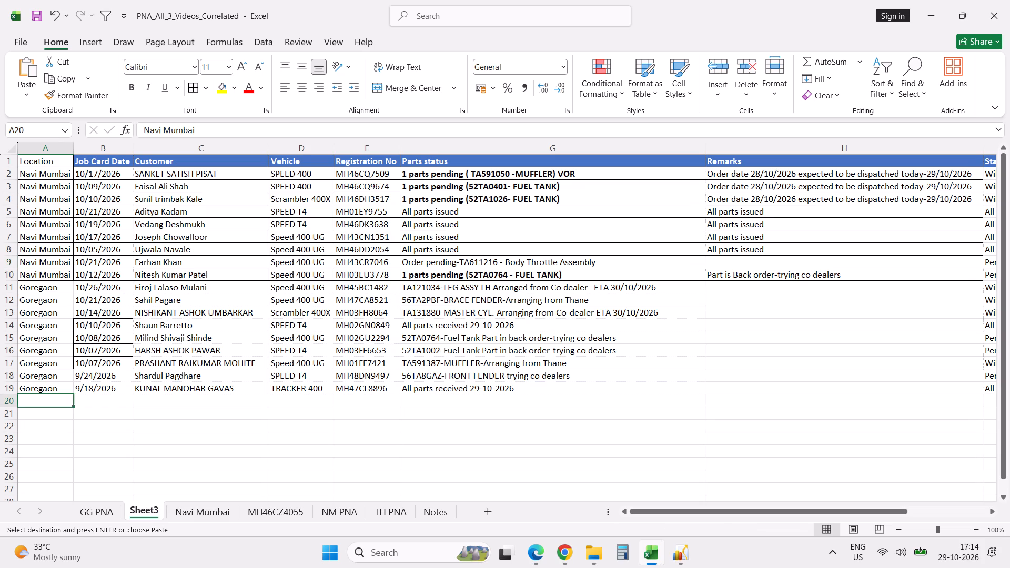
pyautogui.hotkey('ctrl', 'v')
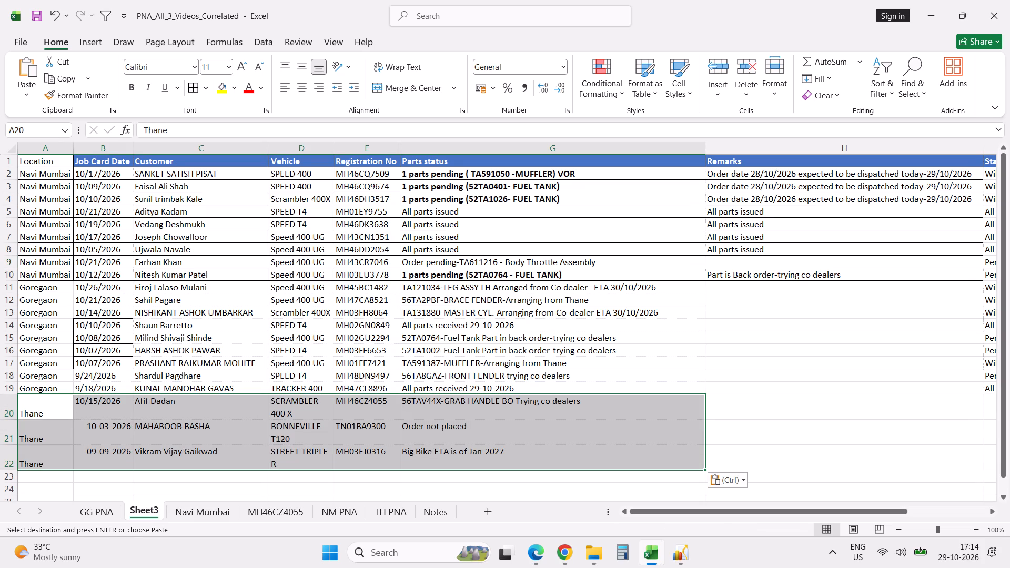
pyautogui.click(804, 404)
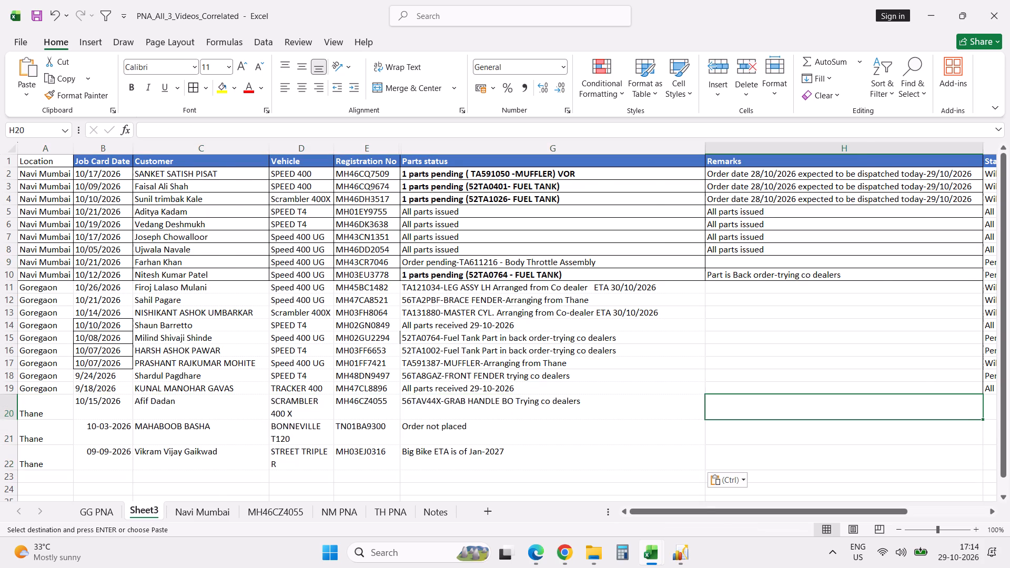
pyautogui.press('Right')
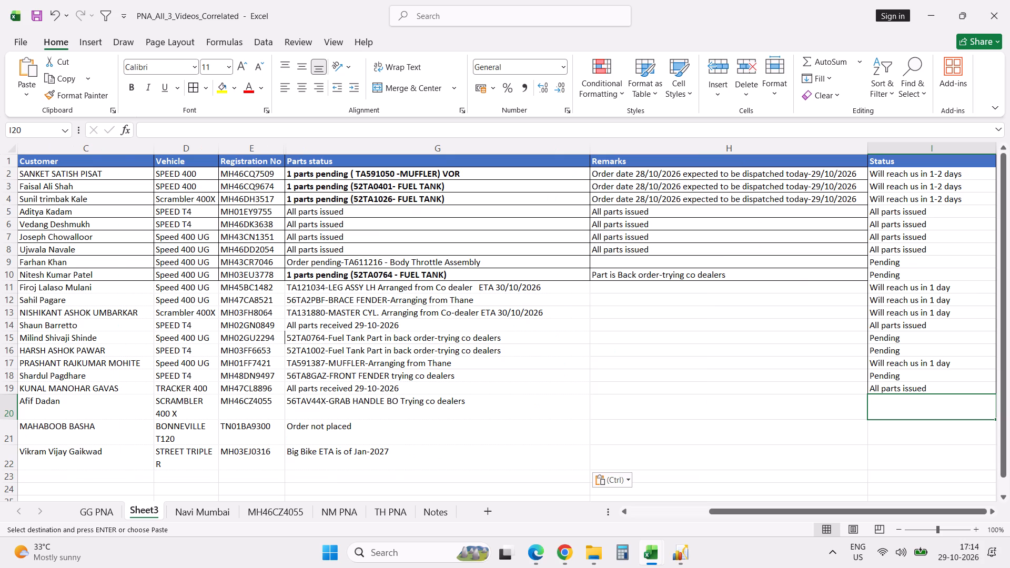
pyautogui.press('p')
pyautogui.press('Return')
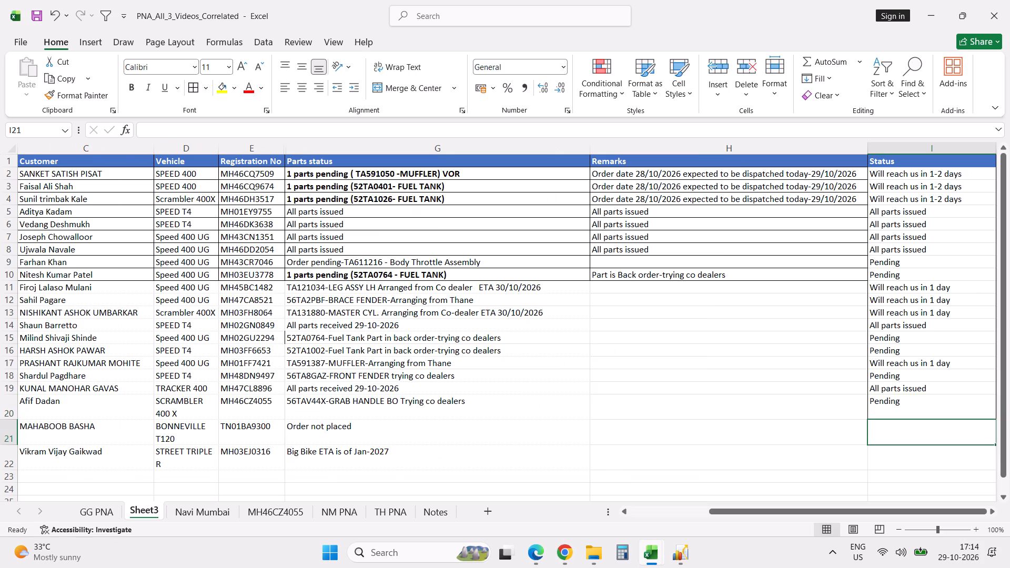
pyautogui.press('p')
pyautogui.press('Return')
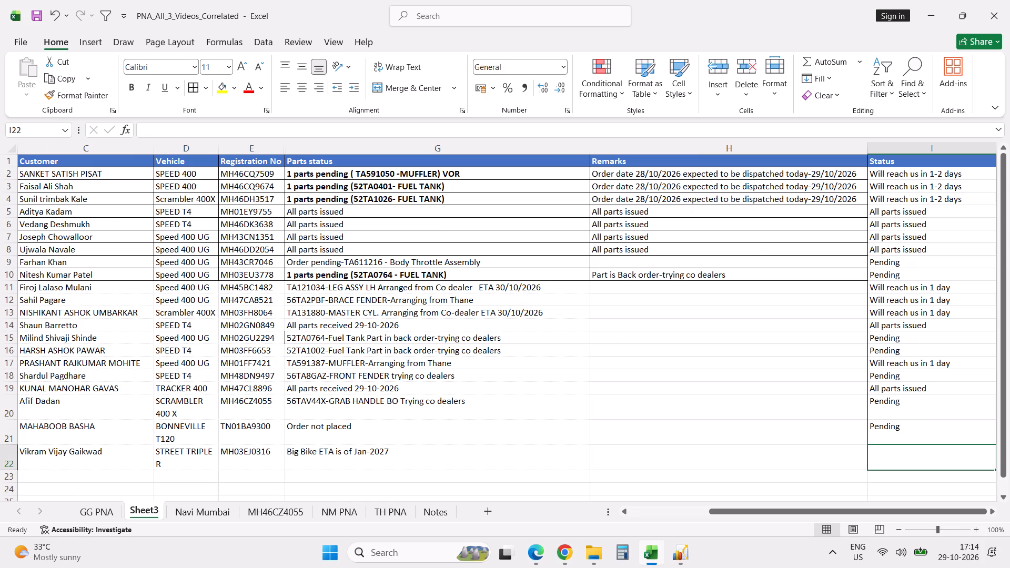
pyautogui.press('p')
pyautogui.press('Return')
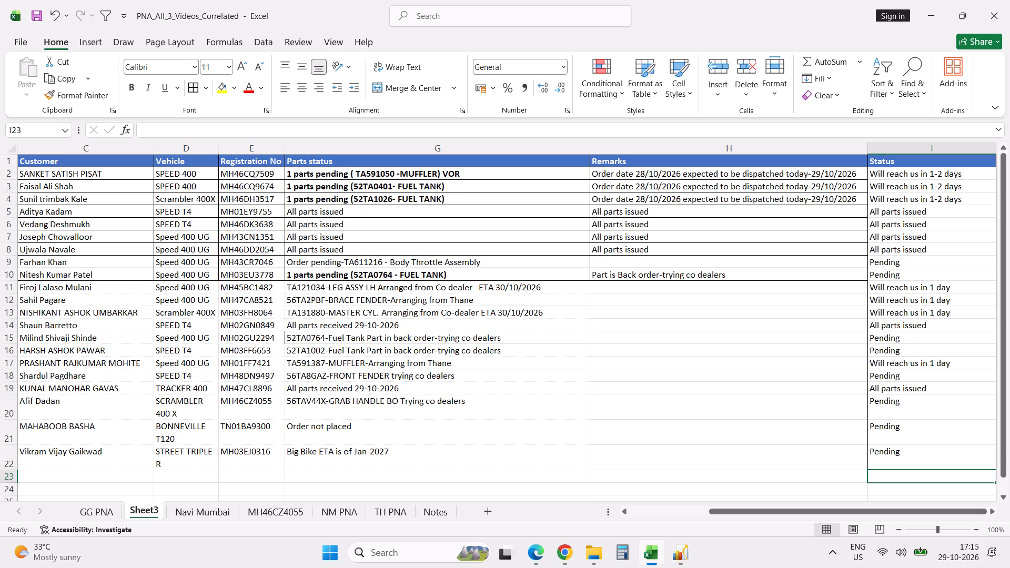
# Hide the Parts status and Remarks columns in Sheet3.
pyautogui.click(382, 150)
pyautogui.hotkey('shift', 'Right')
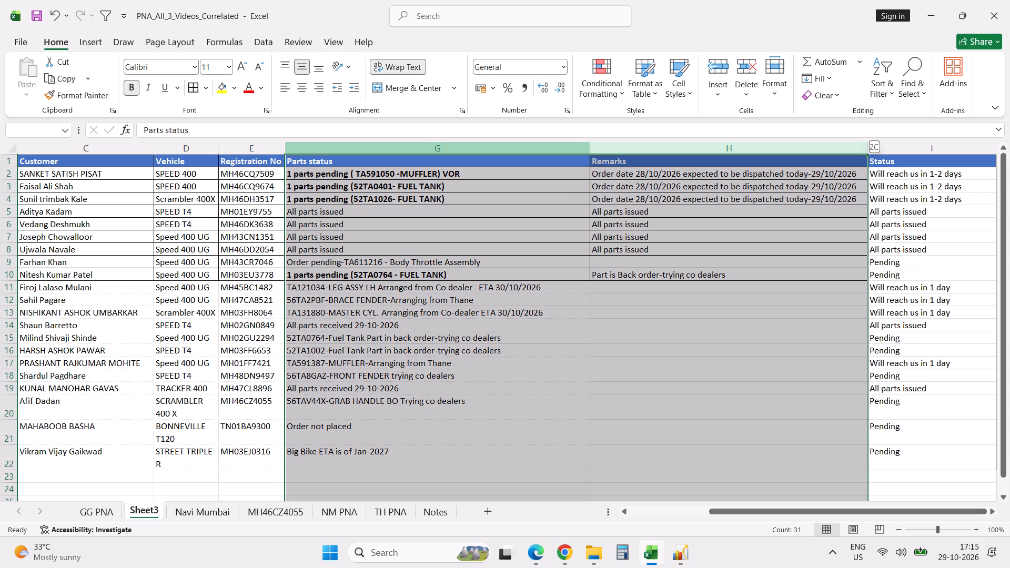
pyautogui.rightClick(382, 150)
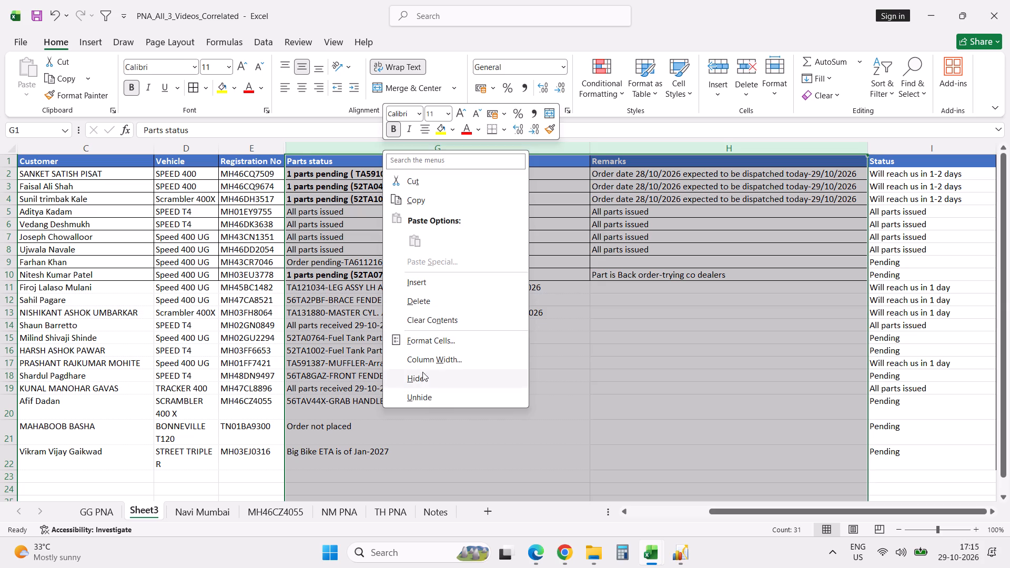
pyautogui.click(422, 377)
pyautogui.click(422, 377)
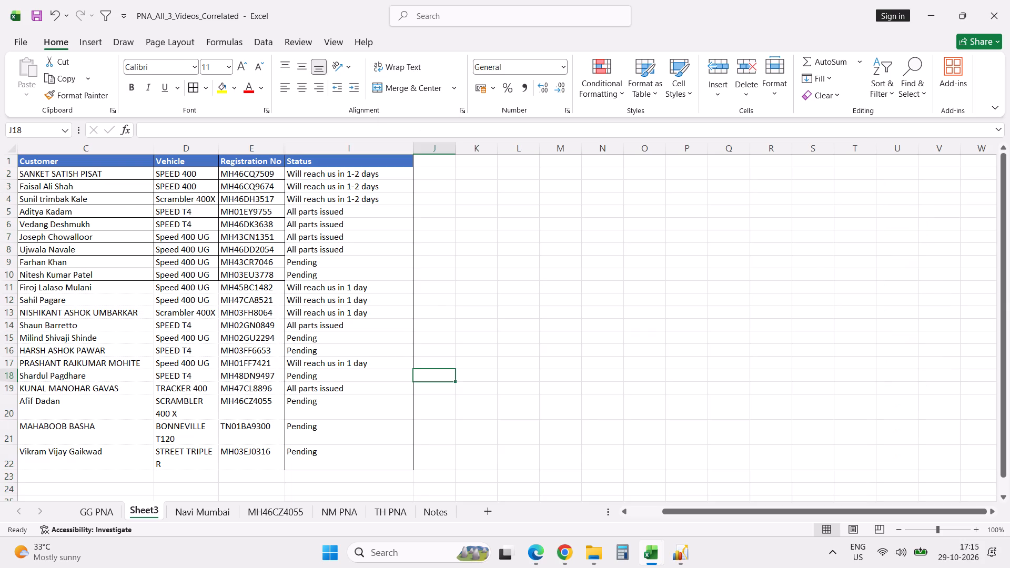
# Copy the whole Sheet3 table, from the Location header through the Status of the last Thane record.
pyautogui.press('Left')
pyautogui.press('Left')
pyautogui.press('Left')
pyautogui.press('Left')
pyautogui.press('Left')
pyautogui.press('Left')
pyautogui.press('Left')
pyautogui.press('Left')
pyautogui.press('Left')
pyautogui.press('Left')
pyautogui.press('Left')
pyautogui.press('Left')
pyautogui.press('Left')
pyautogui.press('Left')
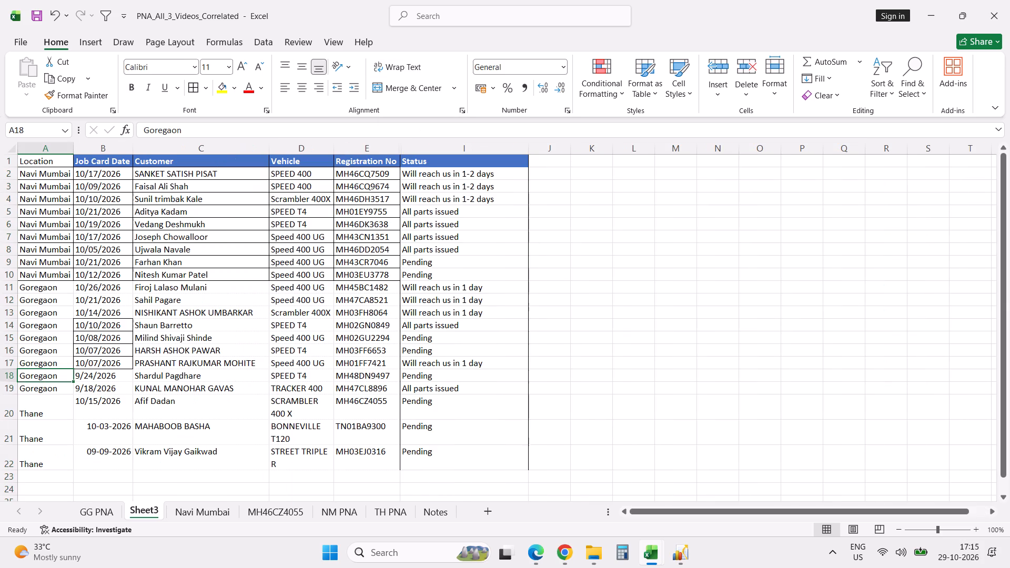
pyautogui.click(53, 162)
pyautogui.keyDown('shift'); pyautogui.click(442, 455); pyautogui.keyUp('shift')
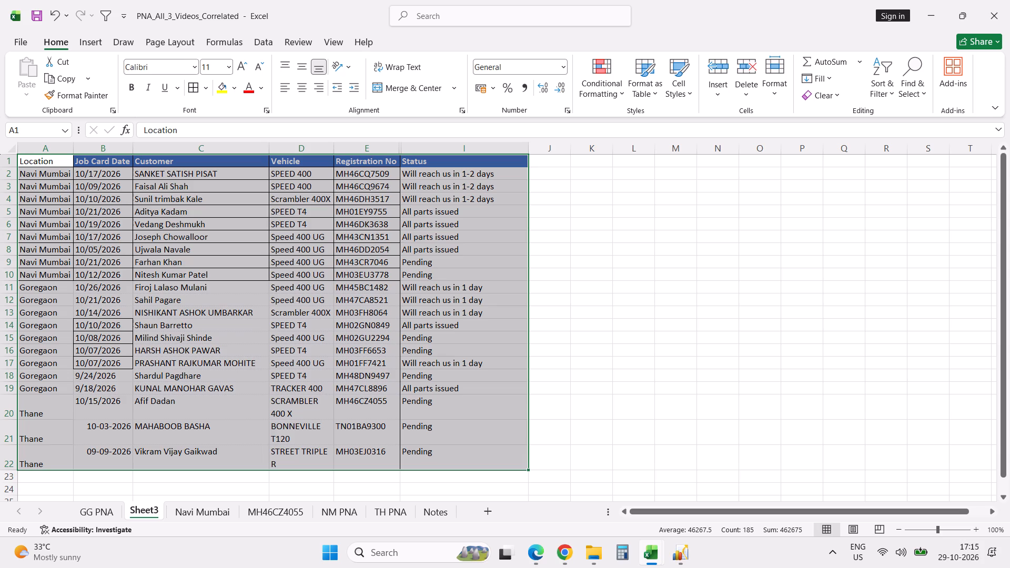
pyautogui.hotkey('ctrl', 'c')
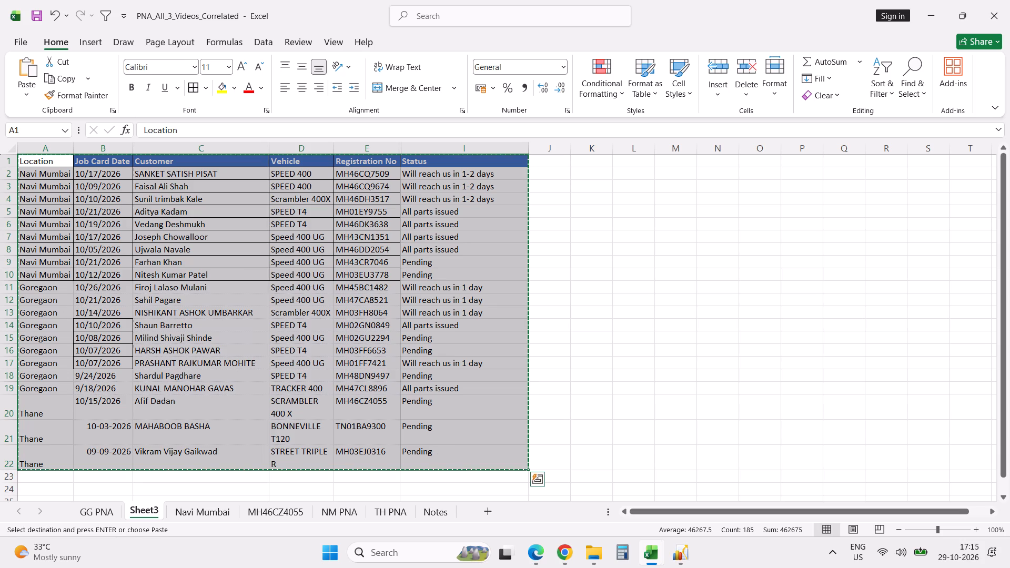
pyautogui.rightClick(442, 455)
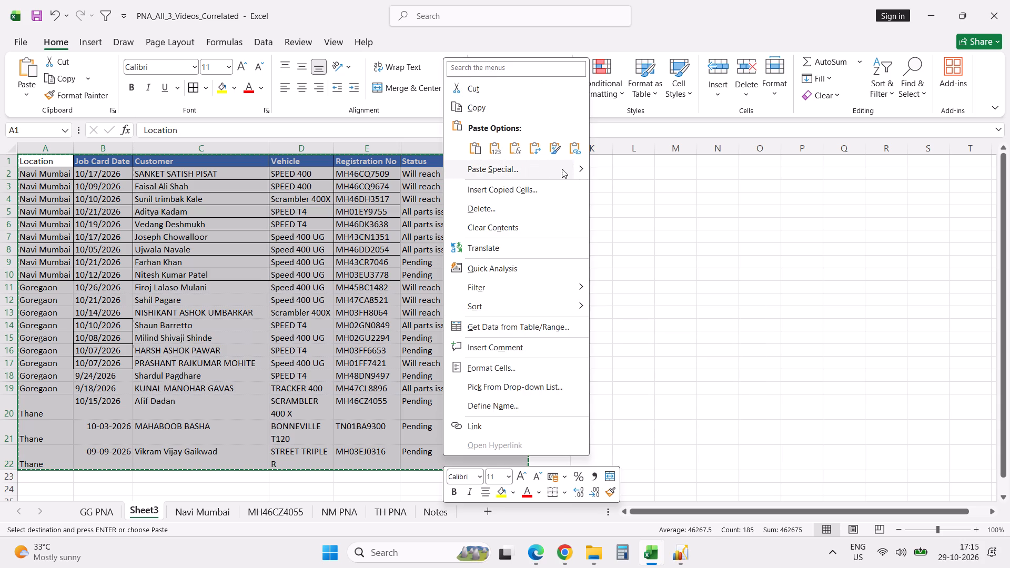
pyautogui.press('Escape')
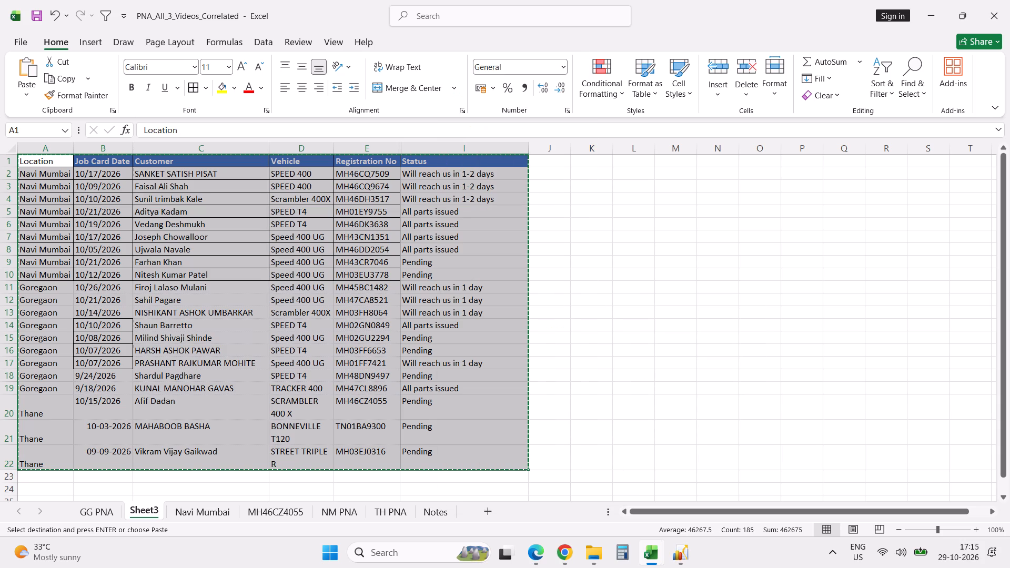
pyautogui.press('Escape')
pyautogui.rightClick(359, 194)
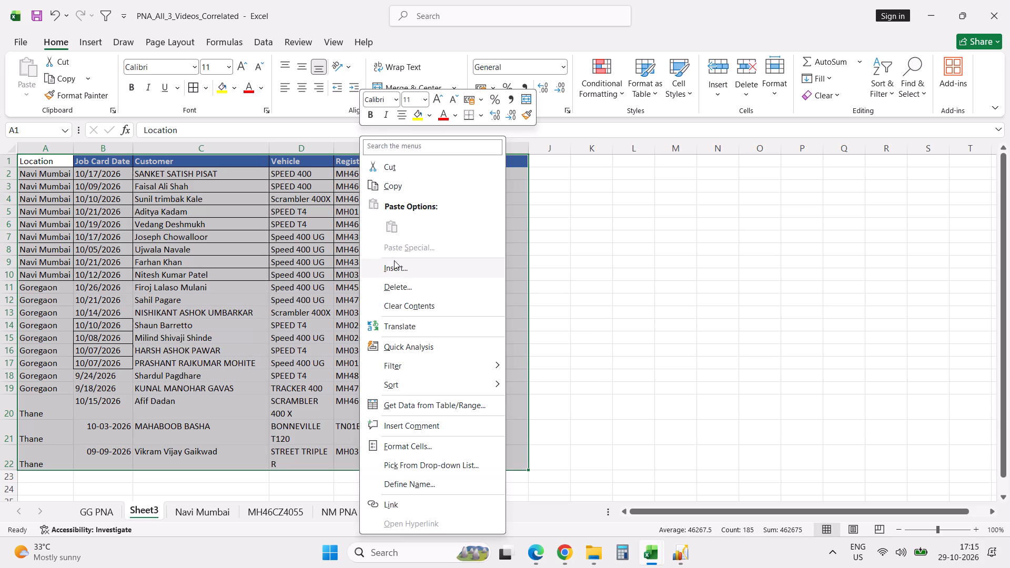
pyautogui.click(407, 189)
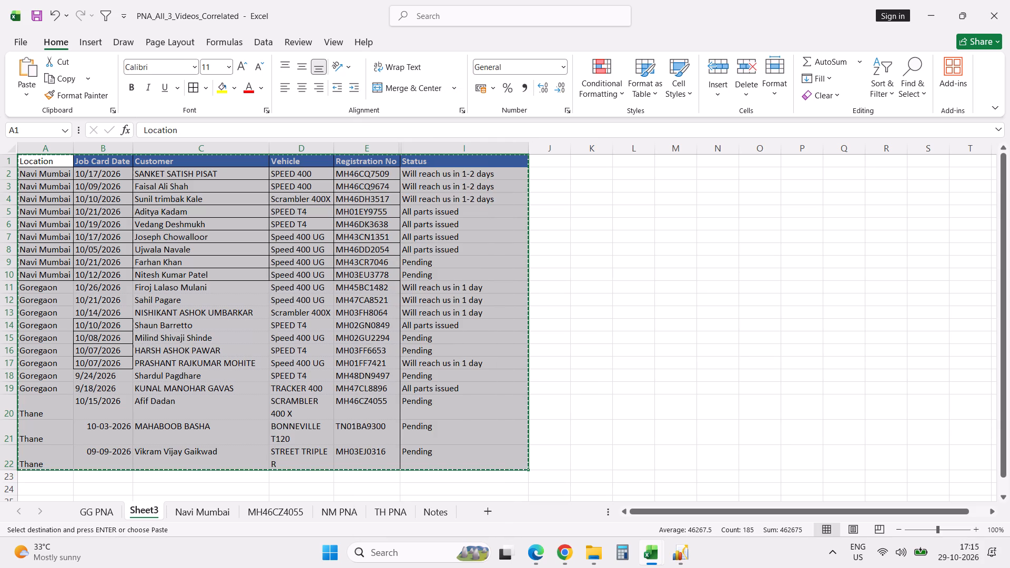
# Create a blank workbook and paste the copied table into it starting at cell A1.
pyautogui.hotkey('alt', 'f')
pyautogui.press('n')
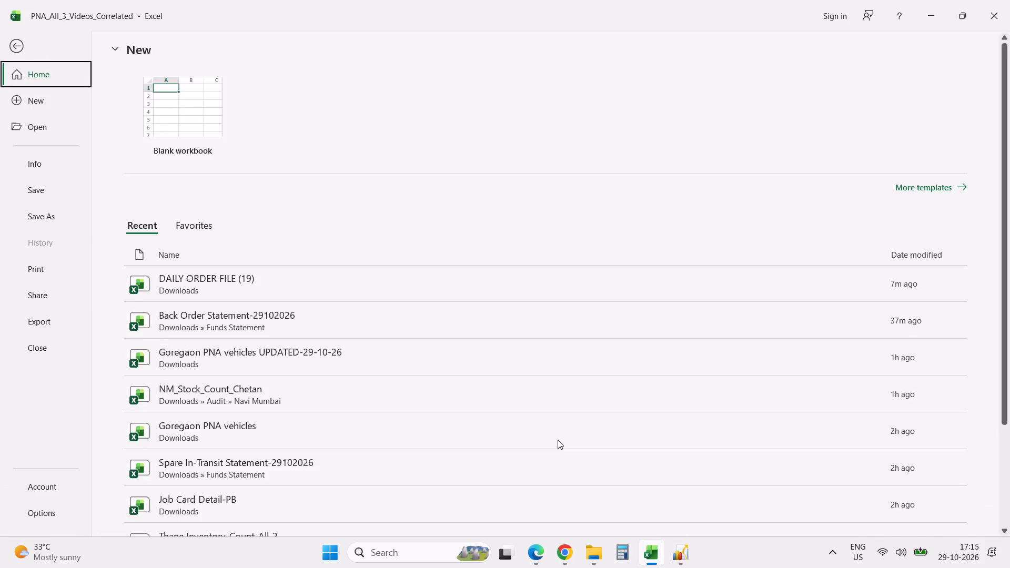
pyautogui.click(196, 112)
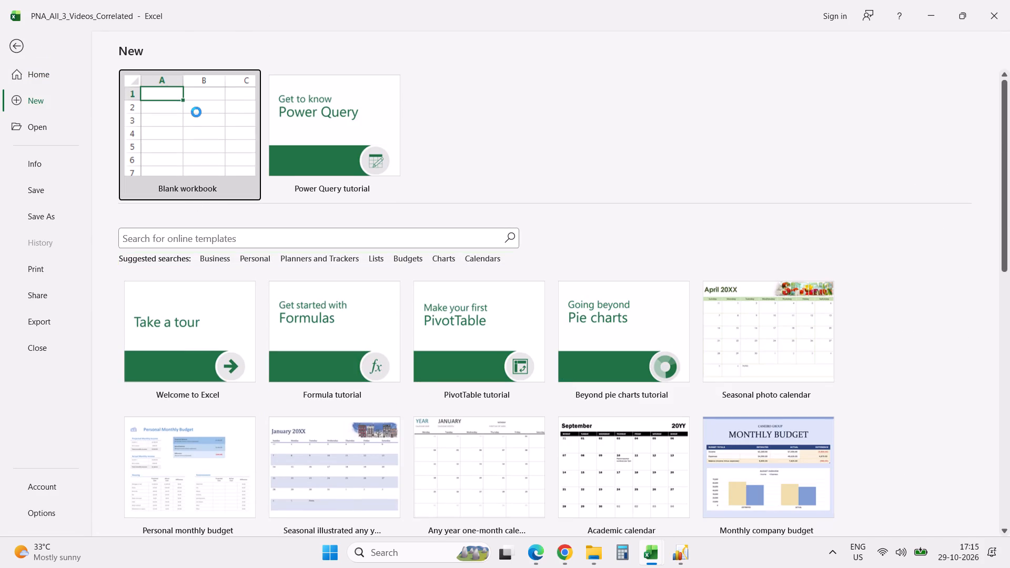
pyautogui.hotkey('ctrl', 'v')
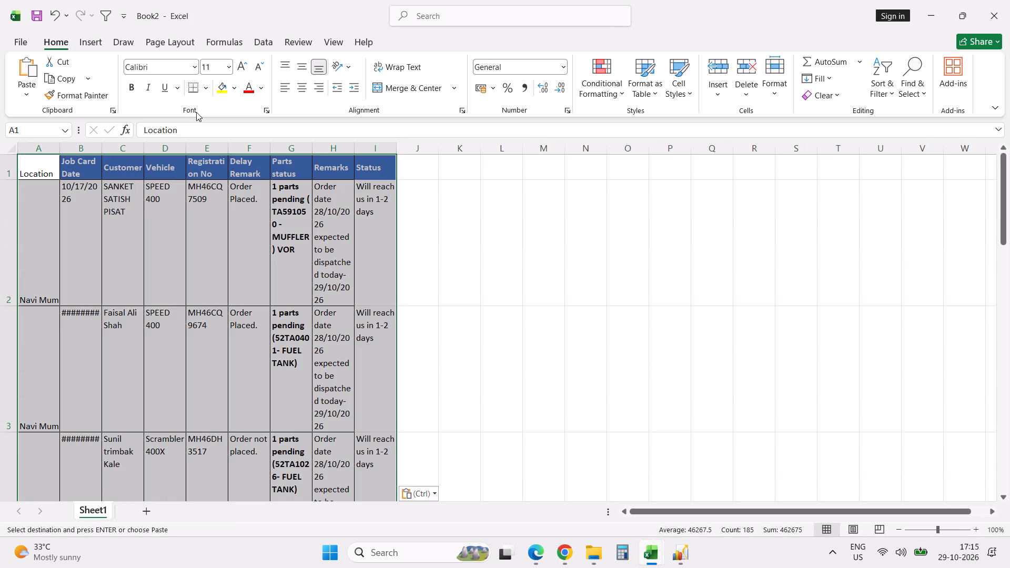
pyautogui.click(248, 225)
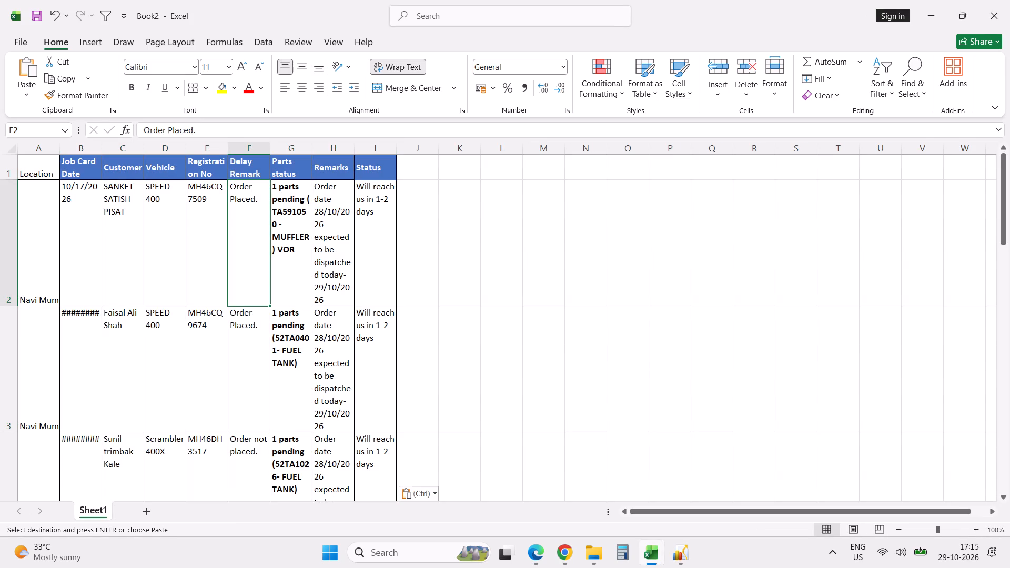
# Delete the Delay Remark, Parts status and Remarks columns from the pasted table.
pyautogui.click(249, 152)
pyautogui.hotkey('shift', 'Right')
pyautogui.hotkey('shift', 'Right')
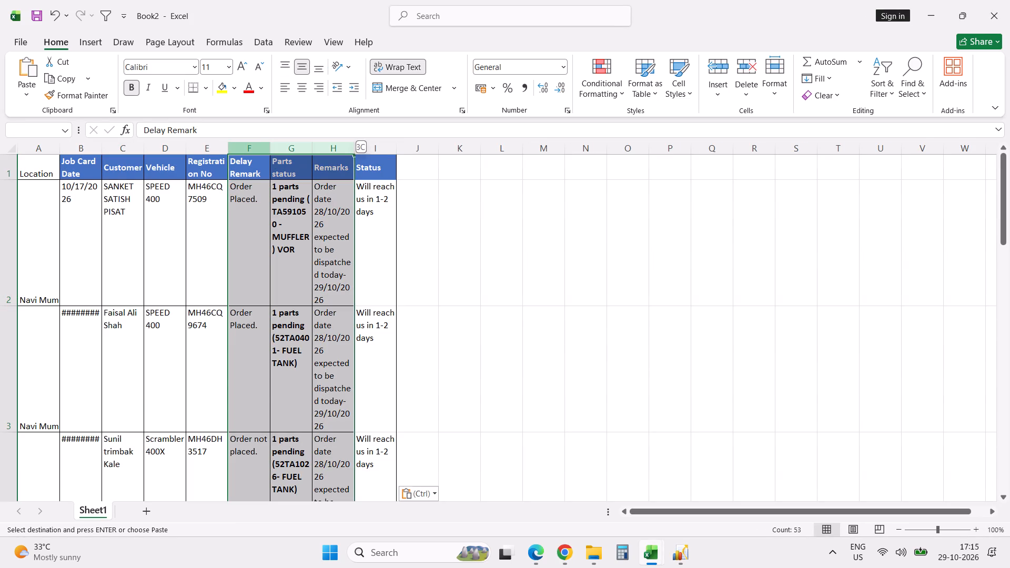
pyautogui.hotkey('ctrl', '-')
pyautogui.click(342, 323)
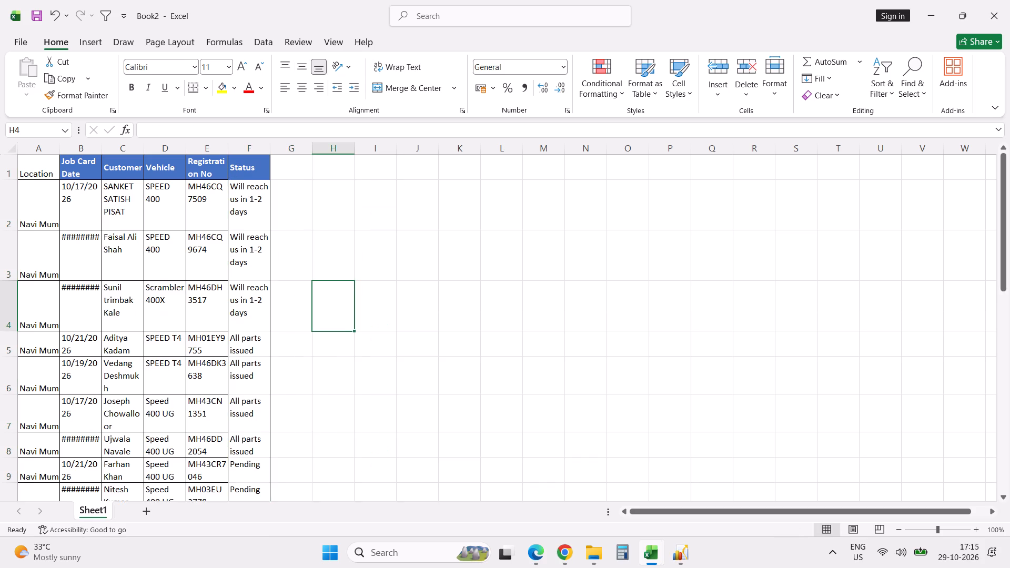
# AutoFit all row heights and column widths of the sheet to their contents.
pyautogui.click(5, 147)
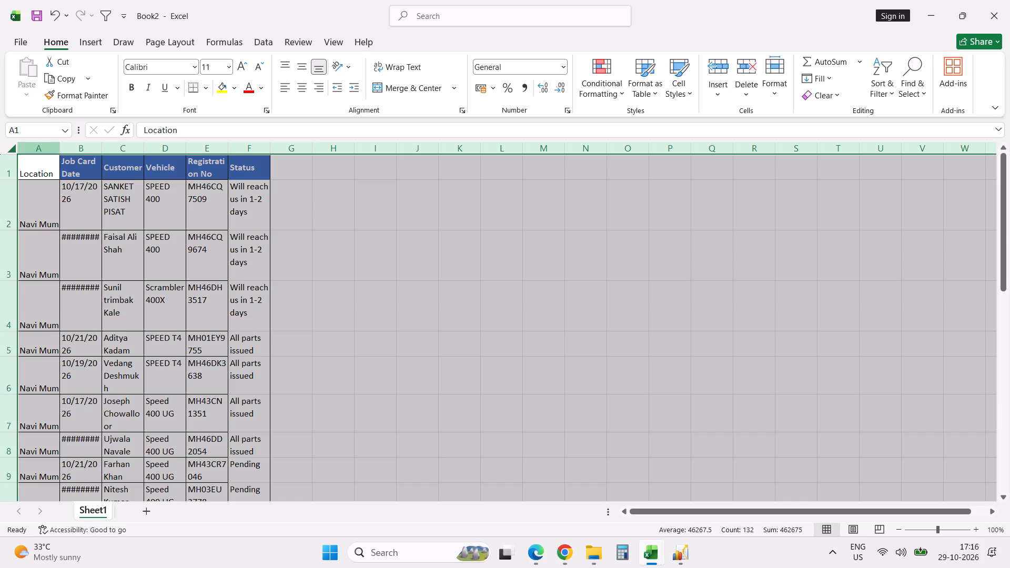
pyautogui.moveTo(59, 150); pyautogui.dragTo(406, 225)
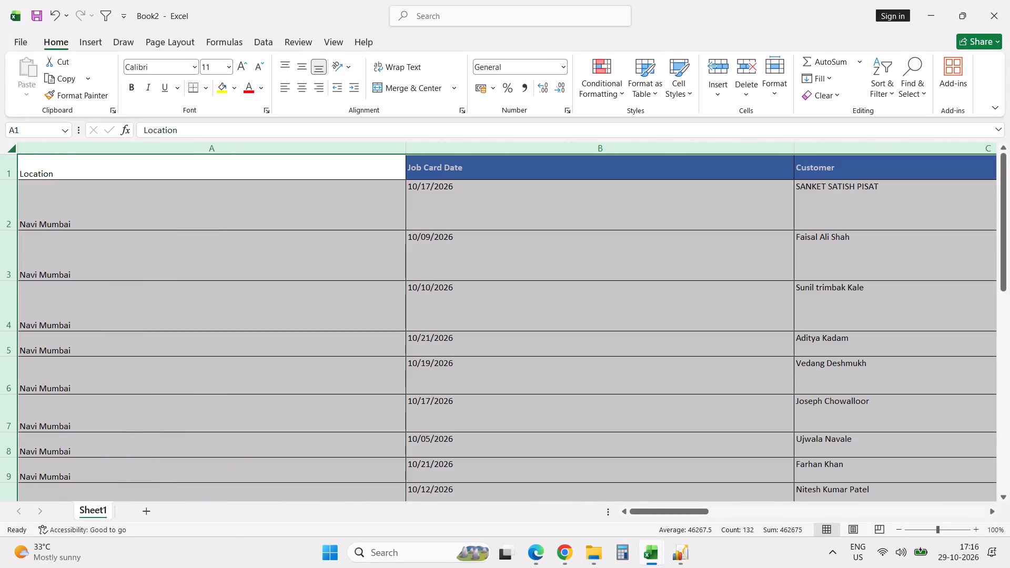
pyautogui.click(11, 148)
pyautogui.doubleClick(13, 179)
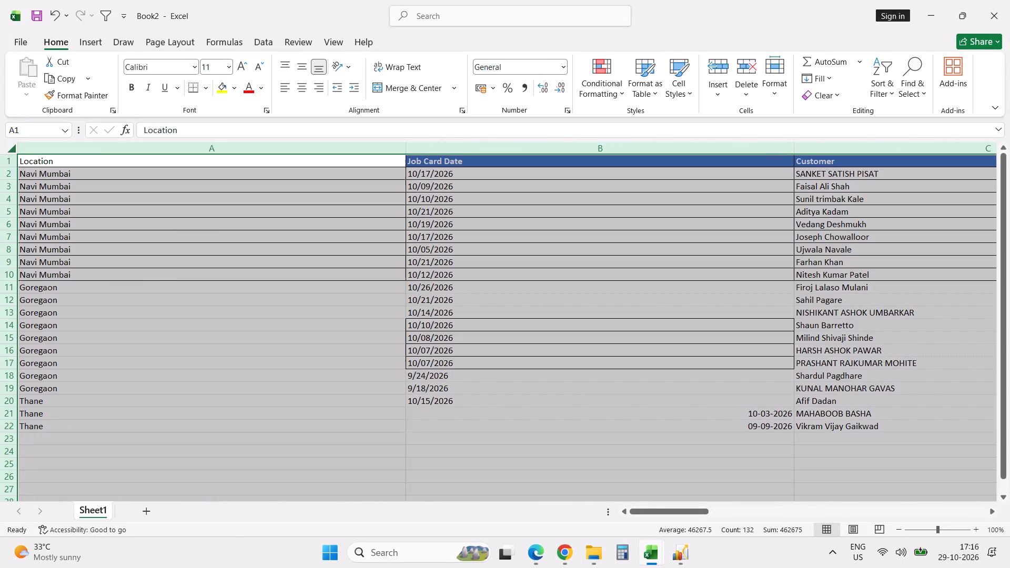
pyautogui.doubleClick(405, 149)
pyautogui.click(281, 369)
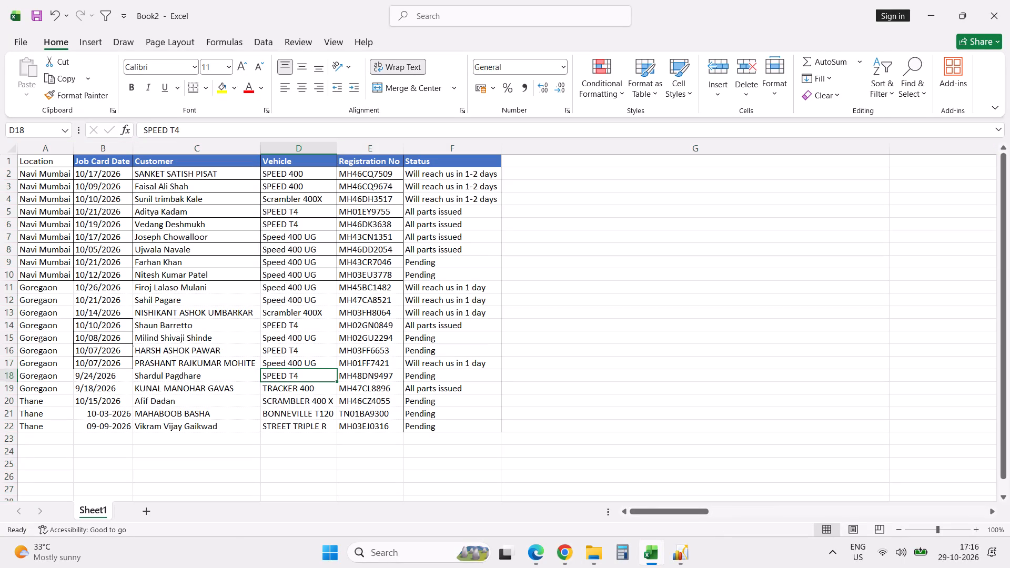
# Copy the Location header's plain formatting onto the other headers, from Job Card Date through Status, with Format Painter.
pyautogui.click(102, 168)
pyautogui.click(108, 165)
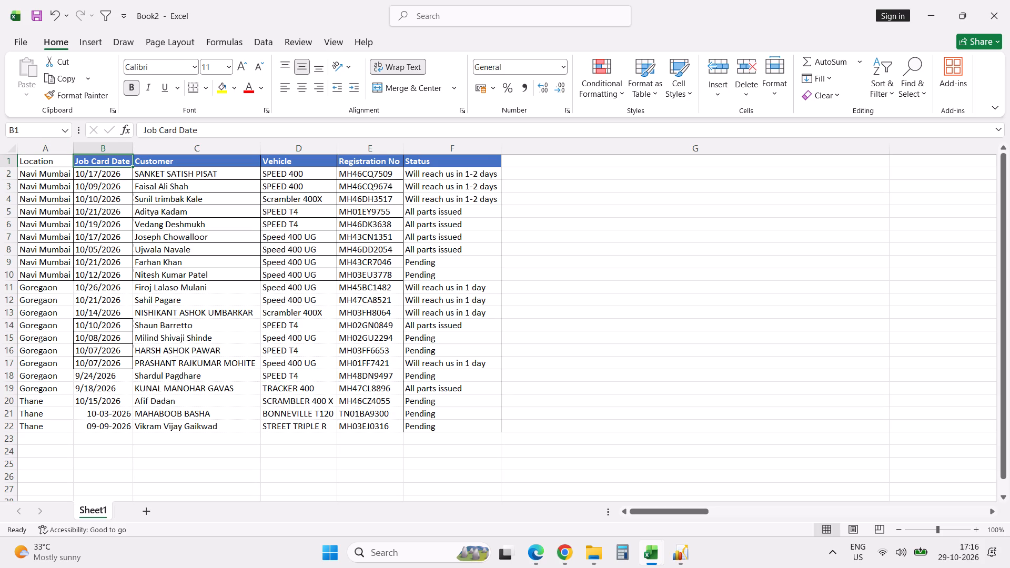
pyautogui.click(50, 162)
pyautogui.click(84, 96)
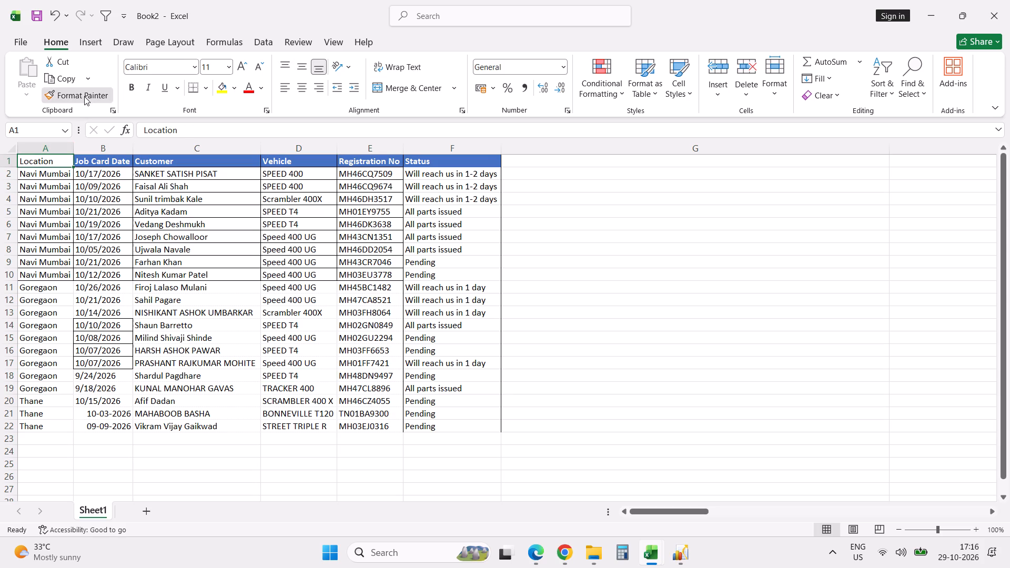
pyautogui.moveTo(118, 163); pyautogui.dragTo(458, 171)
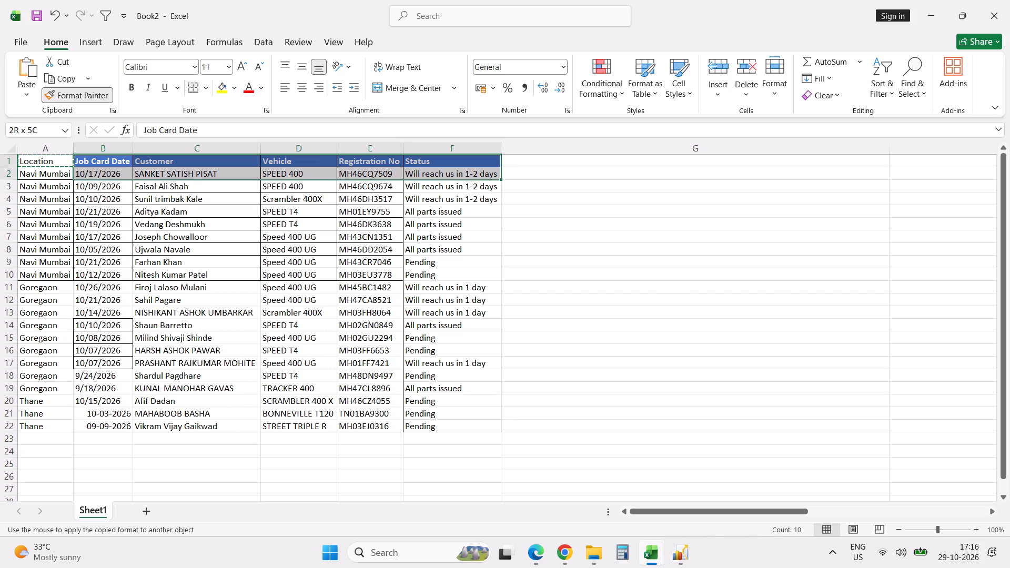
pyautogui.moveTo(458, 171); pyautogui.dragTo(458, 165)
pyautogui.click(545, 244)
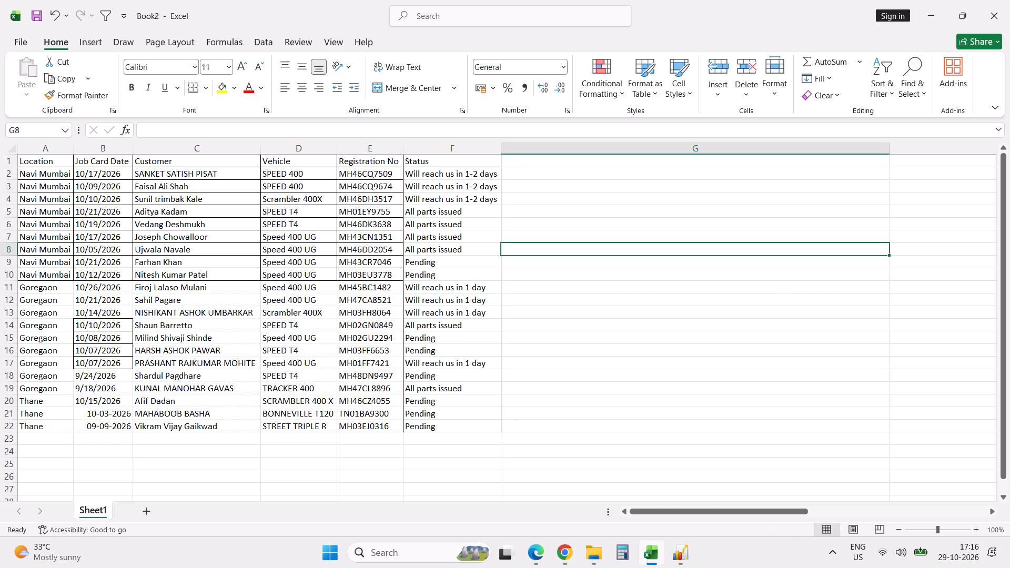
# Apply All Borders to the whole table, from the Location header through the Status of the last Thane record.
pyautogui.click(50, 163)
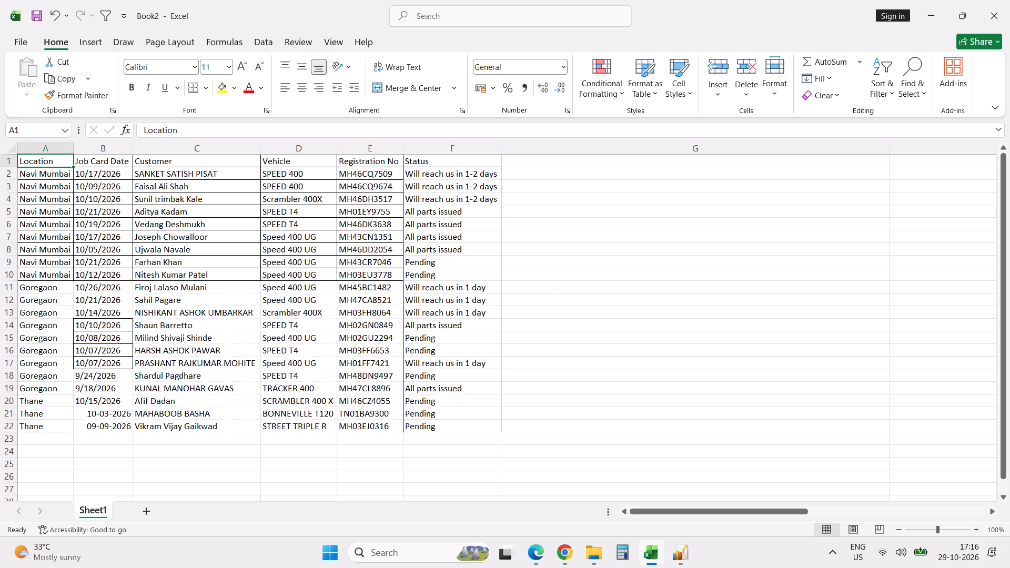
pyautogui.hotkey('ctrl', 'shift', 'Right')
pyautogui.hotkey('ctrl', 'shift', 'Down')
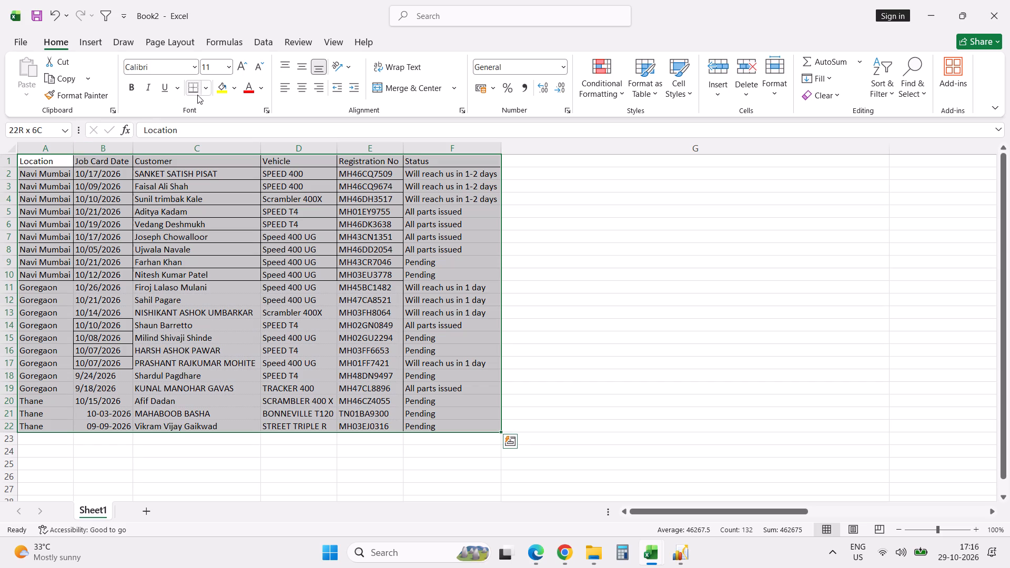
pyautogui.click(206, 93)
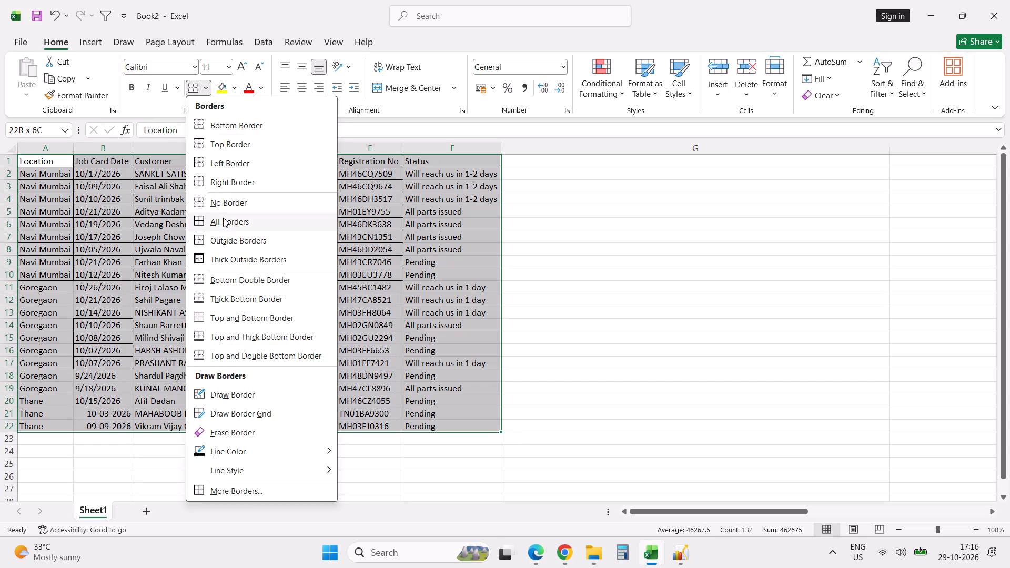
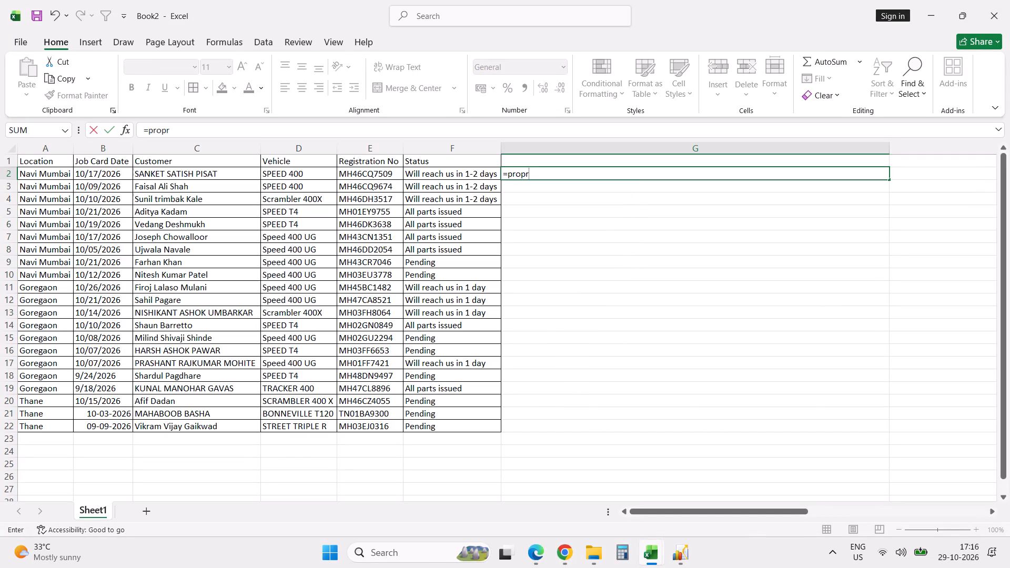
# Enter =PROPER(C2) in G2 to convert the first customer's name to proper case.
pyautogui.press('BackSpace')
pyautogui.write('er')
pyautogui.press('Tab')
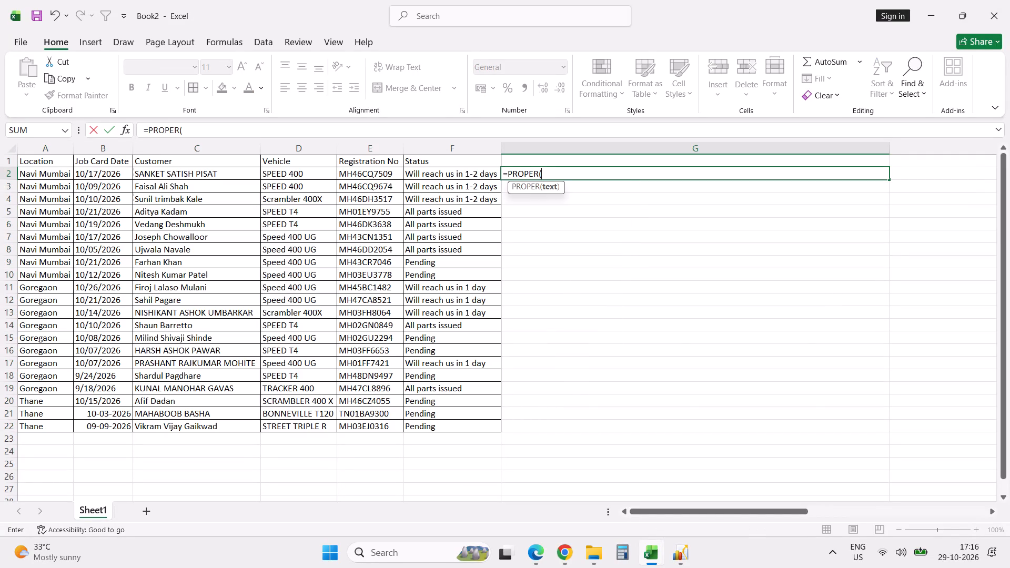
pyautogui.click(205, 177)
pyautogui.press('Return')
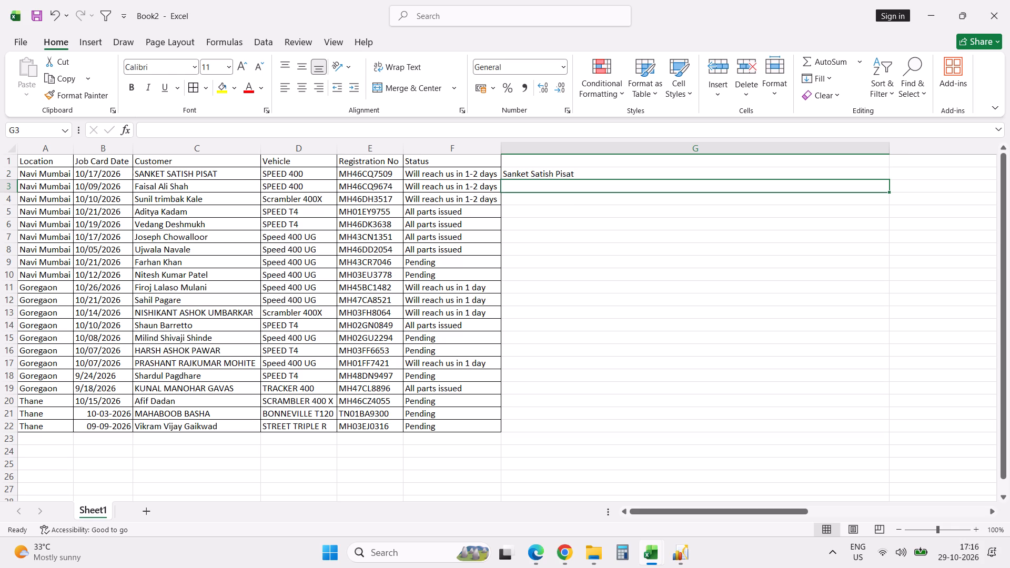
# Fill the PROPER formula down column G from G2 to G22, the last Thane record.
pyautogui.press('Up')
pyautogui.hotkey('ctrl', 'shift', 'Down')
pyautogui.press('Up')
pyautogui.press('Down')
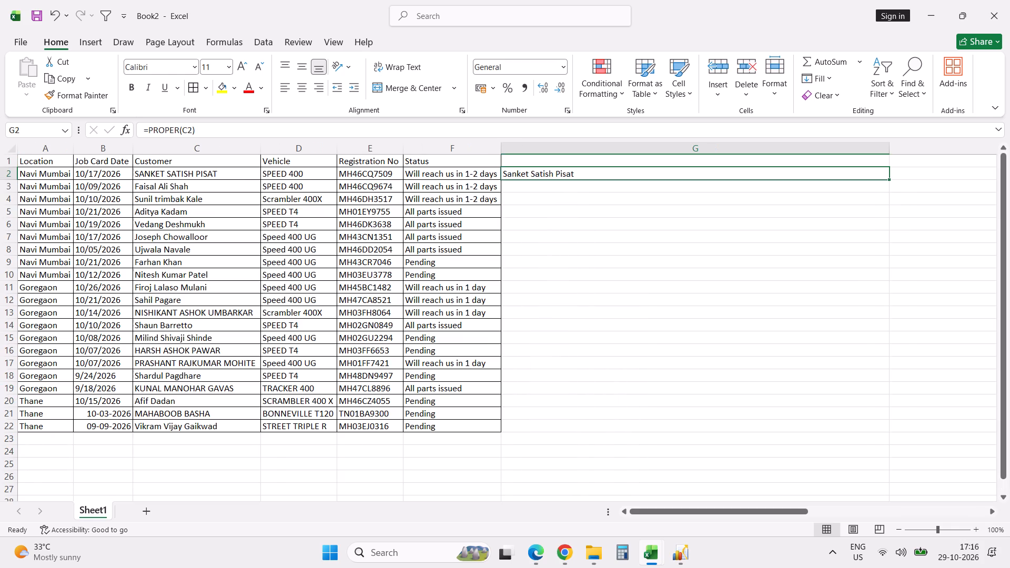
pyautogui.hotkey('shift', 'Down')
pyautogui.hotkey('shift', 'Down')
pyautogui.hotkey('shift', 'Down')
pyautogui.hotkey('shift', 'Down')
pyautogui.hotkey('shift', 'Down')
pyautogui.hotkey('shift', 'Down')
pyautogui.hotkey('shift', 'Down')
pyautogui.hotkey('shift', 'Down')
pyautogui.hotkey('shift', 'Down')
pyautogui.hotkey('shift', 'Down')
pyautogui.hotkey('shift', 'Down')
pyautogui.hotkey('shift', 'Down')
pyautogui.hotkey('shift', 'Down')
pyautogui.hotkey('shift', 'Down')
pyautogui.hotkey('shift', 'Down')
pyautogui.hotkey('shift', 'Down')
pyautogui.hotkey('shift', 'Down')
pyautogui.hotkey('shift', 'Down')
pyautogui.hotkey('shift', 'Down')
pyautogui.hotkey('shift', 'Down')
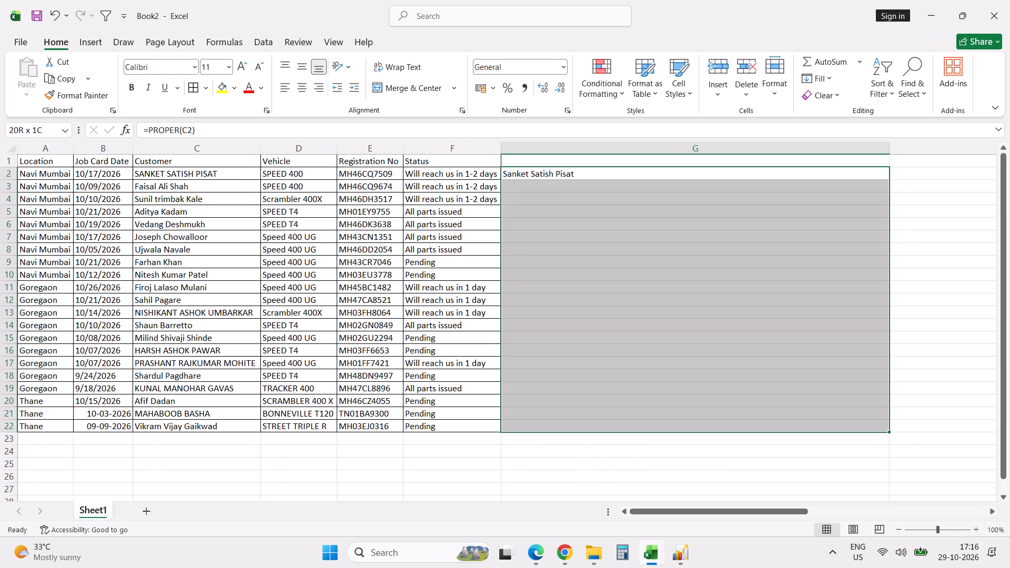
pyautogui.hotkey('ctrl', 'd')
# Convert the proper-case formulas in G2:G22 to values and paste them over the Customer names starting at C2.
pyautogui.hotkey('ctrl', 'c')
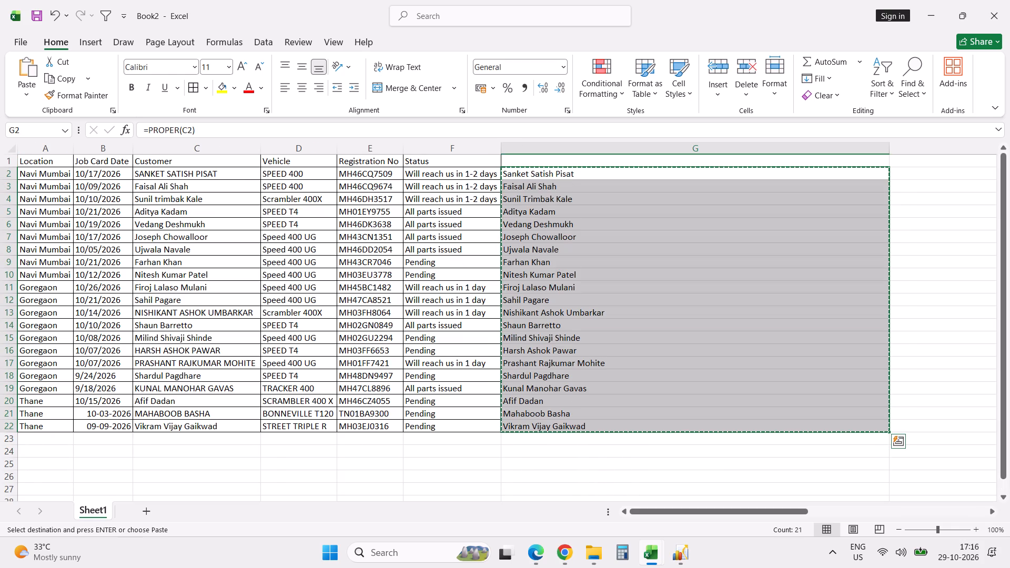
pyautogui.rightClick(534, 175)
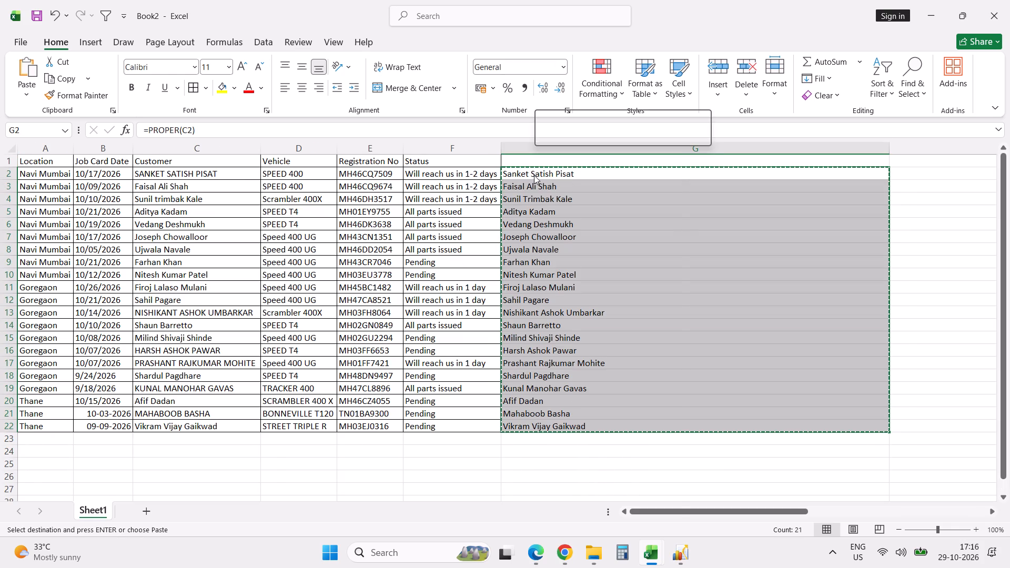
pyautogui.click(589, 250)
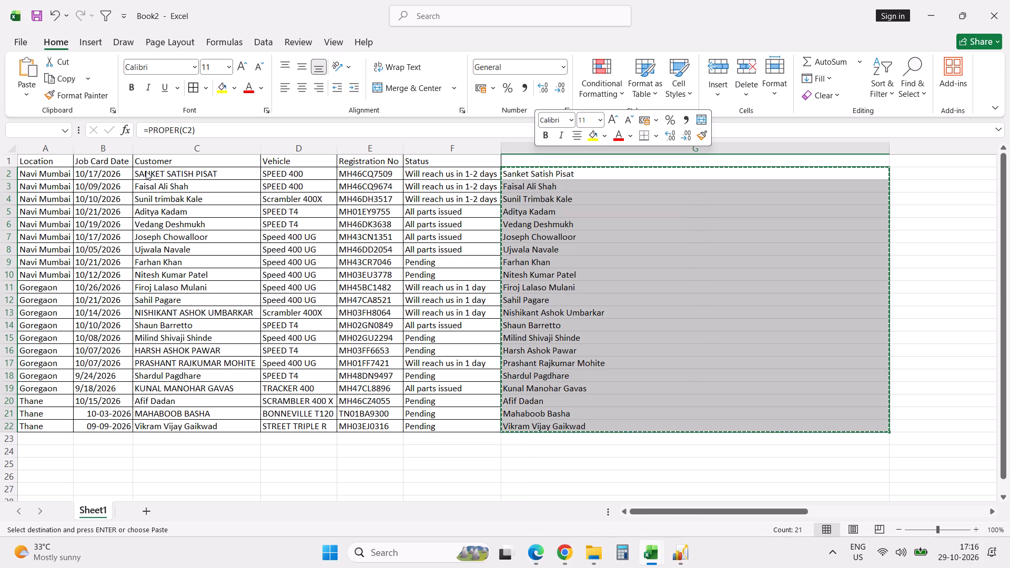
pyautogui.click(156, 170)
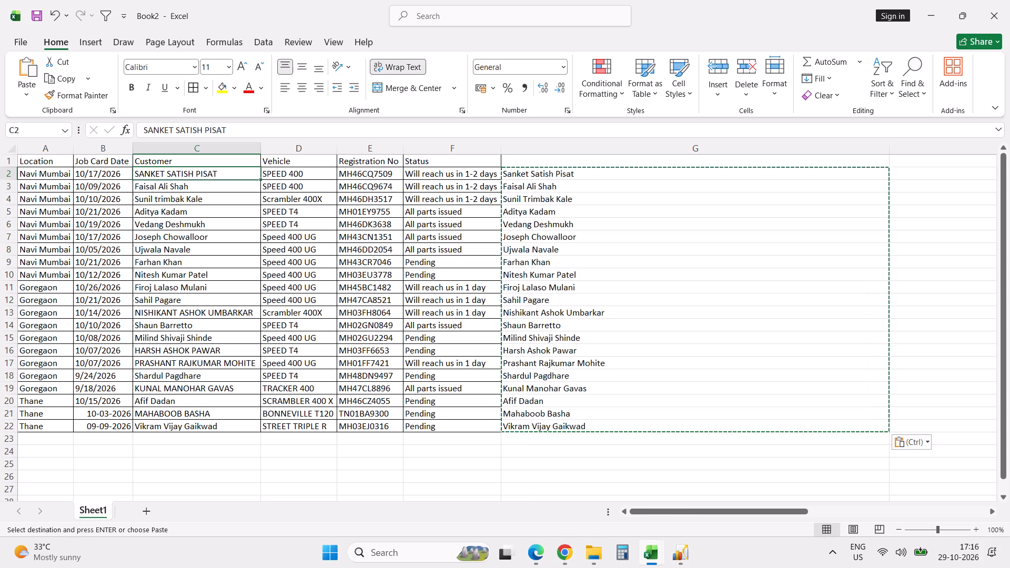
pyautogui.press('Return')
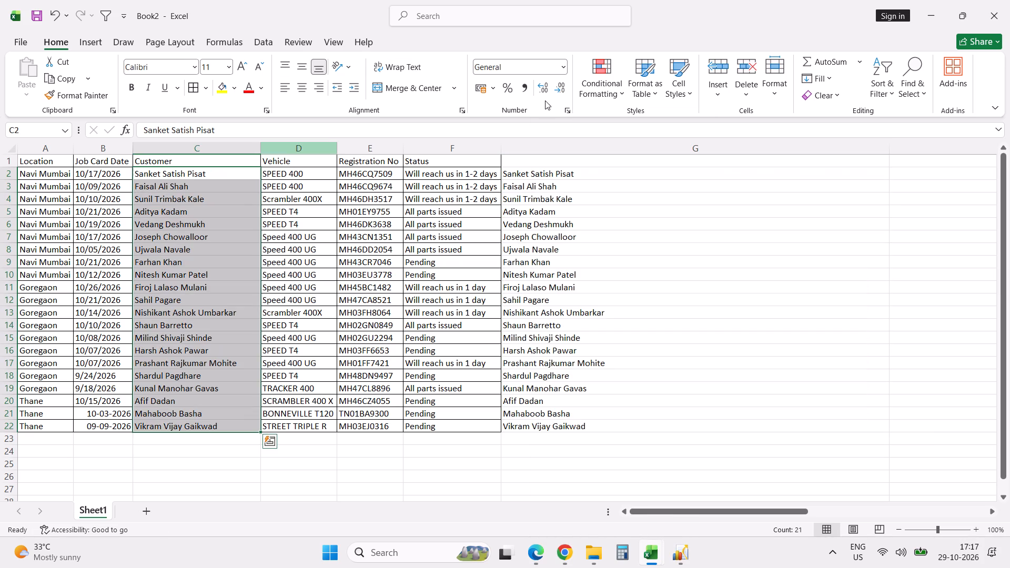
# Delete the helper column G.
pyautogui.click(556, 148)
pyautogui.hotkey('ctrl', '-')
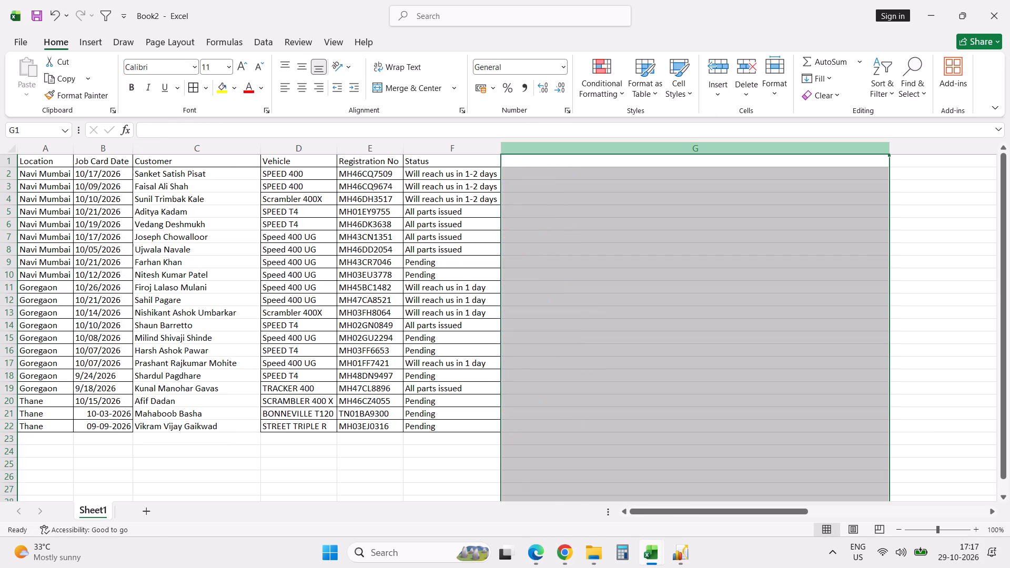
pyautogui.click(814, 254)
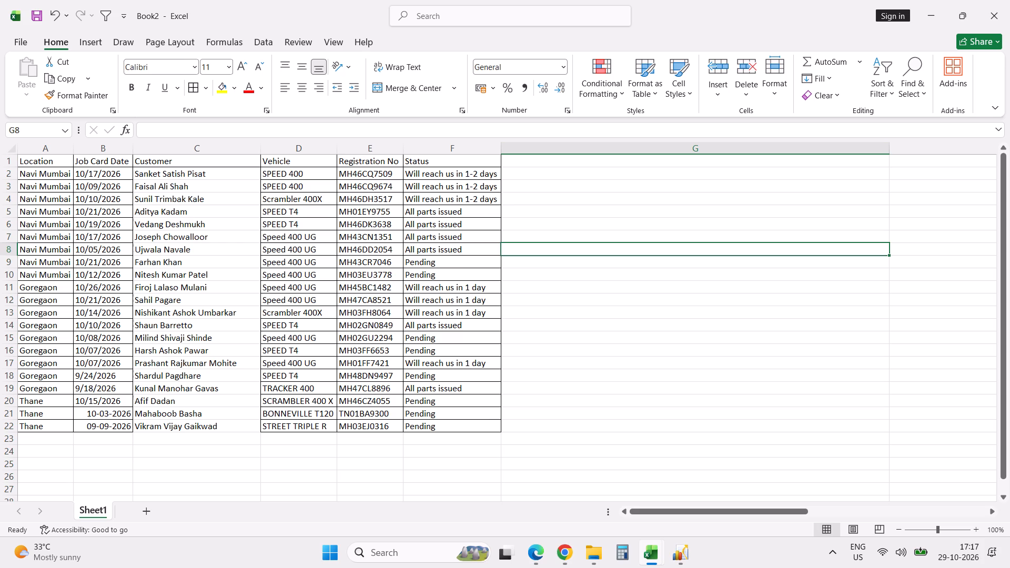
# Turn on AutoFilter for the table's header row.
pyautogui.click(33, 162)
pyautogui.hotkey('alt', 'd')
pyautogui.write('ff')
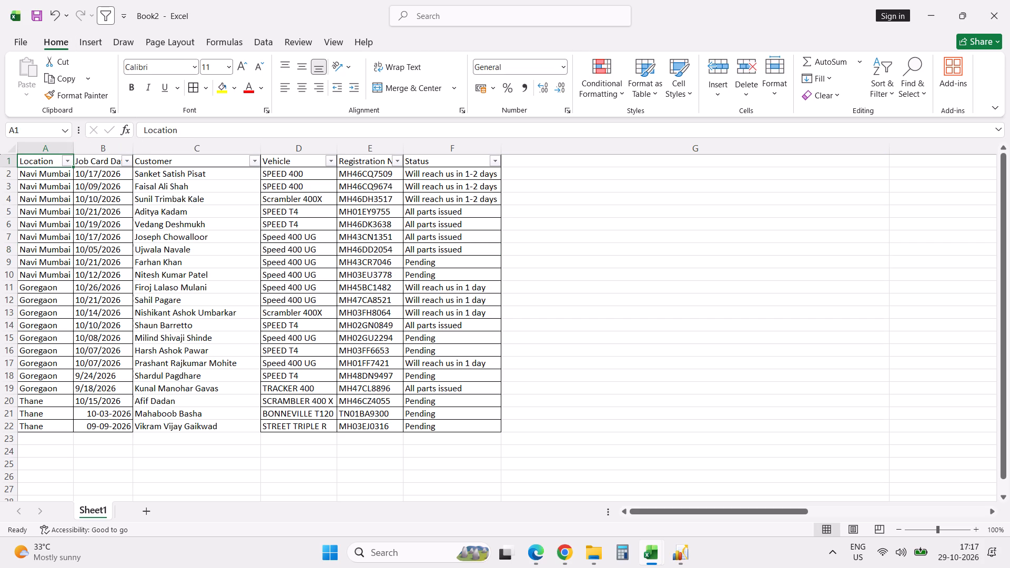
# Filter Status to Pending only and select the visible Status cells to check their count.
pyautogui.click(495, 160)
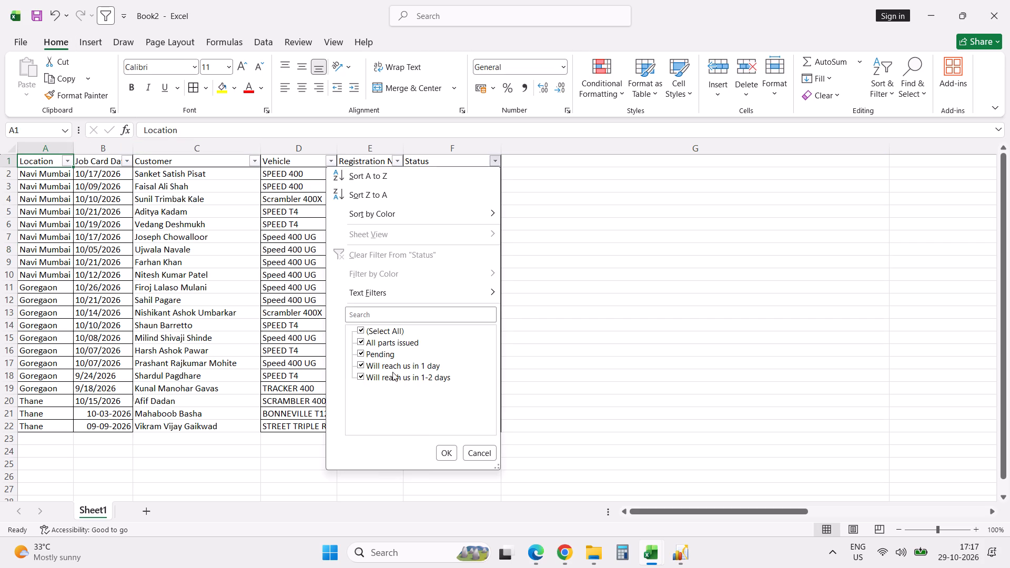
pyautogui.click(392, 326)
pyautogui.click(385, 352)
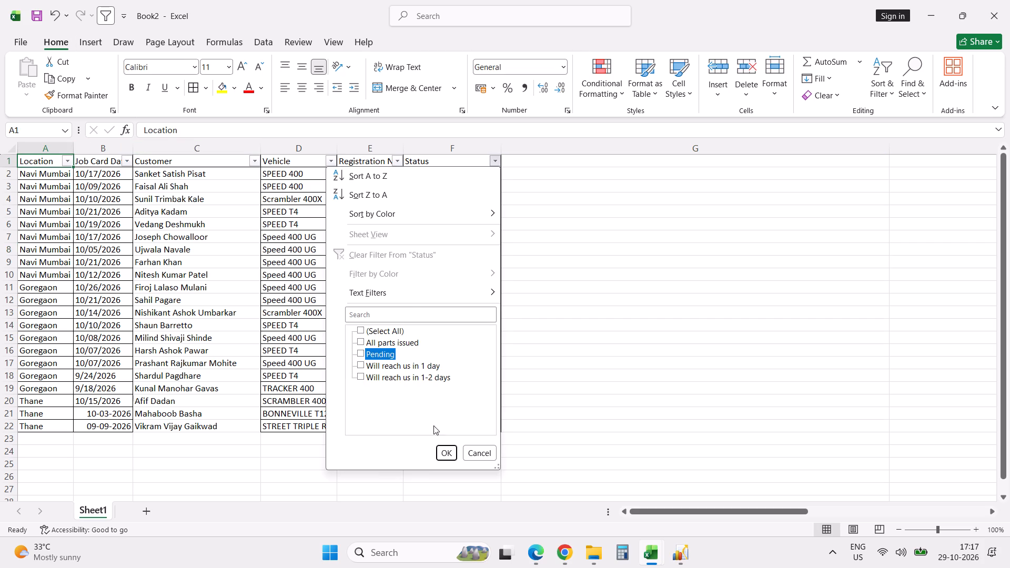
pyautogui.click(446, 452)
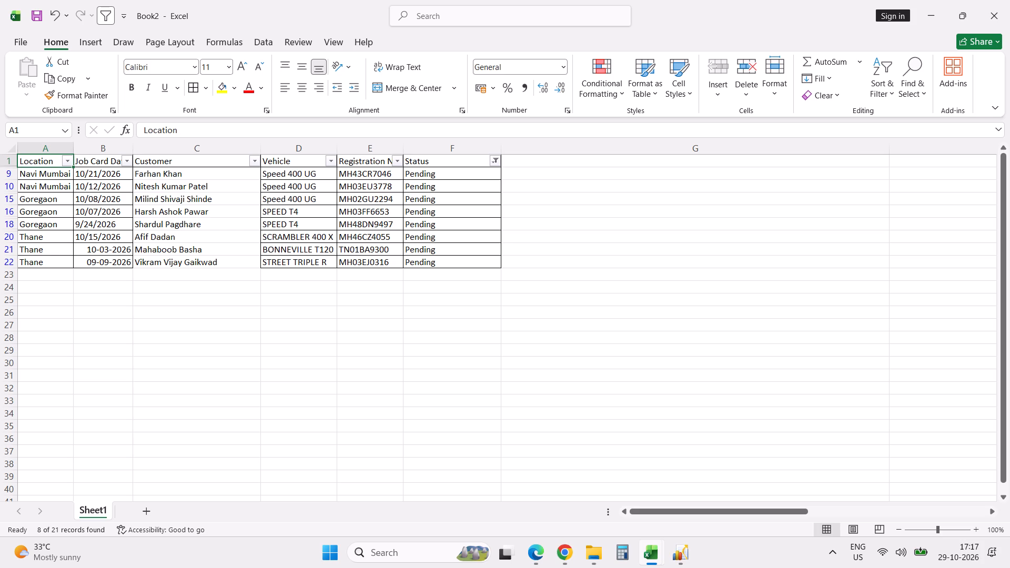
pyautogui.click(431, 175)
pyautogui.hotkey('ctrl', 'shift', 'Down')
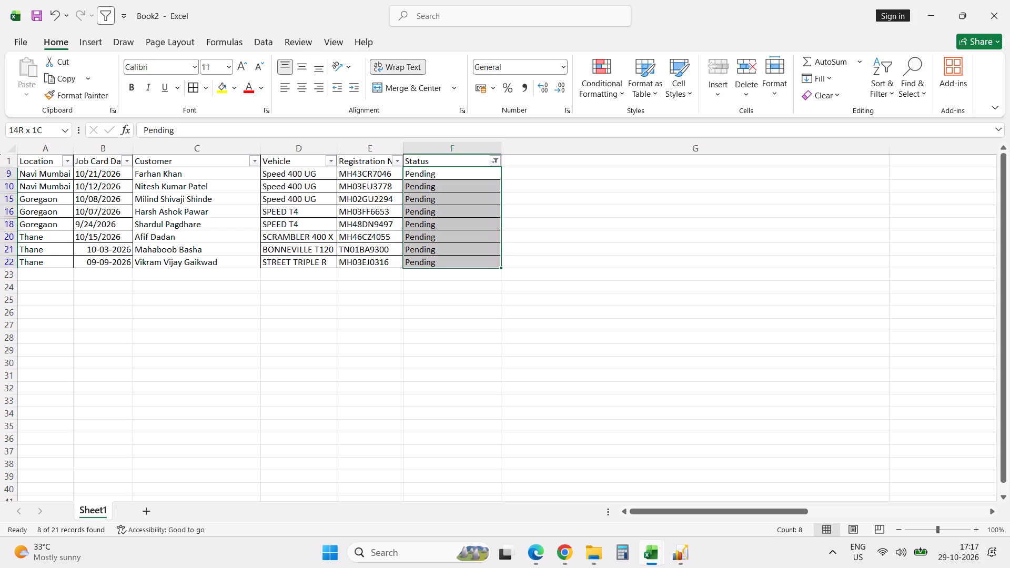
pyautogui.click(433, 354)
# Filter Status to every value except Pending and select the visible Status cells to check their count.
pyautogui.click(496, 161)
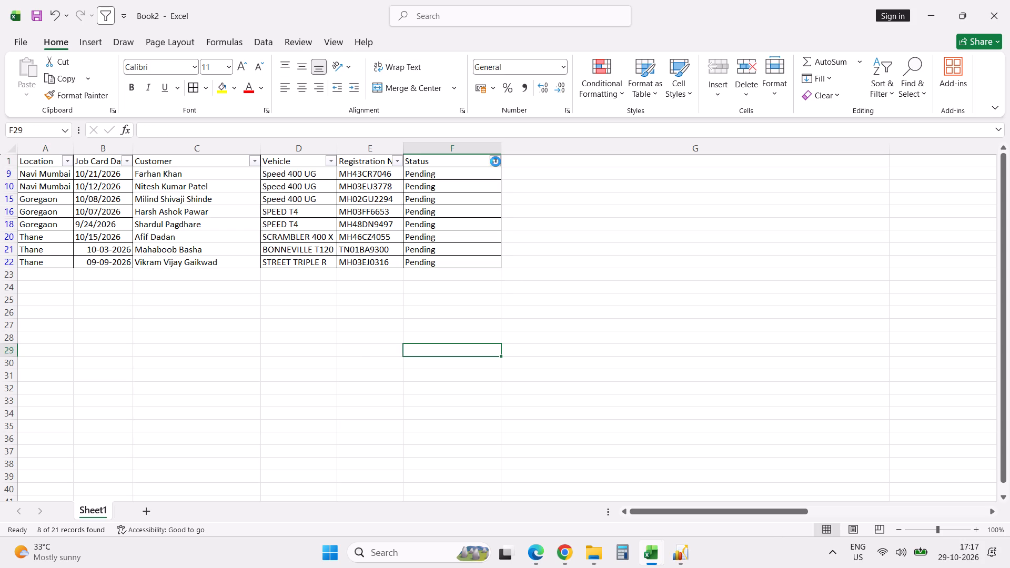
pyautogui.click(393, 331)
pyautogui.click(383, 355)
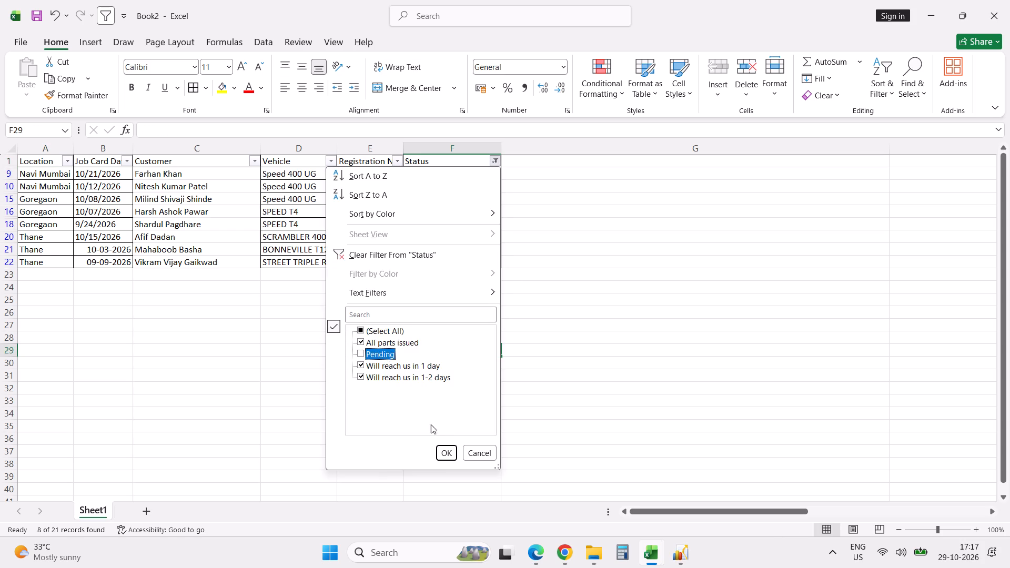
pyautogui.click(443, 450)
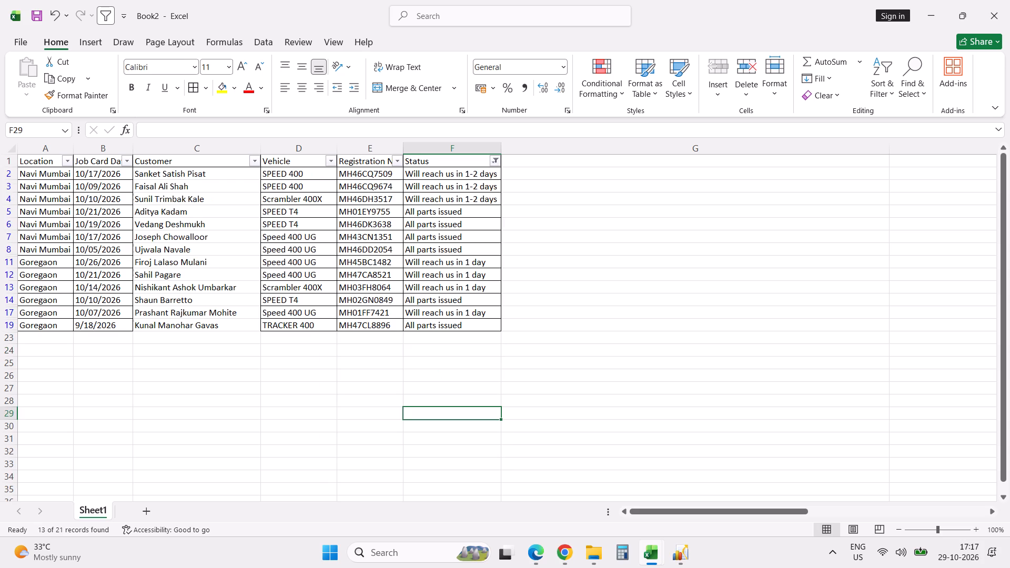
pyautogui.click(453, 174)
pyautogui.hotkey('ctrl', 'shift', 'Down')
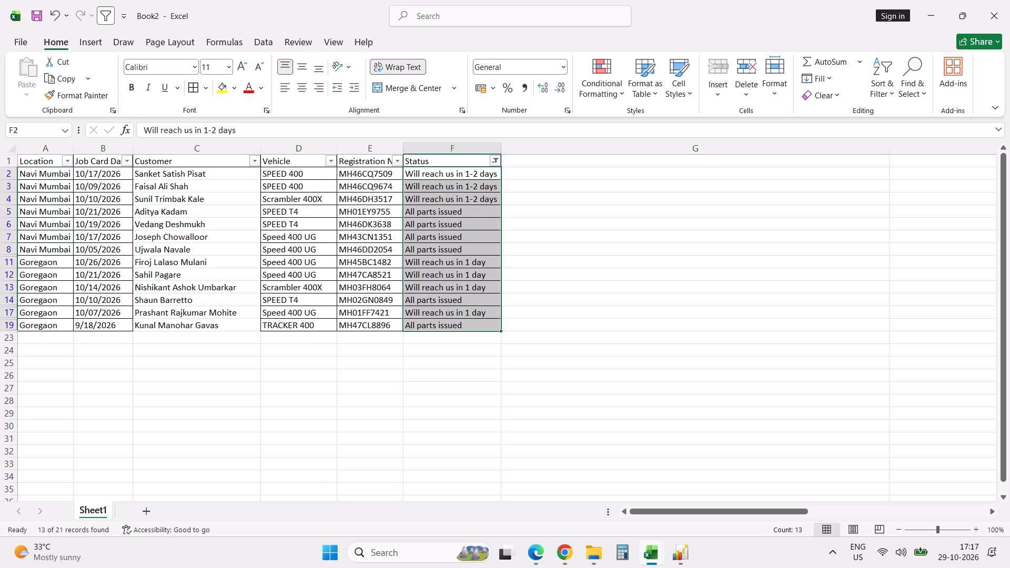
pyautogui.press('Up')
# Filter the Status column to Pending records only.
pyautogui.click(495, 159)
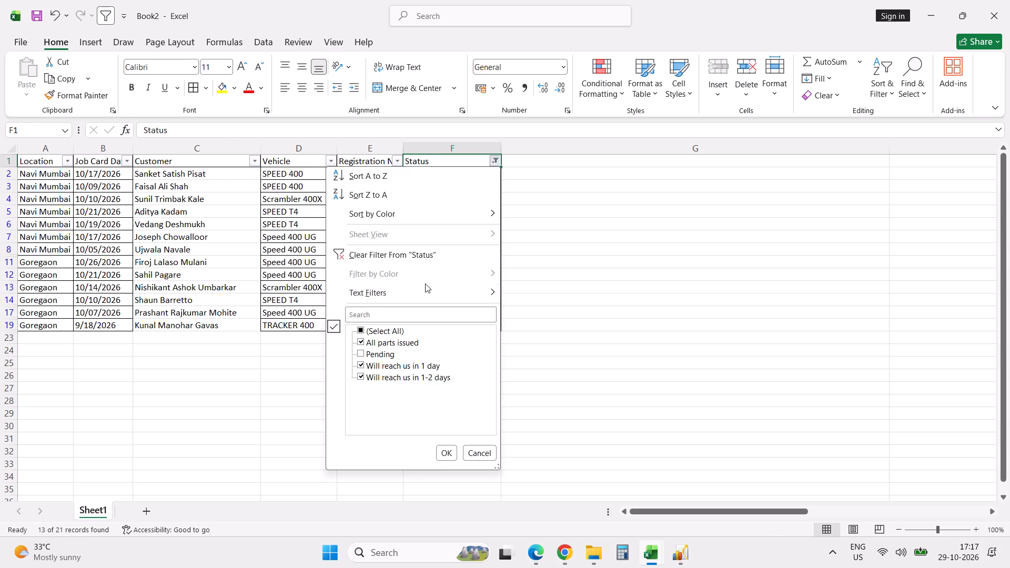
pyautogui.click(388, 327)
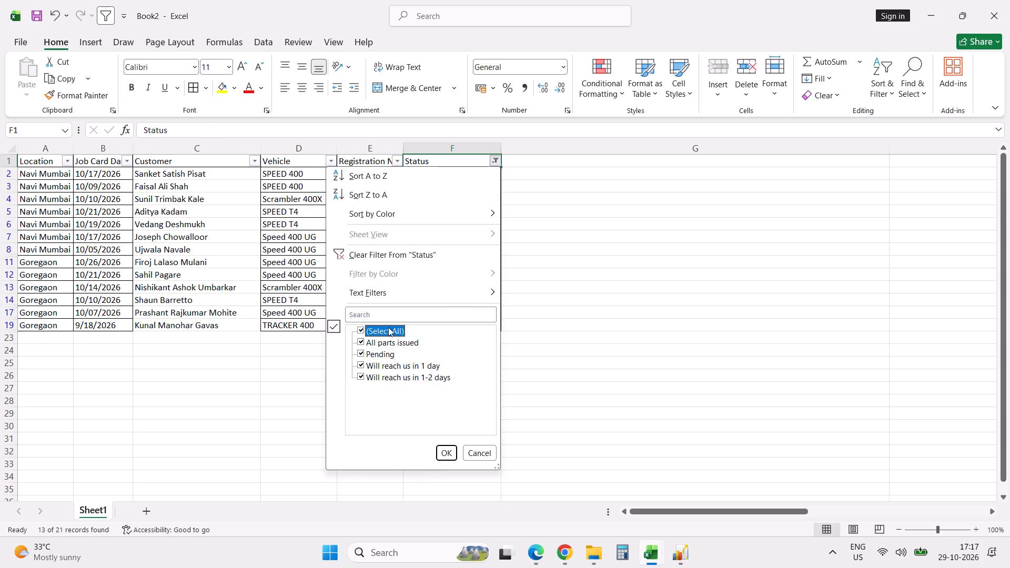
pyautogui.click(388, 327)
pyautogui.click(388, 327)
pyautogui.click(377, 358)
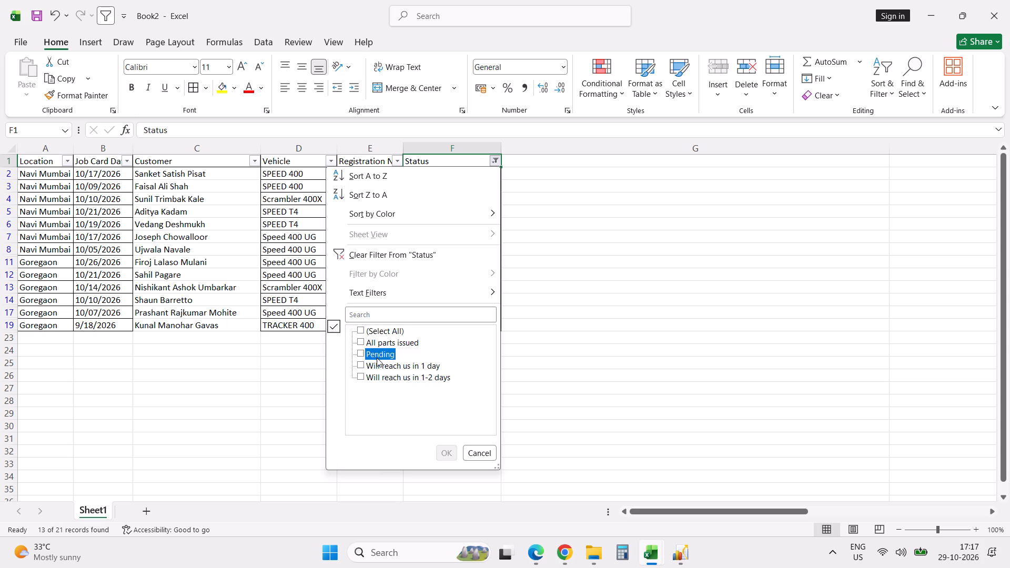
pyautogui.click(450, 457)
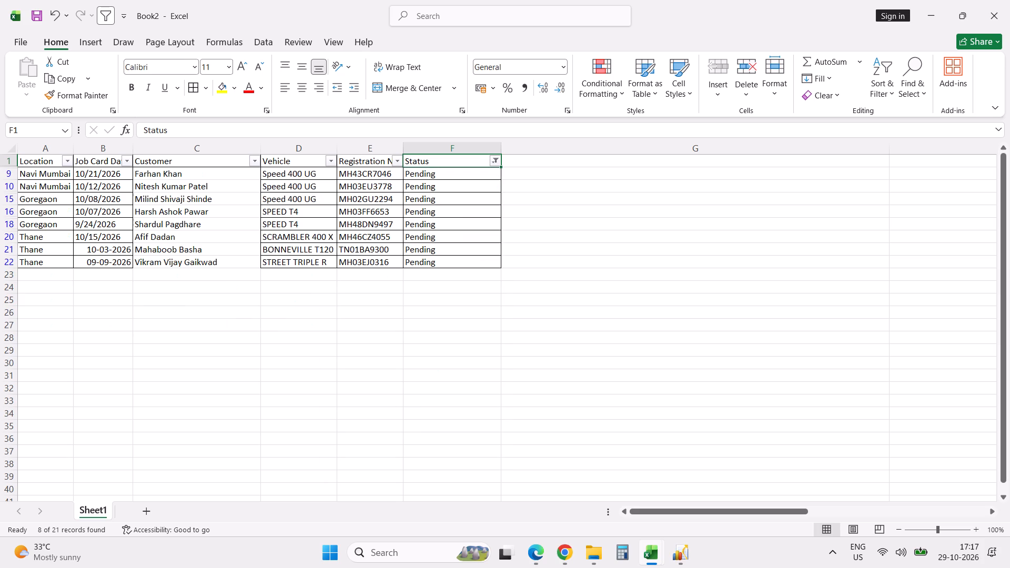
pyautogui.click(405, 323)
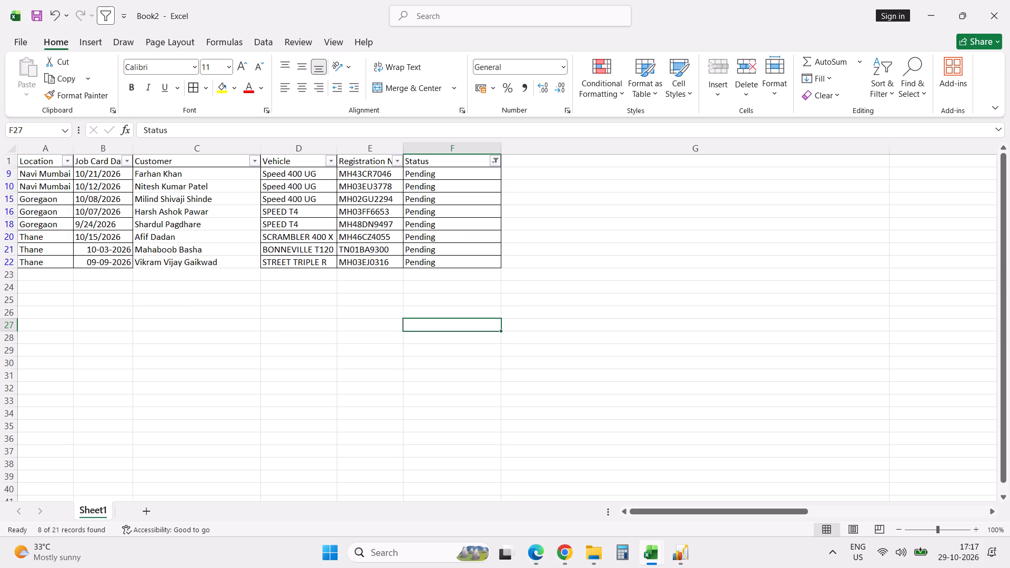
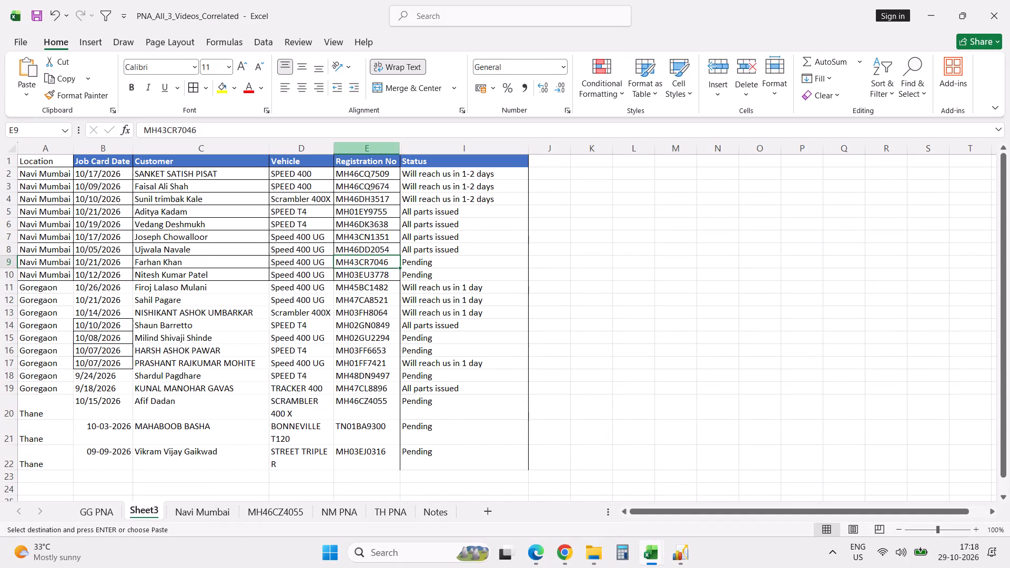
# Unhide the columns between Registration No and Status in Sheet3 of the PNA workbook.
pyautogui.click(382, 149)
pyautogui.hotkey('shift', 'Right')
pyautogui.rightClick(382, 149)
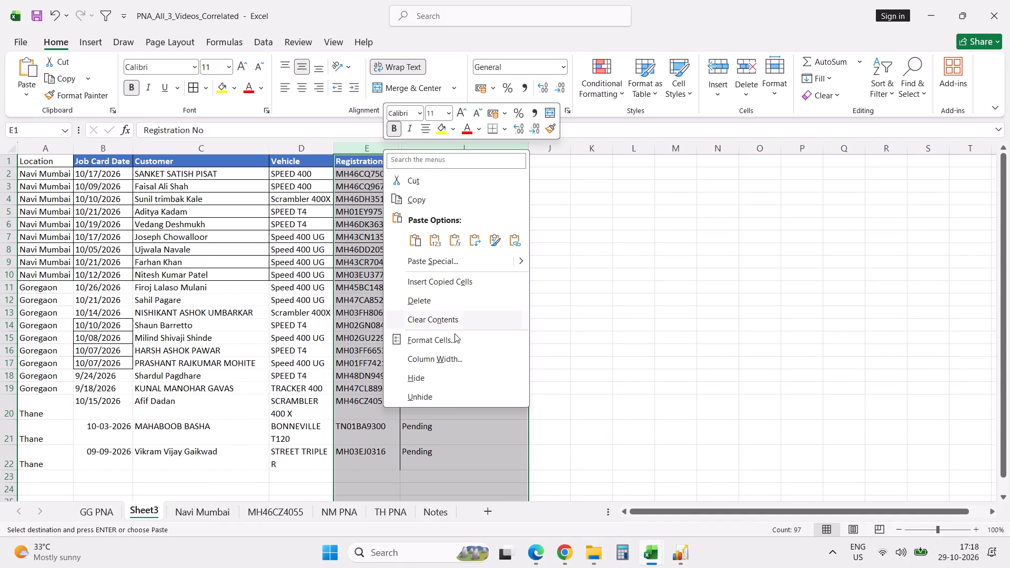
pyautogui.click(447, 394)
pyautogui.click(447, 394)
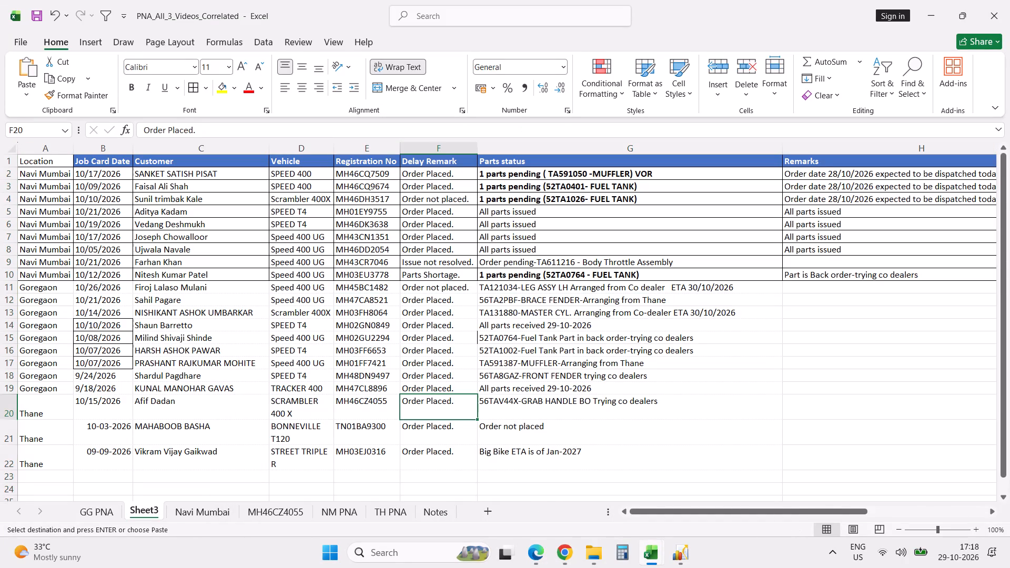
# Find the first pending Navi Mumbai record by its registration number and check its Parts status.
pyautogui.hotkey('ctrl', 'f')
pyautogui.press('Return')
pyautogui.press('Escape')
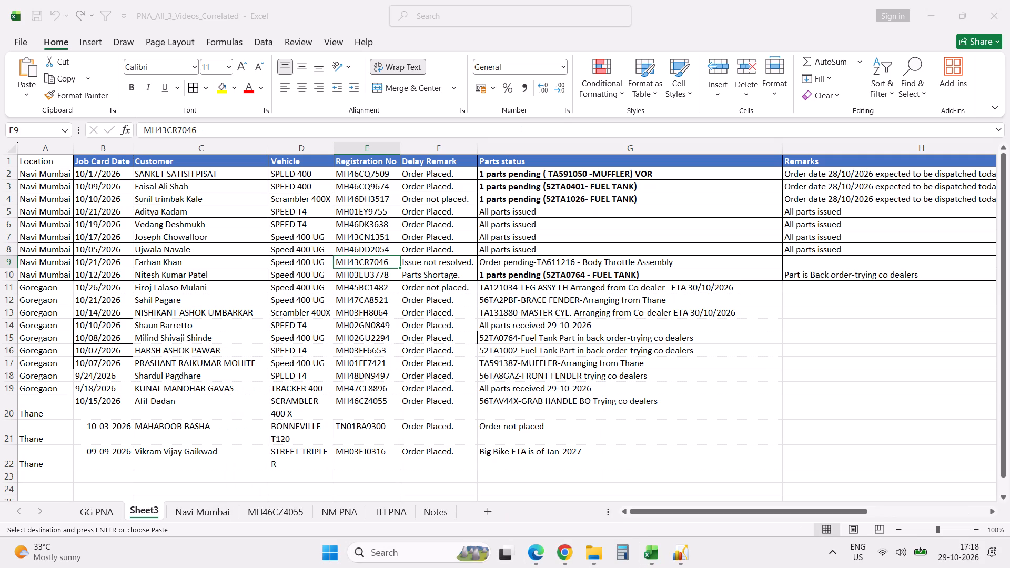
pyautogui.press('Tab')
pyautogui.press('Tab')
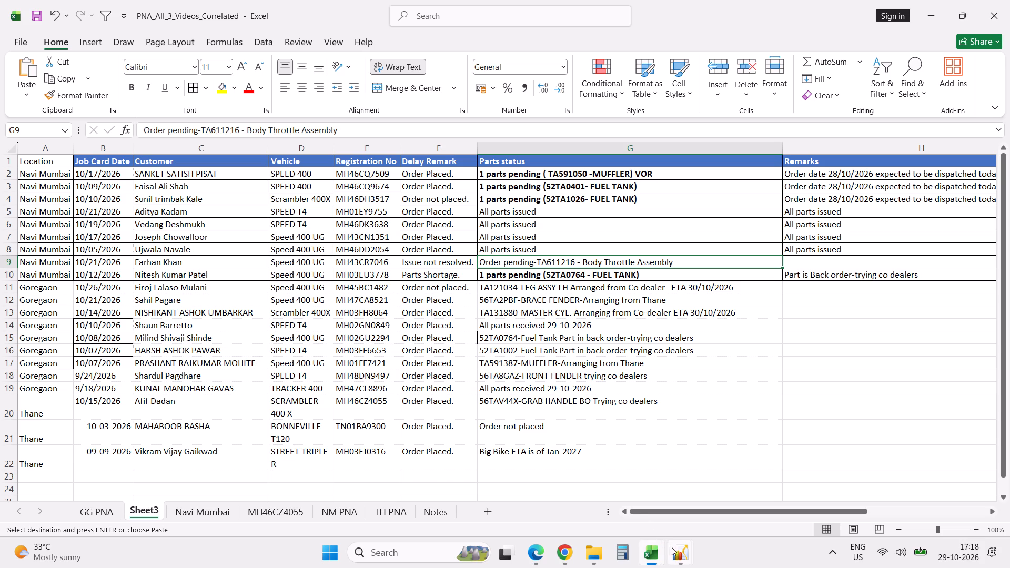
# Switch to Excellon, close the VOR Search window and load the list of all open VOR purchase orders.
pyautogui.click(682, 553)
pyautogui.click(809, 445)
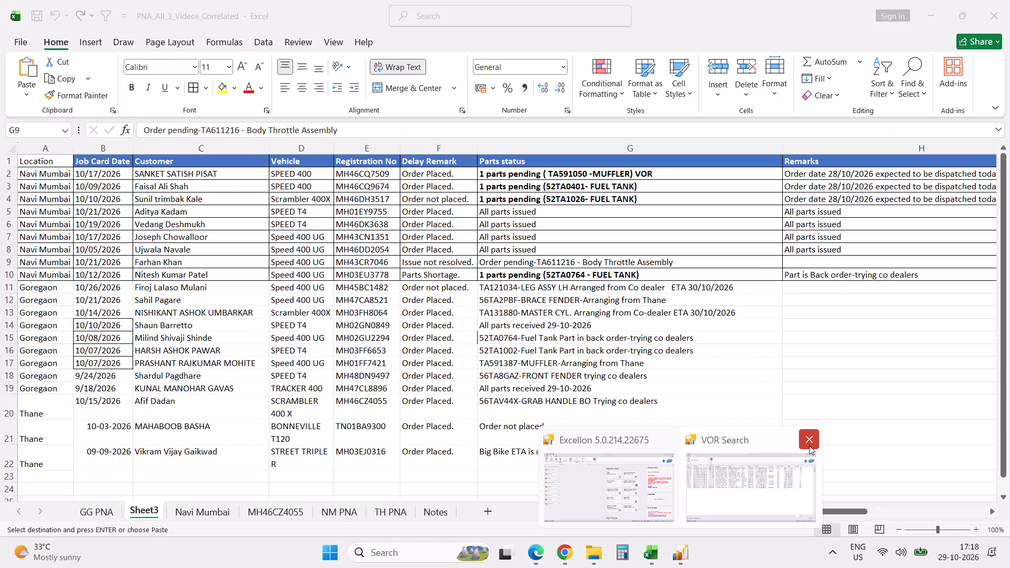
pyautogui.click(651, 454)
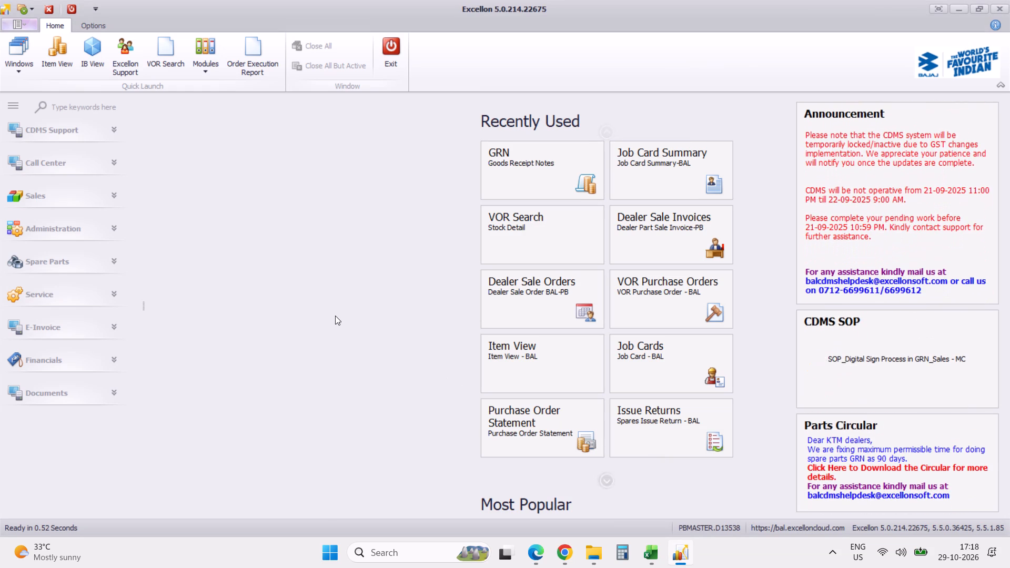
pyautogui.click(681, 293)
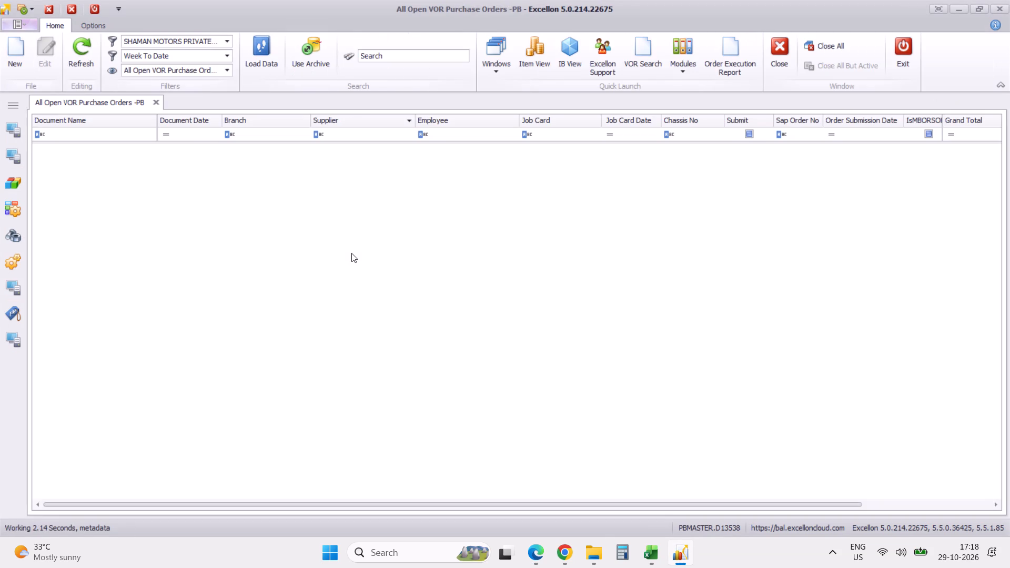
pyautogui.click(256, 58)
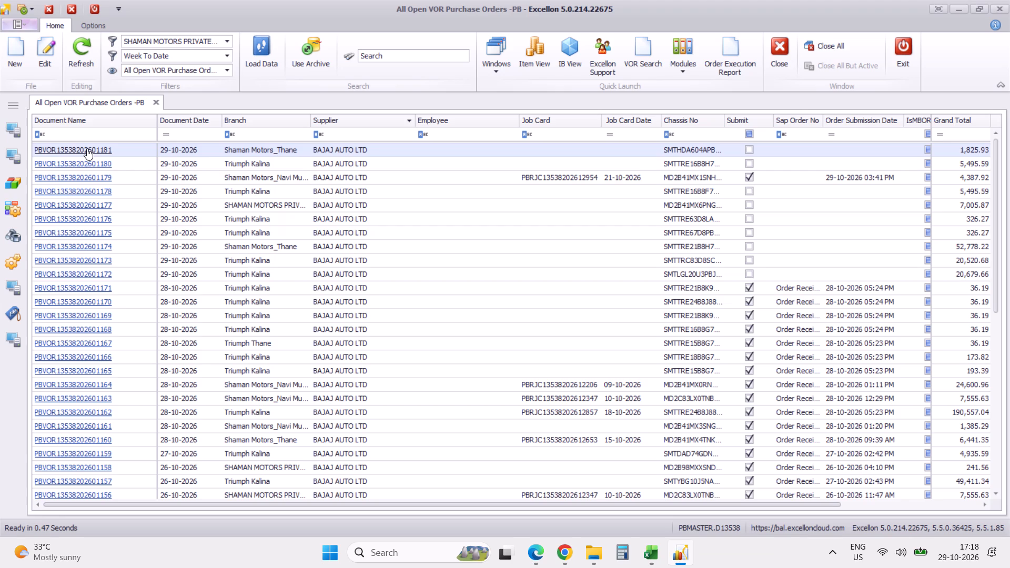
pyautogui.click(89, 177)
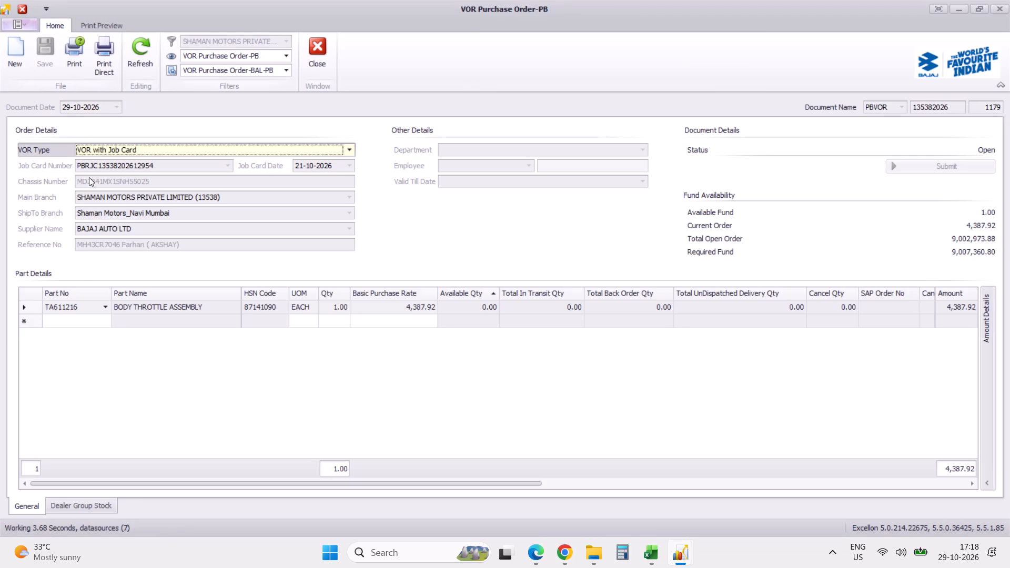
pyautogui.click(326, 55)
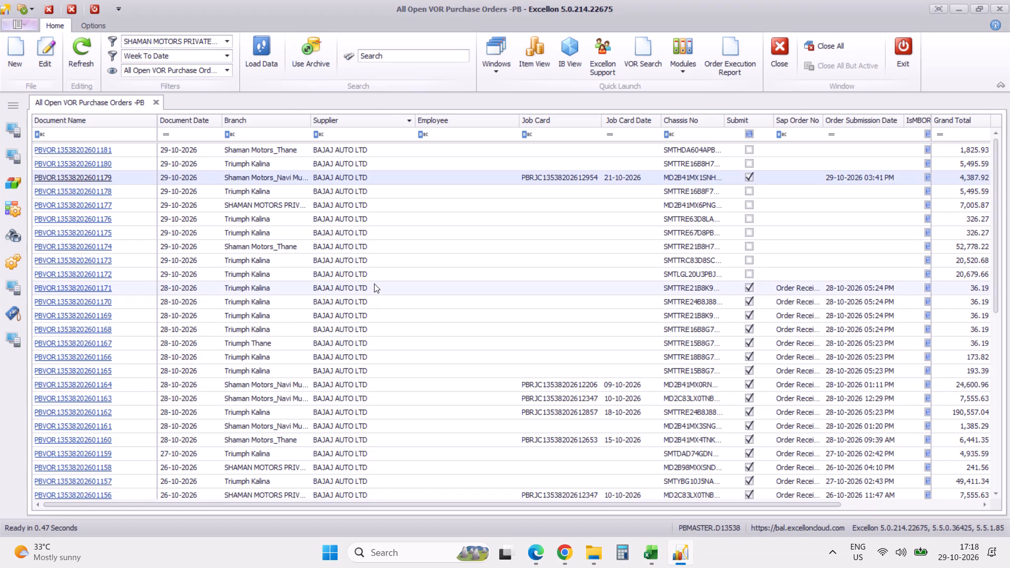
pyautogui.hotkey('alt', 'Tab')
pyautogui.hotkey('alt', 'Tab')
pyautogui.click(104, 148)
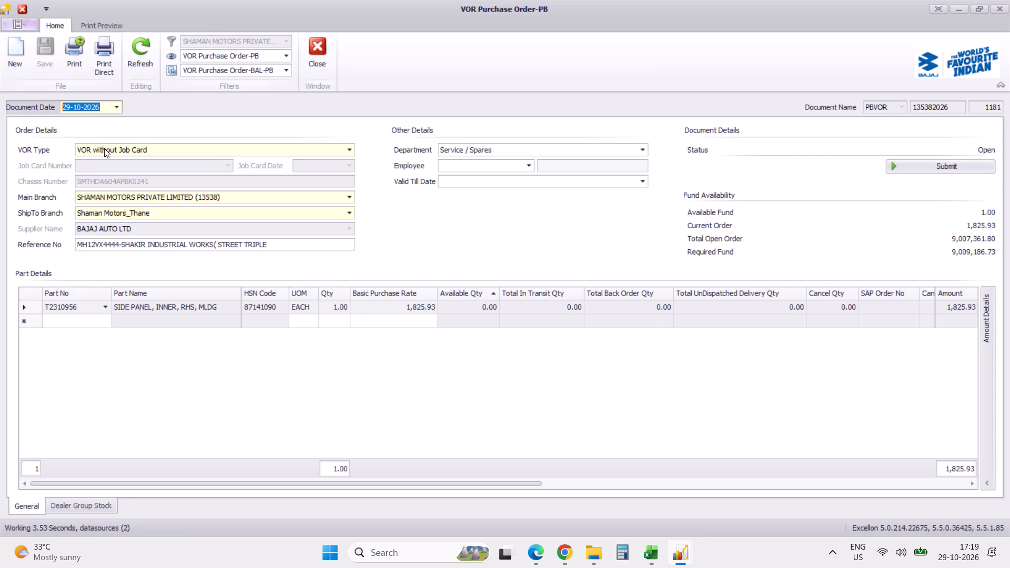
pyautogui.click(321, 58)
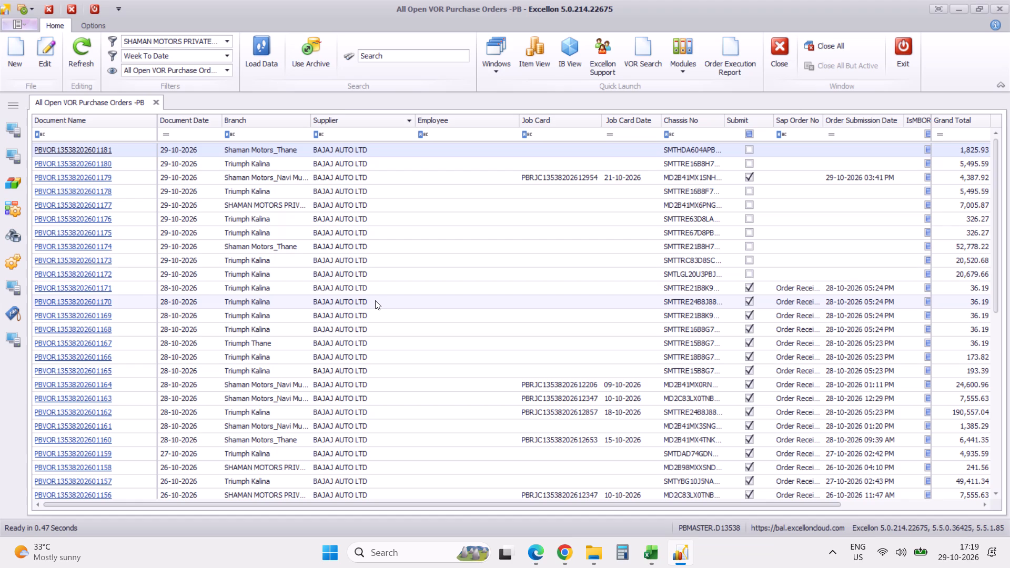
pyautogui.click(74, 149)
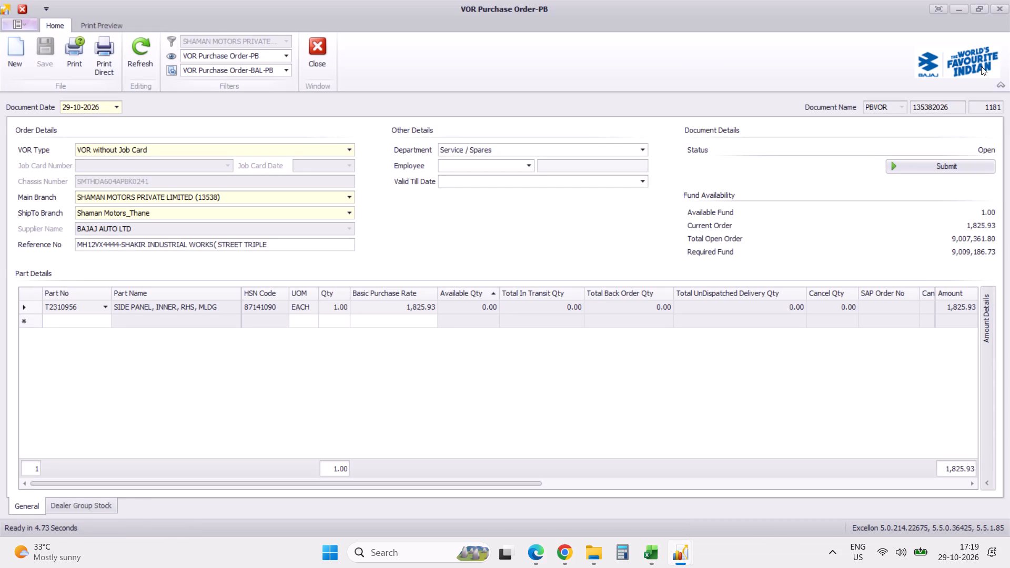
pyautogui.click(322, 59)
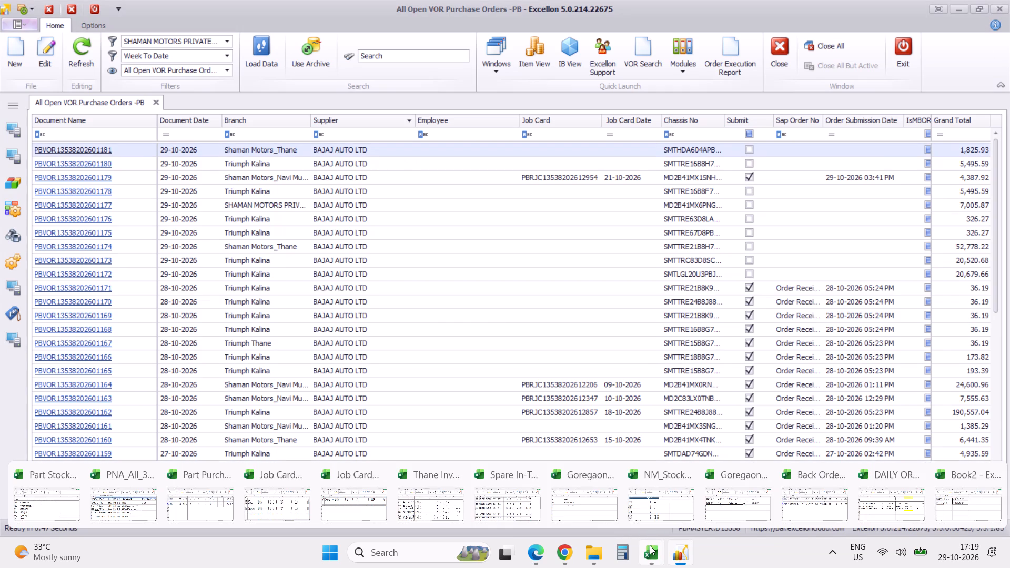
# Check the 29-10-2026 entries in the DAILY ORDER FILE workbook and return to the PNA workbook.
pyautogui.click(905, 513)
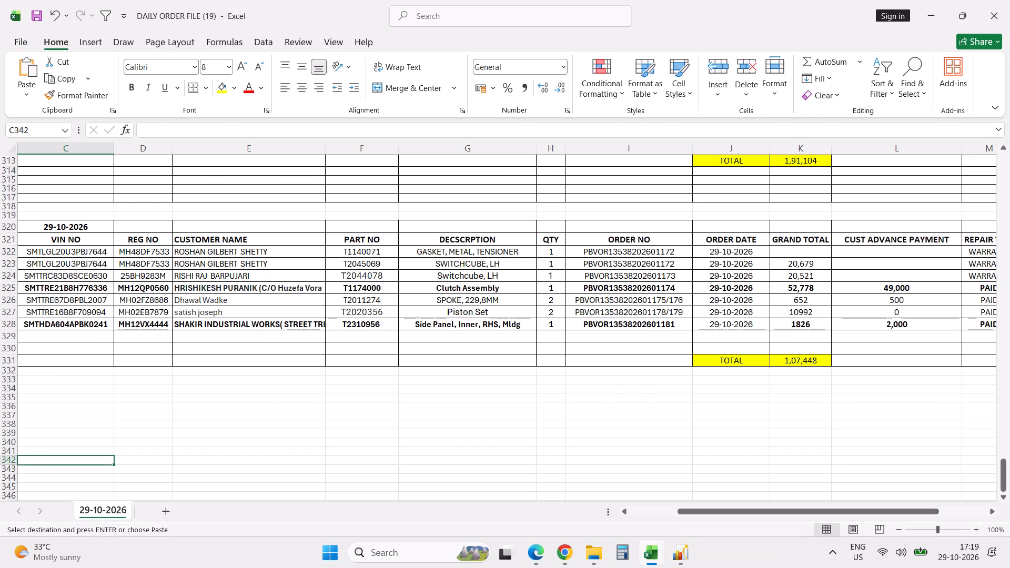
pyautogui.hotkey('alt', 'Tab')
pyautogui.click(655, 555)
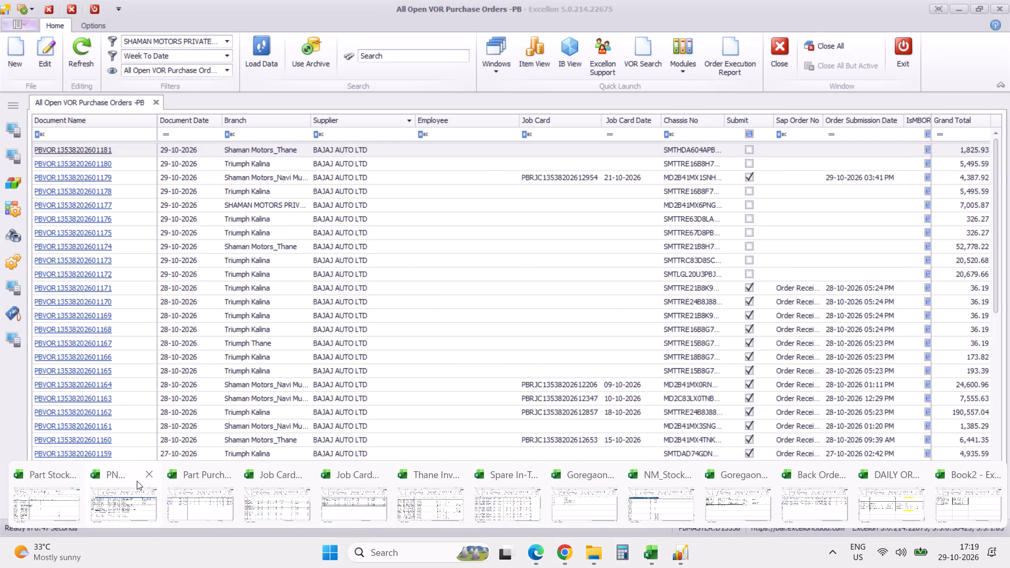
pyautogui.click(137, 482)
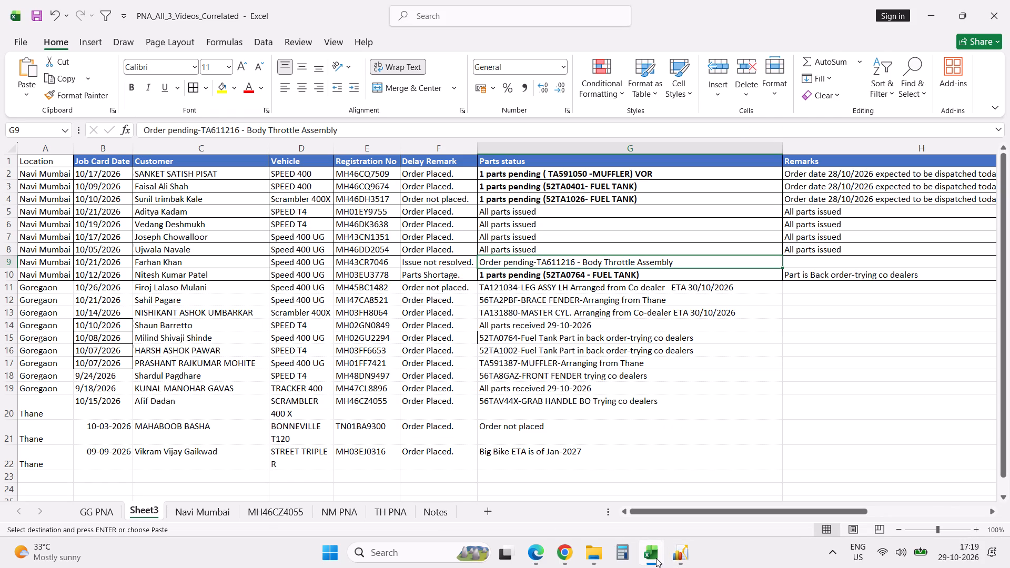
# Switch to the Book2 workbook and reset the Status filter to show all values.
pyautogui.click(963, 503)
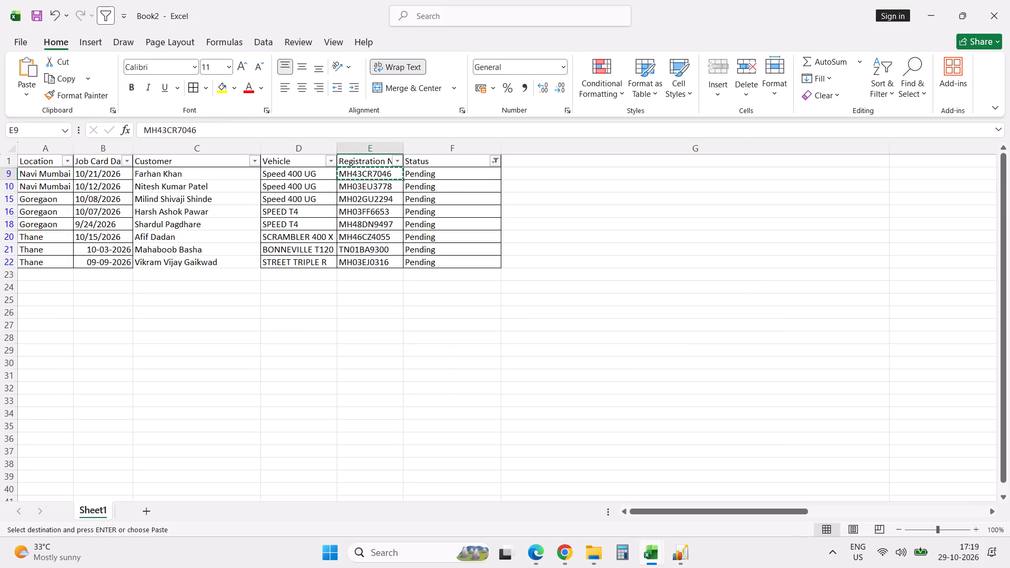
pyautogui.press('Escape')
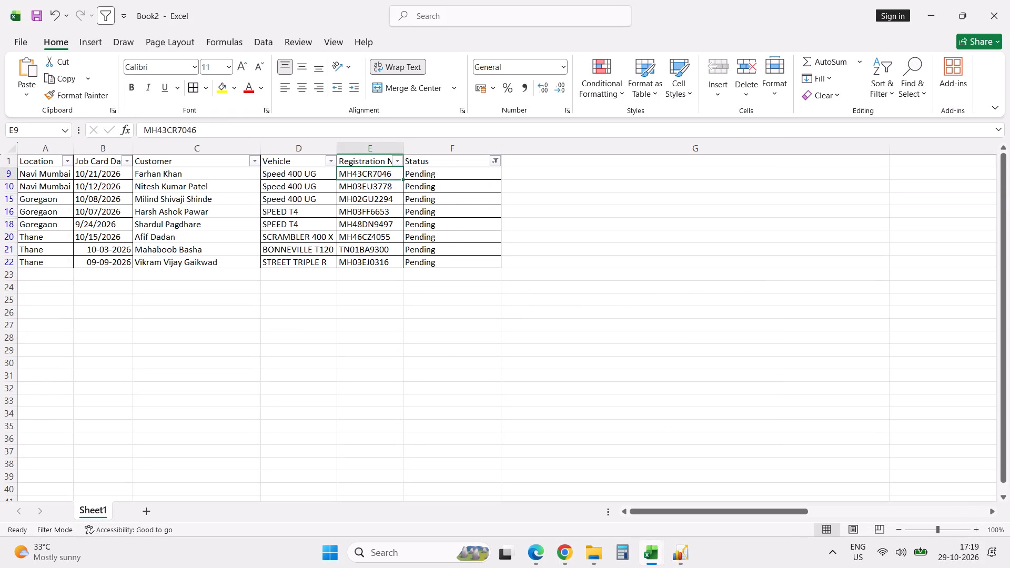
pyautogui.click(497, 164)
pyautogui.click(393, 331)
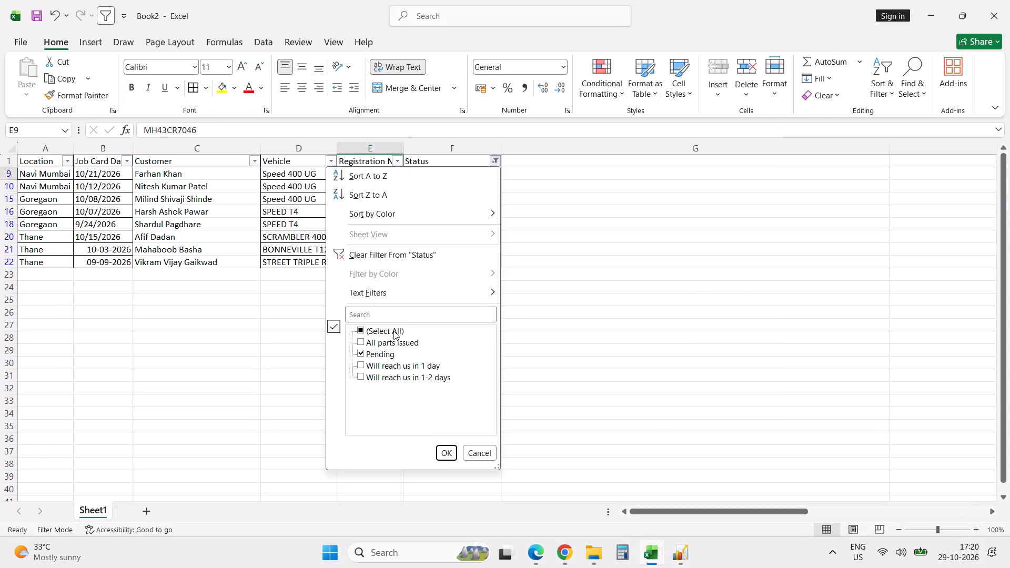
pyautogui.click(448, 453)
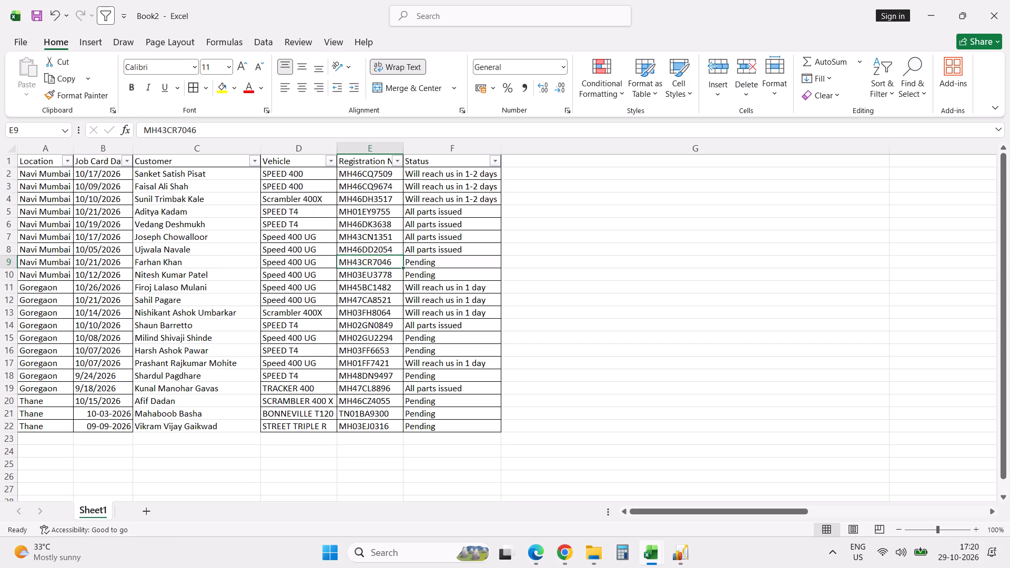
# Apply borders to every cell of the whole table, from the Location header to the last Status row.
pyautogui.click(41, 163)
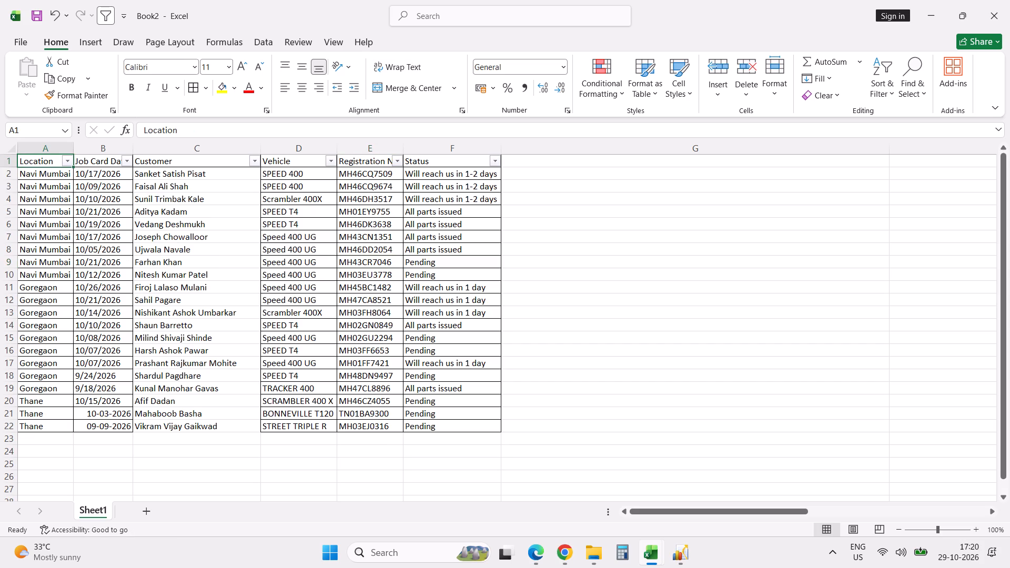
pyautogui.hotkey('ctrl', 'shift', 'Down')
pyautogui.hotkey('ctrl', 'shift', 'Right')
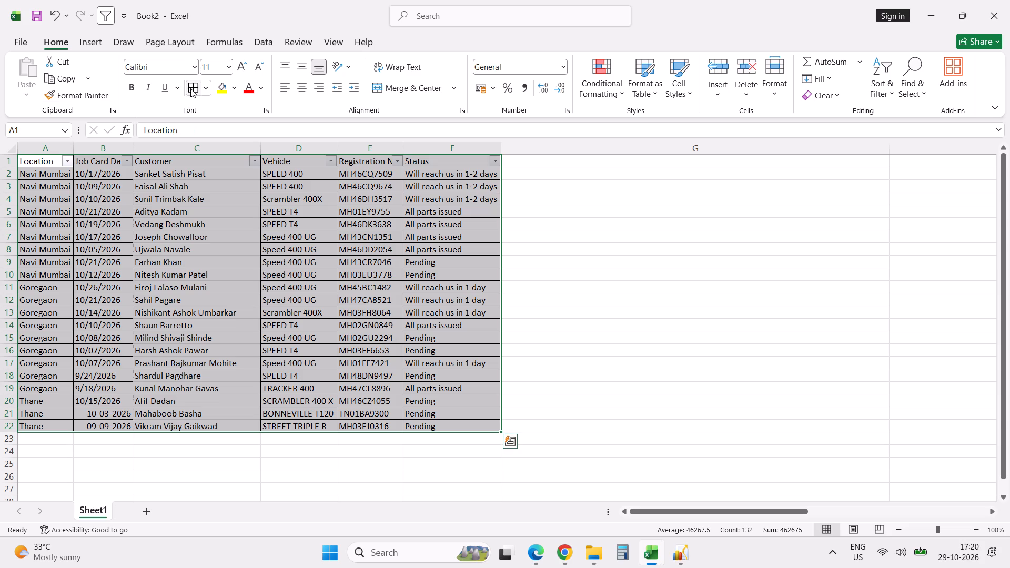
pyautogui.click(191, 90)
pyautogui.click(259, 340)
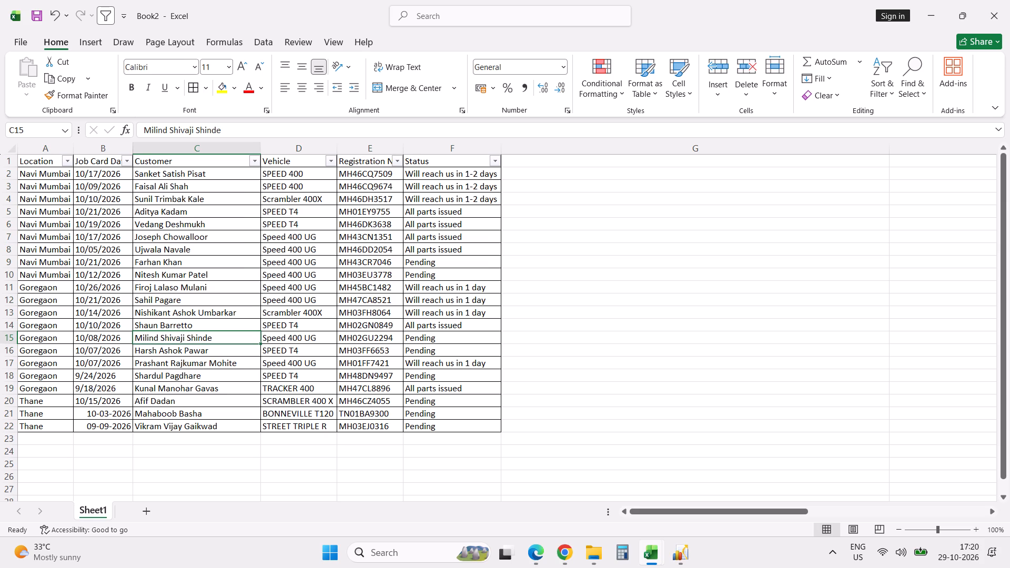
# Insert a blank column before Customer and fill its header with the Job Card Date heading from the adjacent column.
pyautogui.click(209, 148)
pyautogui.hotkey('ctrl', '+')
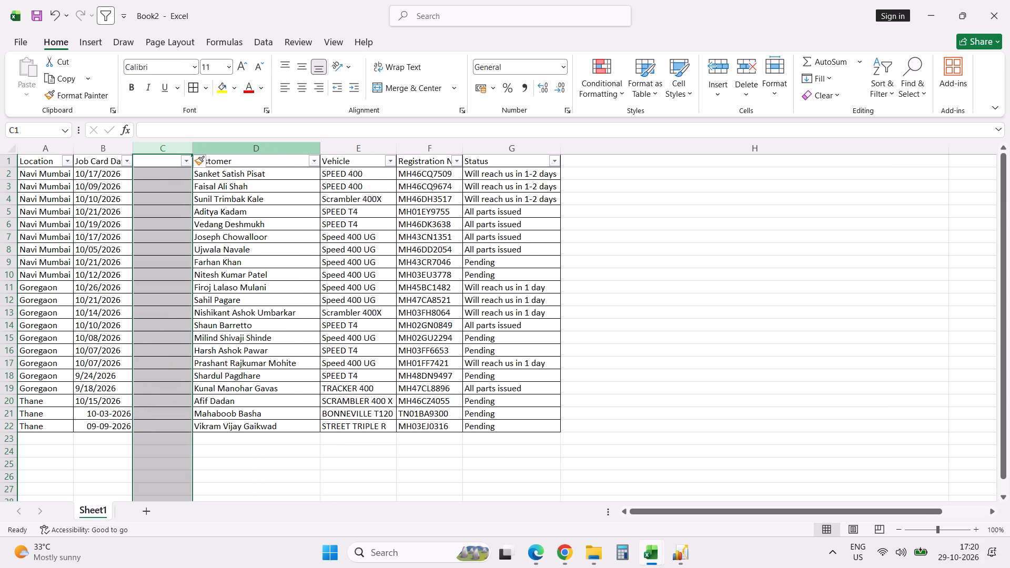
pyautogui.click(165, 156)
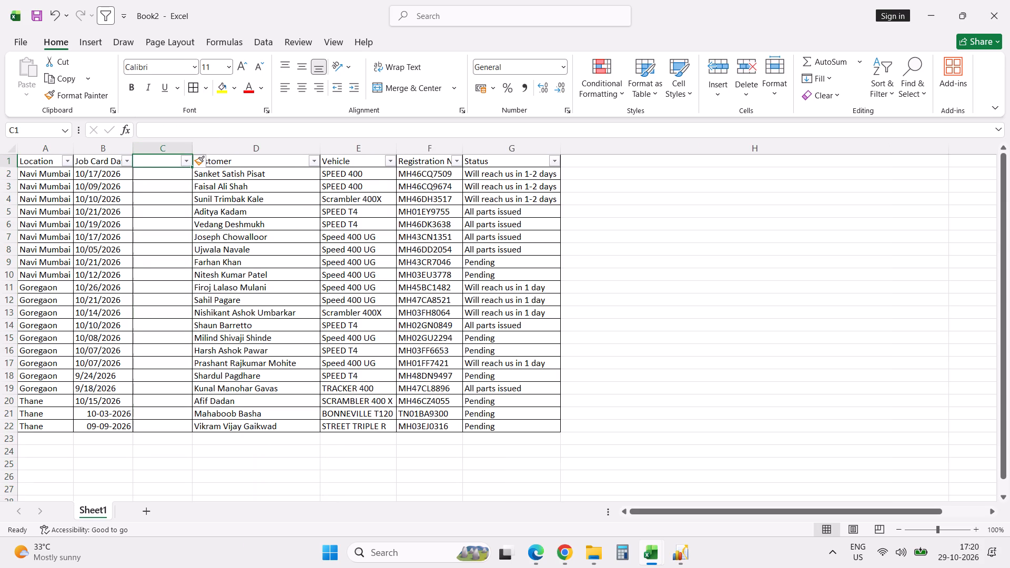
pyautogui.hotkey('ctrl', 'r')
pyautogui.press('Down')
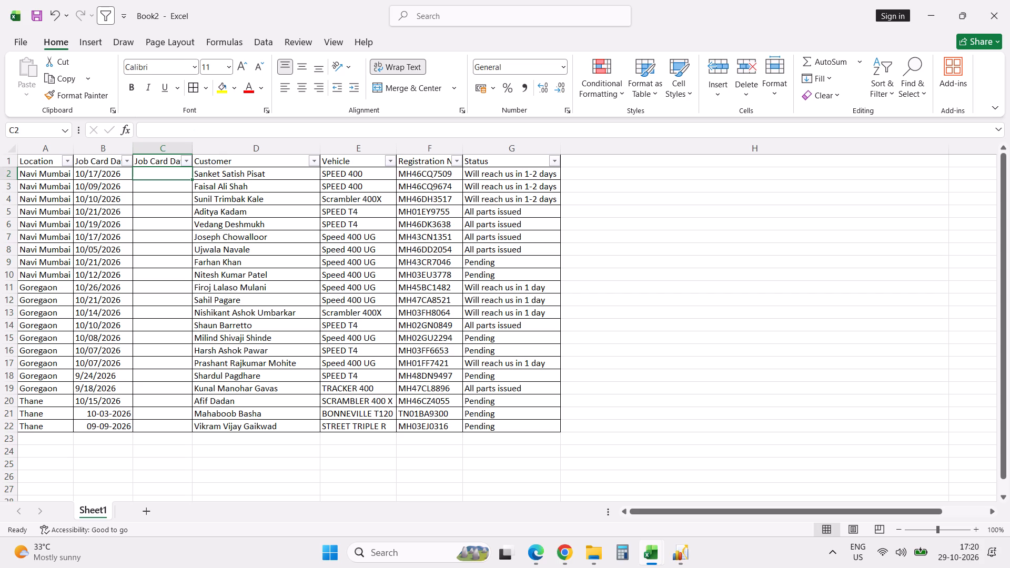
# Enter 17-10-2026 as the first record's date in the new Job Card Date column.
pyautogui.write('17-10-20')
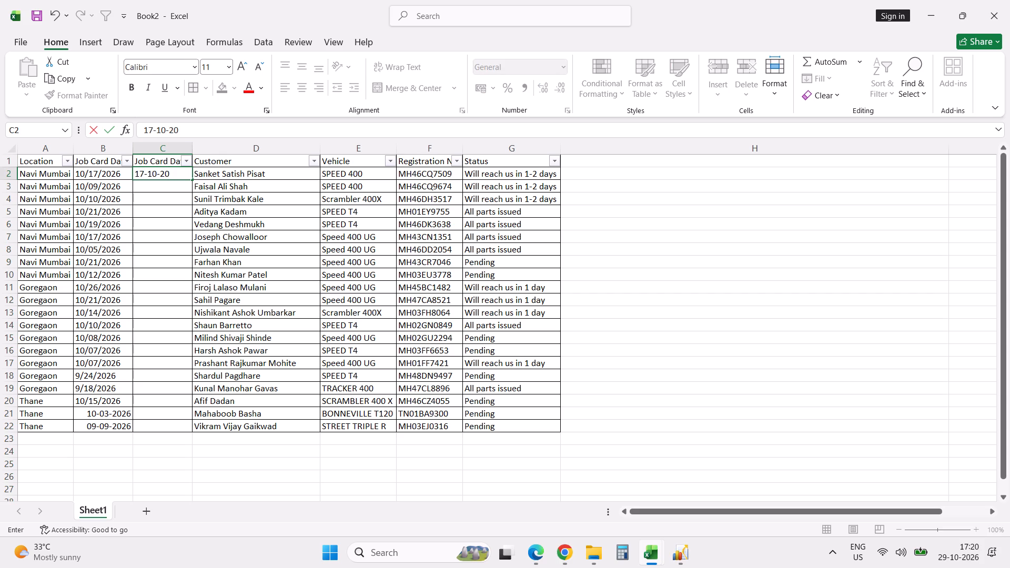
pyautogui.write('26')
pyautogui.press('Return')
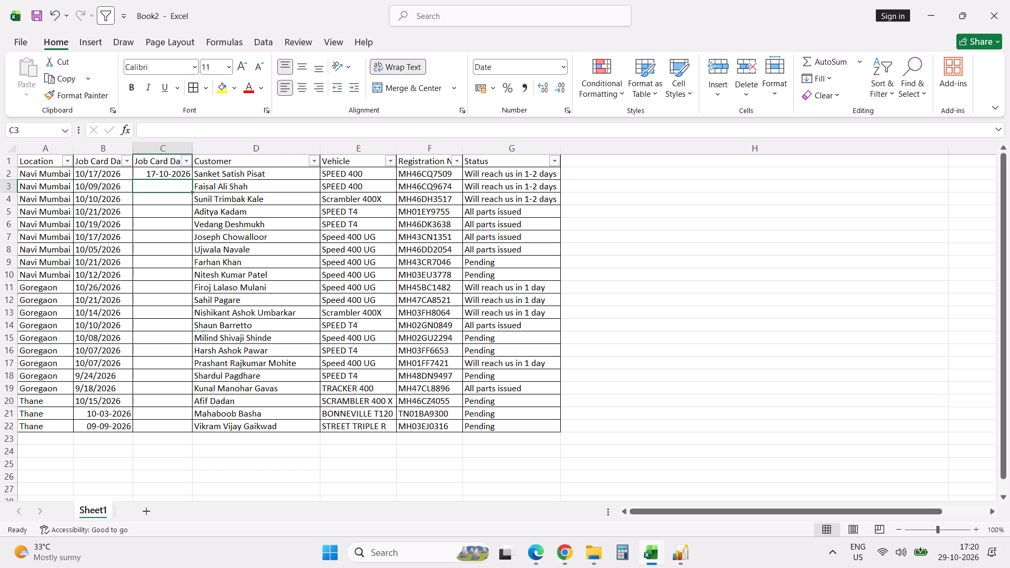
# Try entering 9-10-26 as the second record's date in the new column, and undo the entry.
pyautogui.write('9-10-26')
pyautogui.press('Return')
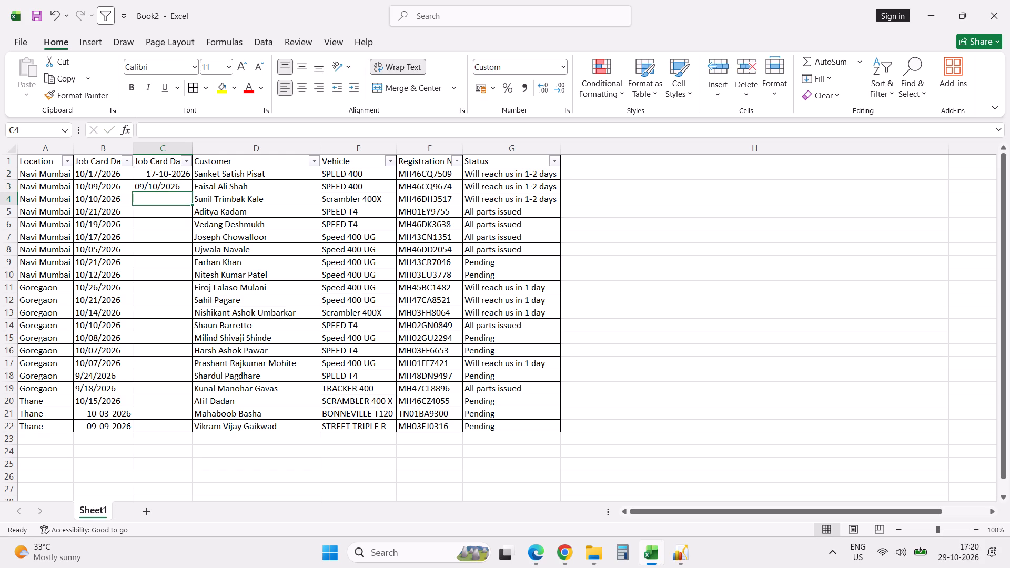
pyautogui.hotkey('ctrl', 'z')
# Fill the first record's date down the new Job Card Date column through row 22.
pyautogui.press('Up')
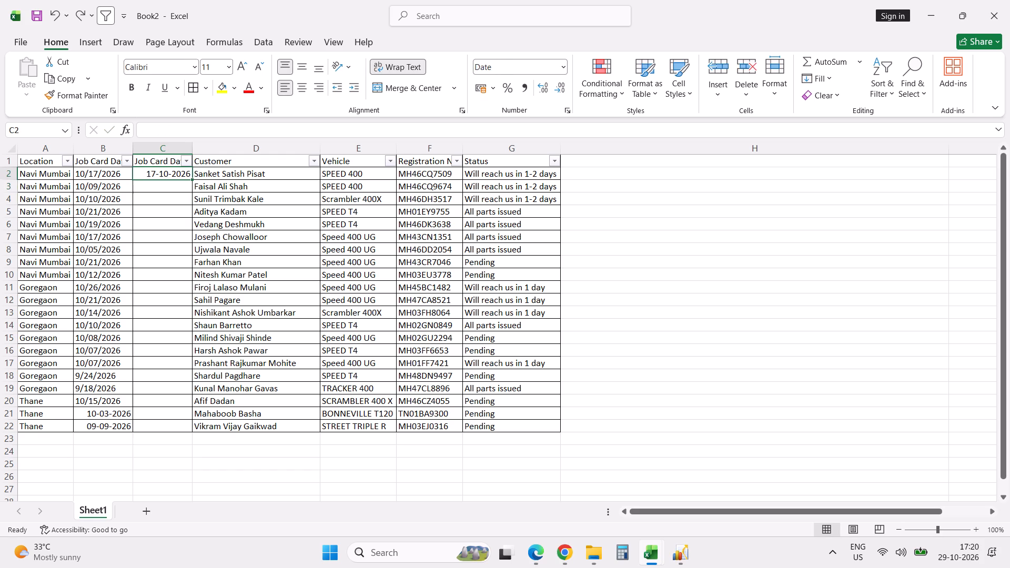
pyautogui.hotkey('shift', 'Down')
pyautogui.hotkey('shift', 'Down')
pyautogui.hotkey('shift', 'Down')
pyautogui.hotkey('shift', 'Down')
pyautogui.hotkey('shift', 'Down')
pyautogui.hotkey('shift', 'Down')
pyautogui.hotkey('shift', 'Down')
pyautogui.hotkey('shift', 'Down')
pyautogui.hotkey('shift', 'Down')
pyautogui.hotkey('shift', 'Down')
pyautogui.hotkey('shift', 'Down')
pyautogui.hotkey('shift', 'Down')
pyautogui.hotkey('shift', 'Down')
pyautogui.hotkey('shift', 'Down')
pyautogui.hotkey('shift', 'Down')
pyautogui.hotkey('shift', 'Down')
pyautogui.hotkey('shift', 'Down')
pyautogui.hotkey('shift', 'Down')
pyautogui.hotkey('shift', 'Down')
pyautogui.hotkey('shift', 'Down')
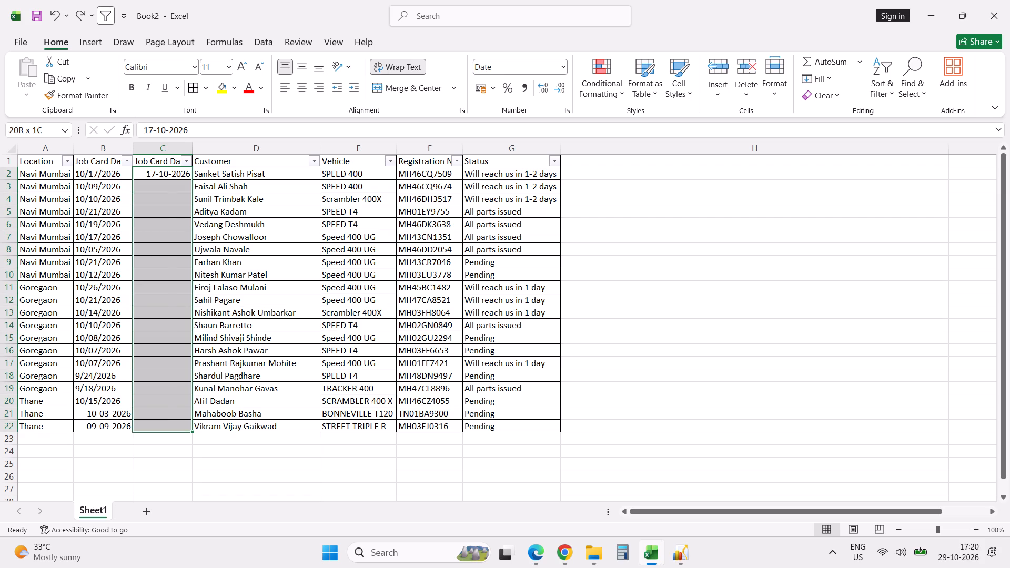
pyautogui.hotkey('ctrl', 'd')
pyautogui.press('Down')
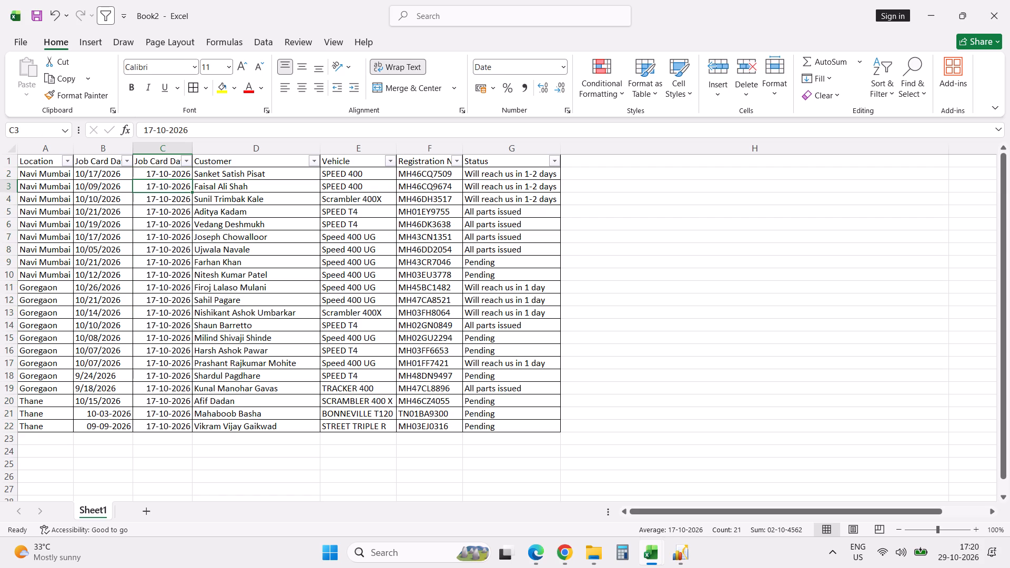
# In the new Job Card Date column, set row 3 to 09-10-2026 and row 4 to 10-10-2026.
pyautogui.write('9-10-26')
pyautogui.press('Return')
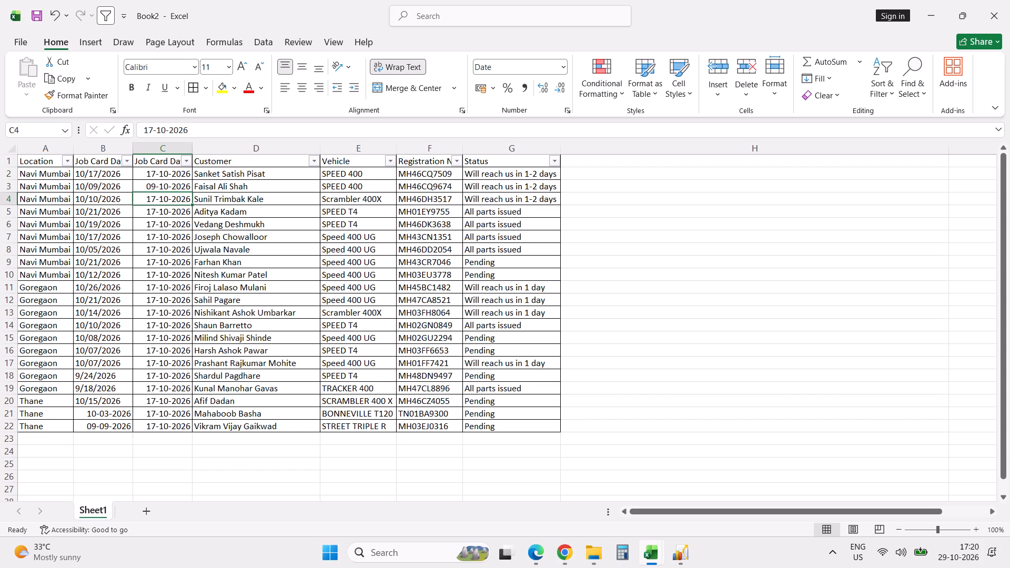
pyautogui.click(150, 128)
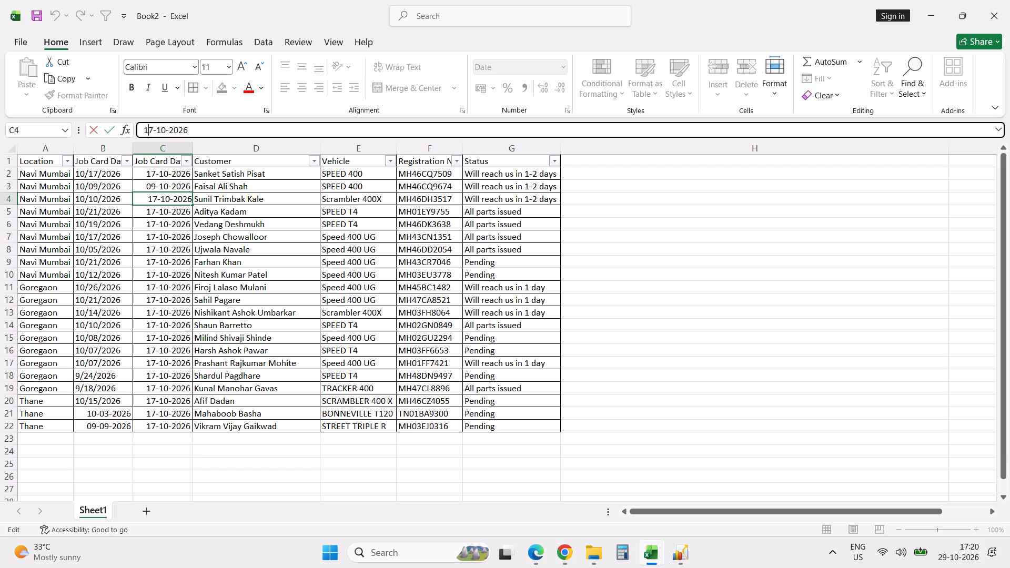
pyautogui.hotkey('shift', 'Right')
pyautogui.press('0')
pyautogui.press('Return')
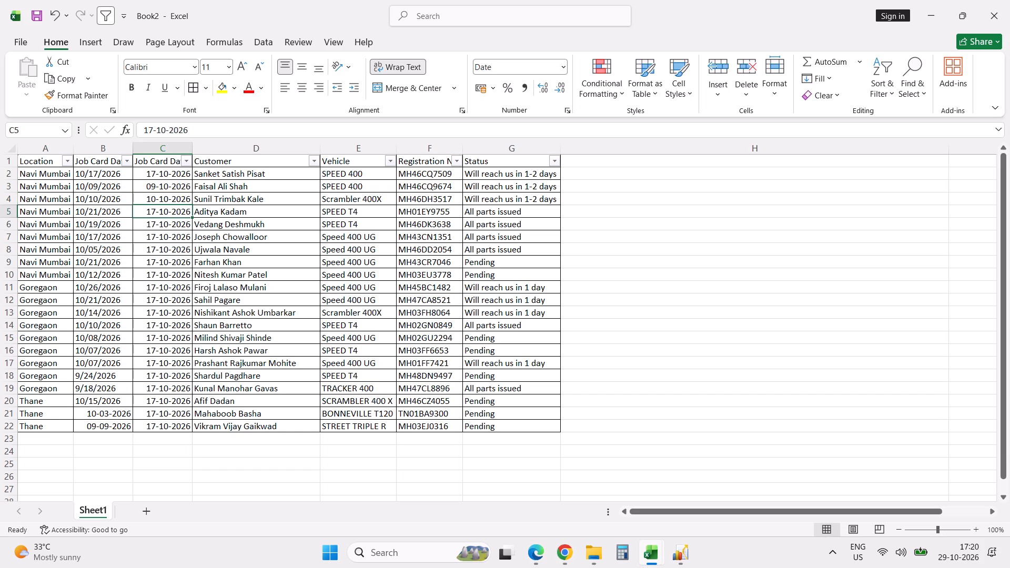
pyautogui.press('Up')
pyautogui.press('Down')
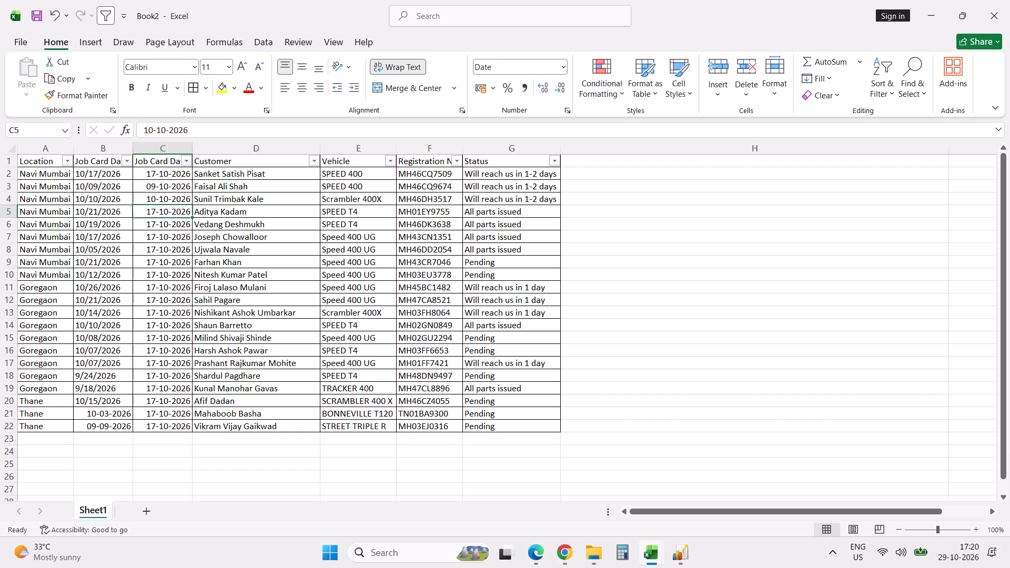
# Set the new Job Card Date to 21-10-2026 in row 5 and 19-10-2026 in row 6.
pyautogui.click(143, 129)
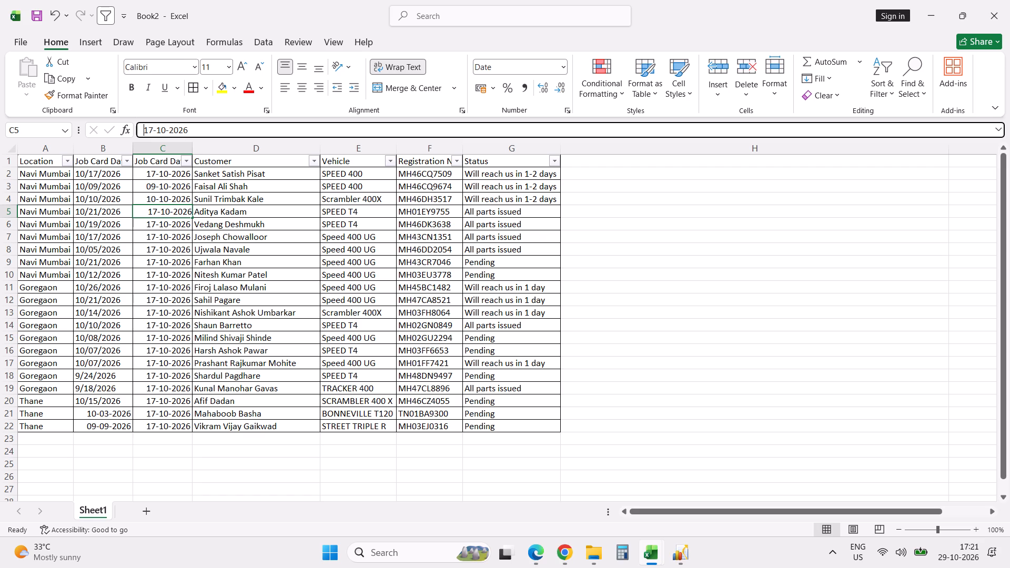
pyautogui.hotkey('shift', 'Right')
pyautogui.hotkey('shift', 'Right')
pyautogui.write('21')
pyautogui.press('Return')
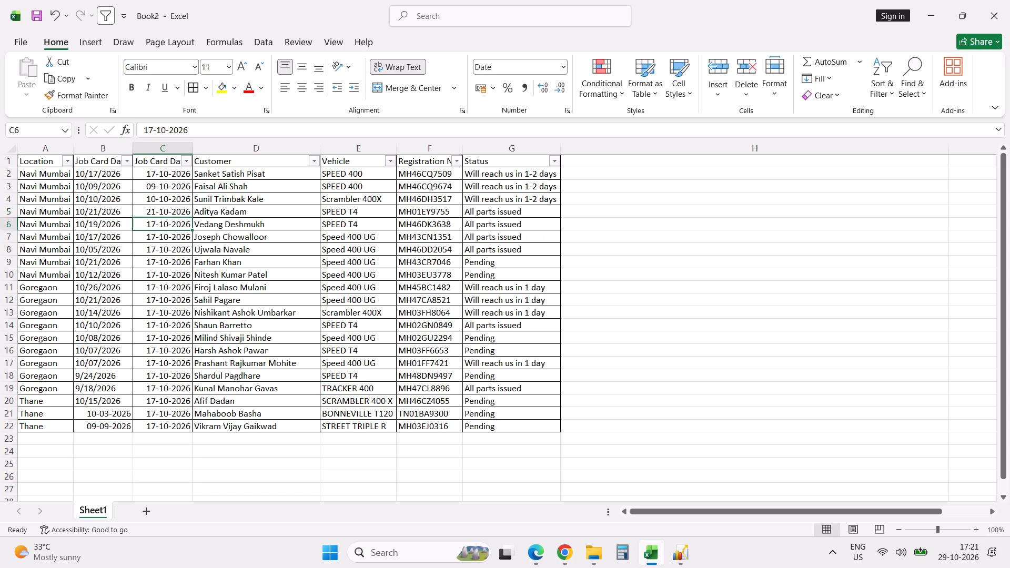
pyautogui.click(149, 129)
pyautogui.hotkey('shift', 'Right')
pyautogui.press('9')
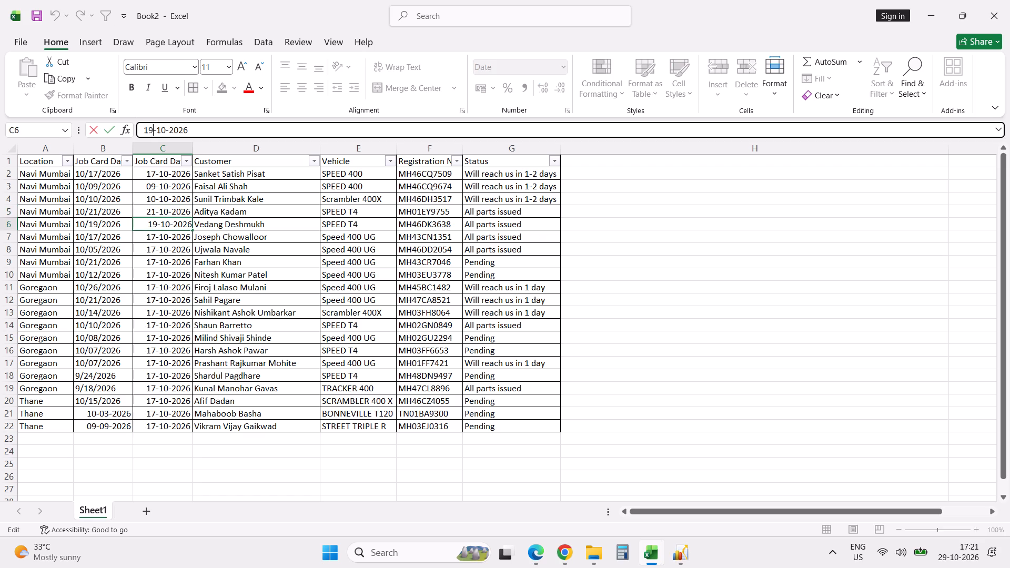
pyautogui.press('Return')
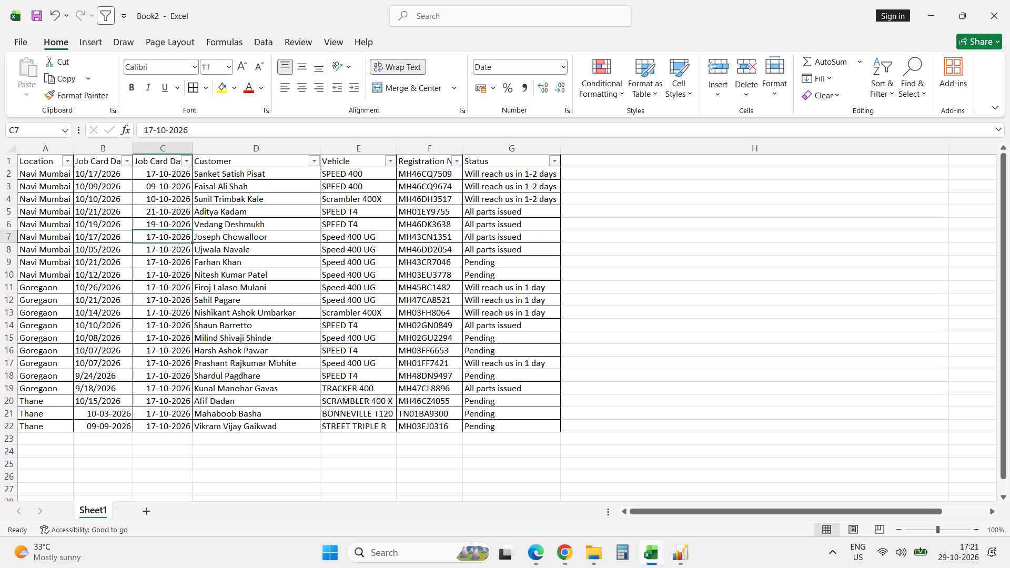
# Leave row 7's date as is and set row 8's new Job Card Date to 05-10-2026.
pyautogui.press('Down')
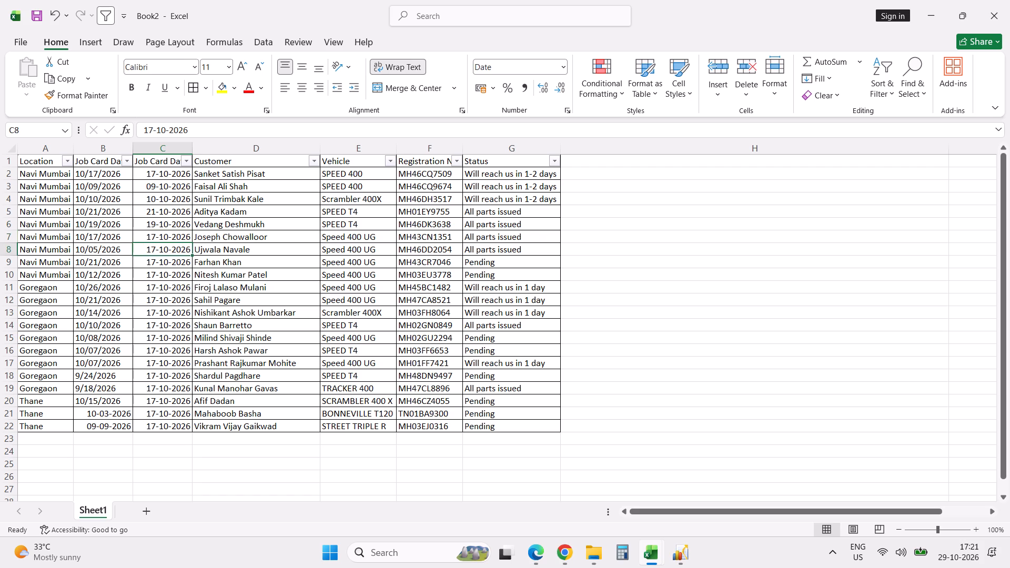
pyautogui.click(145, 129)
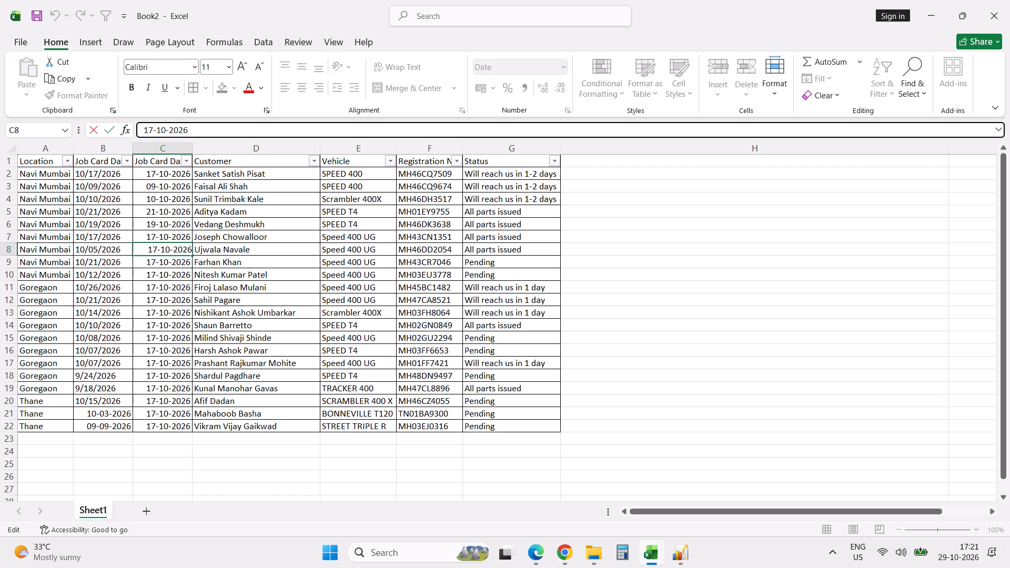
pyautogui.hotkey('shift', 'Right')
pyautogui.hotkey('shift', 'Right')
pyautogui.press('0')
pyautogui.press('5')
pyautogui.press('Return')
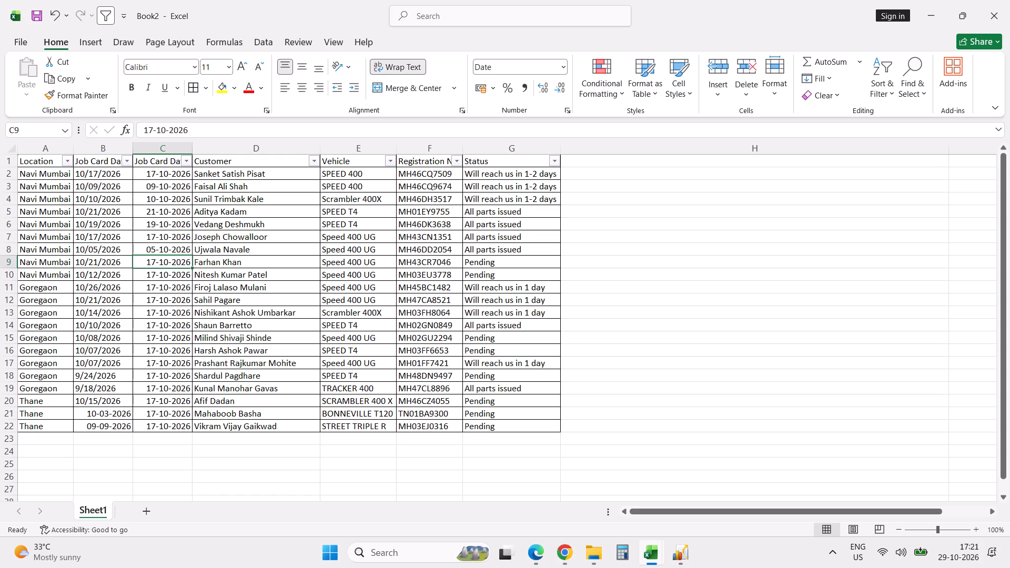
# Copy the 21-10-2026 date from row 5 into row 9 of the new Job Card Date column.
pyautogui.click(165, 209)
pyautogui.hotkey('ctrl', 'c')
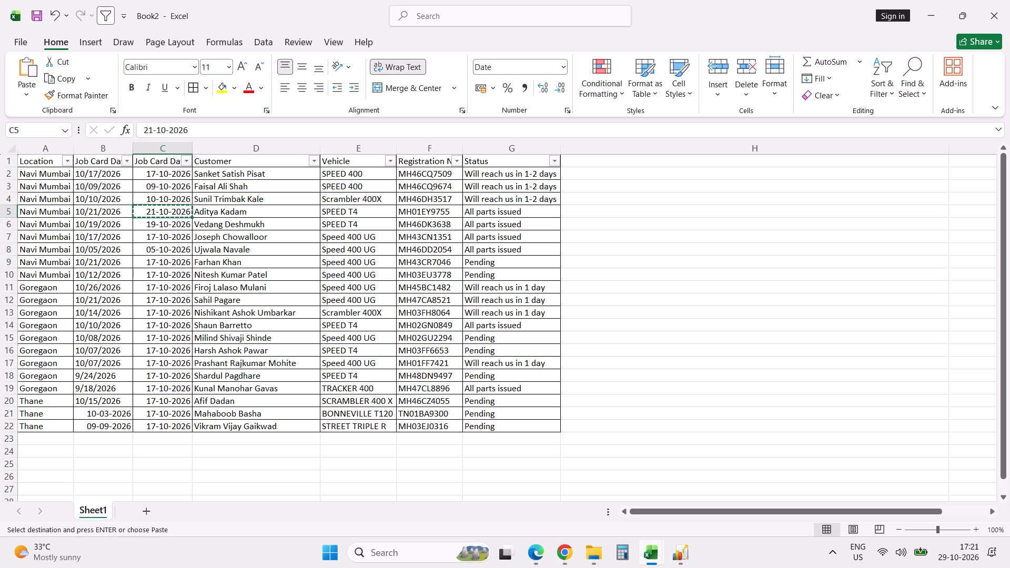
pyautogui.press('Down')
pyautogui.press('Down')
pyautogui.press('Down')
pyautogui.press('Down')
pyautogui.press('Return')
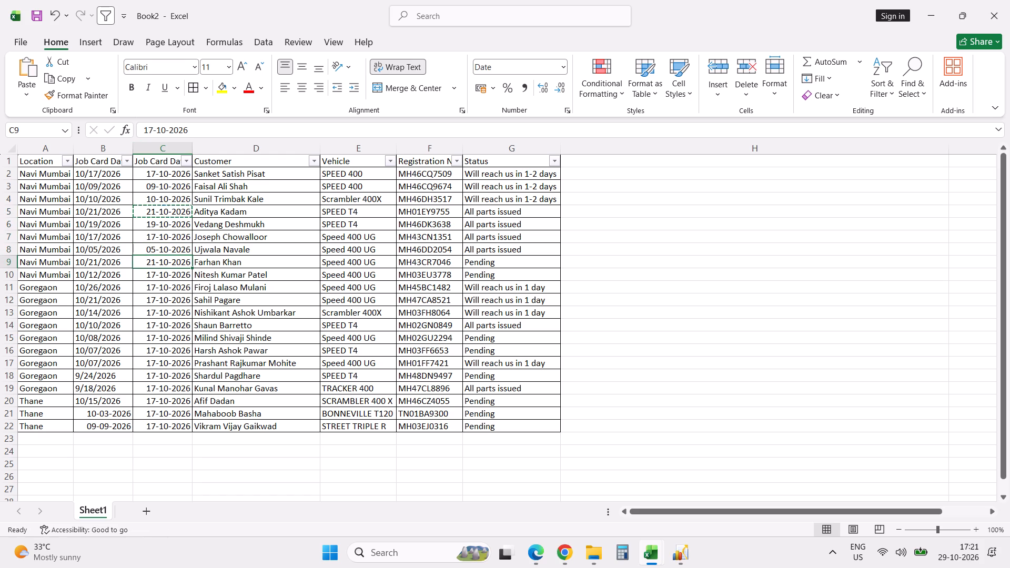
pyautogui.press('Right')
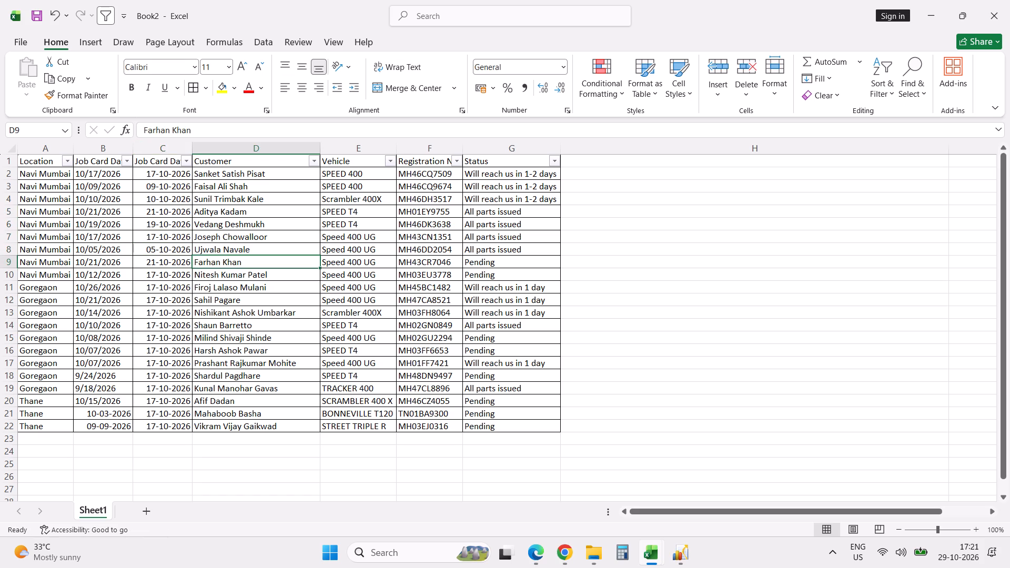
pyautogui.press('Left')
# Set the new Job Card Date in row 10, the last Navi Mumbai record, to 12-10-2026.
pyautogui.press('Down')
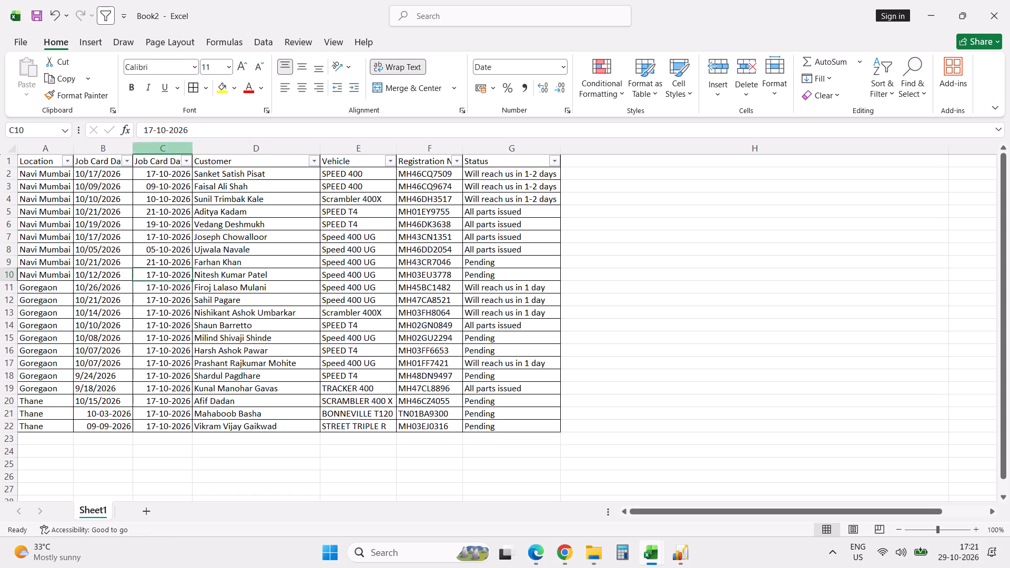
pyautogui.click(149, 128)
pyautogui.hotkey('shift', 'Right')
pyautogui.press('2')
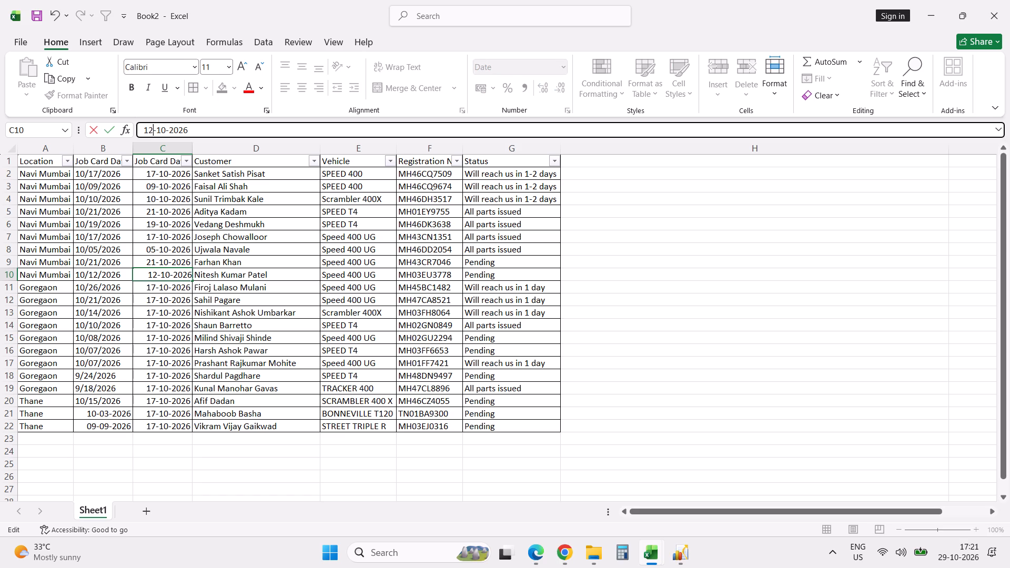
pyautogui.press('Return')
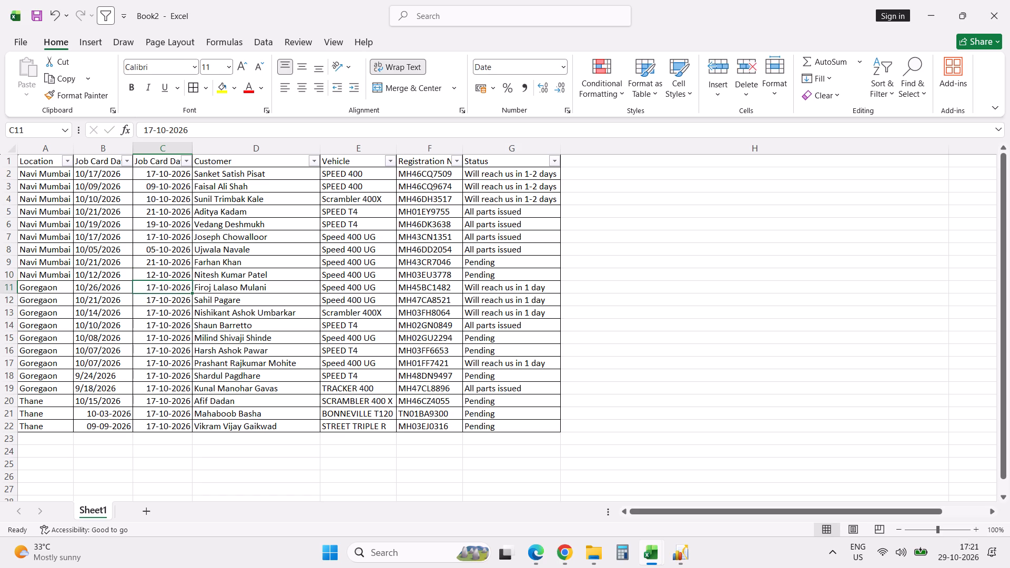
# Set the new Job Card Date to 26-10-2026 in row 11 and 21-10-2026 in row 12 for Goregaon.
pyautogui.click(143, 134)
pyautogui.hotkey('shift', 'Right')
pyautogui.hotkey('shift', 'Right')
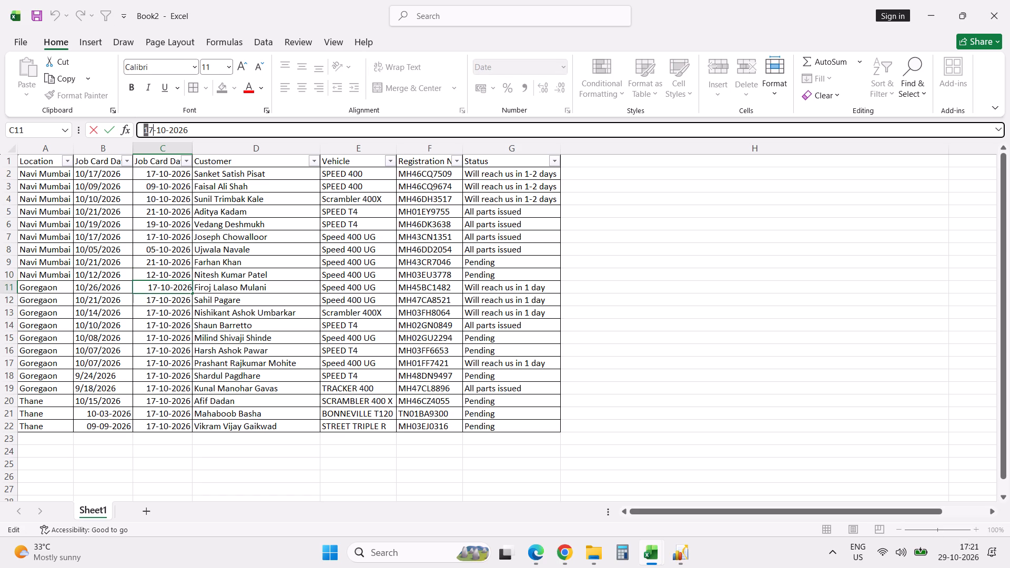
pyautogui.write('26')
pyautogui.press('Return')
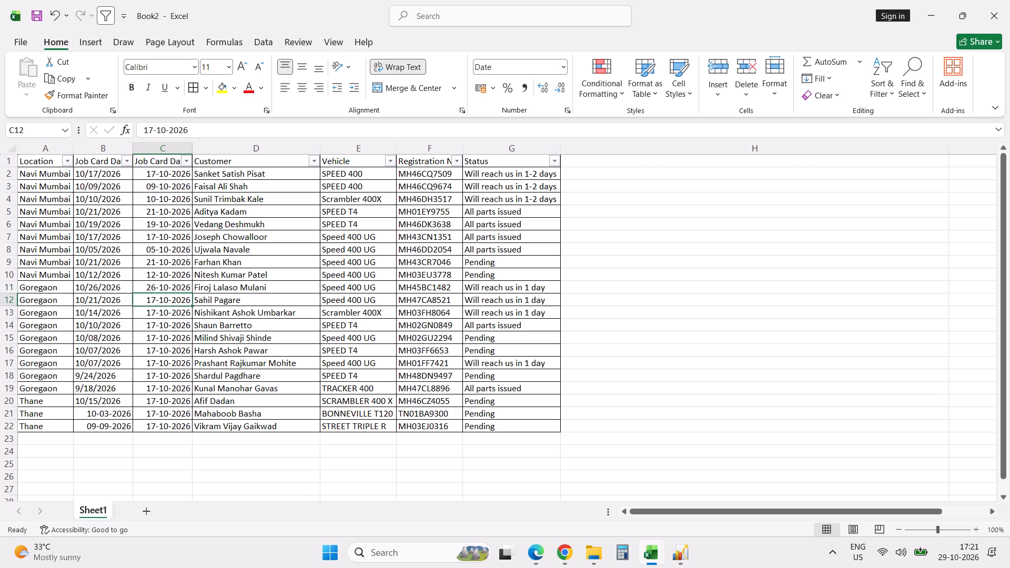
pyautogui.click(143, 134)
pyautogui.hotkey('shift', 'Right')
pyautogui.hotkey('shift', 'Right')
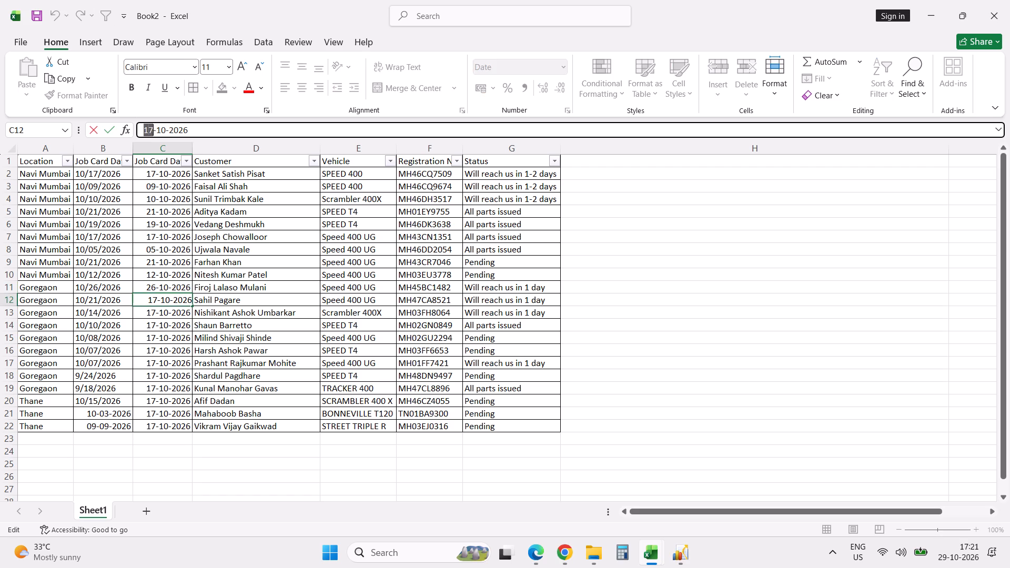
pyautogui.write('21')
pyautogui.press('Return')
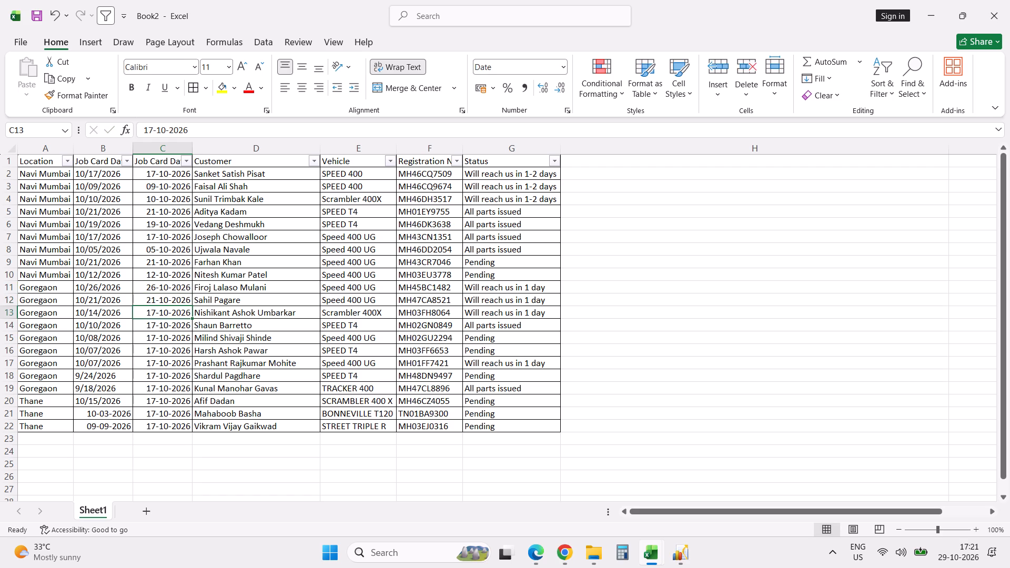
# Set the new Job Card Date to 14-10-2026 in row 13 and 10-10-2026 in row 14.
pyautogui.click(148, 131)
pyautogui.hotkey('shift', 'Right')
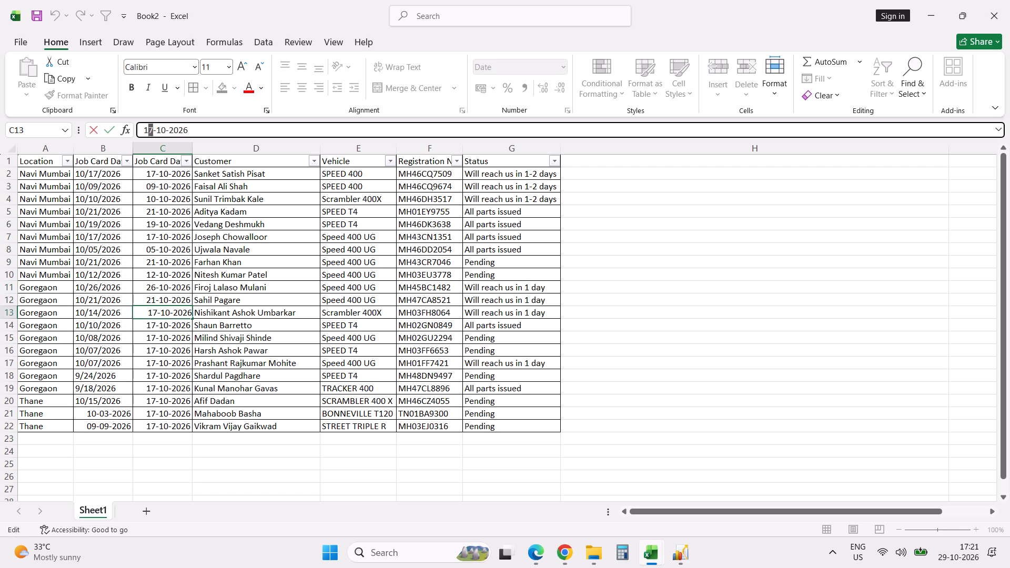
pyautogui.press('4')
pyautogui.press('Return')
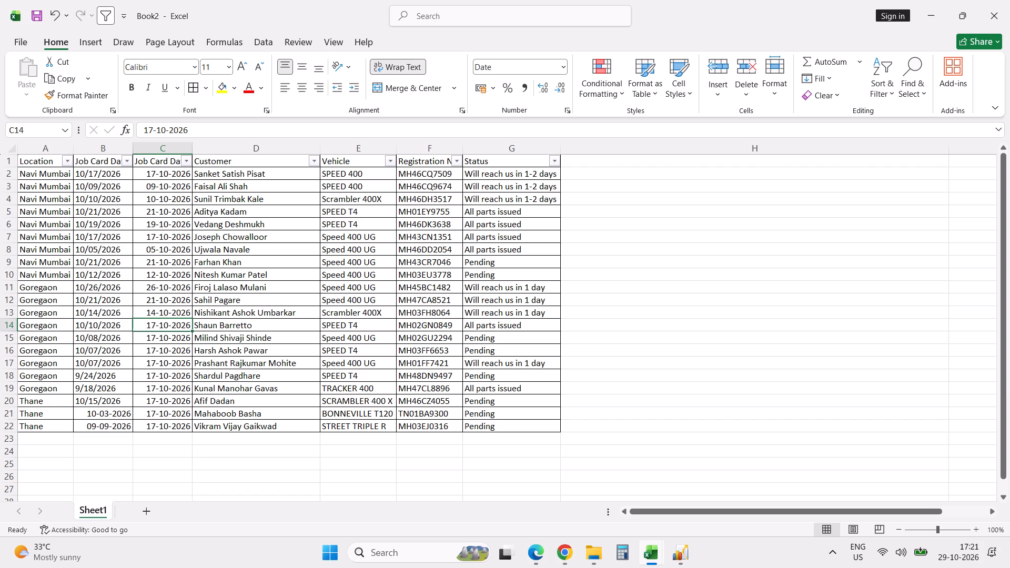
pyautogui.click(148, 131)
pyautogui.hotkey('shift', 'Right')
pyautogui.press('0')
pyautogui.press('Return')
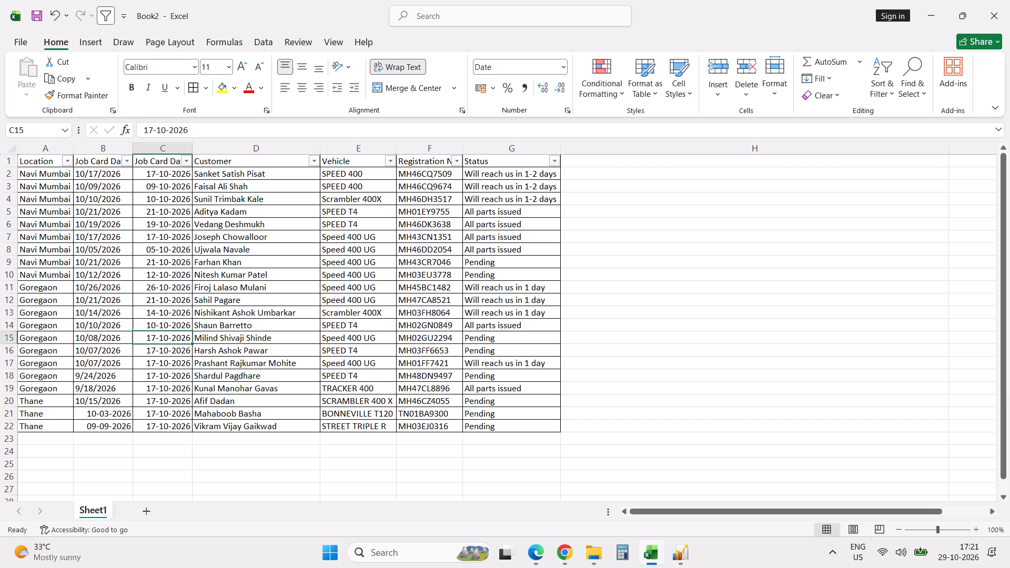
# Set the new Job Card Date in row 15 to 08-10-2026.
pyautogui.click(143, 129)
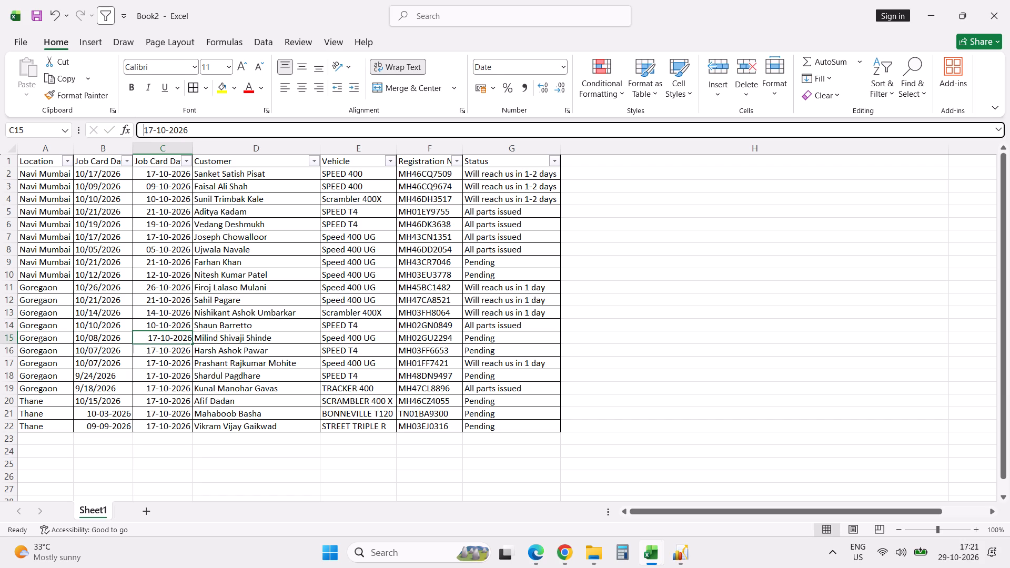
pyautogui.hotkey('shift', 'Right')
pyautogui.hotkey('shift', 'Right')
pyautogui.write('08')
pyautogui.press('Return')
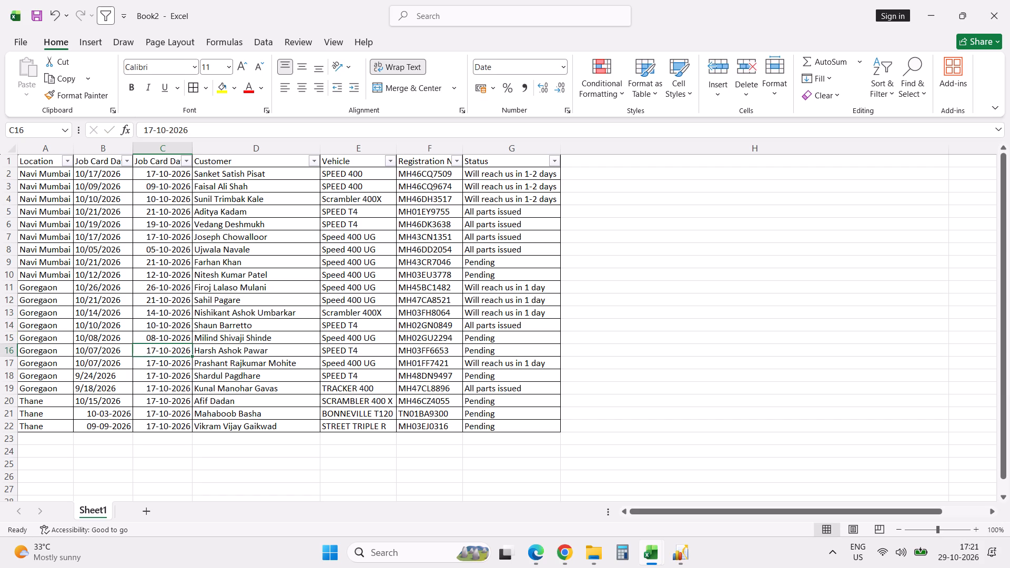
# Set row 16's new Job Card Date to 07-10-2026 and fill it down into row 17.
pyautogui.click(148, 129)
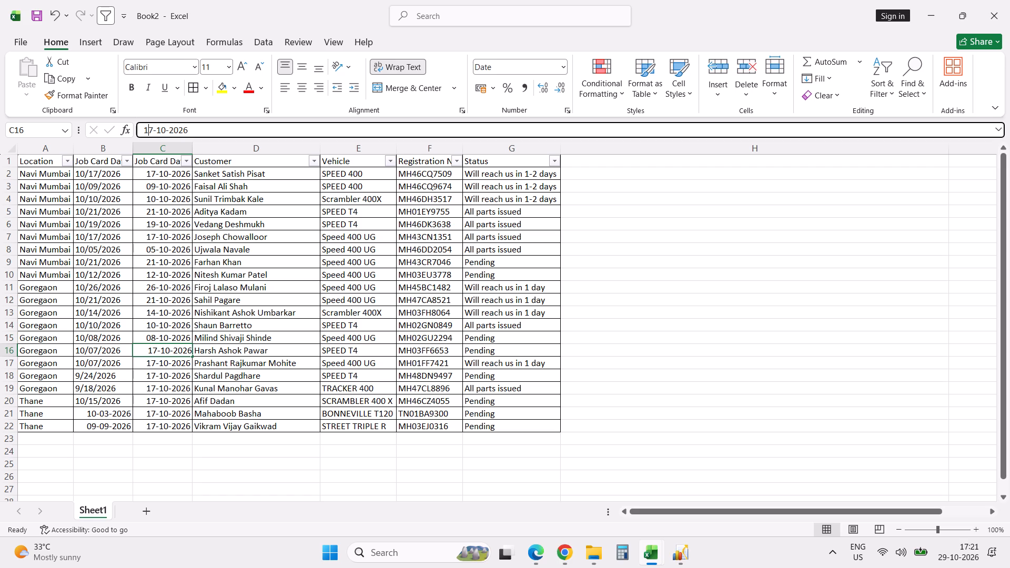
pyautogui.press('BackSpace')
pyautogui.press('0')
pyautogui.press('Return')
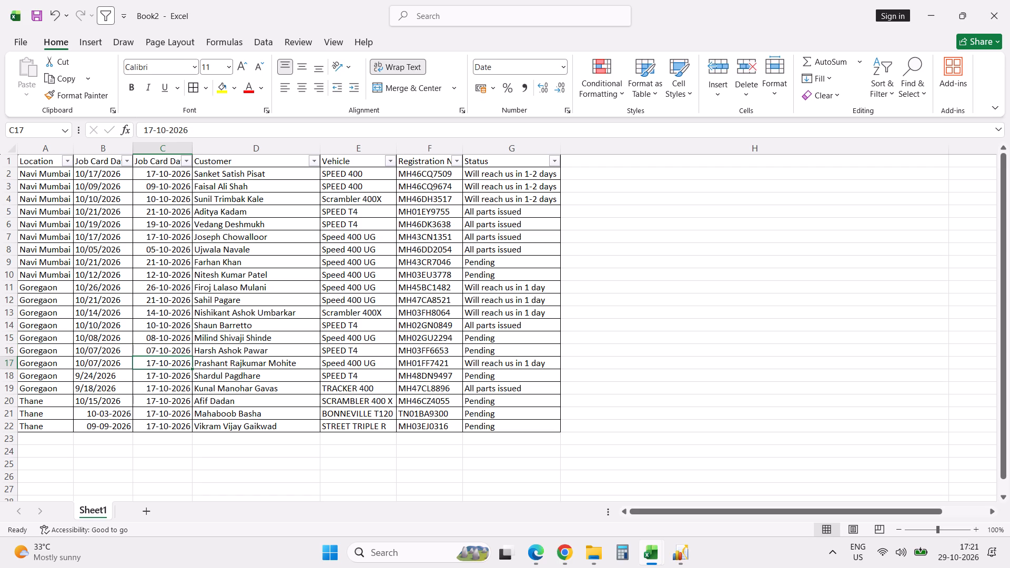
pyautogui.hotkey('ctrl', 'd')
# Set both the day and month of row 18's new Job Card Date to give 24-09-2026.
pyautogui.press('Down')
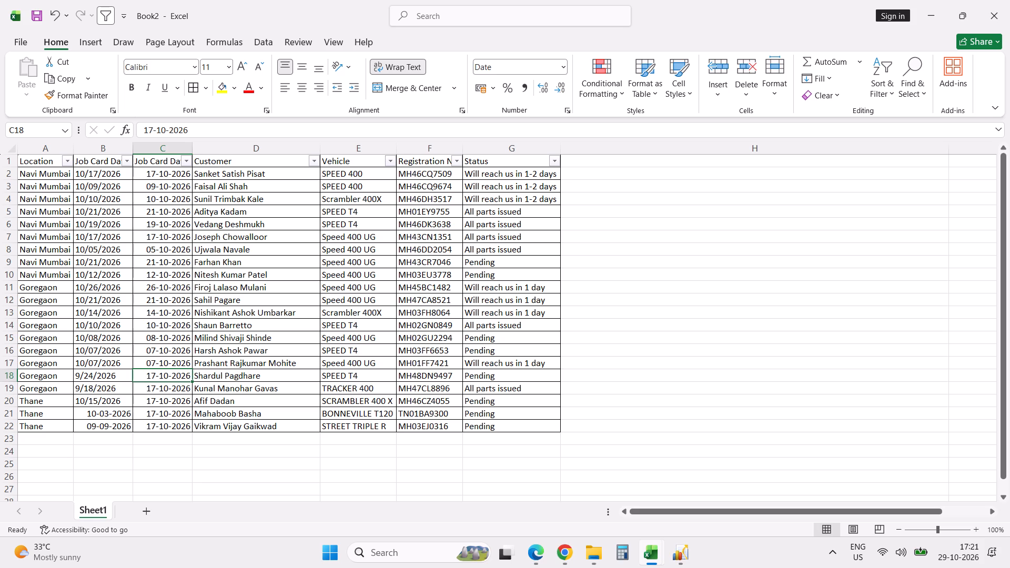
pyautogui.click(145, 129)
pyautogui.hotkey('shift', 'Right')
pyautogui.hotkey('shift', 'Right')
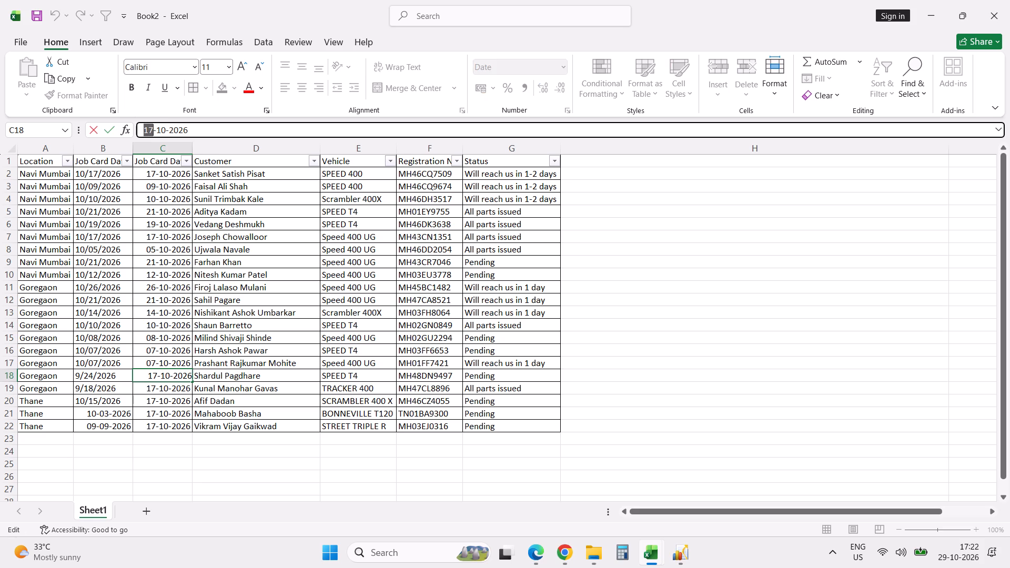
pyautogui.write('24')
pyautogui.press('Right')
pyautogui.hotkey('shift', 'Right')
pyautogui.hotkey('shift', 'Right')
pyautogui.write('09')
pyautogui.press('Return')
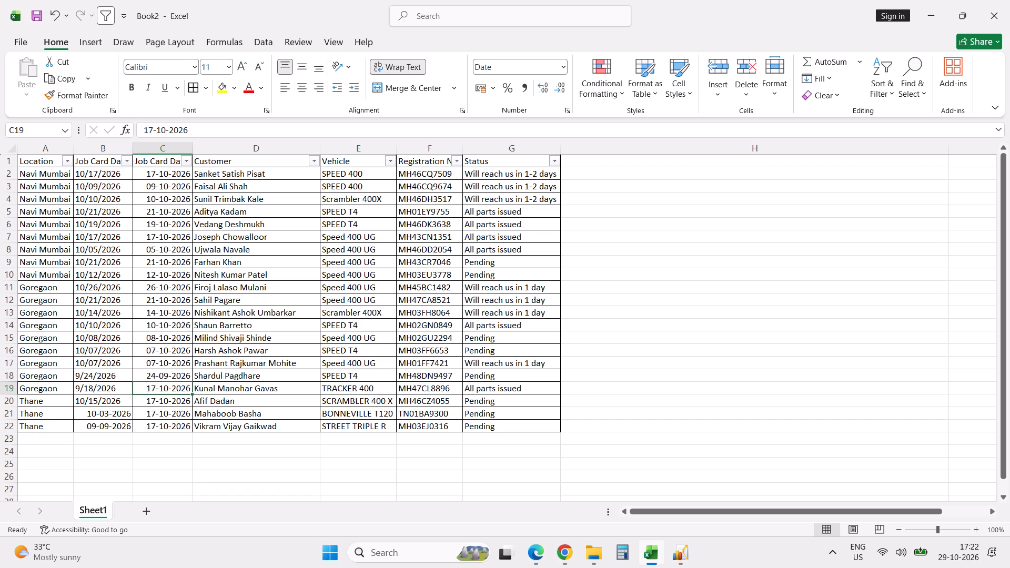
# Set the new Job Card Date to 18-09-2026 in row 19 and 15-10-2026 in row 20.
pyautogui.hotkey('ctrl', 'd')
pyautogui.click(145, 129)
pyautogui.hotkey('shift', 'Right')
pyautogui.hotkey('shift', 'Right')
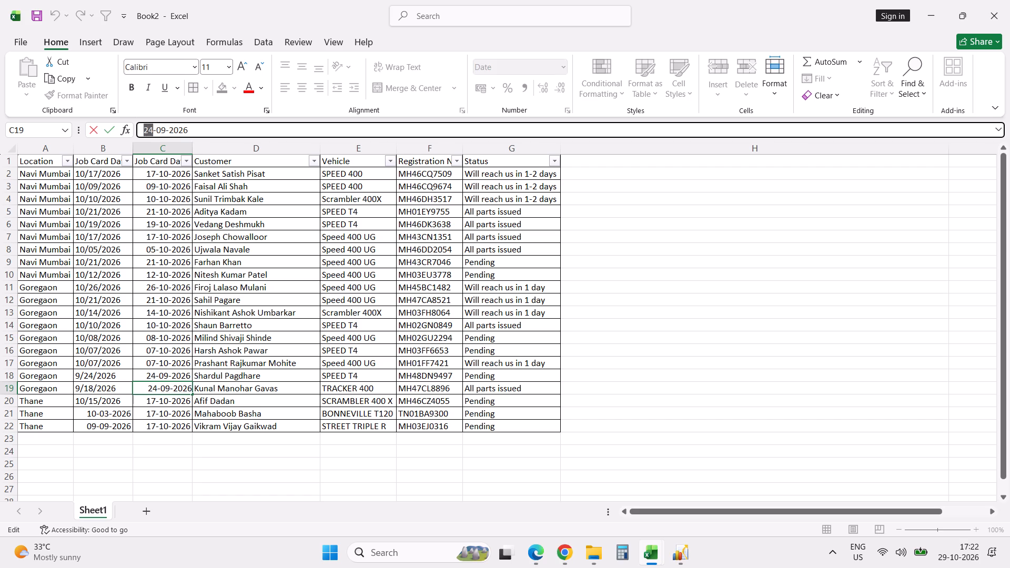
pyautogui.write('18')
pyautogui.press('Return')
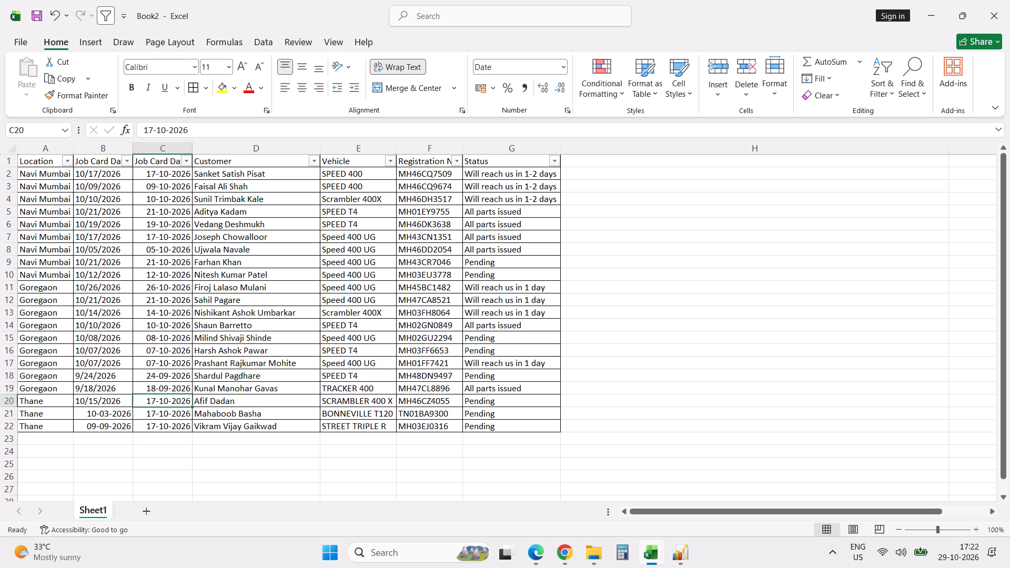
pyautogui.click(148, 129)
pyautogui.hotkey('shift', 'Right')
pyautogui.press('5')
pyautogui.press('Return')
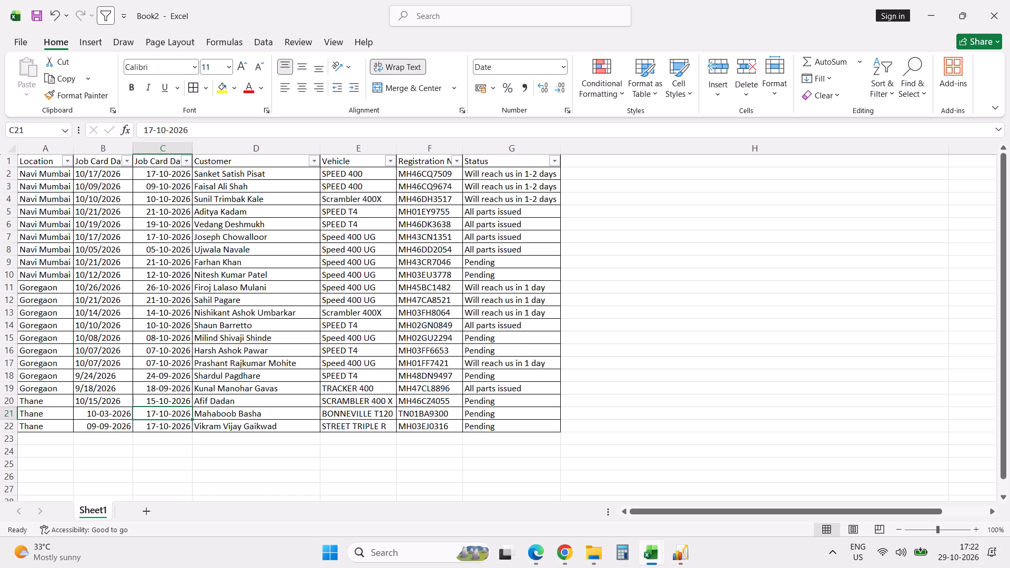
# Set the new Job Card Date to 03-10-2026 in row 21 and 09-09-2026 in row 22.
pyautogui.click(145, 128)
pyautogui.hotkey('shift', 'Right')
pyautogui.hotkey('shift', 'Right')
pyautogui.write('03')
pyautogui.press('Return')
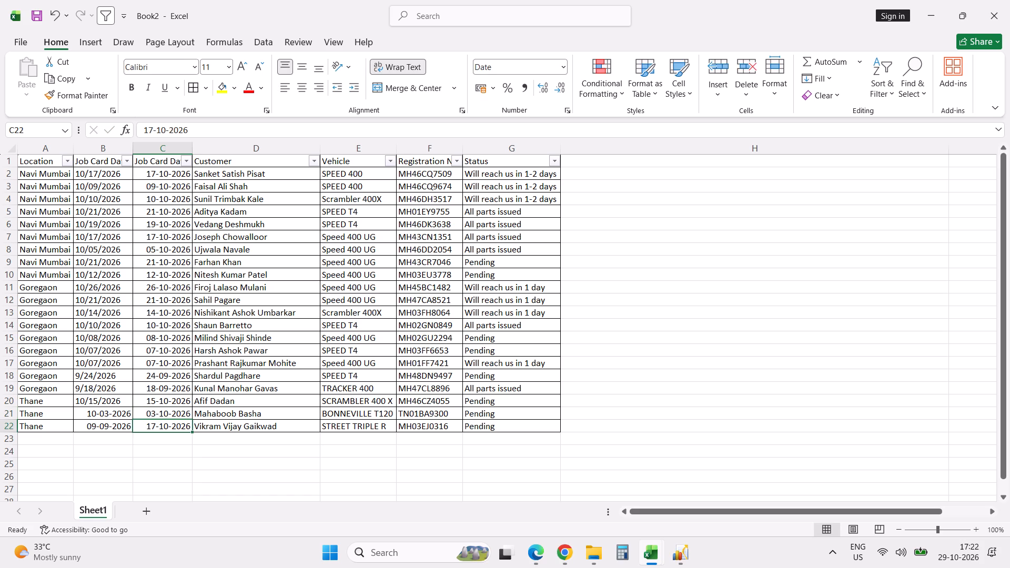
pyautogui.click(144, 127)
pyautogui.hotkey('shift', 'Right')
pyautogui.hotkey('shift', 'Right')
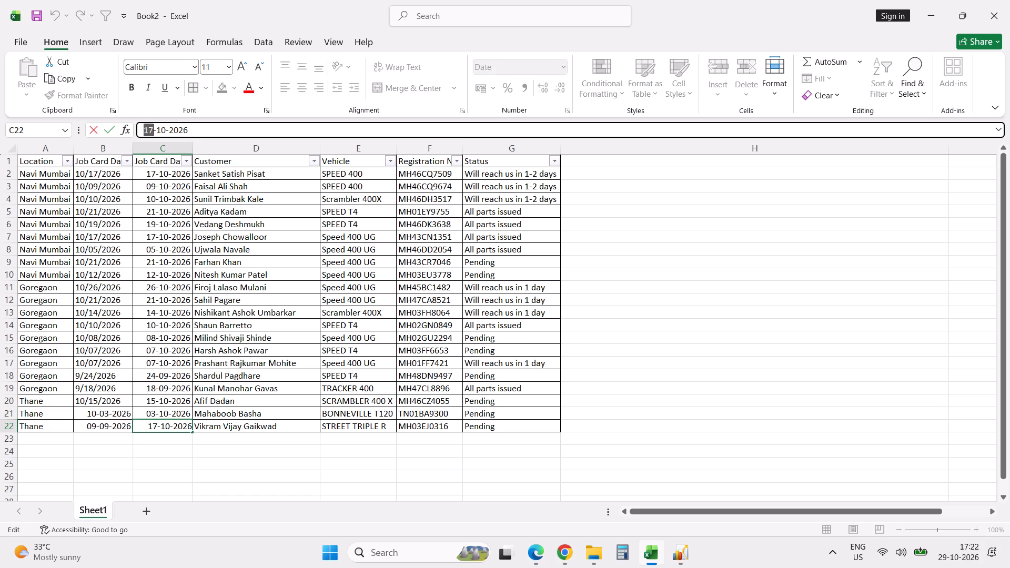
pyautogui.write('09')
pyautogui.press('Right')
pyautogui.hotkey('shift', 'Right')
pyautogui.hotkey('shift', 'Right')
pyautogui.write('09')
pyautogui.press('Return')
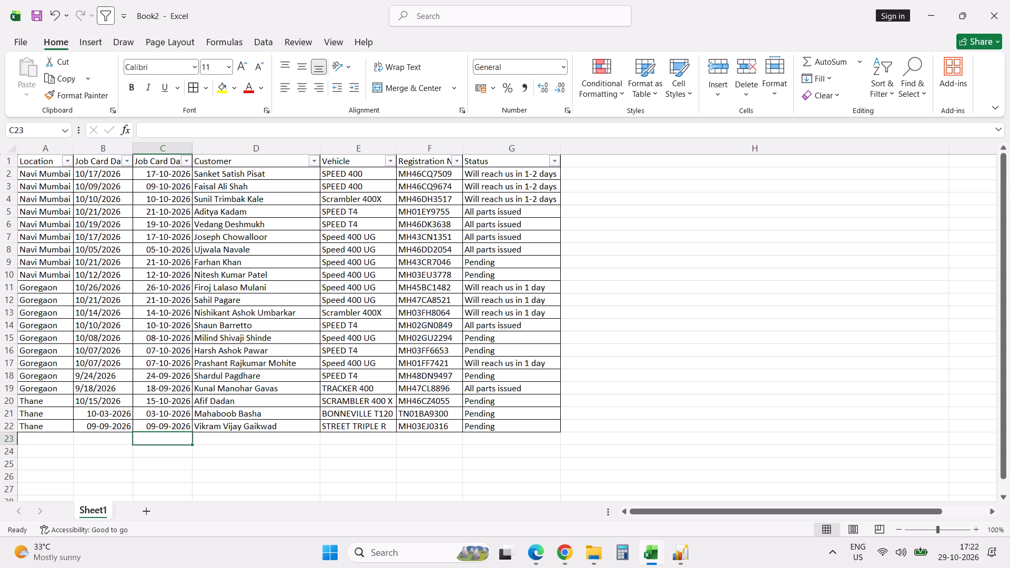
# Look up row 22's registration number in Sheet3 of the PNA_All_3_Videos_Correlated workbook, then return to Book2.
pyautogui.click(415, 427)
pyautogui.hotkey('ctrl', 'c')
pyautogui.hotkey('alt', 'Tab')
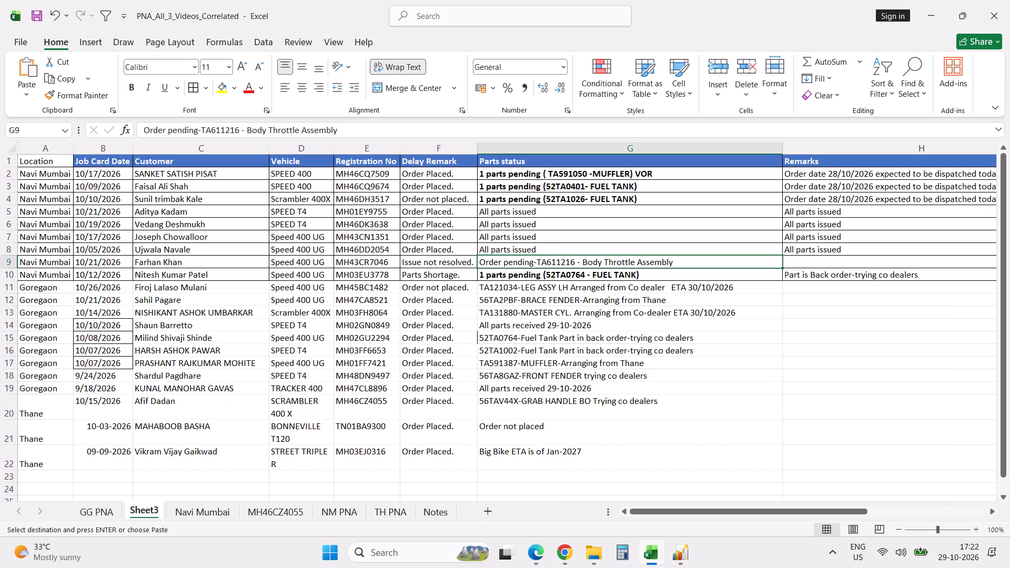
pyautogui.hotkey('ctrl', 'f')
pyautogui.hotkey('ctrl', 'v')
pyautogui.press('Return')
pyautogui.press('Escape')
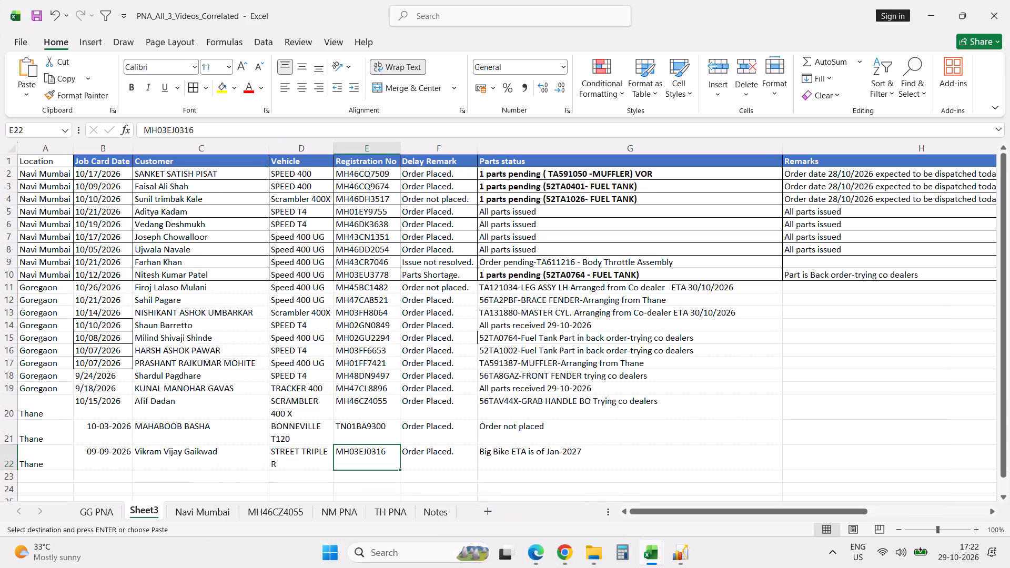
pyautogui.hotkey('alt', 'Tab')
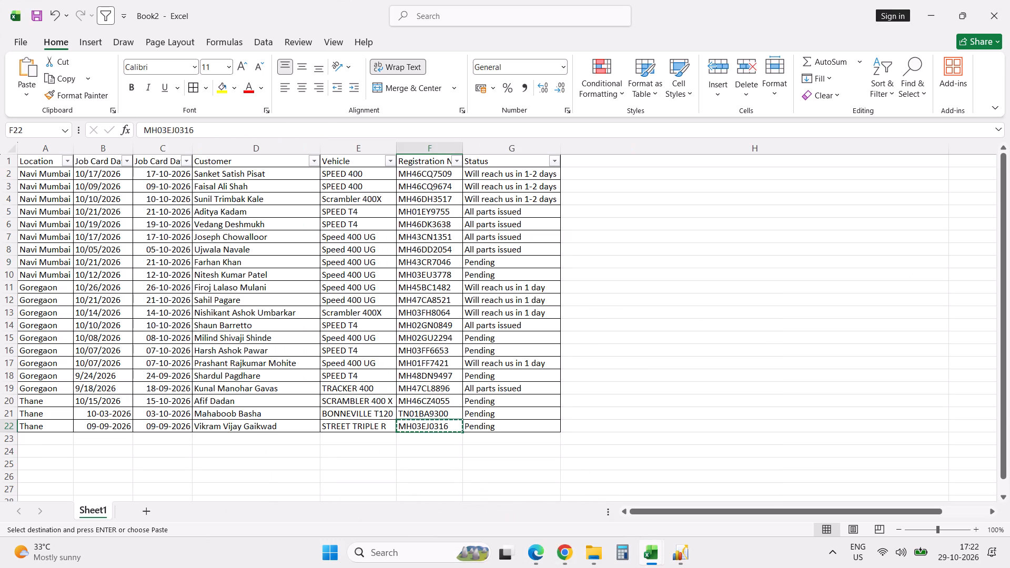
pyautogui.press('Escape')
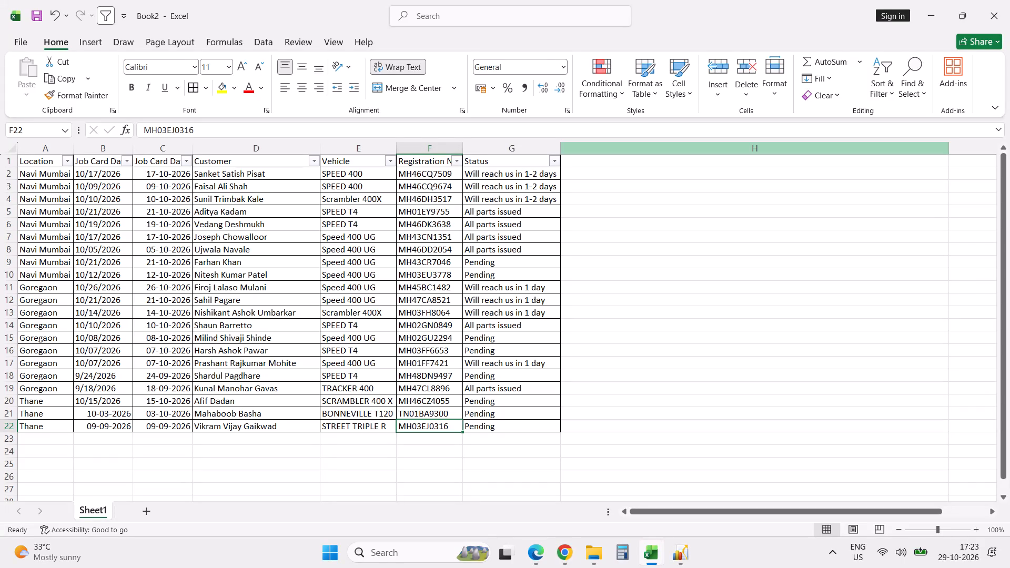
# Narrow the empty columns H through K together to a uniform width and return to cell A1.
pyautogui.click(797, 148)
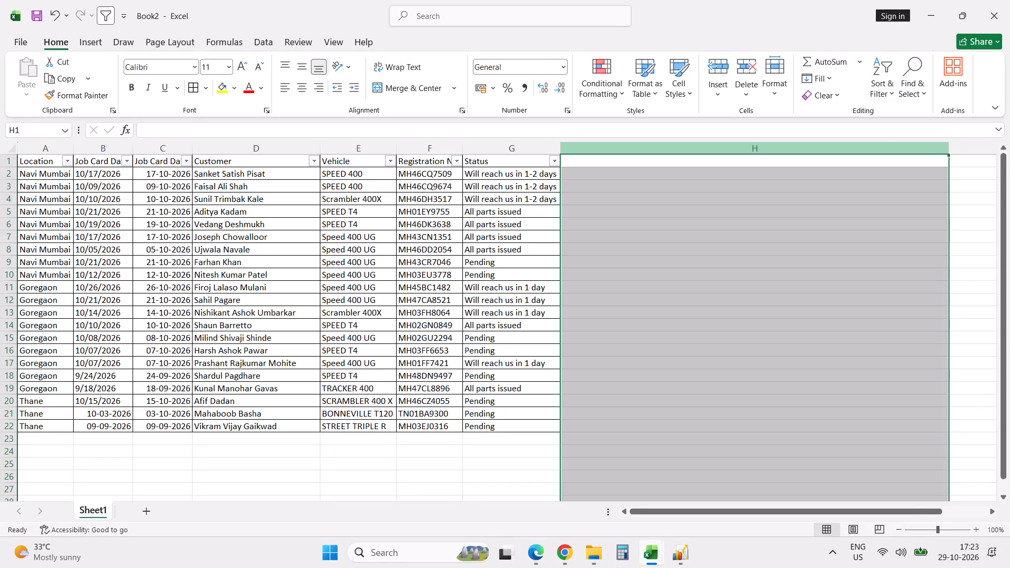
pyautogui.hotkey('shift', 'Right')
pyautogui.hotkey('shift', 'Right')
pyautogui.hotkey('shift', 'Right')
pyautogui.moveTo(796, 148); pyautogui.dragTo(611, 144)
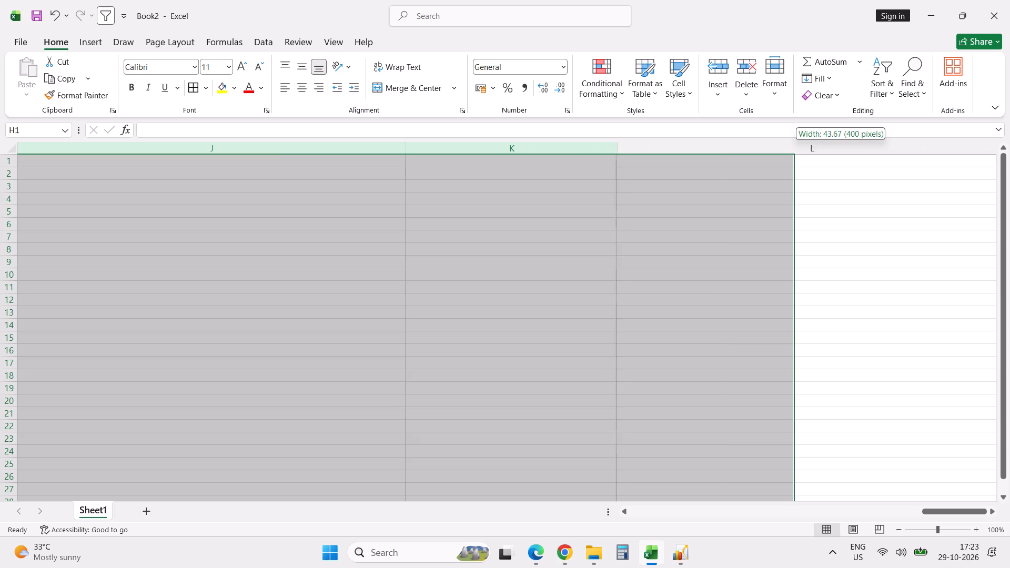
pyautogui.moveTo(611, 144); pyautogui.dragTo(548, 151)
pyautogui.press('Left')
pyautogui.press('Left')
pyautogui.press('Left')
pyautogui.press('Left')
pyautogui.press('Left')
pyautogui.press('Left')
pyautogui.press('Left')
pyautogui.press('Left')
pyautogui.press('Left')
pyautogui.press('Left')
pyautogui.press('Left')
pyautogui.press('Left')
pyautogui.press('Left')
pyautogui.press('Left')
pyautogui.press('Left')
pyautogui.press('Left')
pyautogui.press('Left')
pyautogui.press('Left')
pyautogui.press('Left')
pyautogui.press('Left')
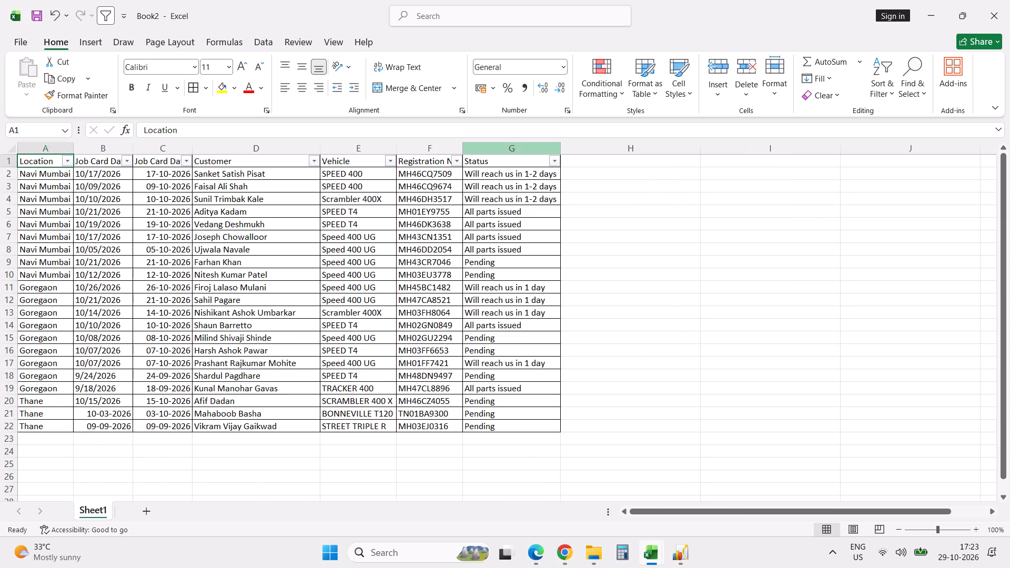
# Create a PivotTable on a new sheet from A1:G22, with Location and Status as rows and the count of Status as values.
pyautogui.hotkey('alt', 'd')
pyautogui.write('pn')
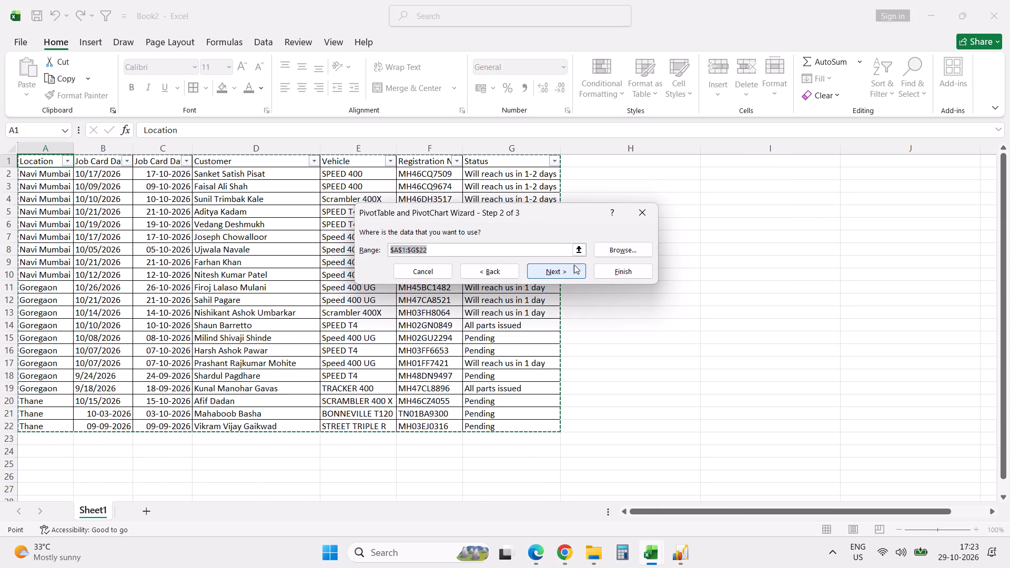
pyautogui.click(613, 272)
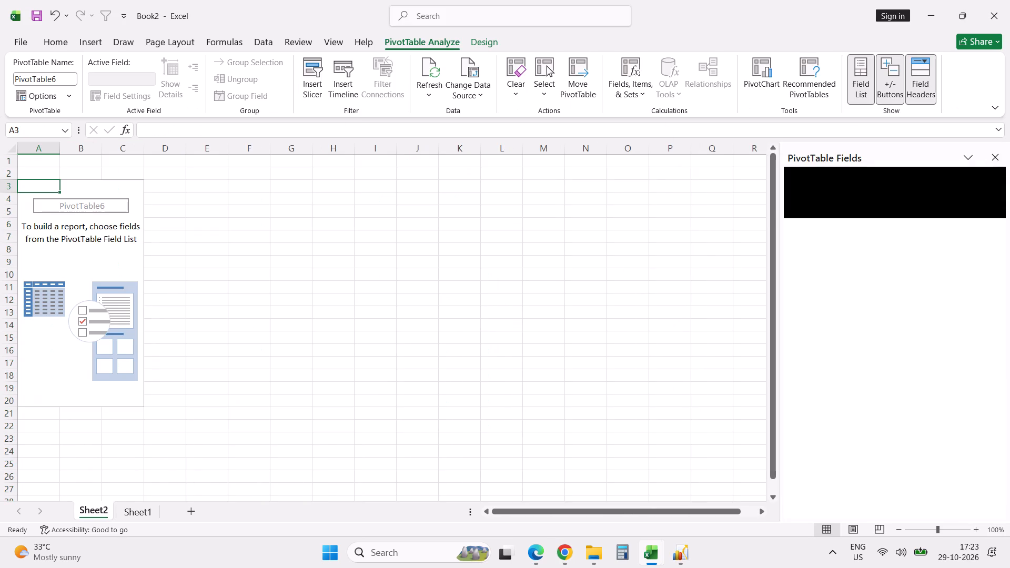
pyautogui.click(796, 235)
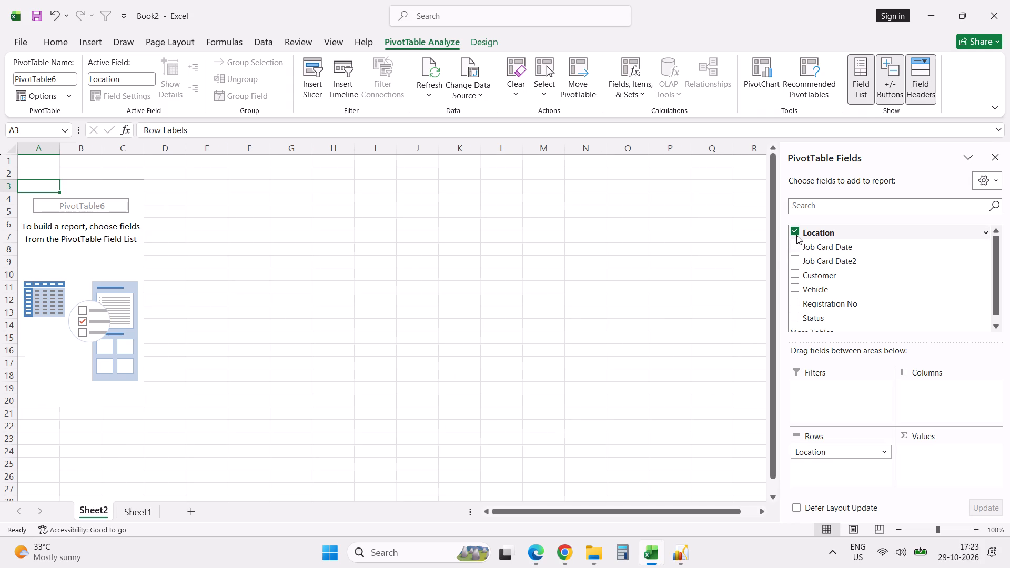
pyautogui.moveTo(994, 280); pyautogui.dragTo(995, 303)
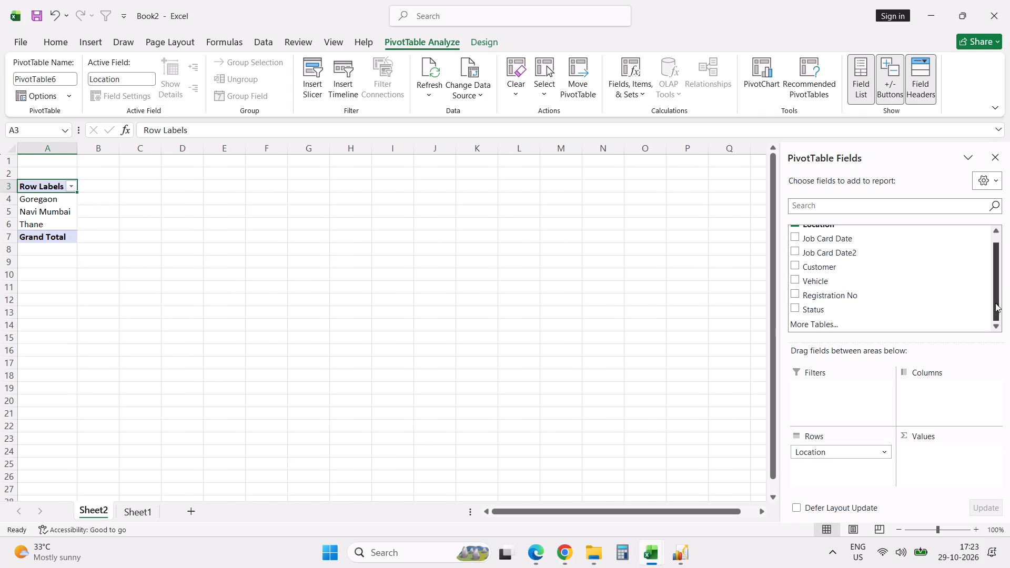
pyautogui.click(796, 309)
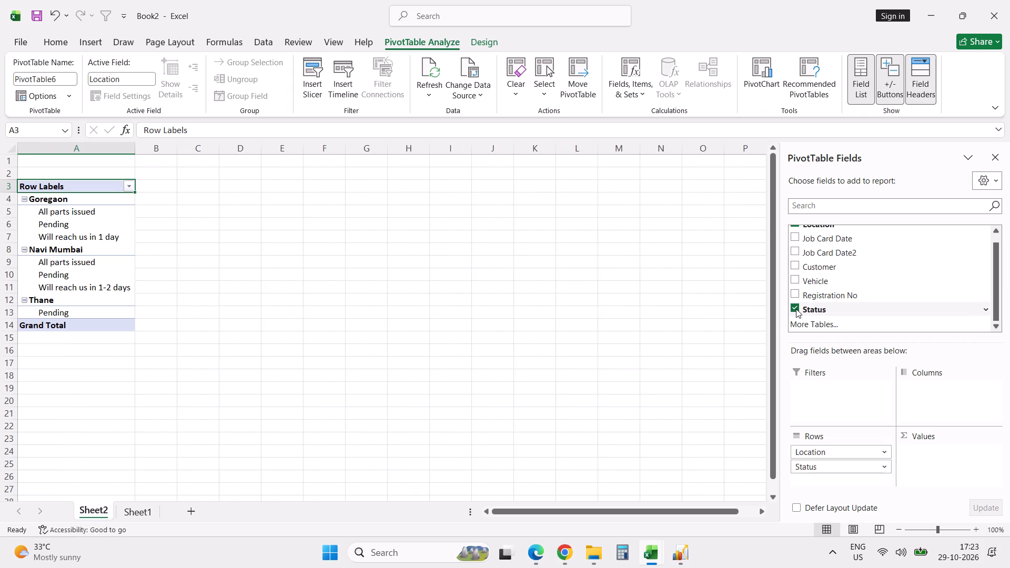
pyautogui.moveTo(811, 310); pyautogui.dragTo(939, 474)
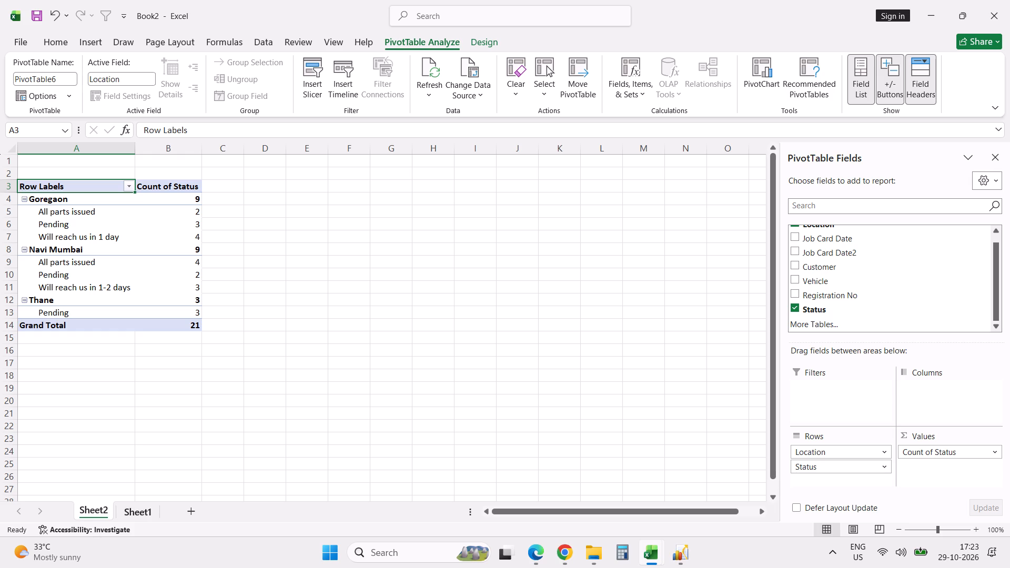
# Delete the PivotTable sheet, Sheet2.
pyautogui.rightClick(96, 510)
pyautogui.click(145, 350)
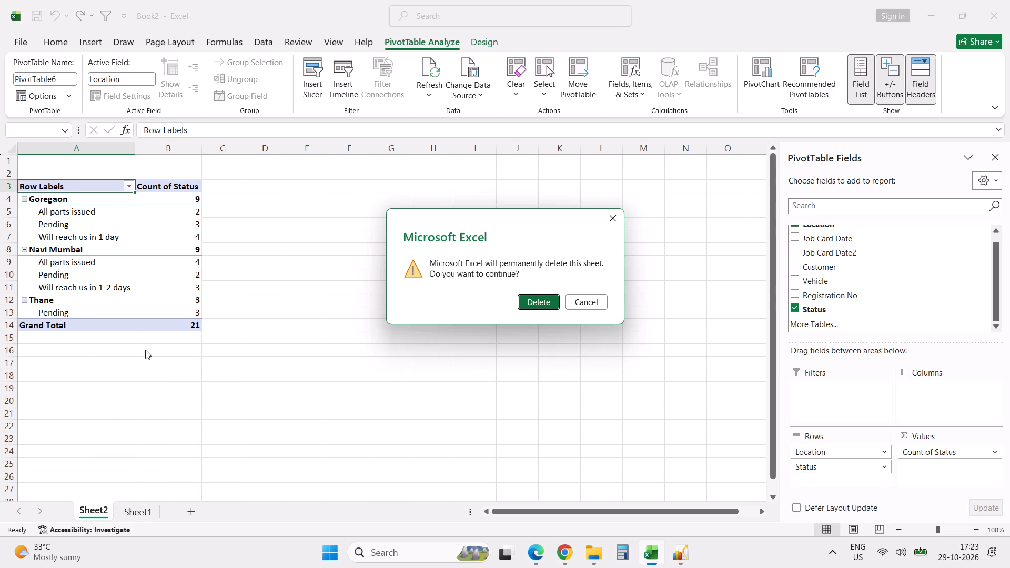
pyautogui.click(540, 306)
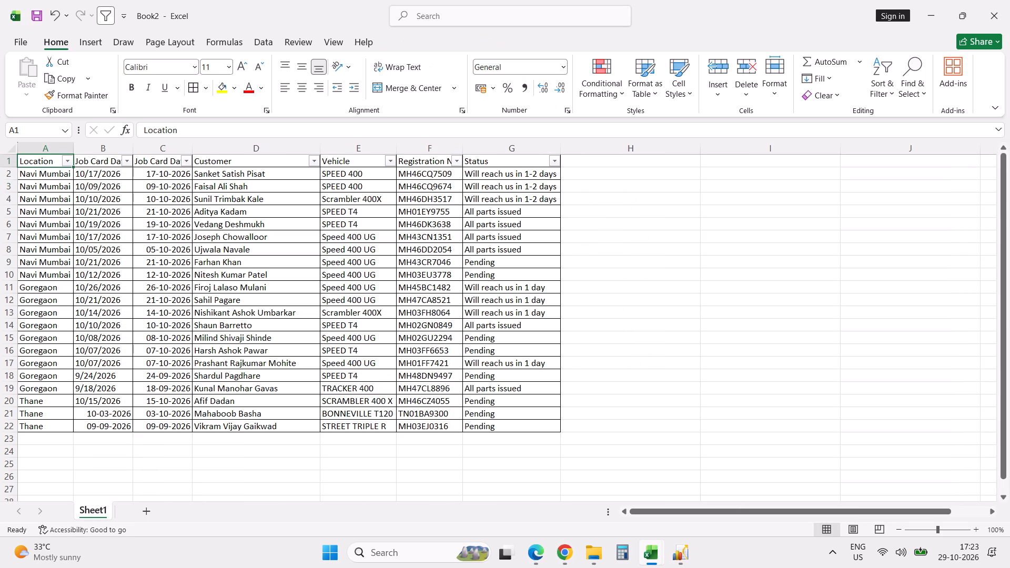
# Save the workbook as "Vehicle Waiting for Parts-29102026" in the Apurva Sir Reports folder inside Downloads.
pyautogui.click(640, 324)
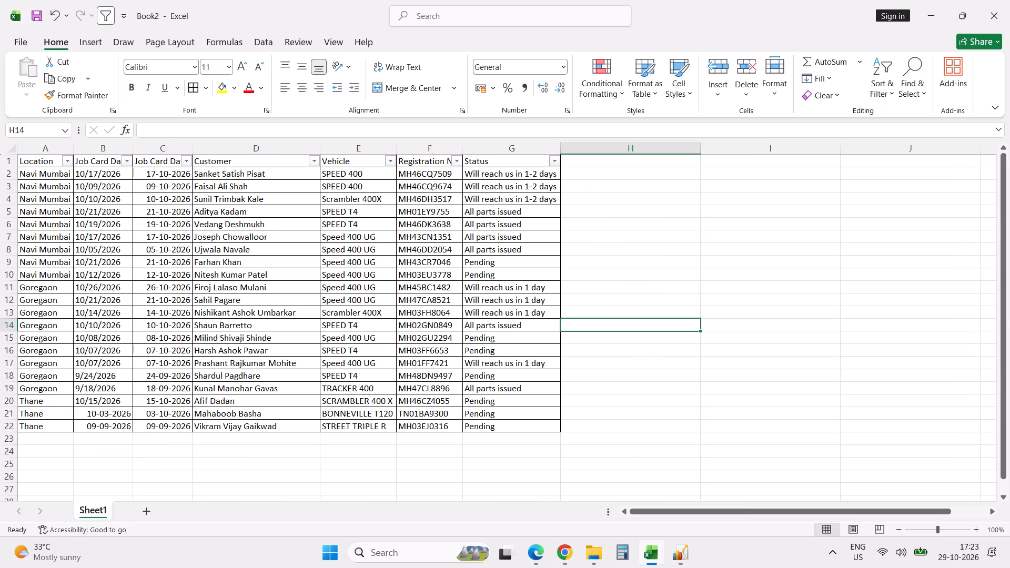
pyautogui.hotkey('alt', 'f')
pyautogui.hotkey('alt', 'a')
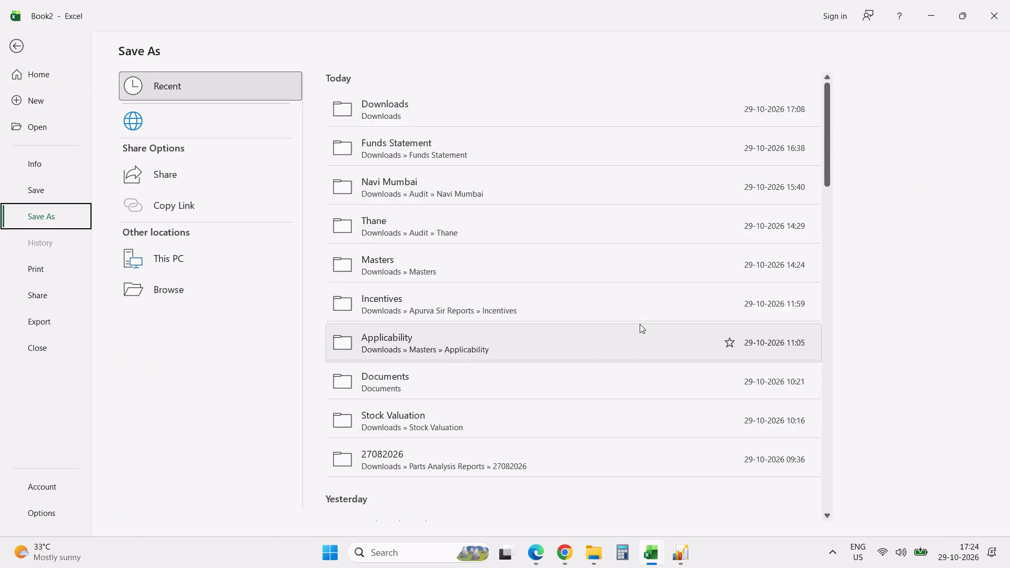
pyautogui.click(239, 328)
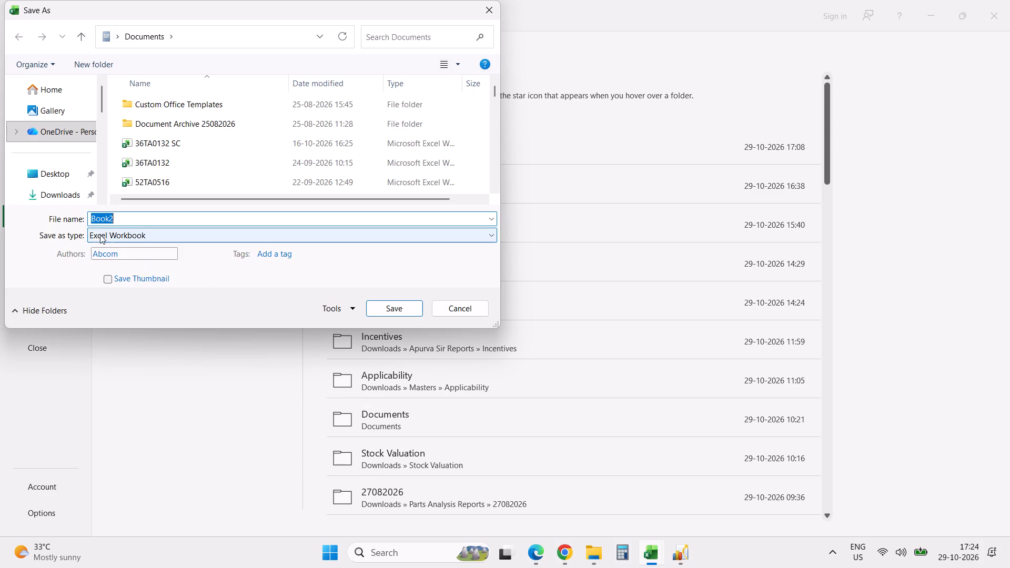
pyautogui.click(67, 196)
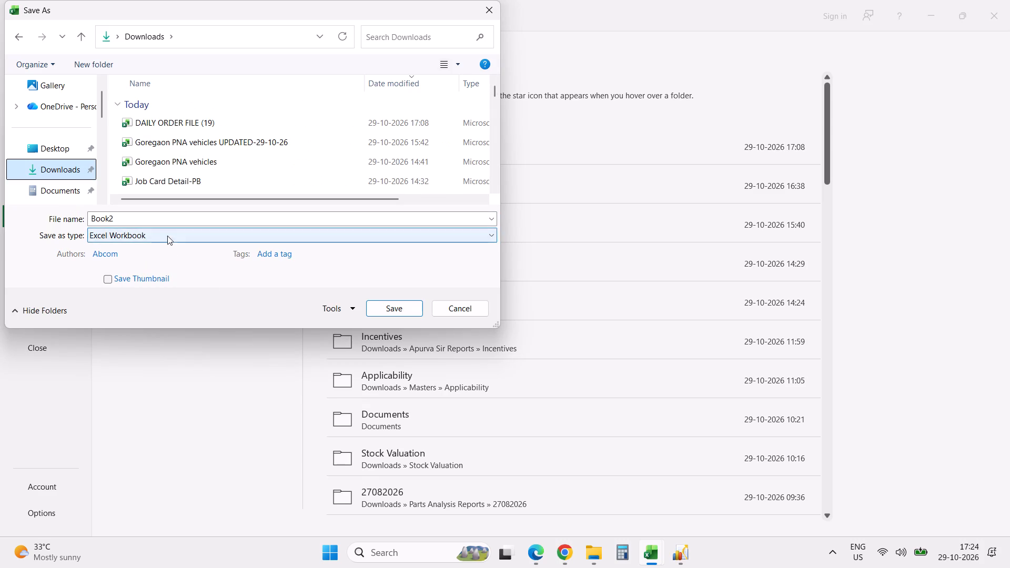
pyautogui.click(167, 221)
pyautogui.press('a')
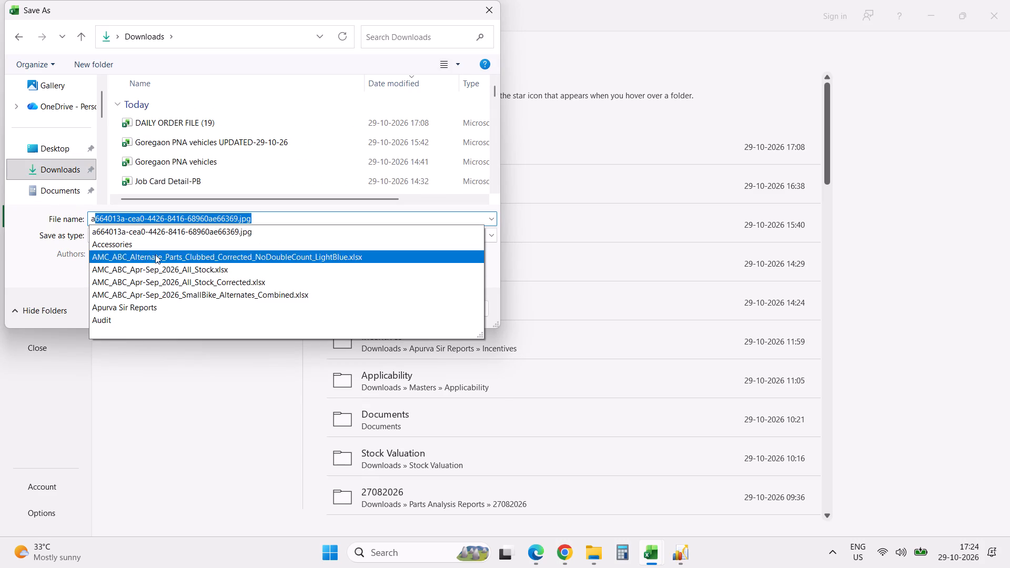
pyautogui.click(150, 305)
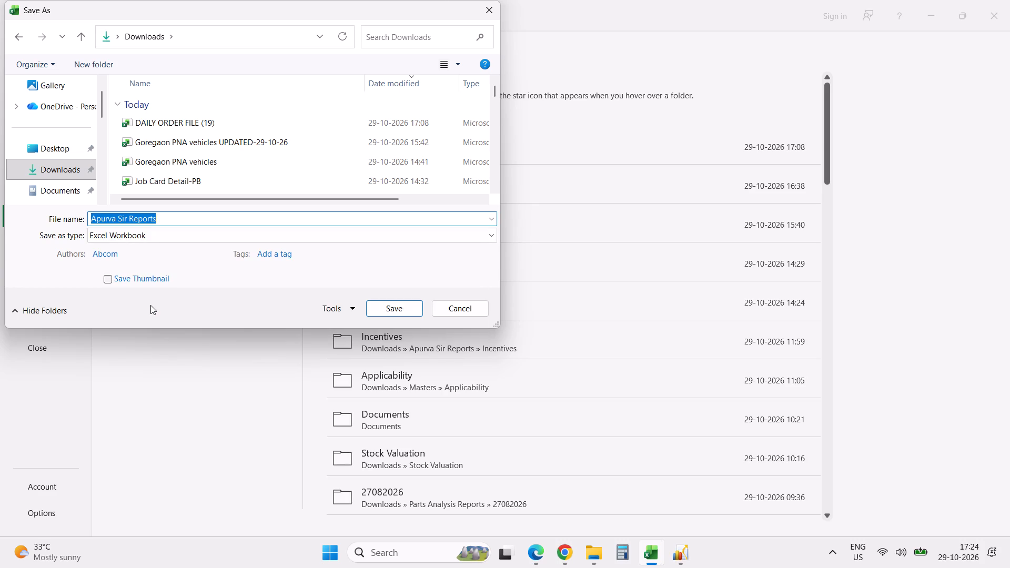
pyautogui.press('Return')
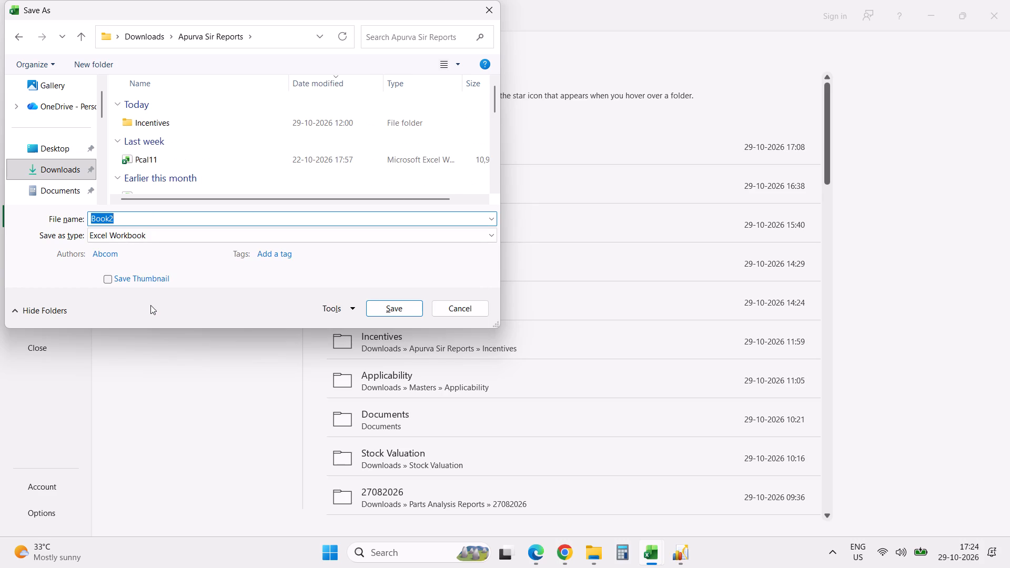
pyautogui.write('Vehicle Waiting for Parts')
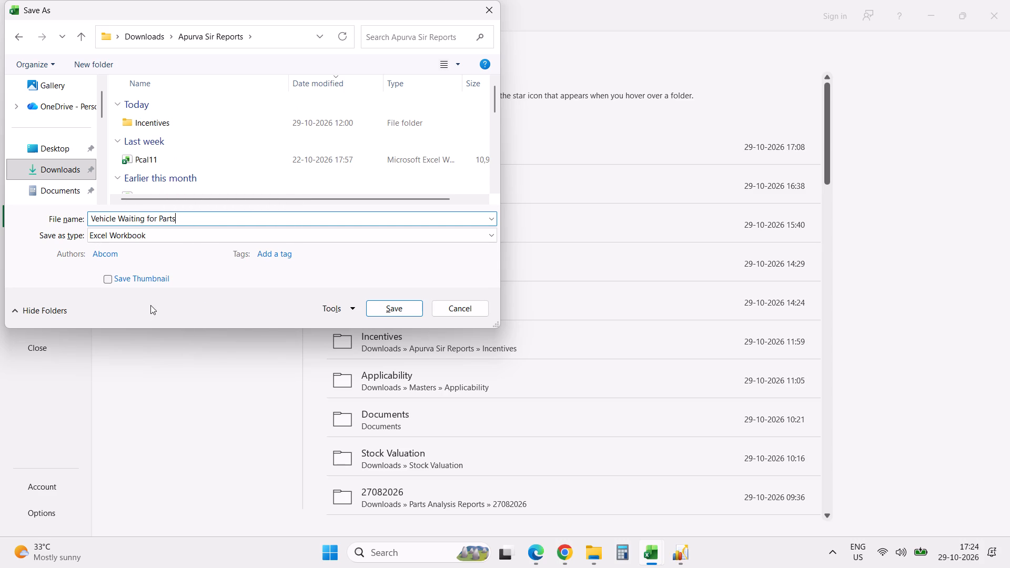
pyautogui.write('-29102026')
pyautogui.click(389, 315)
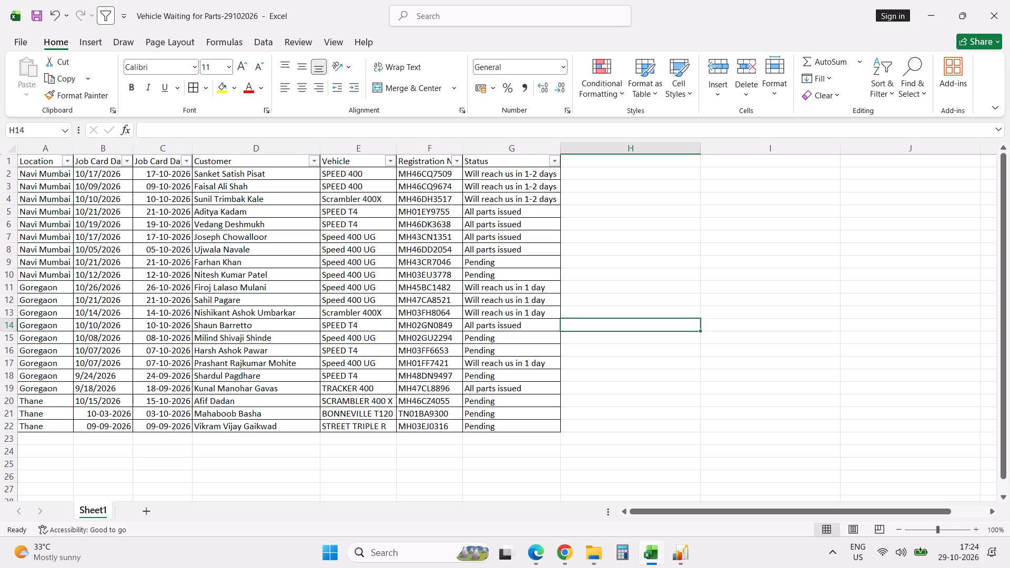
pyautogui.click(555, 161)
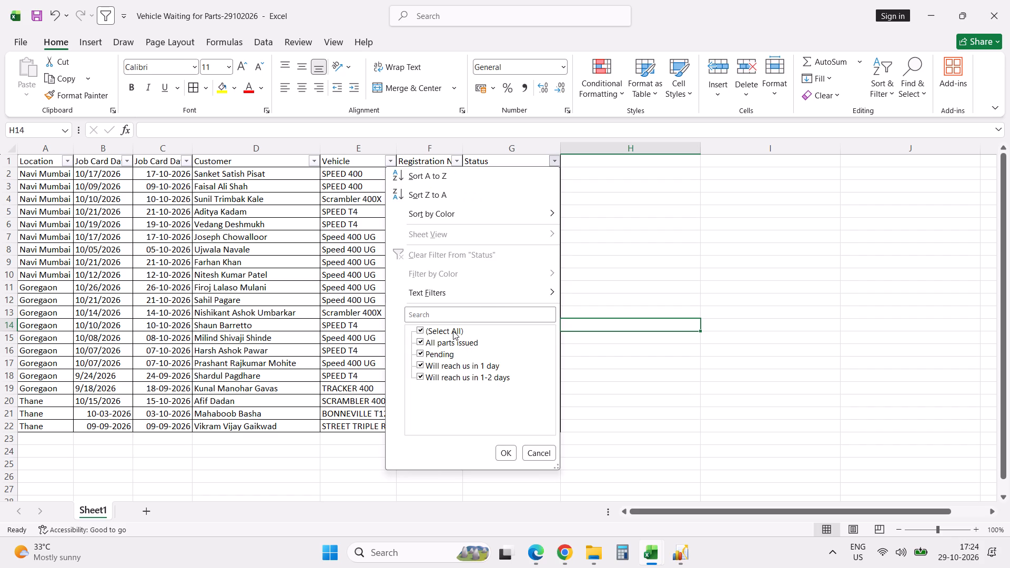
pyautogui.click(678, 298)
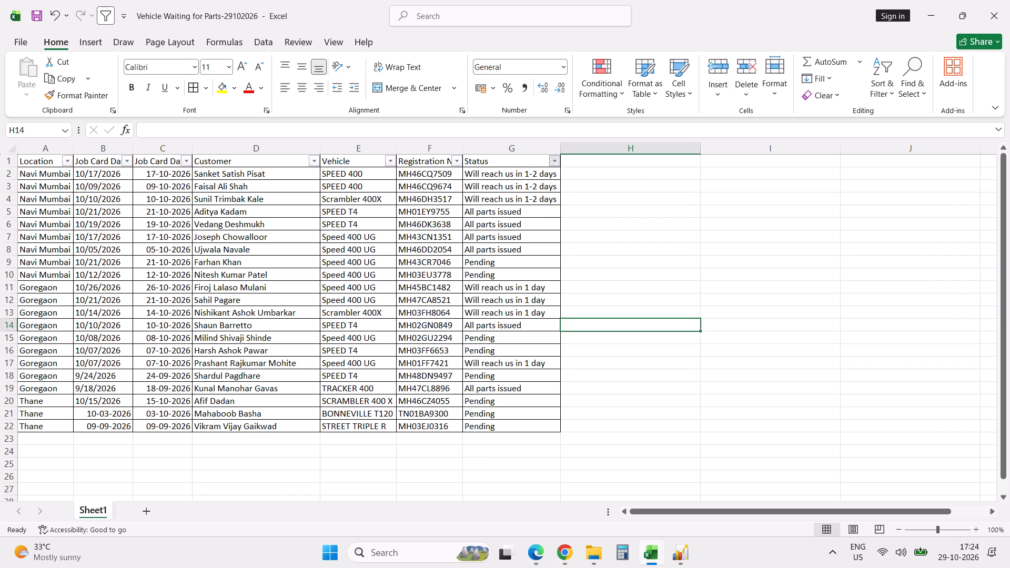
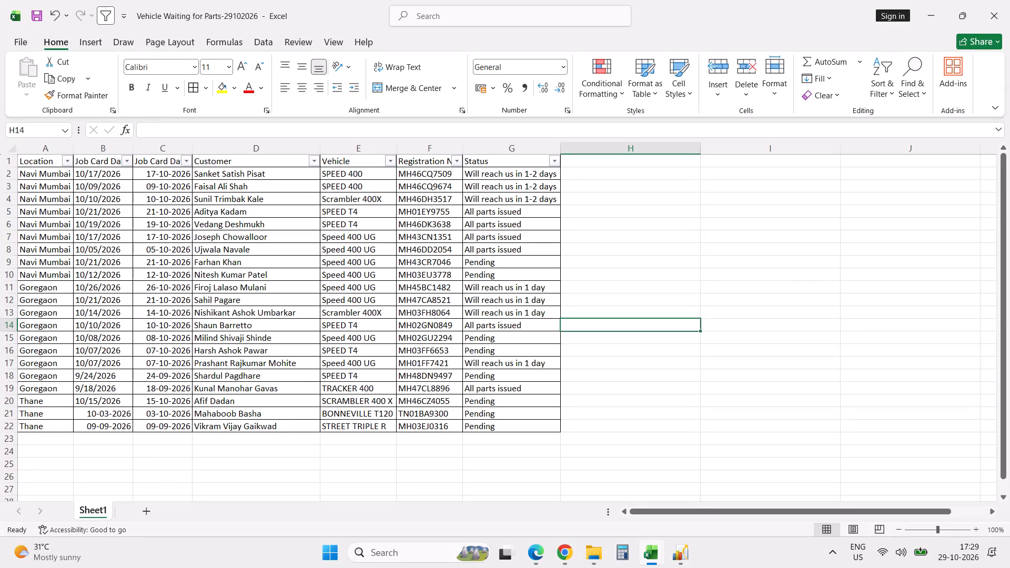
# Begin a custom sort of the vehicle records in A1:G22, opening the column choices for the first sort level.
pyautogui.click(510, 160)
pyautogui.hotkey('alt', 'd')
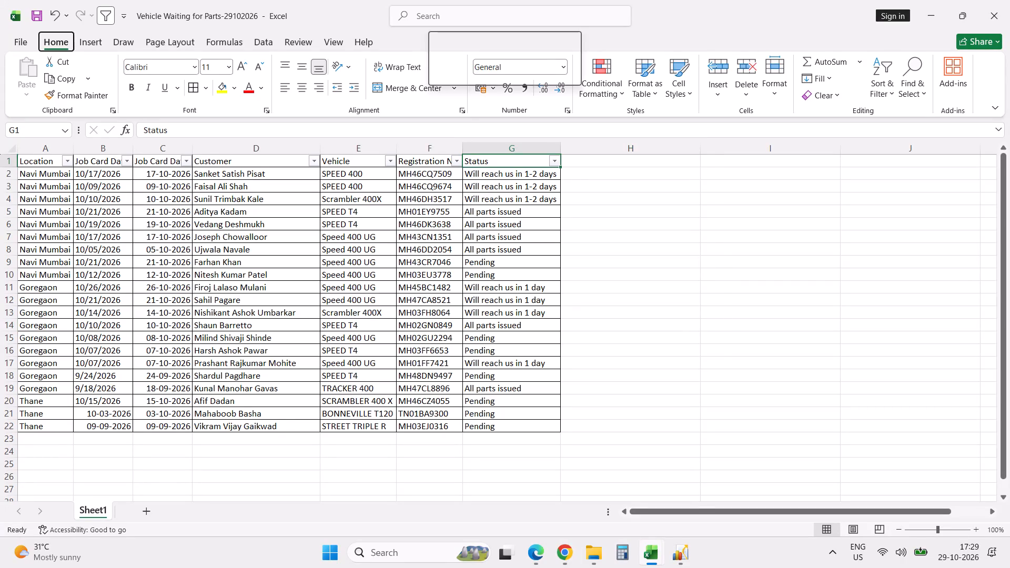
pyautogui.press('s')
pyautogui.click(433, 228)
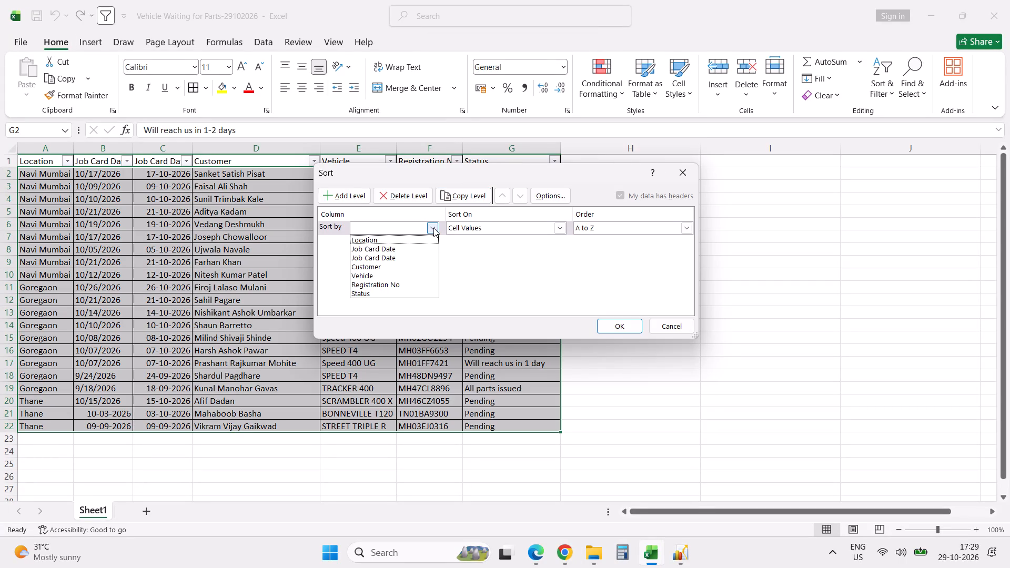
# Sort the vehicle records by Status cell values in A to Z order and save the workbook.
pyautogui.click(400, 296)
pyautogui.click(611, 328)
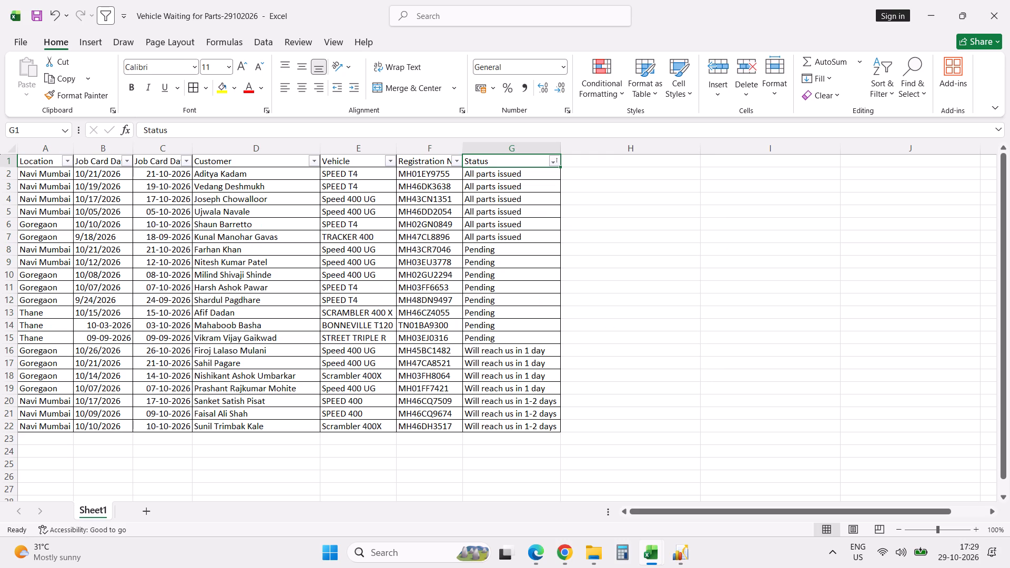
pyautogui.hotkey('ctrl', 's')
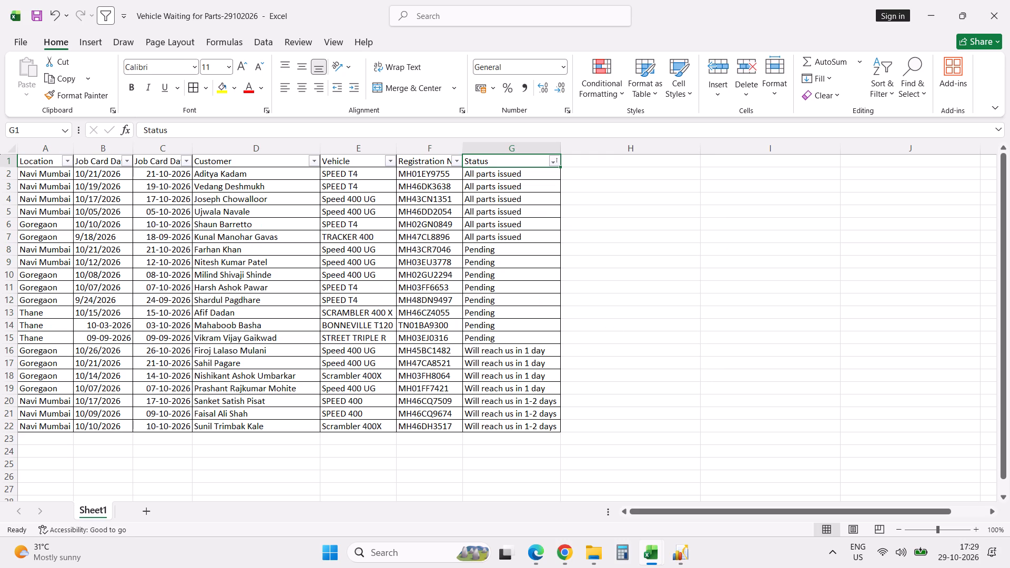
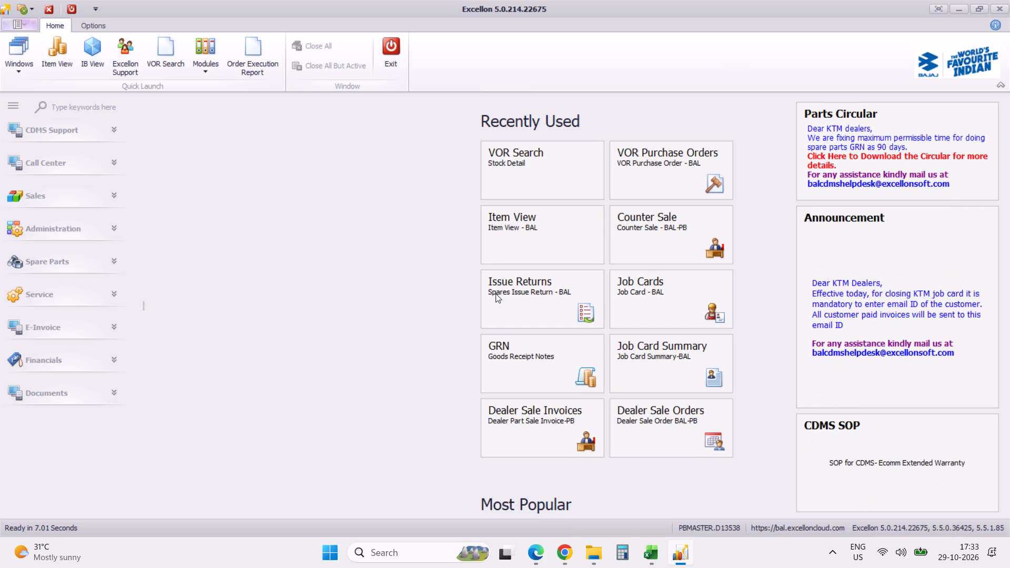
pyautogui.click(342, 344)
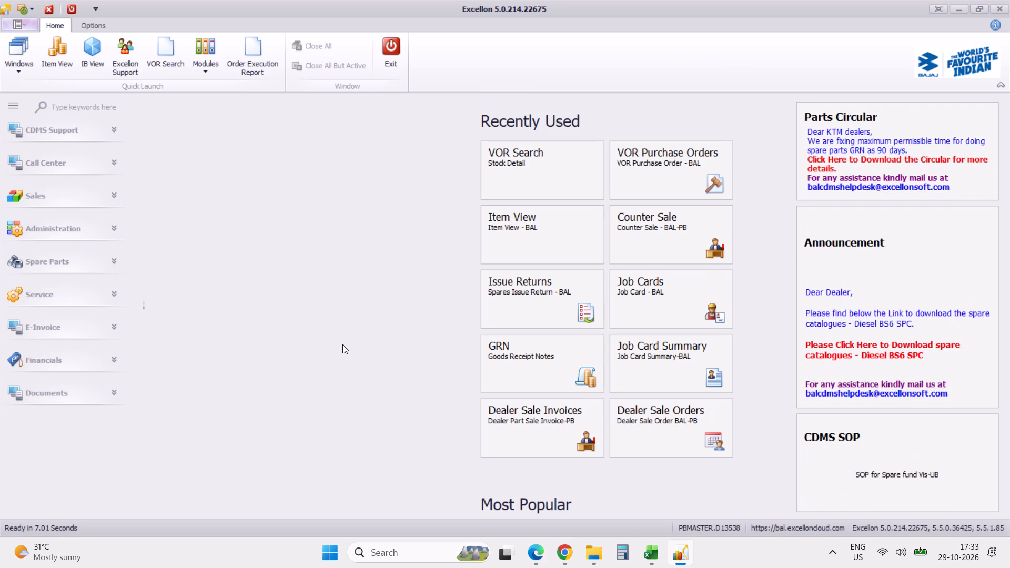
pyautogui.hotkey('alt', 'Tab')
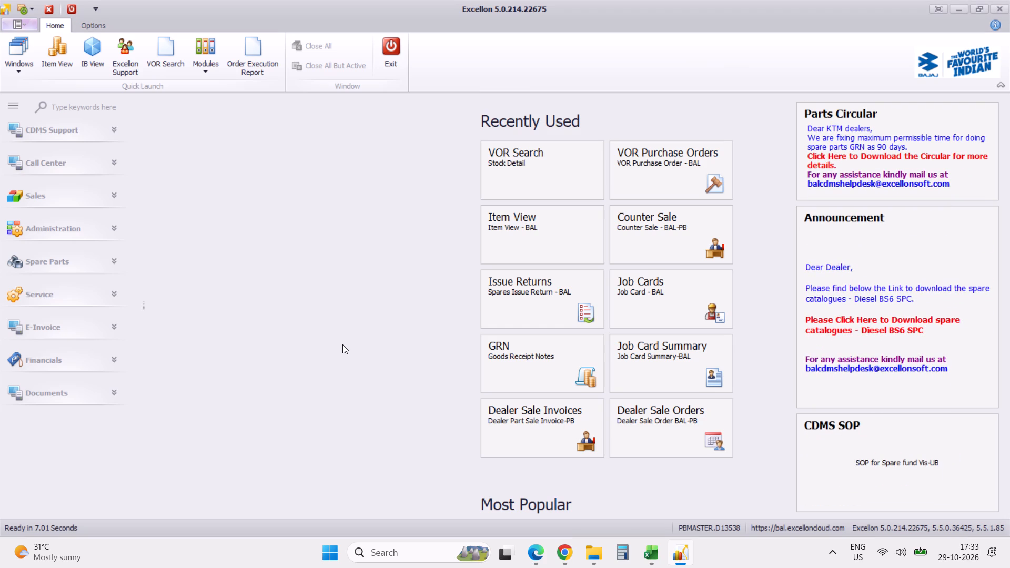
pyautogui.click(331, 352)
# Load the open VOR purchase orders, filter them to document date 29-10-2026, and review their job card, chassis and submission columns.
pyautogui.click(664, 179)
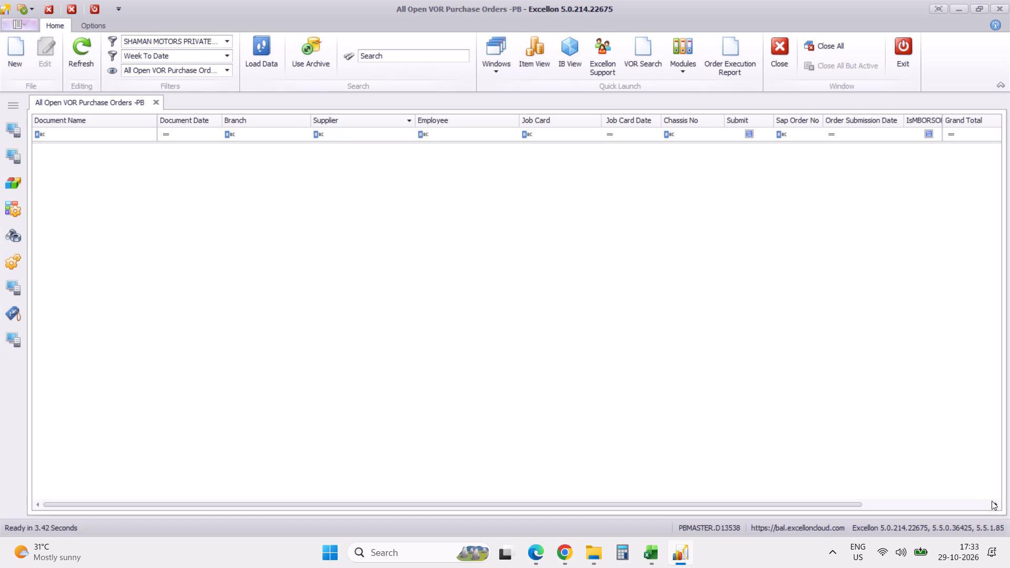
pyautogui.click(265, 53)
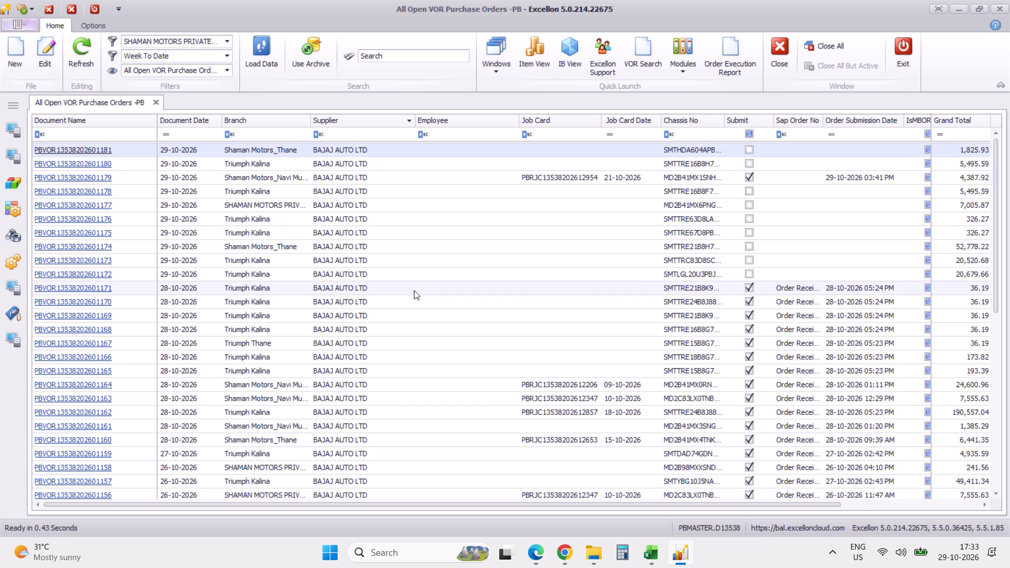
pyautogui.click(216, 118)
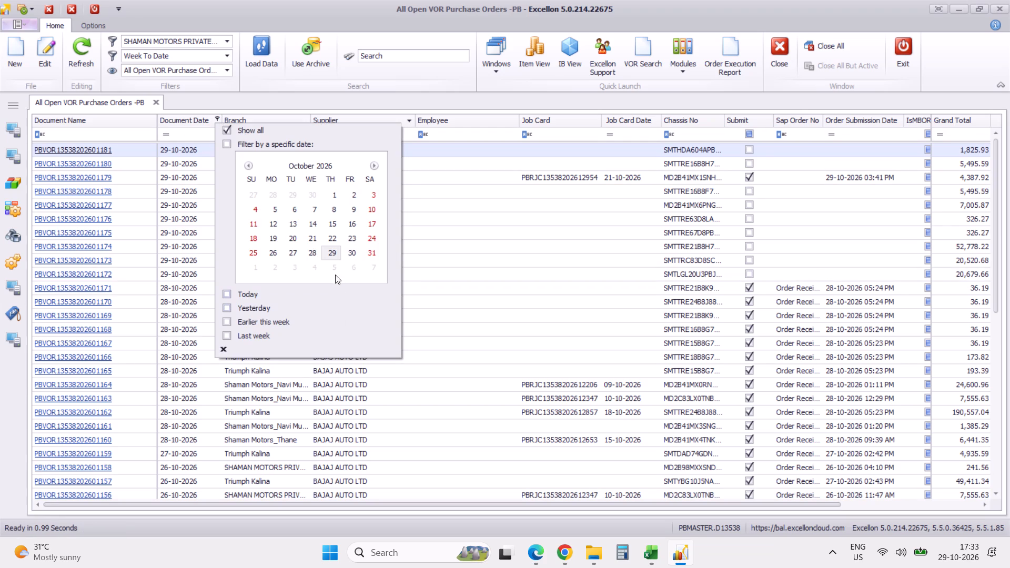
pyautogui.click(332, 253)
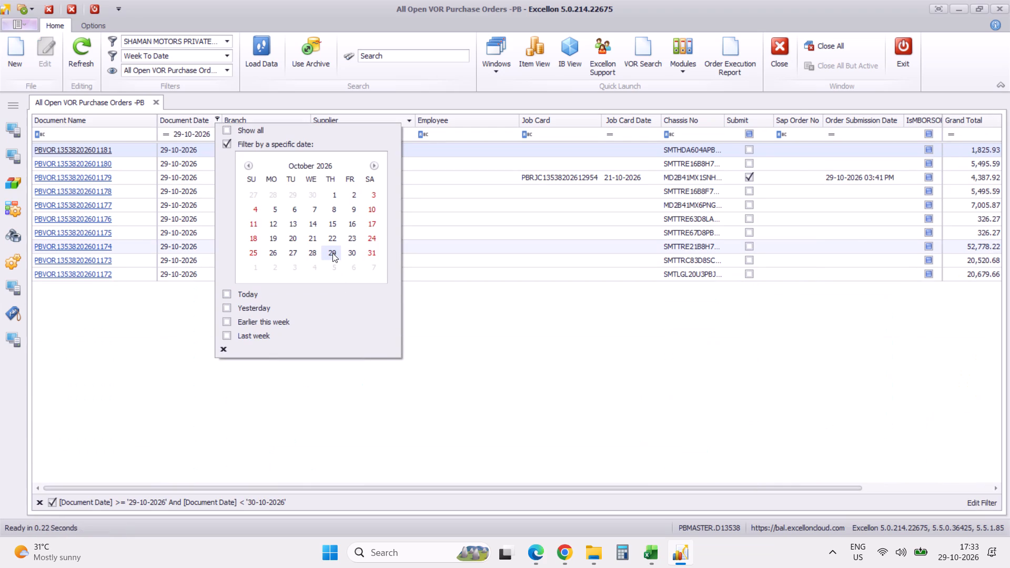
pyautogui.click(488, 359)
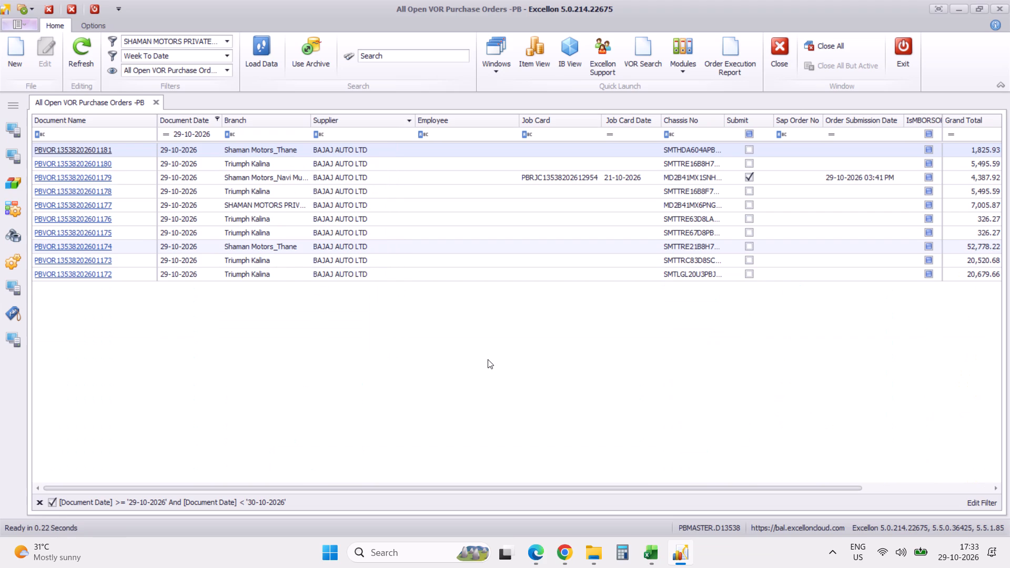
pyautogui.hscroll(14, 488, 359)
pyautogui.hscroll(-19, 488, 359)
pyautogui.hscroll(20, 488, 359)
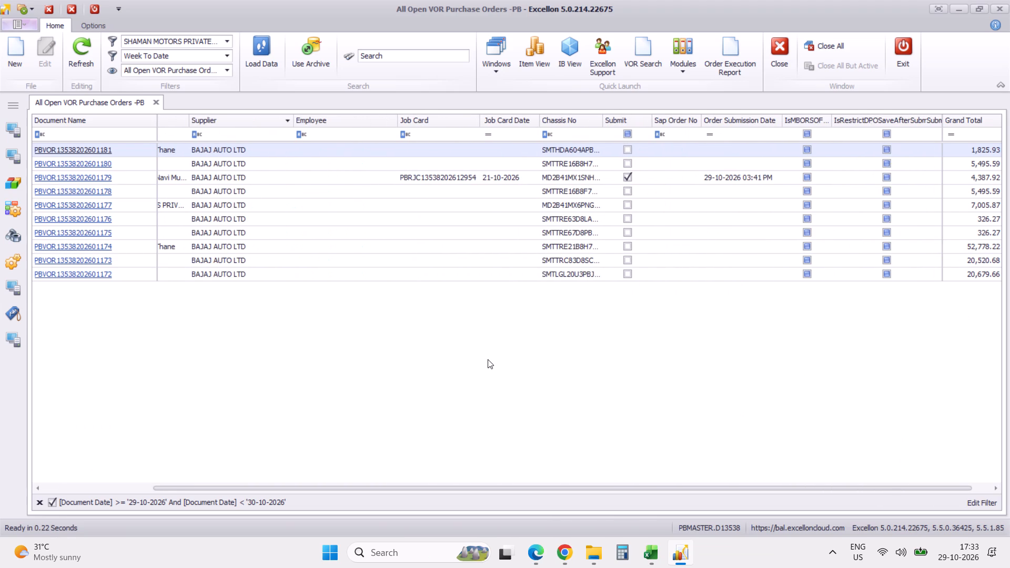
pyautogui.hscroll(16, 488, 359)
pyautogui.hscroll(-20, 488, 359)
pyautogui.hscroll(-20, 488, 359)
pyautogui.hscroll(-5, 488, 359)
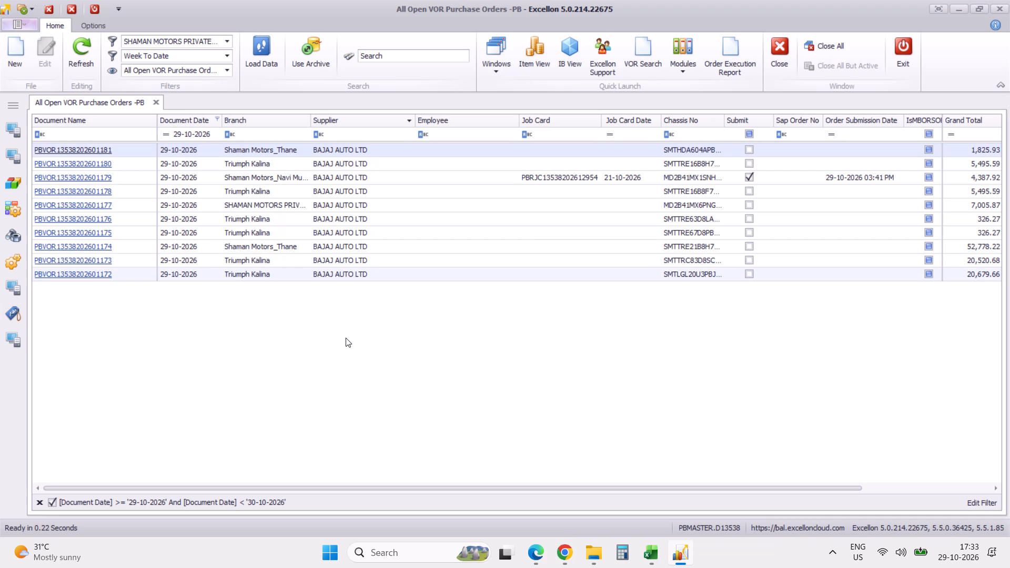
pyautogui.hscroll(18, 346, 338)
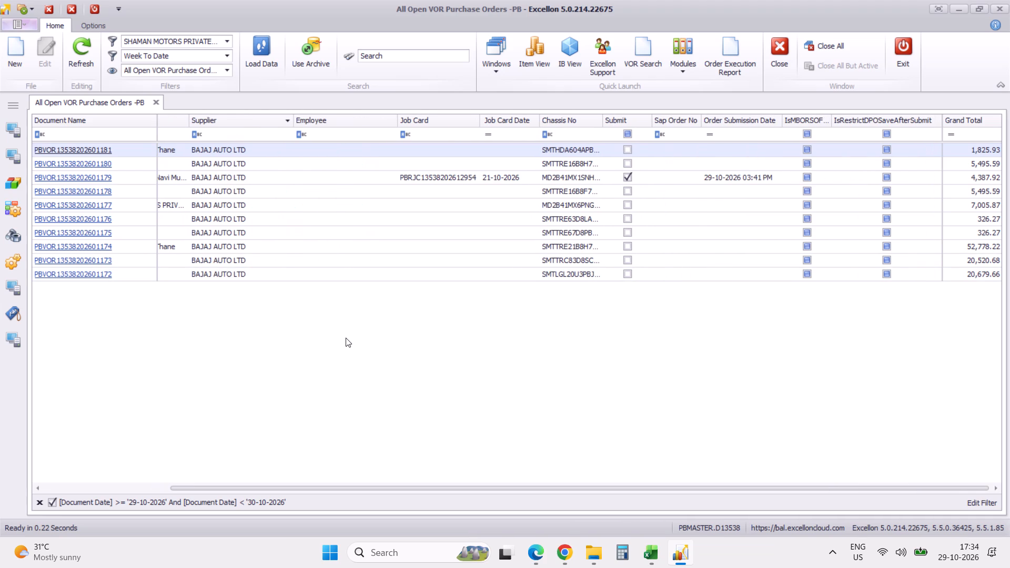
pyautogui.click(156, 103)
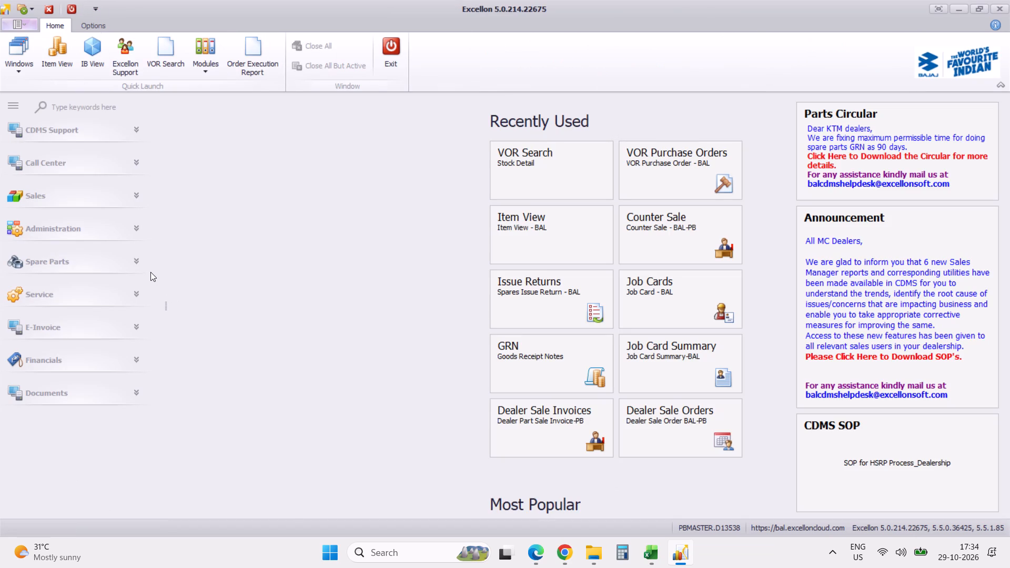
# Open the Purchase Order Statement report from the Spare Parts procurement statements.
pyautogui.click(137, 263)
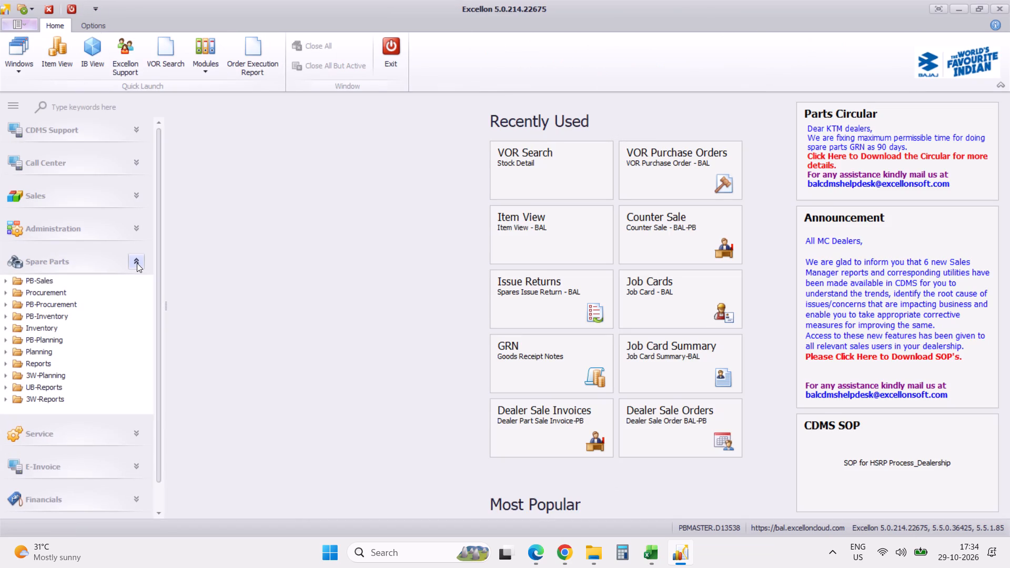
pyautogui.click(6, 363)
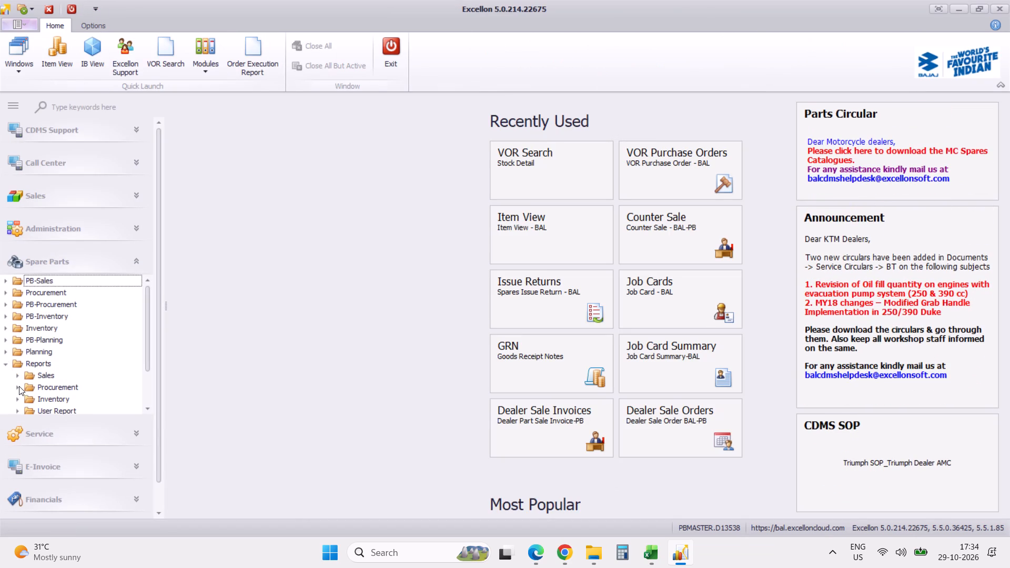
pyautogui.click(19, 386)
pyautogui.tripleClick(148, 410)
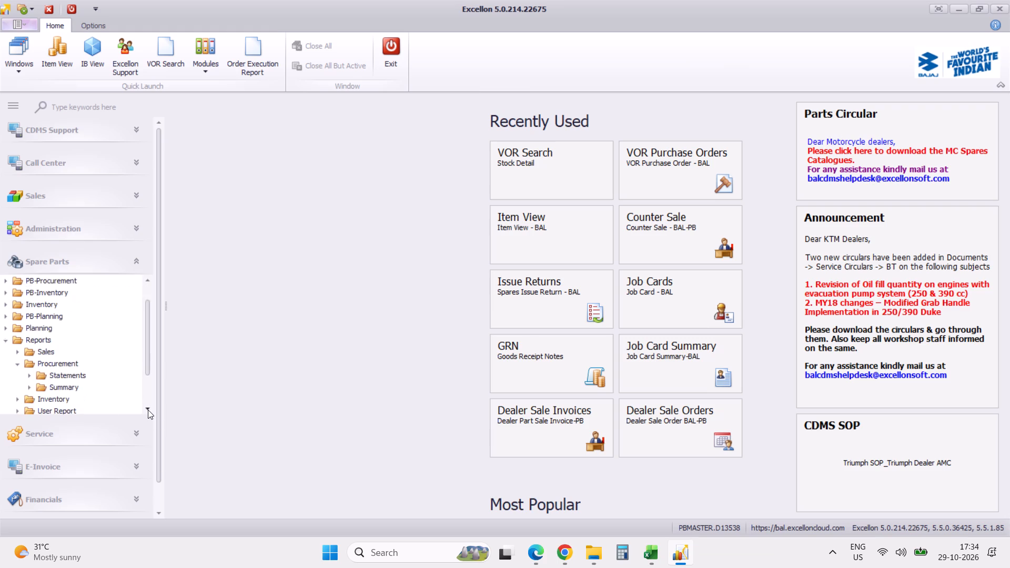
pyautogui.click(148, 410)
pyautogui.click(26, 350)
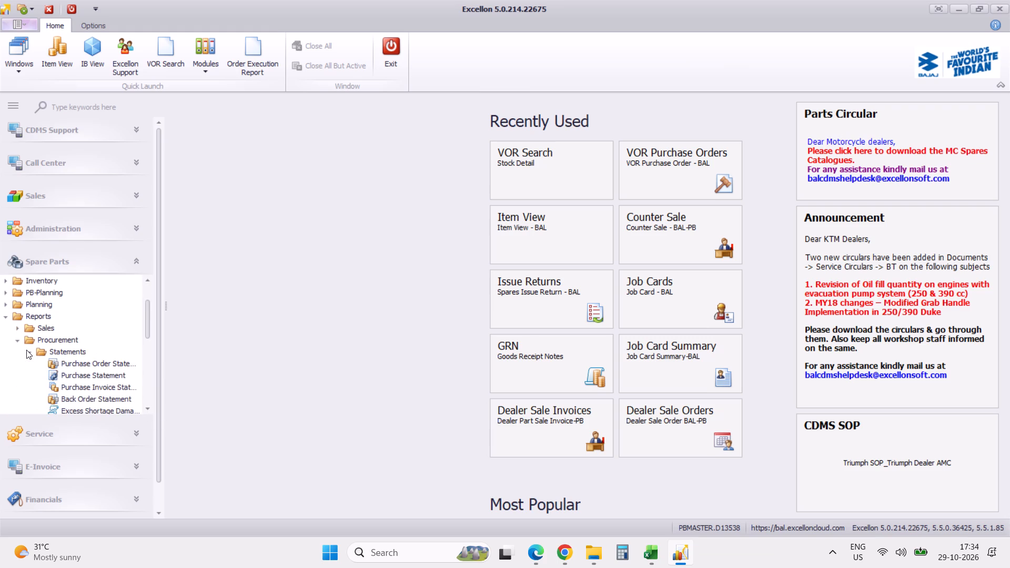
pyautogui.click(86, 364)
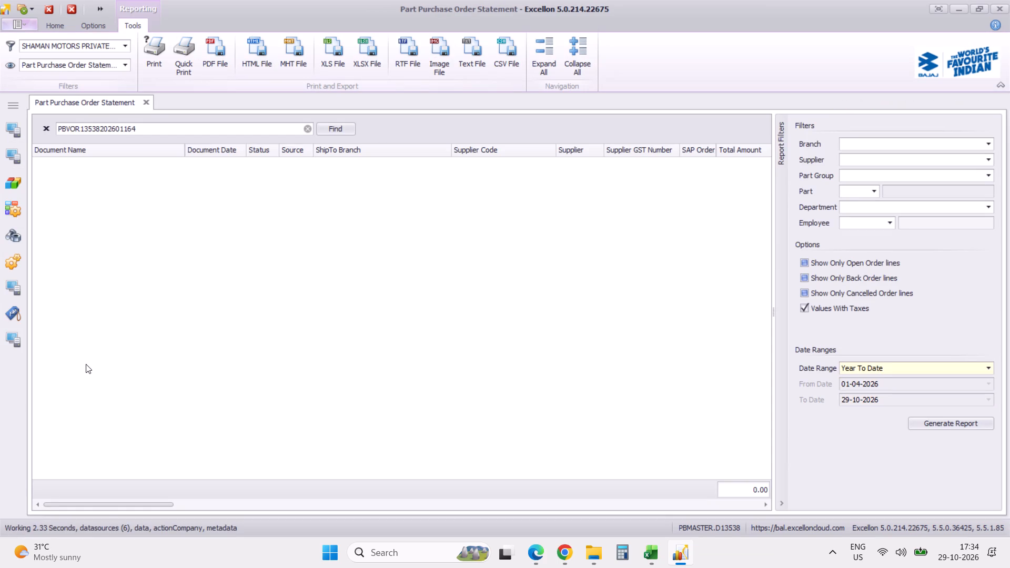
# Clear the leftover document search and generate the purchase order statement with a Custom date range.
pyautogui.click(44, 129)
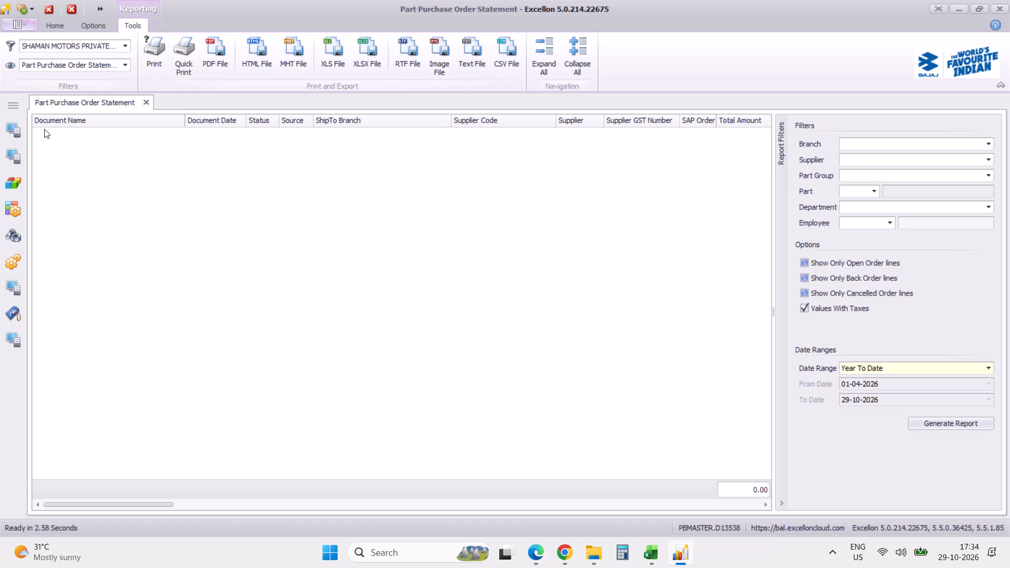
pyautogui.click(987, 371)
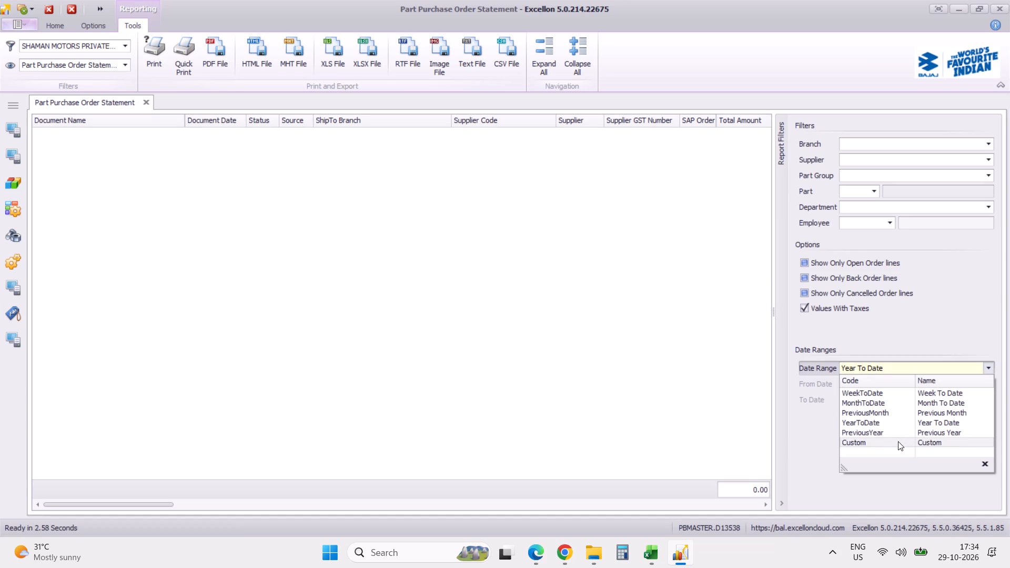
pyautogui.click(898, 441)
pyautogui.click(925, 425)
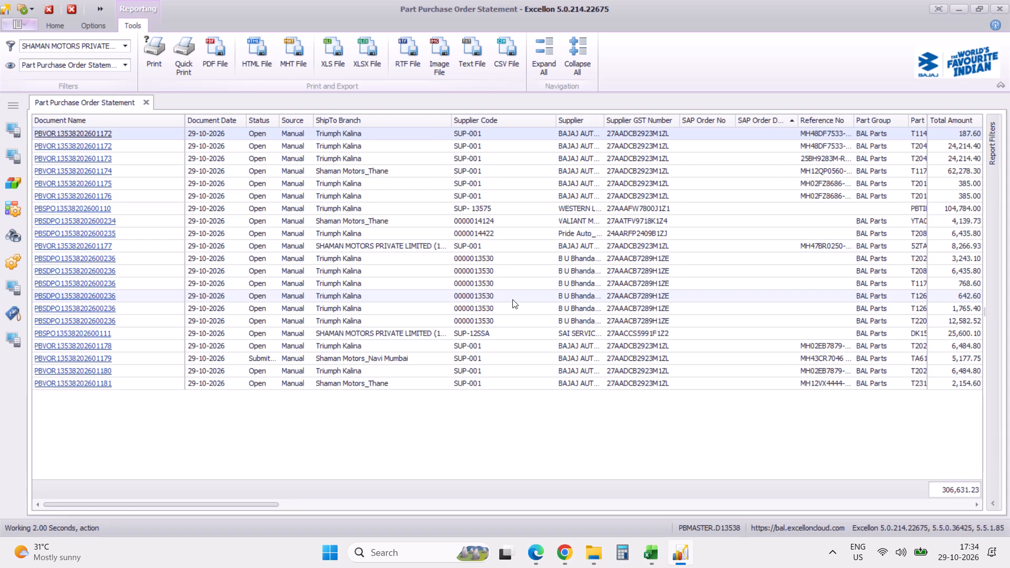
# Sort the purchase order statement by supplier and filter it to BAJAJ AUTO LTD.
pyautogui.hscroll(16, 512, 299)
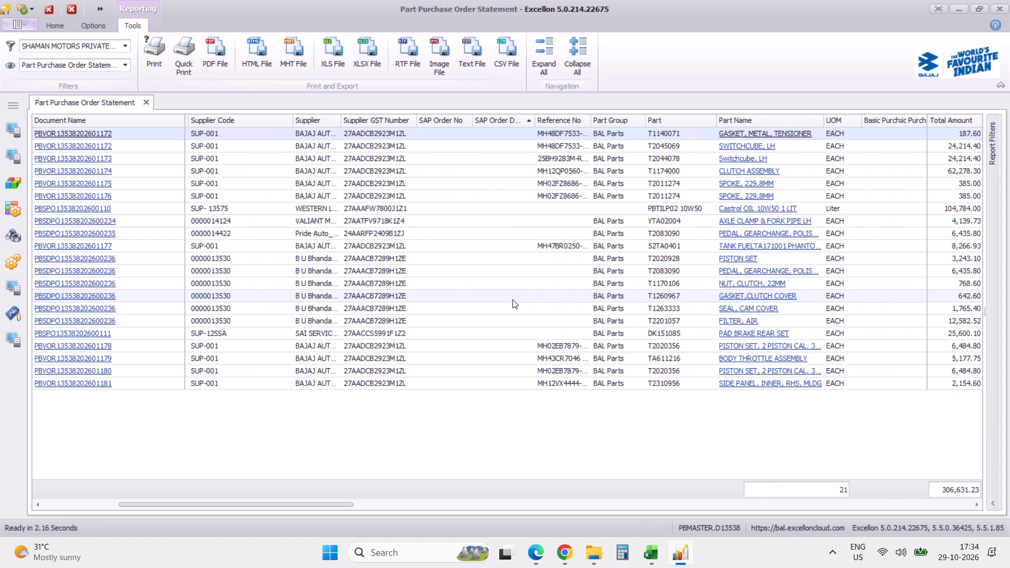
pyautogui.hscroll(-20, 512, 299)
pyautogui.hscroll(-9, 512, 299)
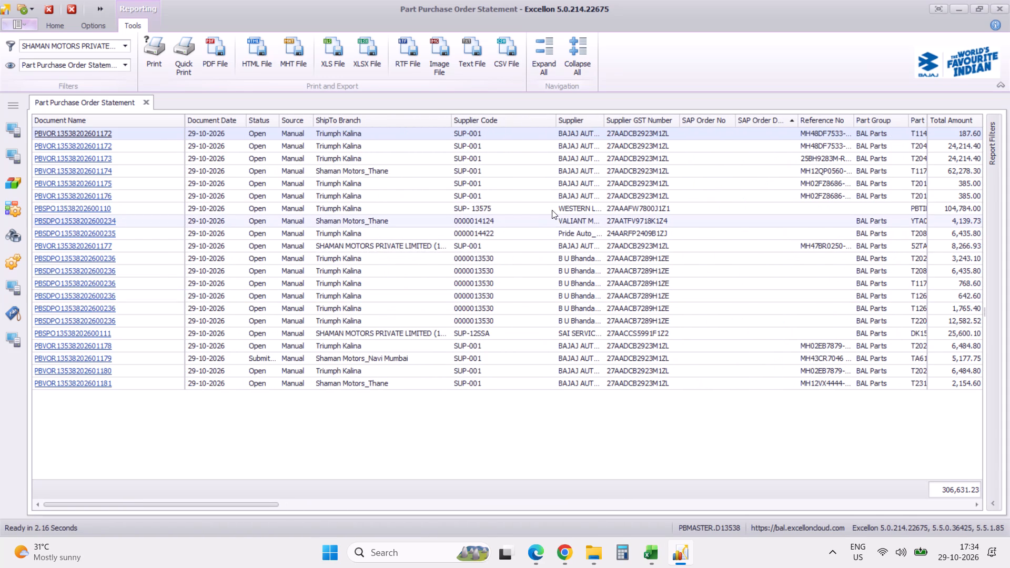
pyautogui.click(582, 119)
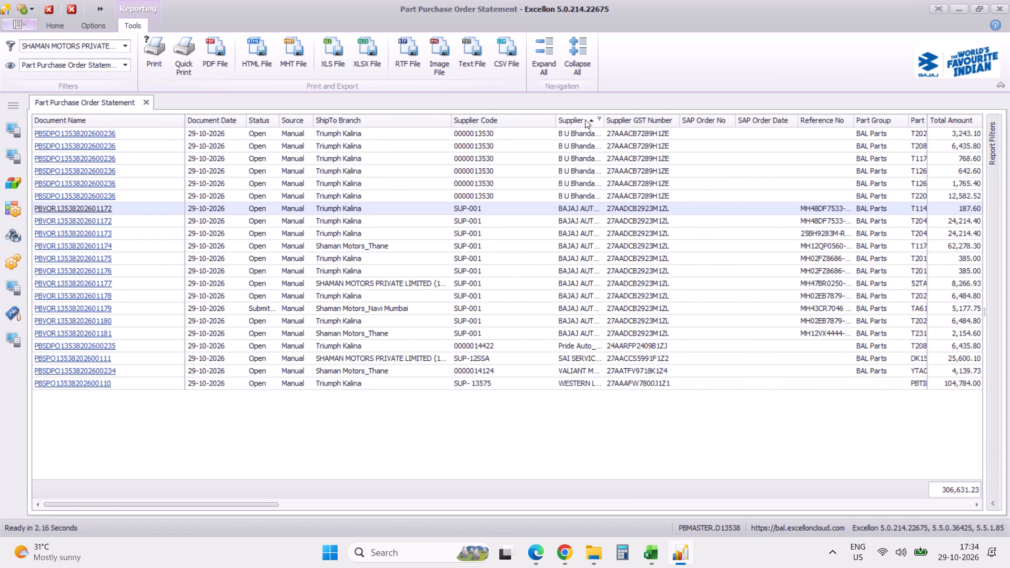
pyautogui.click(600, 118)
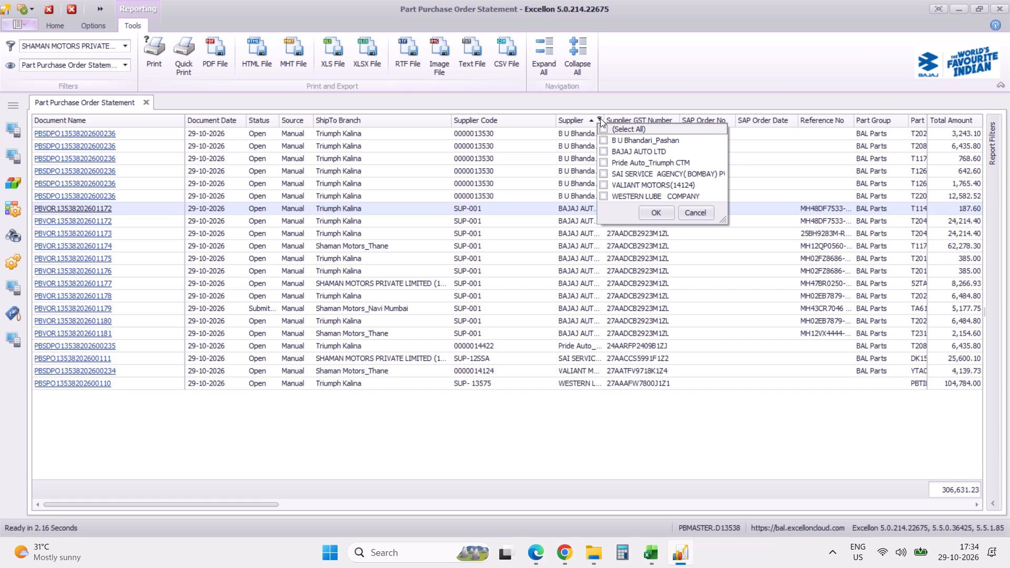
pyautogui.click(604, 153)
pyautogui.click(649, 209)
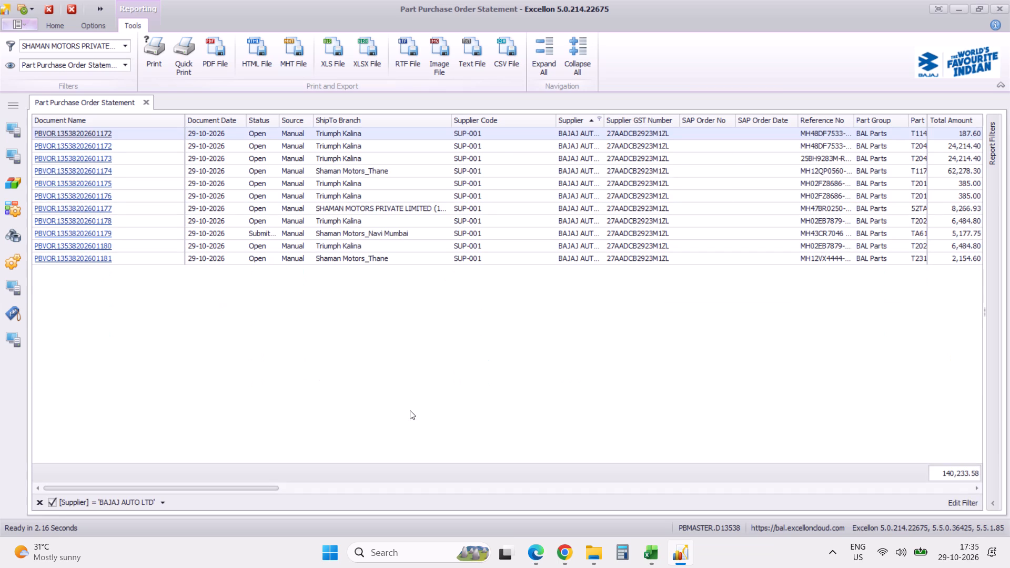
# Export the filtered statement as a single XLSX file with hyperlink export turned off.
pyautogui.click(365, 53)
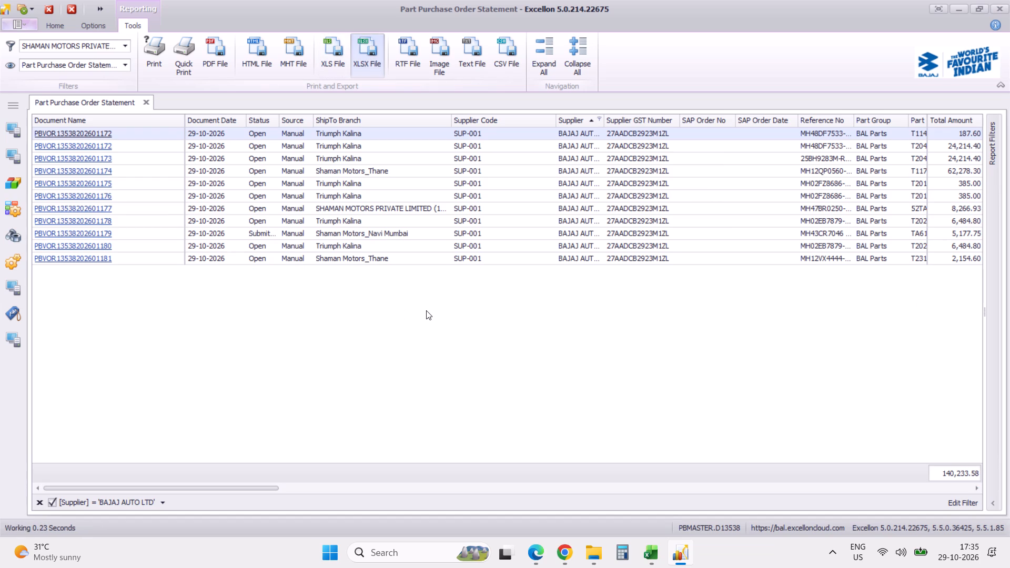
pyautogui.click(420, 299)
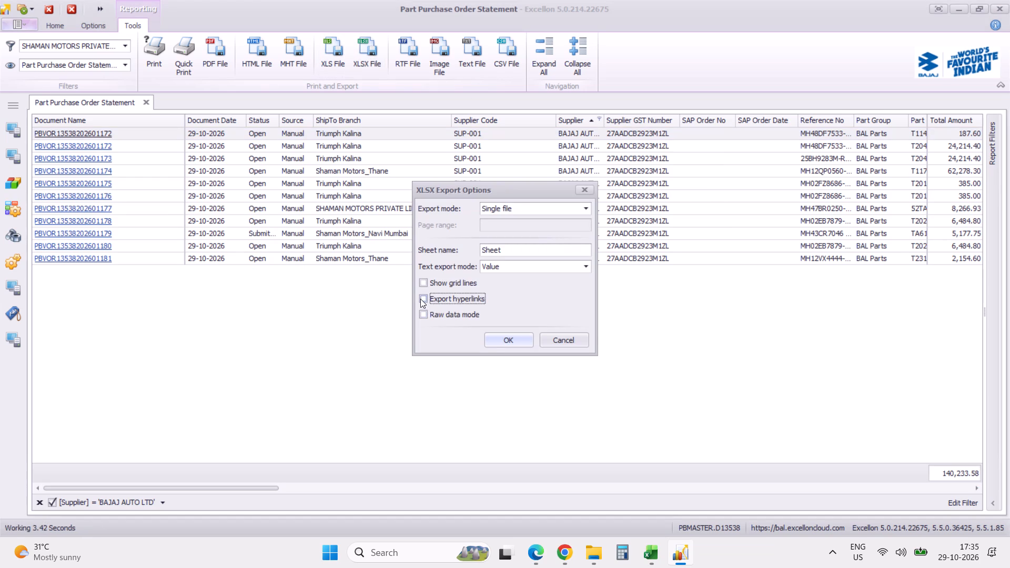
pyautogui.click(493, 339)
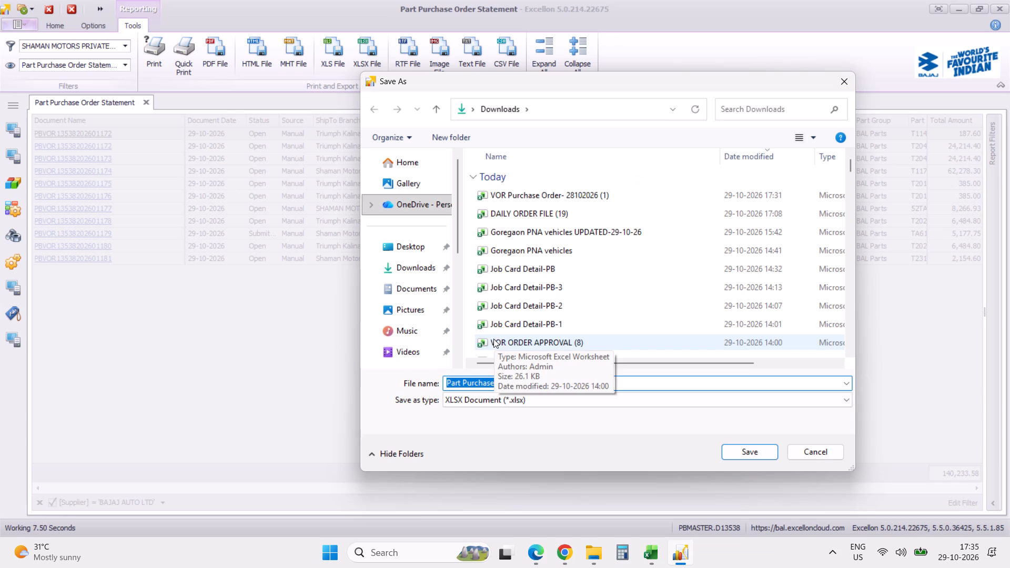
# Save the exported statement in the Apurva Sir Reports folder under the name VOR Order-29102026.
pyautogui.write('ap')
pyautogui.press('Down')
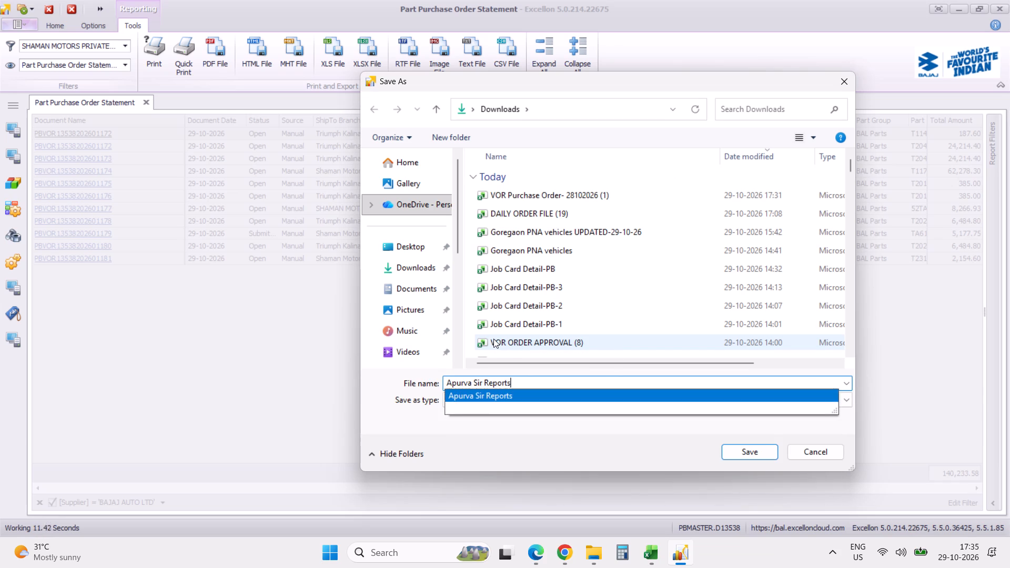
pyautogui.press('Return')
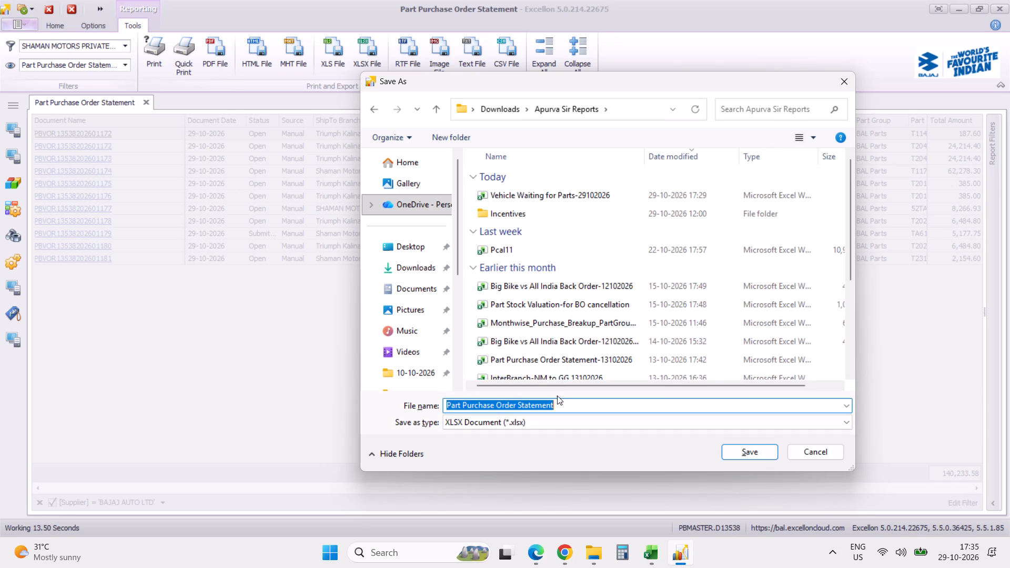
pyautogui.click(567, 407)
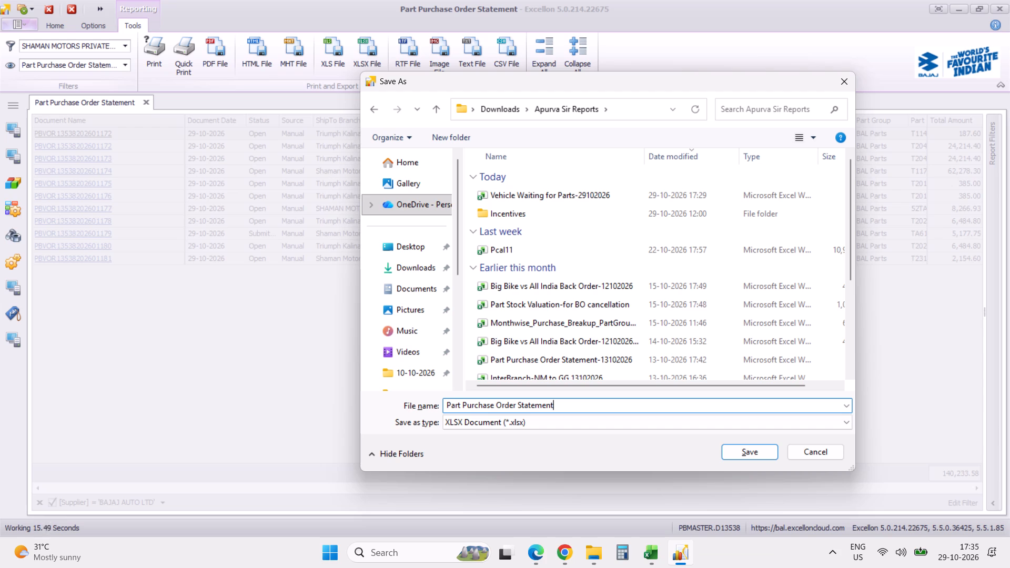
pyautogui.press('BackSpace')
pyautogui.press('BackSpace')
pyautogui.press('BackSpace')
pyautogui.press('BackSpace')
pyautogui.press('BackSpace')
pyautogui.press('BackSpace')
pyautogui.press('BackSpace')
pyautogui.press('BackSpace')
pyautogui.press('BackSpace')
pyautogui.press('BackSpace')
pyautogui.press('BackSpace')
pyautogui.press('BackSpace')
pyautogui.press('BackSpace')
pyautogui.press('BackSpace')
pyautogui.press('BackSpace')
pyautogui.press('BackSpace')
pyautogui.press('BackSpace')
pyautogui.press('BackSpace')
pyautogui.press('BackSpace')
pyautogui.press('BackSpace')
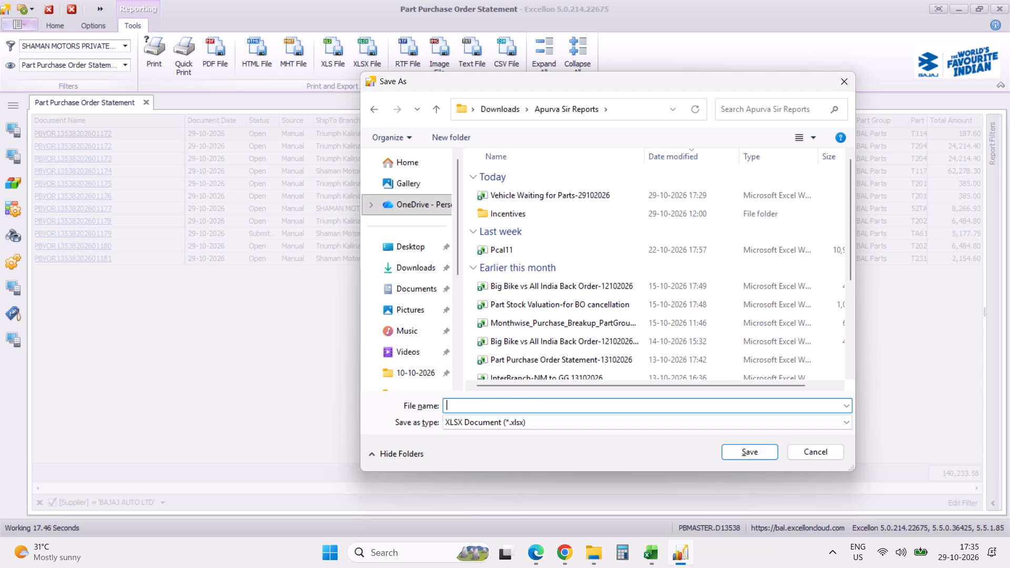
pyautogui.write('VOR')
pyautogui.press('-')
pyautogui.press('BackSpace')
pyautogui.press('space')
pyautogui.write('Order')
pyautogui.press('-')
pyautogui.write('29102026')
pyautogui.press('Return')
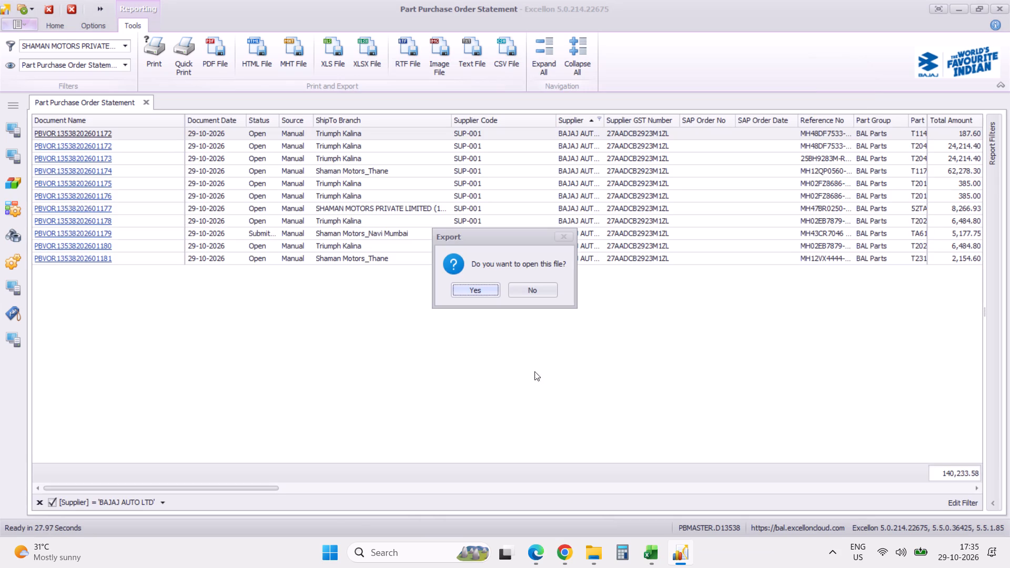
# Open the exported VOR Order-29102026 workbook and delete the grey footer row below the order list.
pyautogui.click(489, 297)
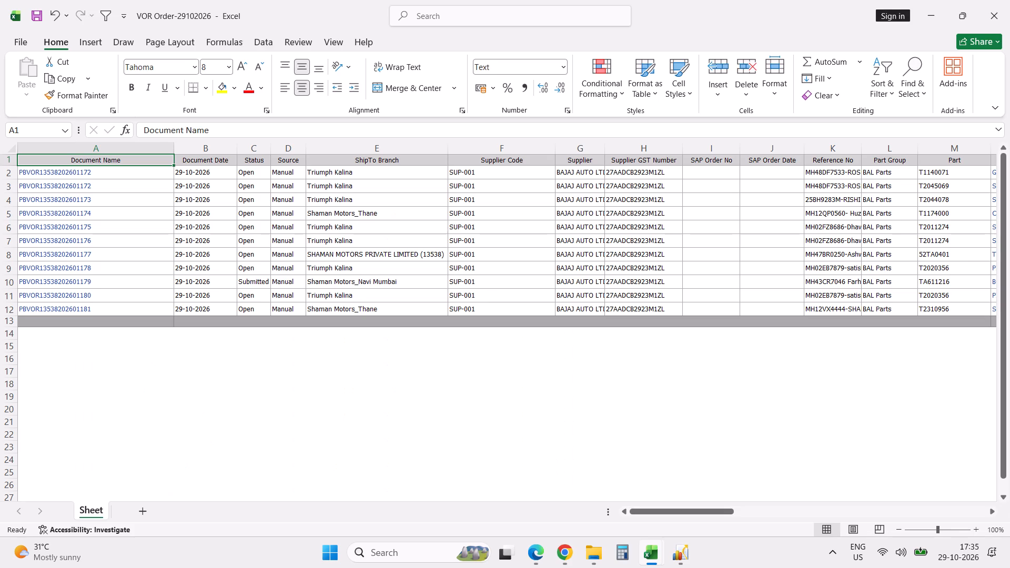
pyautogui.click(15, 321)
pyautogui.hotkey('ctrl', '-')
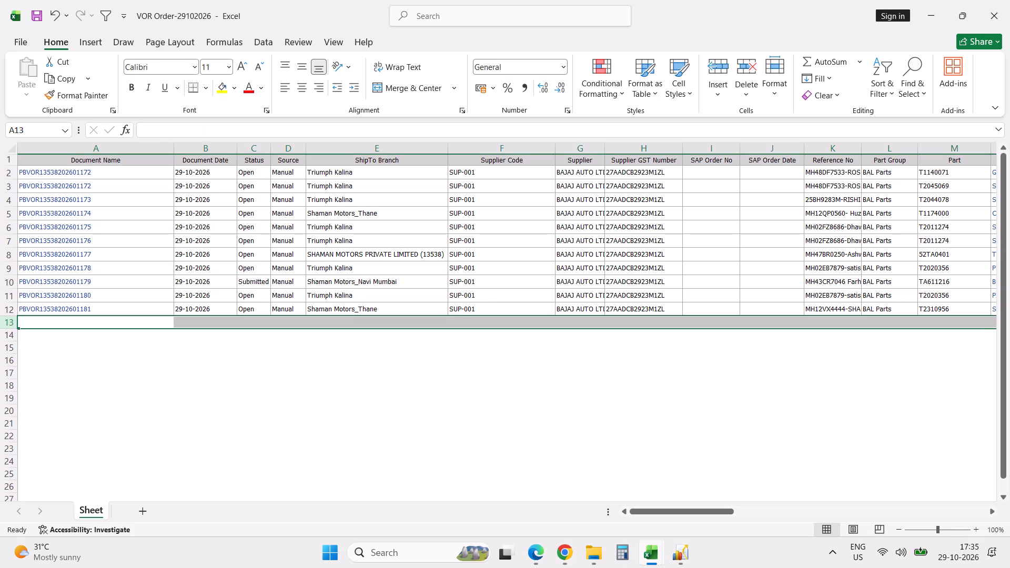
# Delete the Status and Source columns and every column from Supplier Code through Part Group.
pyautogui.click(252, 148)
pyautogui.hotkey('shift', 'Right')
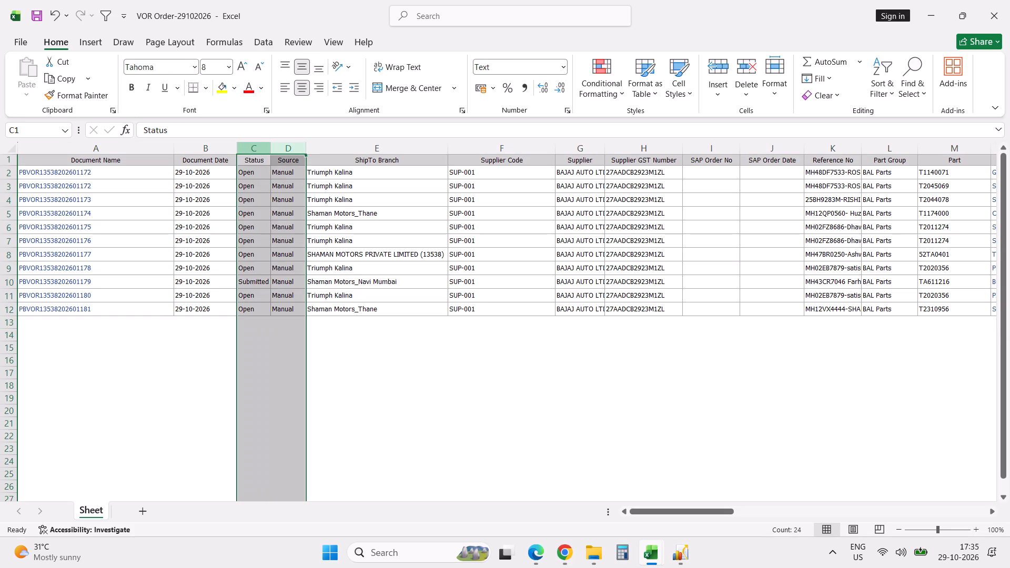
pyautogui.hotkey('ctrl', '-')
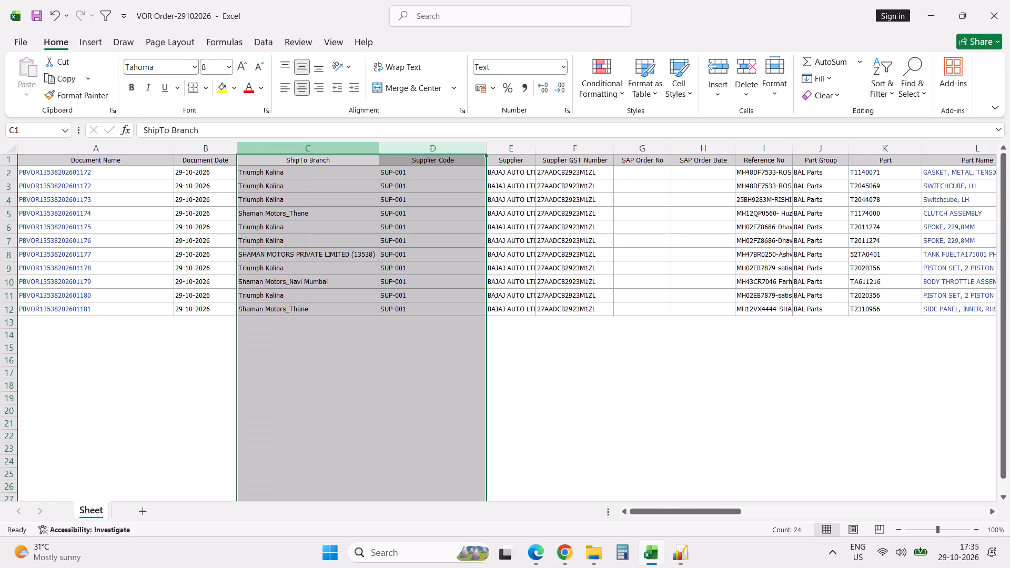
pyautogui.click(443, 218)
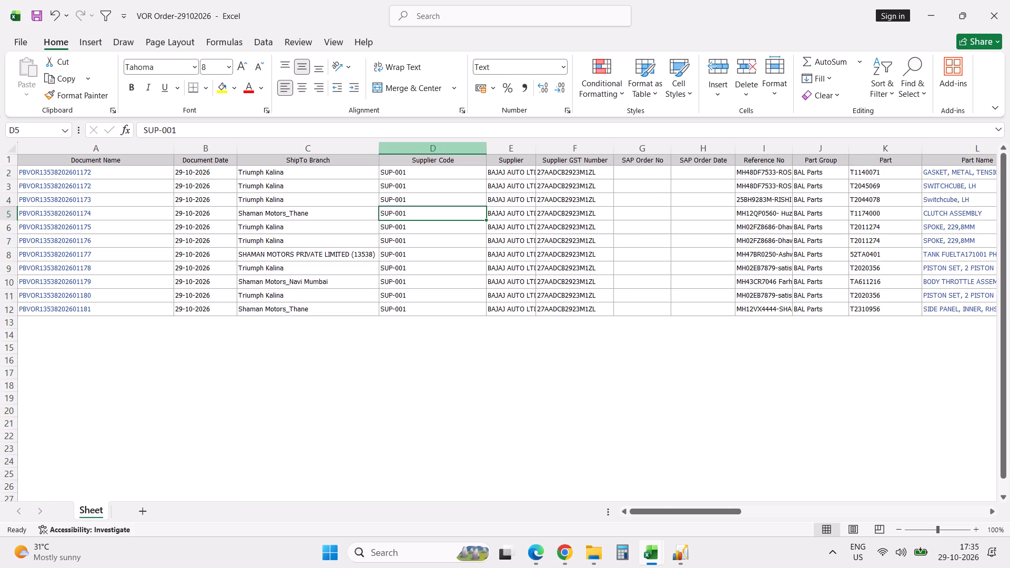
pyautogui.click(427, 148)
pyautogui.hotkey('shift', 'Right')
pyautogui.hotkey('shift', 'Right')
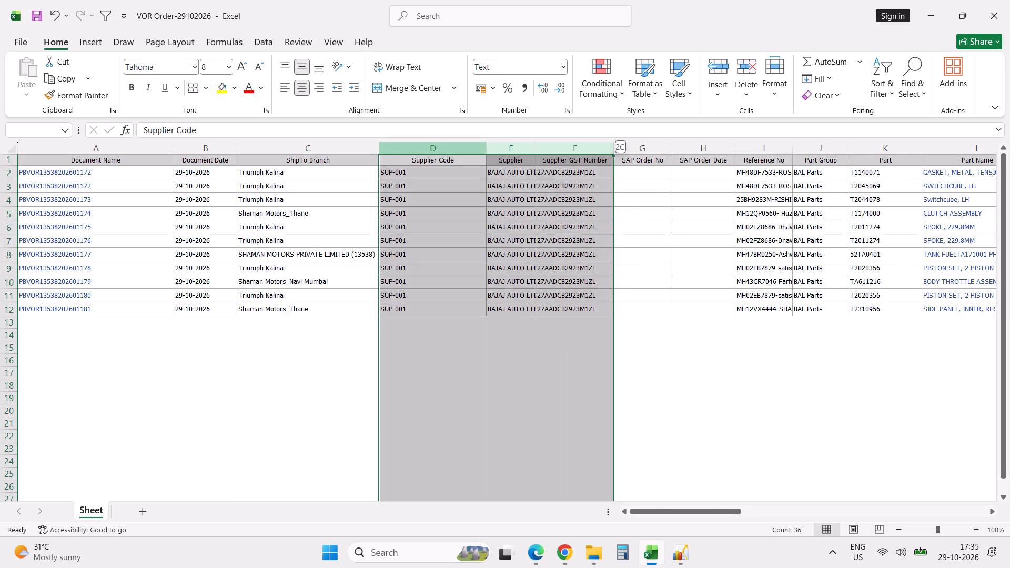
pyautogui.hotkey('shift', 'Right')
pyautogui.hotkey('shift', 'Right')
pyautogui.hotkey('shift', 'Right')
pyautogui.hotkey('shift', 'Right')
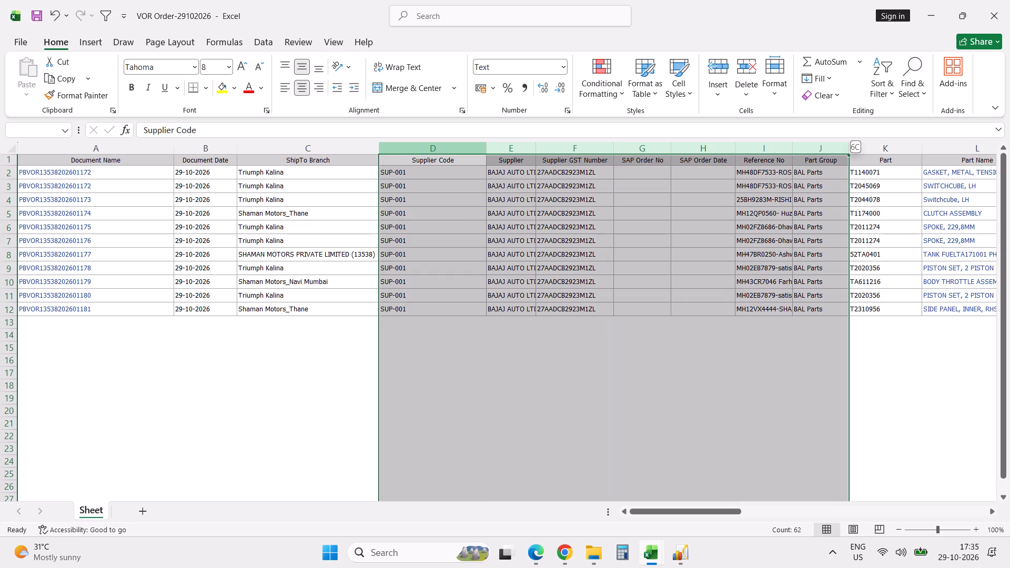
pyautogui.hotkey('ctrl', '-')
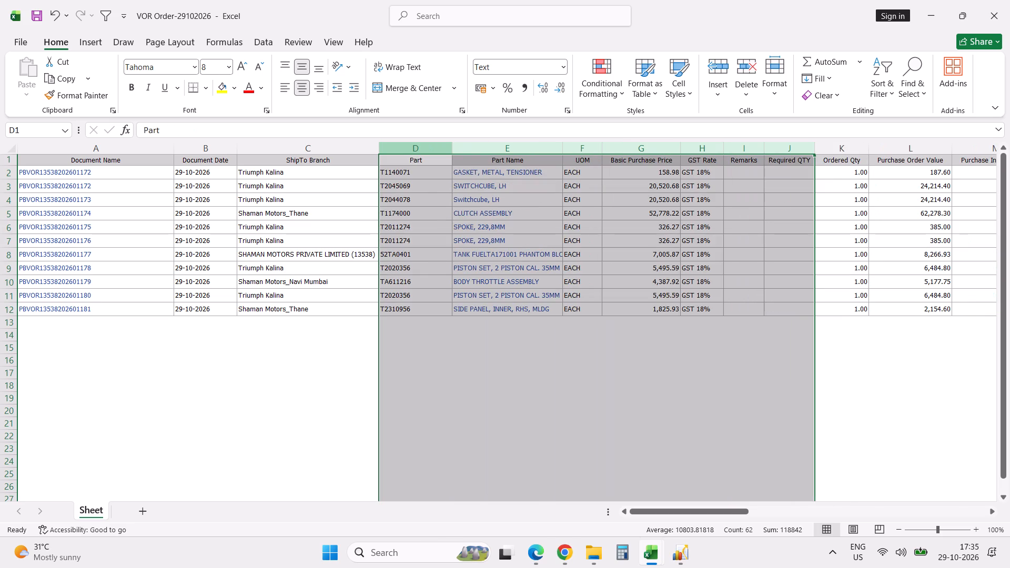
# Delete the UOM, GST Rate, Remarks and Required QTY columns, keeping Basic Purchase Price and Ordered Qty.
pyautogui.click(578, 146)
pyautogui.hotkey('ctrl', '-')
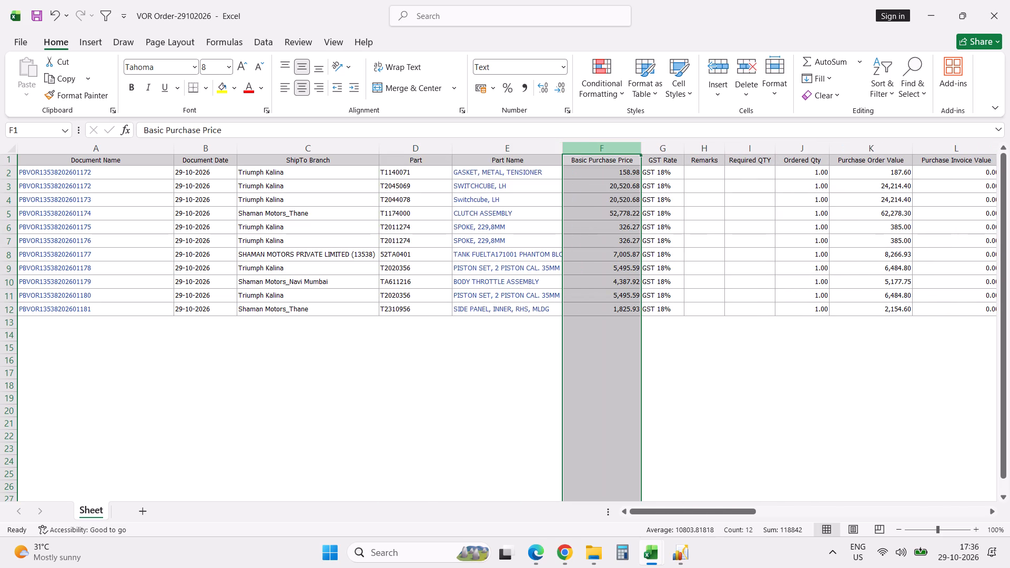
pyautogui.click(607, 177)
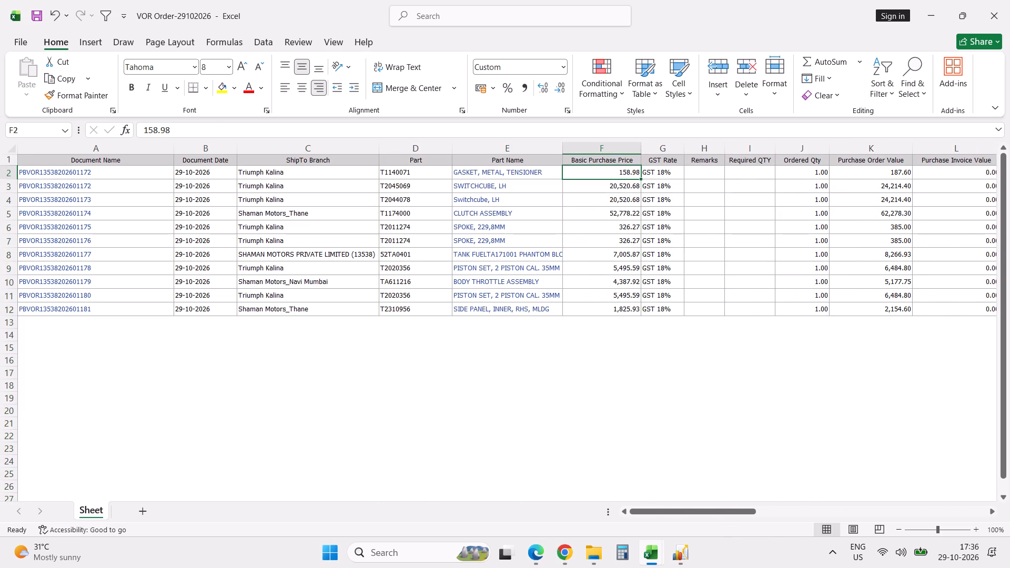
pyautogui.hotkey('ctrl', 'shift', 'Down')
pyautogui.press('Up')
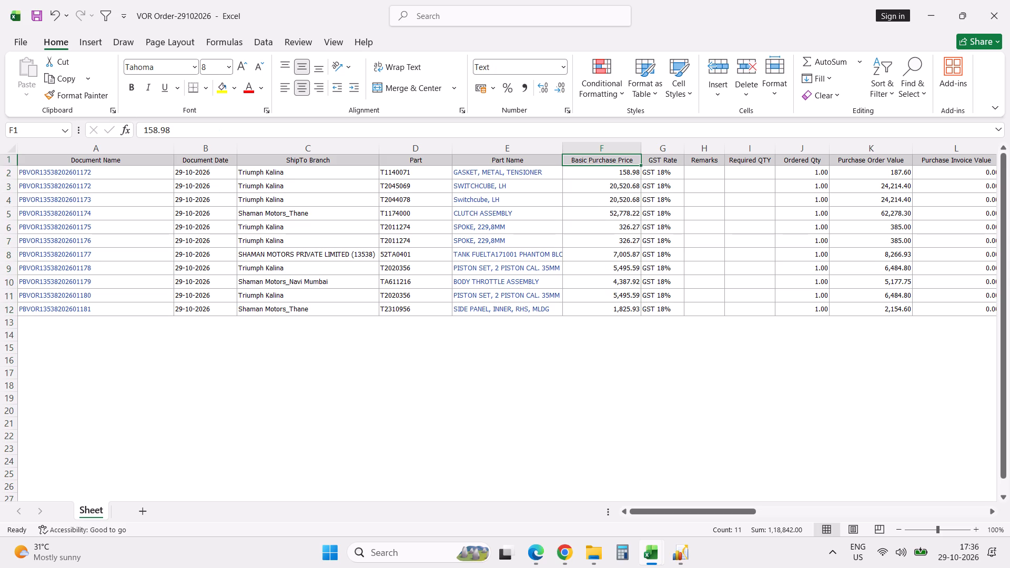
pyautogui.click(663, 150)
pyautogui.hotkey('shift', 'Right')
pyautogui.hotkey('shift', 'Right')
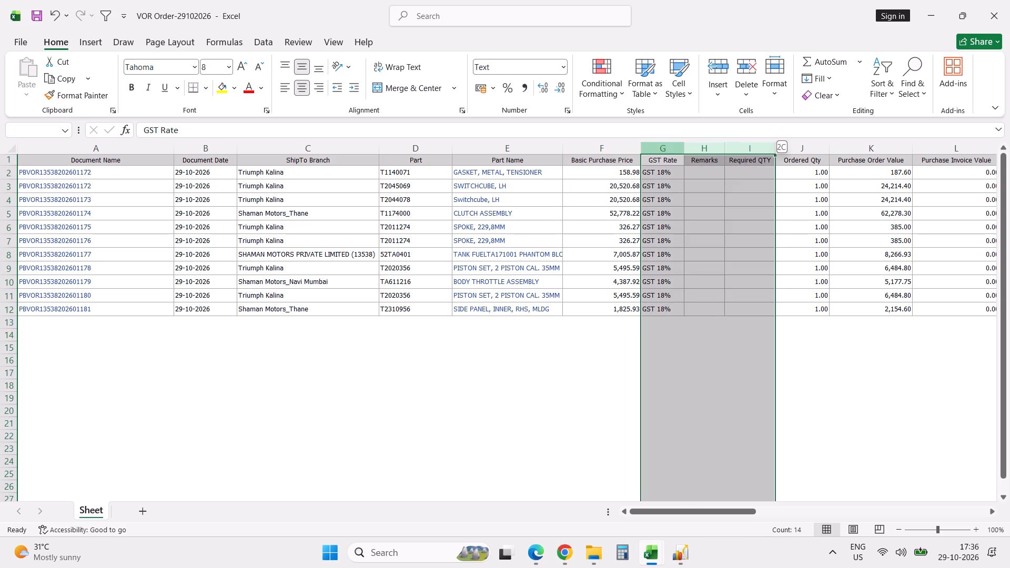
pyautogui.hotkey('ctrl', '-')
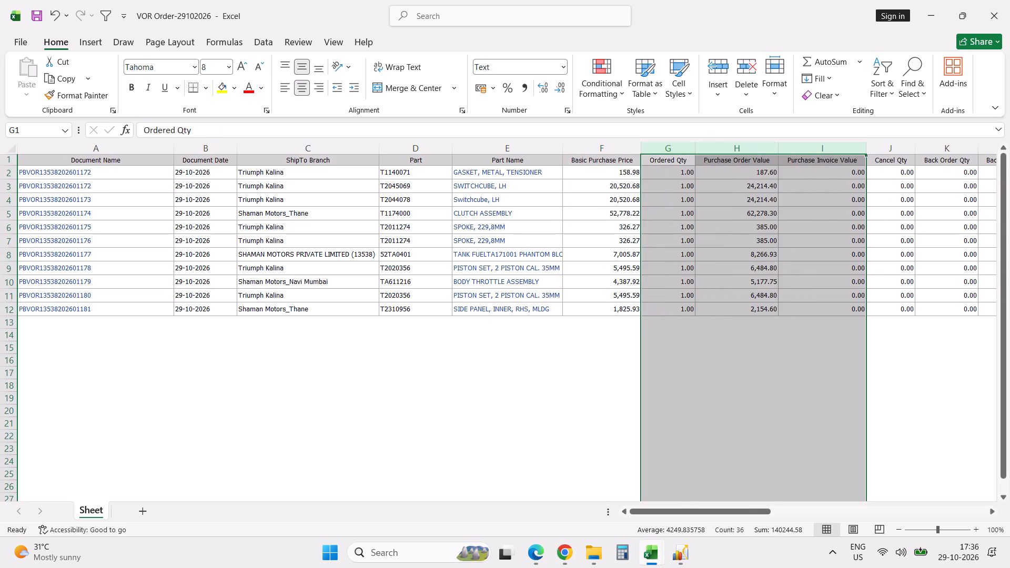
# Delete the Purchase Order Value column and all the columns that follow it.
pyautogui.click(745, 148)
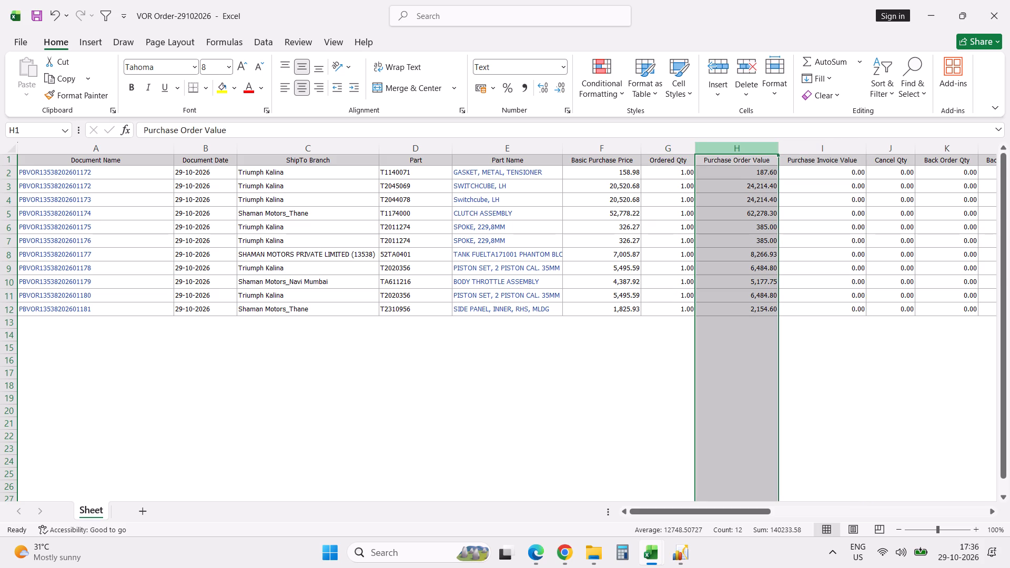
pyautogui.hotkey('shift', 'Right')
pyautogui.hotkey('shift', 'Right')
pyautogui.hotkey('shift', 'Right')
pyautogui.hotkey('shift', 'Right')
pyautogui.hotkey('shift', 'Right')
pyautogui.hotkey('shift', 'Right')
pyautogui.hotkey('shift', 'Right')
pyautogui.hotkey('shift', 'Right')
pyautogui.hotkey('shift', 'Right')
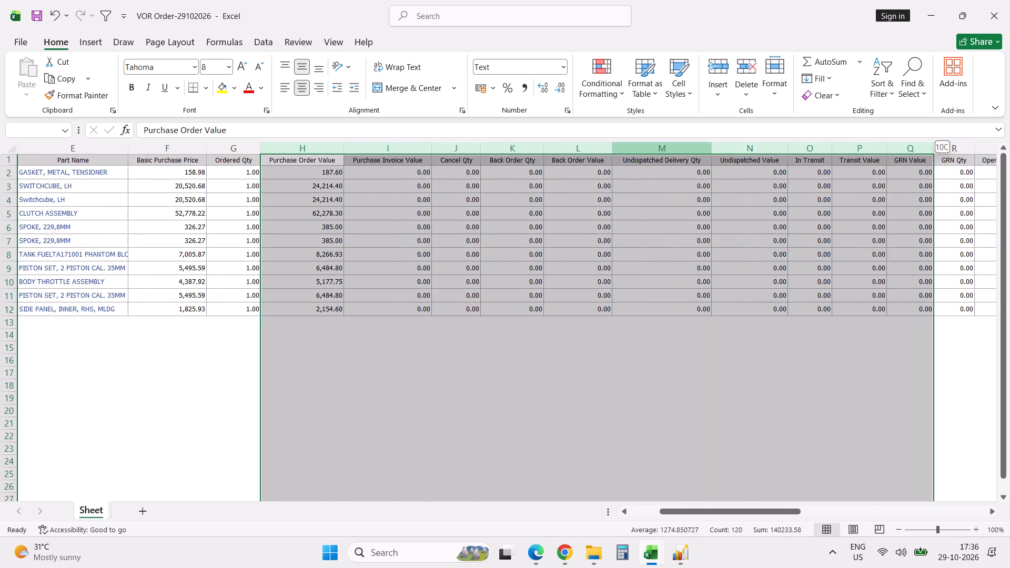
pyautogui.hotkey('shift', 'Right')
pyautogui.hotkey('shift', 'Right')
pyautogui.hotkey('shift', 'Right')
pyautogui.hotkey('shift', 'Right')
pyautogui.hotkey('shift', 'Right')
pyautogui.hotkey('shift', 'Right')
pyautogui.hotkey('shift', 'Right')
pyautogui.hotkey('shift', 'Right')
pyautogui.hotkey('shift', 'Right')
pyautogui.hotkey('shift', 'Right')
pyautogui.hotkey('shift', 'Right')
pyautogui.hotkey('shift', 'Right')
pyautogui.hotkey('shift', 'Right')
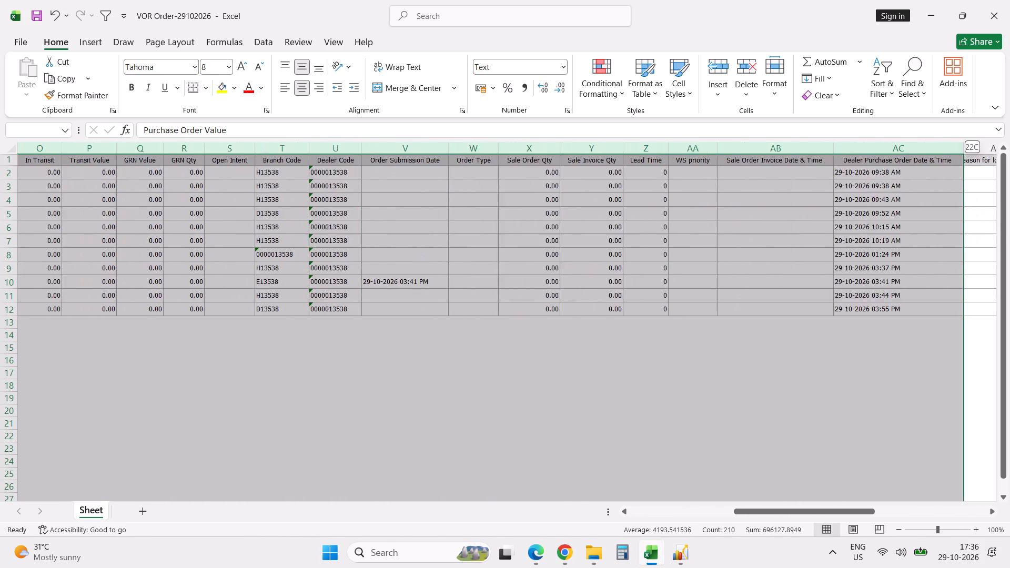
pyautogui.hotkey('shift', 'Right')
pyautogui.hotkey('shift', 'Right')
pyautogui.hotkey('shift', 'Right')
pyautogui.hotkey('shift', 'Right')
pyautogui.hotkey('shift', 'Right')
pyautogui.hotkey('shift', 'Right')
pyautogui.hotkey('shift', 'Right')
pyautogui.hotkey('ctrl', '-')
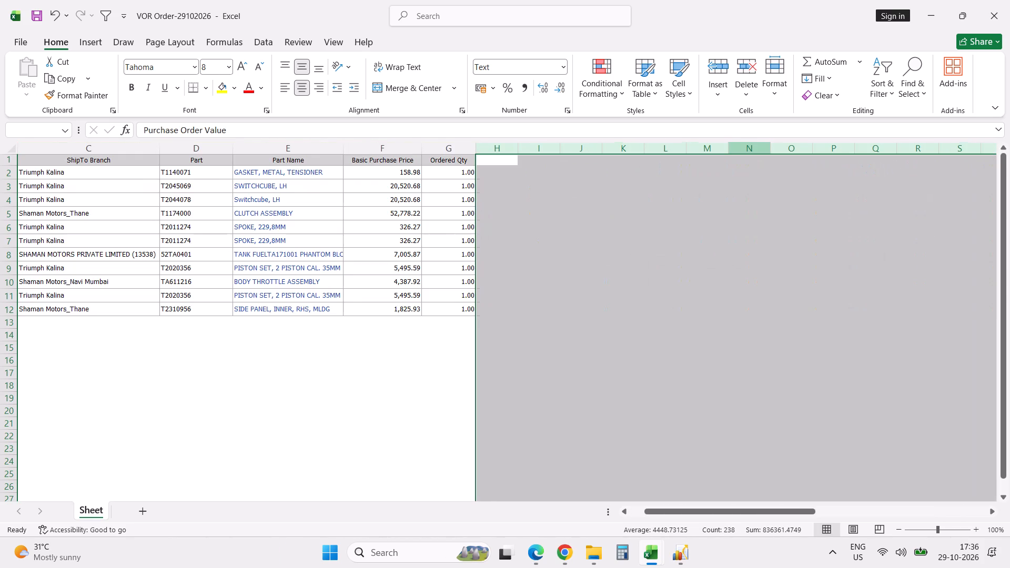
# Autofit the Document Name column to its contents.
pyautogui.press('Left')
pyautogui.press('Left')
pyautogui.press('Left')
pyautogui.press('Left')
pyautogui.press('Left')
pyautogui.press('Left')
pyautogui.press('Left')
pyautogui.press('Left')
pyautogui.press('Left')
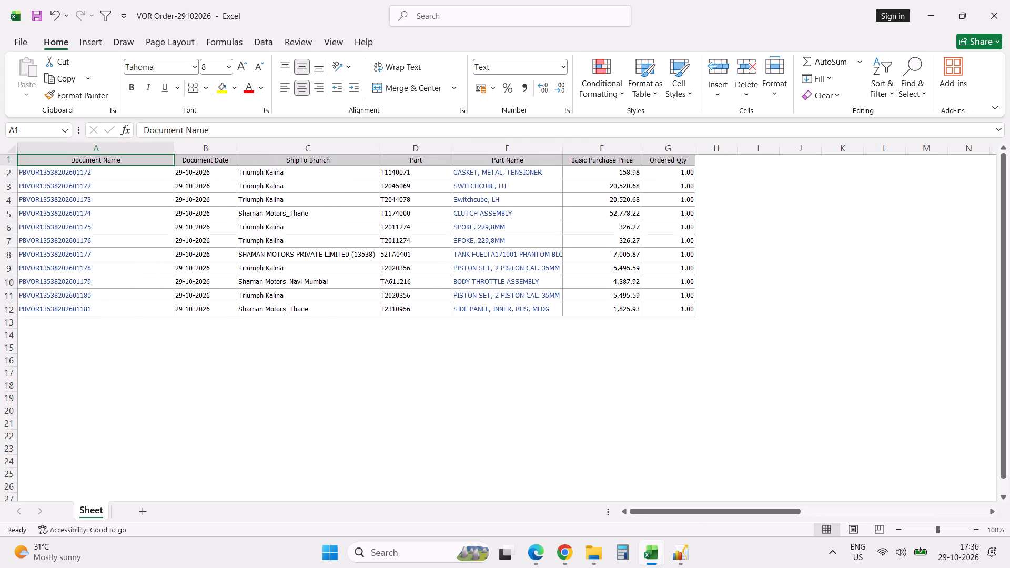
pyautogui.doubleClick(175, 150)
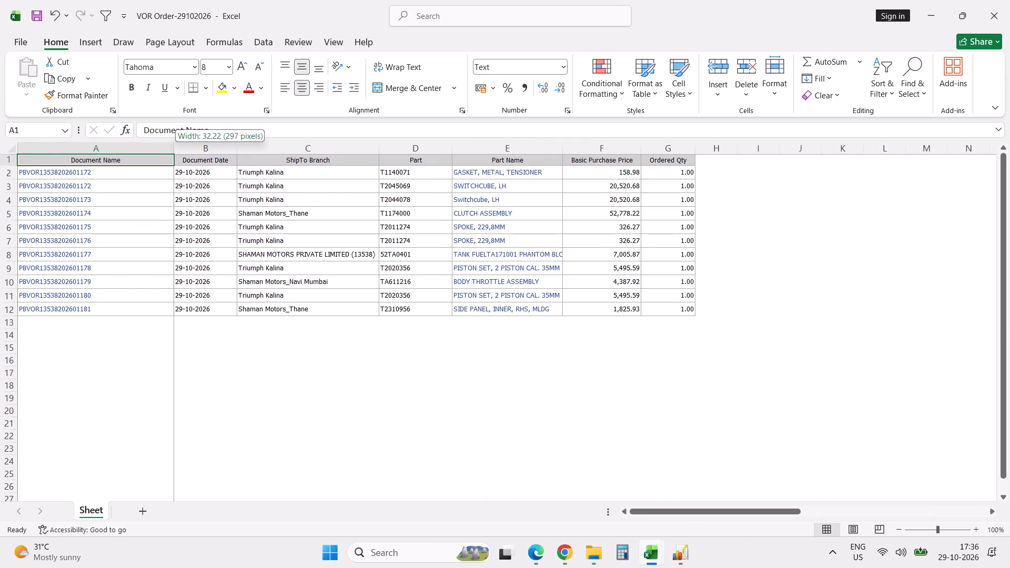
# Compare the exported VOR order numbers with the 29-10-2026 entries in the DAILY ORDER FILE (19) workbook.
pyautogui.click(83, 173)
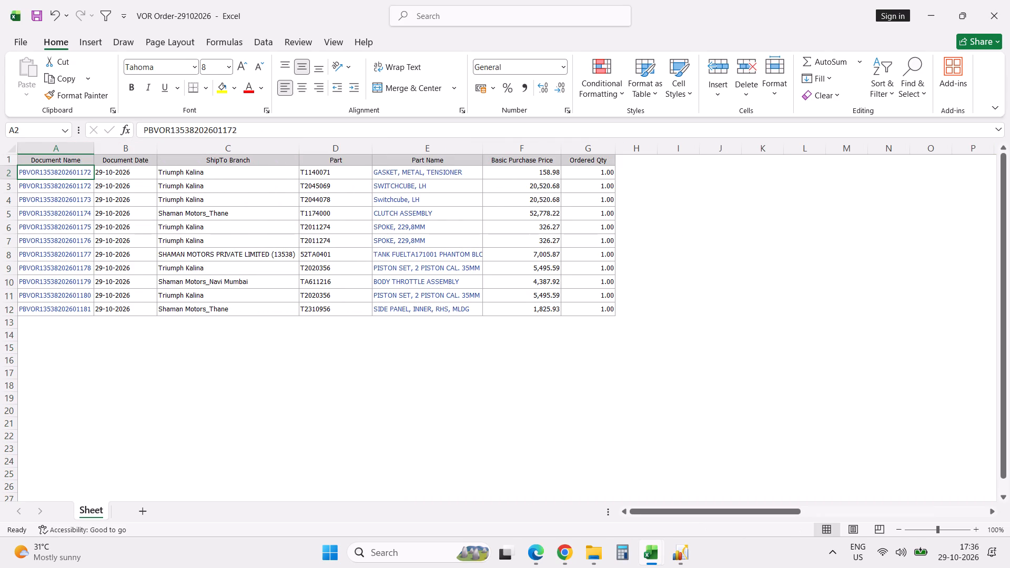
pyautogui.hotkey('ctrl', 'shift', 'Down')
pyautogui.hotkey('alt', 'Tab')
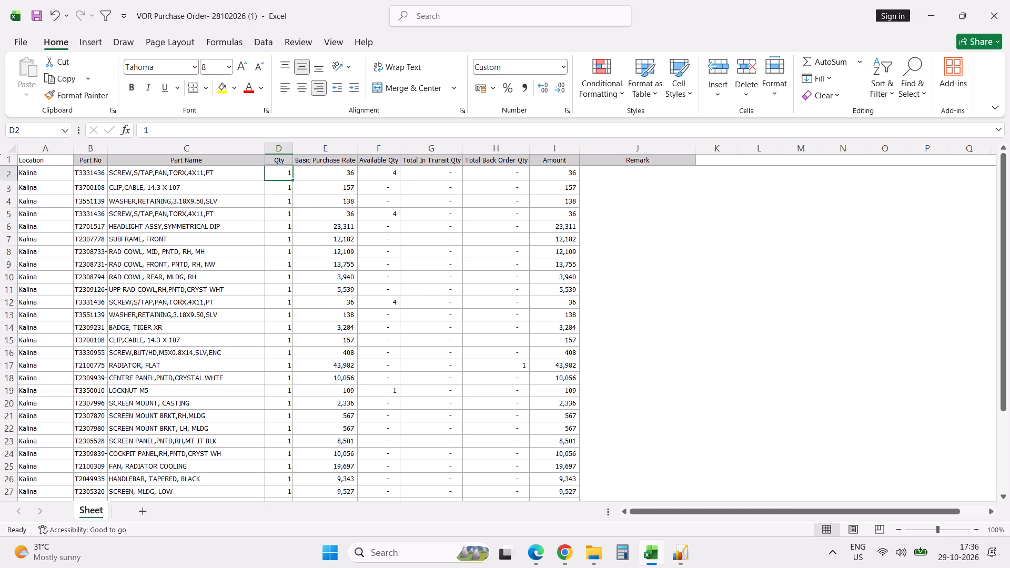
pyautogui.hotkey('alt', 'Tab')
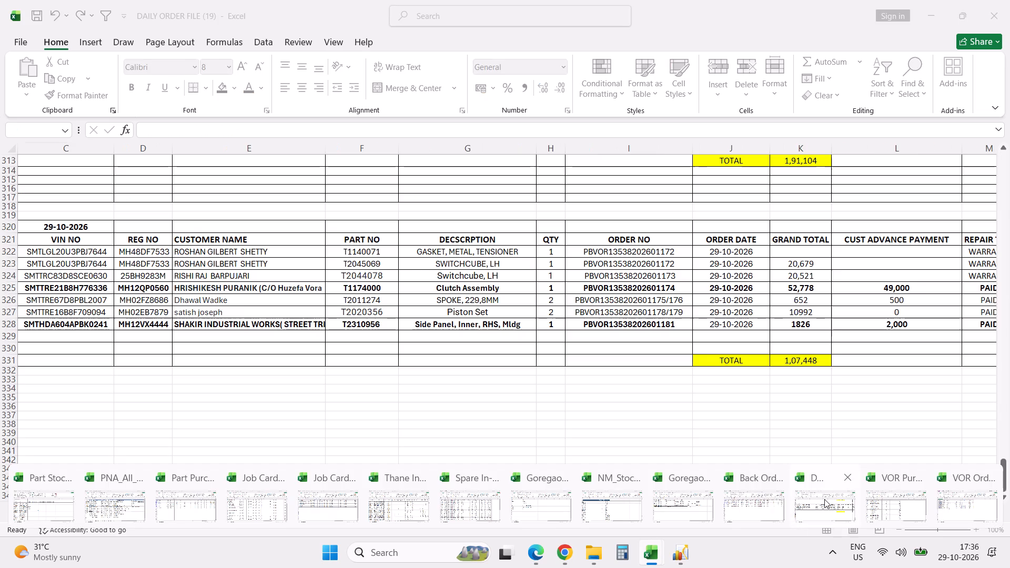
pyautogui.click(824, 499)
pyautogui.click(138, 256)
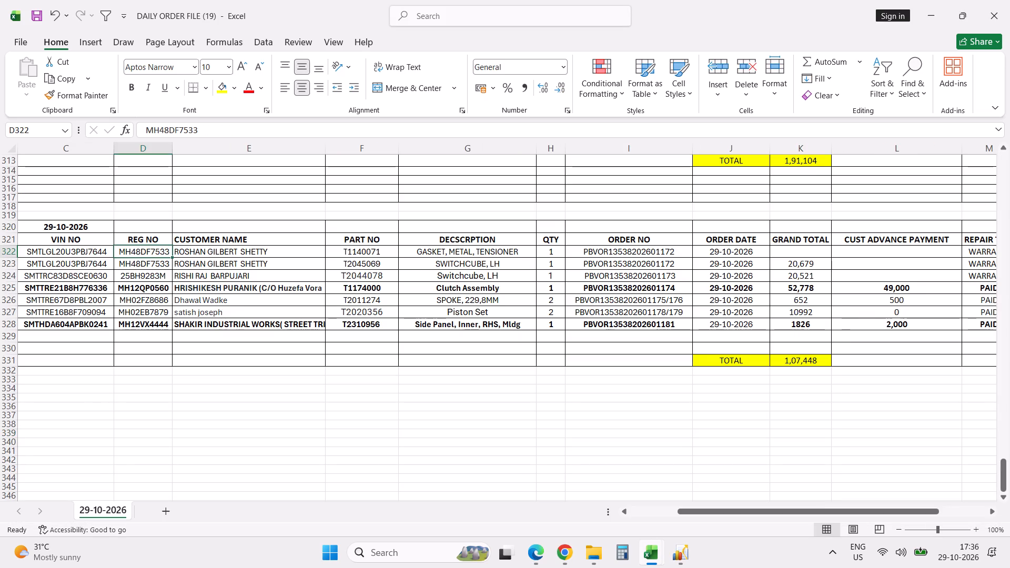
pyautogui.keyDown('shift'); pyautogui.click(153, 322); pyautogui.keyUp('shift')
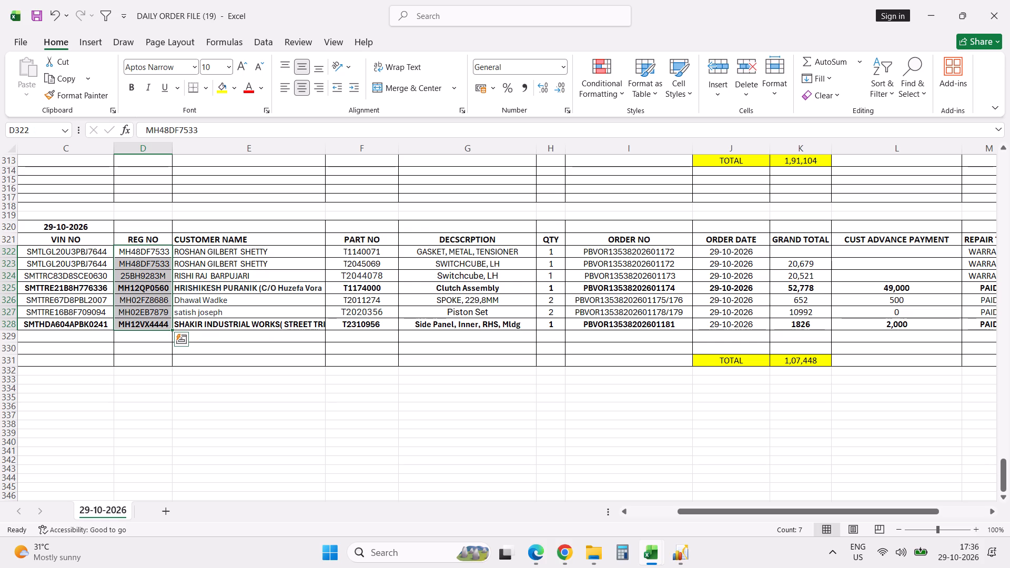
pyautogui.hotkey('alt', 'Tab')
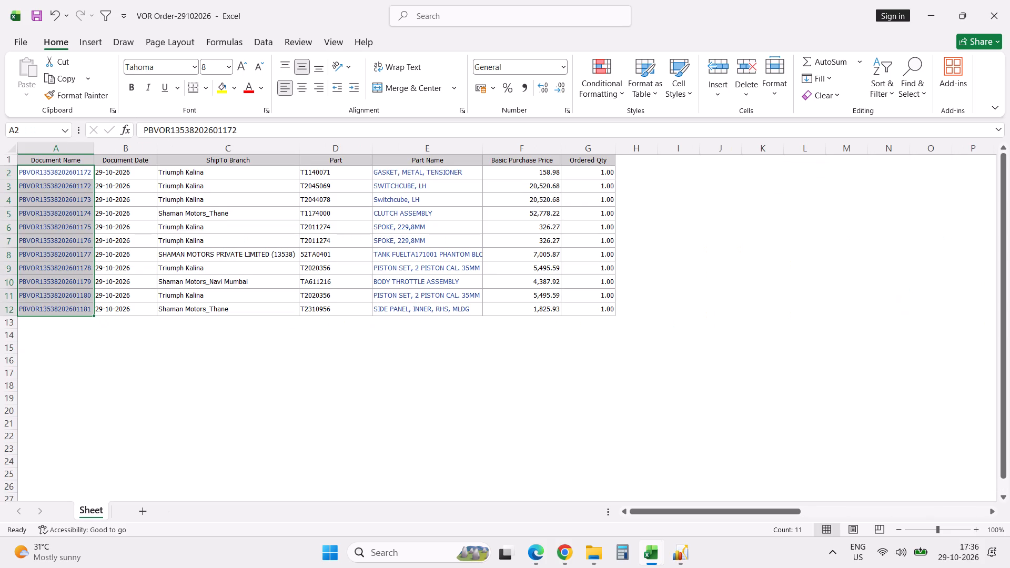
pyautogui.click(306, 383)
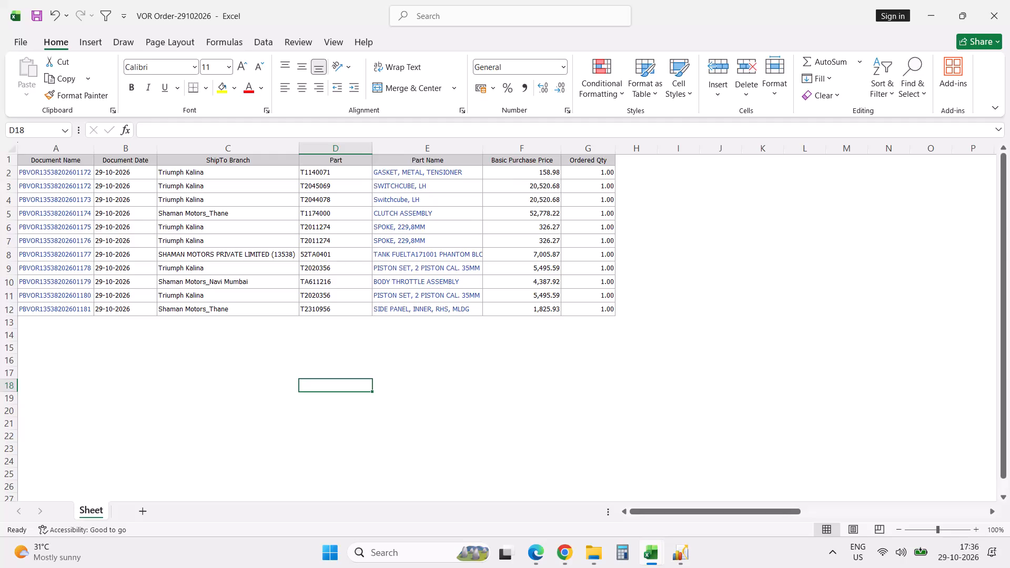
# Look up part 52TA0401 in Sheet2 of the Part Stock Valuation-29102026 workbook and check its available stock by branch.
pyautogui.click(343, 251)
pyautogui.hotkey('ctrl', 'c')
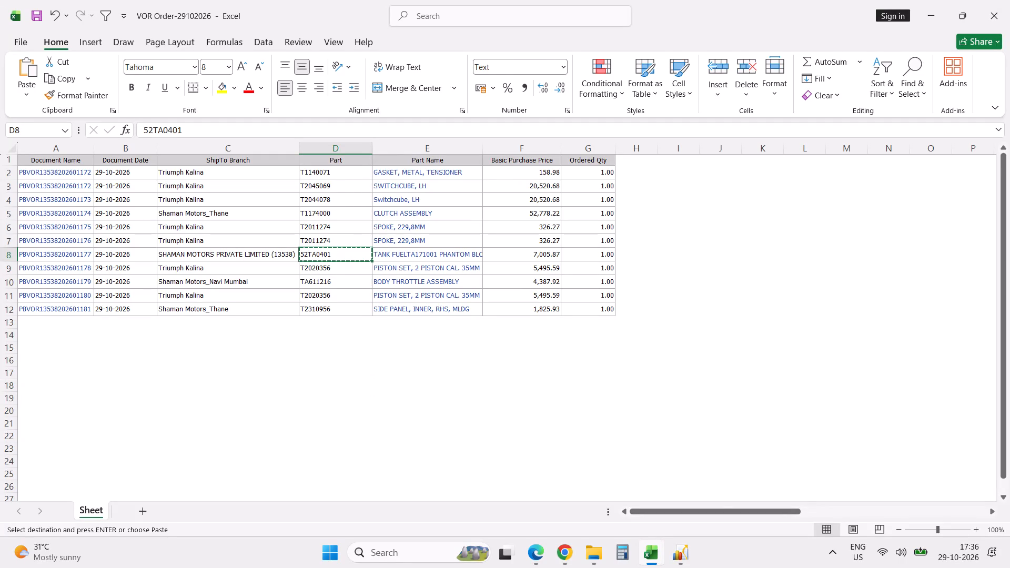
pyautogui.click(652, 551)
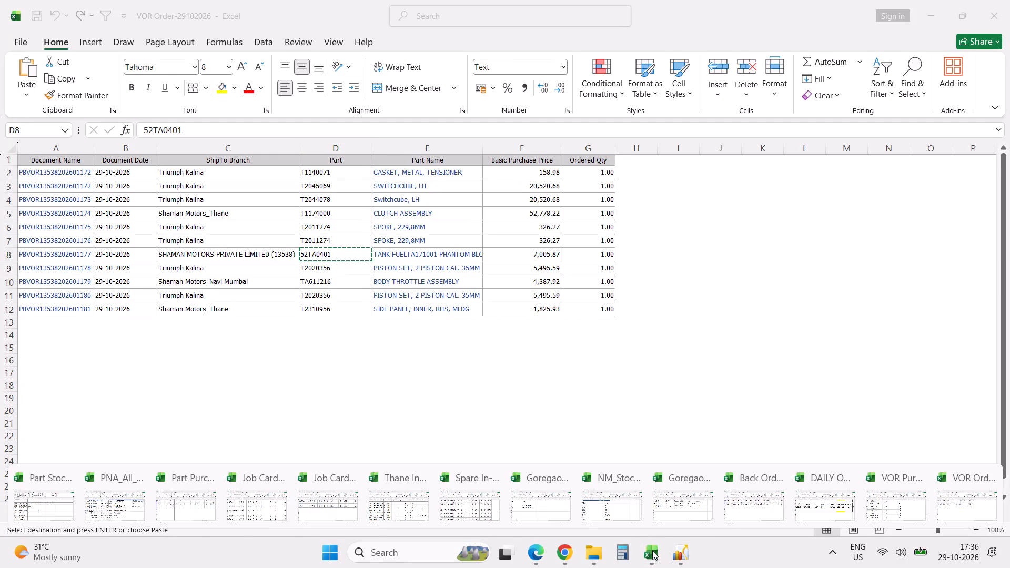
pyautogui.click(69, 509)
pyautogui.click(190, 390)
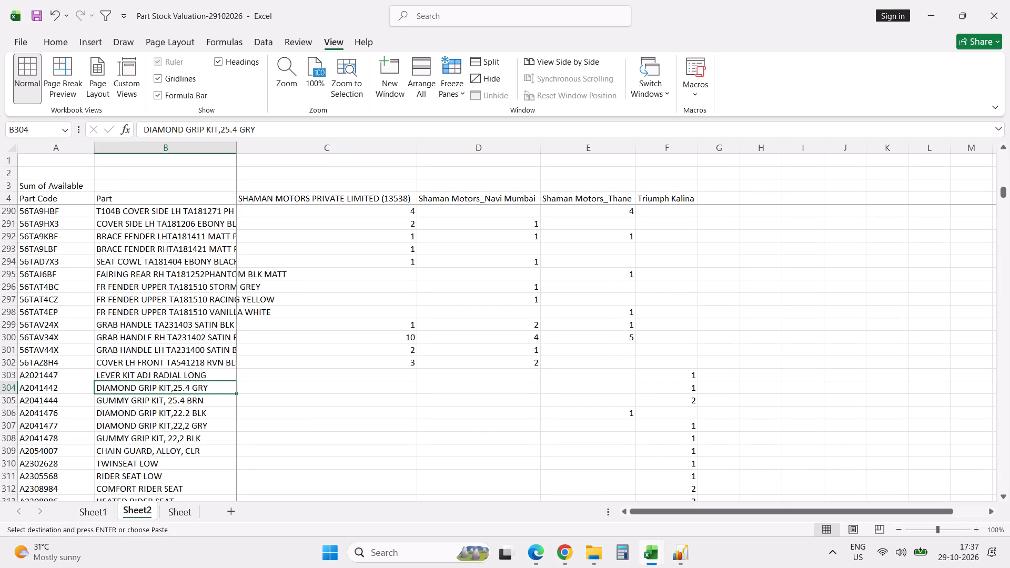
pyautogui.hotkey('ctrl', 'f')
pyautogui.hotkey('ctrl', 'v')
pyautogui.press('Return')
pyautogui.press('Escape')
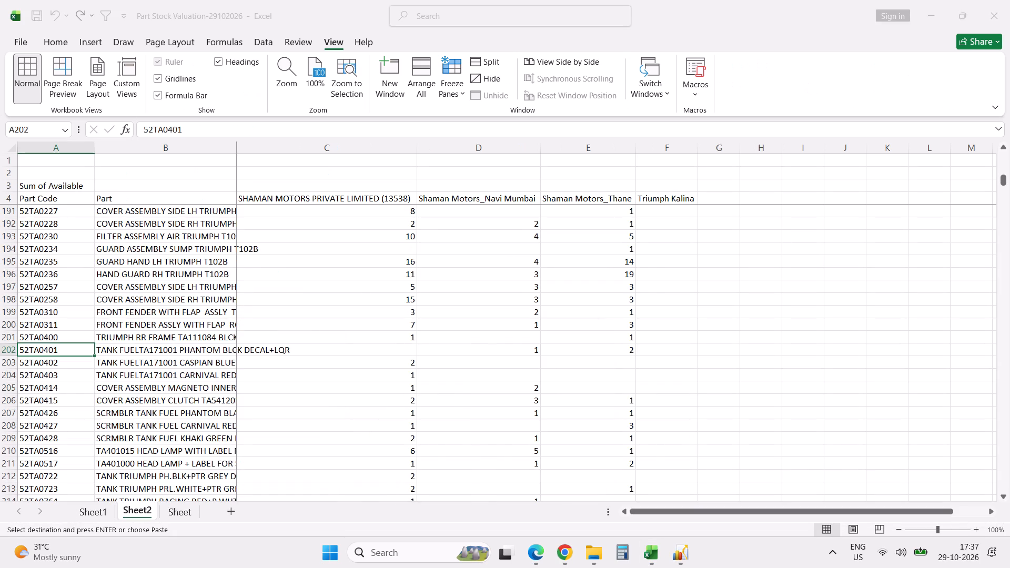
pyautogui.press('Tab')
pyautogui.press('Tab')
pyautogui.press('Tab')
pyautogui.press('Tab')
pyautogui.press('Tab')
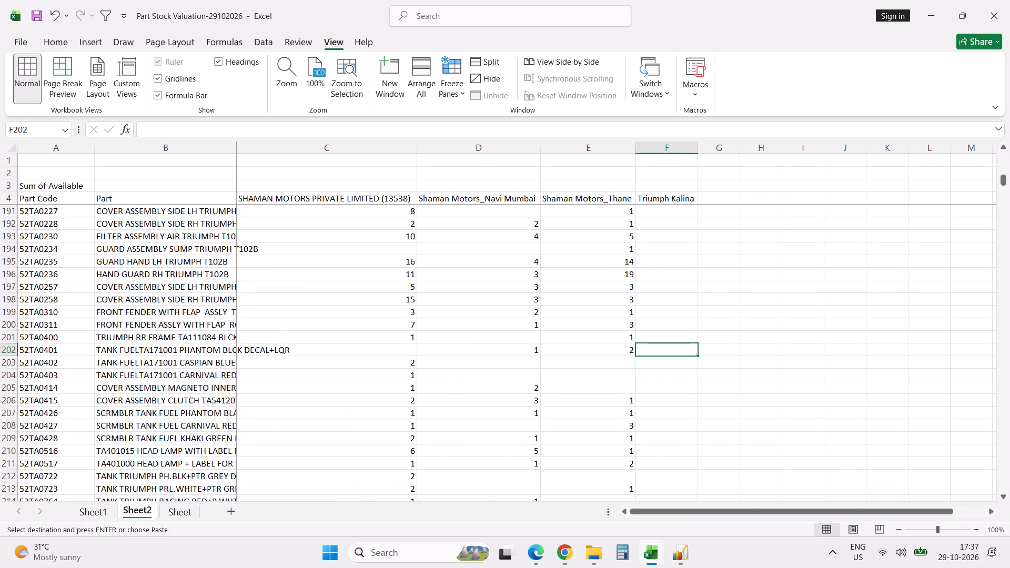
pyautogui.press('Left')
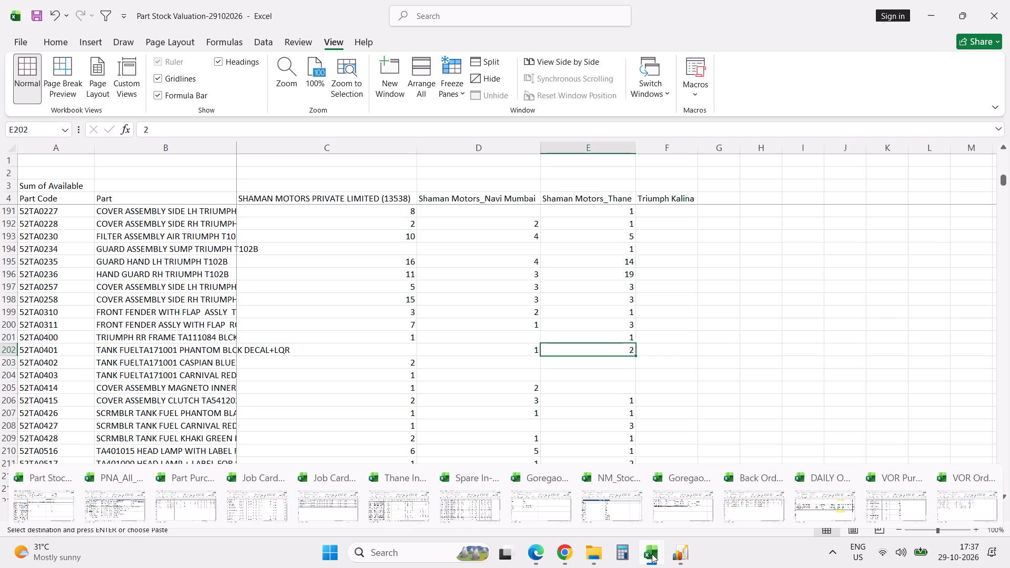
# Look up part 52TA0401 in the Combined Stock sheet of the Thane Inventory_Count_All-2 workbook and check its Thane stock against the stock valuation.
pyautogui.click(413, 510)
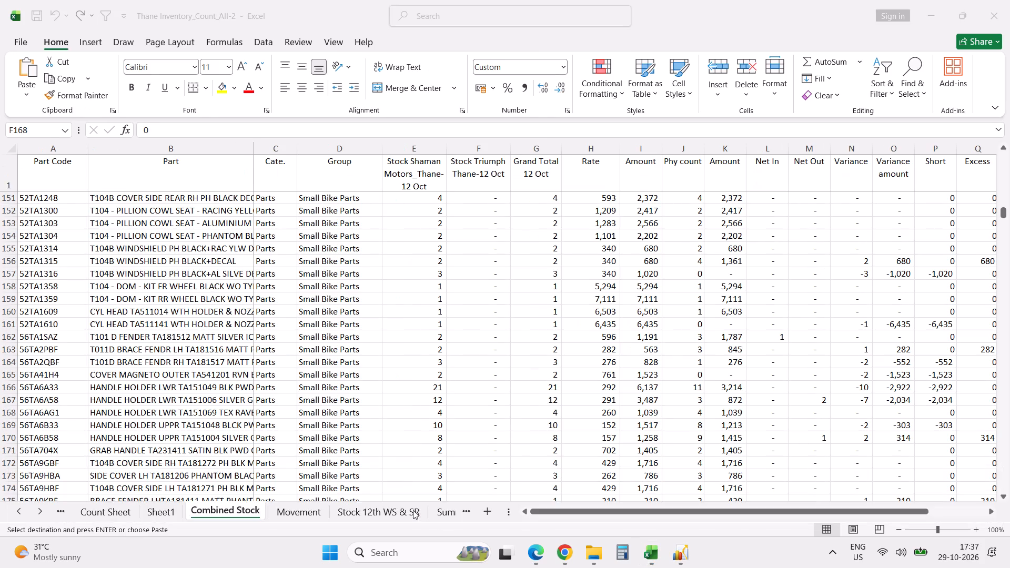
pyautogui.click(423, 351)
pyautogui.hotkey('ctrl', 'f')
pyautogui.hotkey('ctrl', 'v')
pyautogui.press('Return')
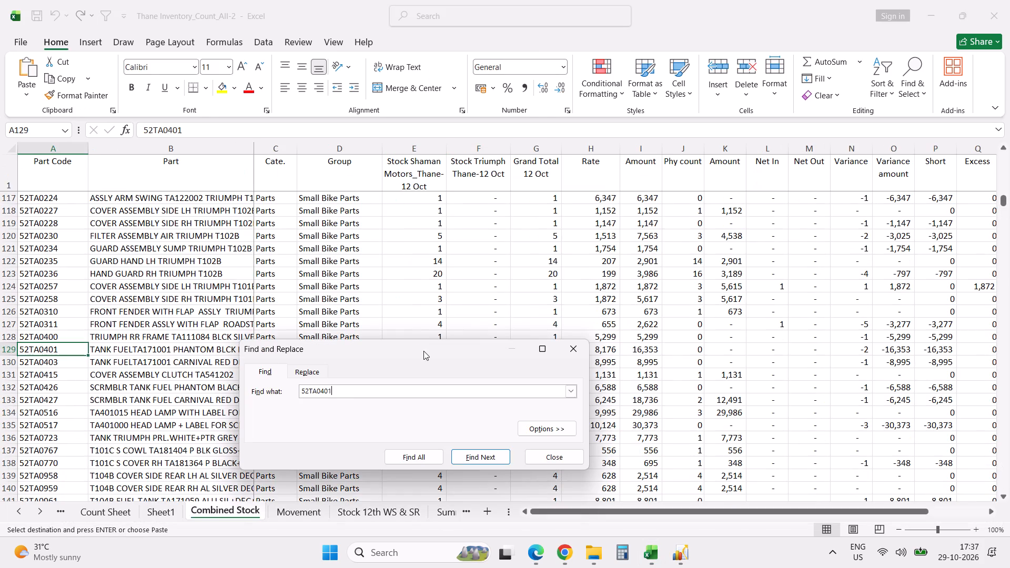
pyautogui.press('Escape')
pyautogui.press('Tab')
pyautogui.press('Tab')
pyautogui.press('Tab')
pyautogui.press('Tab')
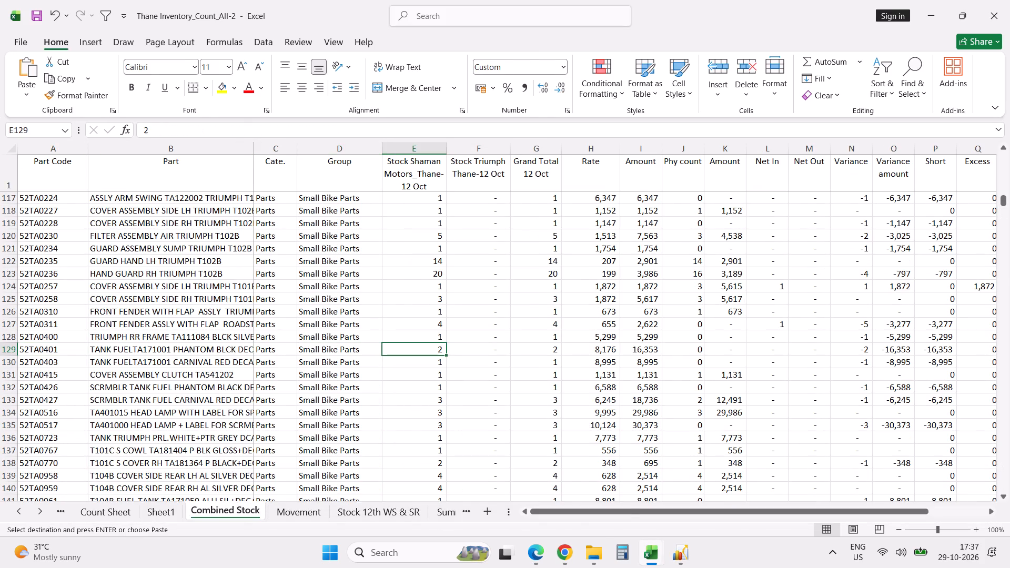
pyautogui.hotkey('alt', 'Tab')
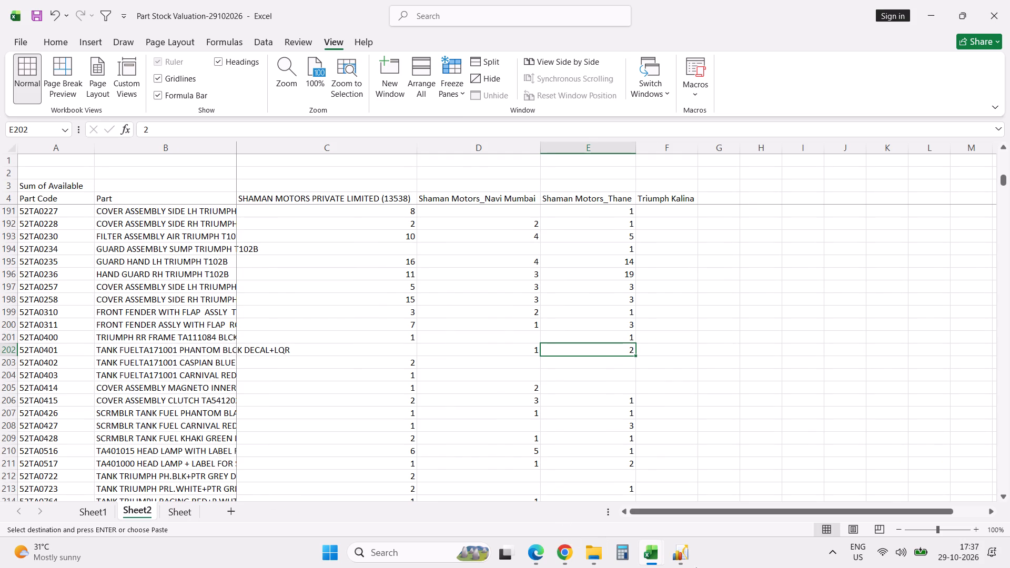
# Glance at the Part Purchase Order Statement in Excellon, and return to the VOR Order-29102026 workbook.
pyautogui.click(686, 554)
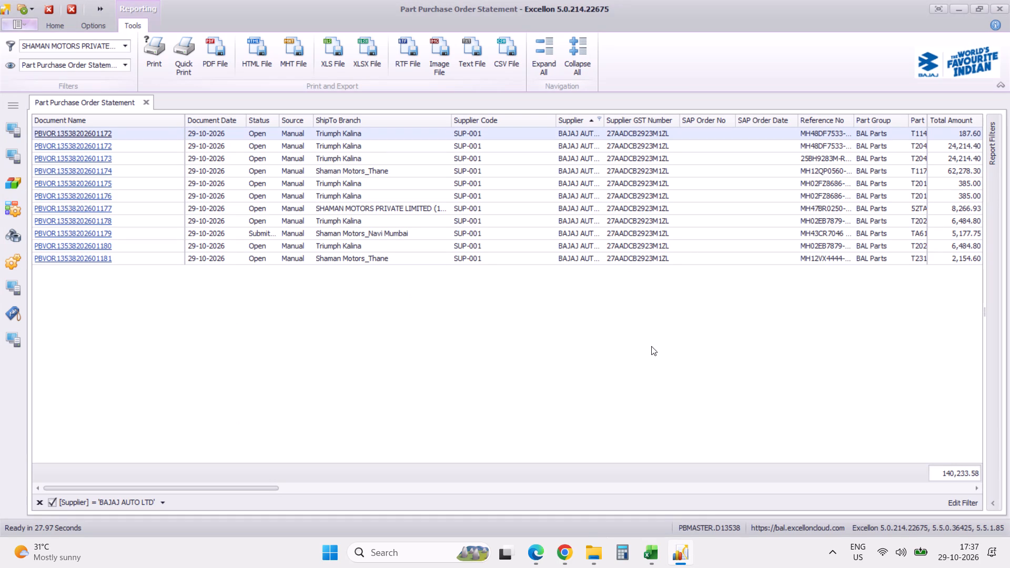
pyautogui.click(647, 551)
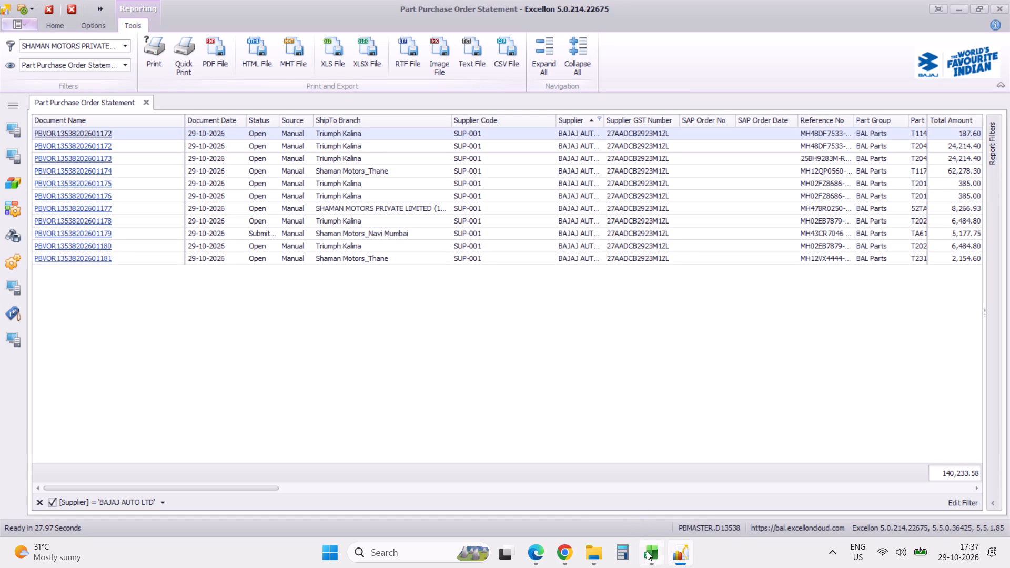
pyautogui.click(647, 551)
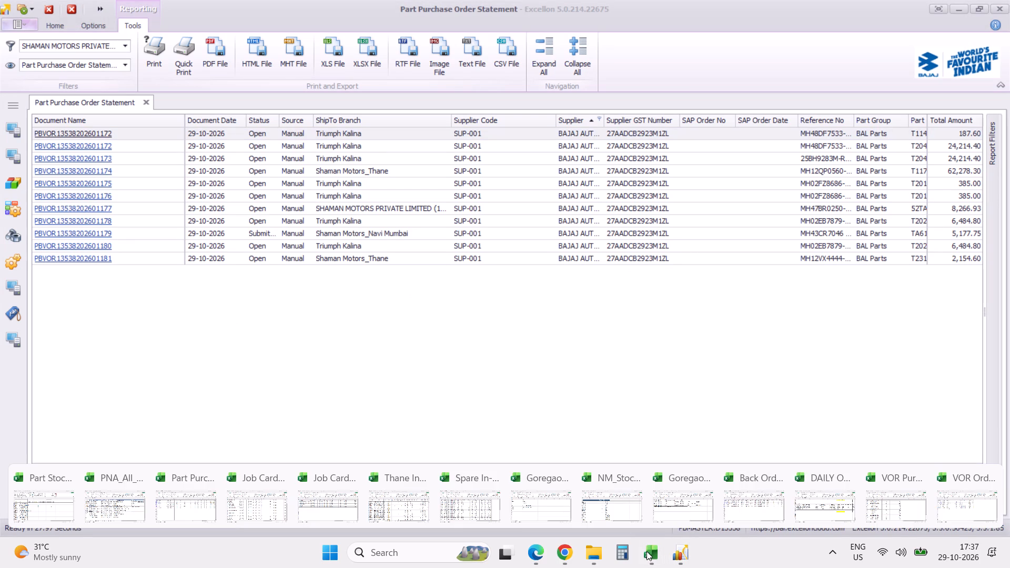
pyautogui.click(978, 503)
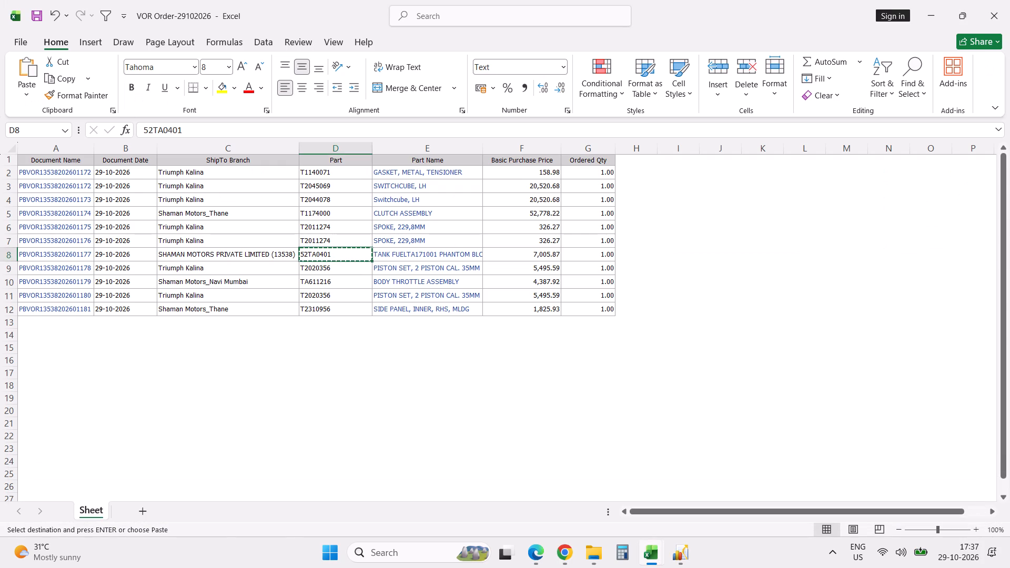
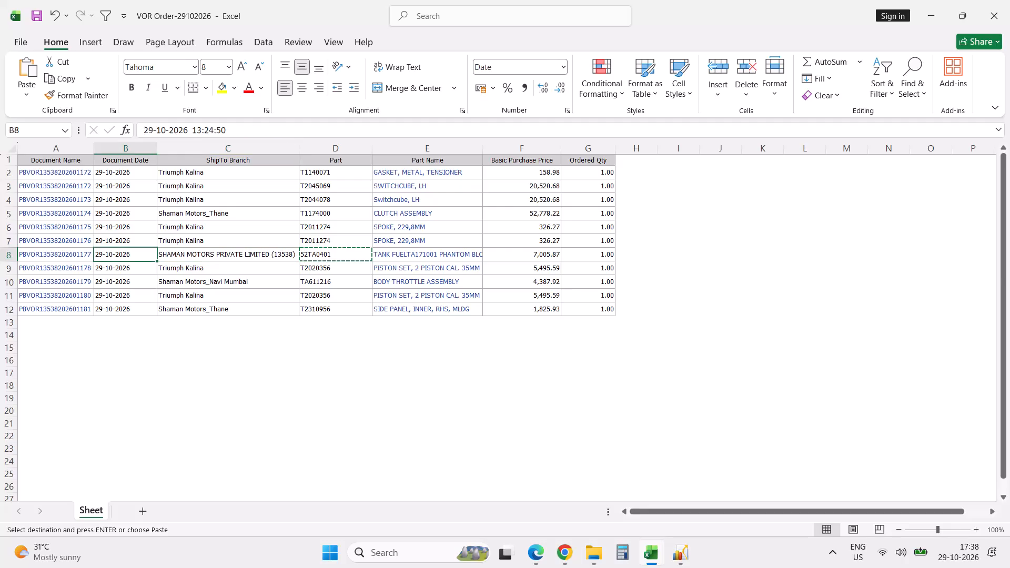
# Review the 52TA0401 order line and the first basic purchase prices in the VOR Order-29102026 list.
pyautogui.press('Right')
pyautogui.press('Right')
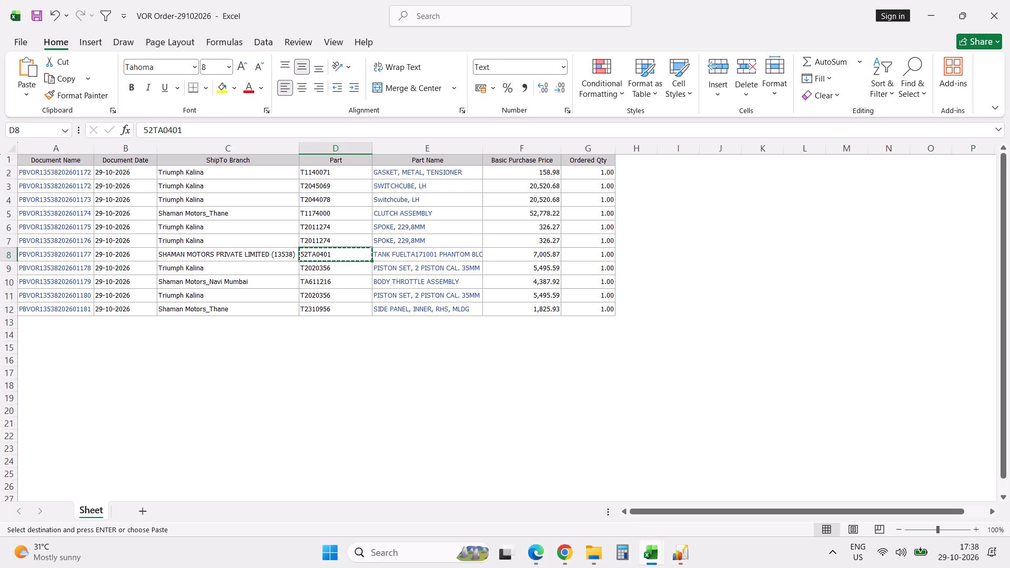
pyautogui.click(544, 170)
pyautogui.hotkey('shift', 'Down')
pyautogui.hotkey('shift', 'Down')
pyautogui.hotkey('shift', 'Down')
pyautogui.hotkey('shift', 'Down')
pyautogui.hotkey('shift', 'Down')
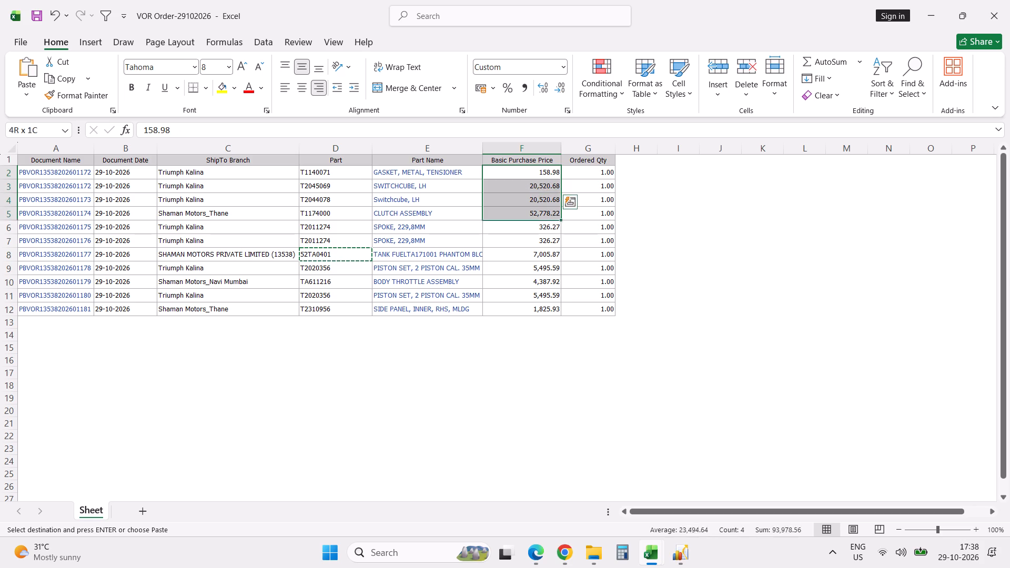
# Switch to the Thane Inventory_Count_All-2 workbook and recheck the 52TA0401 row's part code and Thane branch stock in Combined Stock.
pyautogui.hotkey('alt', 'Tab')
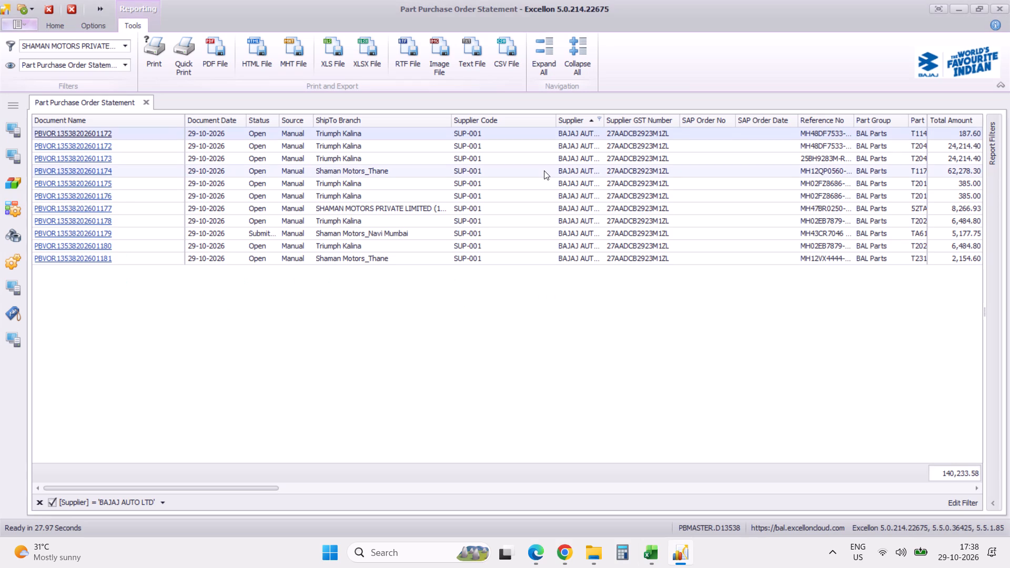
pyautogui.click(653, 553)
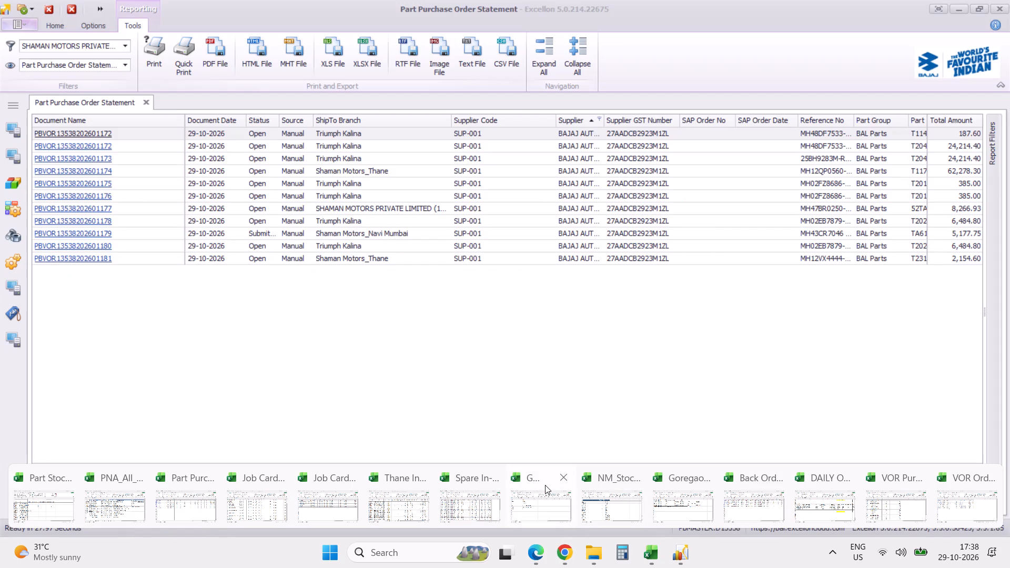
pyautogui.click(390, 497)
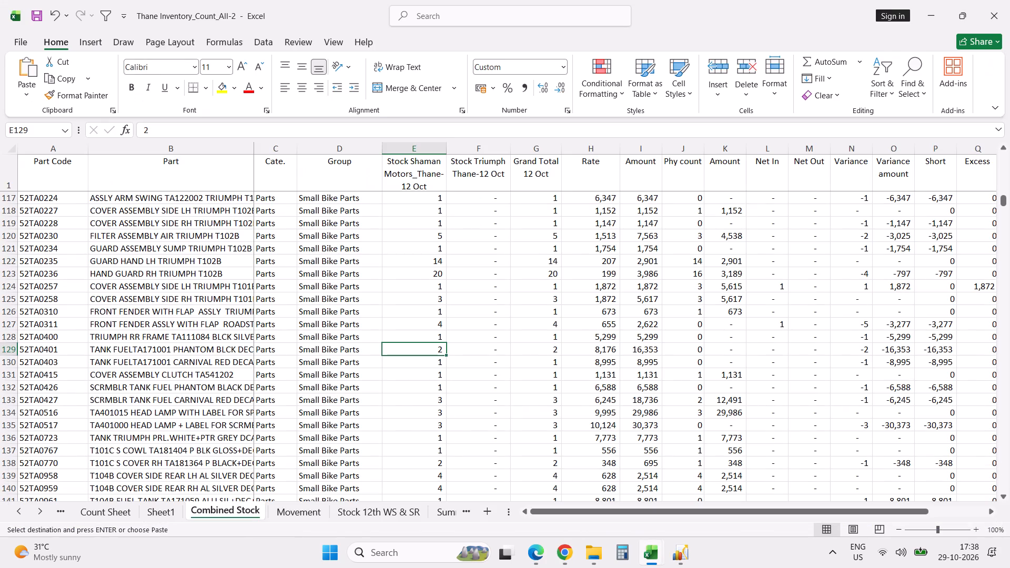
pyautogui.press('Right')
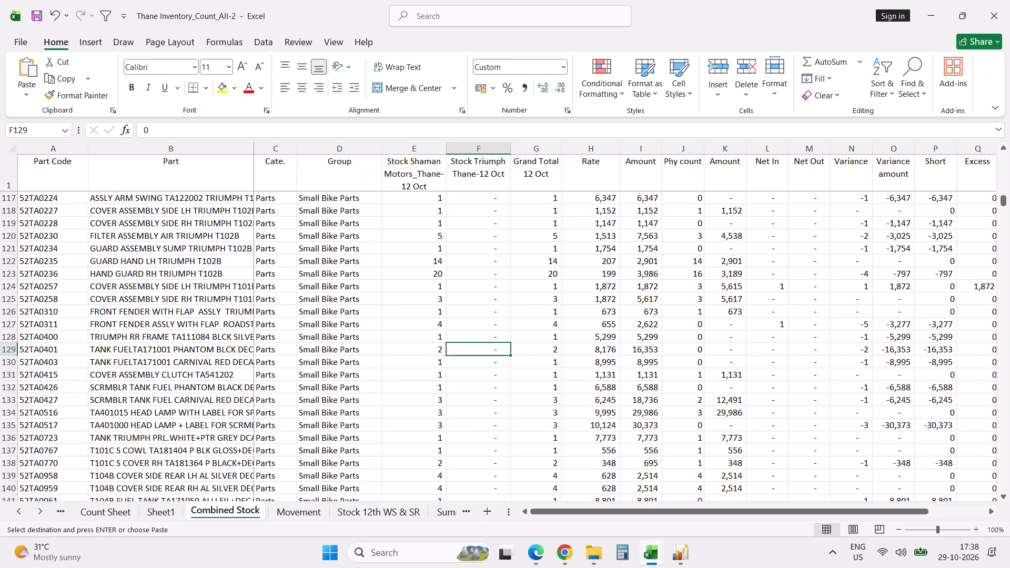
pyautogui.press('Left')
pyautogui.press('Left')
pyautogui.press('Left')
pyautogui.press('Left')
pyautogui.press('Left')
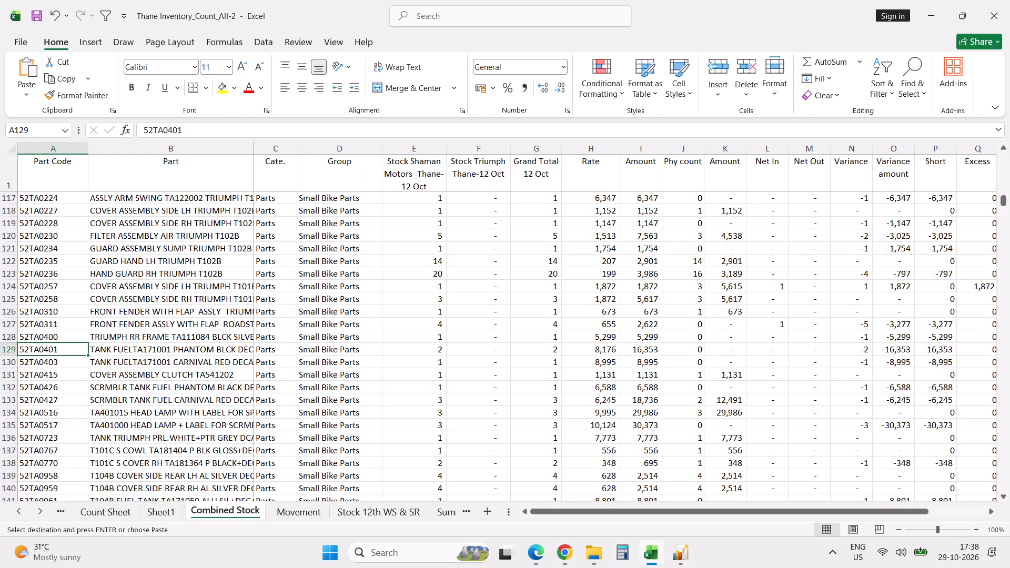
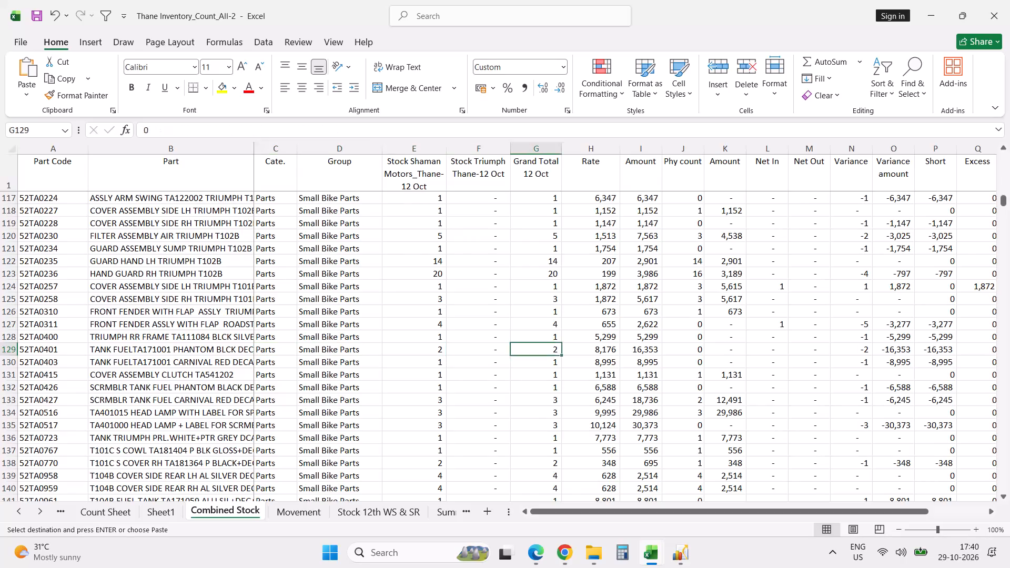
# Check the physical count for part 52TA0401 in the Combined Stock sheet.
pyautogui.press('Right')
pyautogui.press('Right')
pyautogui.press('Right')
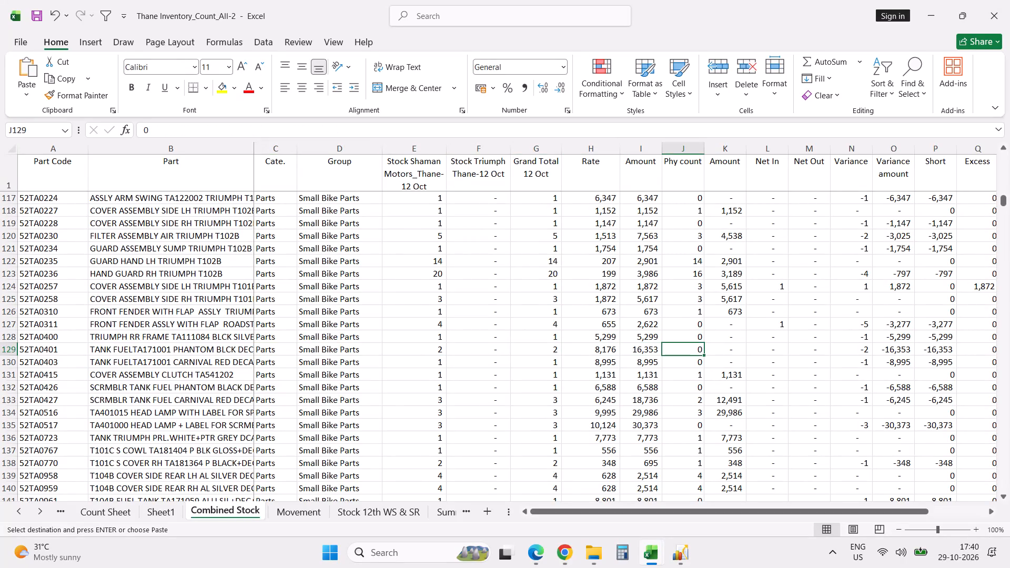
# Switch to the VOR Order-29102026 workbook and format all Basic Purchase Price and Ordered Qty values in comma style without decimals.
pyautogui.hotkey('alt', 'Tab')
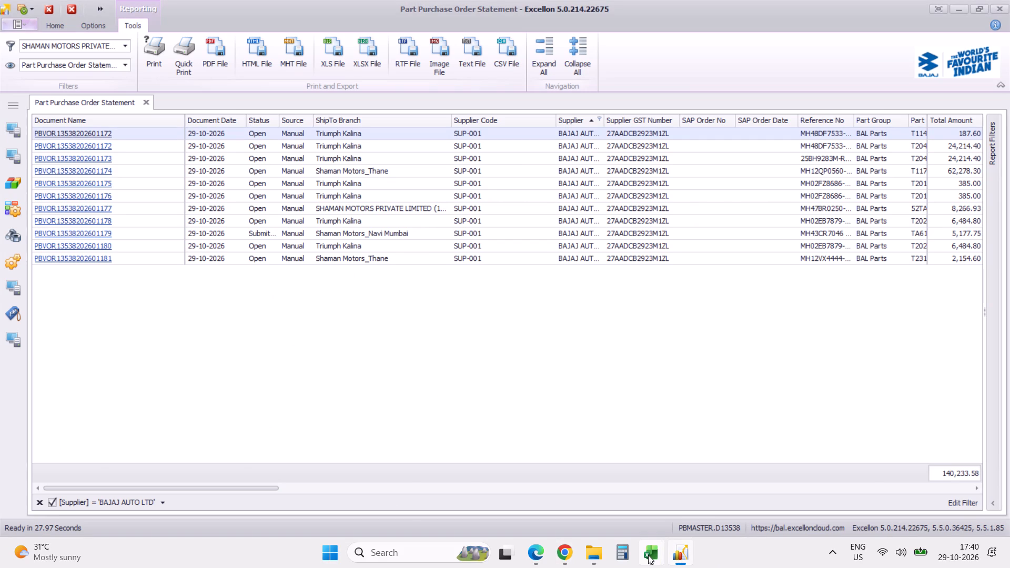
pyautogui.click(964, 494)
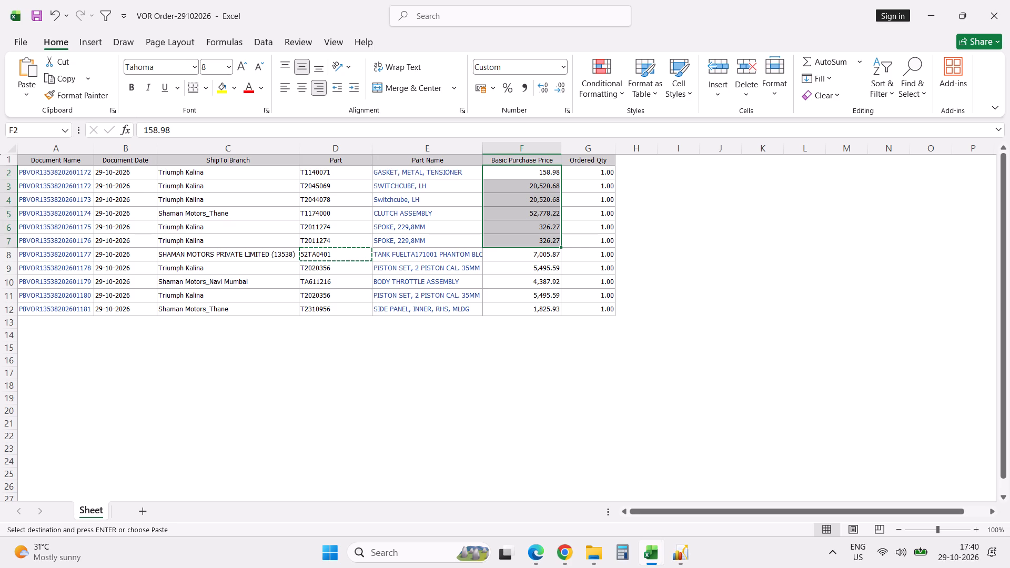
pyautogui.hotkey('shift', 'Down')
pyautogui.hotkey('shift', 'Down')
pyautogui.hotkey('shift', 'Down')
pyautogui.hotkey('shift', 'Down')
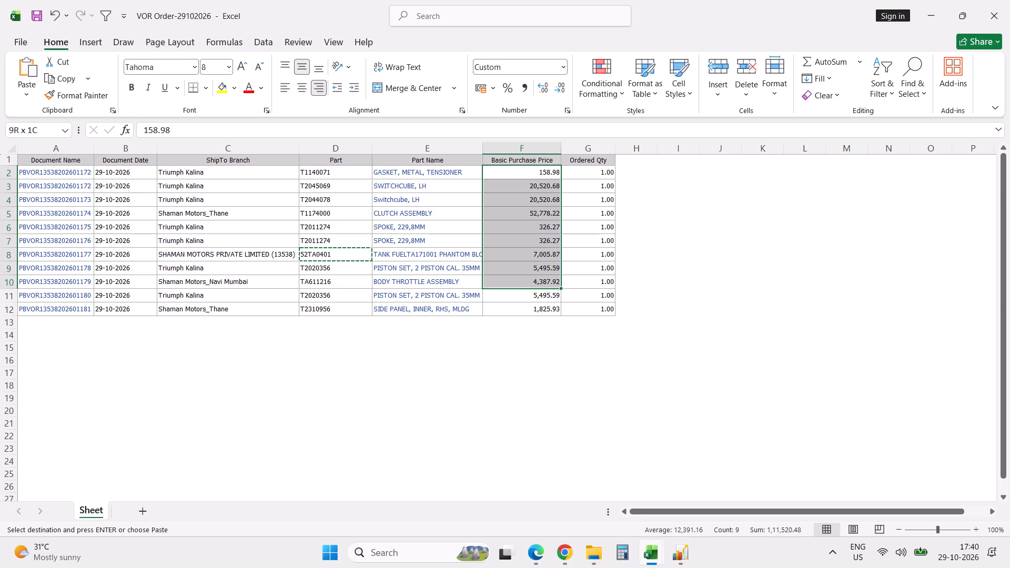
pyautogui.hotkey('shift', 'Down')
pyautogui.hotkey('shift', 'Right')
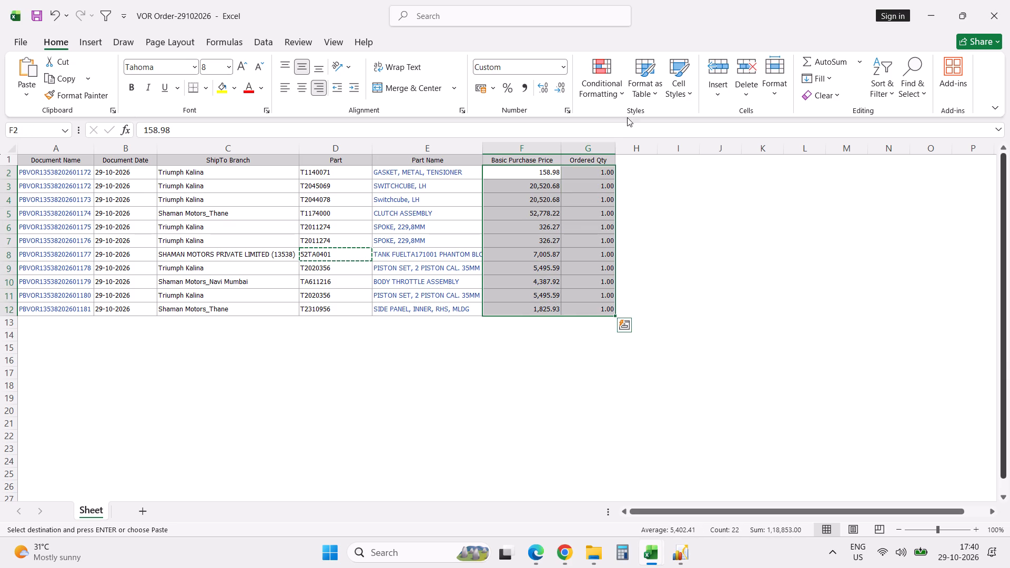
pyautogui.click(528, 93)
pyautogui.tripleClick(562, 94)
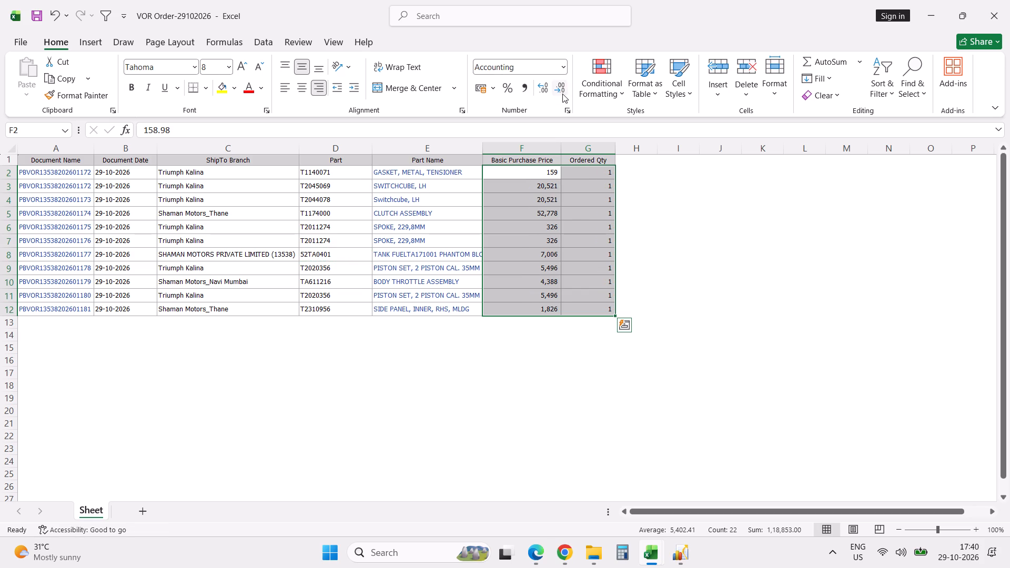
pyautogui.click(643, 162)
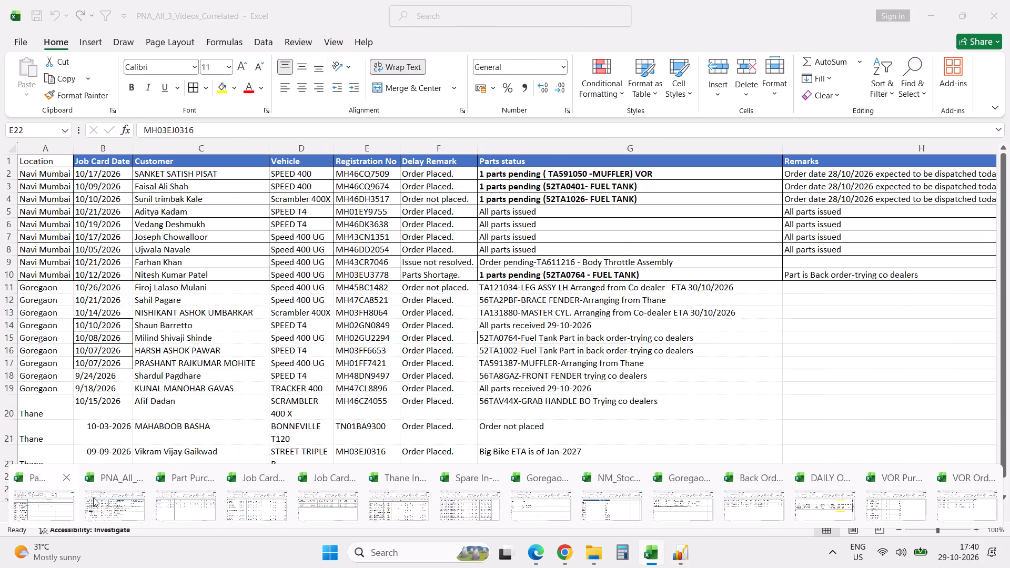
# Switch to the Part Stock Valuation-29102026 workbook and add a Total heading after Triumph Kalina in row 4 of Sheet2.
pyautogui.click(61, 499)
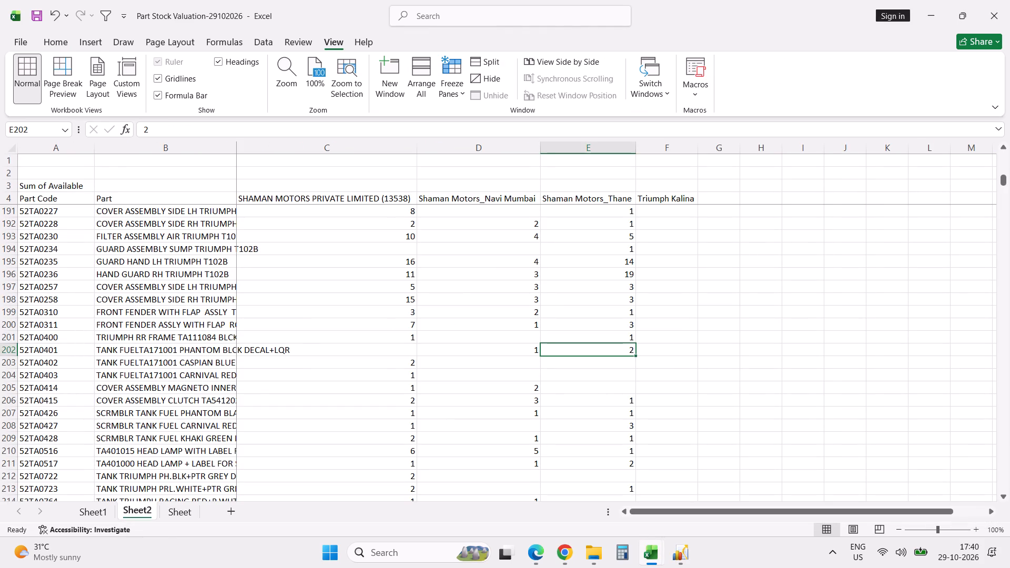
pyautogui.click(73, 191)
pyautogui.press('Down')
pyautogui.press('Down')
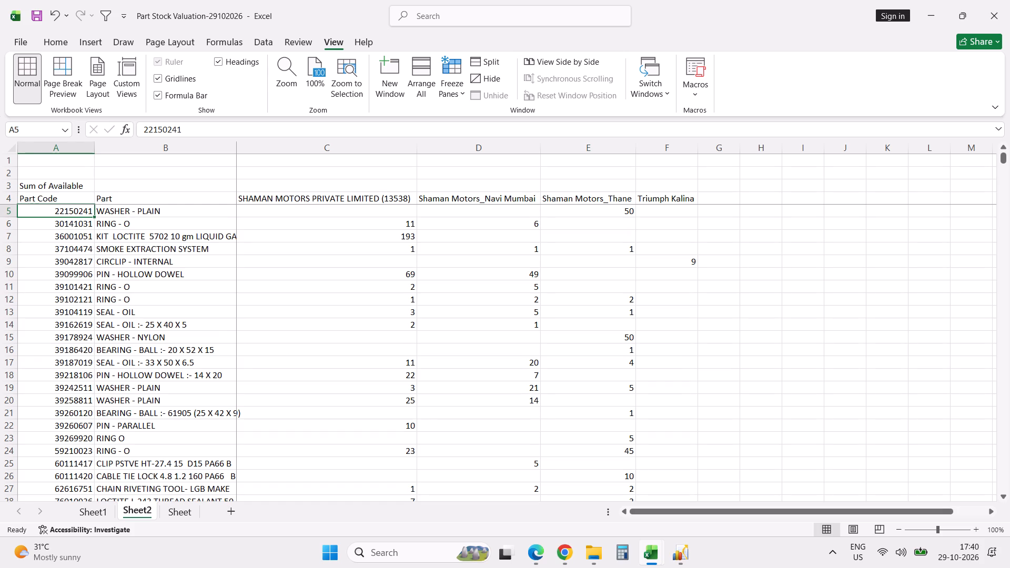
pyautogui.click(719, 216)
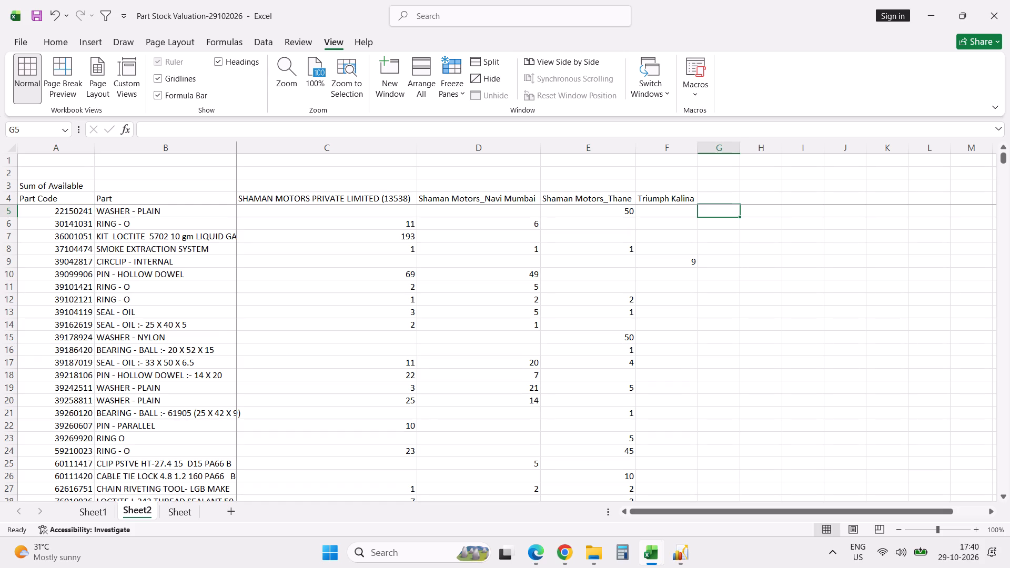
pyautogui.press('Up')
pyautogui.write('Total')
pyautogui.press('Return')
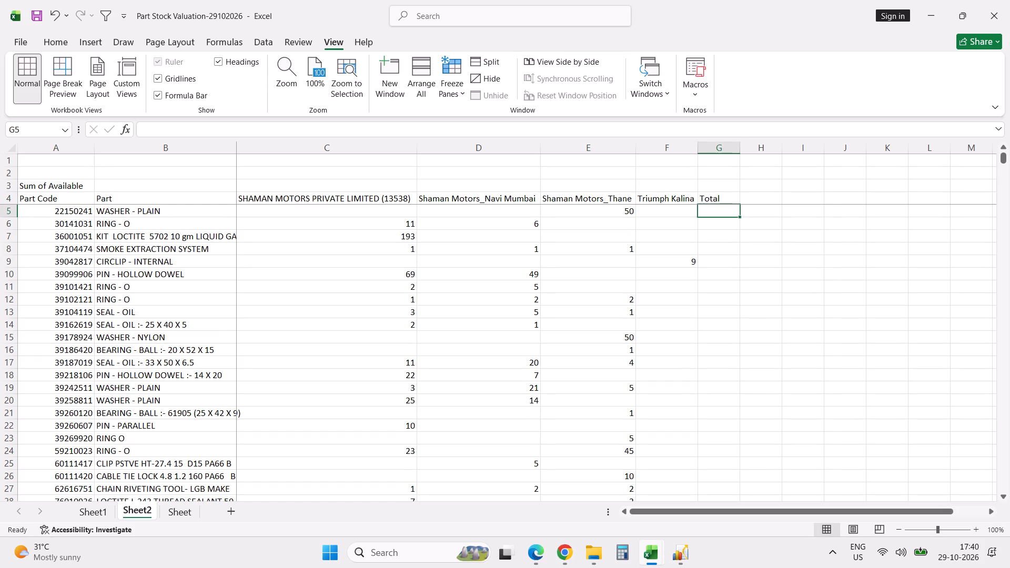
# Enter the formula =C5+D5+E5+F5 in G5 to add the four branch stocks of the first part.
pyautogui.press('=')
pyautogui.press('Left')
pyautogui.press('Left')
pyautogui.press('Left')
pyautogui.press('Left')
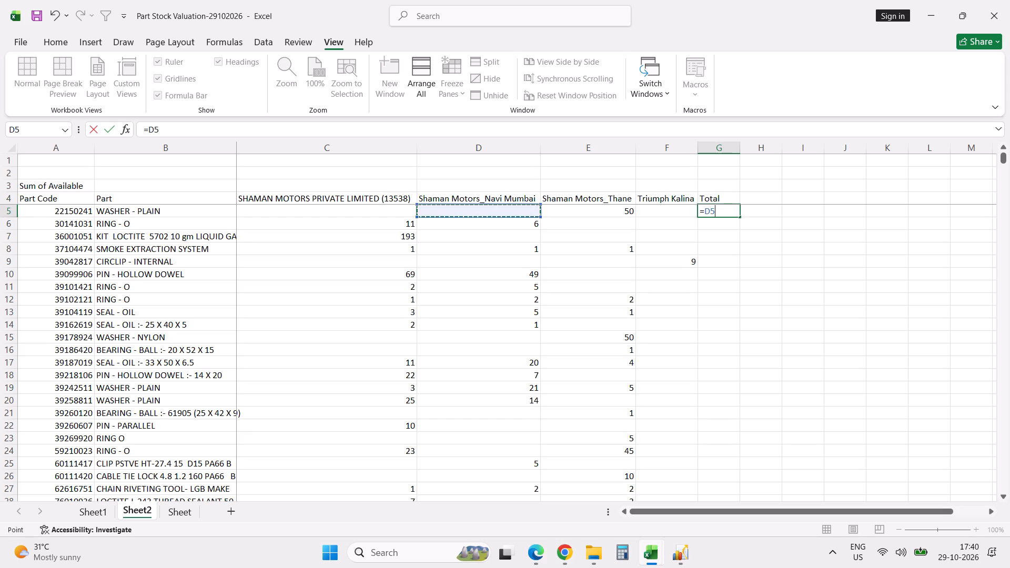
pyautogui.press('+')
pyautogui.press('Left')
pyautogui.press('Left')
pyautogui.press('Left')
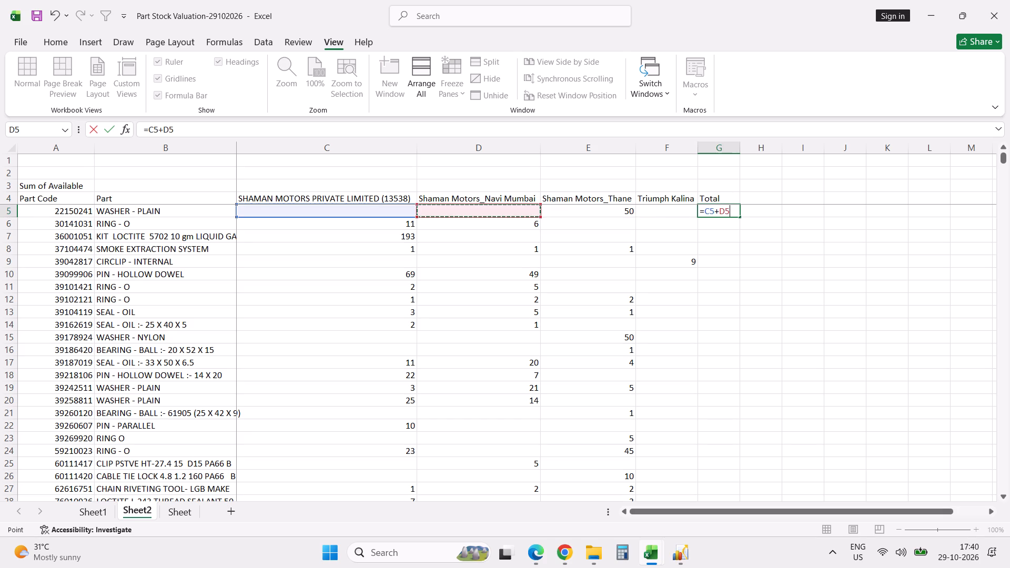
pyautogui.press('+')
pyautogui.press('Left')
pyautogui.press('Left')
pyautogui.press('+')
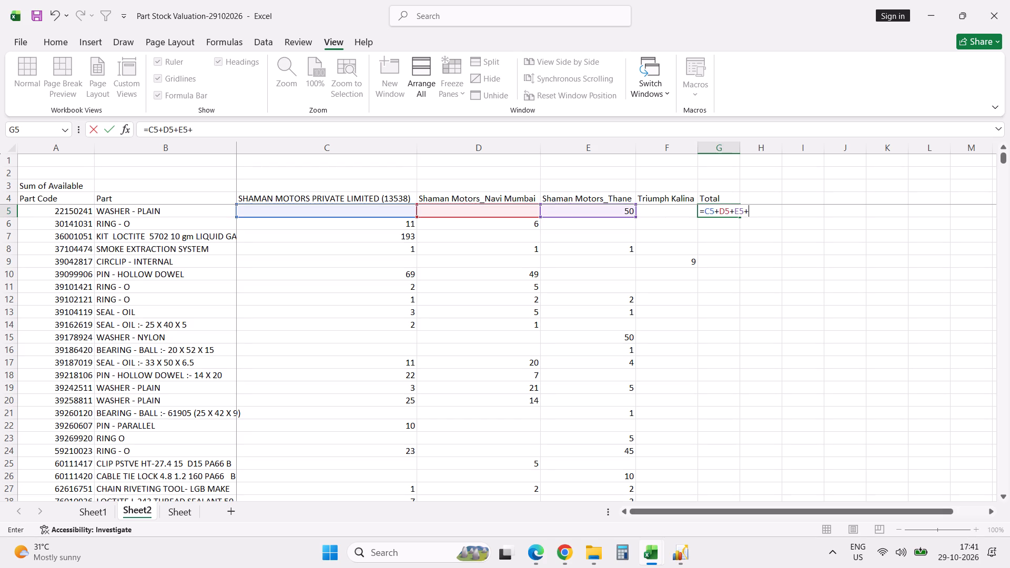
pyautogui.press('Left')
pyautogui.press('Return')
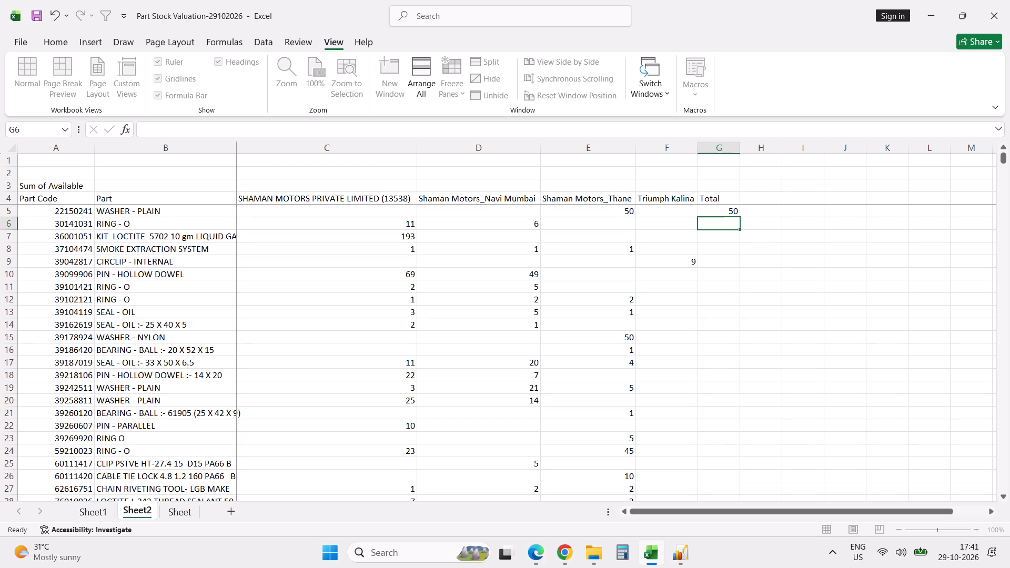
# Fill the Total formula down column G through the Grand Total row 2754, and return to the first part row.
pyautogui.click(196, 340)
pyautogui.hotkey('ctrl', 'Down')
pyautogui.press('Down')
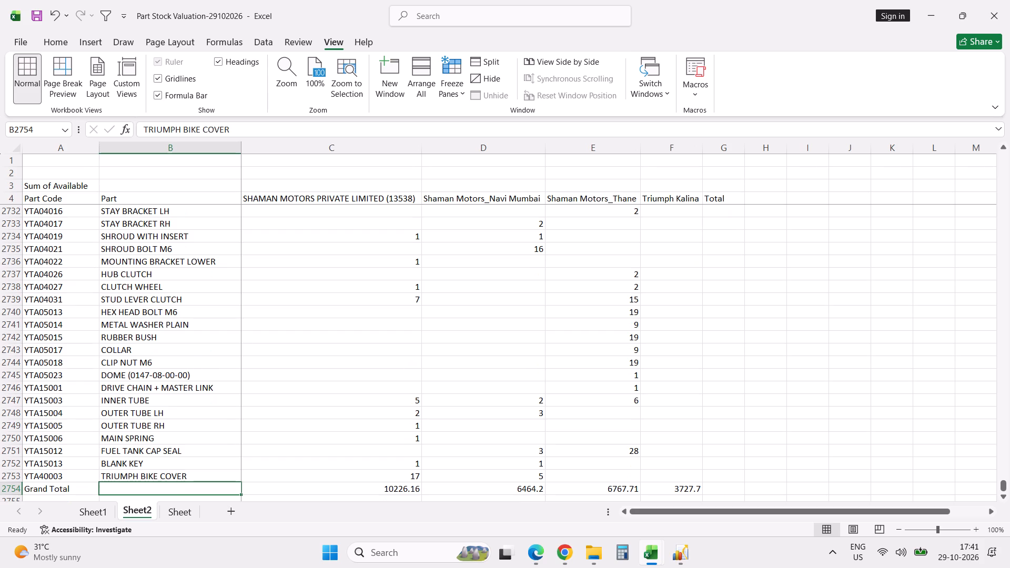
pyautogui.press('Right')
pyautogui.press('Right')
pyautogui.press('Right')
pyautogui.press('Right')
pyautogui.press('Right')
pyautogui.hotkey('ctrl', 'shift', 'Up')
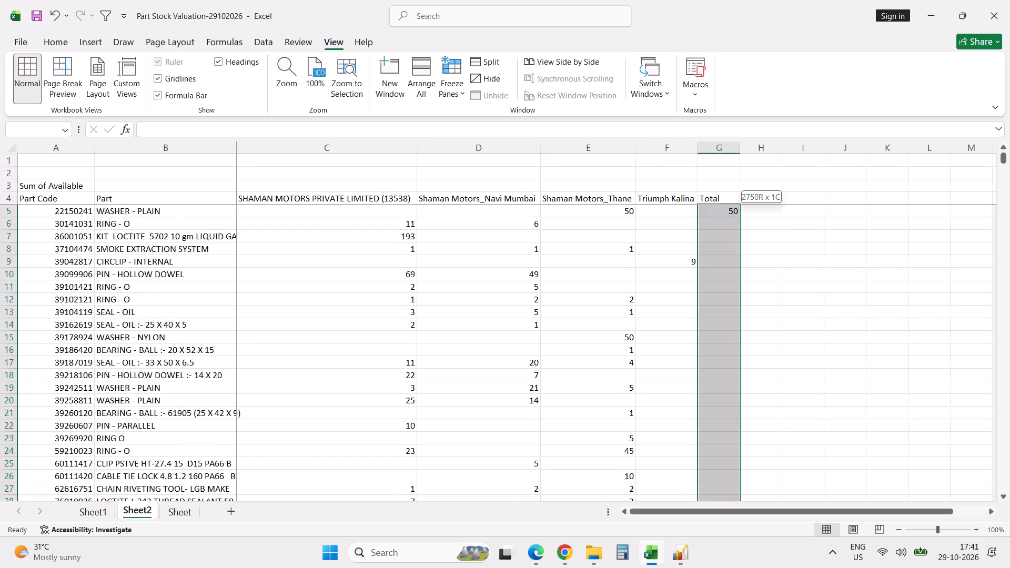
pyautogui.hotkey('ctrl', 'd')
pyautogui.press('Up')
pyautogui.hotkey('ctrl', 'Up')
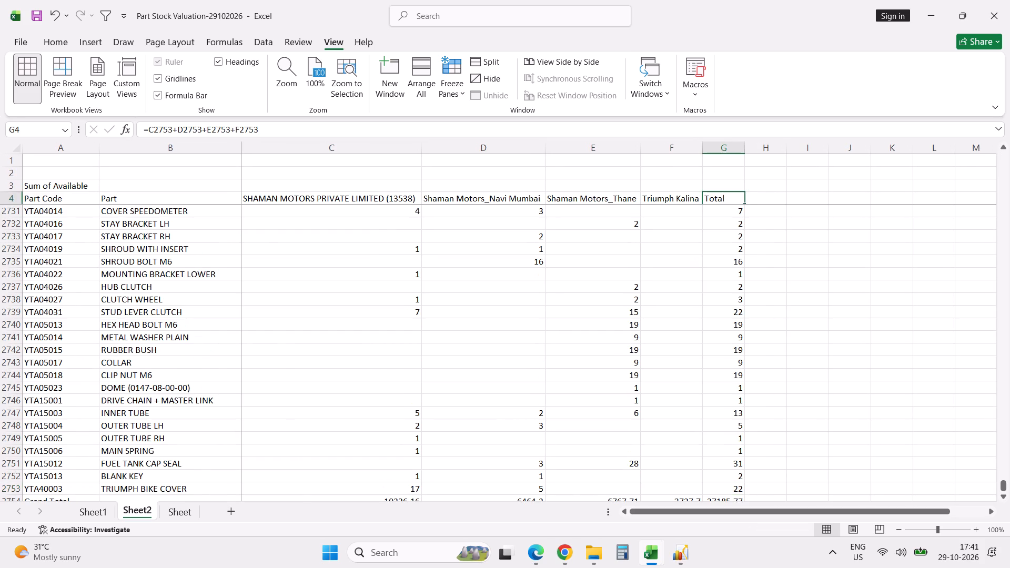
pyautogui.press('Down')
pyautogui.press('Up')
pyautogui.press('Down')
pyautogui.press('Left')
pyautogui.press('Left')
pyautogui.press('Left')
pyautogui.press('Left')
pyautogui.press('Left')
pyautogui.press('Left')
pyautogui.press('Left')
pyautogui.press('Left')
pyautogui.press('Left')
pyautogui.press('Left')
pyautogui.press('Left')
pyautogui.press('Left')
pyautogui.press('Left')
pyautogui.press('Left')
pyautogui.press('Left')
pyautogui.press('Left')
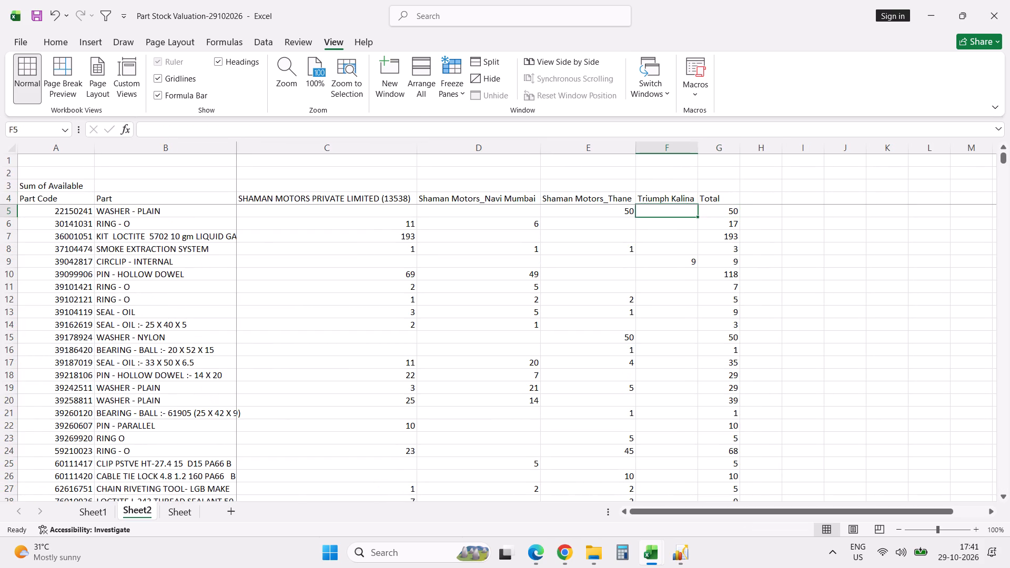
# Switch to the VOR Order-29102026 workbook and add a Stock heading in H1 after Ordered Qty.
pyautogui.hotkey('alt', 'Tab')
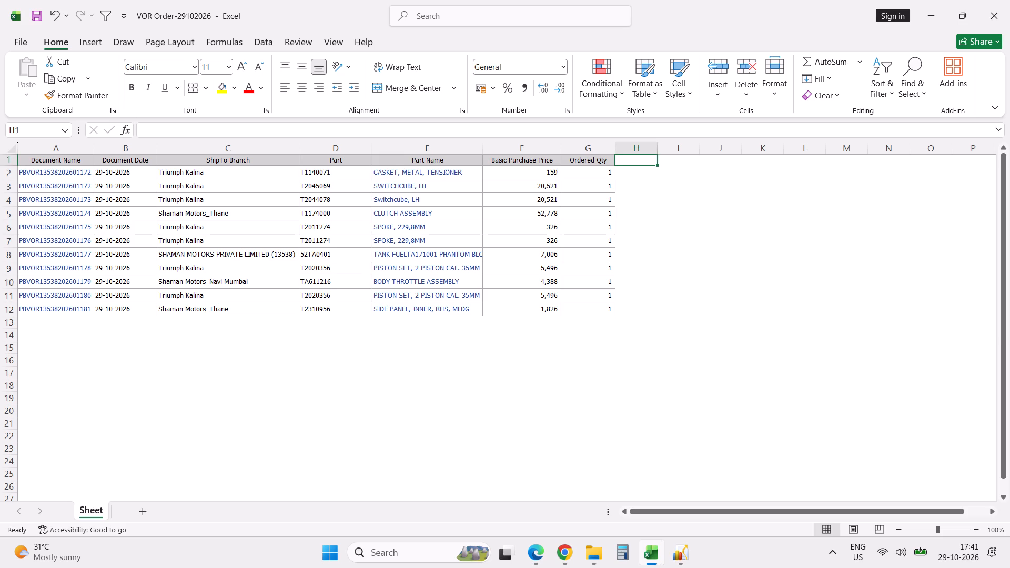
pyautogui.write('Stock')
pyautogui.press('Return')
# Enter an exact-match VLOOKUP in H2 for part D2 against Sheet2 A5:G2754 of Part Stock Valuation-29102026, returning column 7.
pyautogui.write('=vlo')
pyautogui.press('Tab')
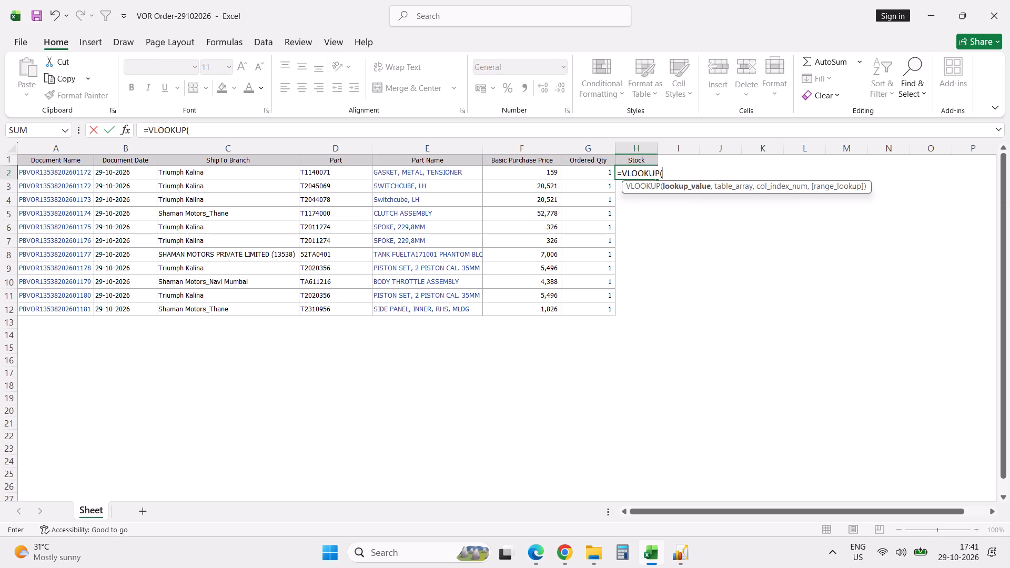
pyautogui.click(336, 175)
pyautogui.press(',')
pyautogui.hotkey('alt', 'Tab')
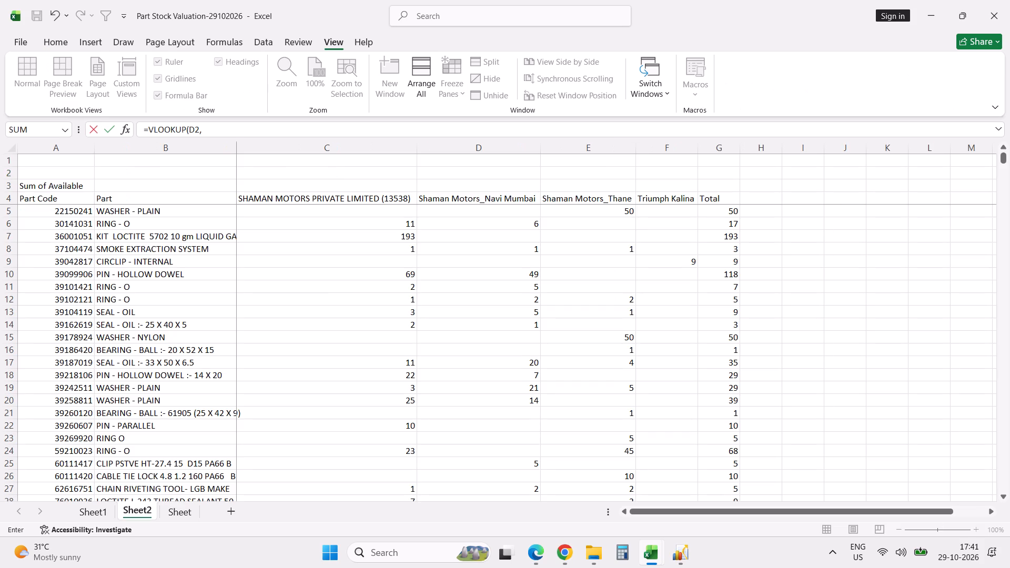
pyautogui.click(80, 214)
pyautogui.hotkey('shift', 'Right')
pyautogui.hotkey('shift', 'Right')
pyautogui.hotkey('shift', 'Right')
pyautogui.hotkey('shift', 'Right')
pyautogui.hotkey('shift', 'Right')
pyautogui.hotkey('shift', 'Right')
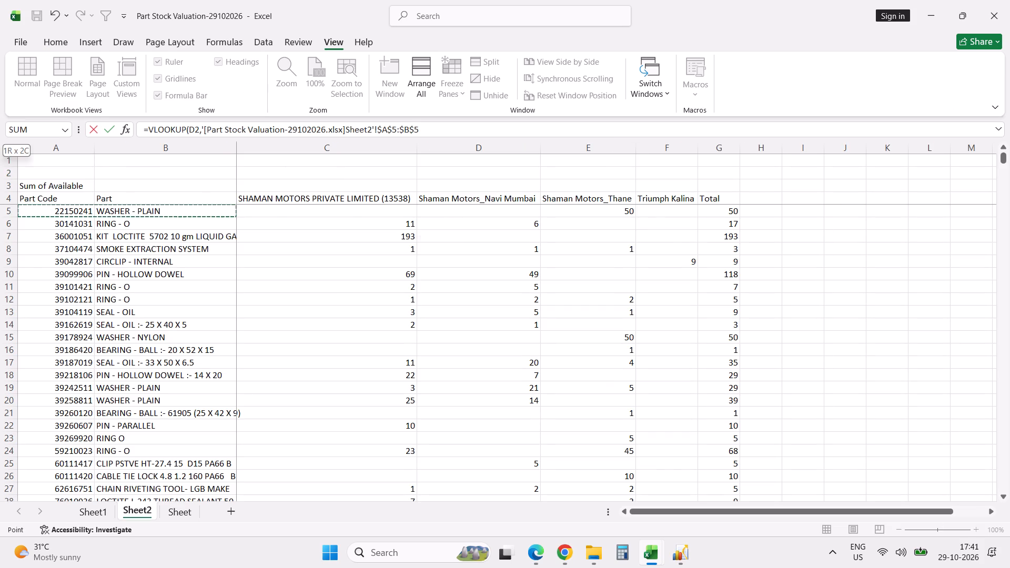
pyautogui.hotkey('ctrl', 'shift', 'Down')
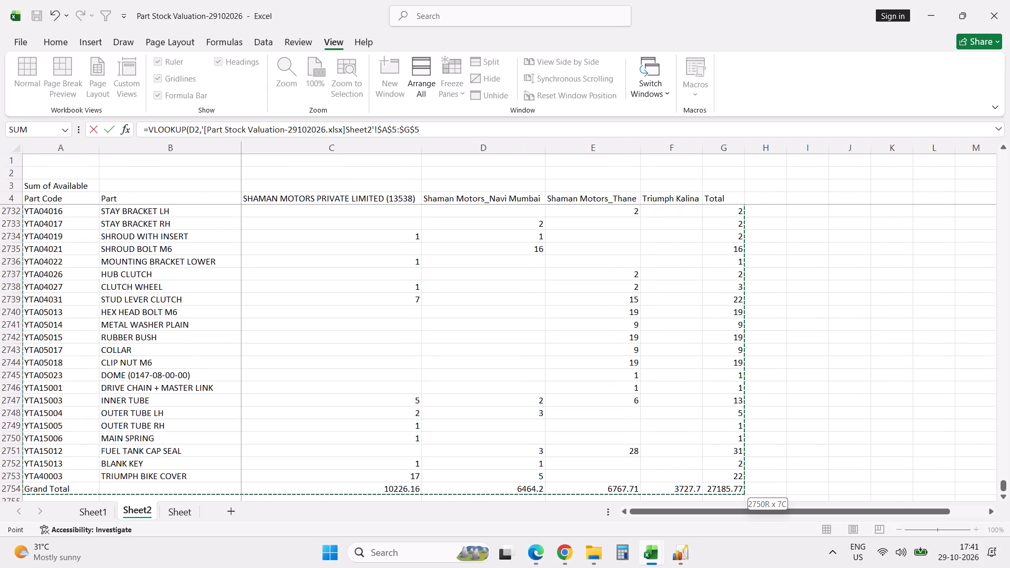
pyautogui.write(',7,0')
pyautogui.press('Return')
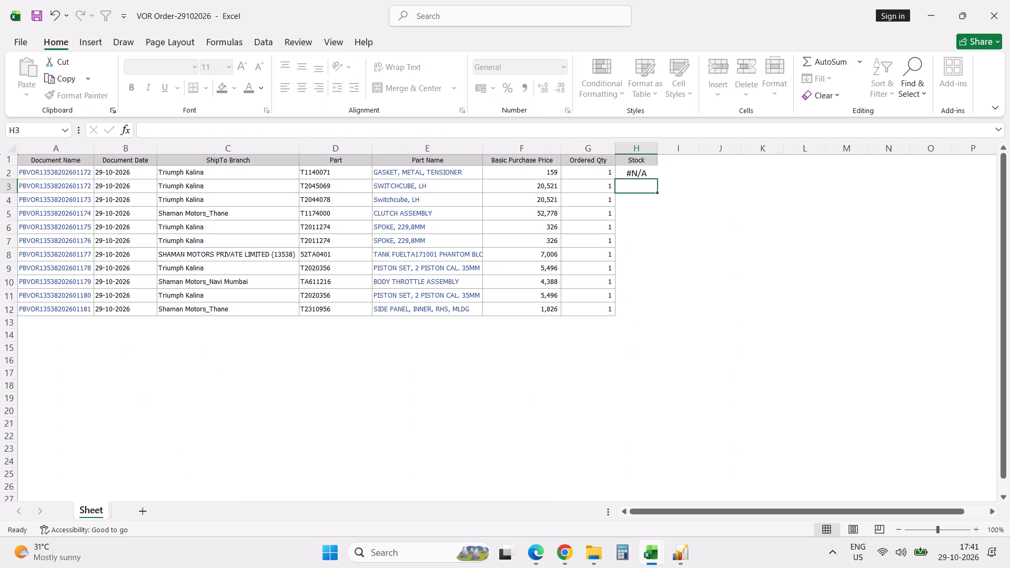
# Fill the stock lookup down to row 12 and replace the Stock column's formulas with their values.
pyautogui.click(641, 169)
pyautogui.keyDown('shift'); pyautogui.click(635, 308); pyautogui.keyUp('shift')
pyautogui.hotkey('ctrl', 'd')
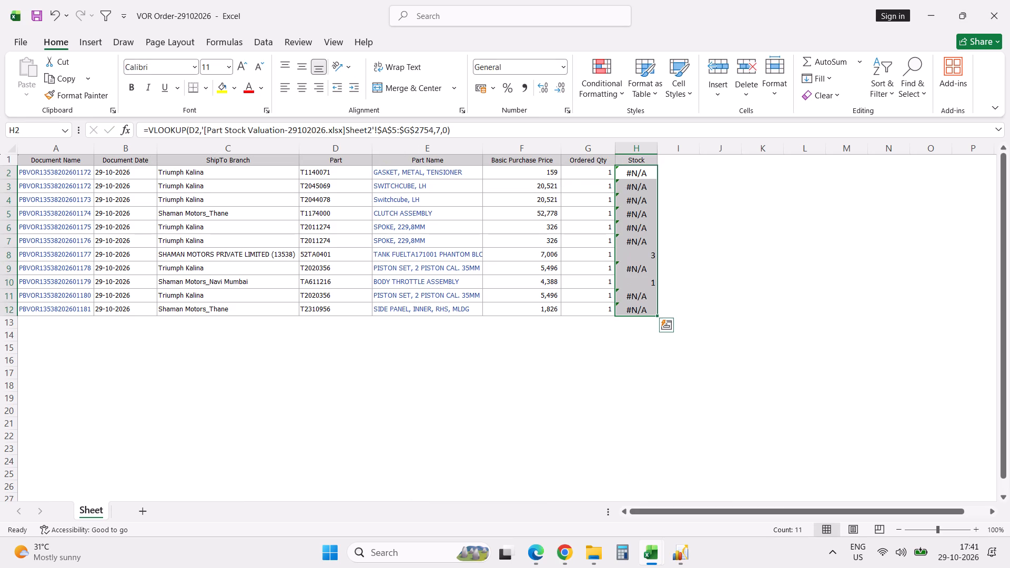
pyautogui.hotkey('ctrl', 'c')
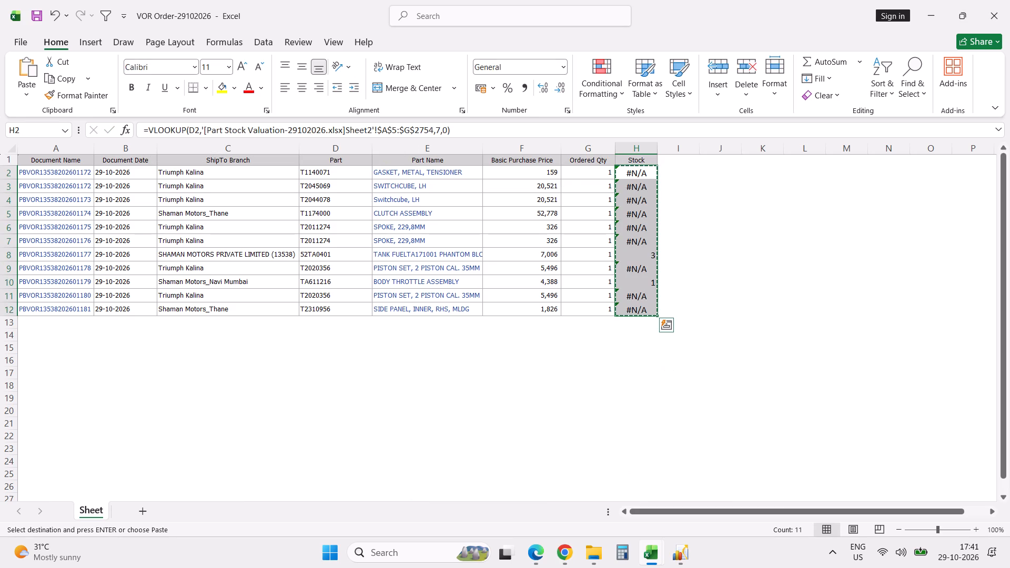
pyautogui.rightClick(636, 174)
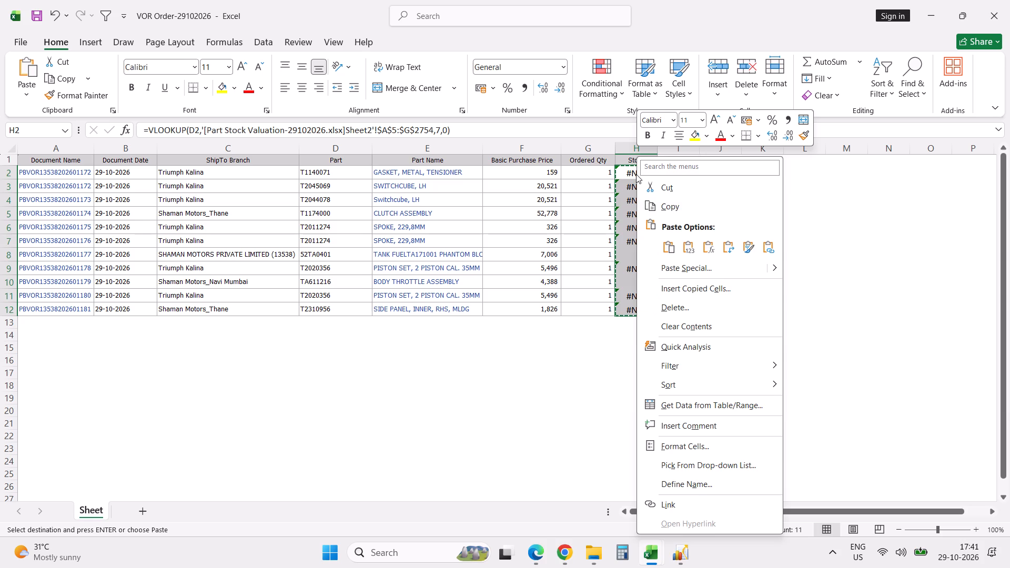
pyautogui.click(690, 247)
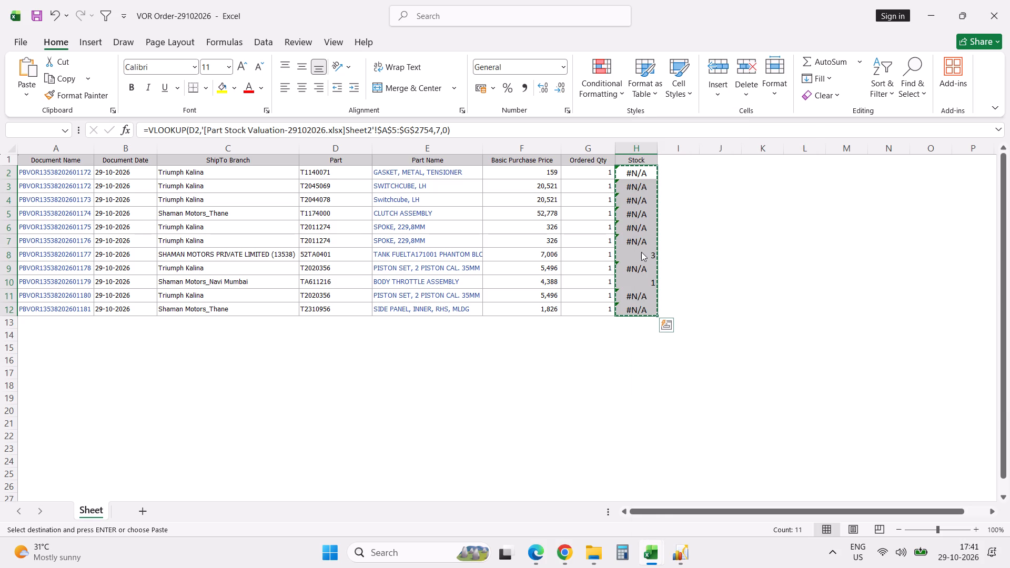
pyautogui.click(641, 252)
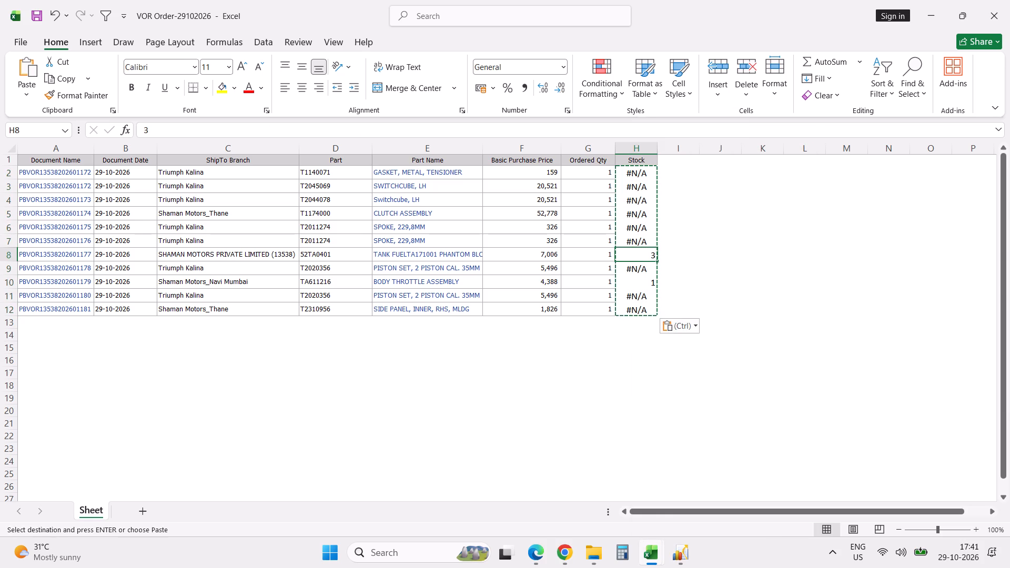
# Replace every #N/A in the Stock column with 0, covering rows 2 to 7, 9, 11 and 12.
pyautogui.click(641, 178)
pyautogui.press('0')
pyautogui.press('Return')
pyautogui.press('0')
pyautogui.press('Return')
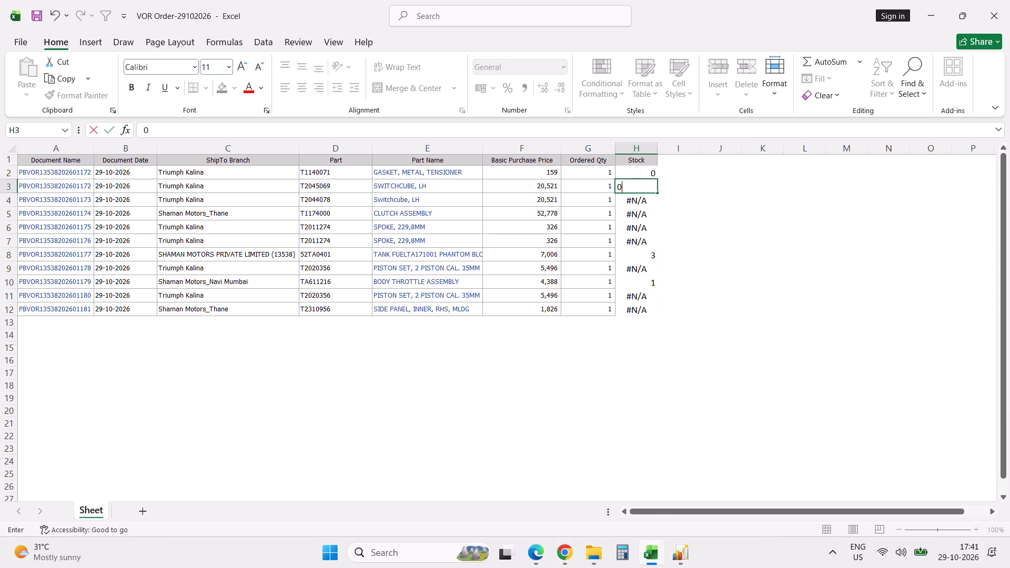
pyautogui.press('0')
pyautogui.press('Return')
pyautogui.press('0')
pyautogui.press('Return')
pyautogui.press('0')
pyautogui.press('Return')
pyautogui.press('0')
pyautogui.press('Return')
pyautogui.press('Return')
pyautogui.press('0')
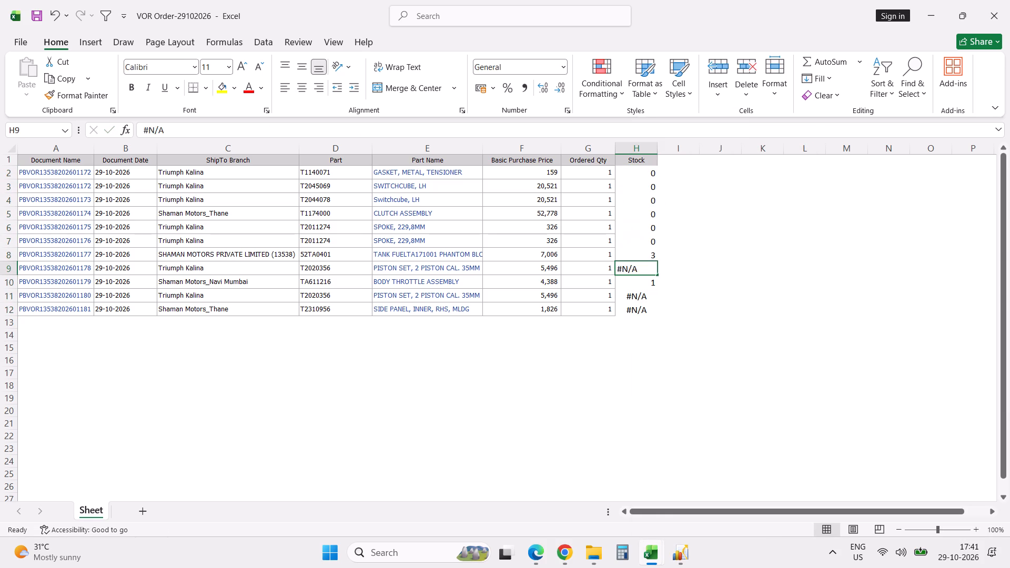
pyautogui.press('Return')
pyautogui.press('Return')
pyautogui.press('0')
pyautogui.press('Return')
pyautogui.press('0')
pyautogui.press('Return')
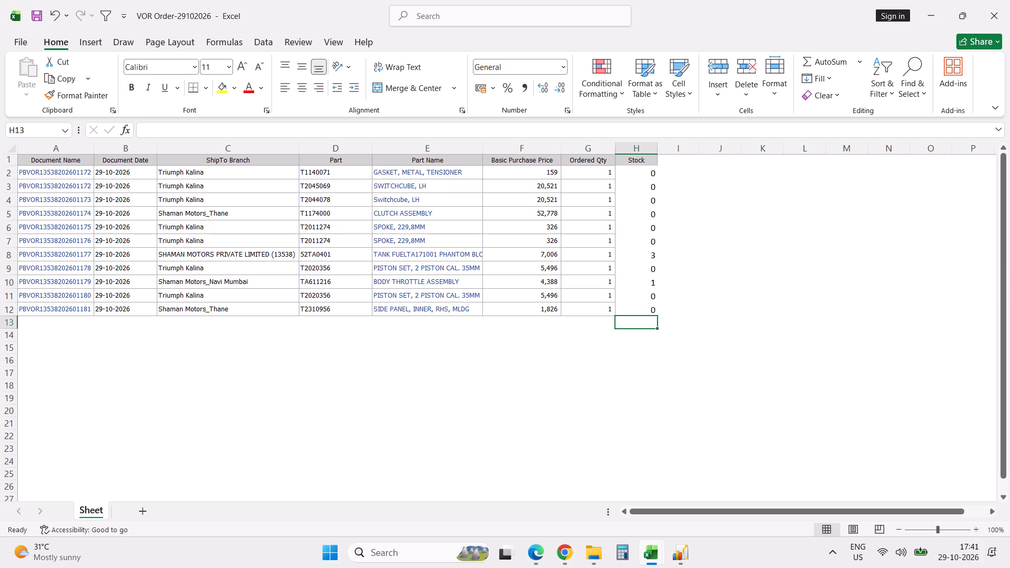
# Copy part code 52TA0401 from the order list and find it in Sheet2 of Part Stock Valuation-29102026 to check its branch stock.
pyautogui.click(353, 259)
pyautogui.hotkey('ctrl', 'c')
pyautogui.hotkey('alt', 'Tab')
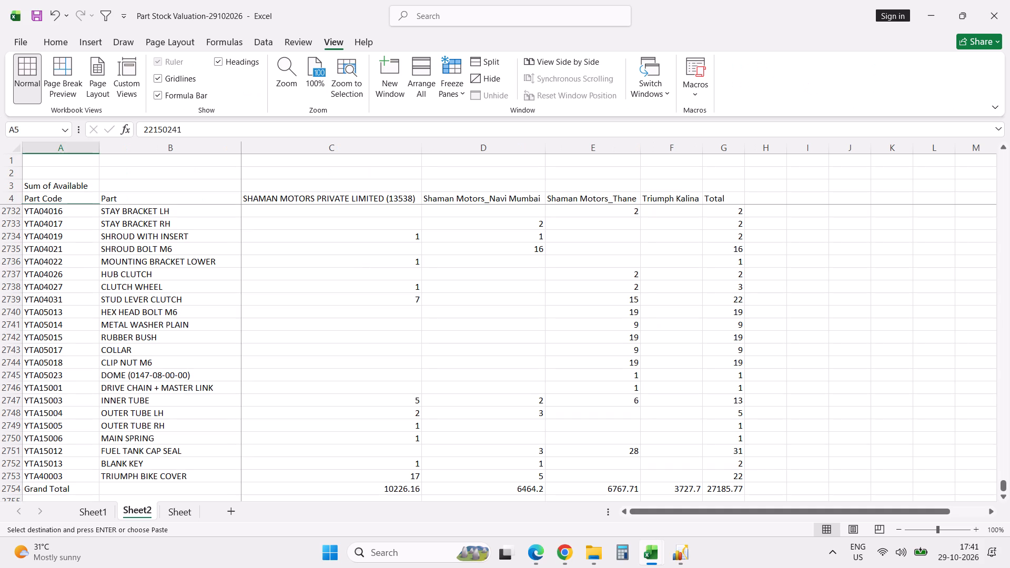
pyautogui.hotkey('ctrl', 'f')
pyautogui.hotkey('ctrl', 'v')
pyautogui.press('Return')
pyautogui.press('Escape')
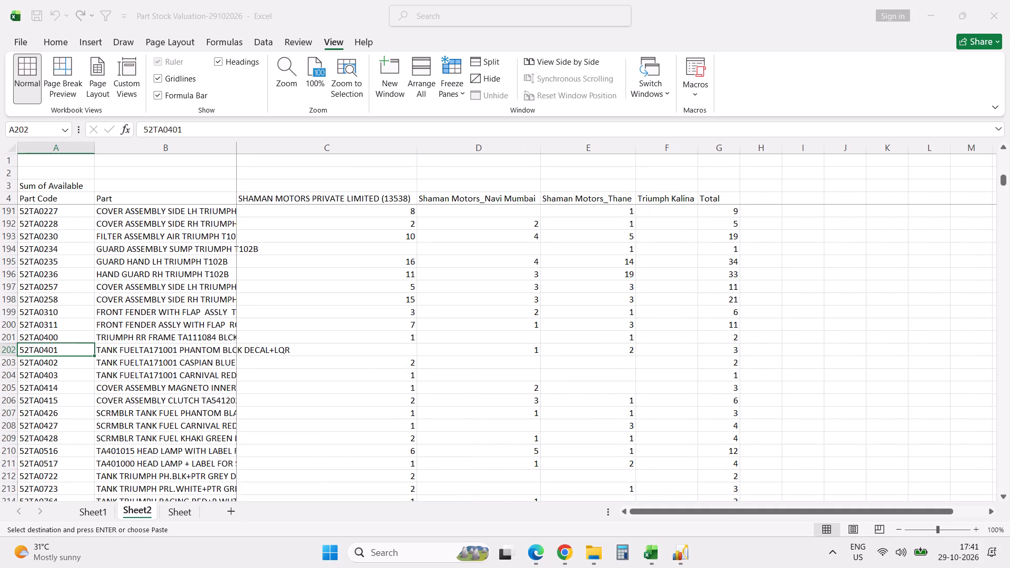
# Check the Navi Mumbai stock of part 52TA0401 and search for it in the NM stock count workbook.
pyautogui.press('Tab')
pyautogui.press('Tab')
pyautogui.press('Tab')
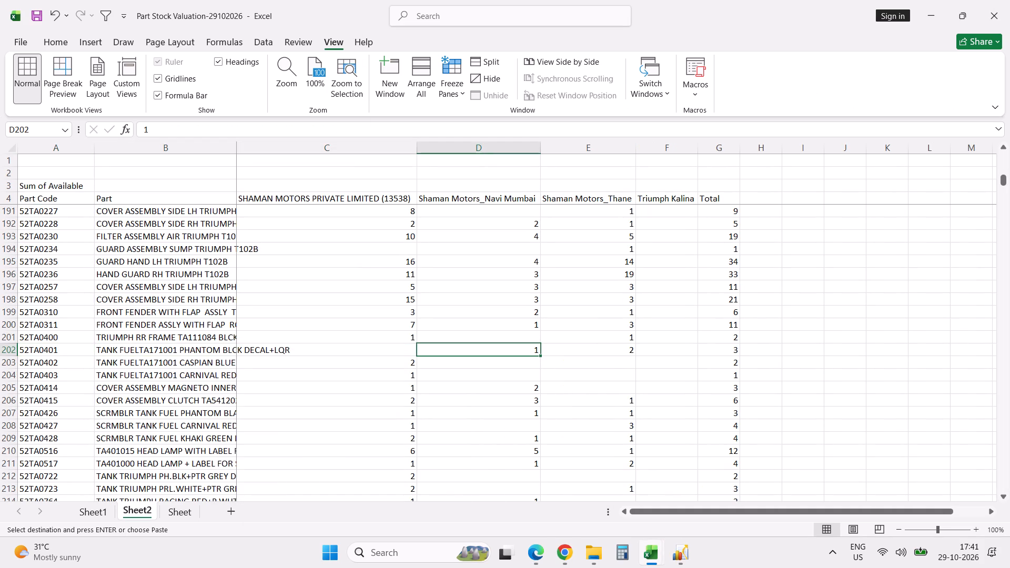
pyautogui.click(654, 549)
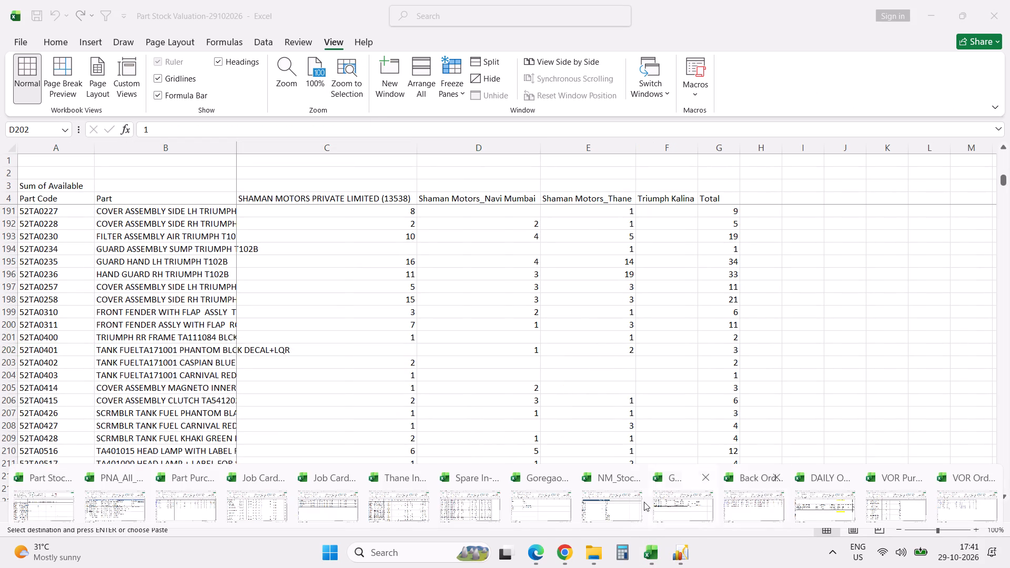
pyautogui.click(618, 503)
pyautogui.click(556, 354)
pyautogui.hotkey('ctrl', 'f')
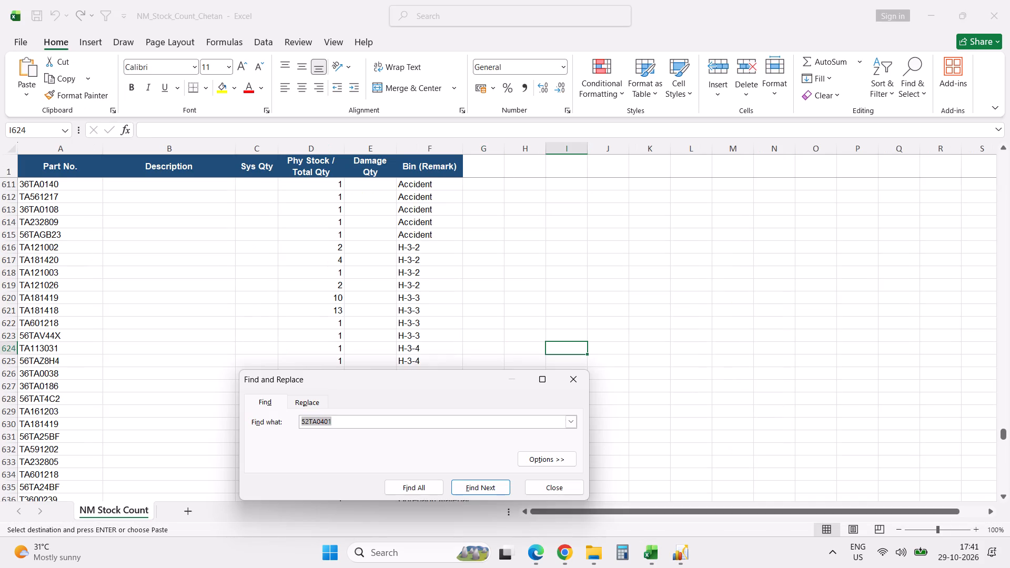
pyautogui.press('Return')
pyautogui.press('Escape')
pyautogui.press('Escape')
pyautogui.hotkey('alt', 'Tab')
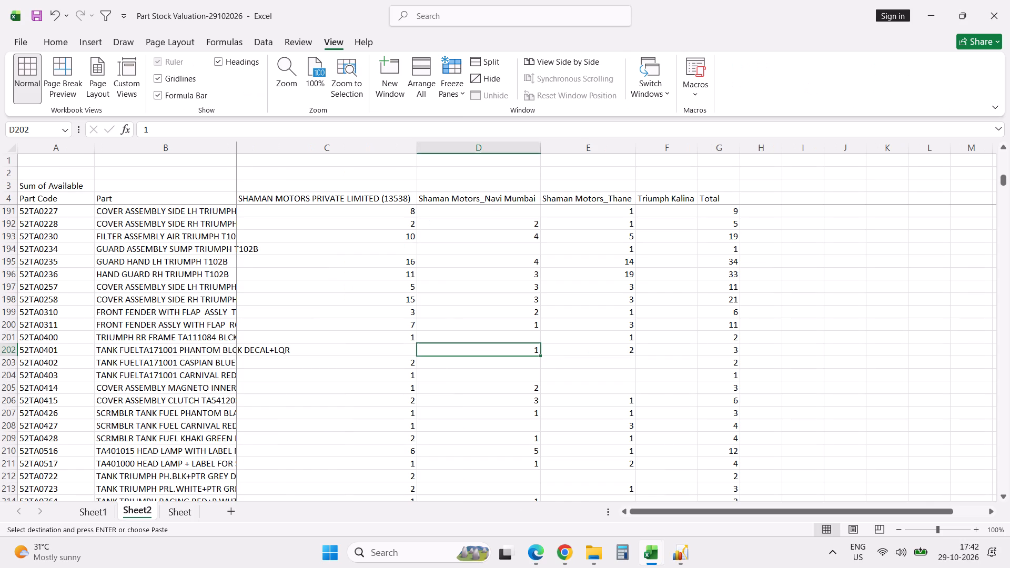
pyautogui.hotkey('alt', 'Tab')
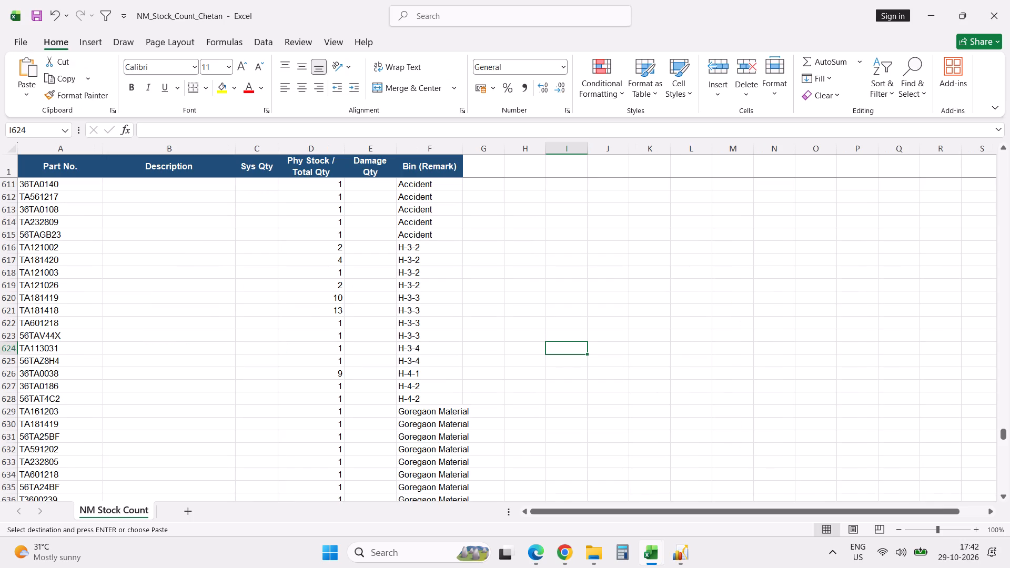
pyautogui.hotkey('alt', 'Tab')
pyautogui.hotkey('alt', 'Tab')
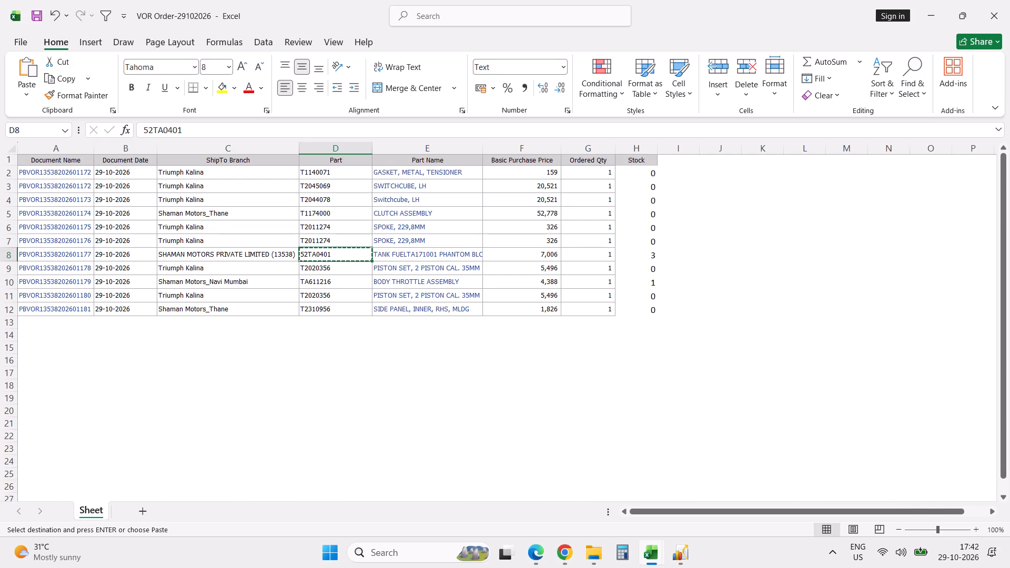
# Format the Stock values in H2:H12 of the VOR order list in comma style without decimals.
pyautogui.click(645, 173)
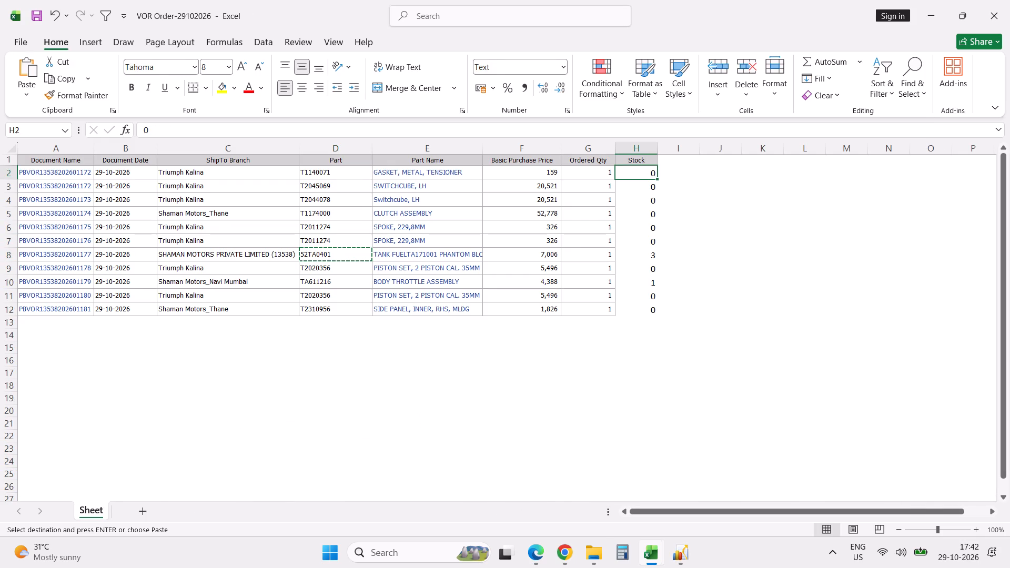
pyautogui.keyDown('shift'); pyautogui.click(648, 308); pyautogui.keyUp('shift')
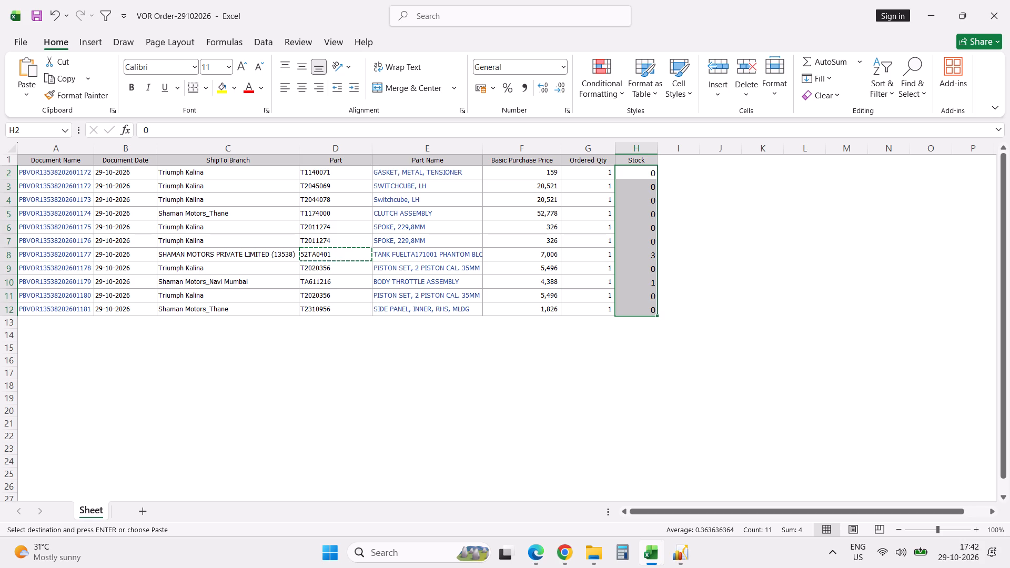
pyautogui.click(525, 92)
pyautogui.doubleClick(561, 89)
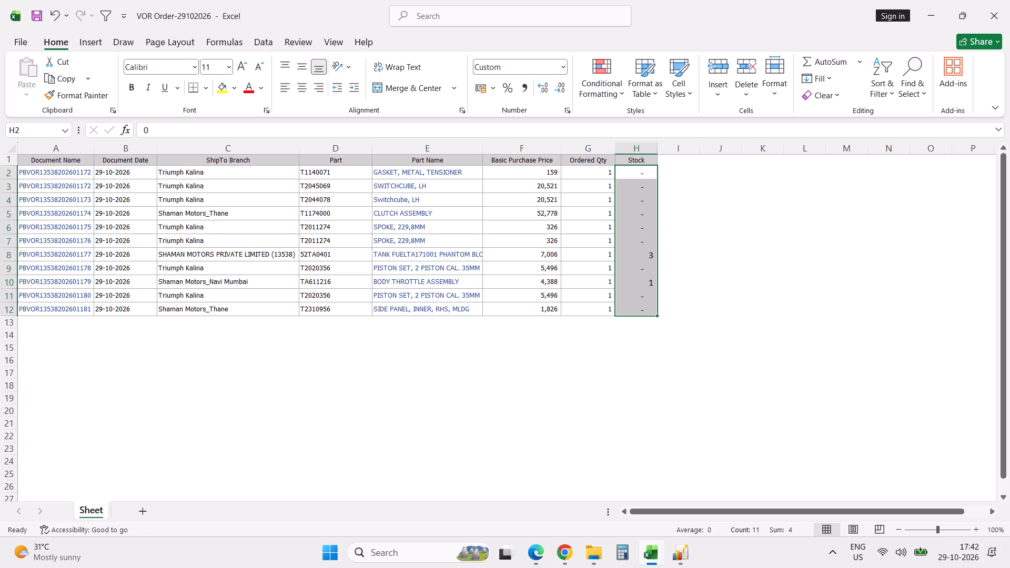
# Add a Remark column header in I1 beside the Stock column.
pyautogui.click(682, 163)
pyautogui.write('Remark')
pyautogui.press('Return')
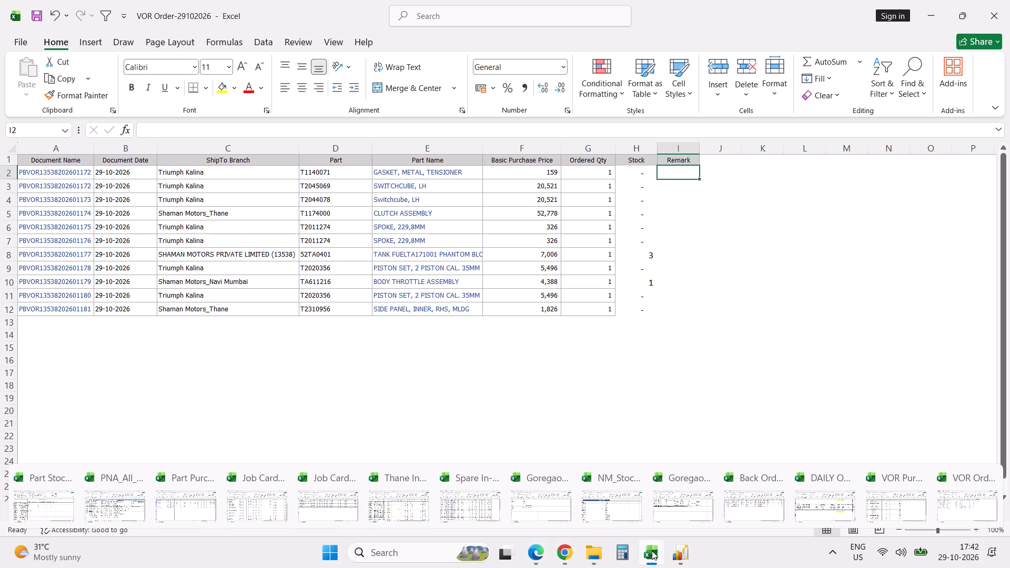
# After consulting DAILY ORDER FILE (19), enter the remarks "Part short" for 52TA0401 and "Reserved for vehicle" for TA611216.
pyautogui.click(835, 502)
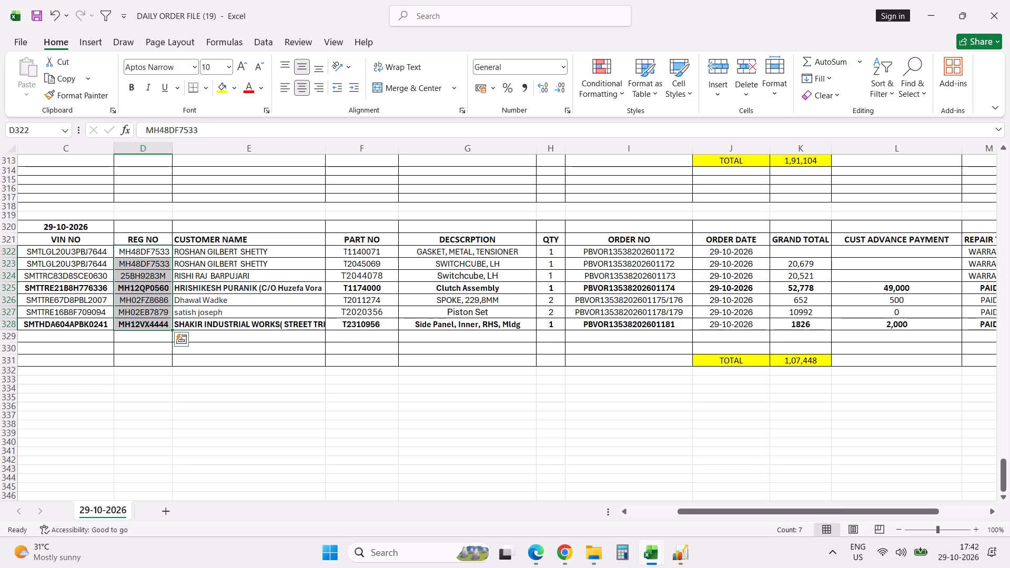
pyautogui.hotkey('alt', 'Tab')
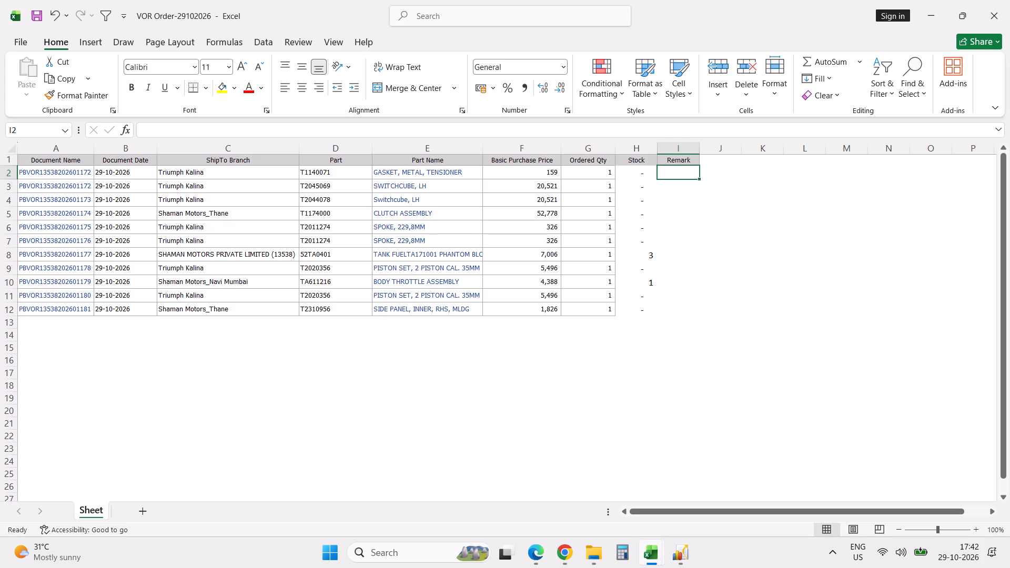
pyautogui.click(681, 256)
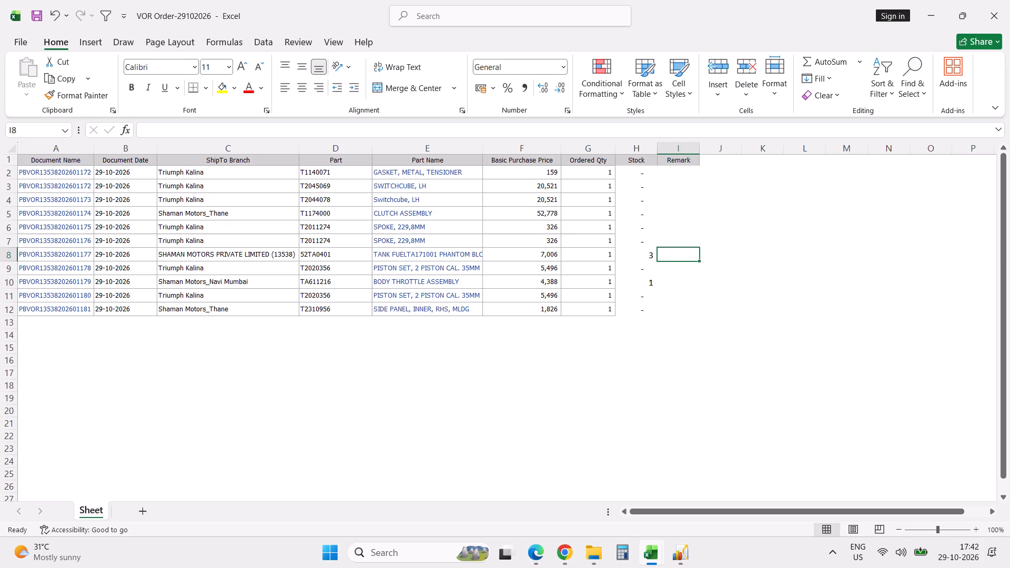
pyautogui.write('Part')
pyautogui.press('space')
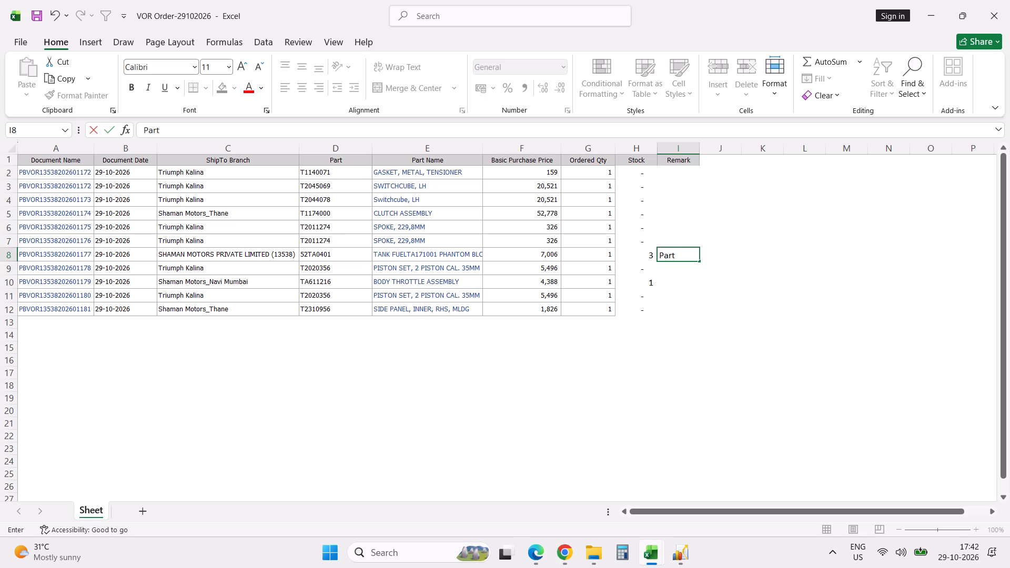
pyautogui.write('short')
pyautogui.press('Return')
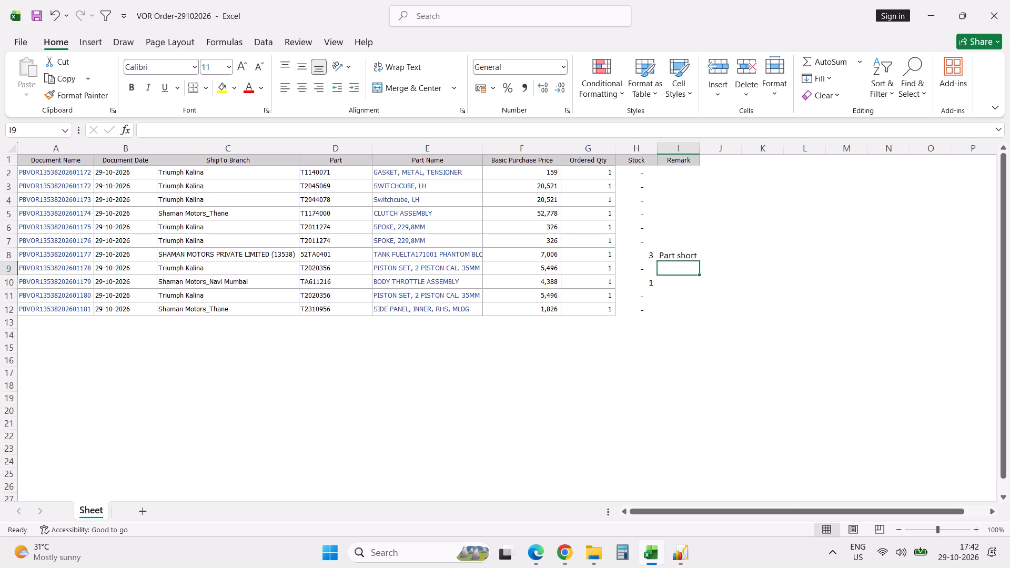
pyautogui.press('Return')
pyautogui.write('Reserved for vehicle')
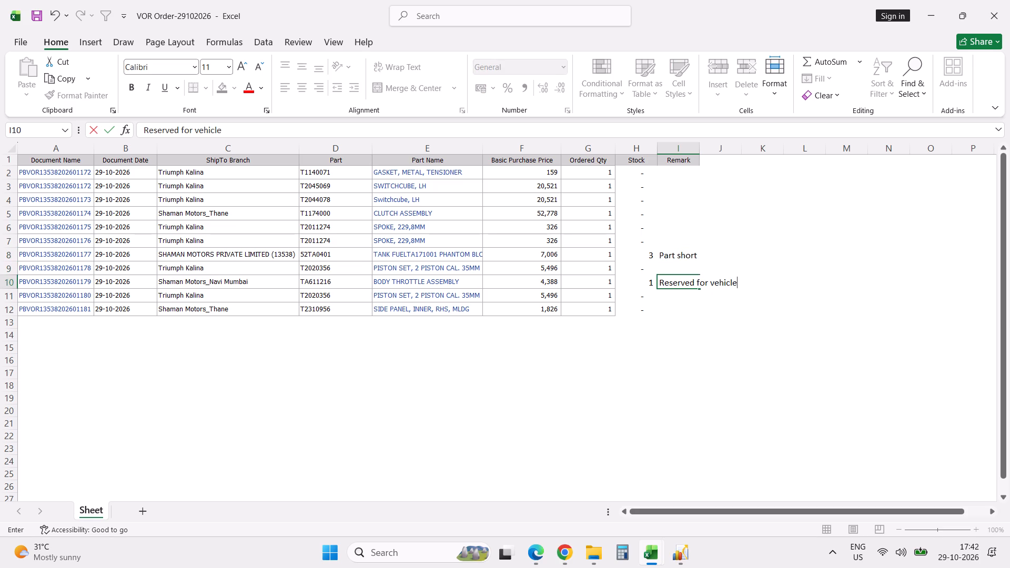
pyautogui.press('Return')
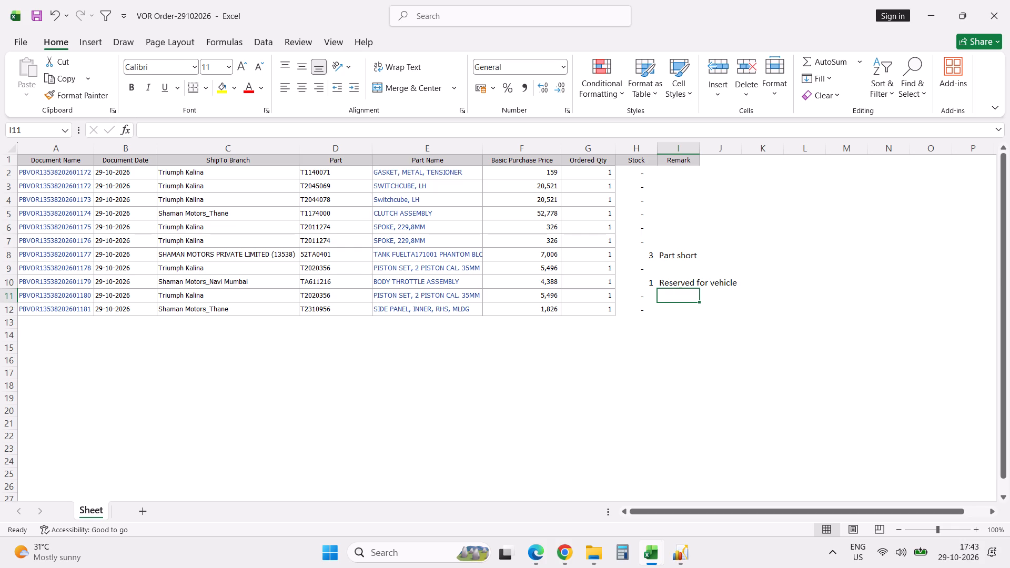
# Sort the VOR order list by ShipTo Branch from A to Z.
pyautogui.click(280, 163)
pyautogui.hotkey('alt', 'd')
pyautogui.write('ss')
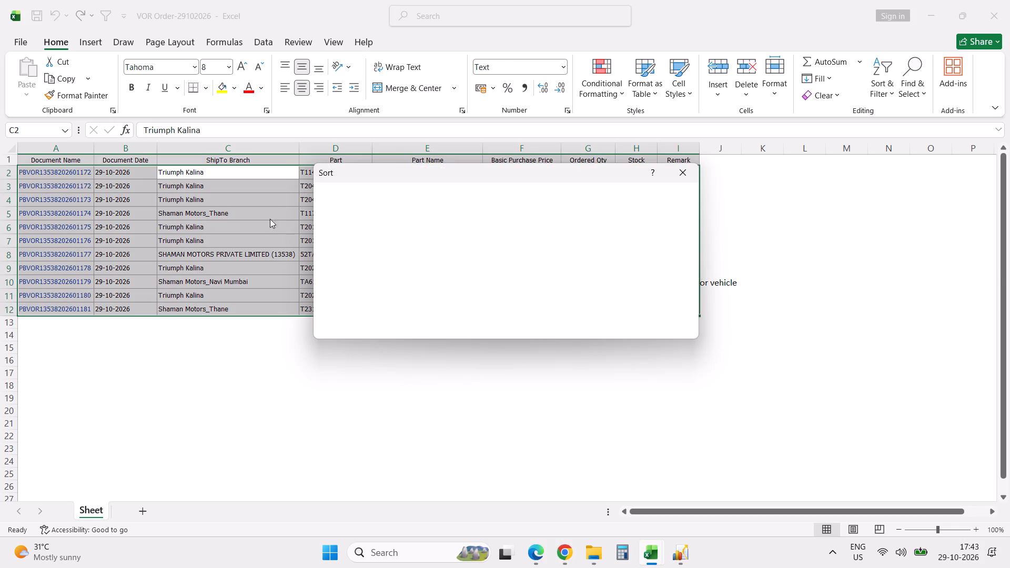
pyautogui.click(433, 230)
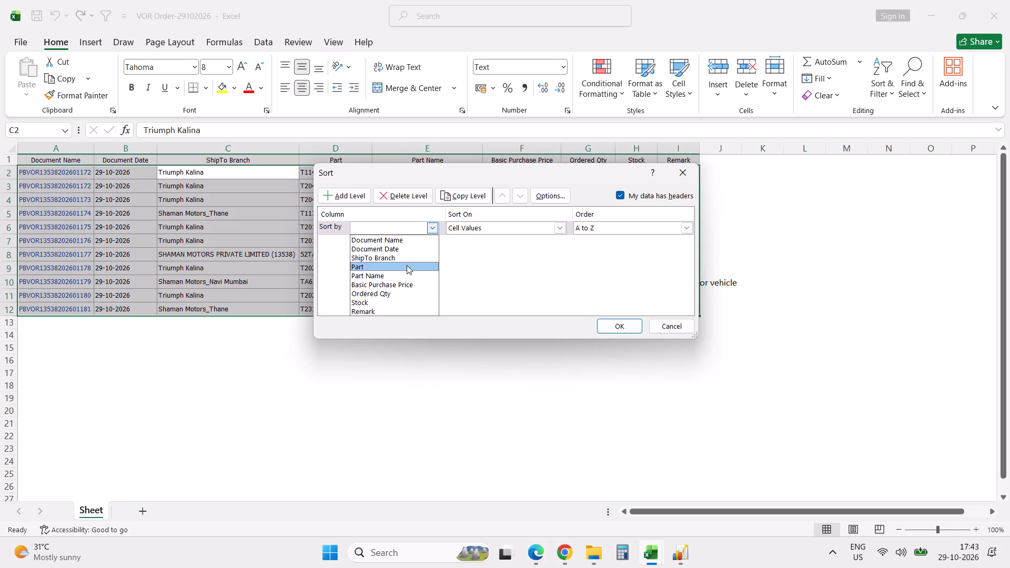
pyautogui.click(408, 258)
pyautogui.click(621, 329)
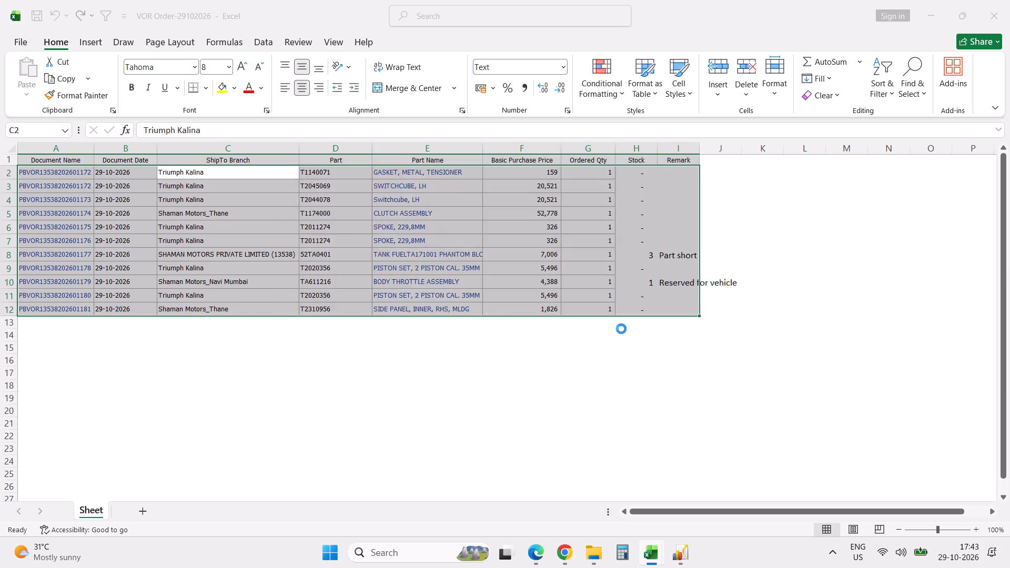
# Compare with the daily order file and enter the remark "Warranty" for parts T1140071, T2045069 and T2044078.
pyautogui.click(678, 204)
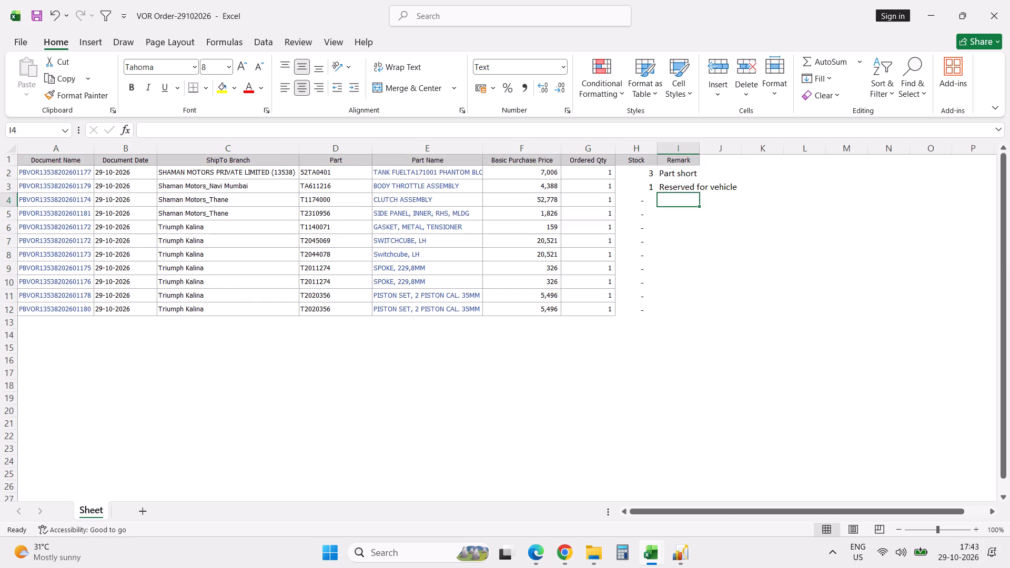
pyautogui.hotkey('alt', 'Tab')
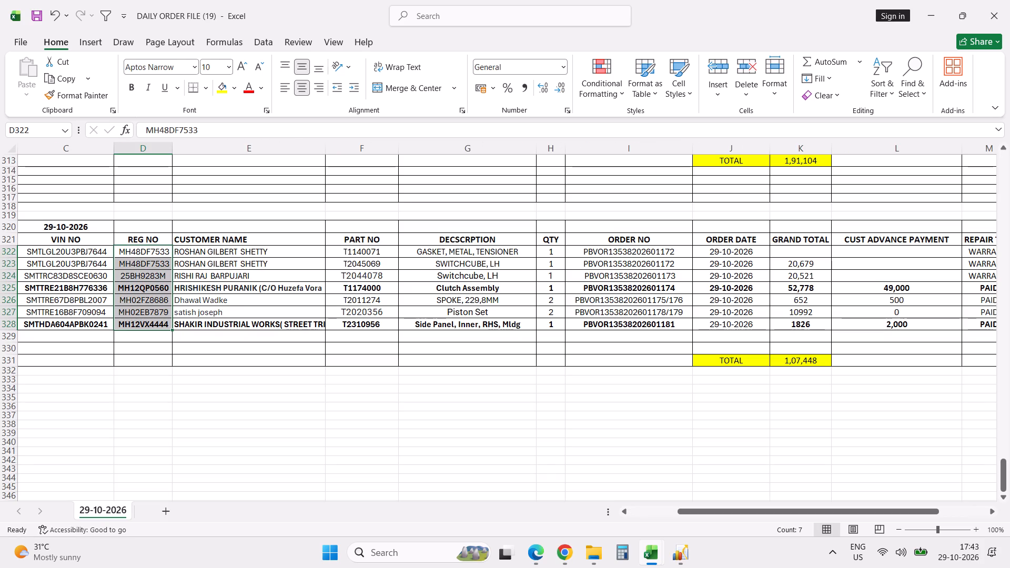
pyautogui.click(885, 289)
pyautogui.keyDown('shift'); pyautogui.click(892, 326); pyautogui.keyUp('shift')
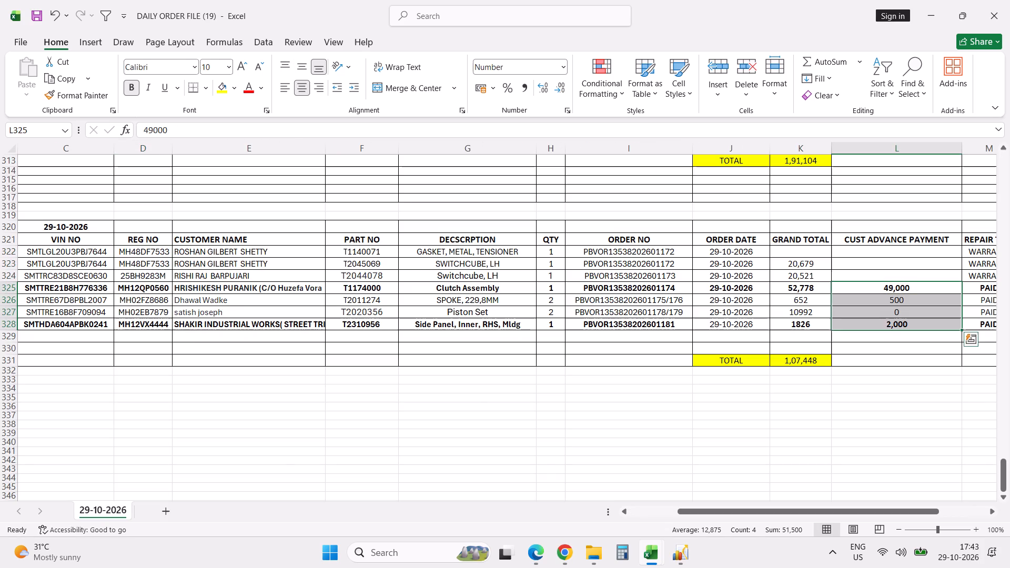
pyautogui.hotkey('alt', 'Tab')
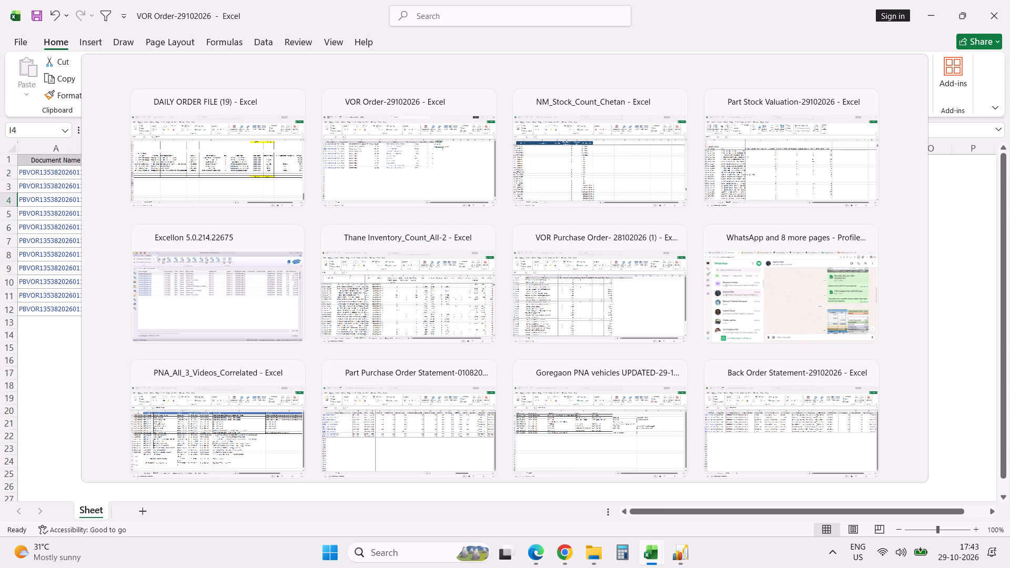
pyautogui.keyDown('shift'); pyautogui.click(676, 314); pyautogui.keyUp('shift')
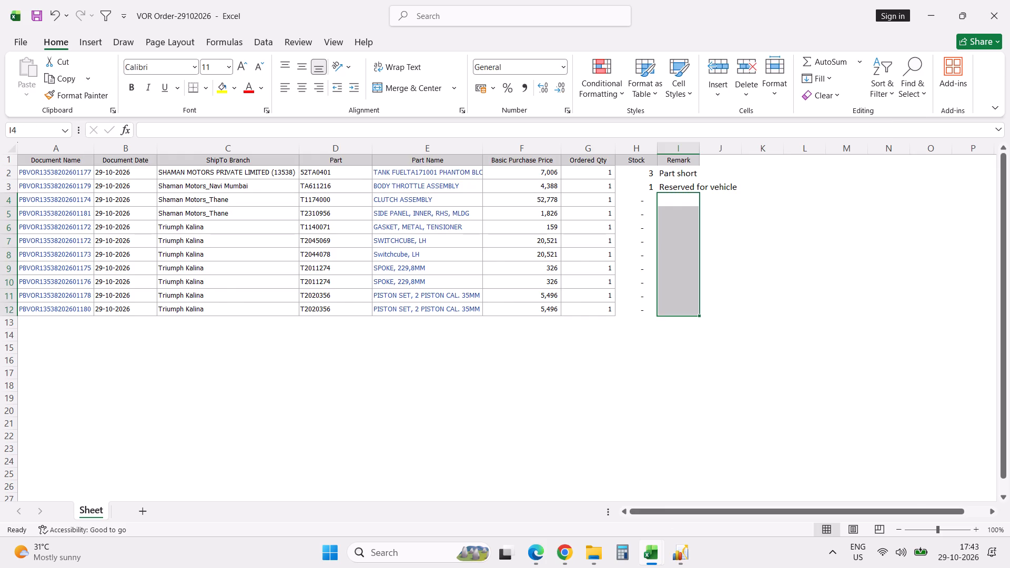
pyautogui.hotkey('alt', 'Tab')
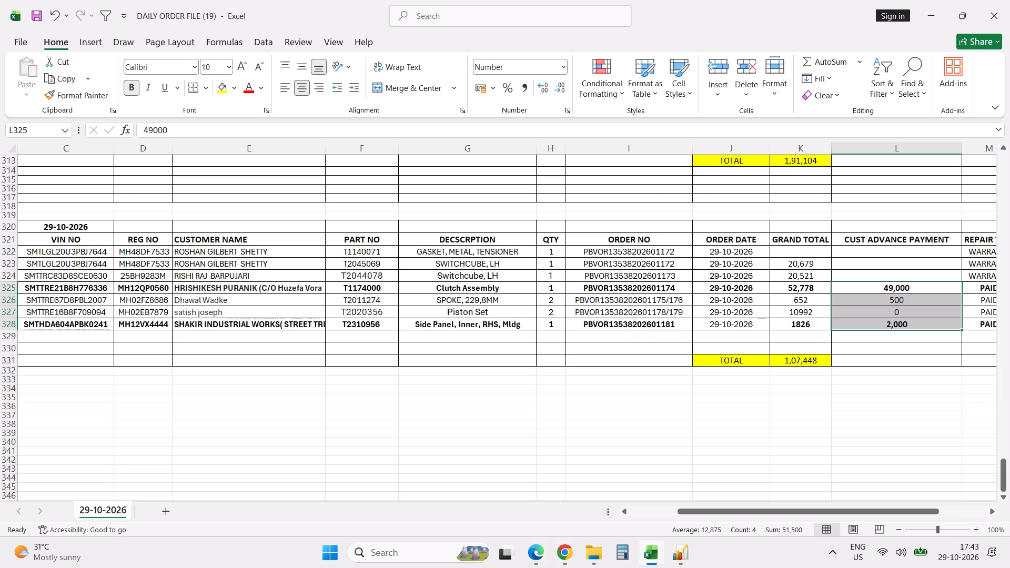
pyautogui.hotkey('alt', 'Tab')
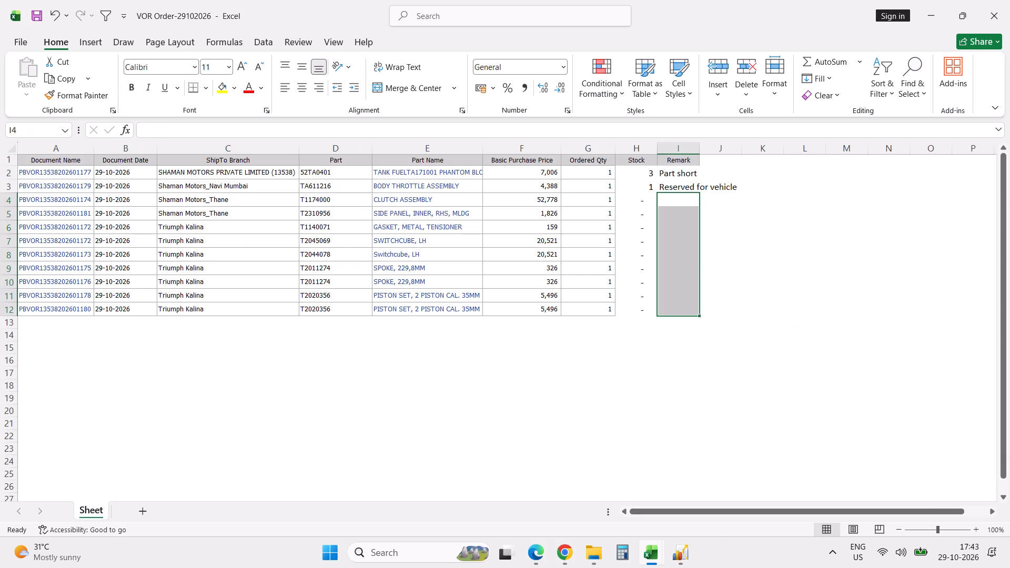
pyautogui.click(668, 228)
pyautogui.write('Warranty')
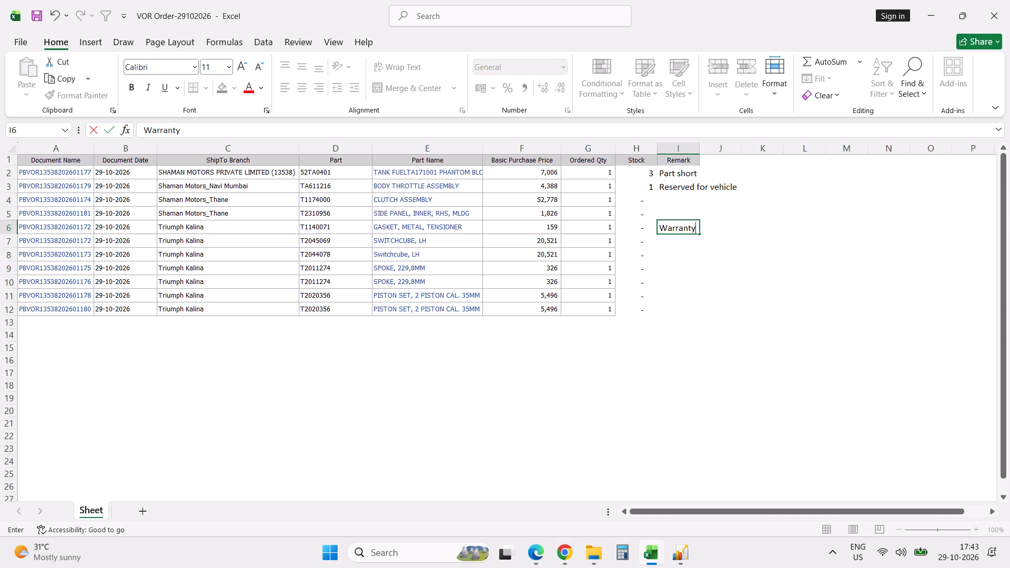
pyautogui.press('Return')
pyautogui.press('w')
pyautogui.press('Return')
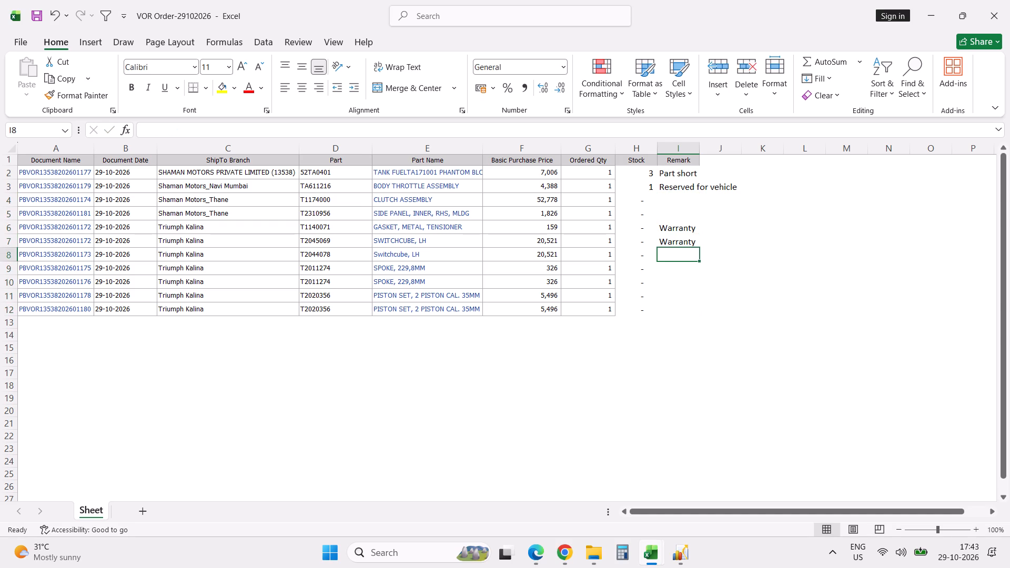
pyautogui.press('w')
pyautogui.press('Return')
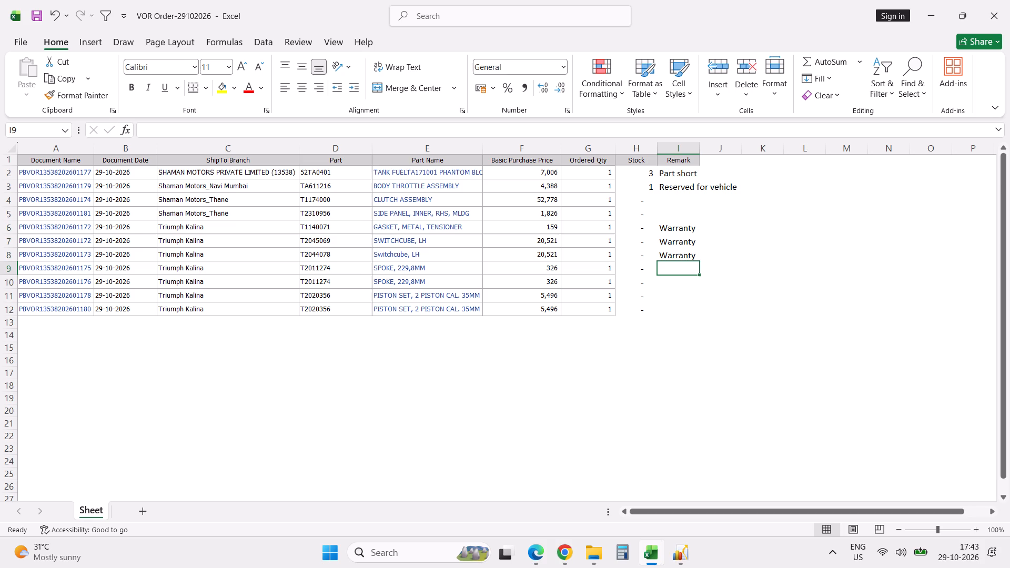
# Consult the daily order file and enter the remark "Advance taken 49500" for clutch assembly T1174000.
pyautogui.hotkey('alt', 'Tab')
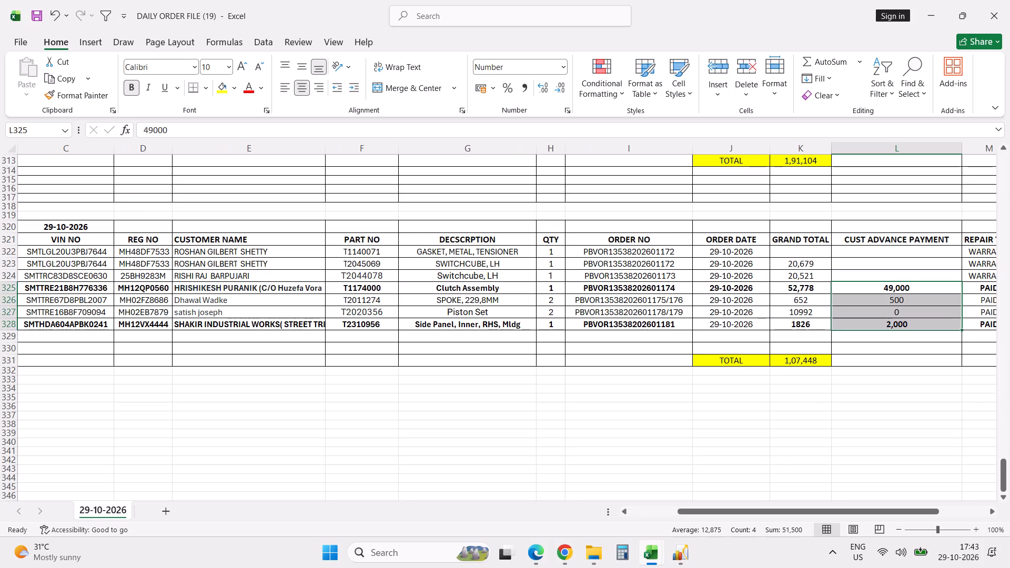
pyautogui.hotkey('alt', 'Tab')
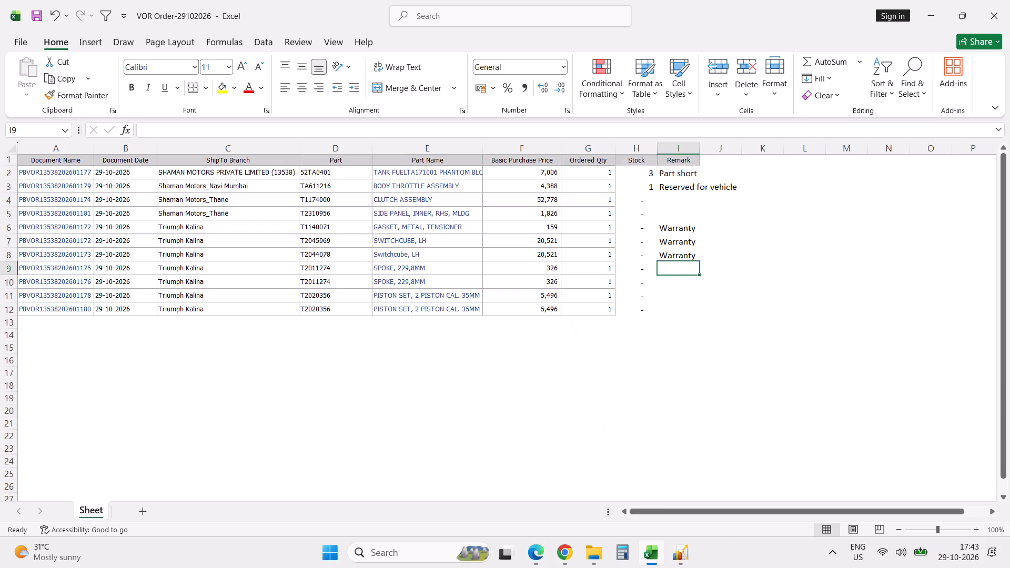
pyautogui.click(666, 204)
pyautogui.write('Advance taken')
pyautogui.press('space')
pyautogui.write('49500')
pyautogui.press('Return')
pyautogui.hotkey('alt', 'Tab')
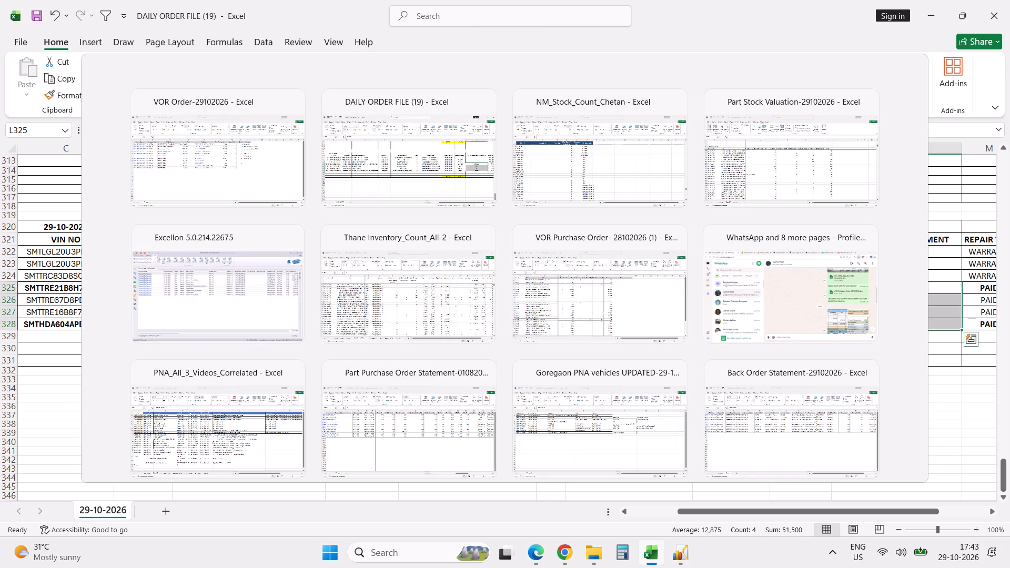
pyautogui.hotkey('alt', 'Tab')
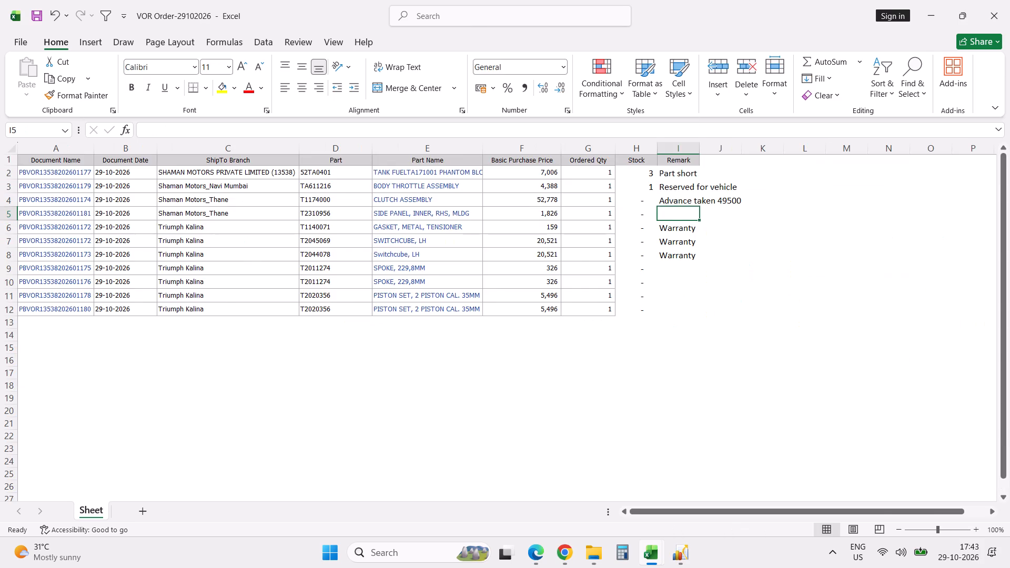
pyautogui.hotkey('alt', 'Tab')
pyautogui.hotkey('alt', 'Tab')
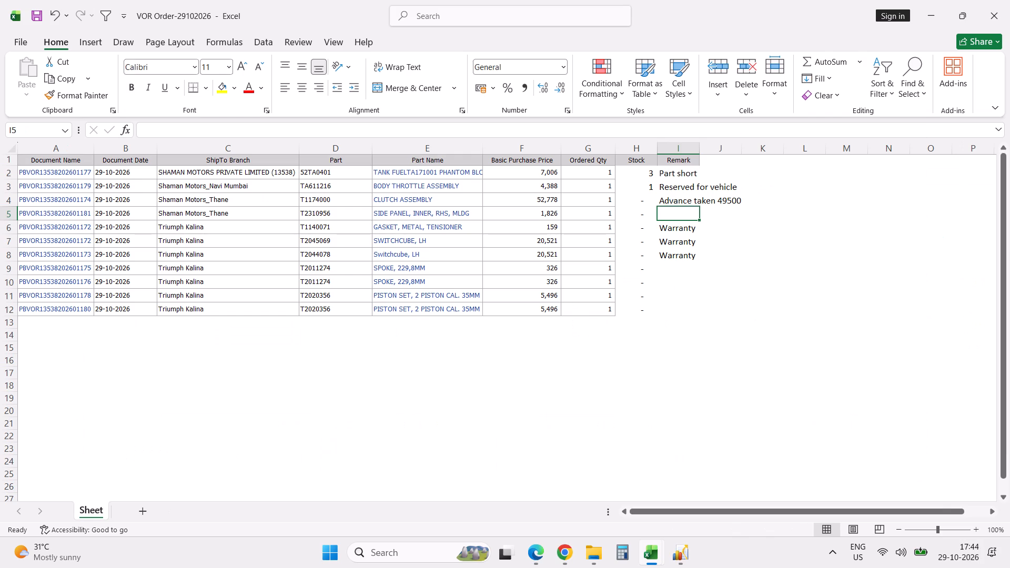
pyautogui.click(680, 272)
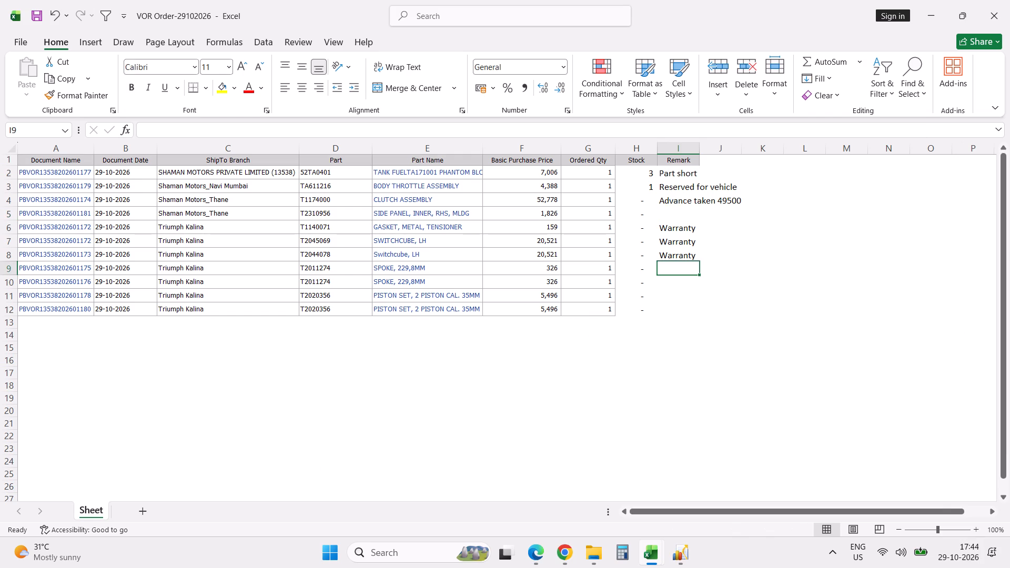
pyautogui.write('Ad')
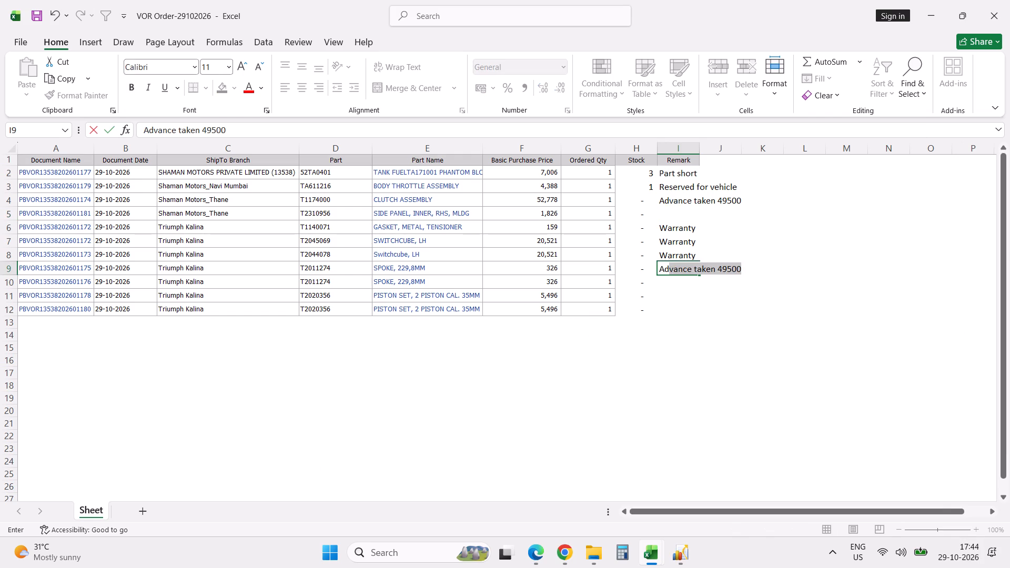
pyautogui.press('Return')
pyautogui.click(680, 271)
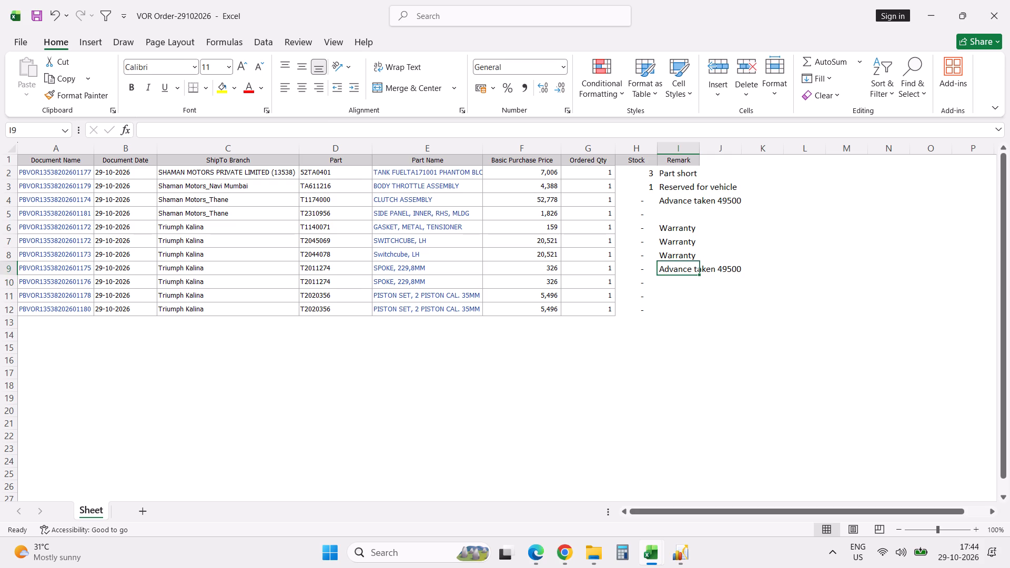
pyautogui.click(211, 129)
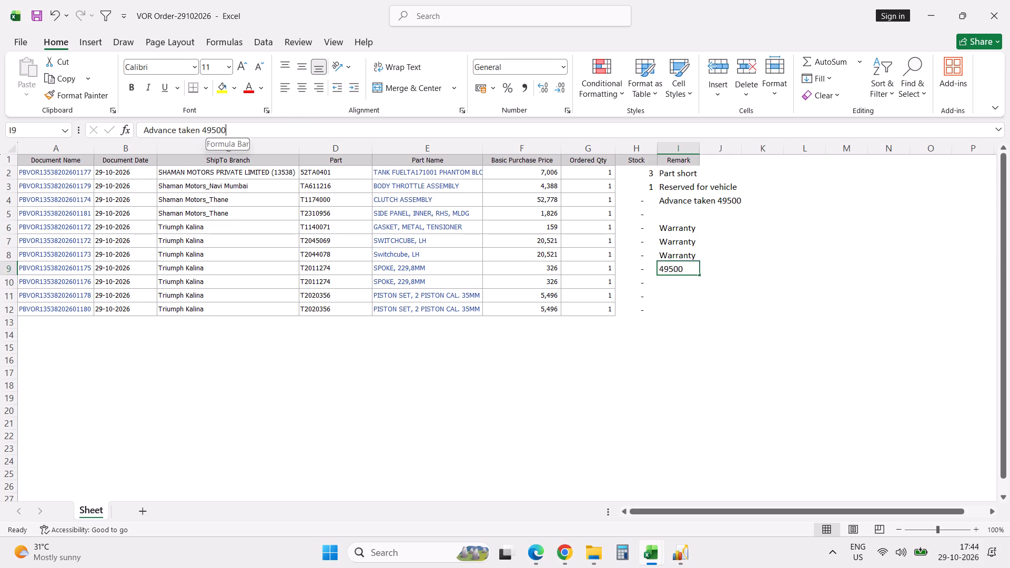
pyautogui.press('BackSpace')
pyautogui.press('BackSpace')
pyautogui.press('Return')
pyautogui.hotkey('alt', 'Tab')
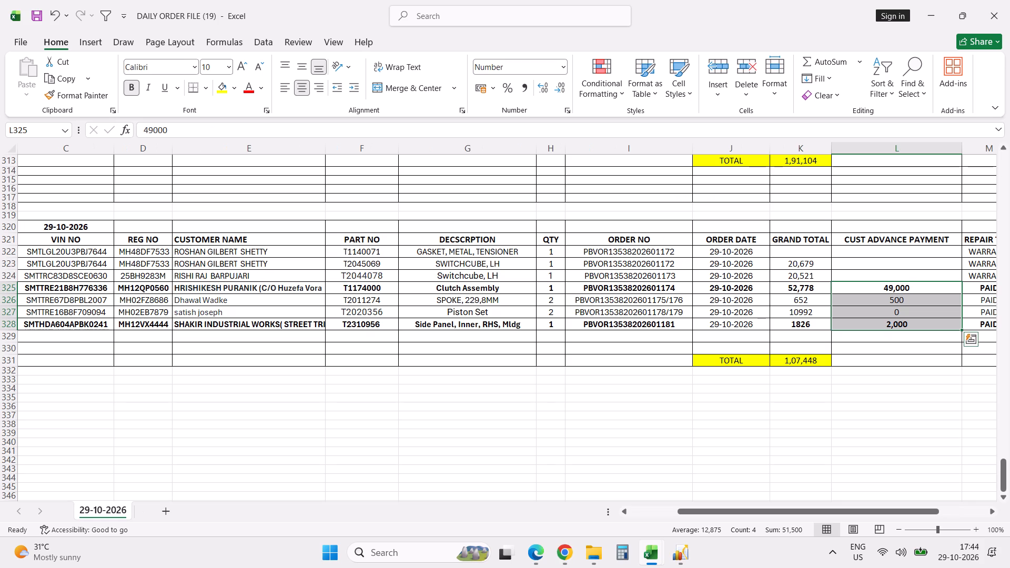
pyautogui.hotkey('alt', 'Tab')
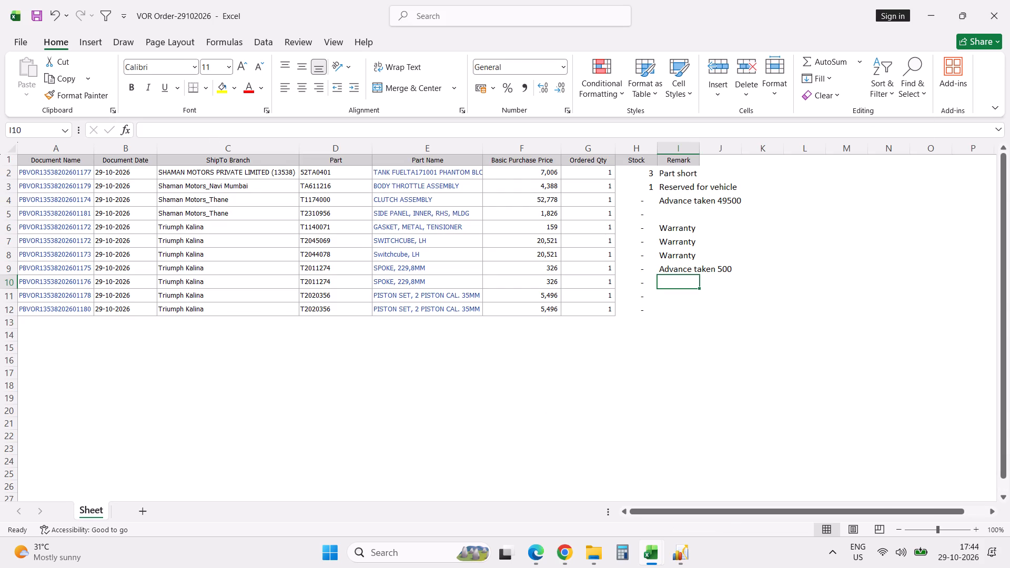
pyautogui.hotkey('ctrl', 'd')
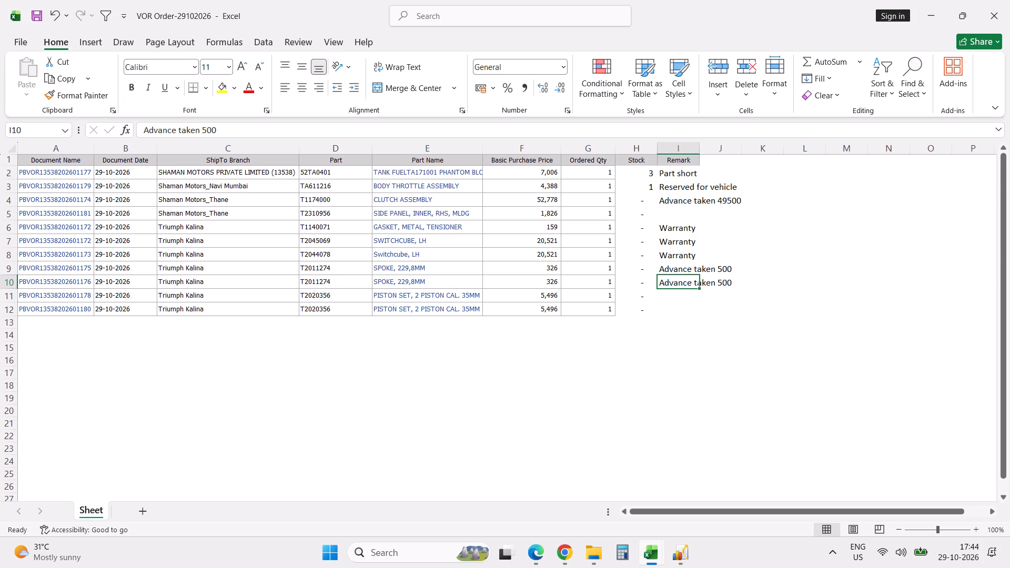
# Check the daily order file and enter the remark "Advance taken 2000" for side panel T2310956 in the VOR order list.
pyautogui.hotkey('alt', 'Tab')
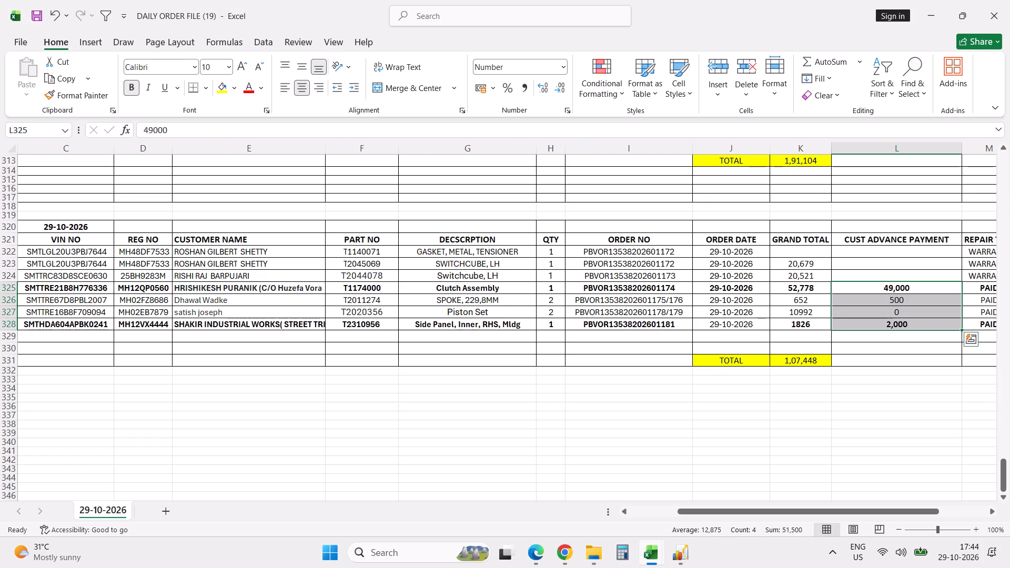
pyautogui.hotkey('alt', 'Tab')
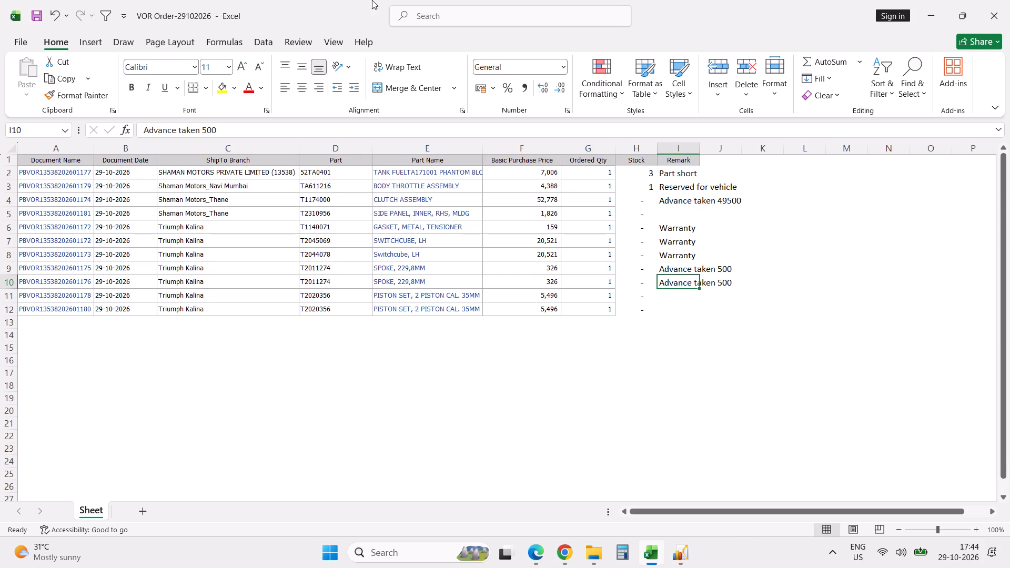
pyautogui.click(672, 218)
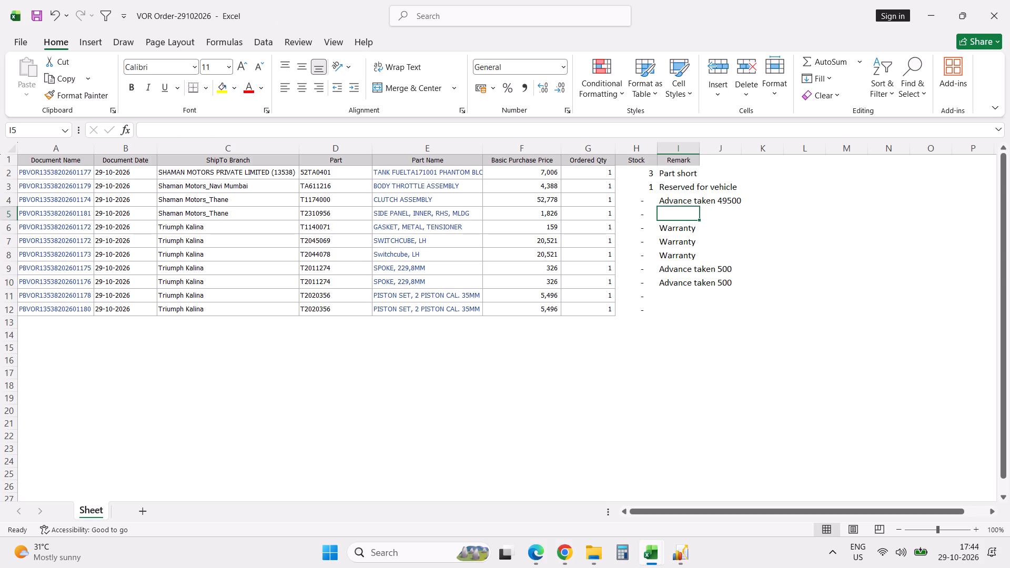
pyautogui.hotkey('ctrl', 'd')
pyautogui.click(307, 136)
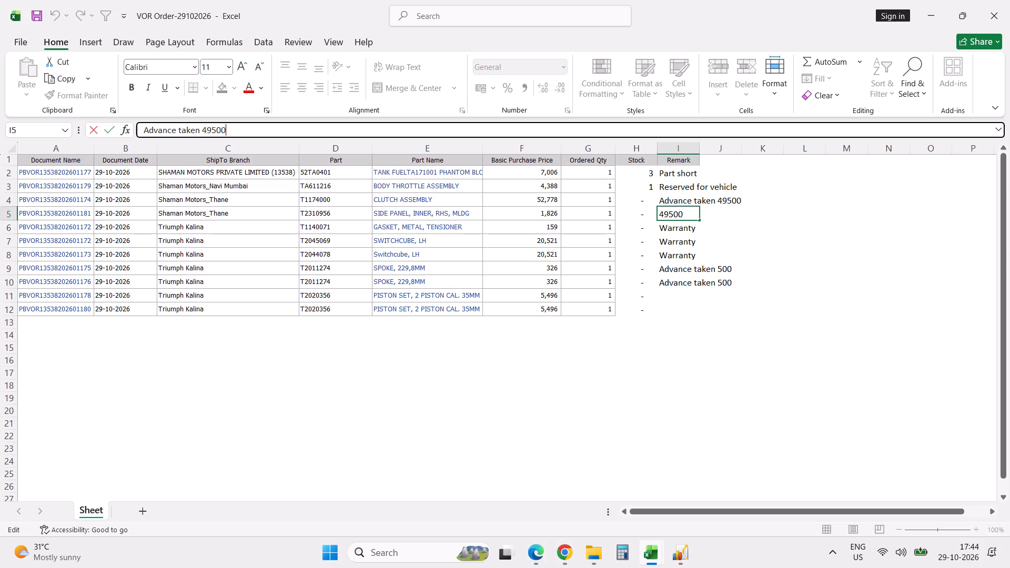
pyautogui.press('BackSpace')
pyautogui.press('BackSpace')
pyautogui.press('BackSpace')
pyautogui.press('BackSpace')
pyautogui.press('BackSpace')
pyautogui.write('2000')
pyautogui.press('Return')
# Examine the advance payment, repair type and remark for piston set T2020356 in the daily order file, then return to the VOR order list.
pyautogui.hotkey('alt', 'Tab')
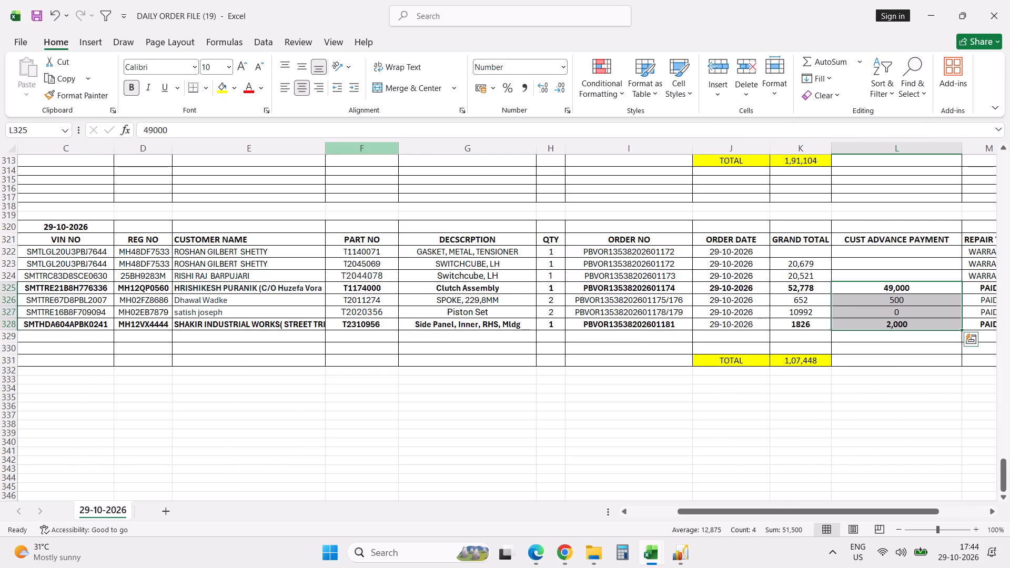
pyautogui.click(846, 313)
pyautogui.press('Right')
pyautogui.press('Right')
pyautogui.press('Right')
pyautogui.press('Right')
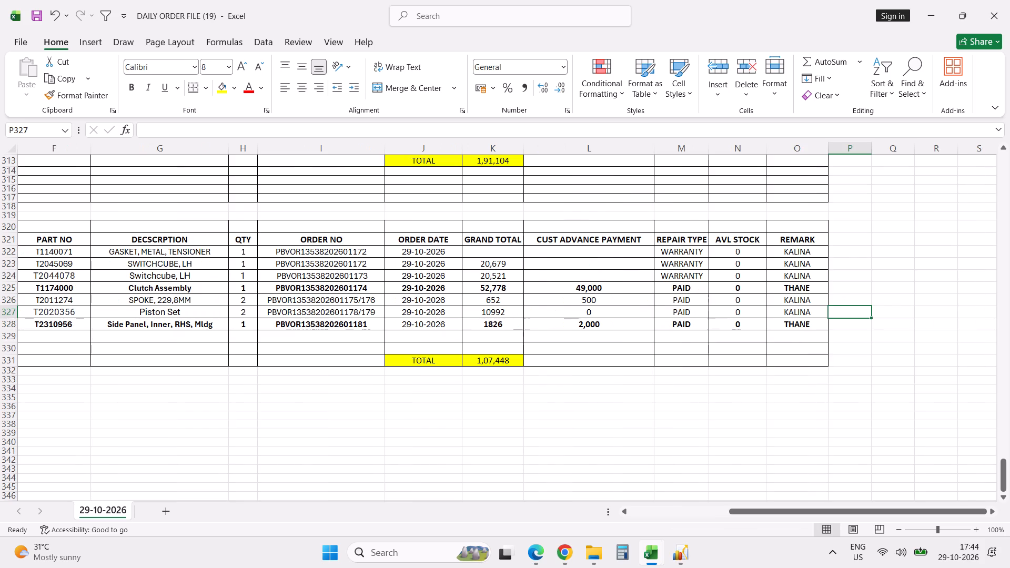
pyautogui.press('Left')
pyautogui.press('Left')
pyautogui.press('Left')
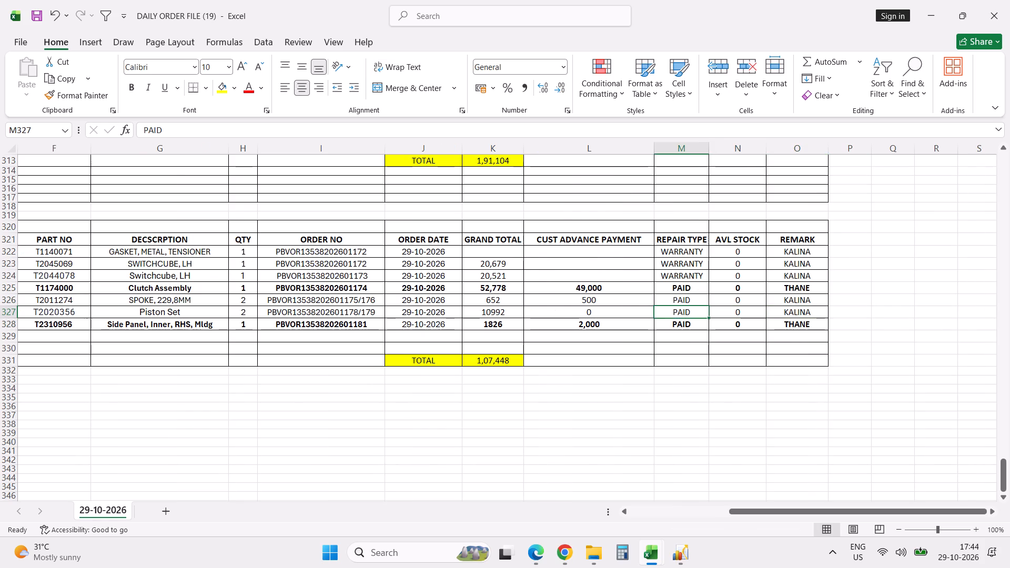
pyautogui.hotkey('alt', 'Tab')
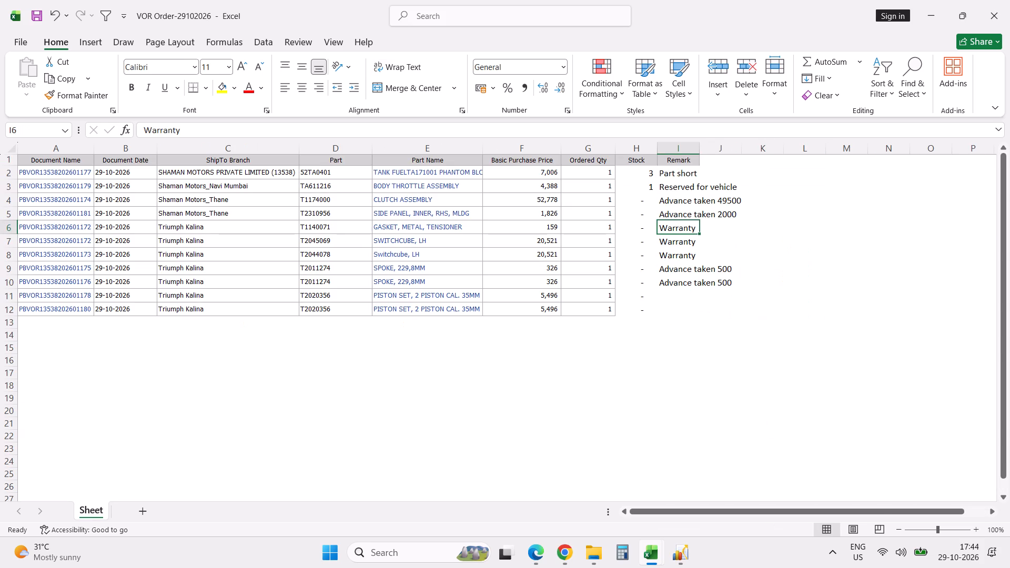
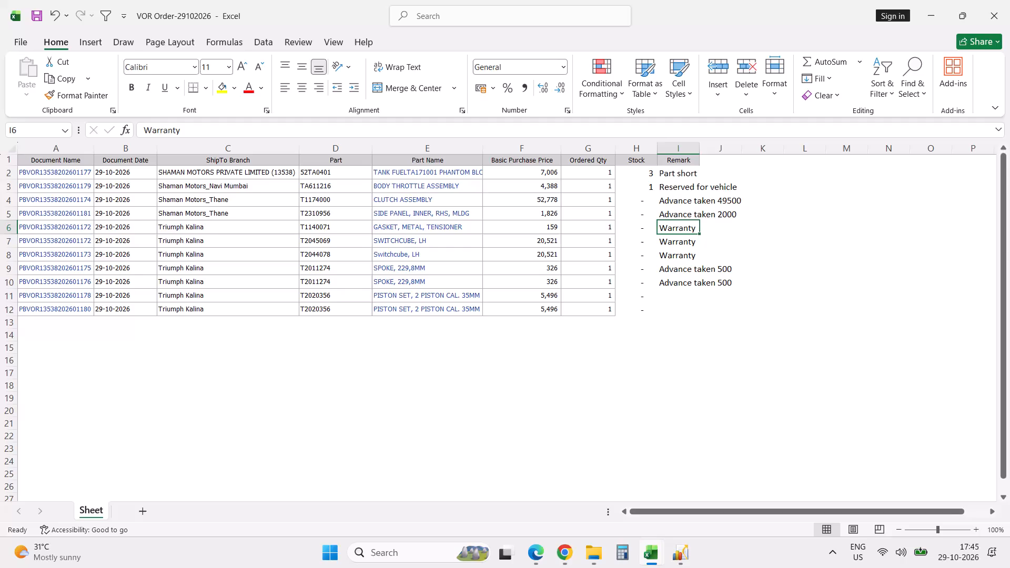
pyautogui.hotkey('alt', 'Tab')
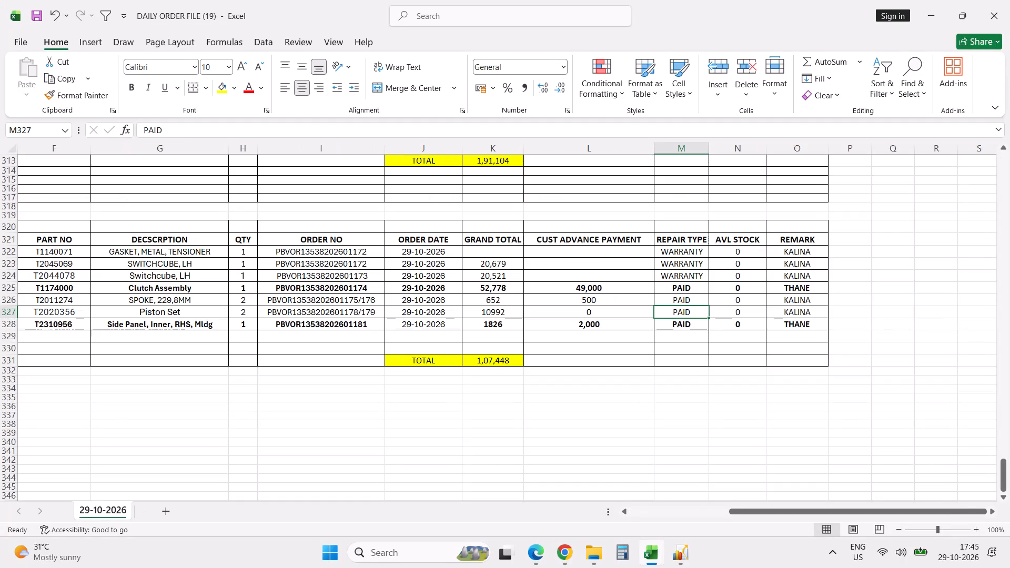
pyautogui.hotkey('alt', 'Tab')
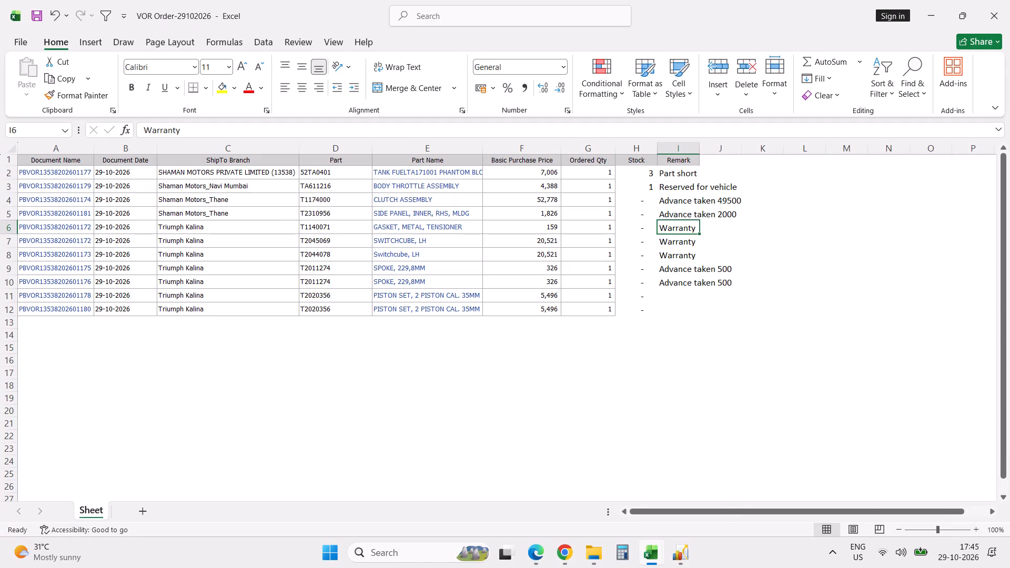
# Insert a new column before Stock in the VOR order list and head it "Amount".
pyautogui.click(632, 147)
pyautogui.hotkey('ctrl', '+')
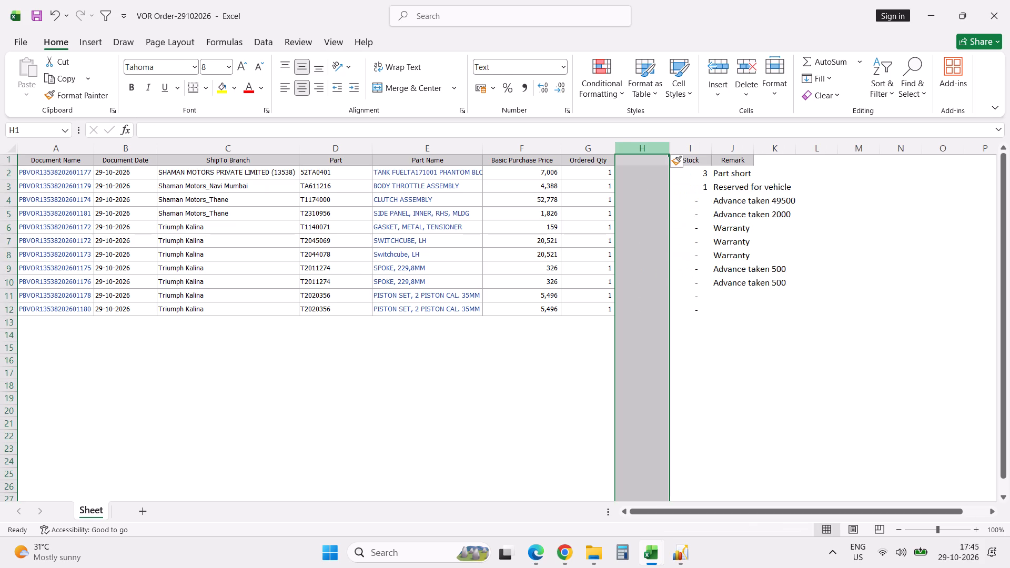
pyautogui.click(637, 163)
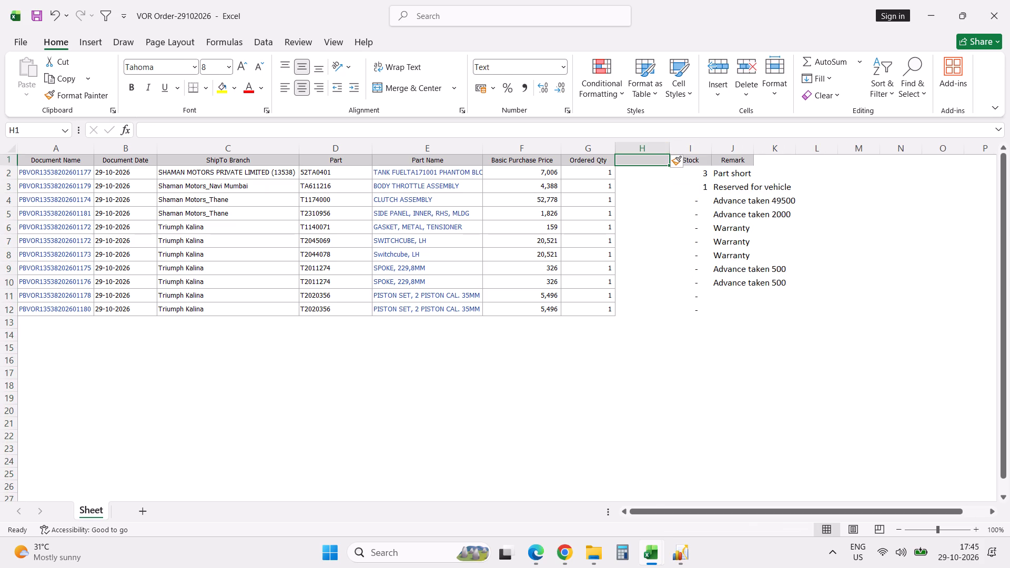
pyautogui.write('Amount')
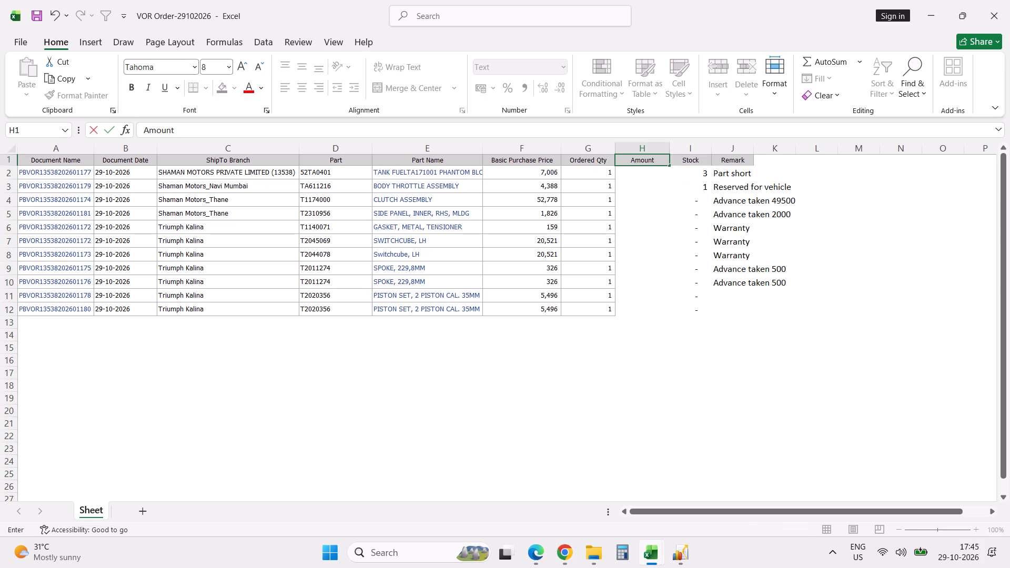
pyautogui.press('Return')
# Calculate Amount as Basic Purchase Price times Ordered Qty (=F2*G2) and fill the formula down through row 12.
pyautogui.press('=')
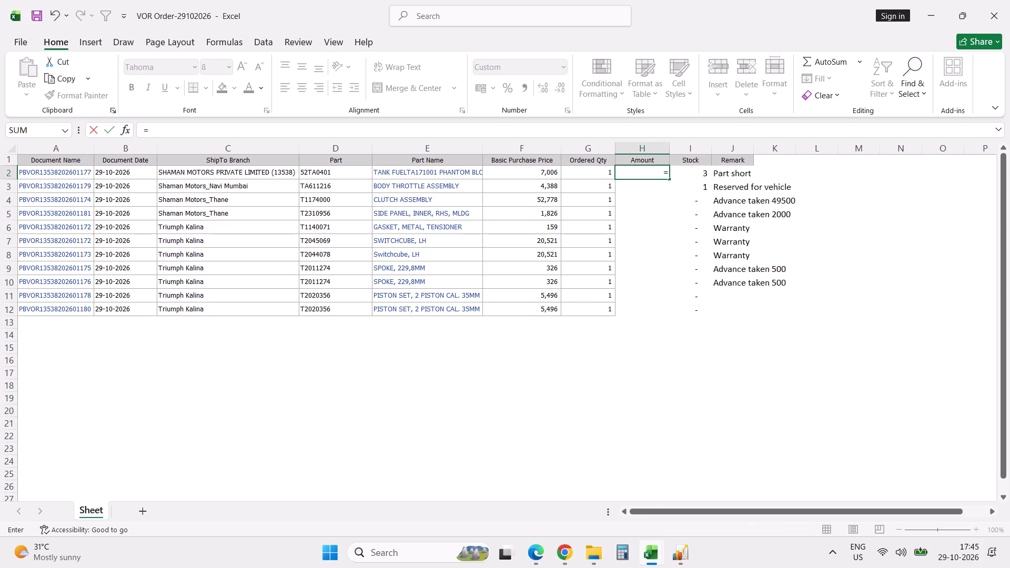
pyautogui.press('Left')
pyautogui.press('Left')
pyautogui.press('*')
pyautogui.press('Left')
pyautogui.press('Return')
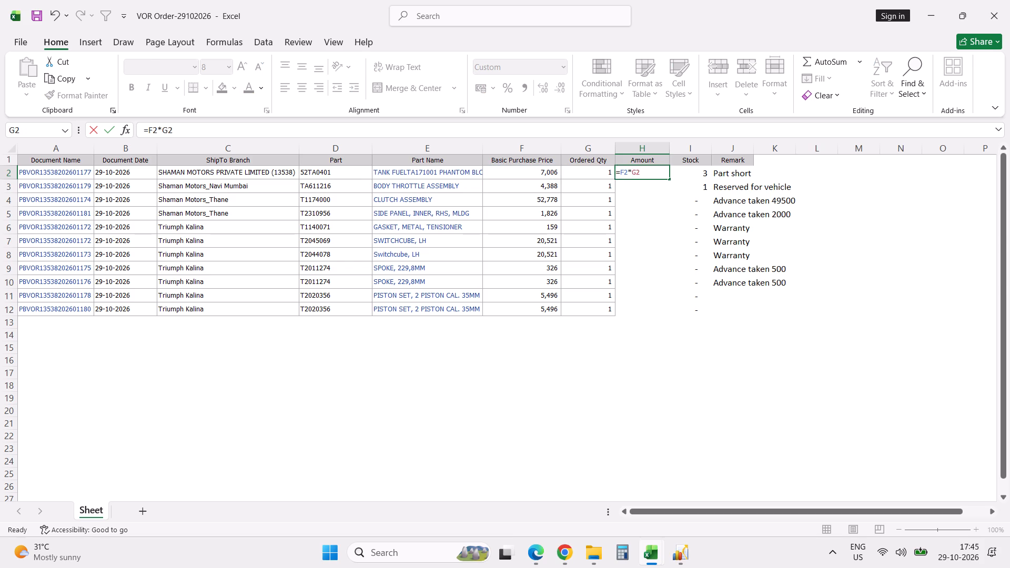
pyautogui.click(647, 173)
pyautogui.hotkey('shift', 'Down')
pyautogui.hotkey('shift', 'Down')
pyautogui.hotkey('shift', 'Down')
pyautogui.hotkey('shift', 'Down')
pyautogui.hotkey('shift', 'Down')
pyautogui.hotkey('shift', 'Down')
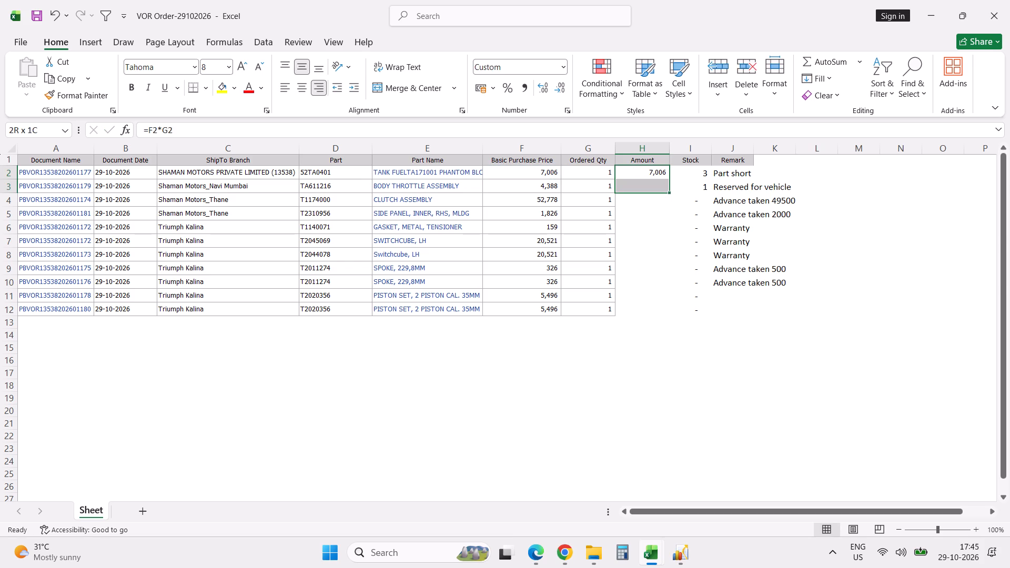
pyautogui.hotkey('shift', 'Down')
pyautogui.hotkey('shift', 'Down')
pyautogui.hotkey('shift', 'Down')
pyautogui.hotkey('shift', 'Down')
pyautogui.hotkey('ctrl', 'd')
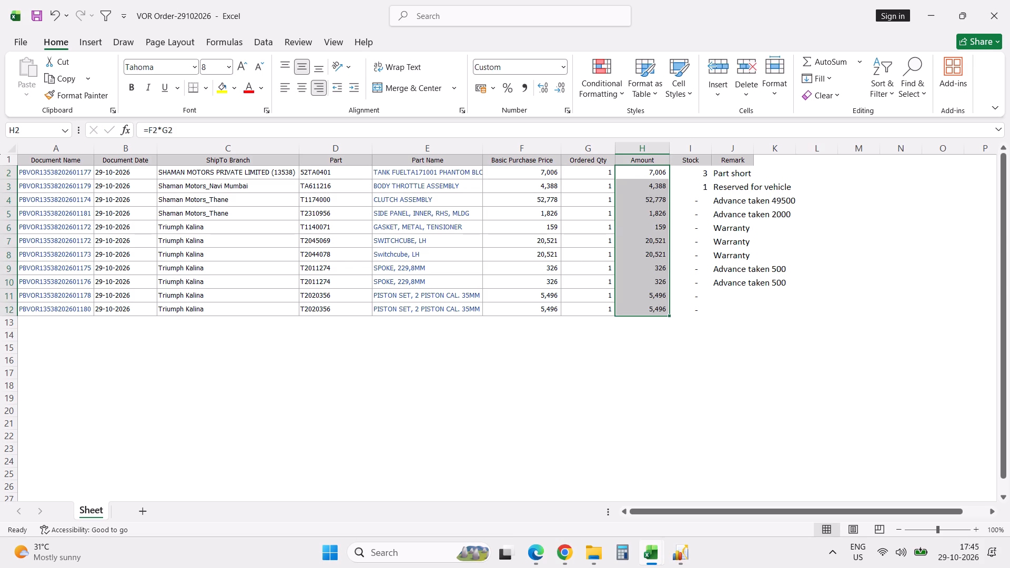
# Sum the Amount column (H2:H12) in cell H13 directly below the last order row.
pyautogui.press('Down')
pyautogui.press('Down')
pyautogui.press('Down')
pyautogui.press('Down')
pyautogui.press('Down')
pyautogui.press('Down')
pyautogui.press('Down')
pyautogui.press('Down')
pyautogui.press('Down')
pyautogui.press('Down')
pyautogui.press('Down')
pyautogui.hotkey('alt', '=')
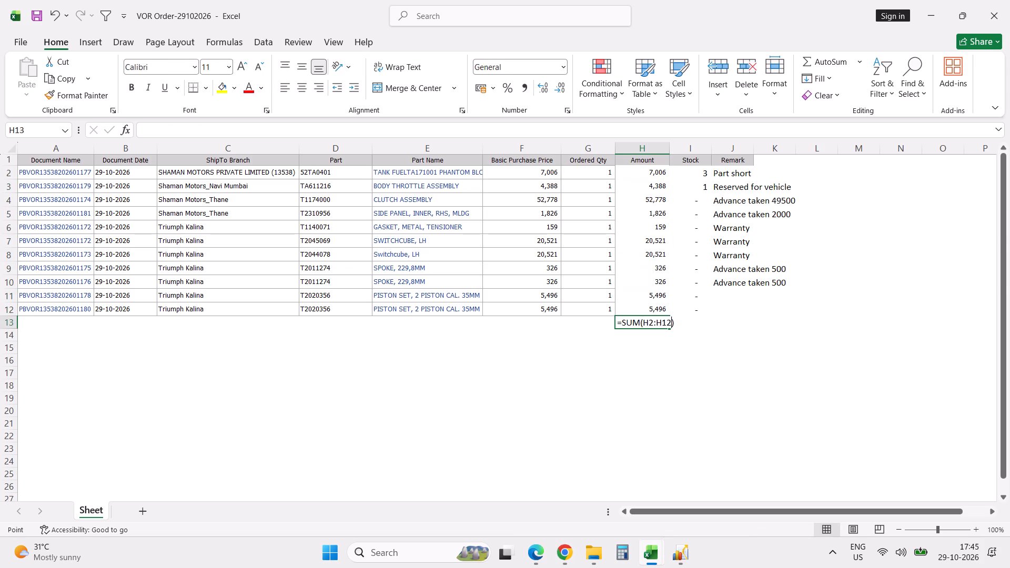
pyautogui.press('Return')
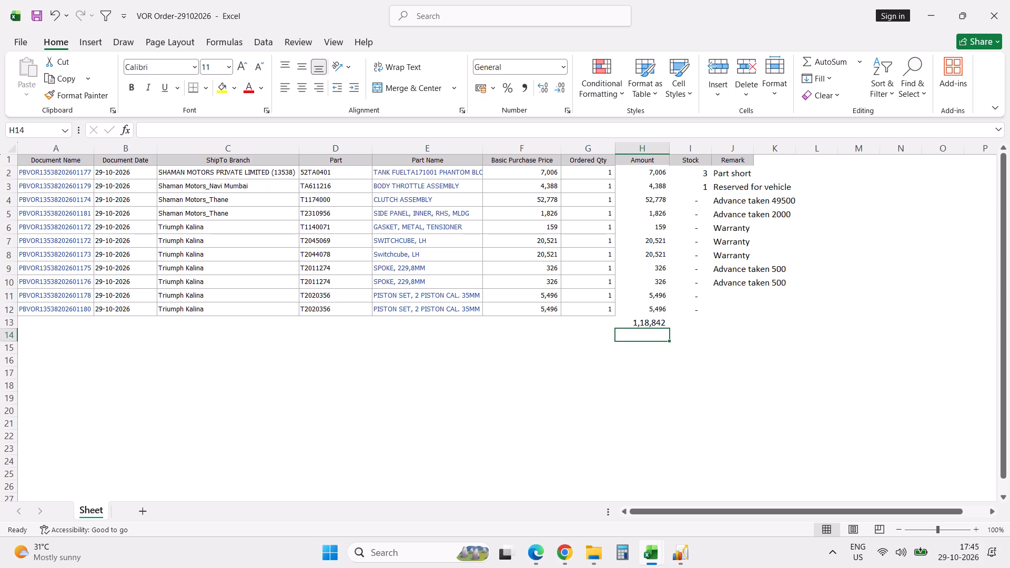
# Copy the first Ordered Qty cell's formatting onto H2:K13 and fit the Remark column width to its contents.
pyautogui.click(647, 173)
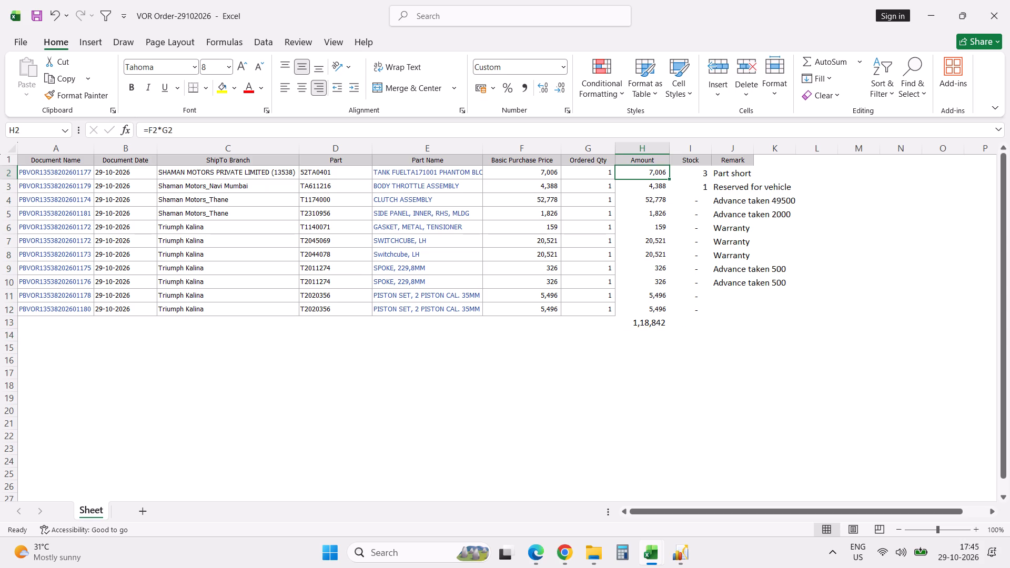
pyautogui.click(592, 178)
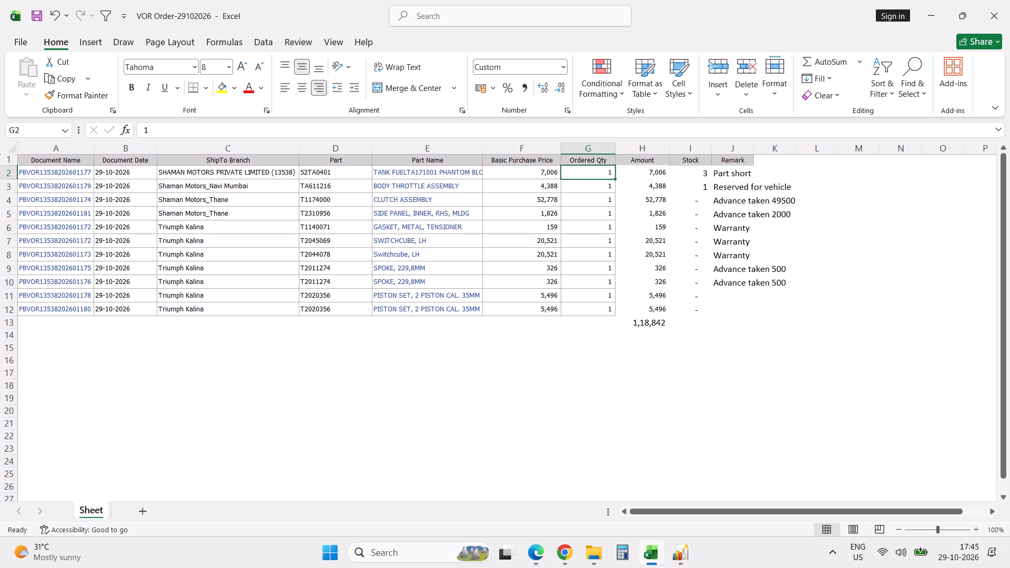
pyautogui.click(68, 94)
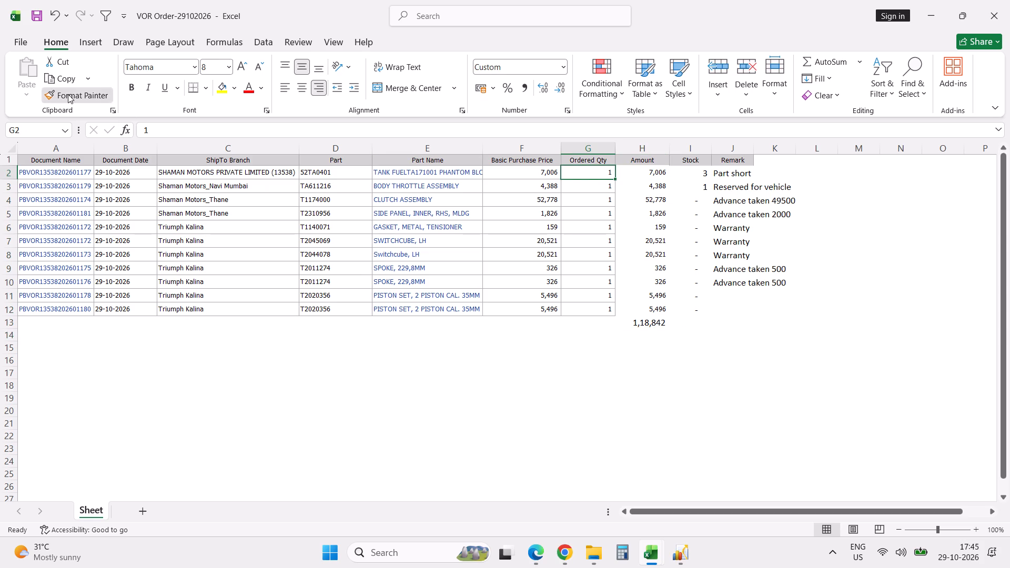
pyautogui.moveTo(659, 173); pyautogui.dragTo(673, 293)
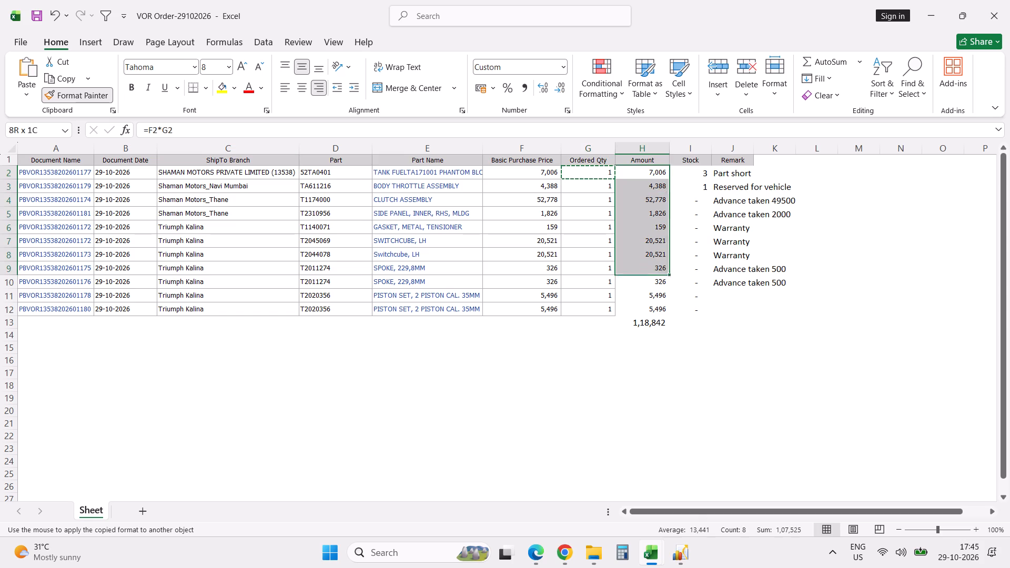
pyautogui.moveTo(673, 293); pyautogui.dragTo(752, 316)
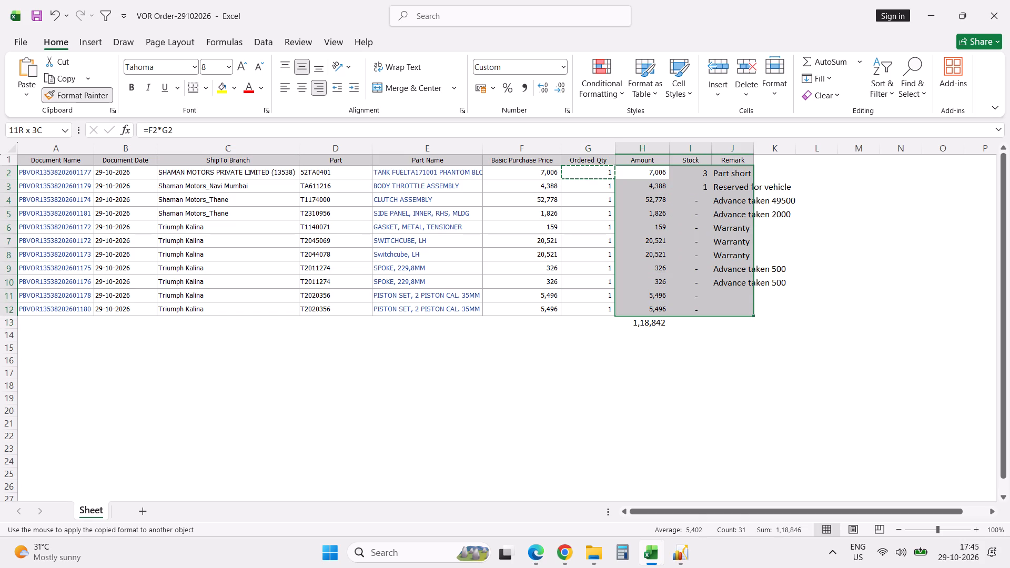
pyautogui.moveTo(752, 316); pyautogui.dragTo(759, 320)
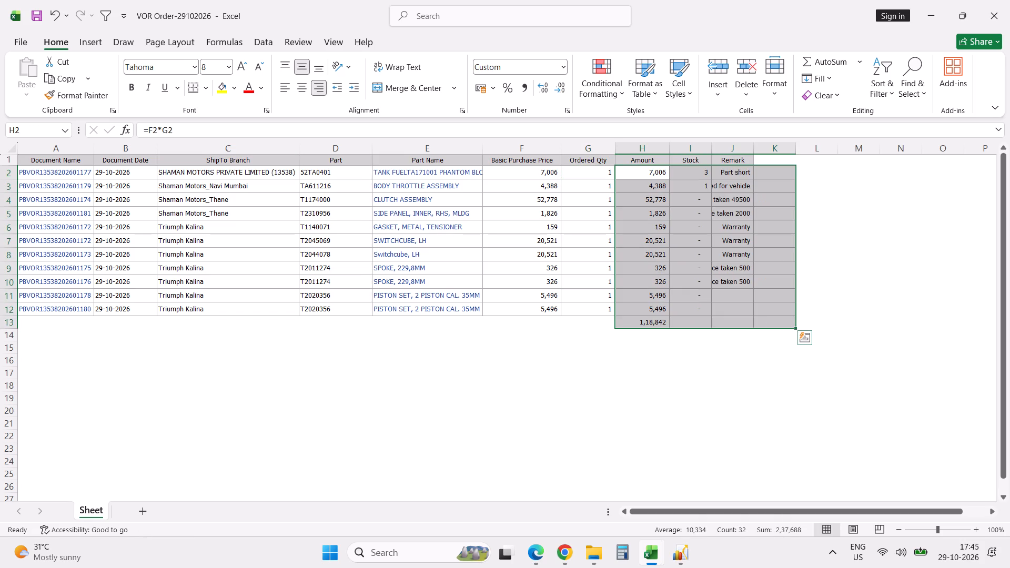
pyautogui.click(726, 405)
pyautogui.doubleClick(755, 145)
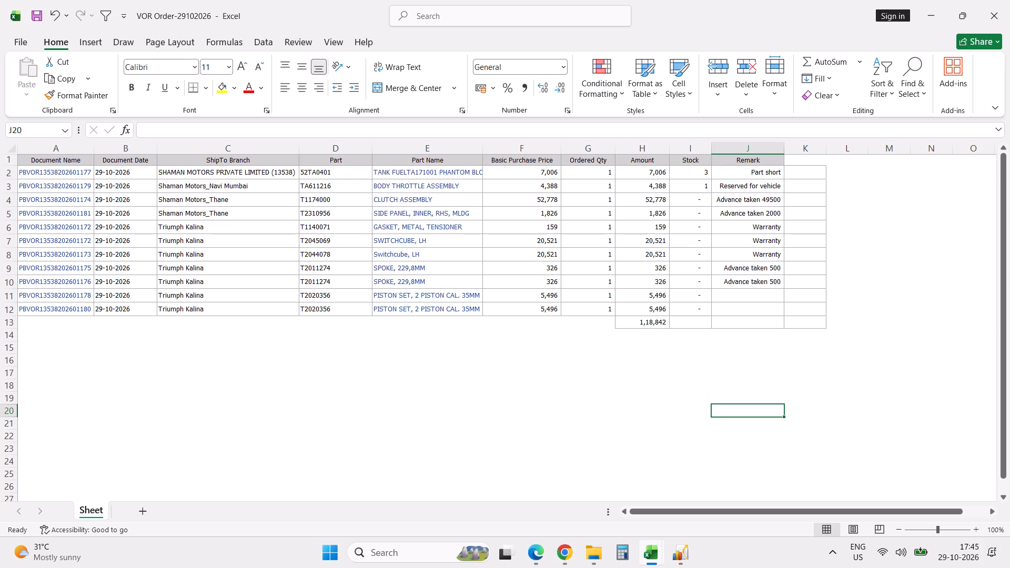
# Make the Amount sum in H13 bold.
pyautogui.click(637, 321)
pyautogui.hotkey('ctrl', 'b')
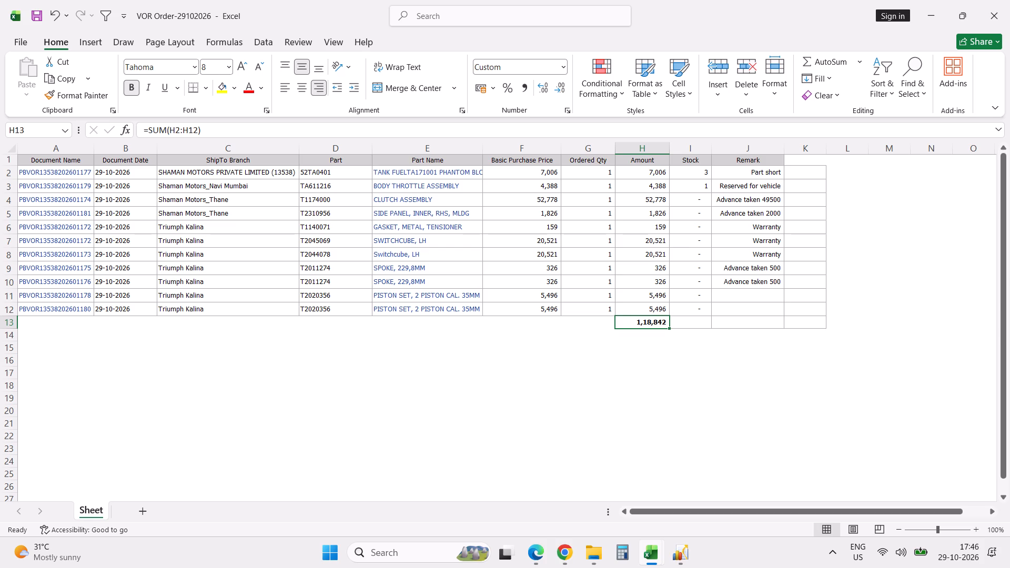
# Add up the advances 49500+2000+500 in a blank cell below the table, and clear that scratch cell once read.
pyautogui.click(702, 398)
pyautogui.write('+49500+')
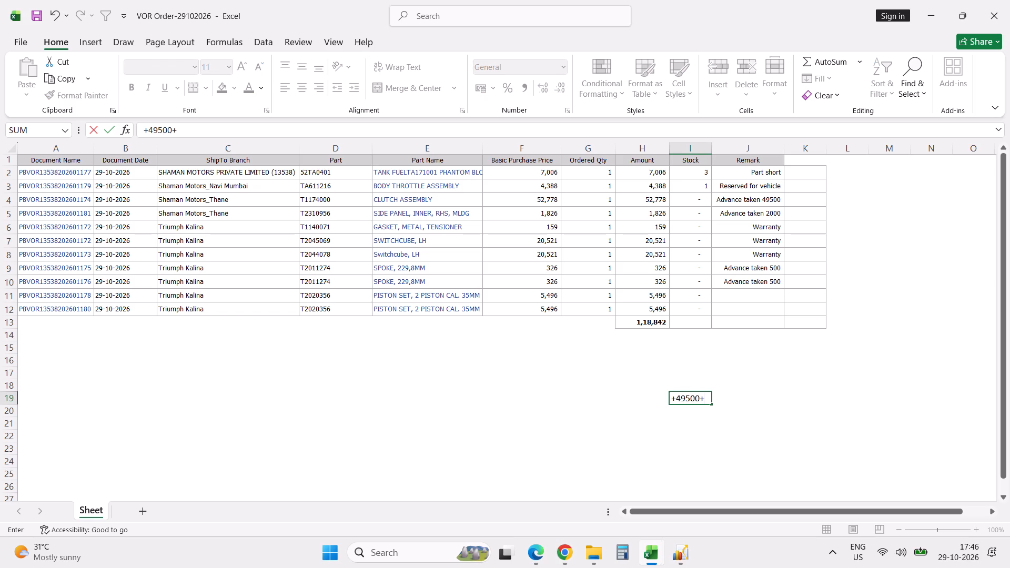
pyautogui.write('2000+')
pyautogui.write('500')
pyautogui.press('Return')
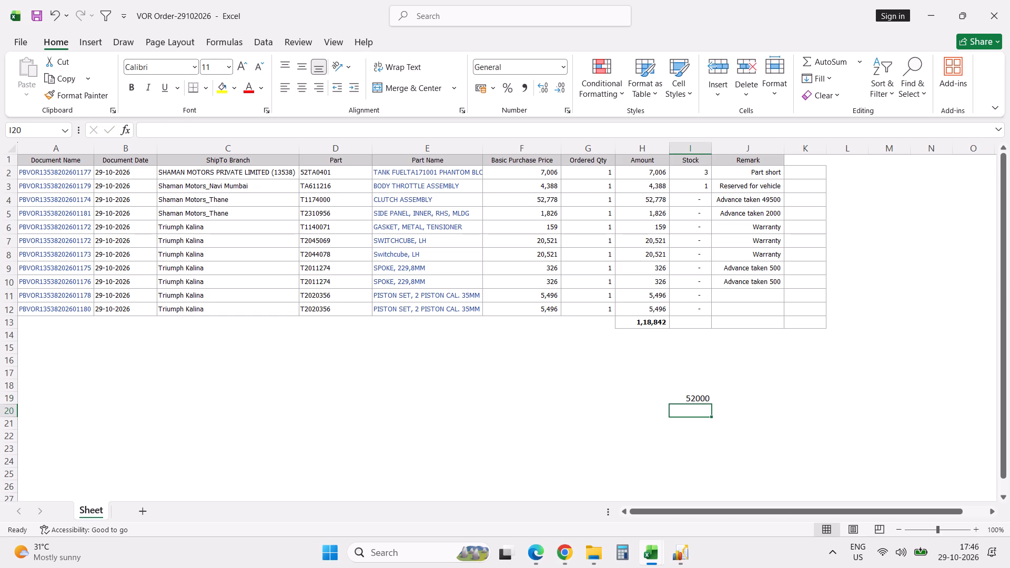
pyautogui.press('Up')
pyautogui.press('Delete')
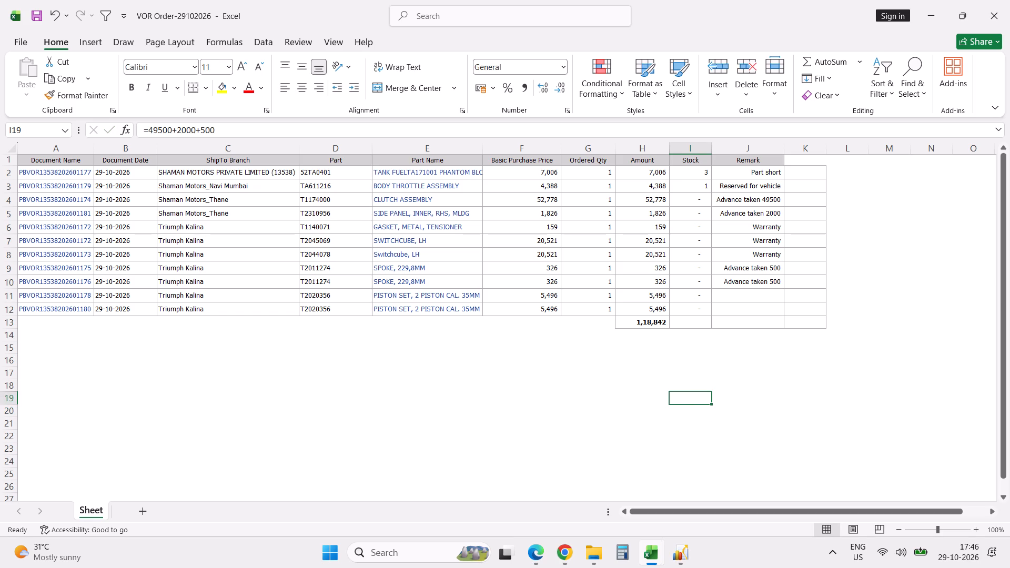
# Clear the duplicate "Advance taken 500" remark in J10 and merge and center J9:J10 across both spoke rows.
pyautogui.click(756, 281)
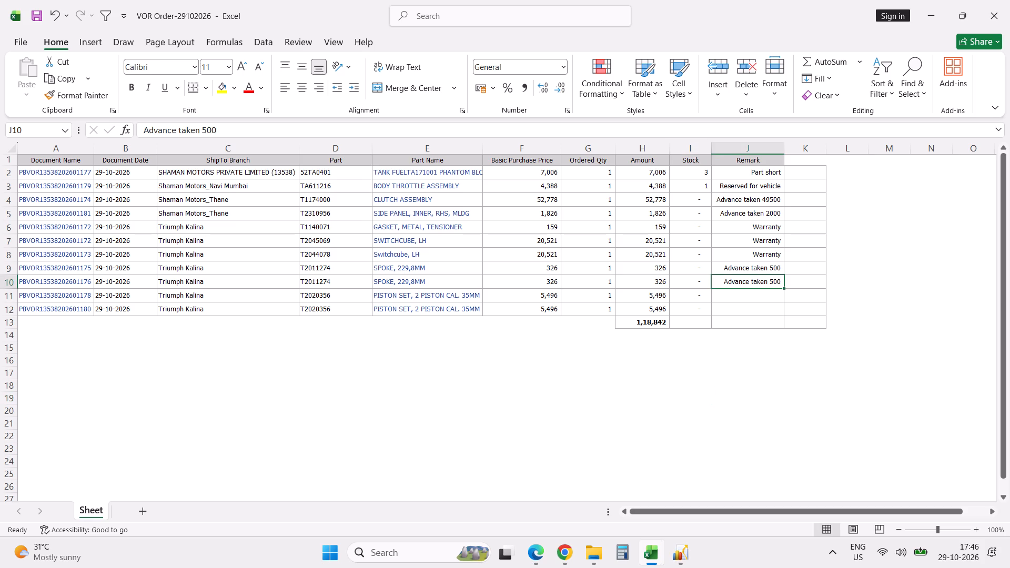
pyautogui.press('Delete')
pyautogui.press('Up')
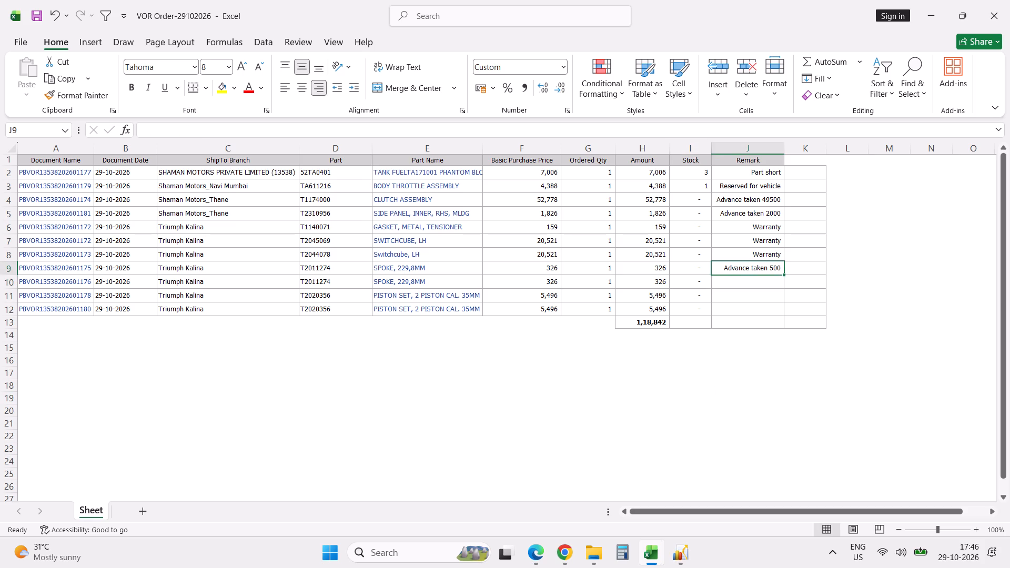
pyautogui.hotkey('shift', 'Down')
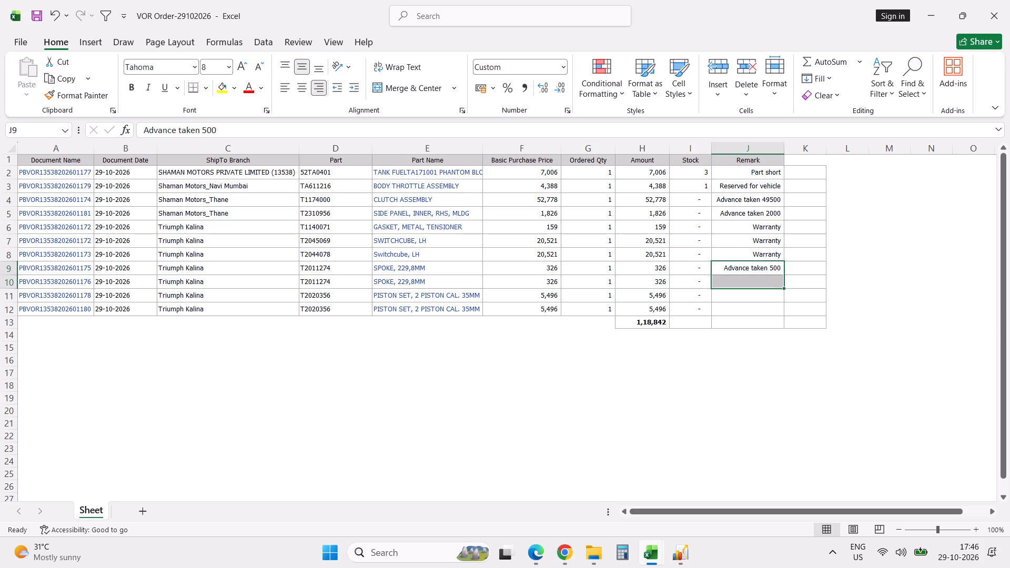
pyautogui.click(418, 95)
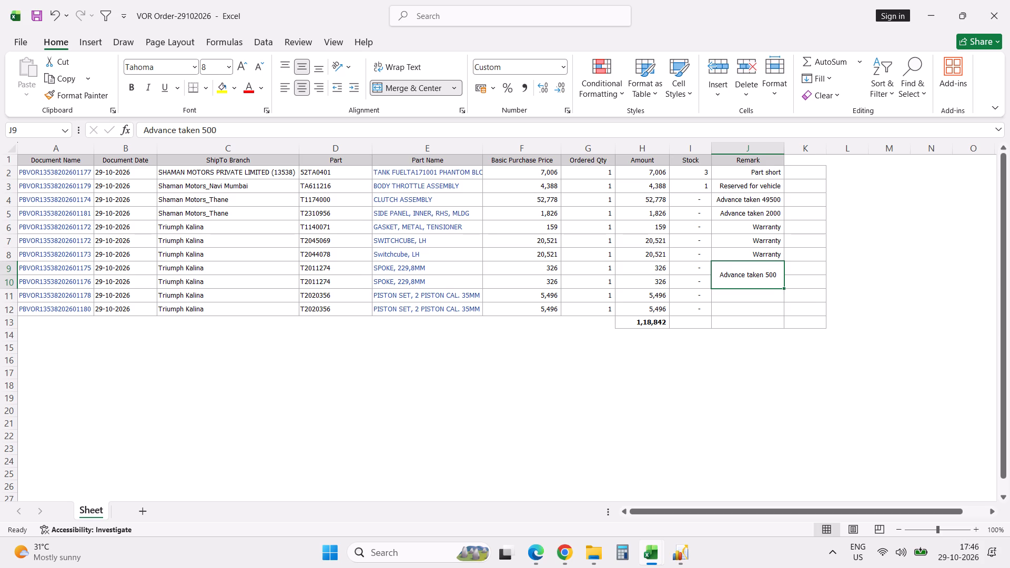
# Label the Amount sum "Total" in G13 and add an "Advance" row beneath it with the amount 52000.
pyautogui.click(642, 337)
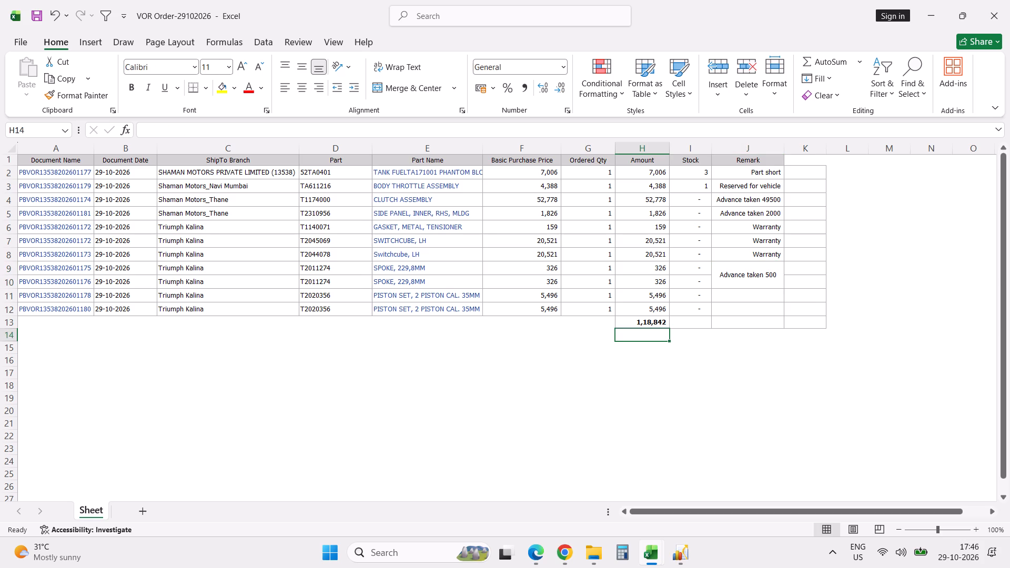
pyautogui.click(597, 326)
pyautogui.write('Total')
pyautogui.press('Return')
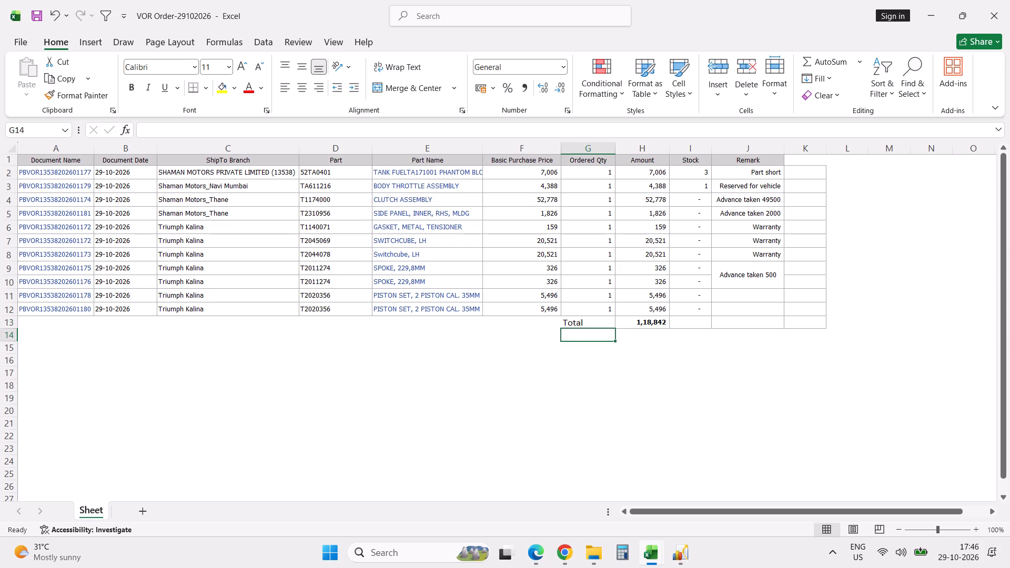
pyautogui.write('Advance')
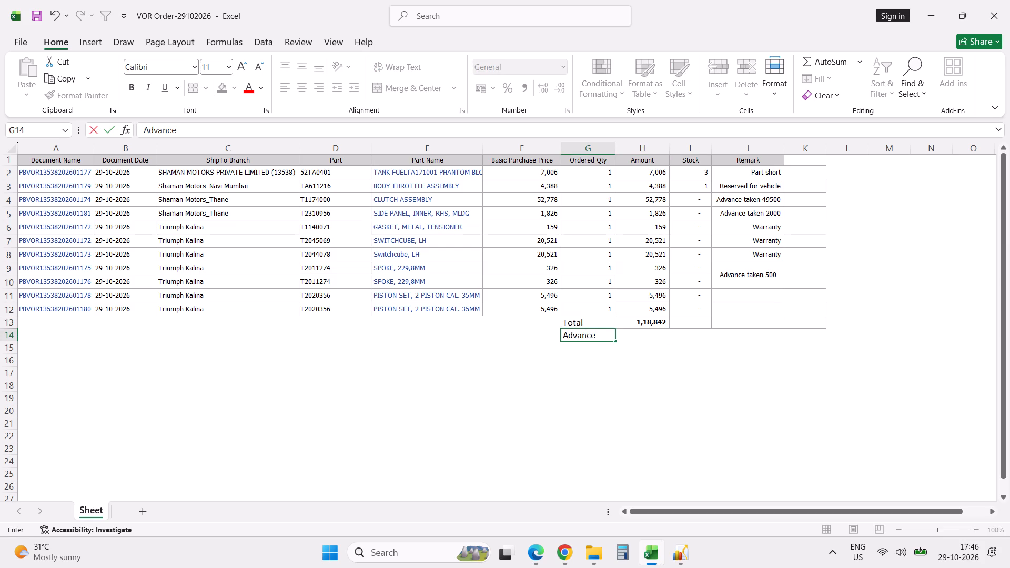
pyautogui.press('Tab')
pyautogui.write('52000')
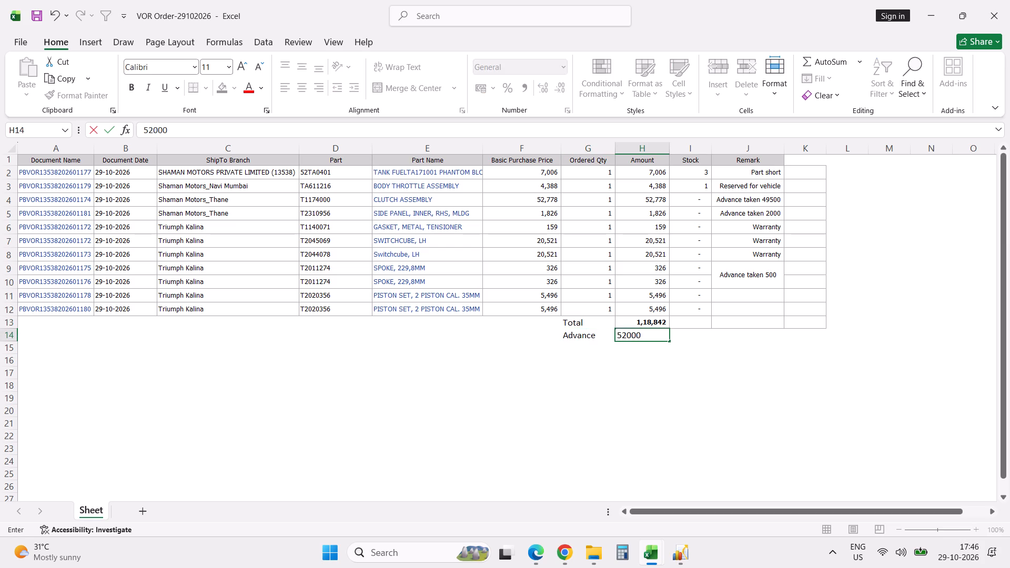
pyautogui.press('Return')
# Copy the formatting of the total amount onto the advance amount in H14.
pyautogui.click(659, 324)
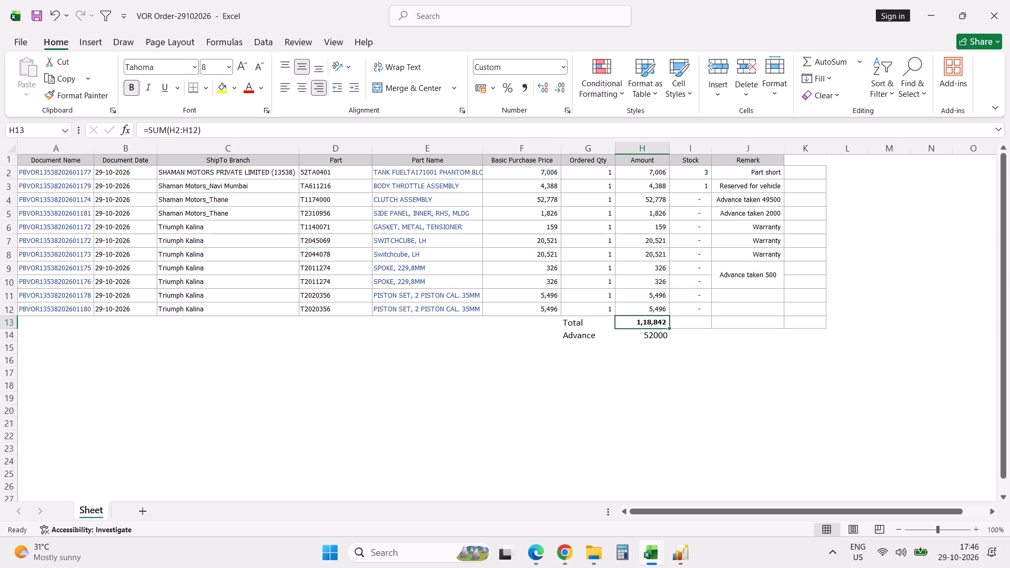
pyautogui.click(90, 98)
pyautogui.click(653, 336)
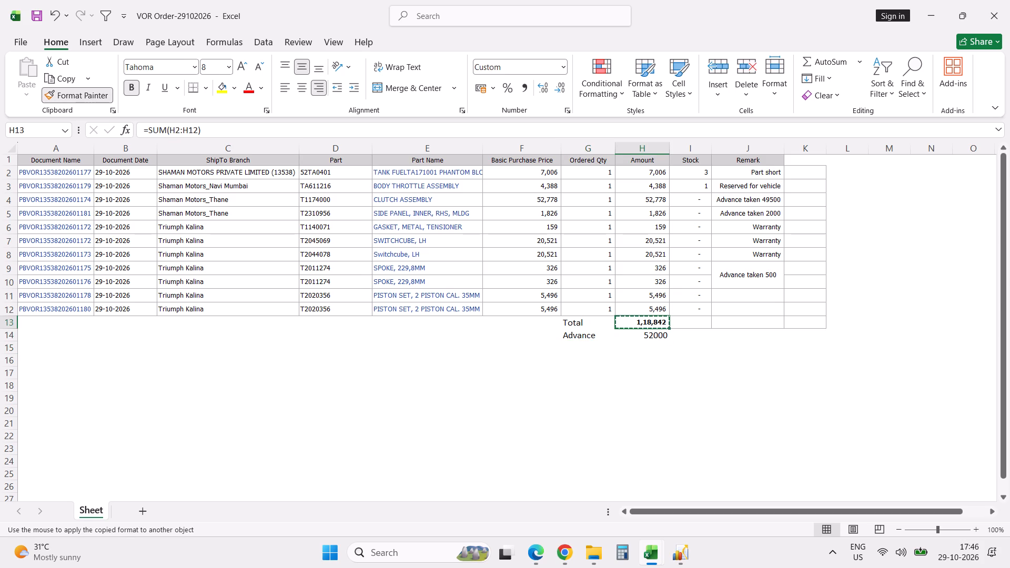
# Apply all borders to the Total and Advance block G13:H14 and save the workbook.
pyautogui.click(593, 325)
pyautogui.hotkey('shift', 'Down')
pyautogui.hotkey('shift', 'Right')
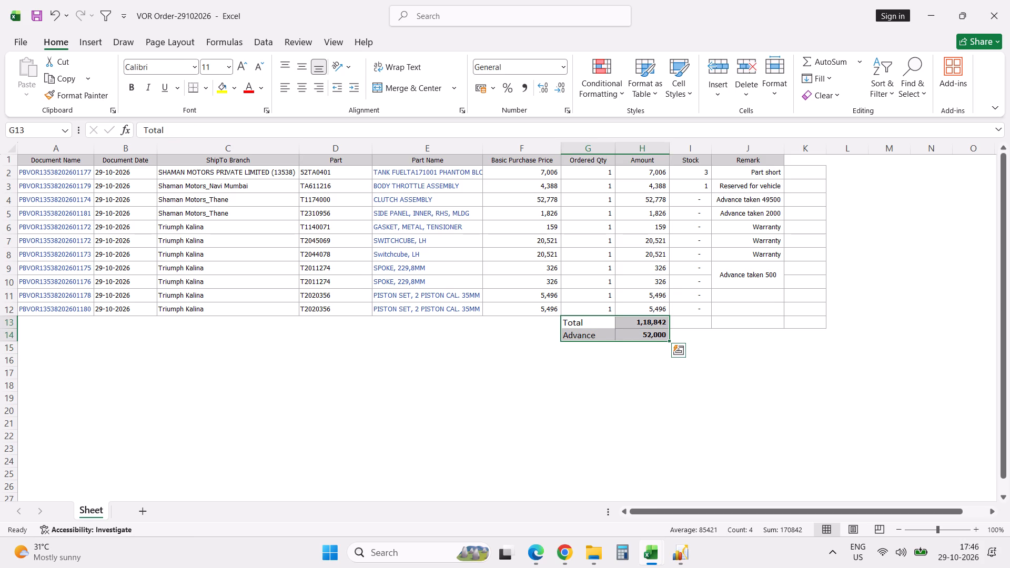
pyautogui.click(208, 93)
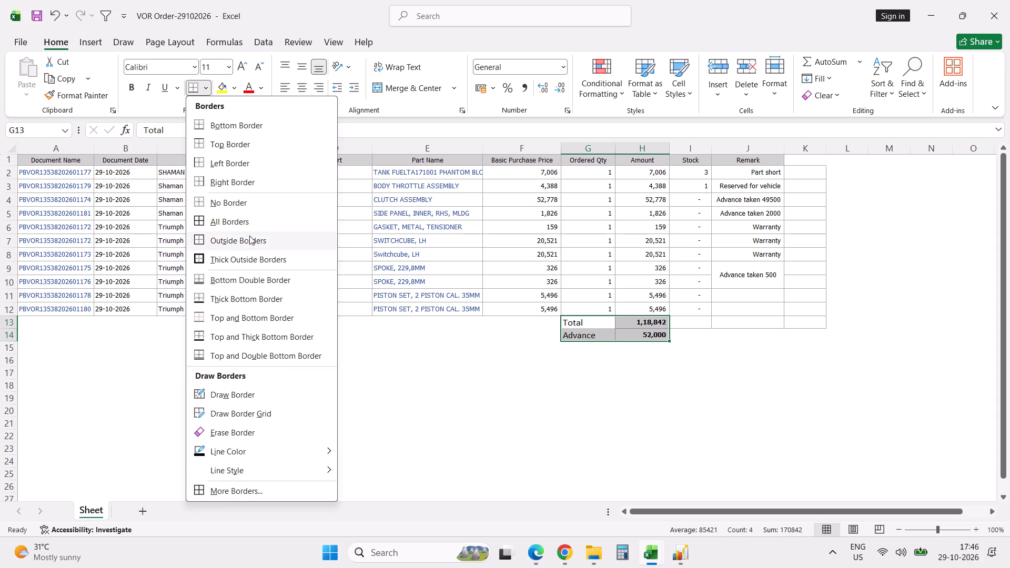
pyautogui.click(249, 224)
pyautogui.click(576, 416)
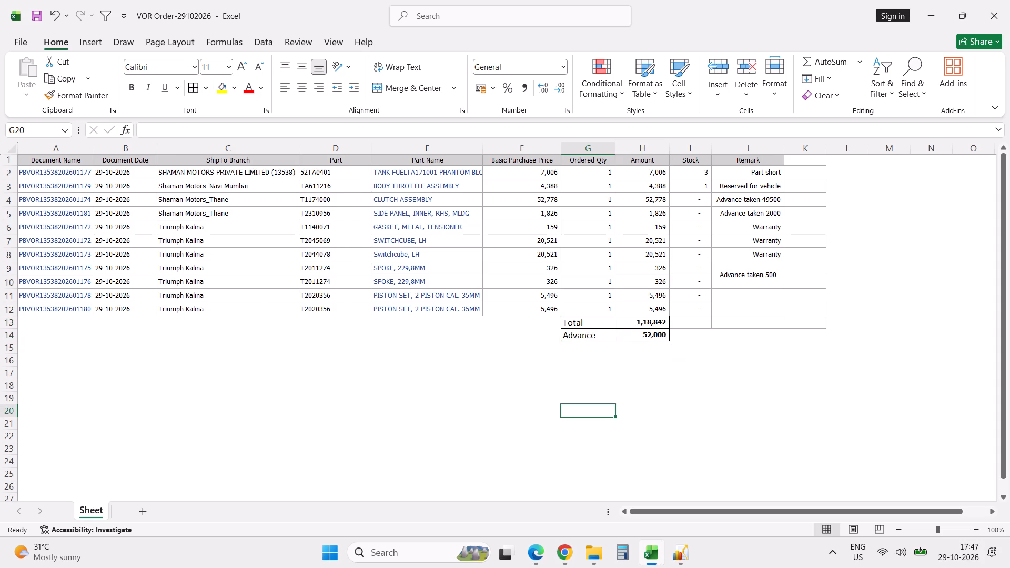
pyautogui.hotkey('ctrl', 's')
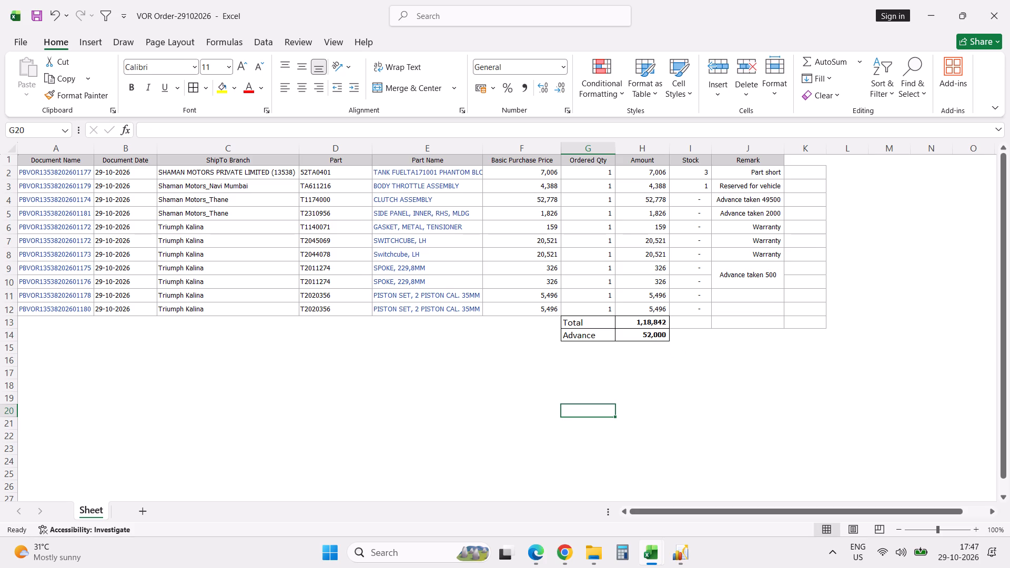
# Check the combined amount of the three Warranty rows in H6:H8 and save the workbook again.
pyautogui.click(656, 232)
pyautogui.hotkey('shift', 'Down')
pyautogui.hotkey('shift', 'Down')
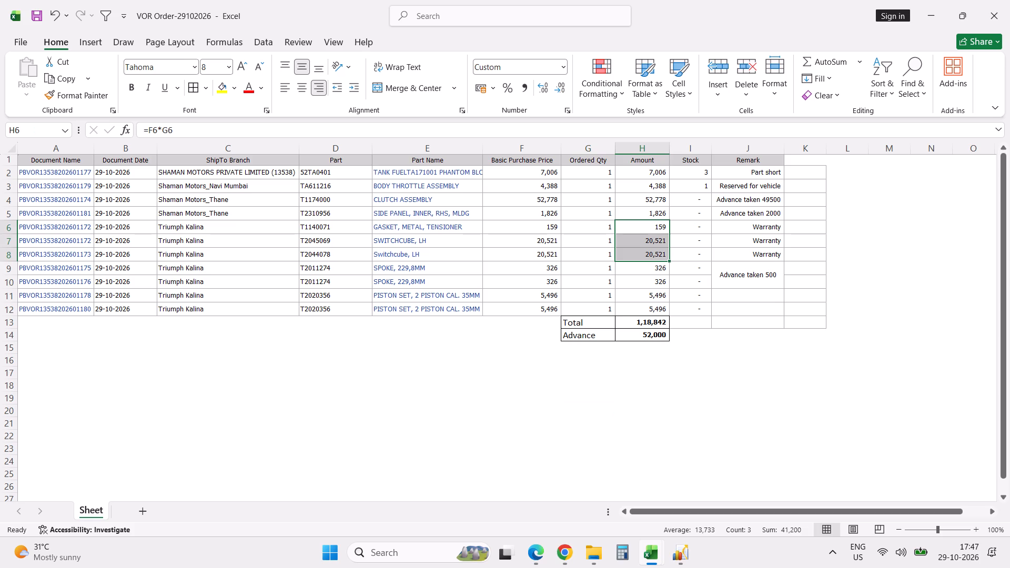
pyautogui.click(579, 393)
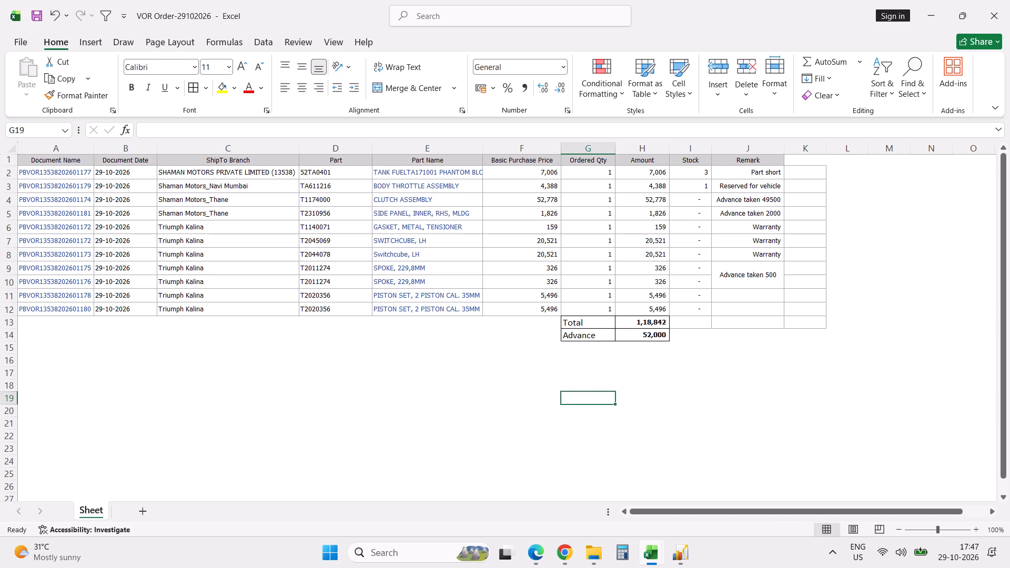
pyautogui.hotkey('ctrl', 's')
# View the workbook's file information and return to the sheet.
pyautogui.hotkey('alt', 'f')
pyautogui.press('Escape')
pyautogui.press('Escape')
pyautogui.click(363, 364)
pyautogui.click(23, 44)
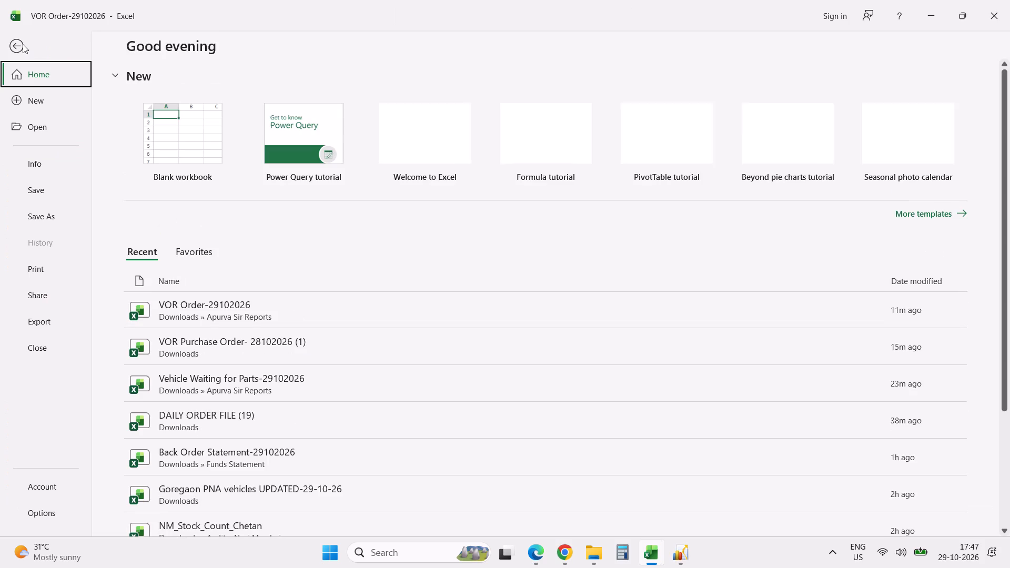
pyautogui.click(48, 160)
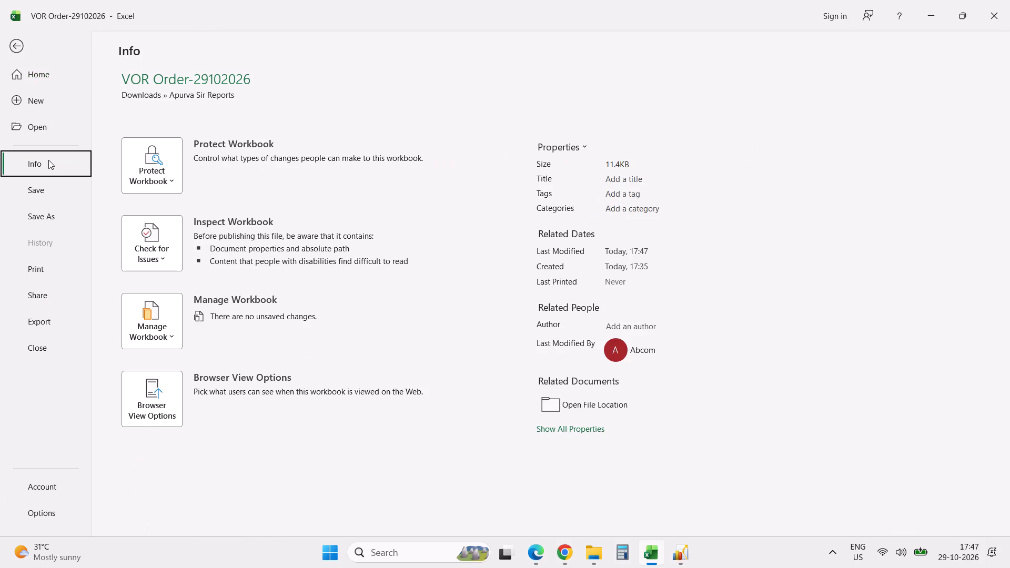
pyautogui.press('Escape')
pyautogui.click(520, 383)
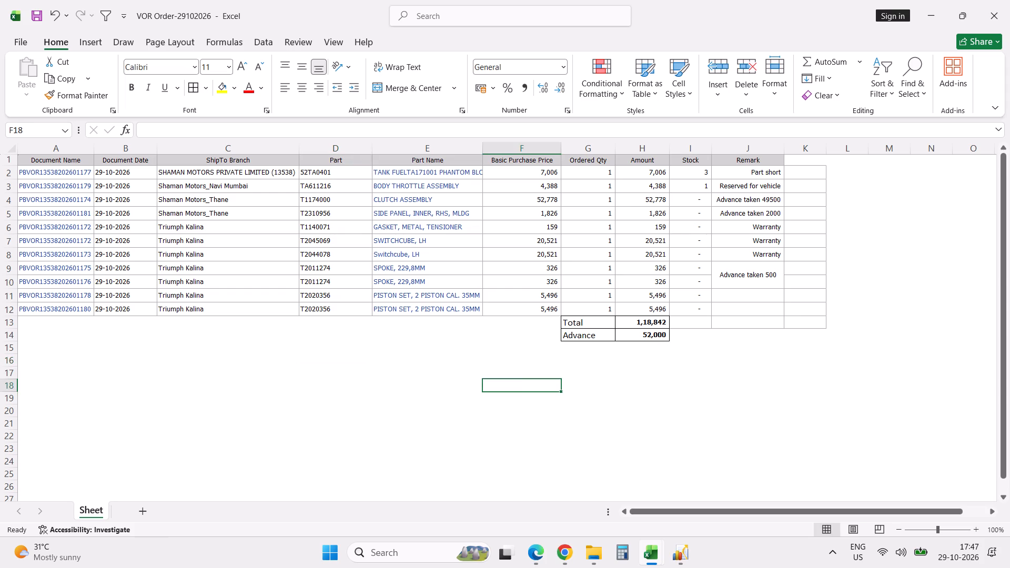
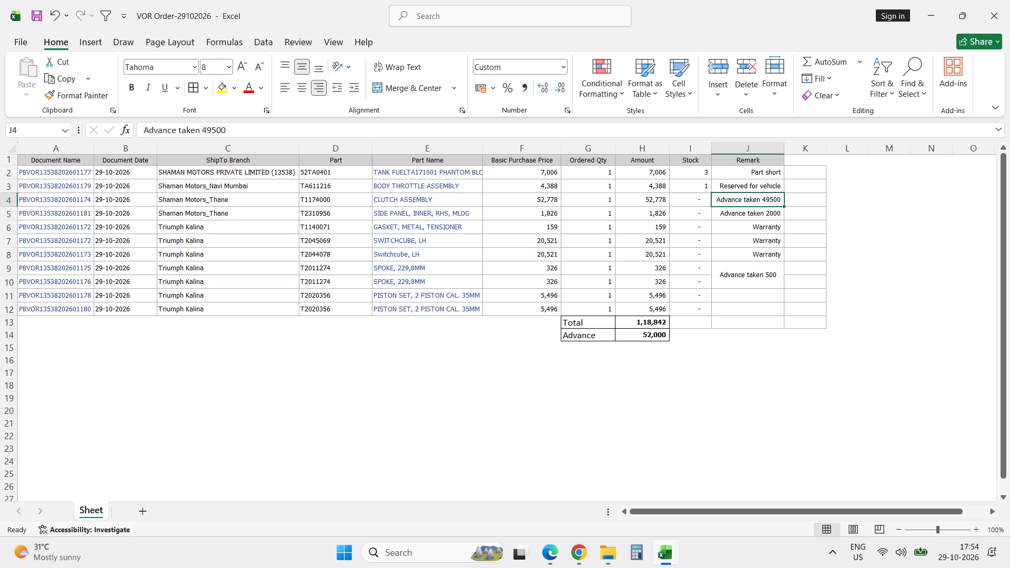
# Select the entire rows 4 to 14, from the CLUTCH ASSEMBLY order through the Advance row.
pyautogui.click(648, 321)
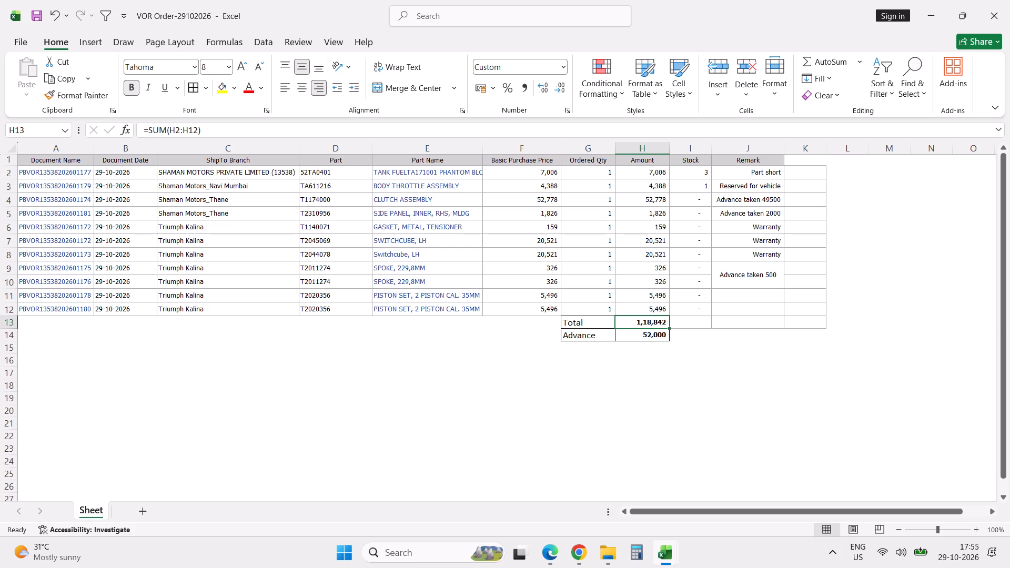
pyautogui.click(16, 201)
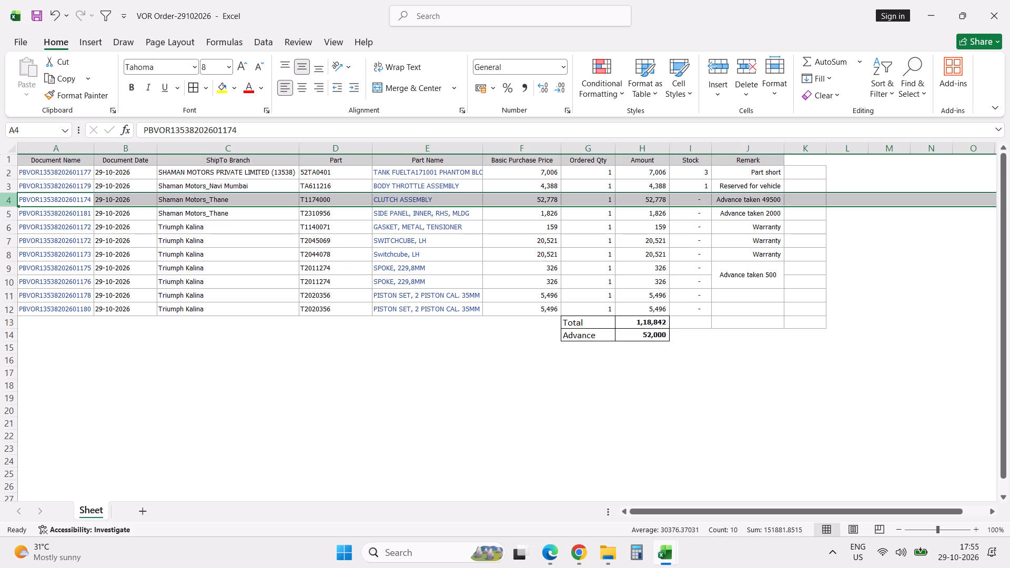
pyautogui.hotkey('shift', 'Down')
pyautogui.hotkey('shift', 'Down')
pyautogui.hotkey('shift', 'Down')
pyautogui.hotkey('shift', 'Down')
pyautogui.hotkey('shift', 'Down')
pyautogui.hotkey('shift', 'Down')
pyautogui.hotkey('shift', 'Down')
pyautogui.hotkey('shift', 'Down')
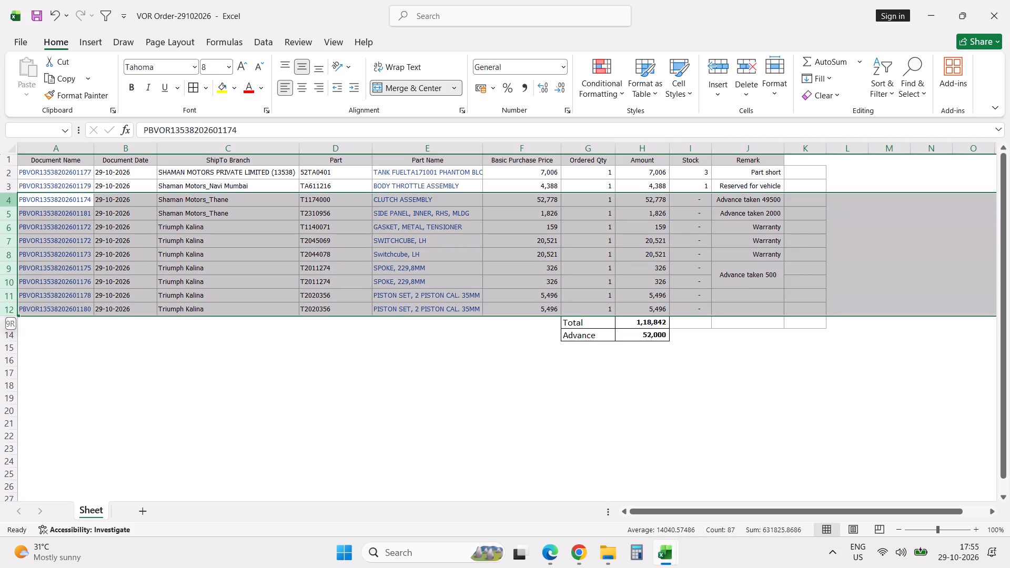
pyautogui.hotkey('shift', 'Down')
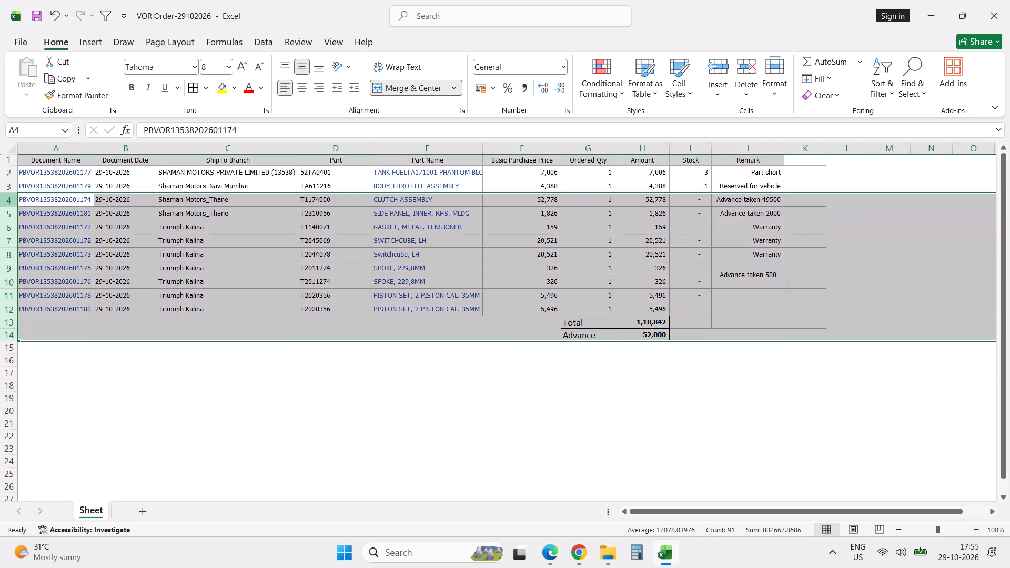
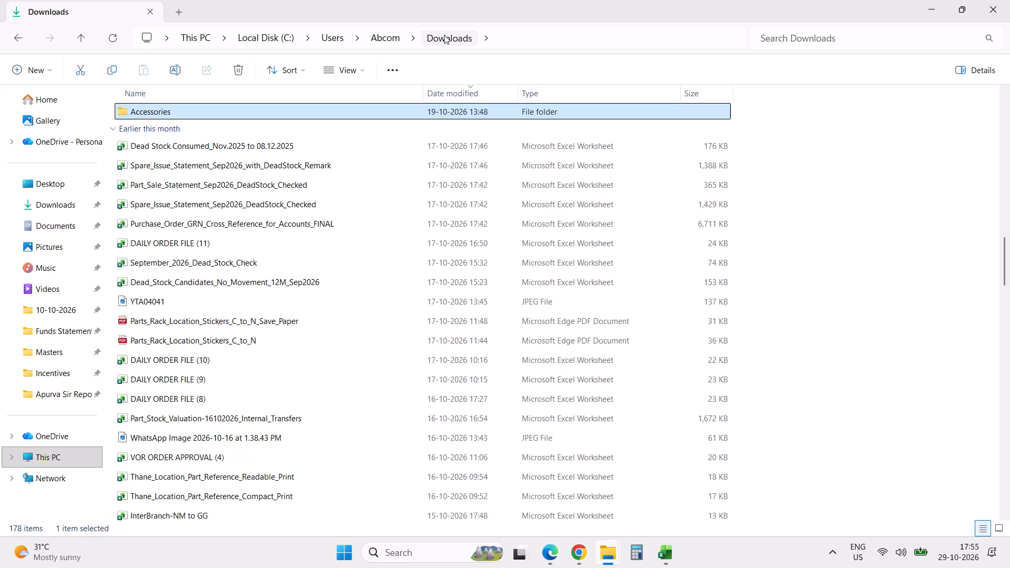
# Open the Vehicle Waiting for Parts-29102026 workbook from the Apurva Sir Reports folder in Downloads.
pyautogui.press('a')
pyautogui.press('Return')
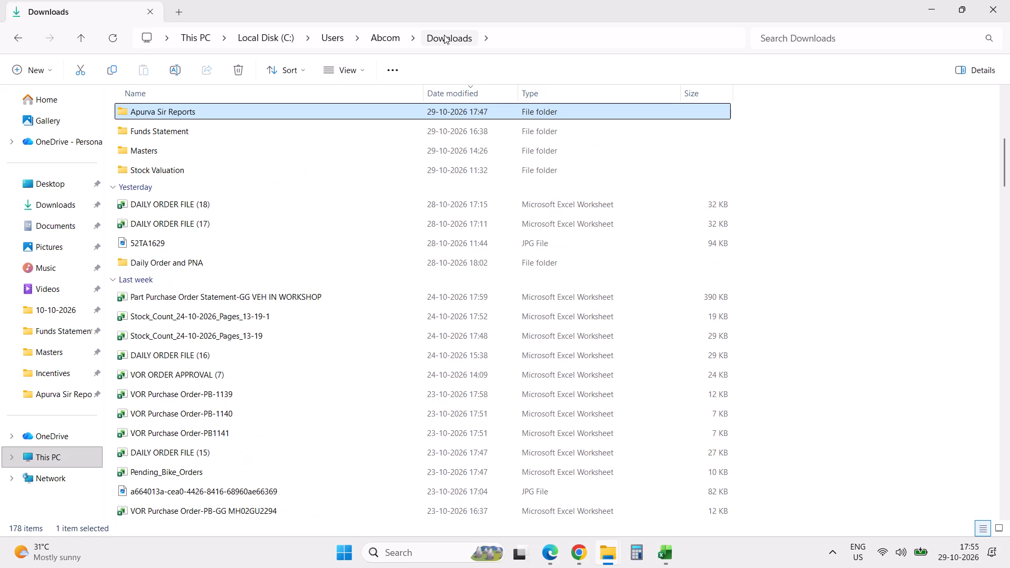
pyautogui.press('Down')
pyautogui.press('Return')
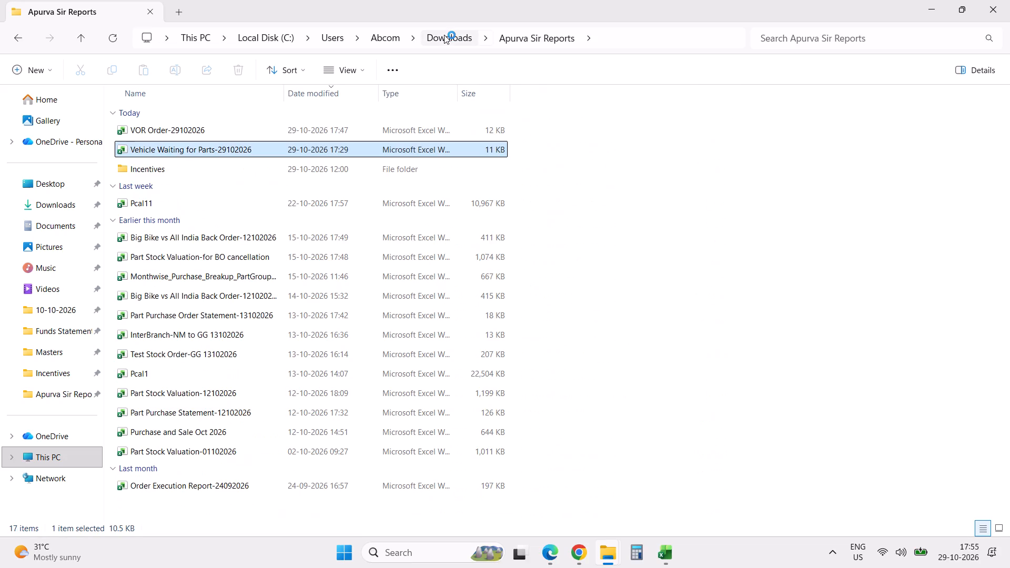
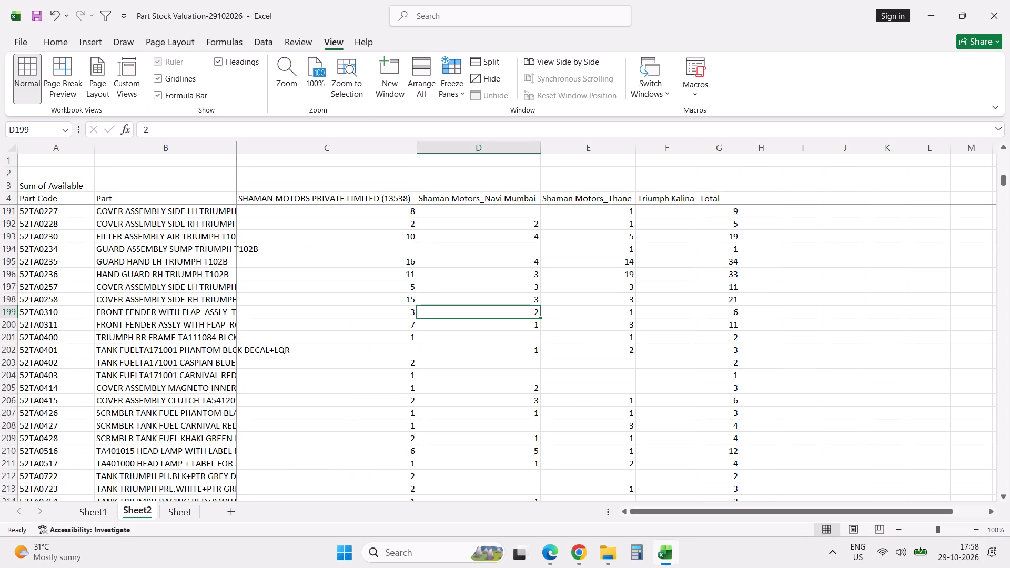
# Close the Part Stock Valuation-29102026 workbook.
pyautogui.click(1000, 19)
pyautogui.click(521, 307)
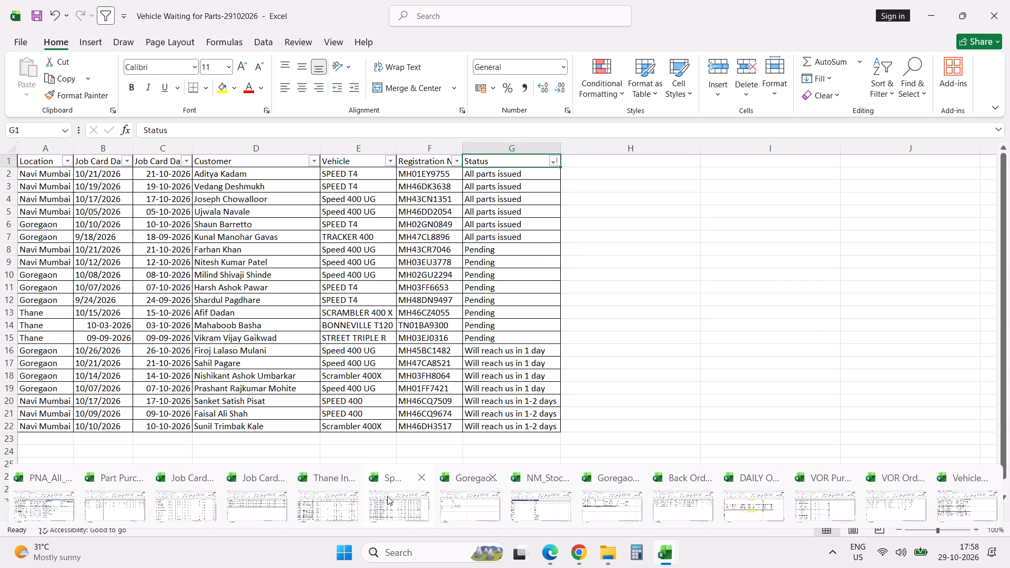
# Make the Phy count column bold on the Combined Stock sheet of Thane Inventory_Count_All-2, save the workbook and close it.
pyautogui.click(352, 500)
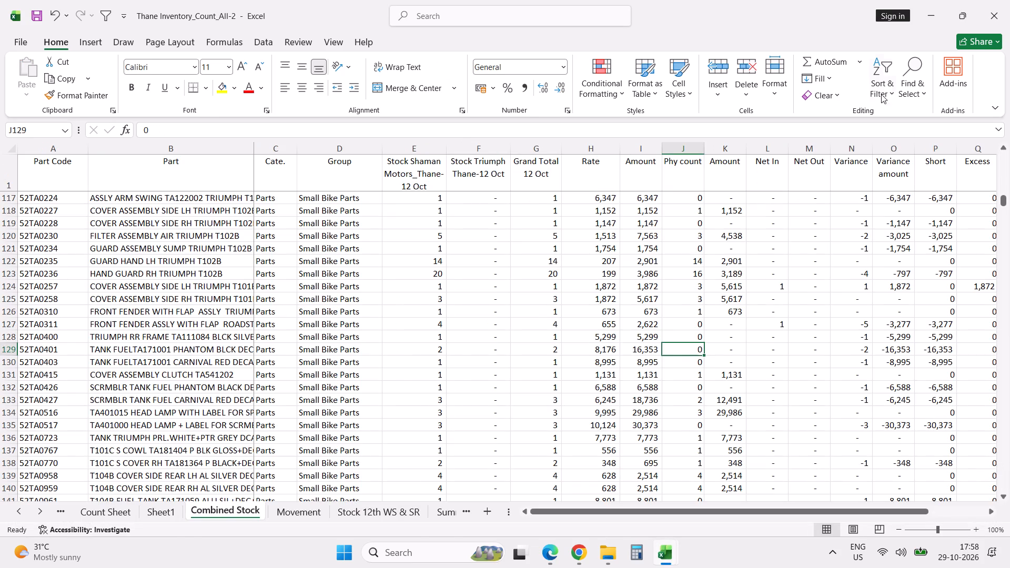
pyautogui.click(991, 23)
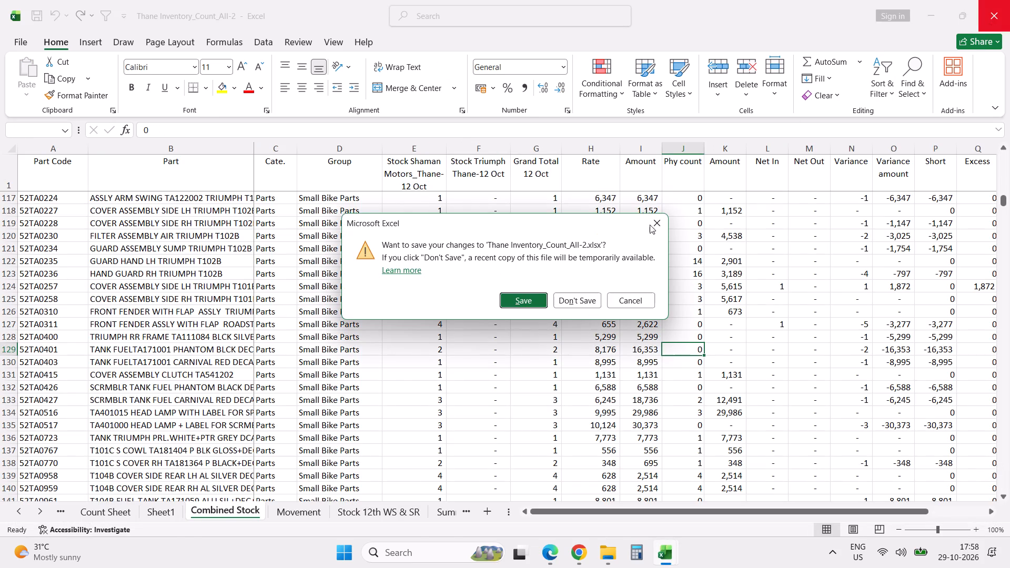
pyautogui.press('Escape')
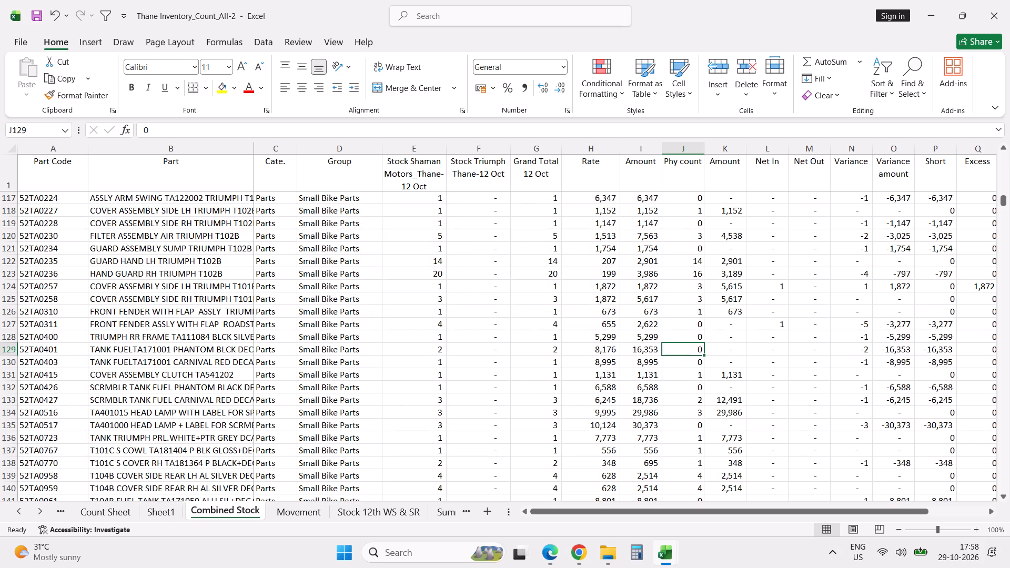
pyautogui.click(683, 145)
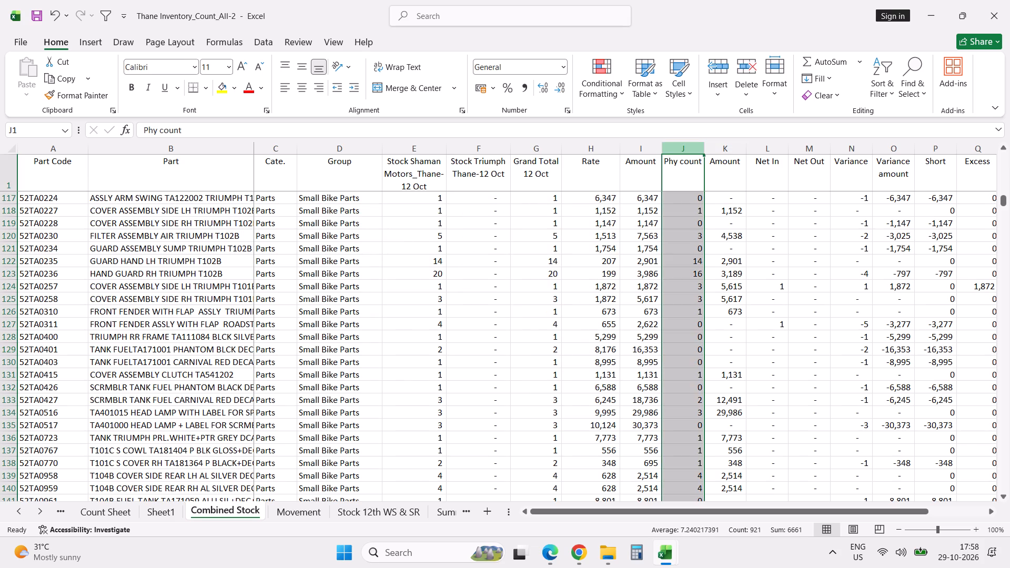
pyautogui.hotkey('ctrl', 'b')
pyautogui.click(584, 342)
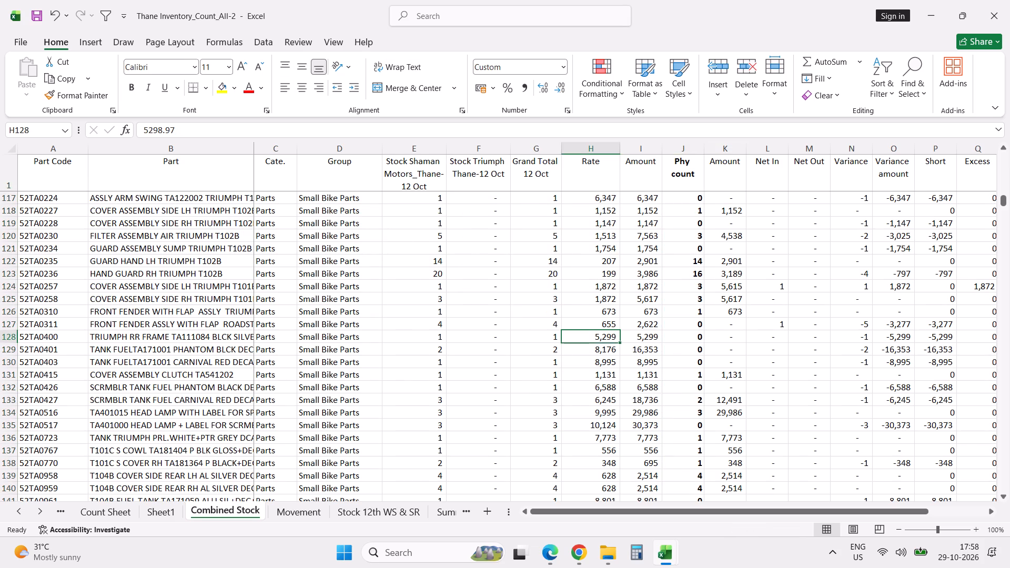
pyautogui.hotkey('ctrl', 's')
pyautogui.click(993, 18)
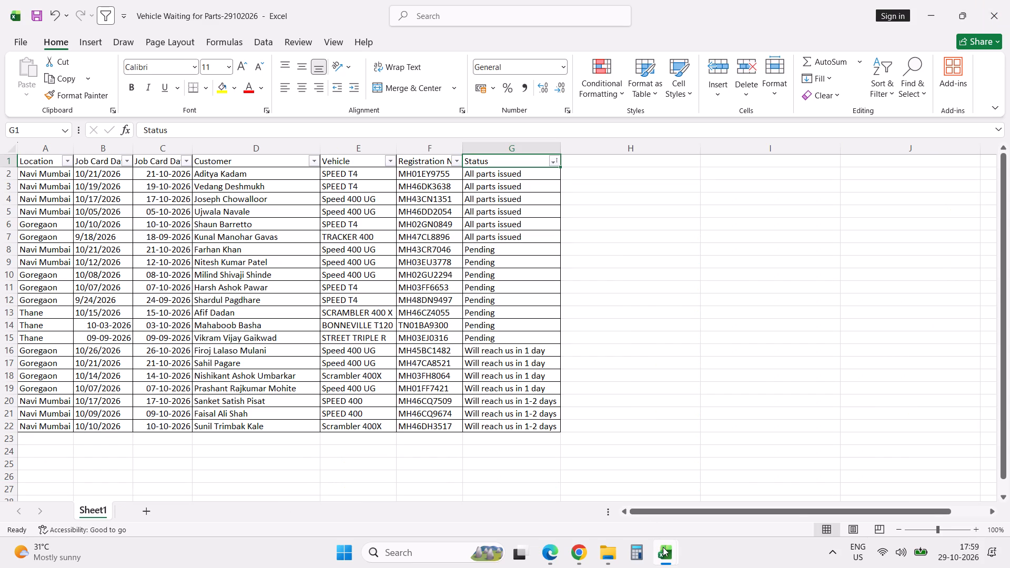
# Close the Spare In-Transit Statement-29102026 workbook, and close Job Card Detail-PB-2 without saving its changes.
pyautogui.click(377, 501)
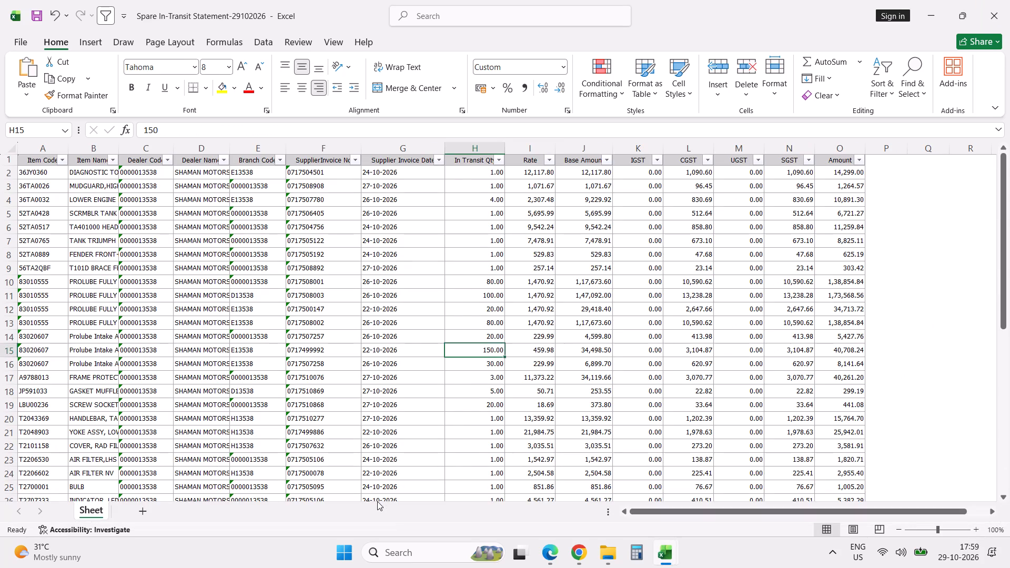
pyautogui.click(992, 17)
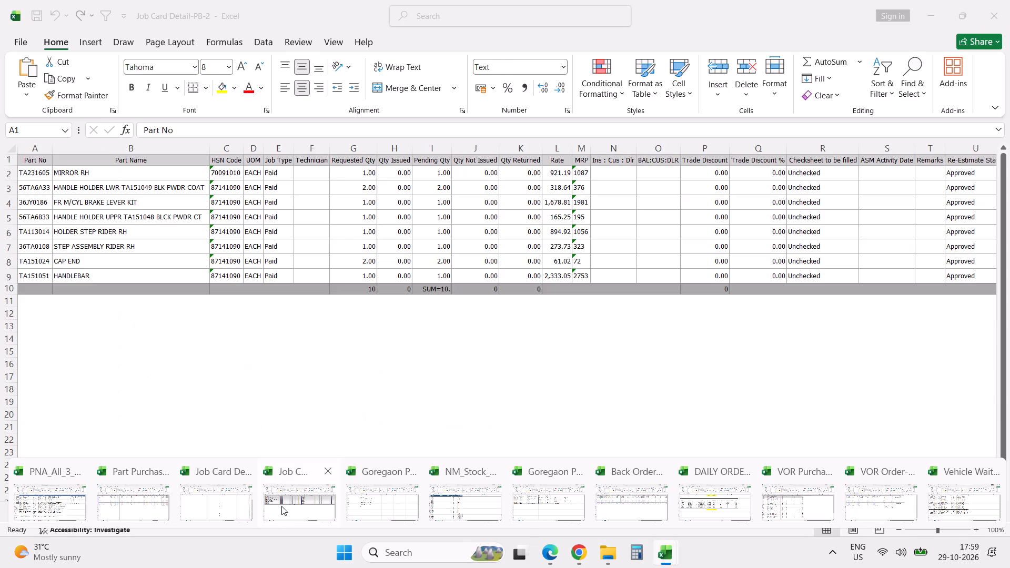
pyautogui.click(281, 506)
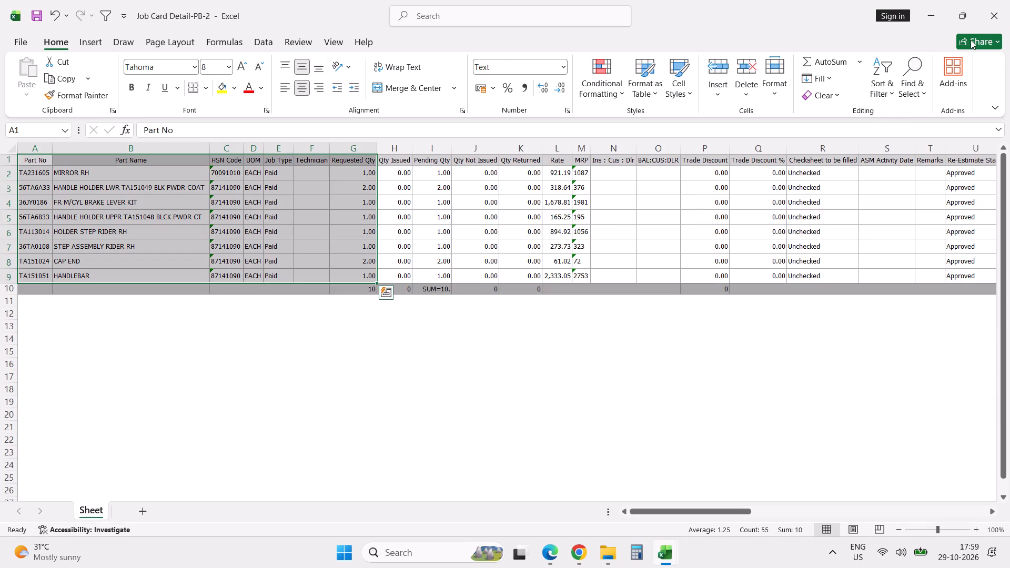
pyautogui.click(1009, 0)
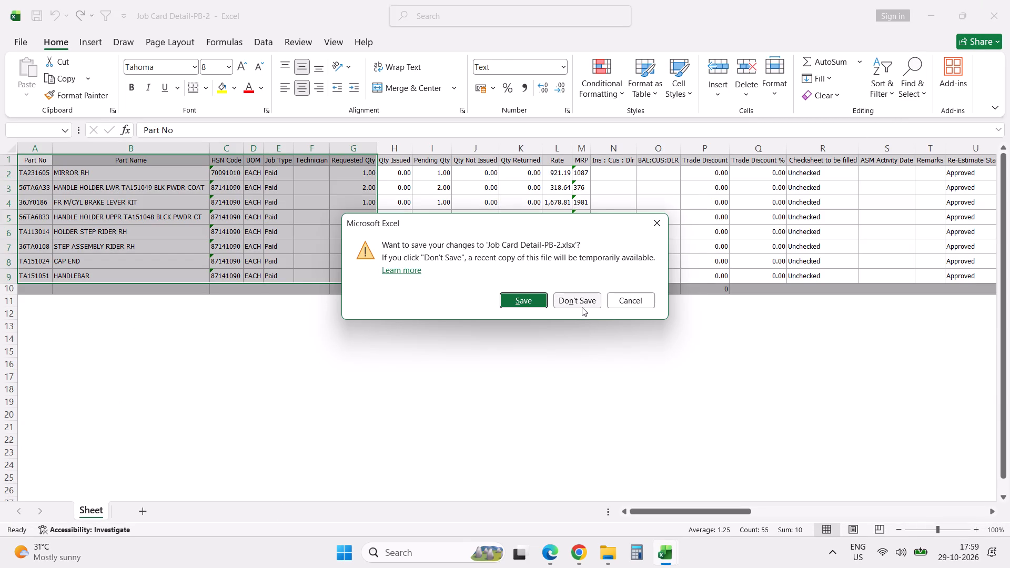
pyautogui.click(582, 307)
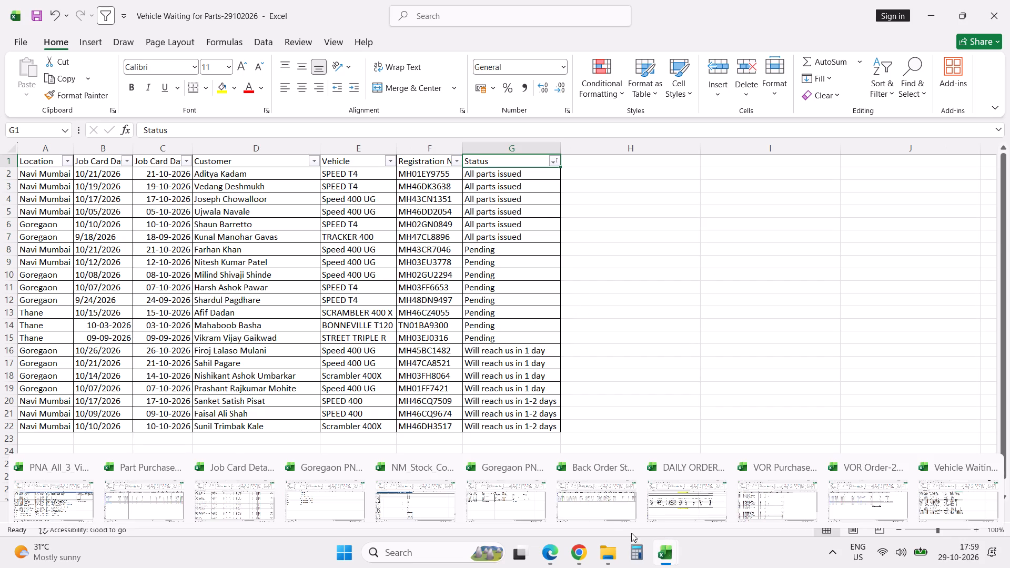
# Close the NM_Stock_Count_Chetan and Goregaon PNA vehicles workbooks without saving their changes.
pyautogui.click(435, 494)
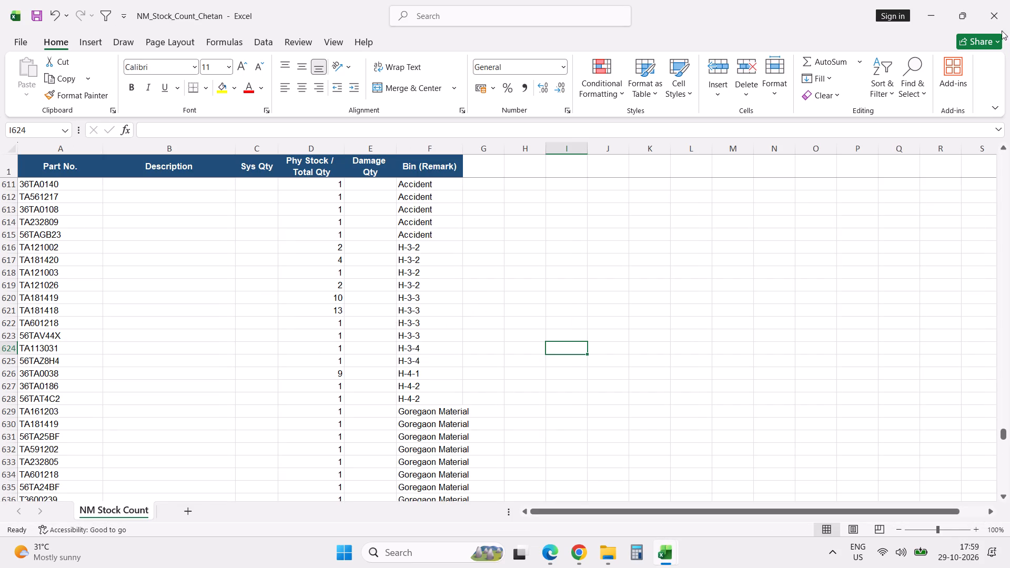
pyautogui.click(997, 24)
pyautogui.click(580, 299)
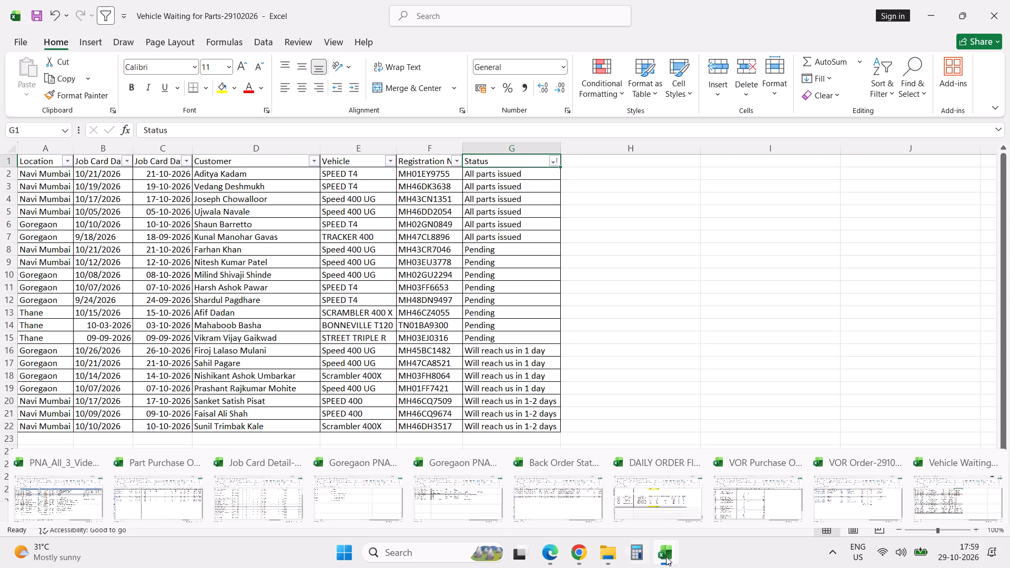
pyautogui.click(328, 485)
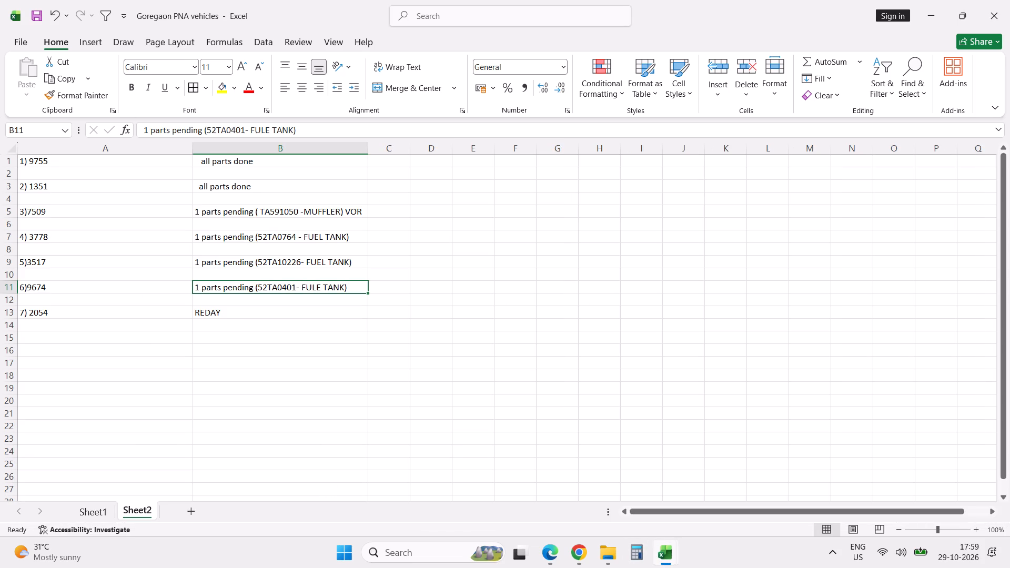
pyautogui.click(998, 22)
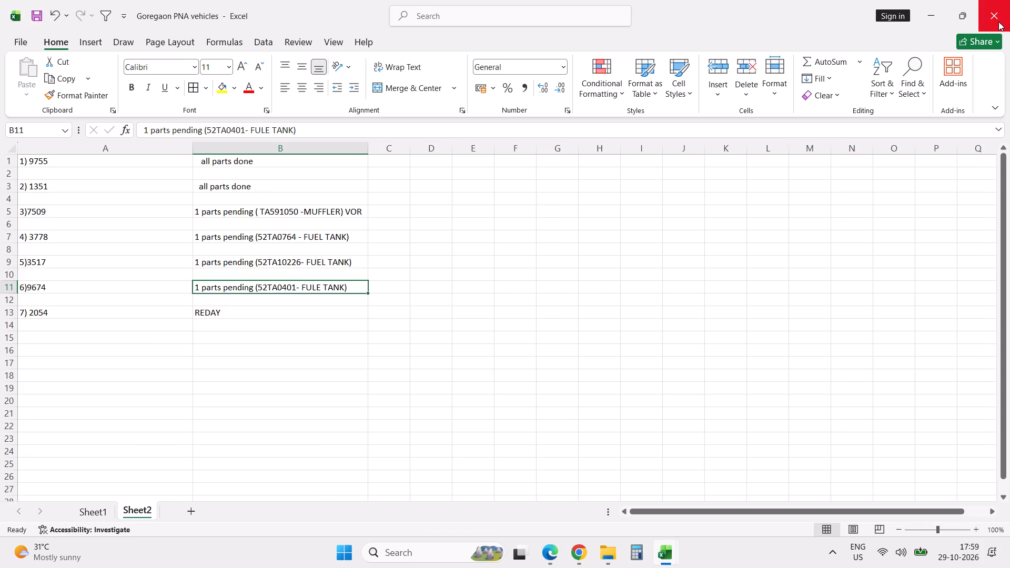
pyautogui.click(580, 299)
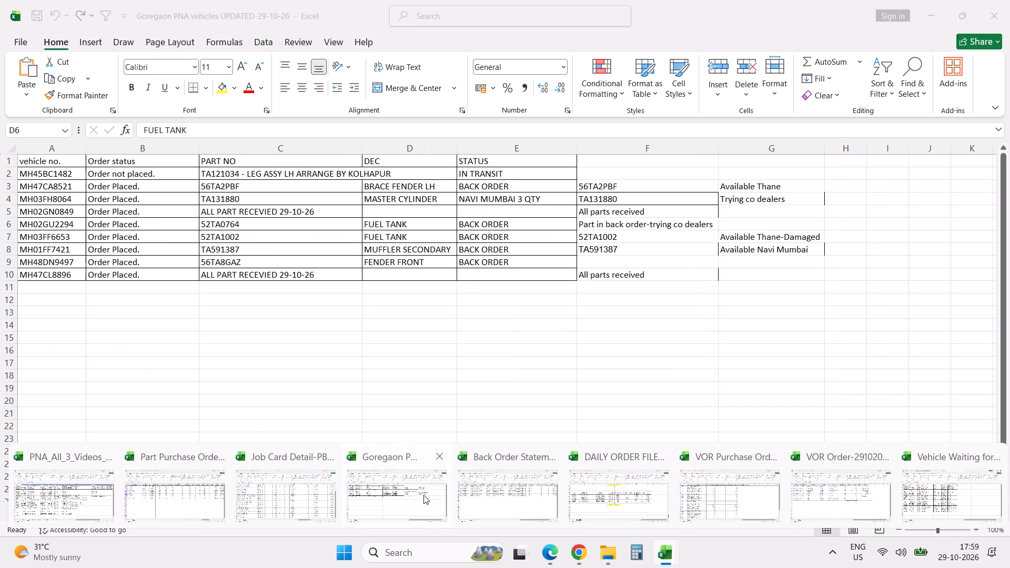
# Close the Goregaon PNA vehicles UPDATED-29-10-26 workbook, saving its changes.
pyautogui.click(423, 495)
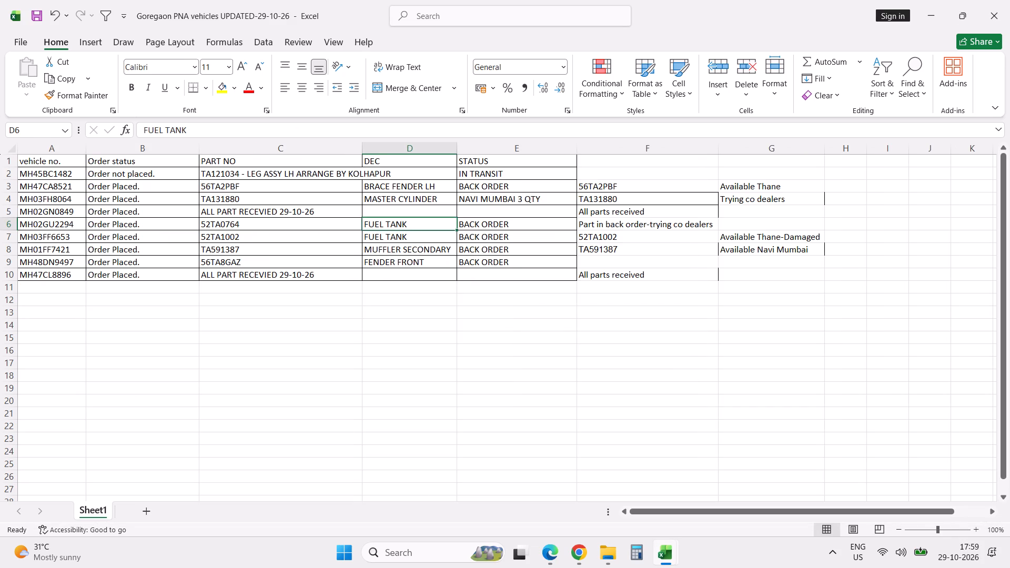
pyautogui.click(1001, 20)
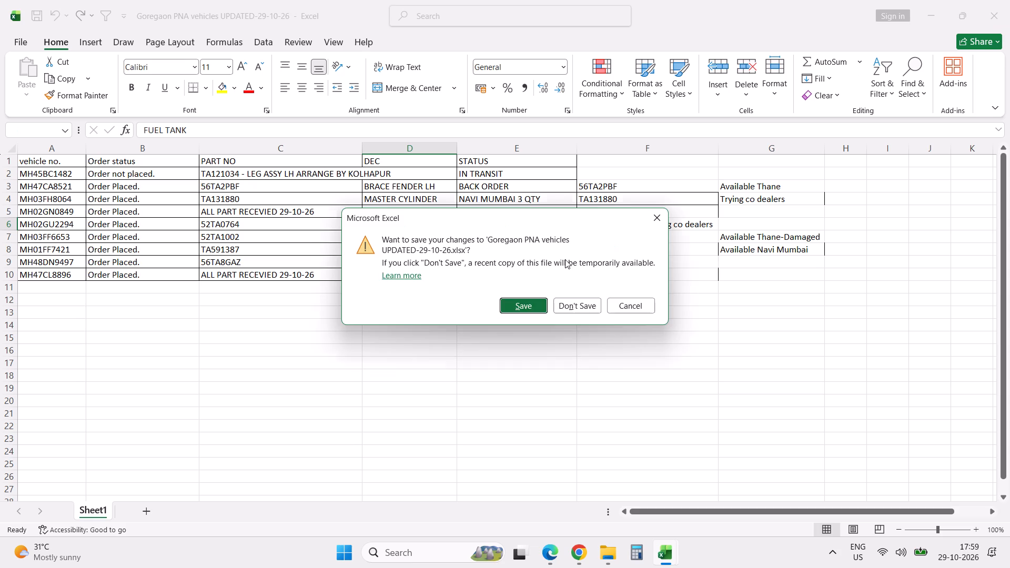
pyautogui.click(522, 305)
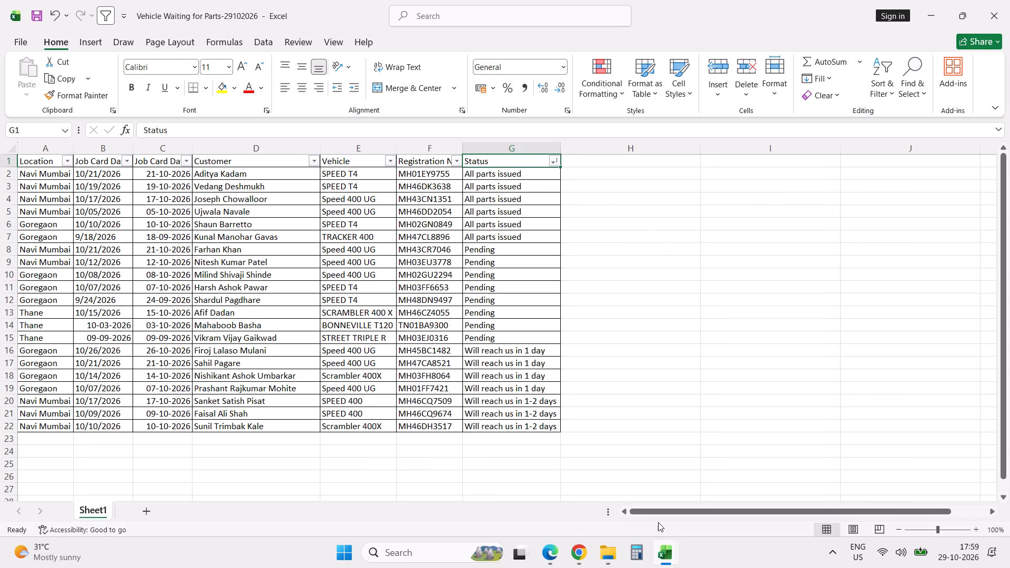
# Close the Job Card Detail-PB-1 workbook without saving its changes.
pyautogui.click(318, 471)
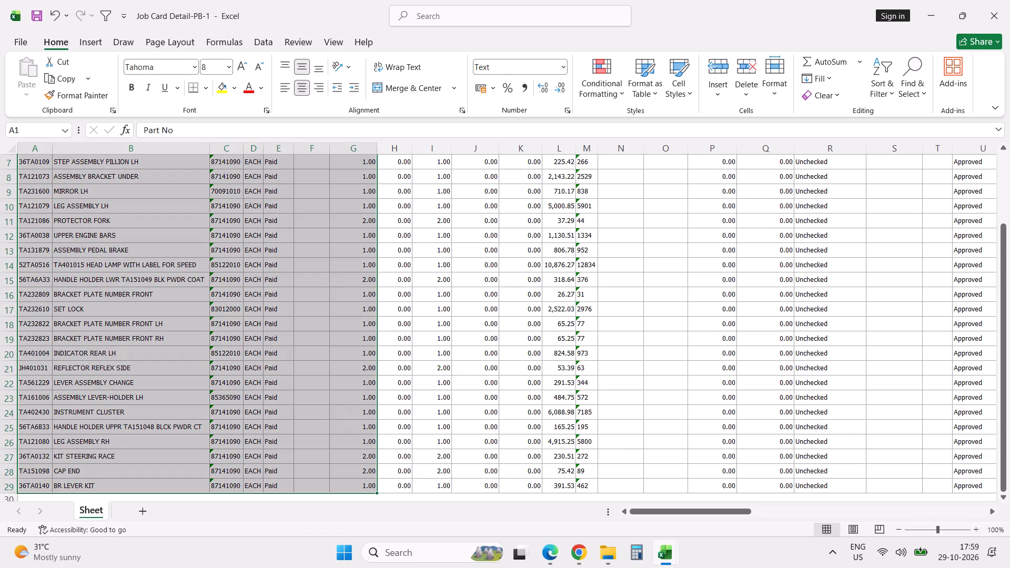
pyautogui.click(998, 3)
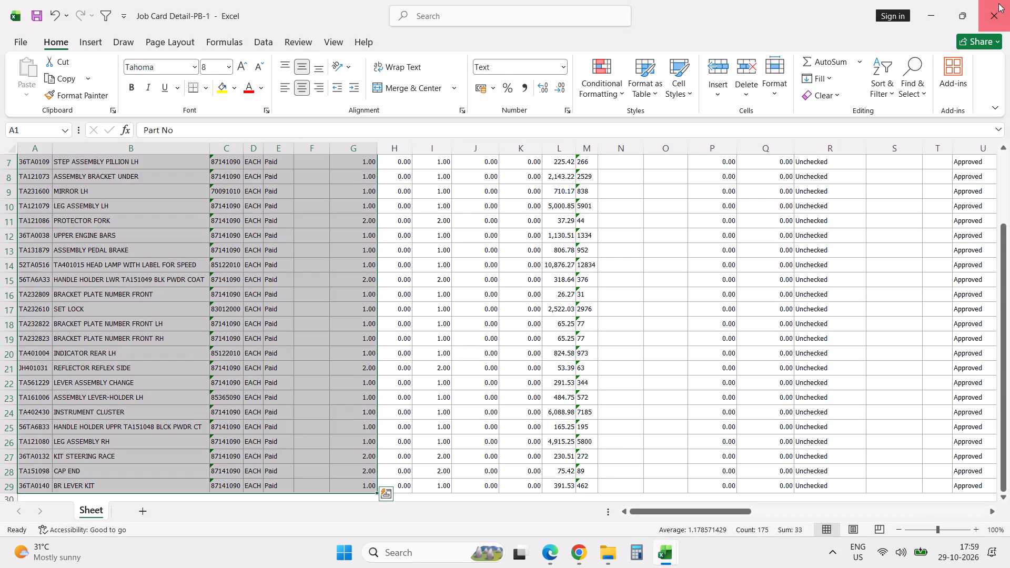
pyautogui.click(577, 306)
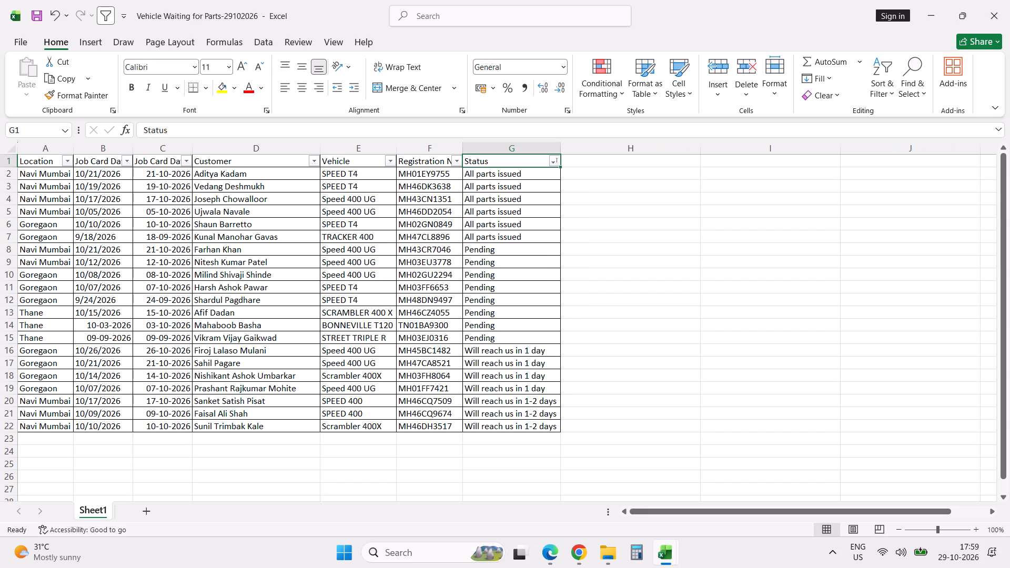
pyautogui.click(400, 486)
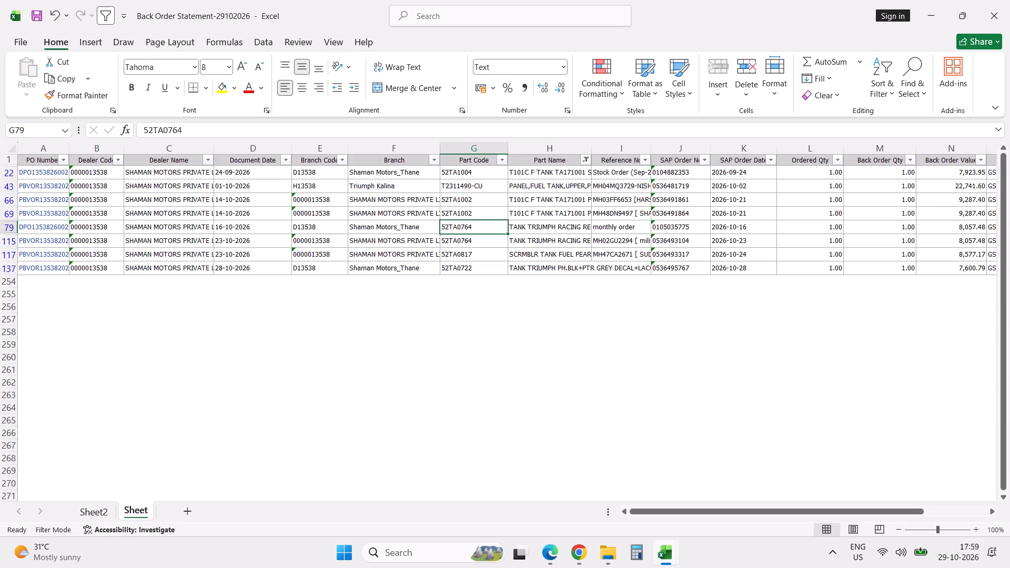
pyautogui.click(986, 21)
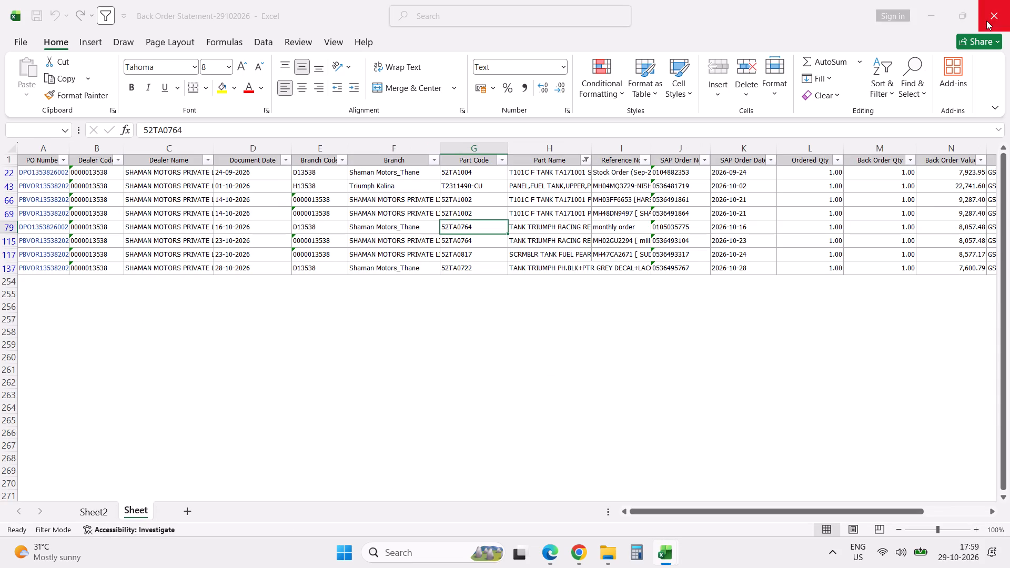
pyautogui.click(530, 299)
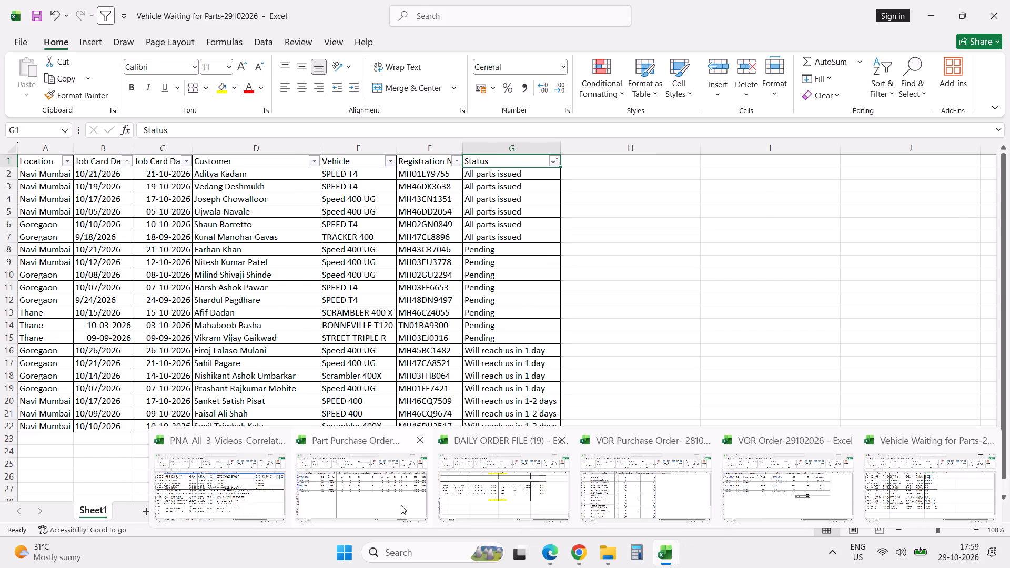
pyautogui.click(401, 505)
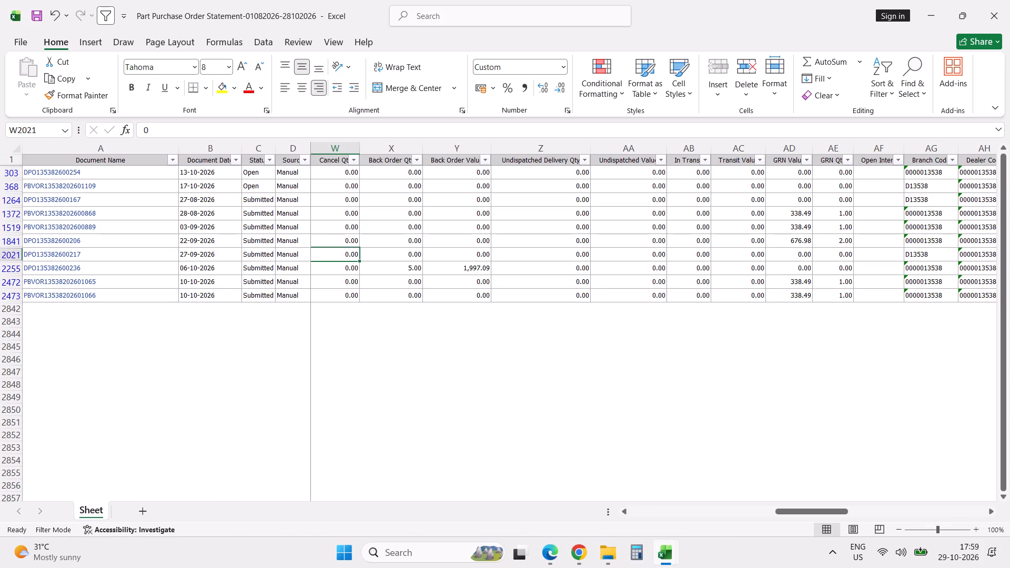
pyautogui.click(999, 6)
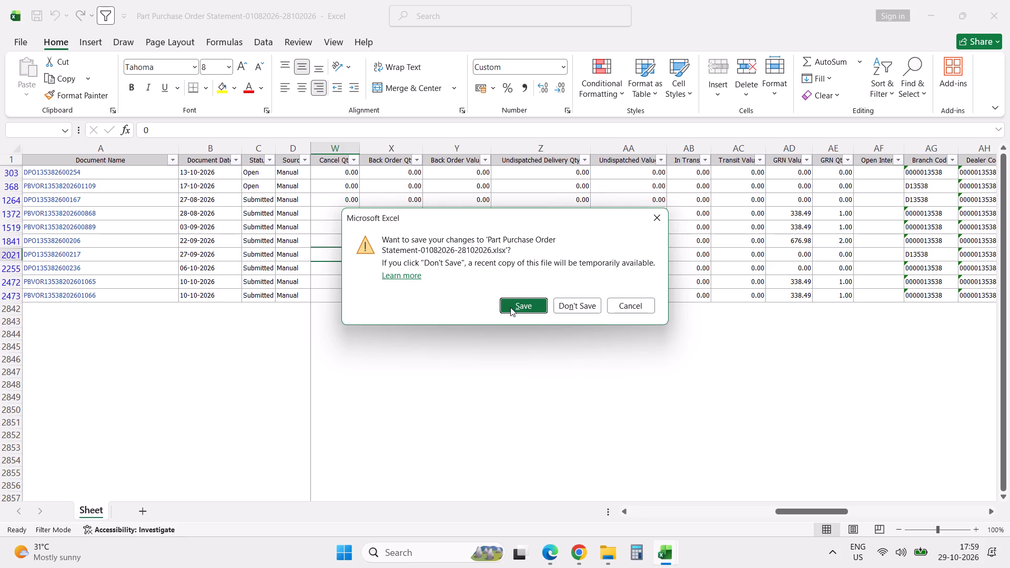
pyautogui.click(510, 307)
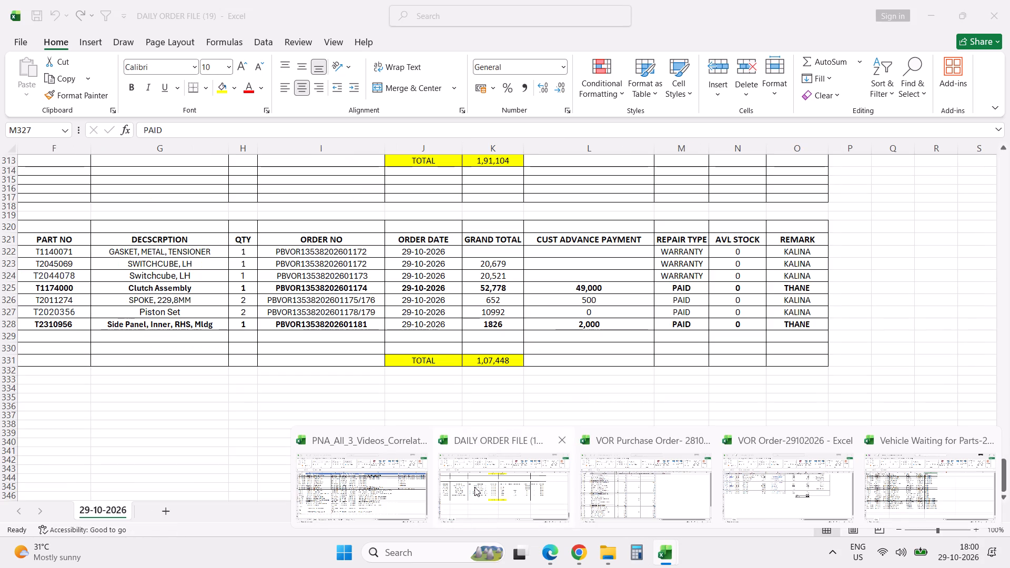
# Close the DAILY ORDER FILE (19) and VOR Order-29102026 workbooks.
pyautogui.click(474, 487)
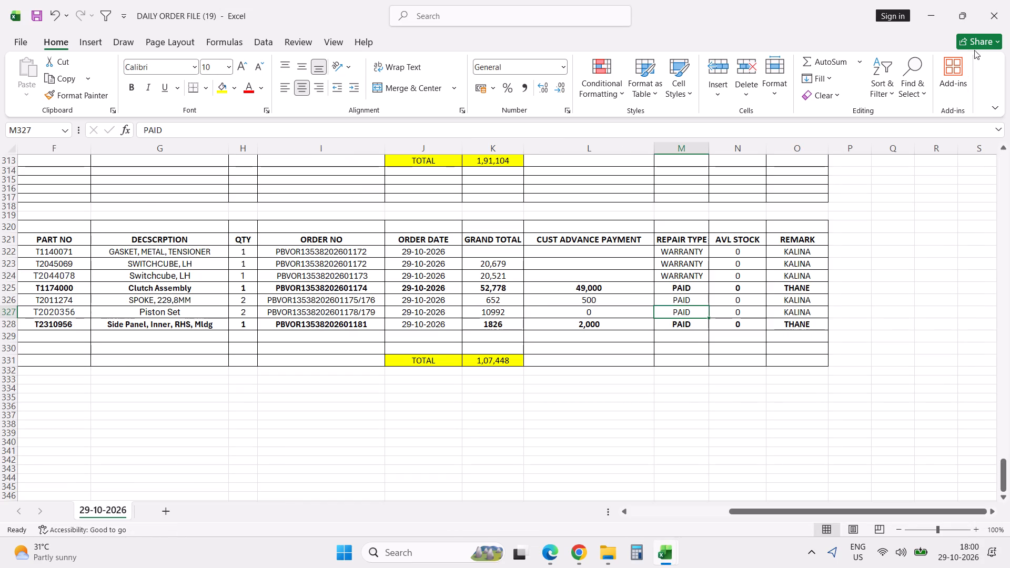
pyautogui.click(990, 25)
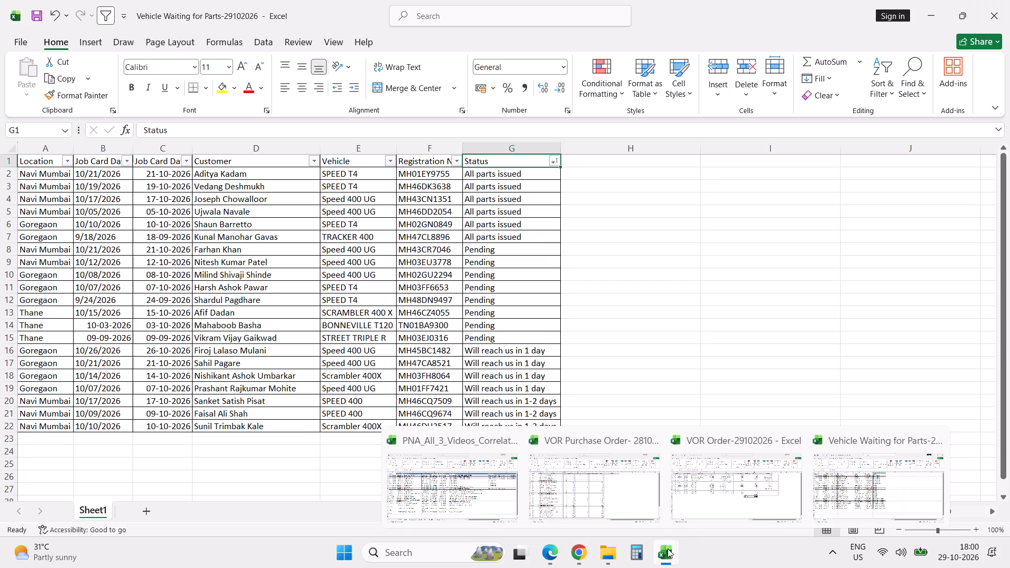
pyautogui.click(735, 499)
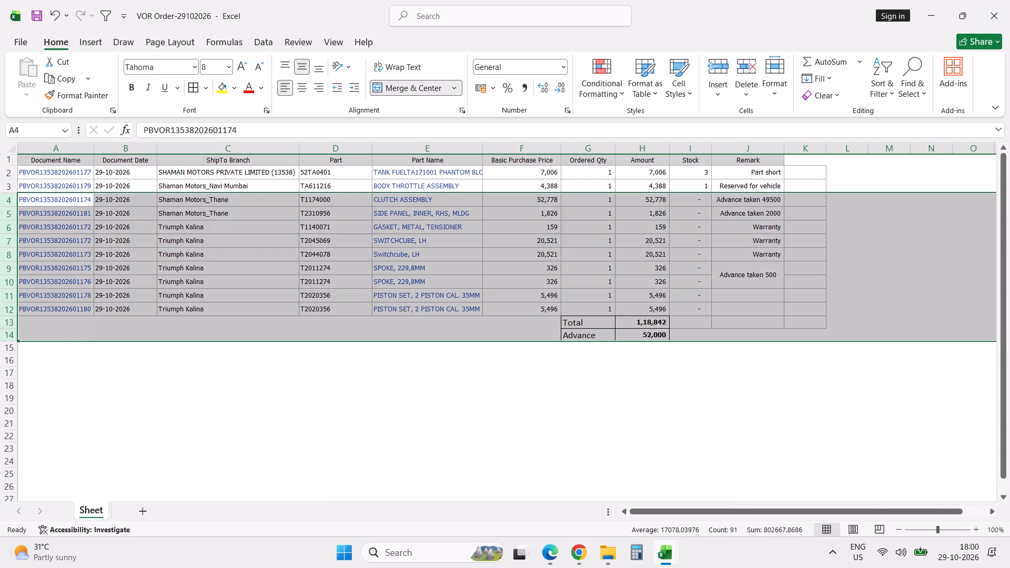
pyautogui.click(989, 16)
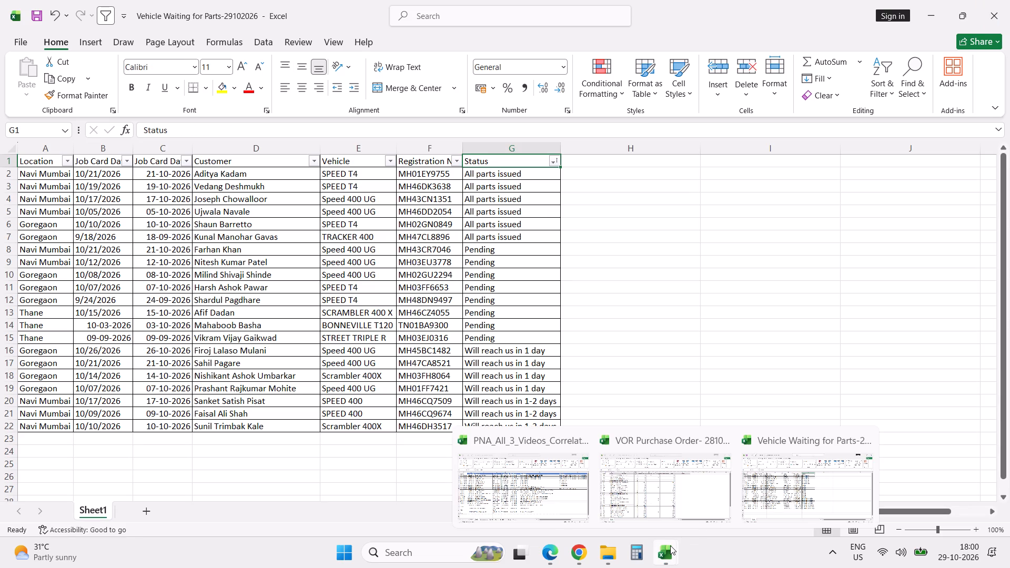
# Close the VOR Purchase Order- 28102026 (1) workbook without saving its changes.
pyautogui.click(796, 489)
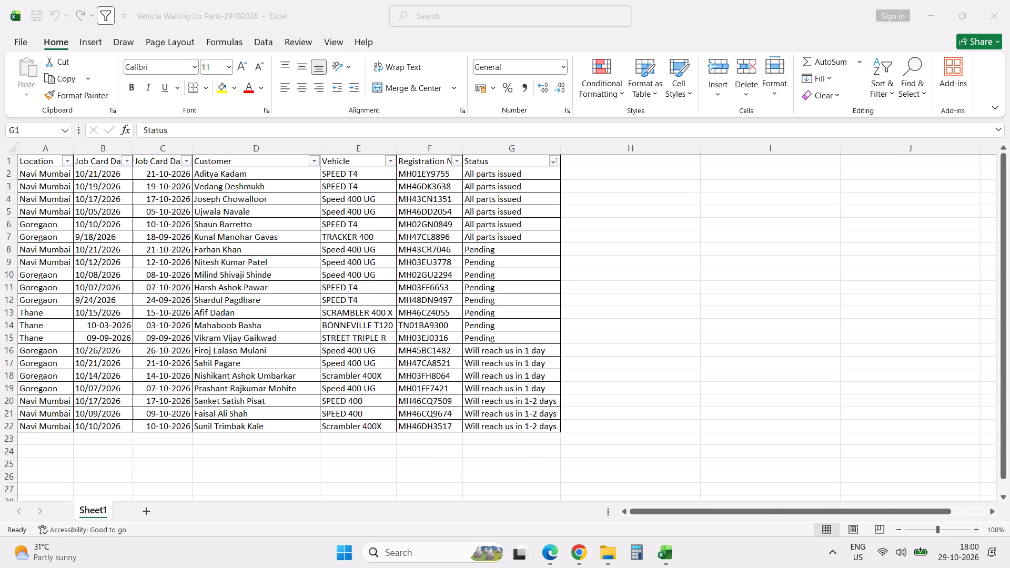
pyautogui.click(659, 457)
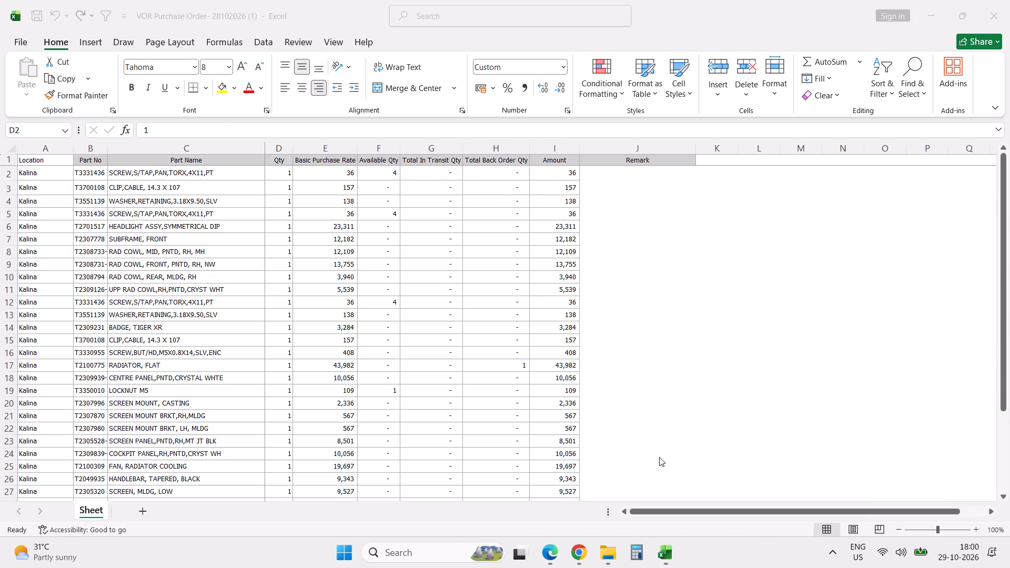
pyautogui.click(1004, 15)
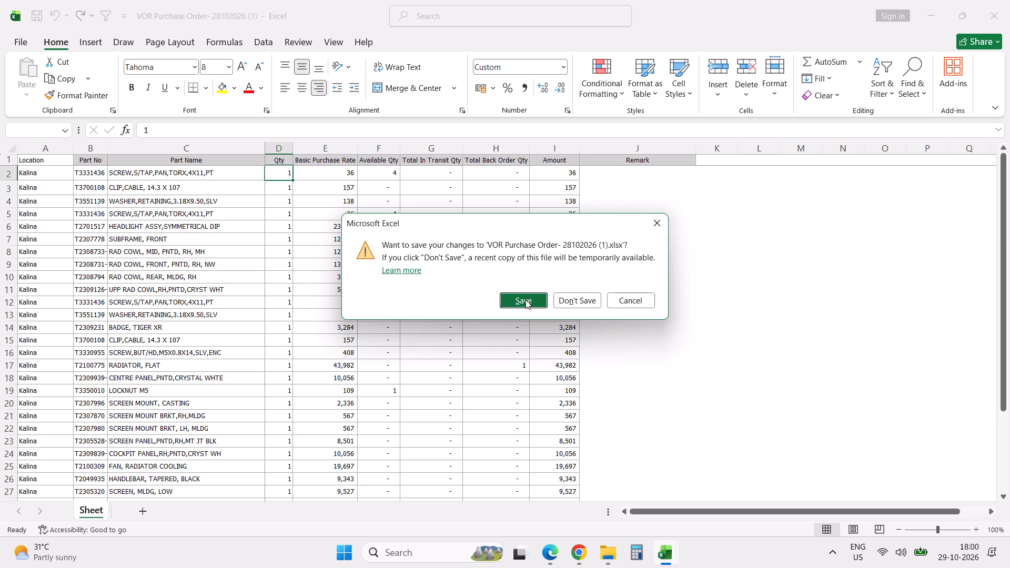
pyautogui.click(579, 296)
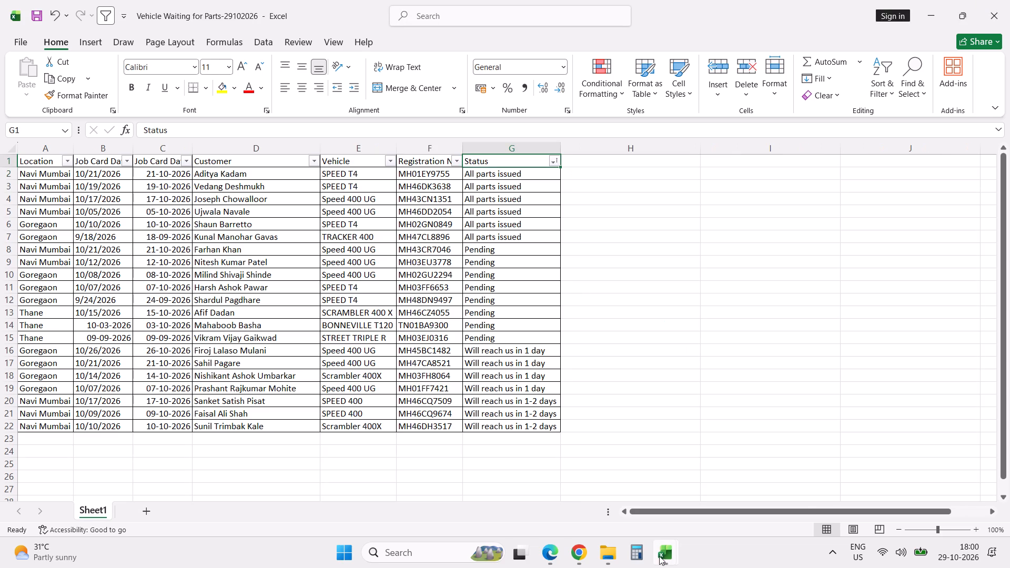
# Check the file information of the PNA_All_3_Videos_Correlated workbook, including its location and modification date, and return to Sheet3.
pyautogui.click(597, 510)
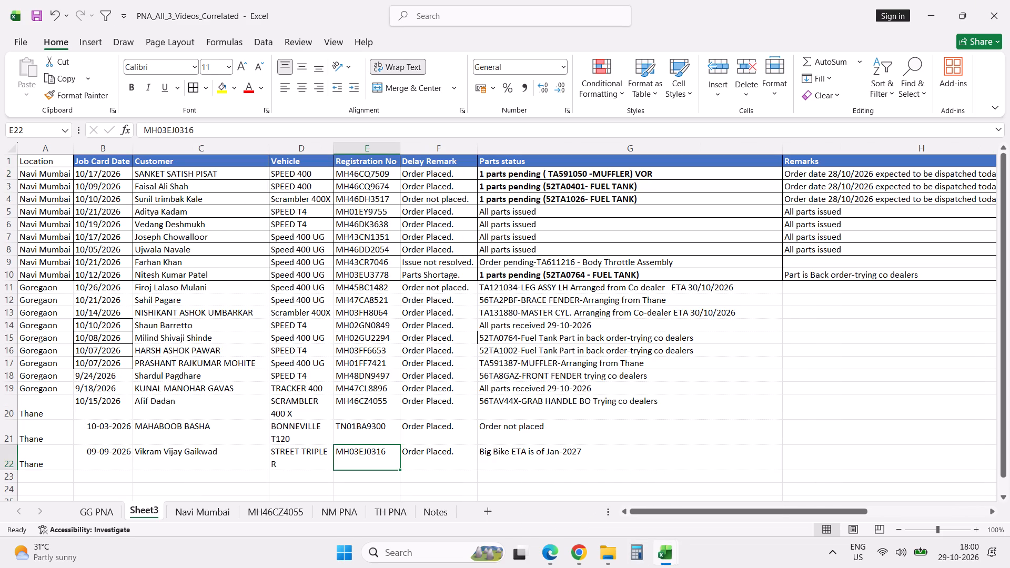
pyautogui.click(18, 38)
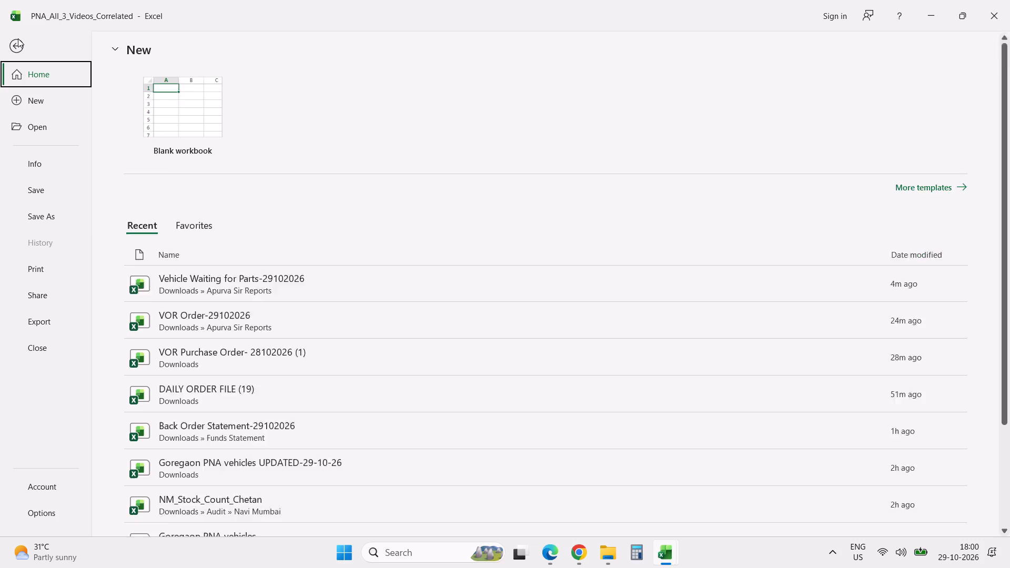
pyautogui.click(46, 165)
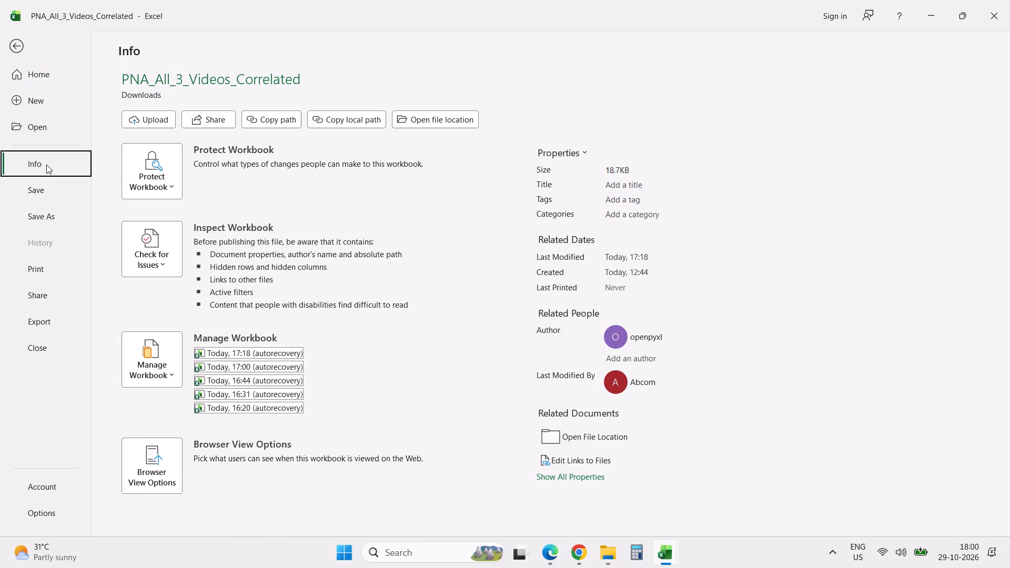
pyautogui.press('Escape')
pyautogui.click(435, 327)
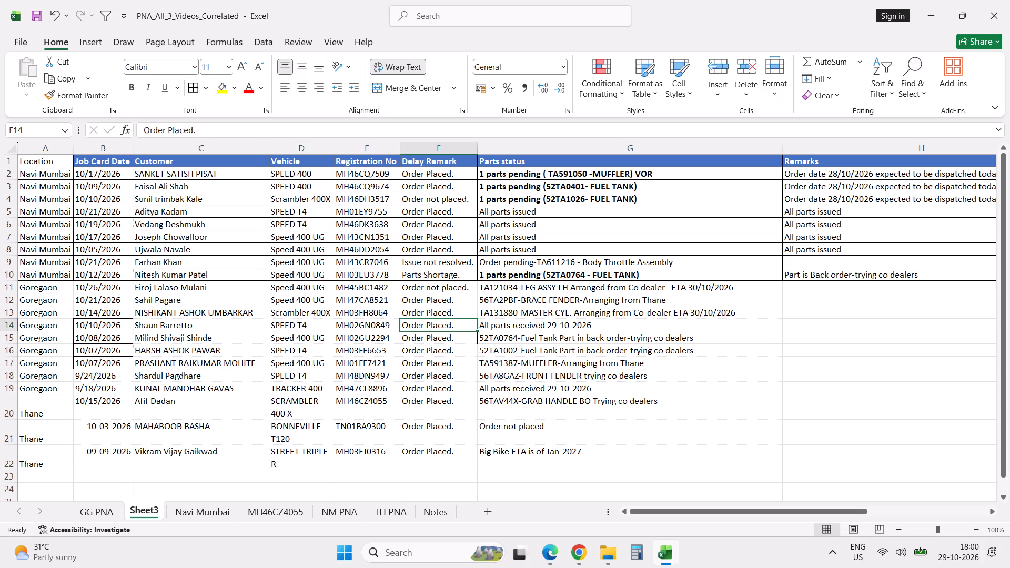
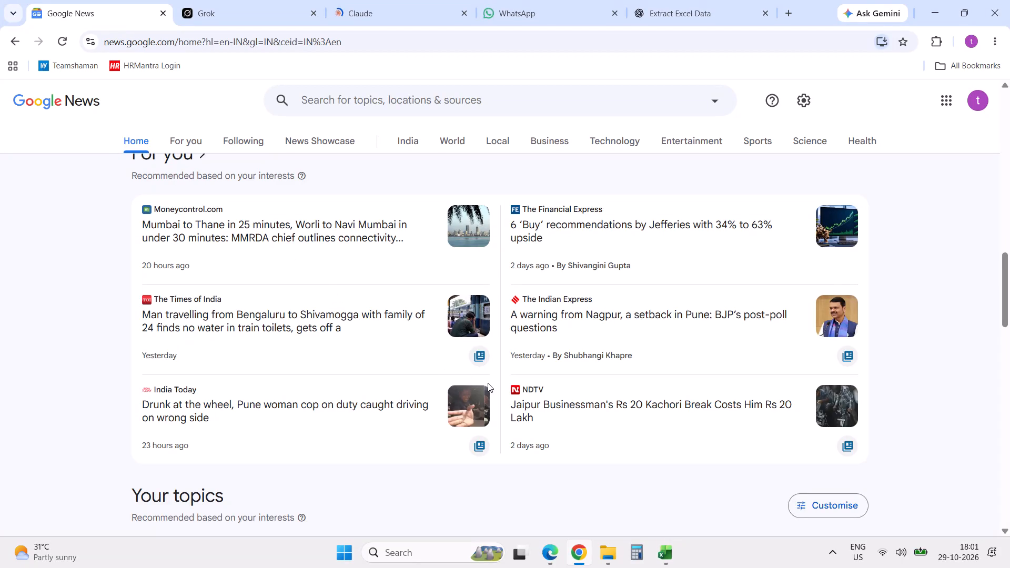
# Open and read the NDTV article about the Jaipur businessman's Rs 20 kachori break, and close it.
pyautogui.click(610, 411)
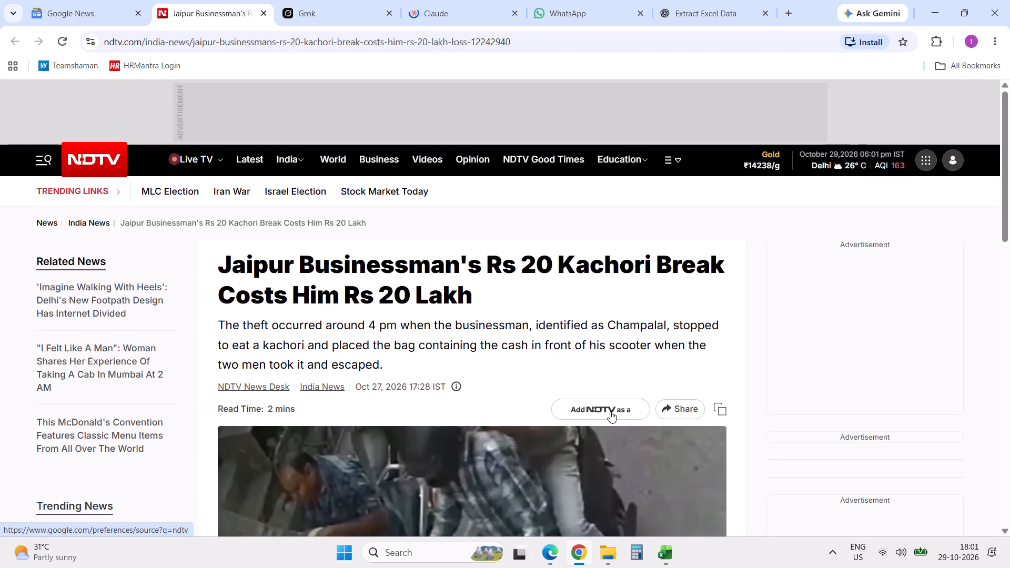
pyautogui.scroll(-3, 610, 411)
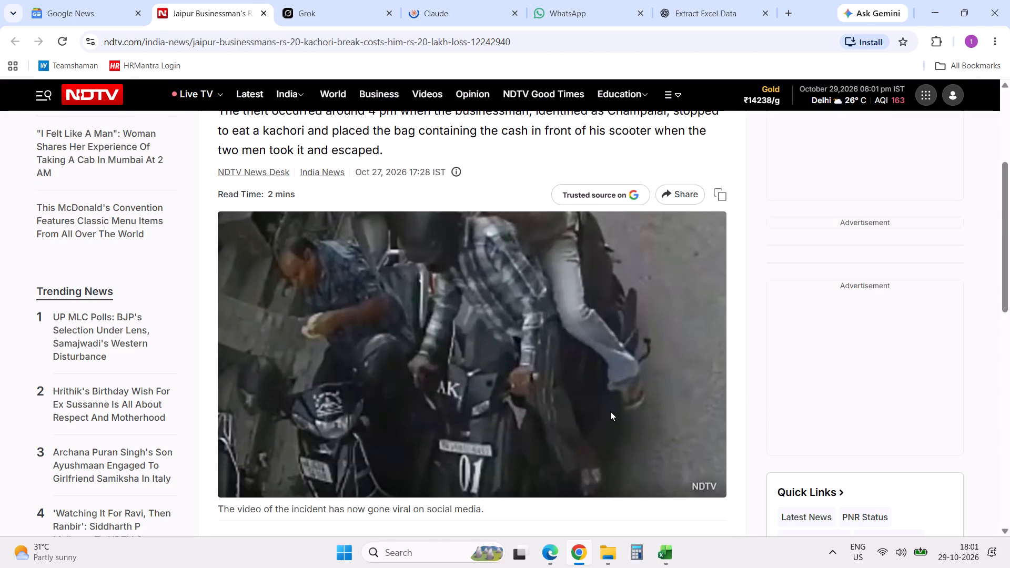
pyautogui.scroll(1, 610, 411)
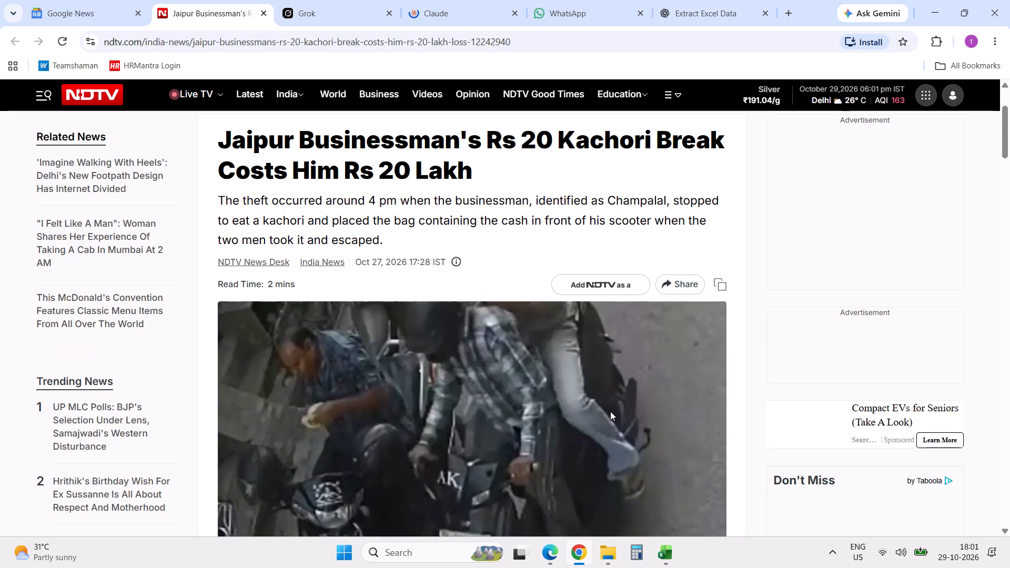
pyautogui.scroll(-3, 610, 411)
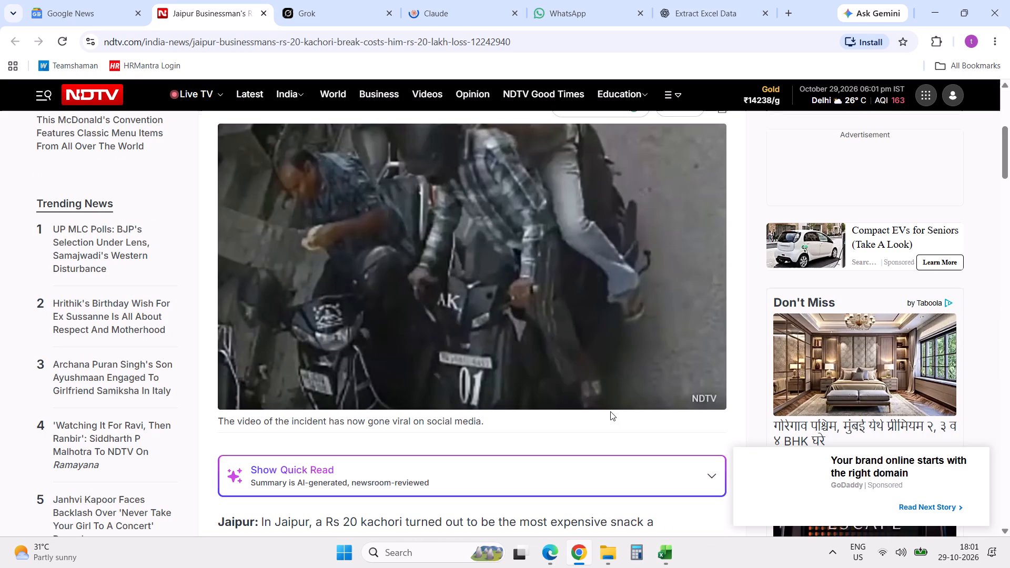
pyautogui.scroll(-3, 610, 411)
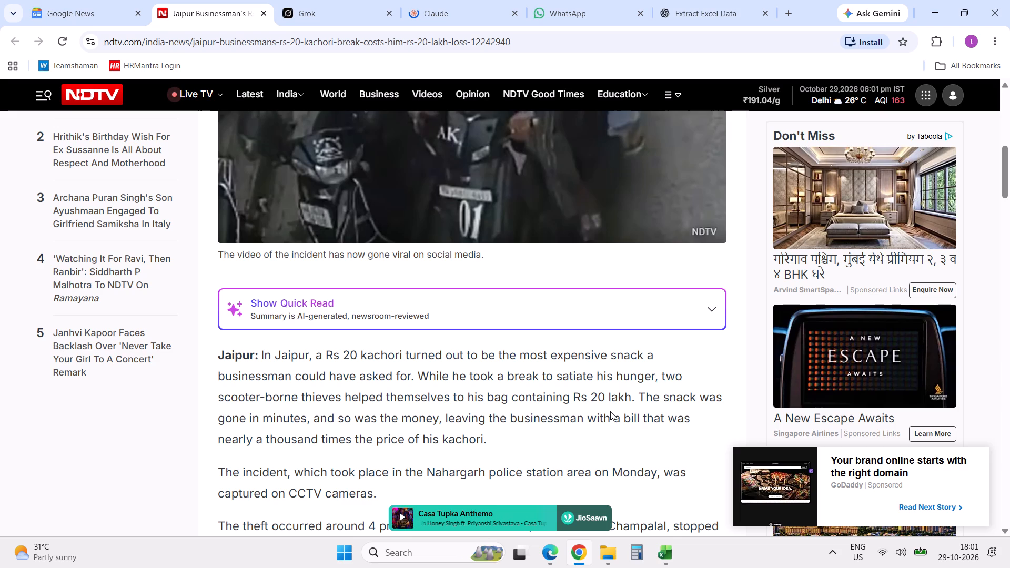
pyautogui.scroll(-1, 610, 411)
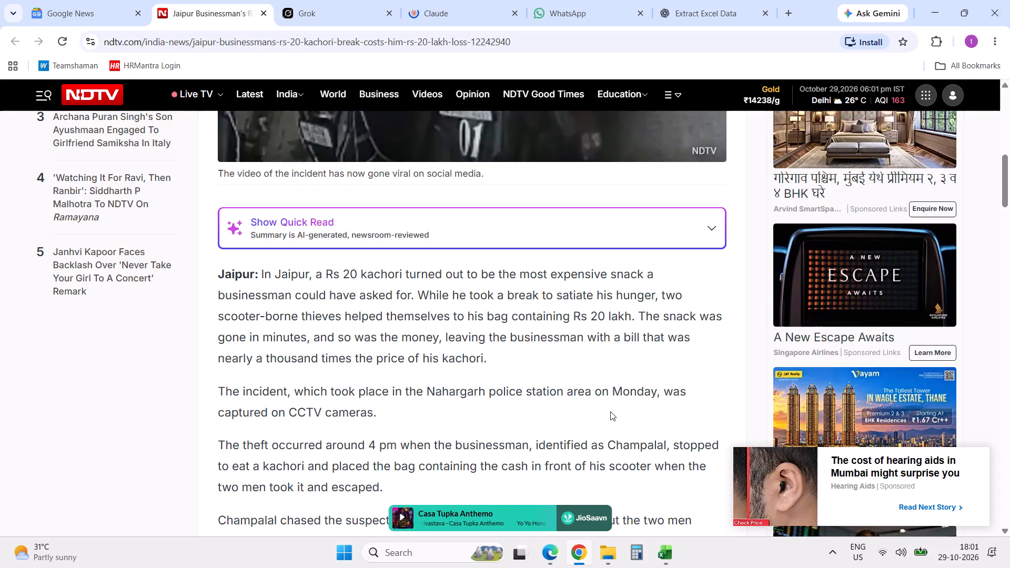
pyautogui.scroll(-2, 610, 411)
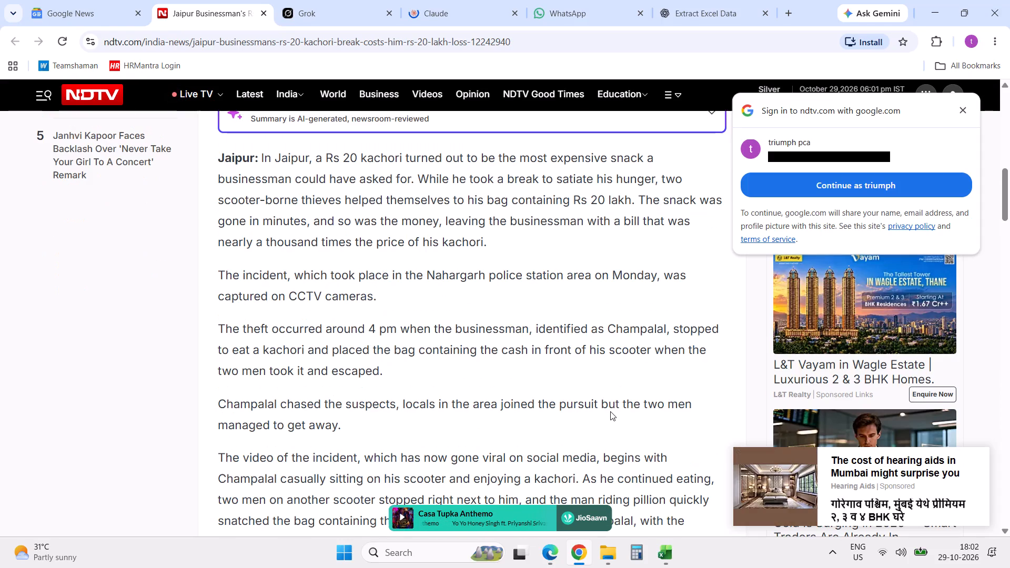
pyautogui.scroll(-2, 610, 411)
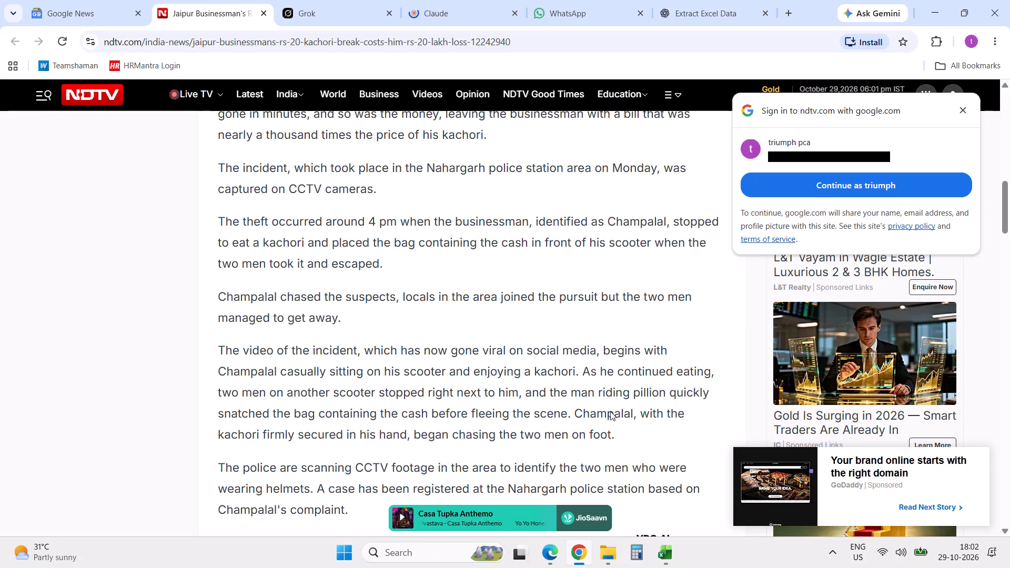
pyautogui.scroll(-2, 610, 411)
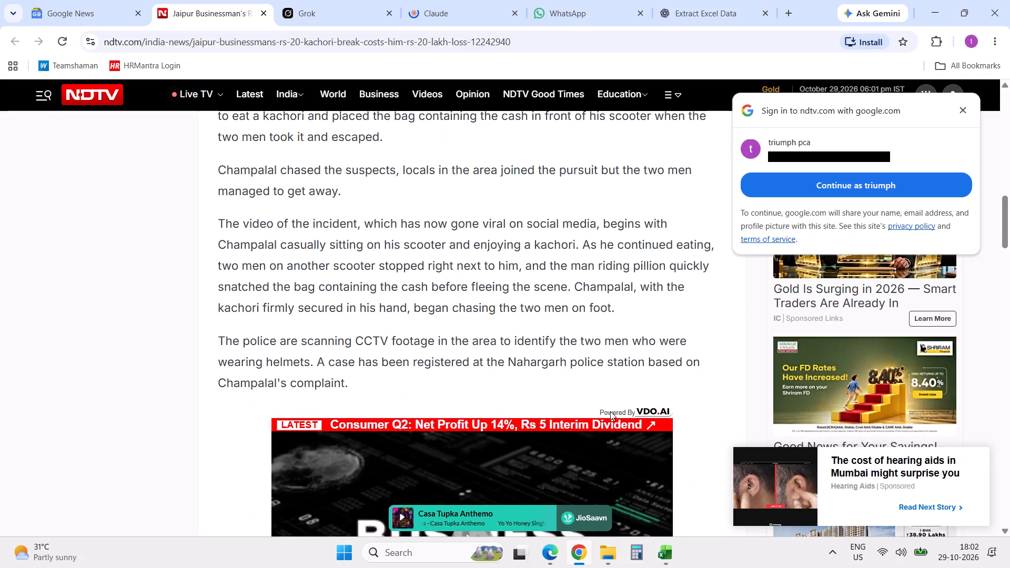
pyautogui.scroll(-6, 610, 411)
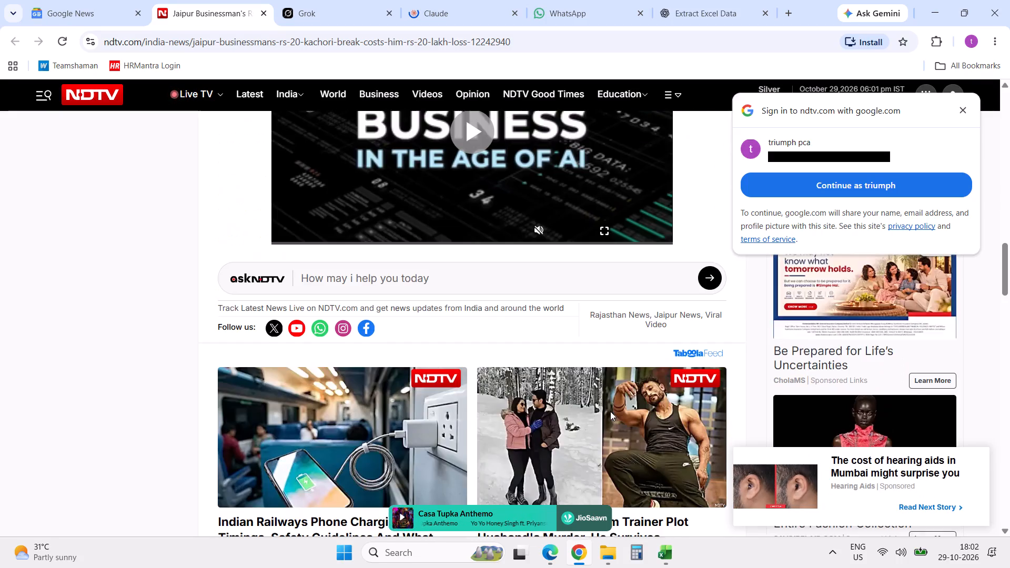
pyautogui.scroll(-2, 610, 411)
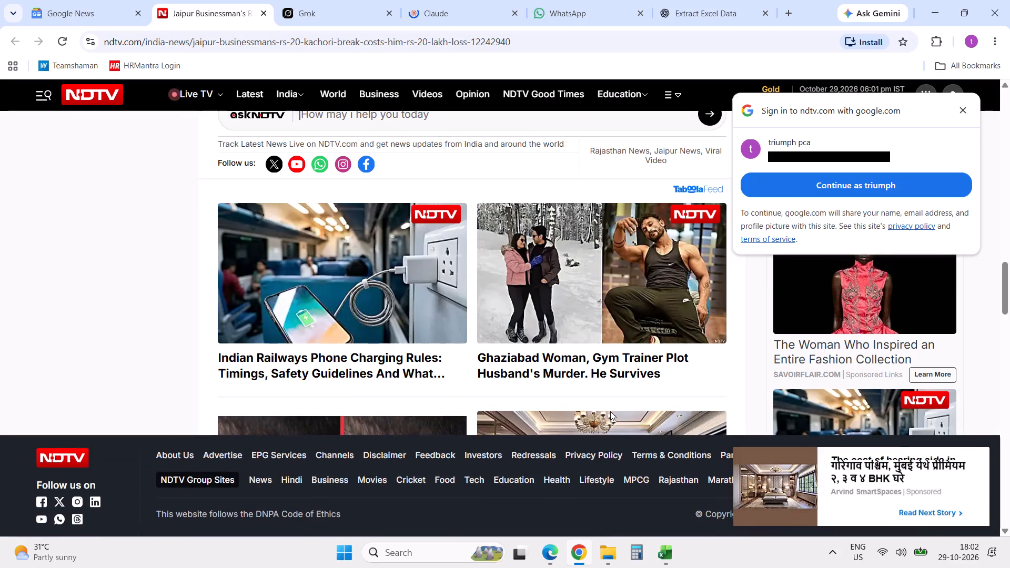
pyautogui.click(263, 17)
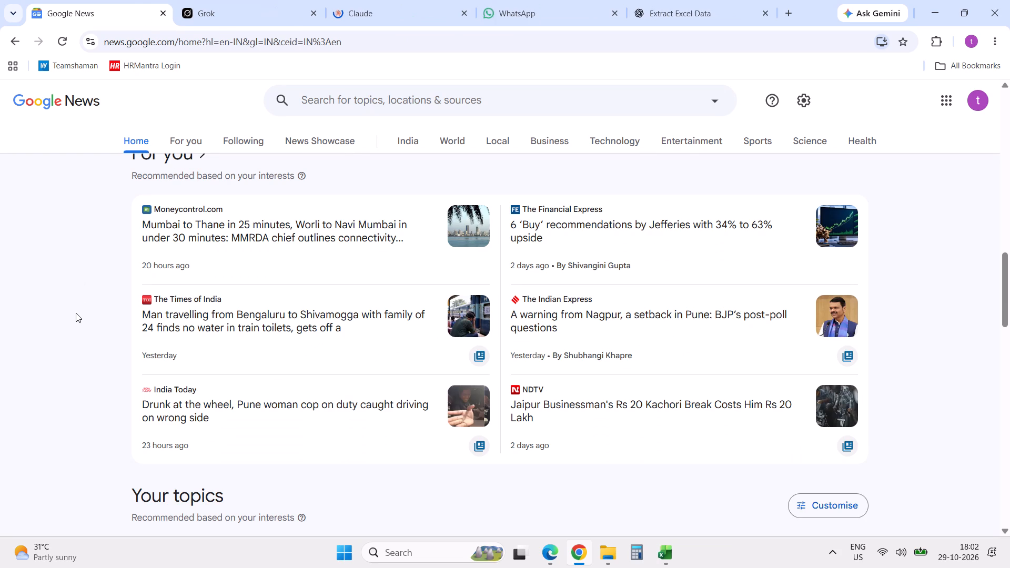
# Open the Times of India story about the Bengaluru to Shivamogga train passenger, skim its opening, and close it.
pyautogui.click(277, 332)
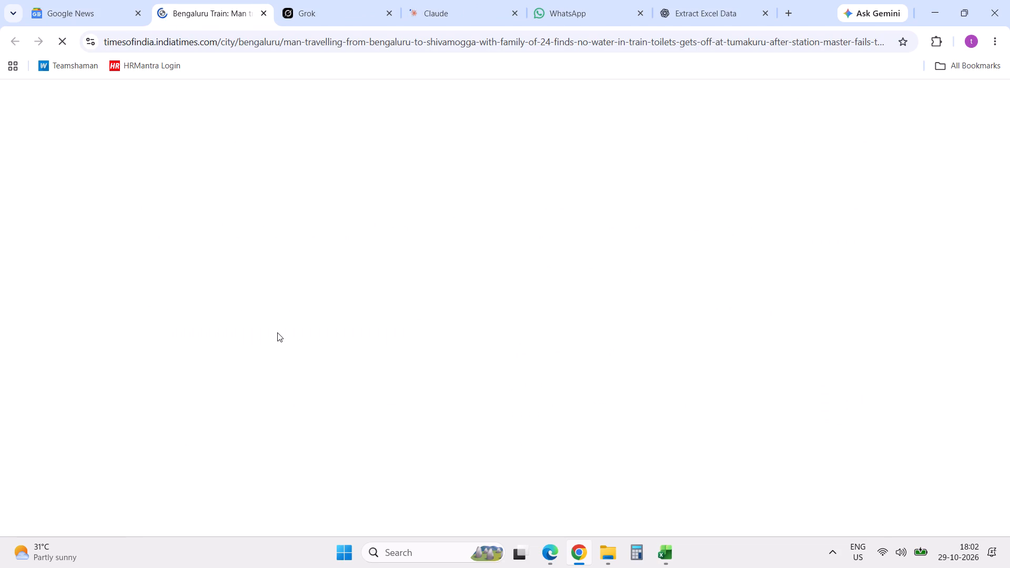
pyautogui.scroll(-2, 277, 332)
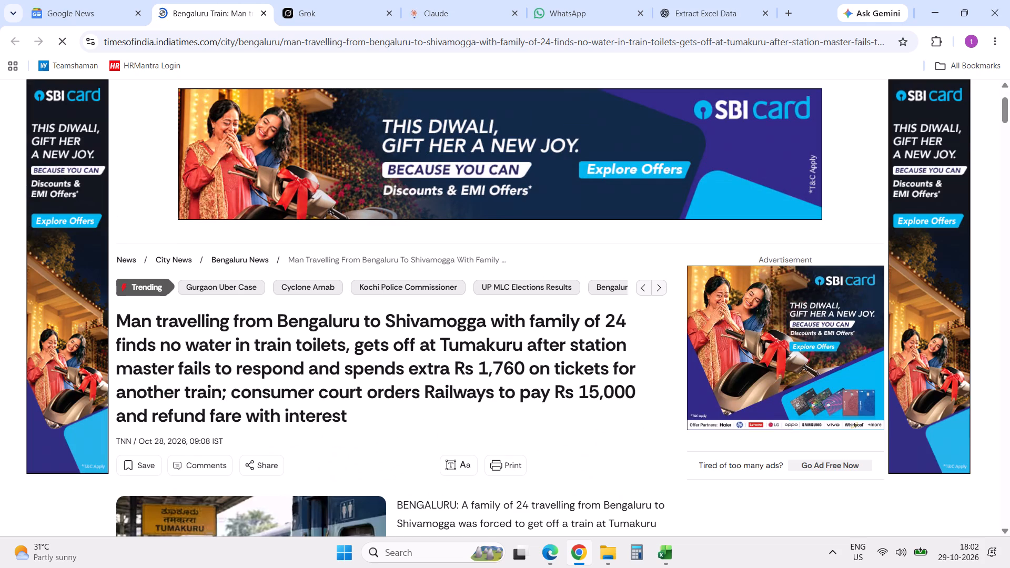
pyautogui.scroll(-3, 277, 332)
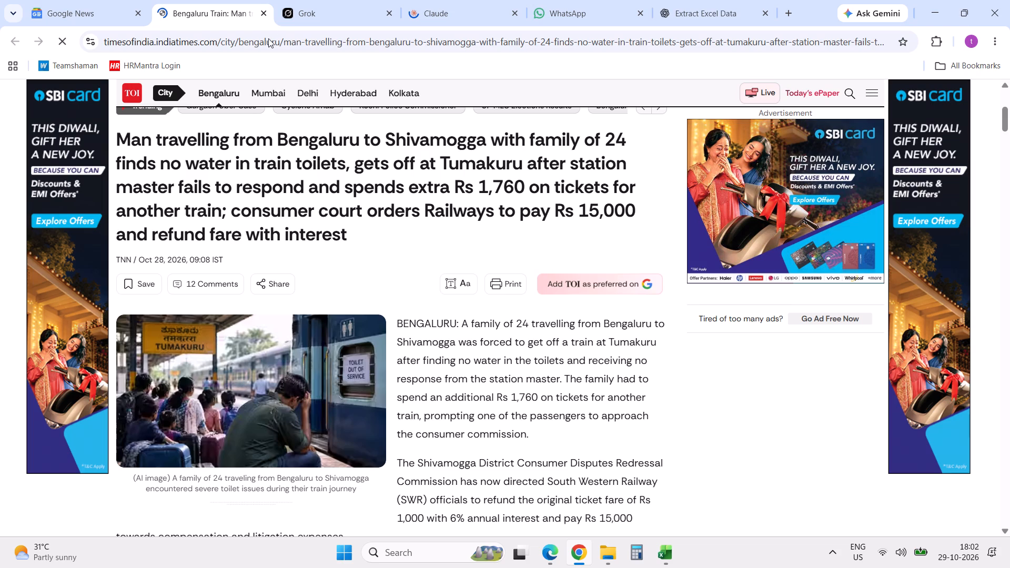
pyautogui.click(266, 18)
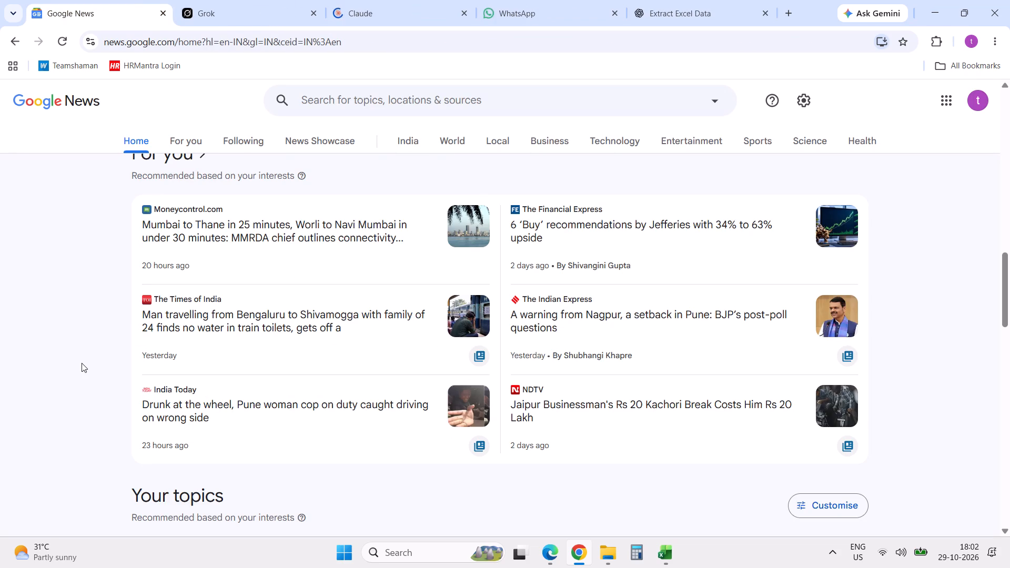
# Open the India Today article about the Pune woman cop caught driving on the wrong side and read its opening paragraphs.
pyautogui.click(301, 400)
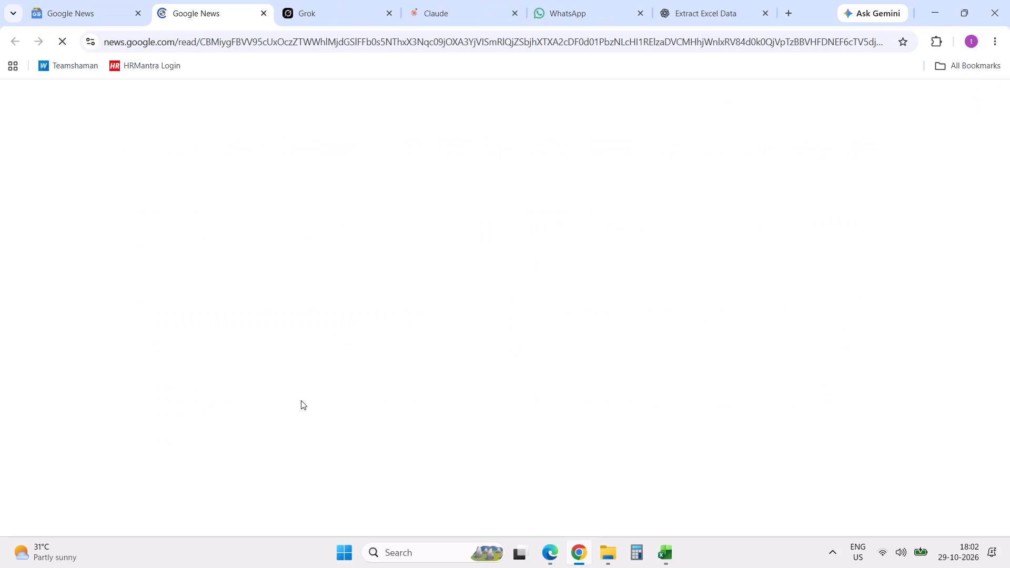
pyautogui.scroll(-2, 301, 400)
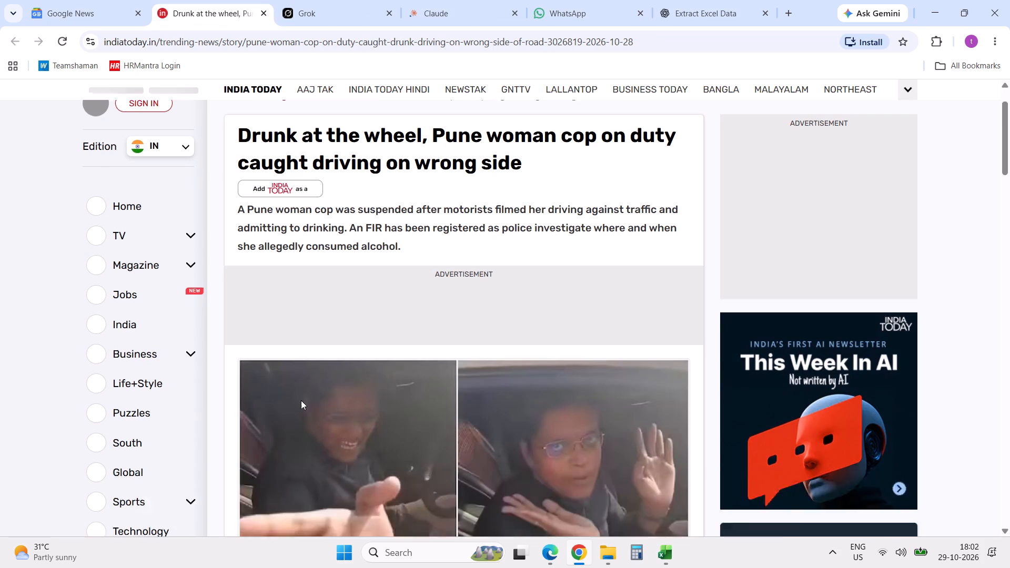
pyautogui.scroll(-2, 301, 400)
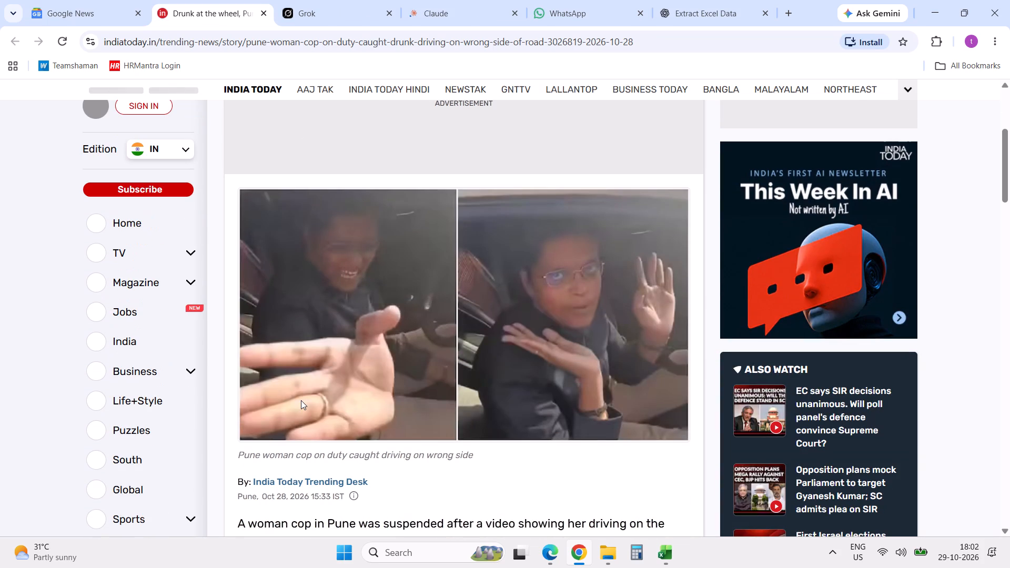
pyautogui.scroll(-2, 301, 400)
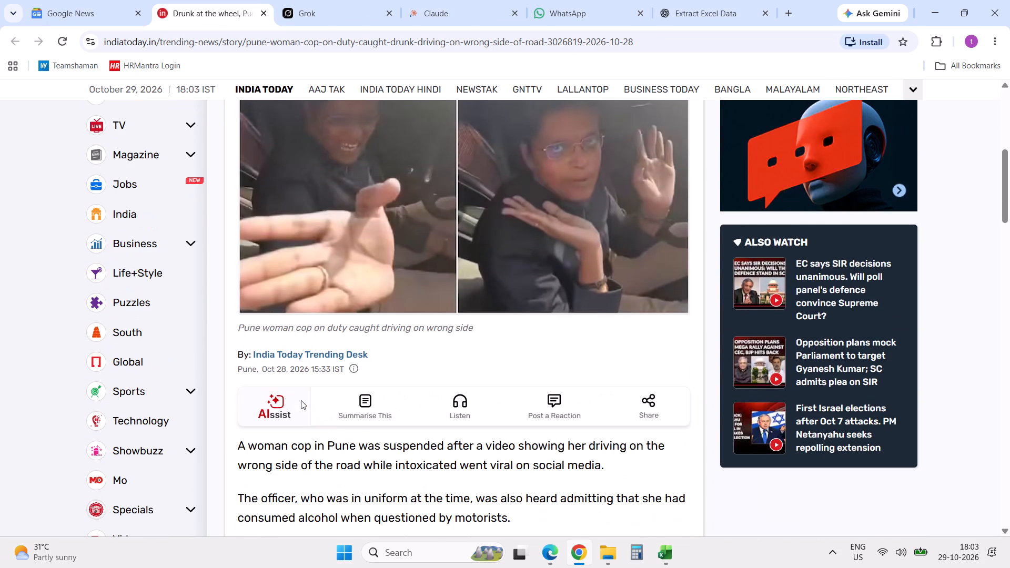
pyautogui.scroll(-3, 301, 400)
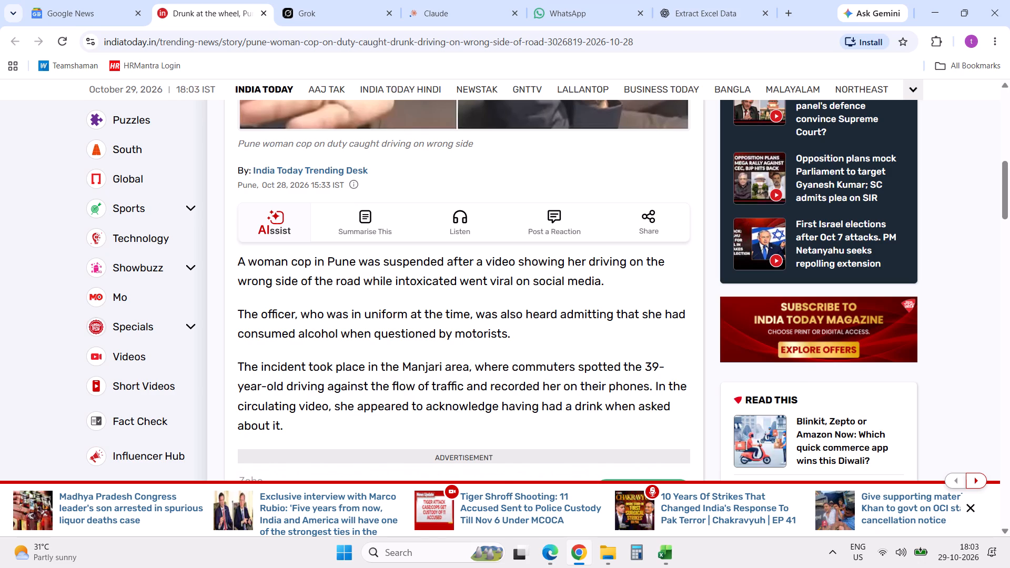
pyautogui.scroll(-1, 448, 368)
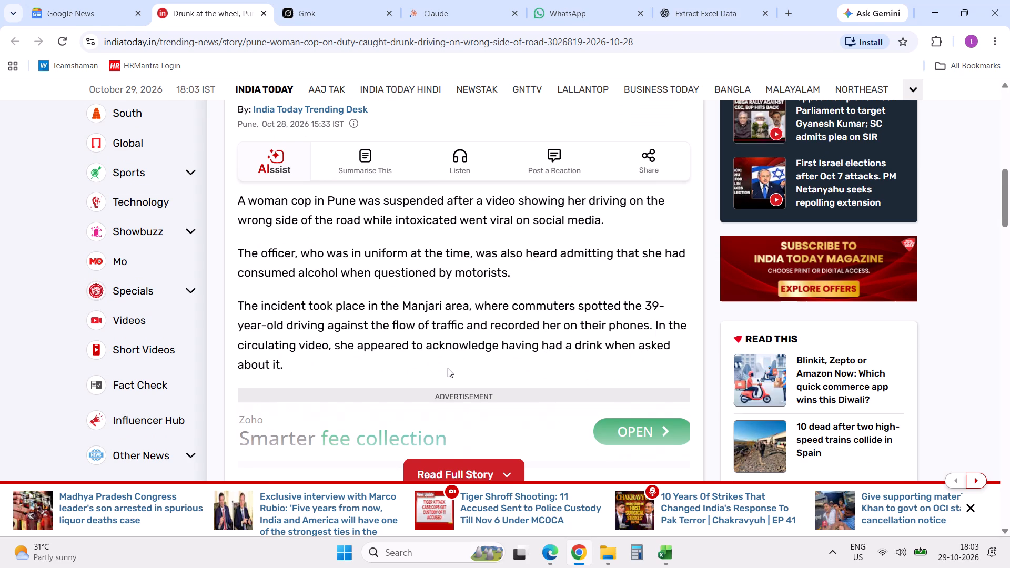
pyautogui.scroll(-5, 448, 368)
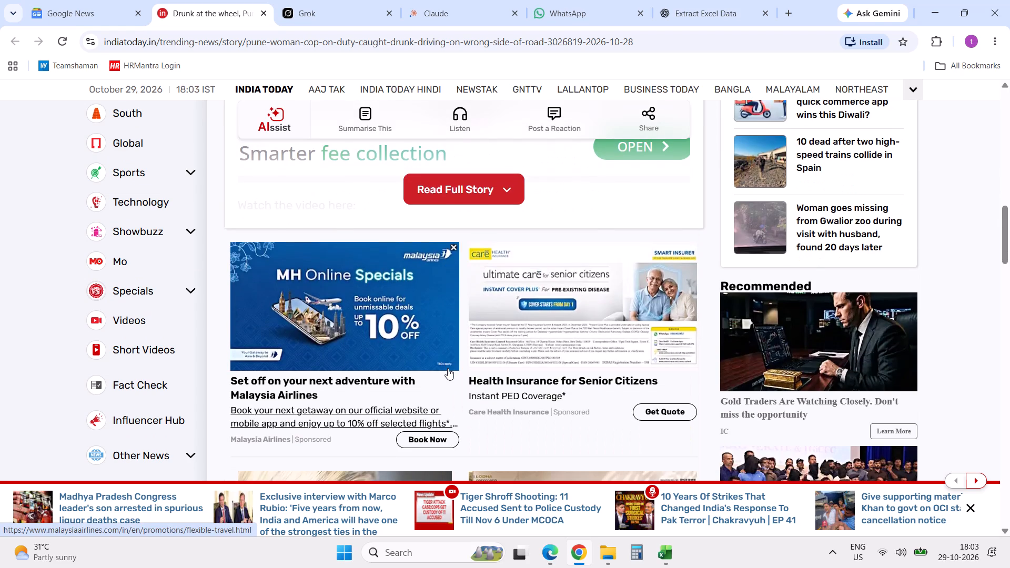
# Expand the full India Today story, play its embedded video, and close the article.
pyautogui.click(489, 195)
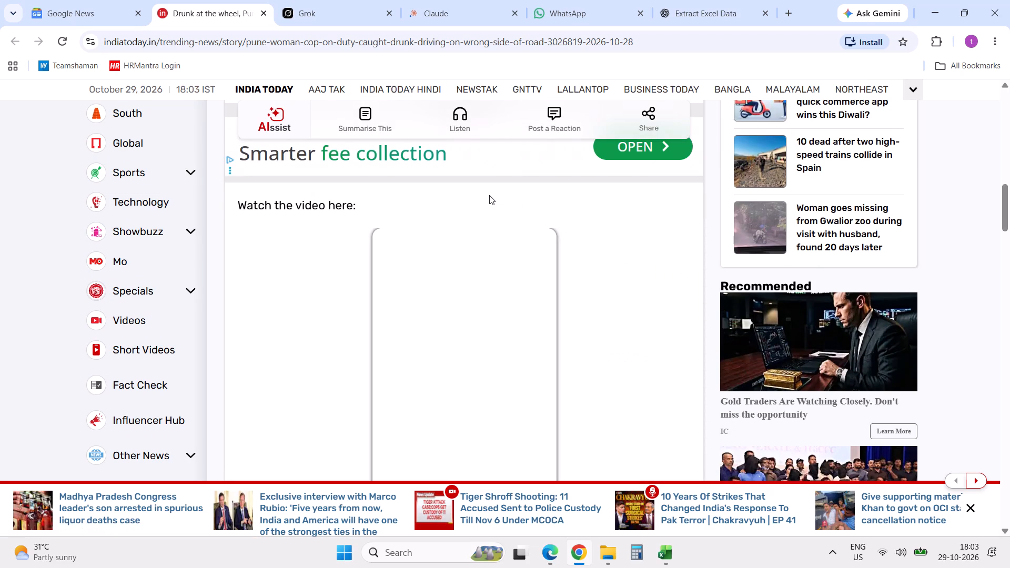
pyautogui.scroll(-1, 307, 383)
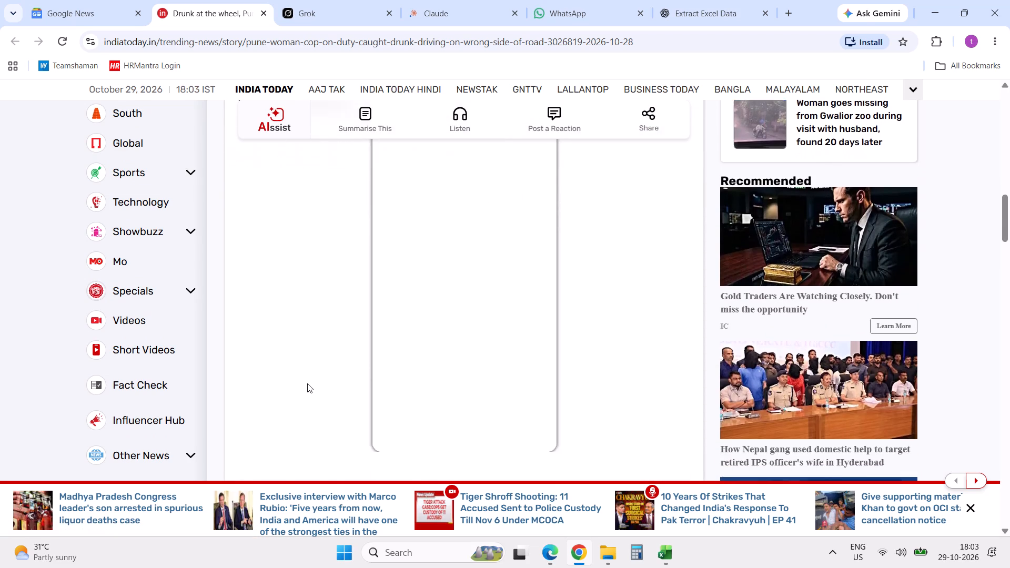
pyautogui.scroll(-2, 307, 383)
pyautogui.scroll(4, 307, 383)
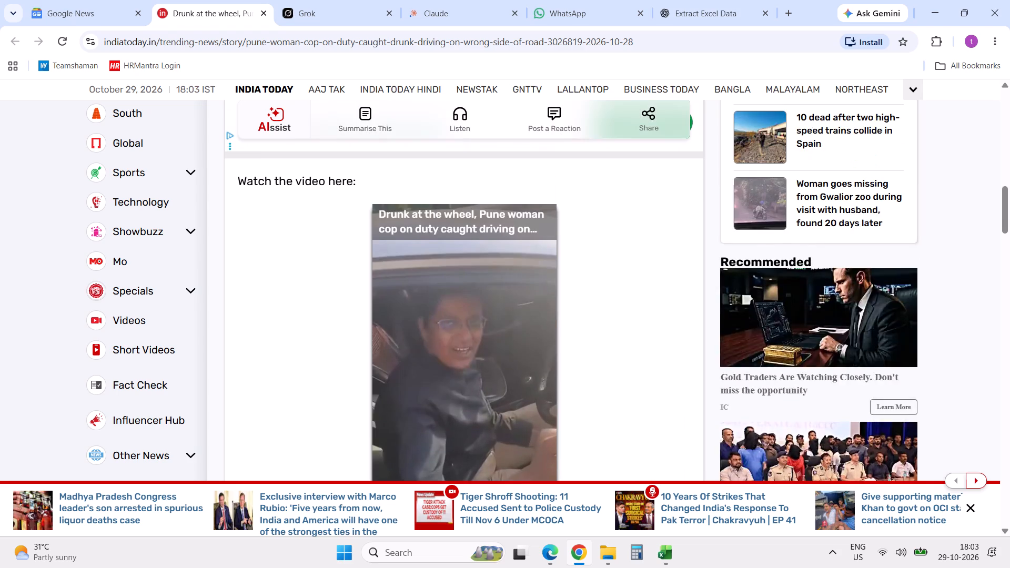
pyautogui.scroll(-2, 307, 383)
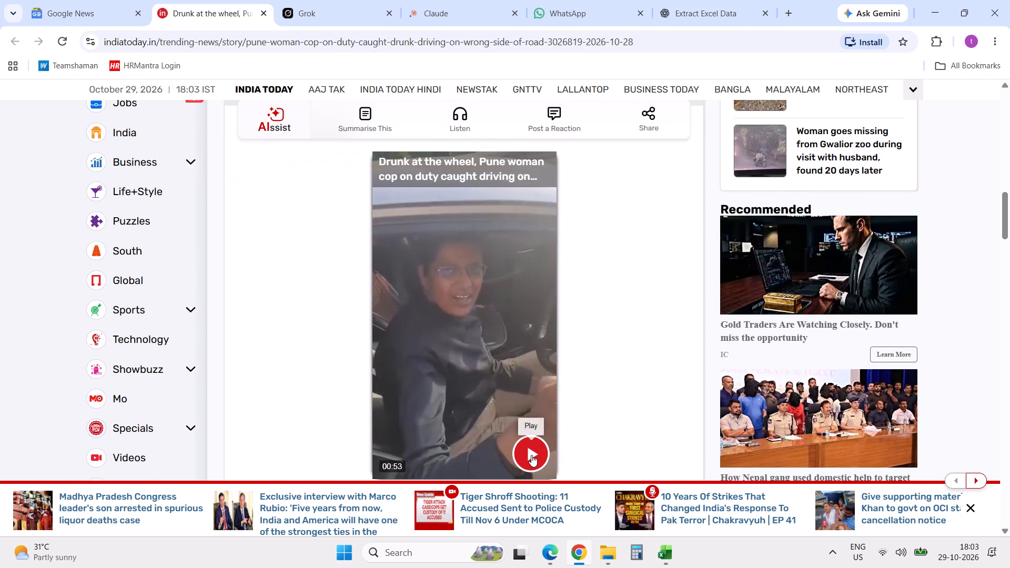
pyautogui.click(531, 455)
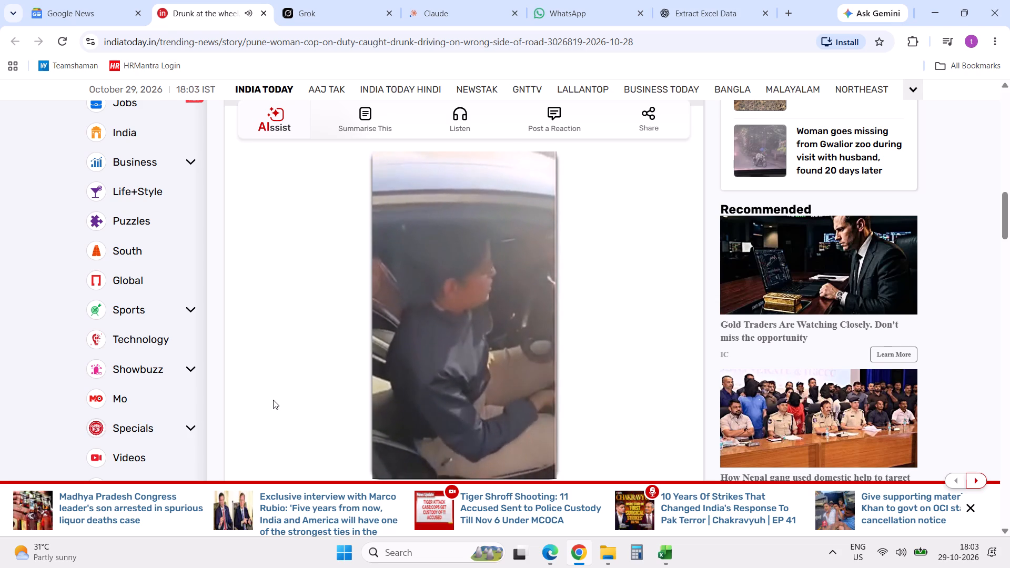
pyautogui.click(264, 16)
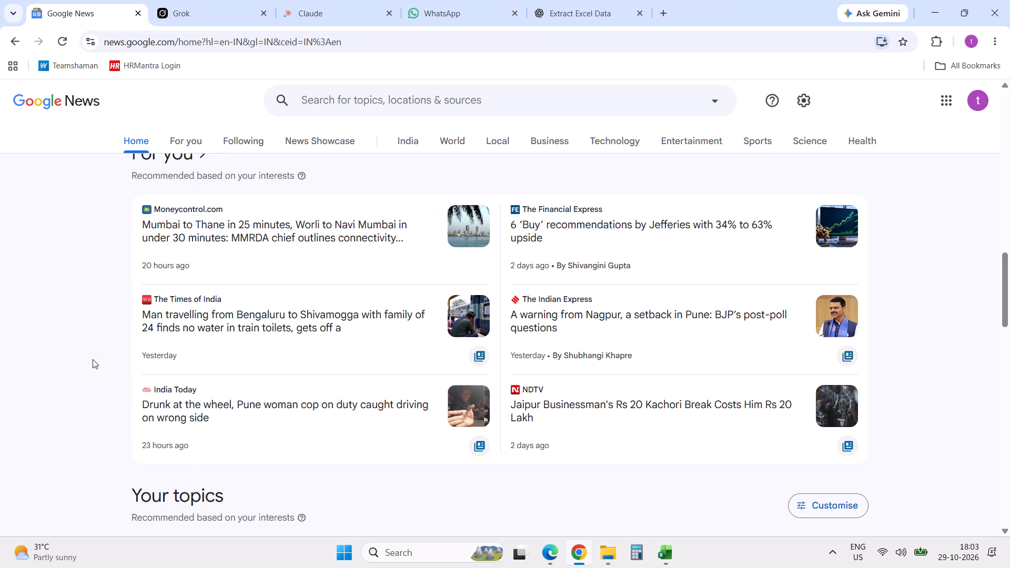
# Look through the remaining Google News headlines, from the Your topics section down to the end of the page.
pyautogui.scroll(-4, 87, 367)
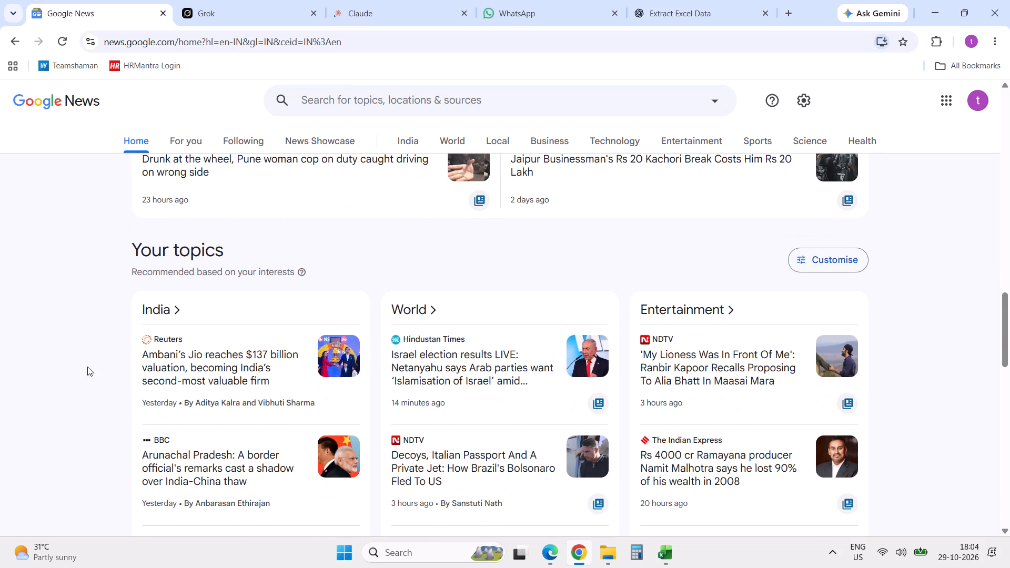
pyautogui.scroll(-2, 930, 342)
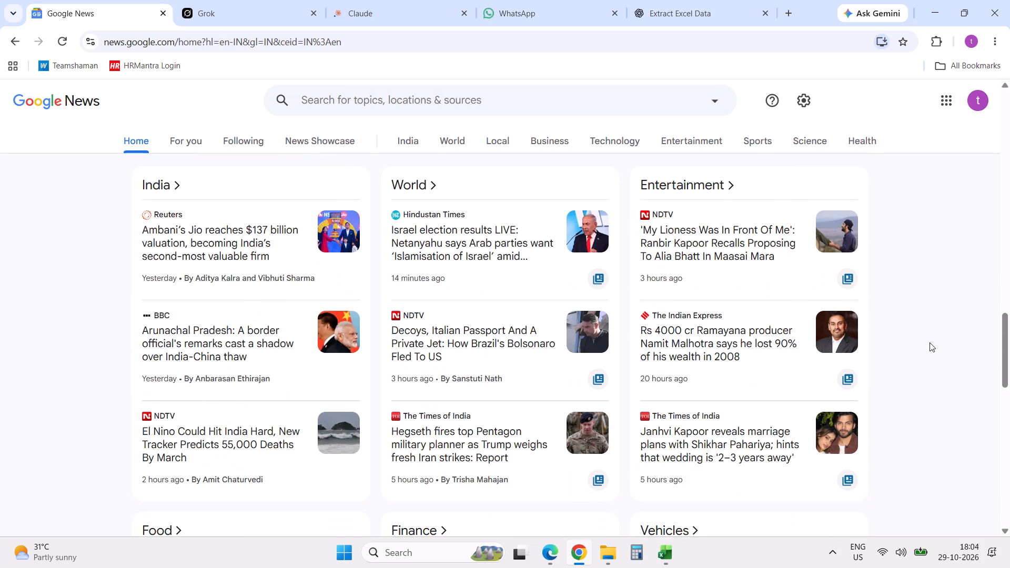
pyautogui.scroll(-4, 930, 342)
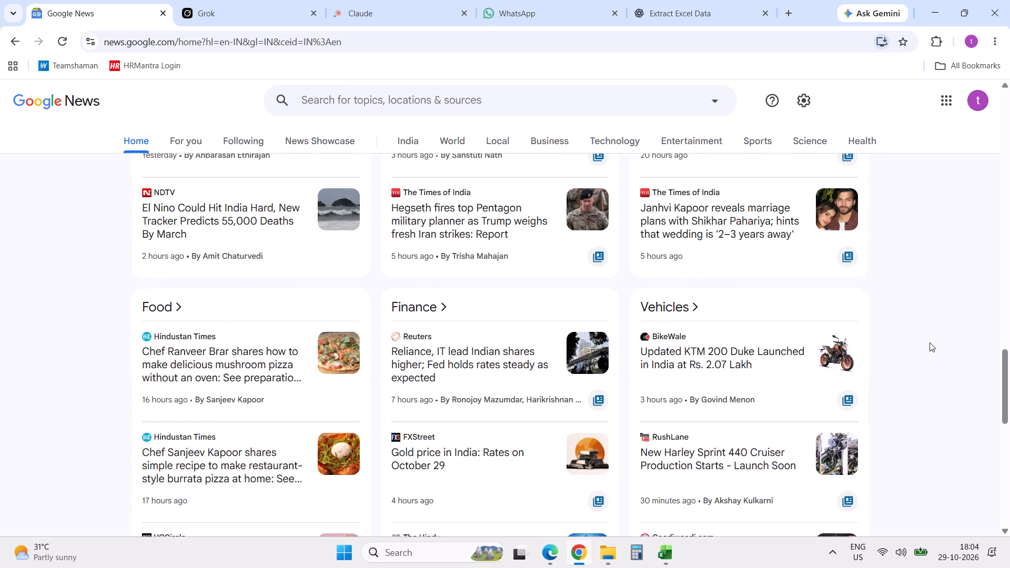
pyautogui.scroll(-1, 930, 342)
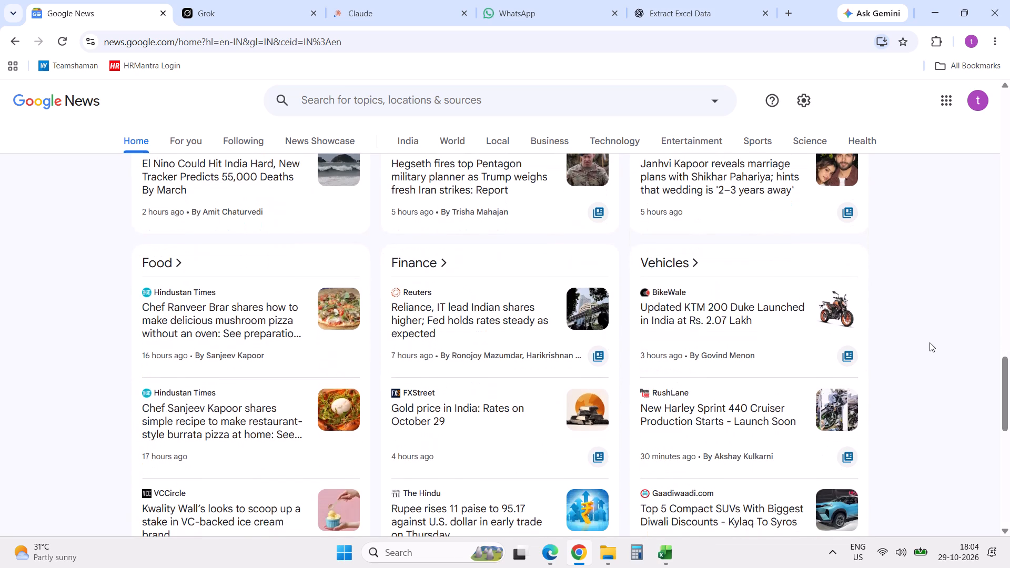
pyautogui.scroll(-2, 930, 342)
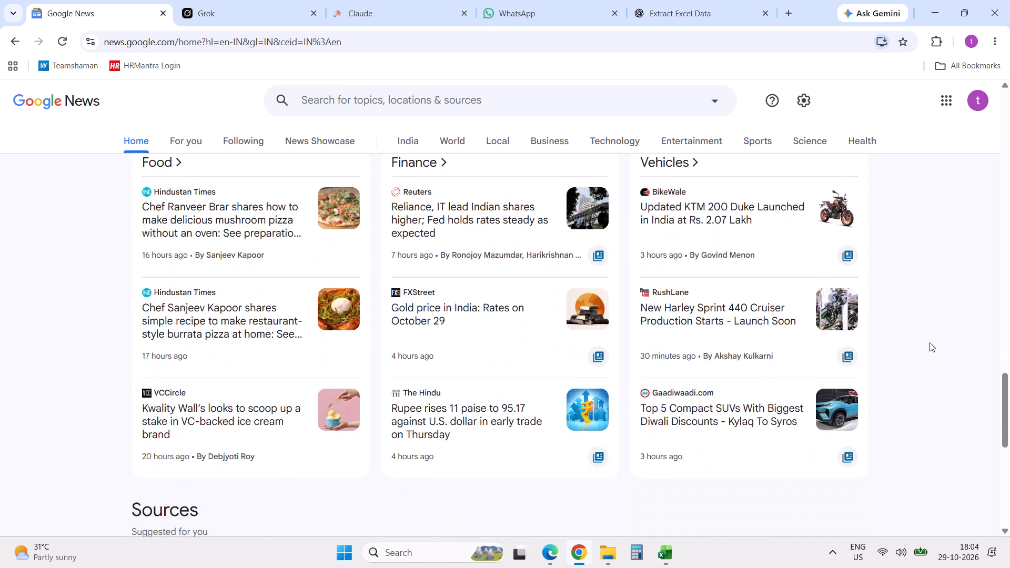
pyautogui.scroll(-8, 930, 342)
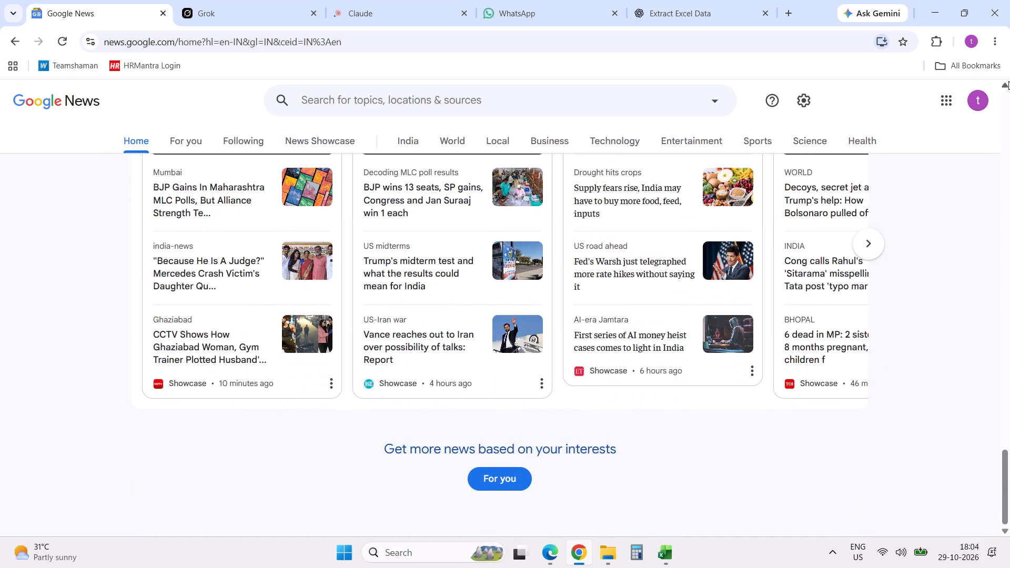
# Close the Chrome browser window.
pyautogui.click(998, 19)
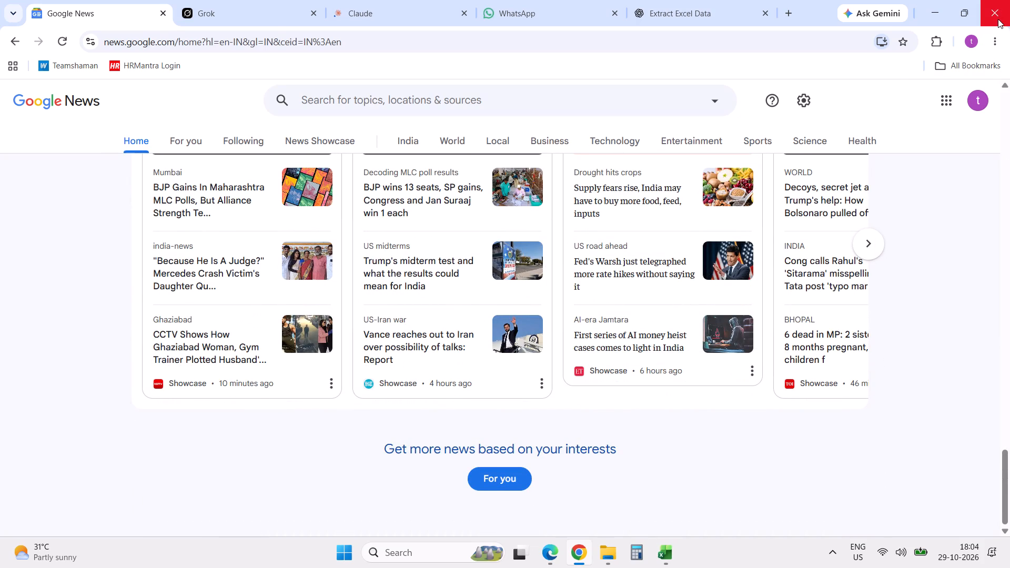
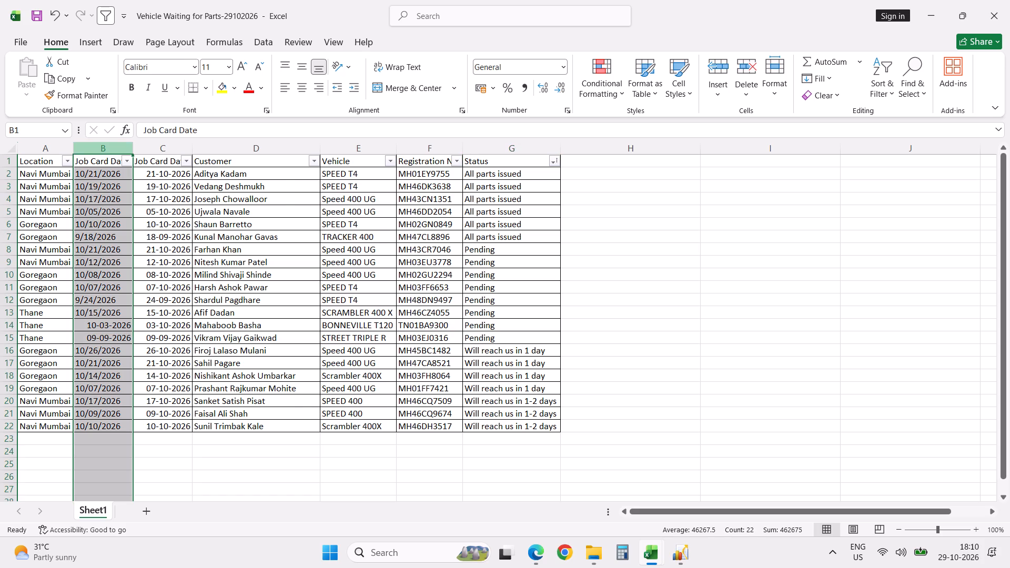
# Delete the duplicate text-formatted Job Card Date column B from the vehicles-waiting-for-parts sheet and save the workbook.
pyautogui.hotkey('ctrl', '-')
pyautogui.click(644, 328)
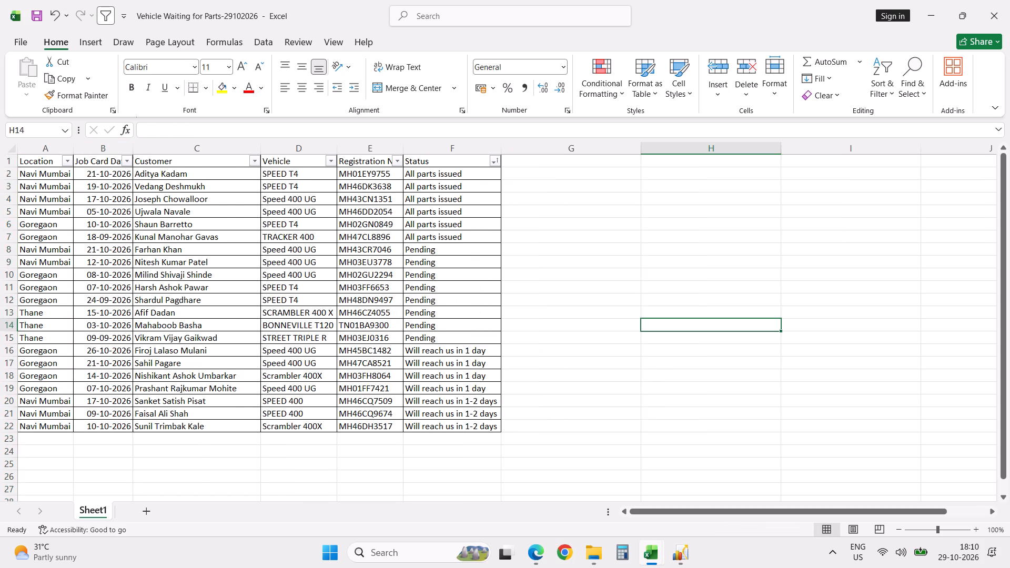
pyautogui.hotkey('ctrl', 's')
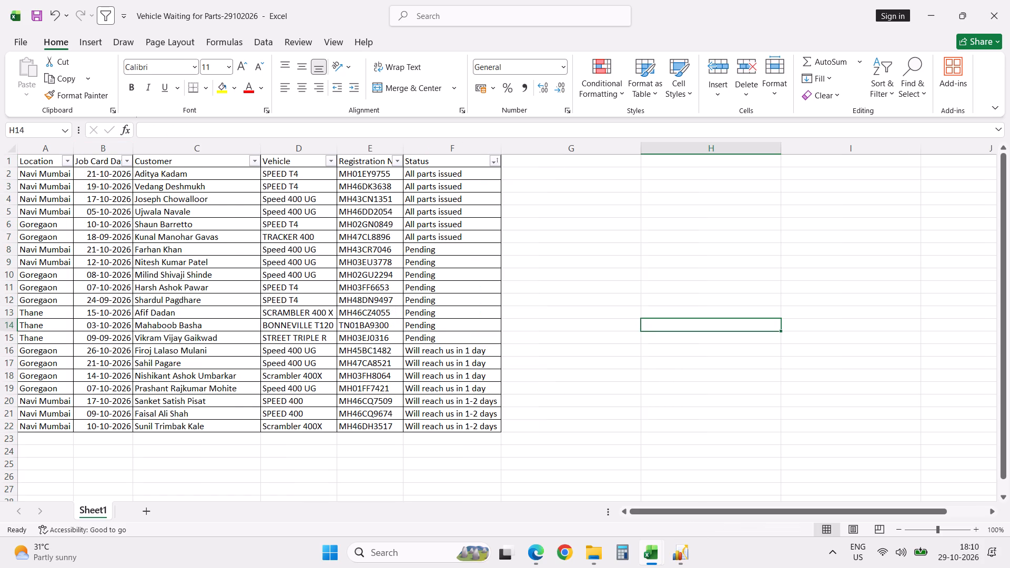
# Check how many Status entries are Pending and how many are All parts issued.
pyautogui.click(48, 165)
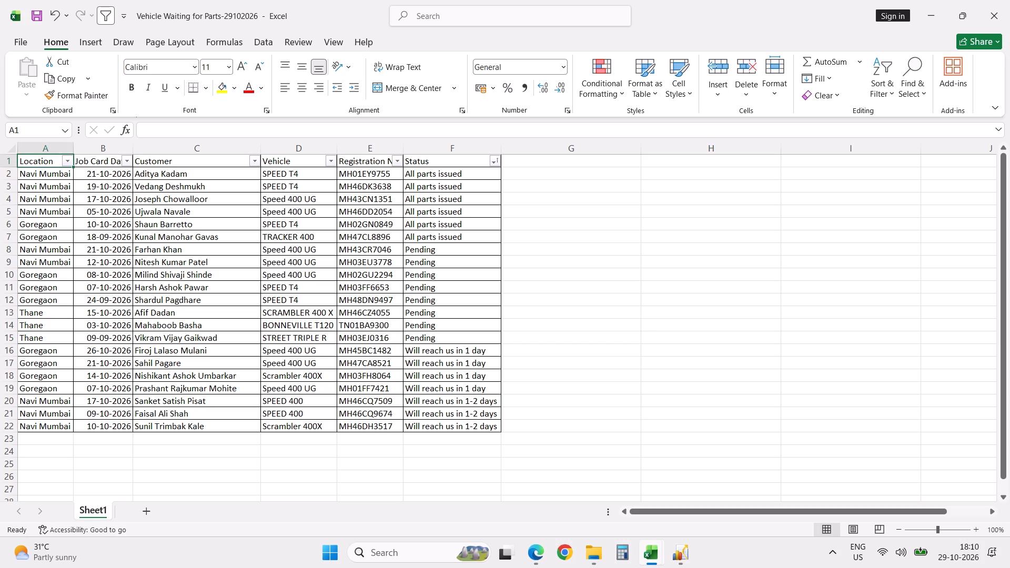
pyautogui.click(464, 251)
pyautogui.keyDown('shift'); pyautogui.click(458, 342); pyautogui.keyUp('shift')
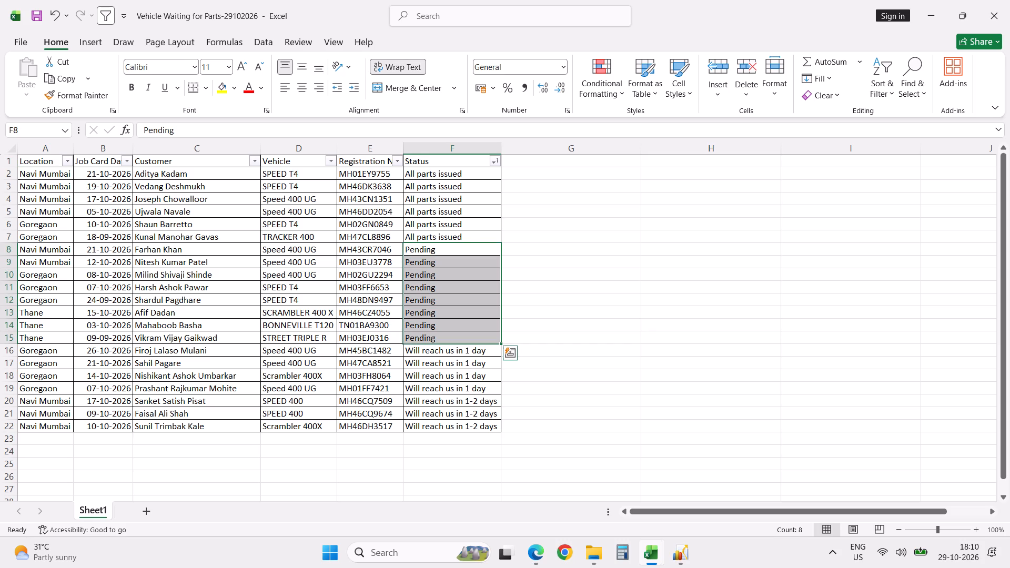
pyautogui.click(460, 173)
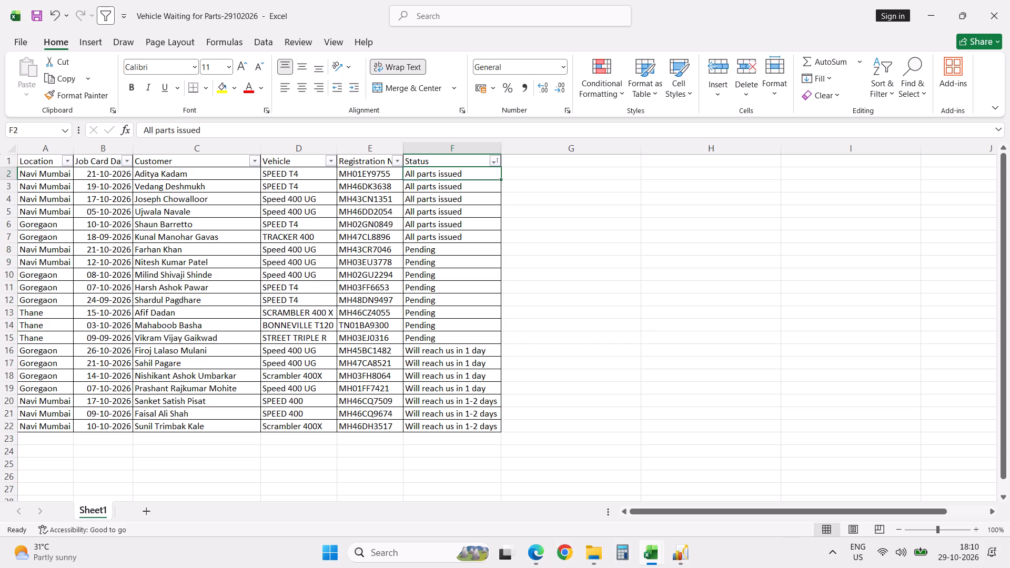
pyautogui.keyDown('shift'); pyautogui.click(459, 237); pyautogui.keyUp('shift')
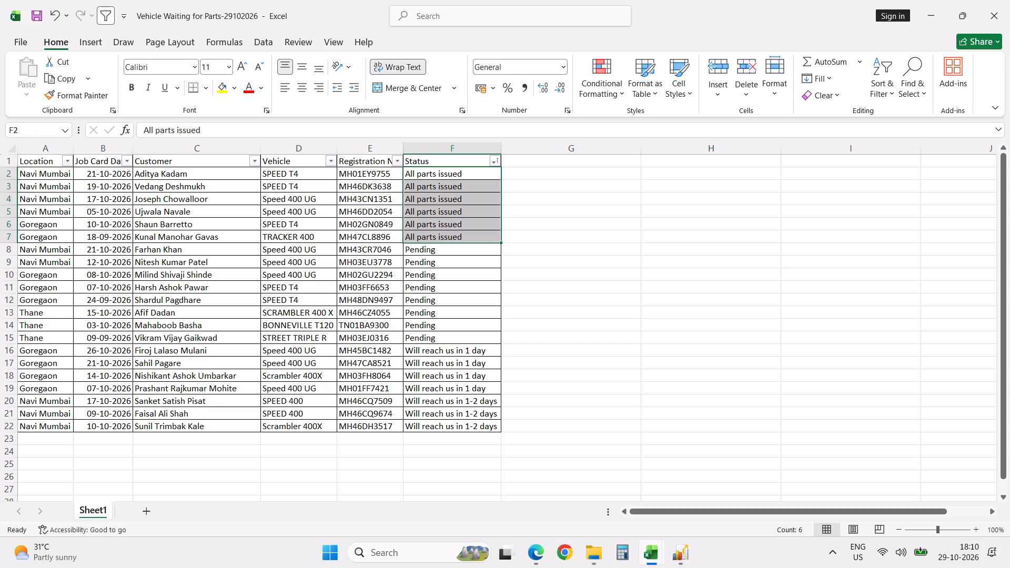
# Count the entries that will reach us in 1 or 1-2 days, adding the All parts issued entries to the same count.
pyautogui.click(450, 351)
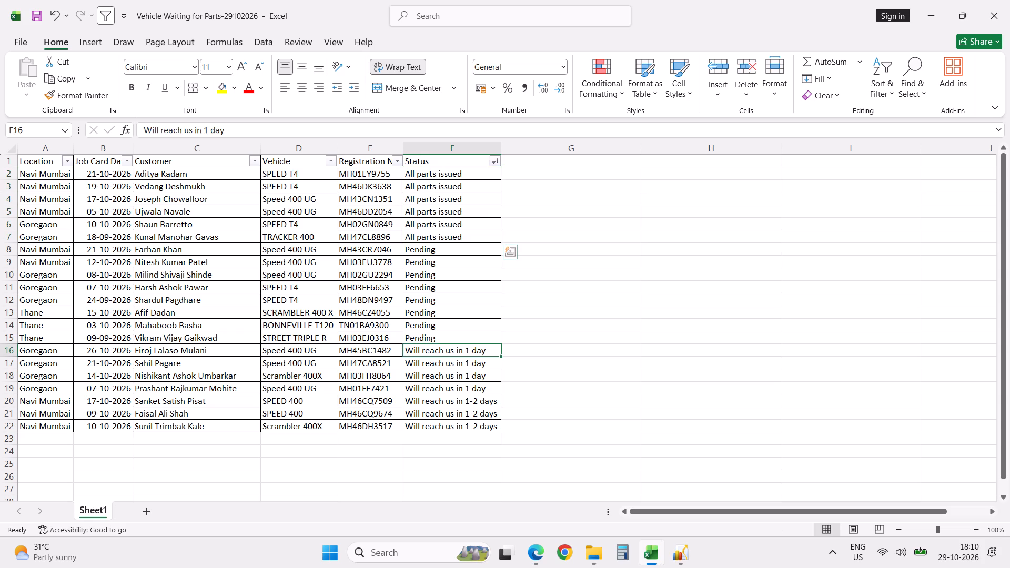
pyautogui.keyDown('shift'); pyautogui.click(454, 431); pyautogui.keyUp('shift')
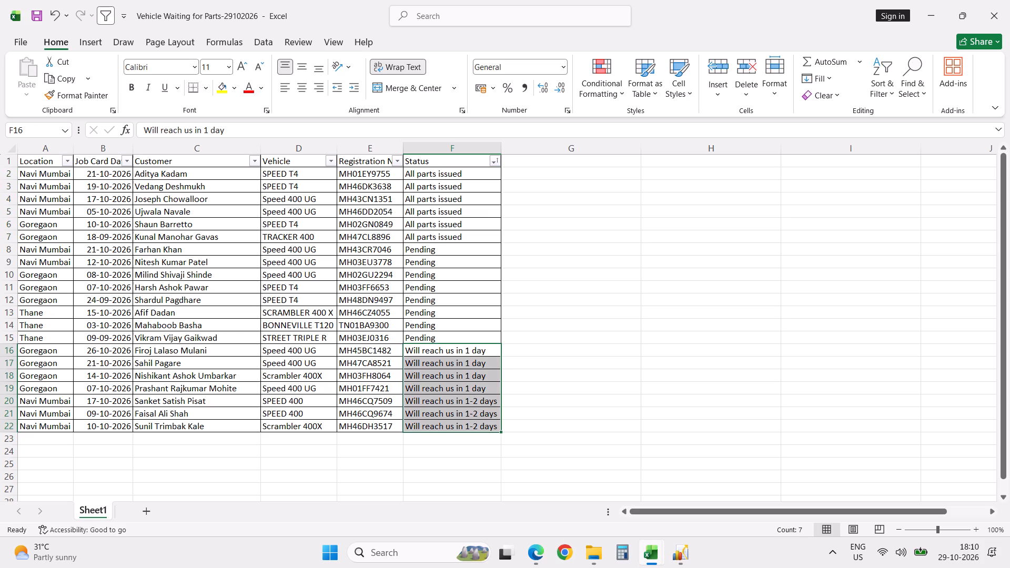
pyautogui.keyDown('ctrl'); pyautogui.click(459, 178); pyautogui.keyUp('ctrl')
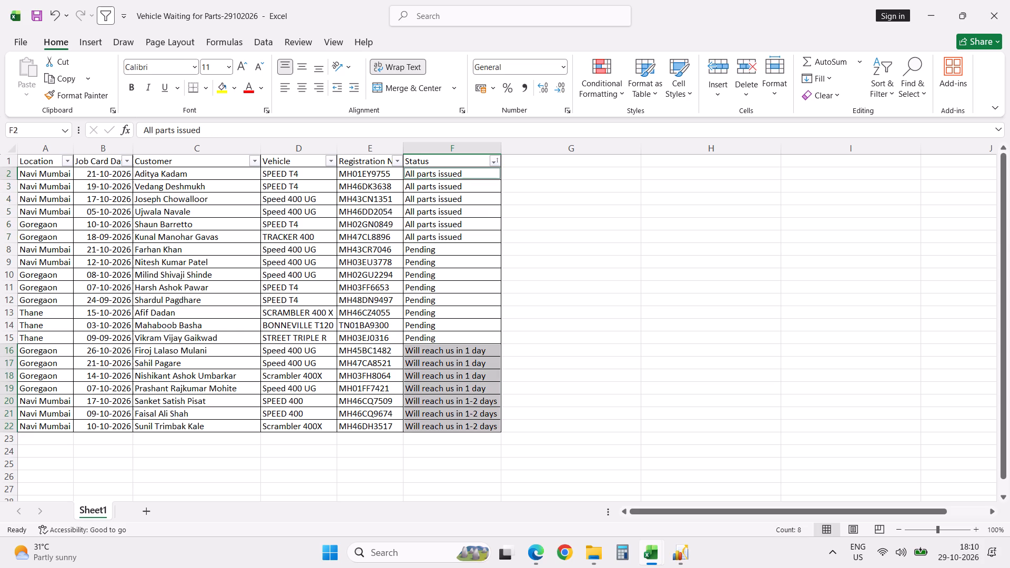
pyautogui.keyDown('ctrl'); pyautogui.click(458, 185); pyautogui.keyUp('ctrl')
pyautogui.keyDown('ctrl'); pyautogui.click(457, 199); pyautogui.keyUp('ctrl')
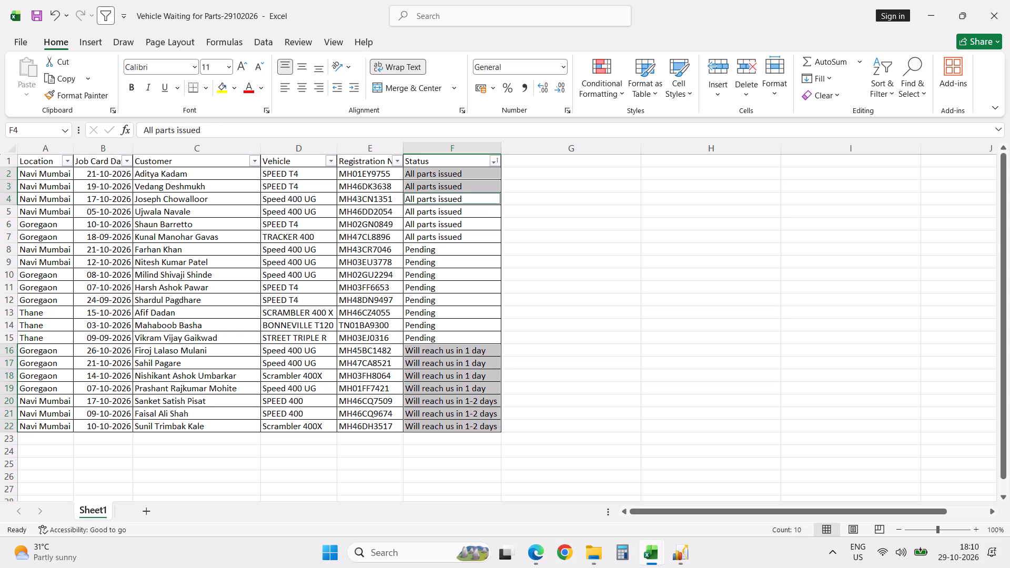
pyautogui.keyDown('ctrl'); pyautogui.click(455, 212); pyautogui.keyUp('ctrl')
pyautogui.keyDown('ctrl'); pyautogui.click(454, 226); pyautogui.keyUp('ctrl')
pyautogui.keyDown('ctrl'); pyautogui.click(453, 236); pyautogui.keyUp('ctrl')
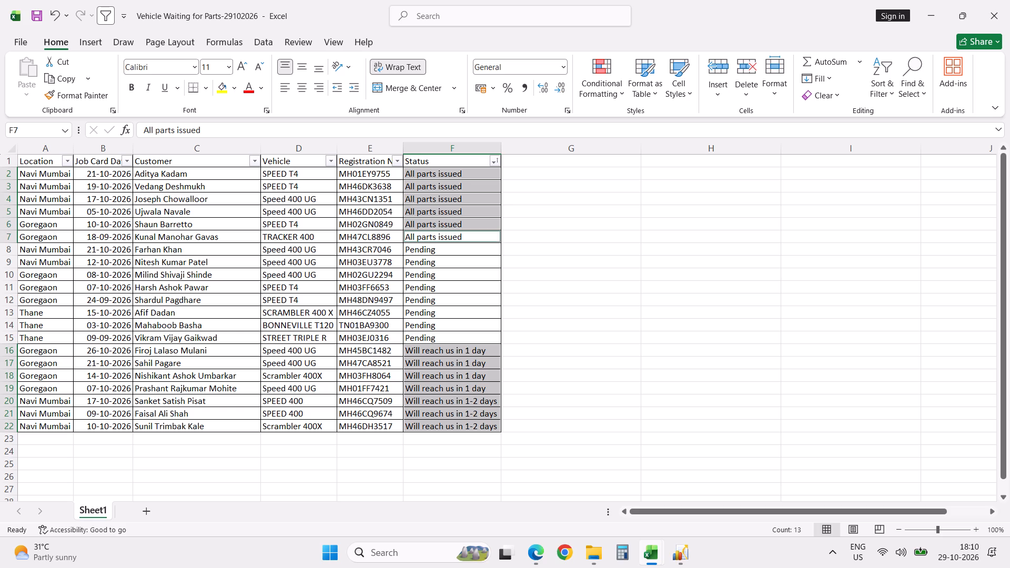
# Recheck the count of Pending entries and count all entries in the Status column.
pyautogui.click(445, 254)
pyautogui.keyDown('shift'); pyautogui.click(445, 333); pyautogui.keyUp('shift')
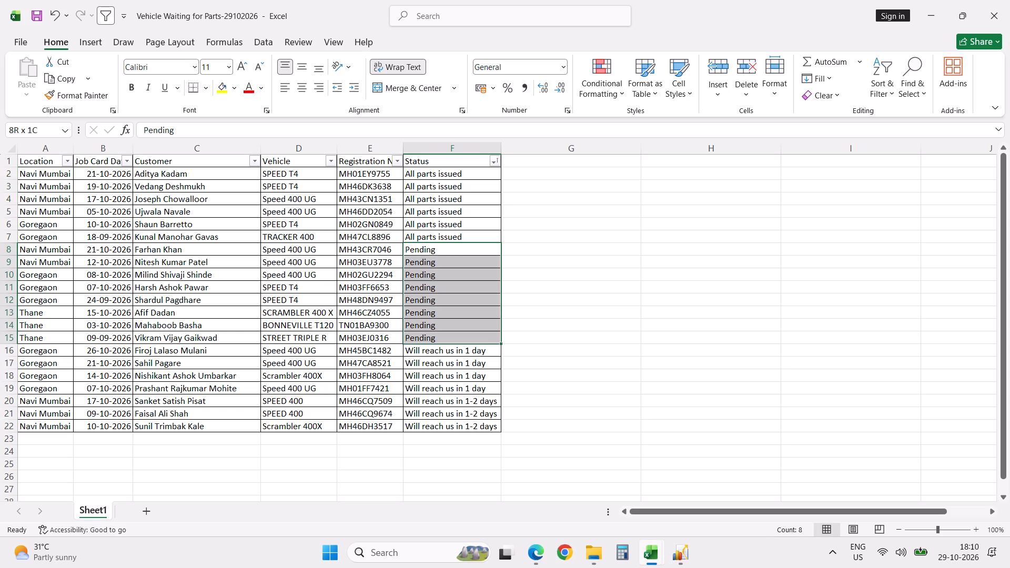
pyautogui.click(453, 174)
pyautogui.keyDown('shift'); pyautogui.click(462, 428); pyautogui.keyUp('shift')
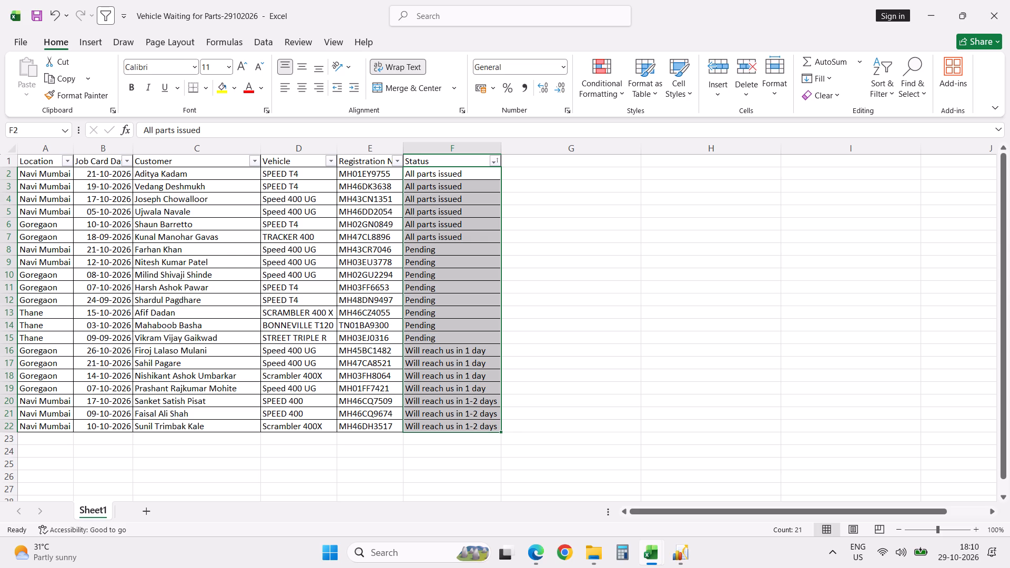
pyautogui.click(522, 316)
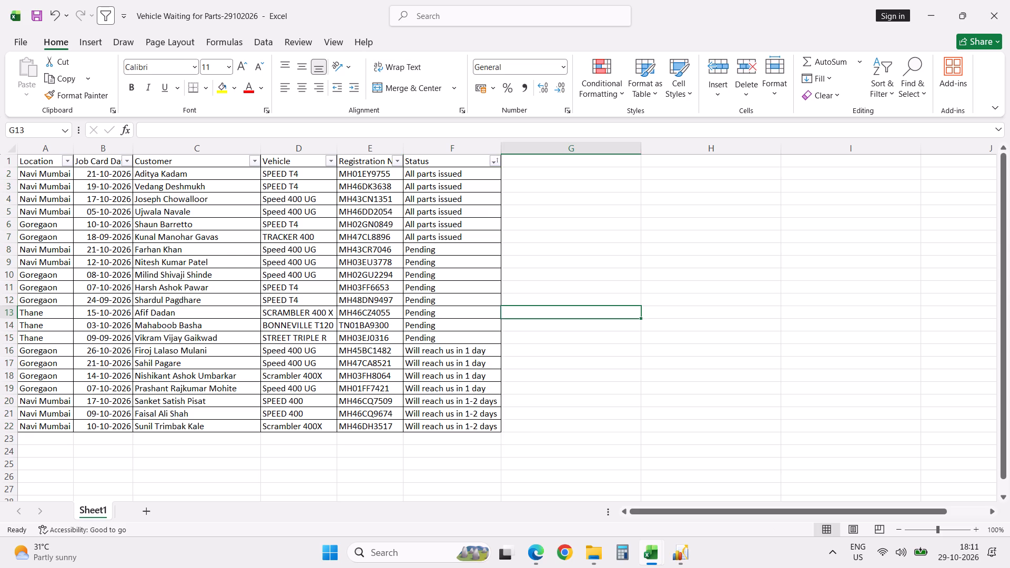
# Select the whole vehicle table including its headers, from Location to the last Status row (A1:F22).
pyautogui.click(50, 160)
pyautogui.keyDown('shift'); pyautogui.click(451, 429); pyautogui.keyUp('shift')
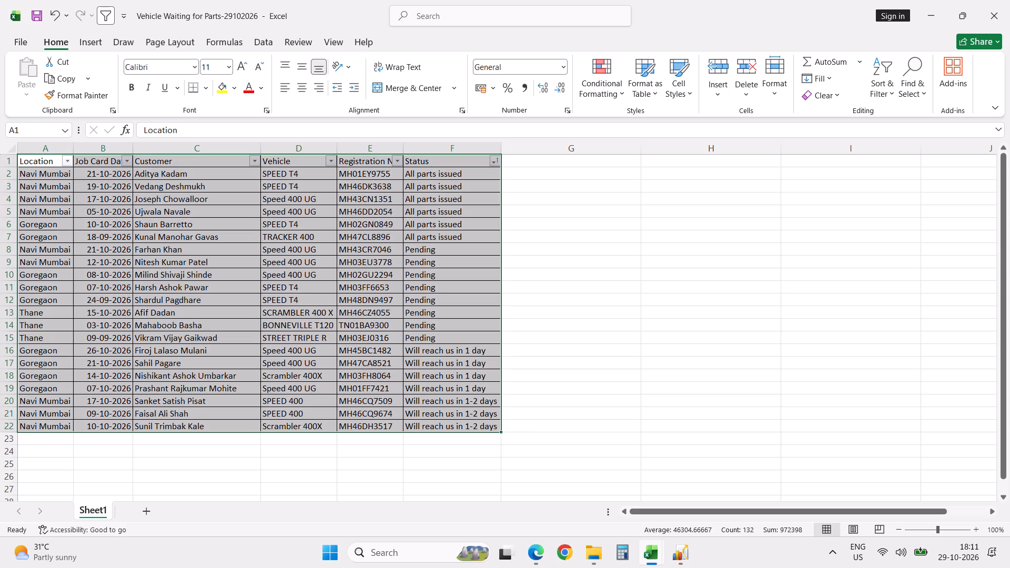
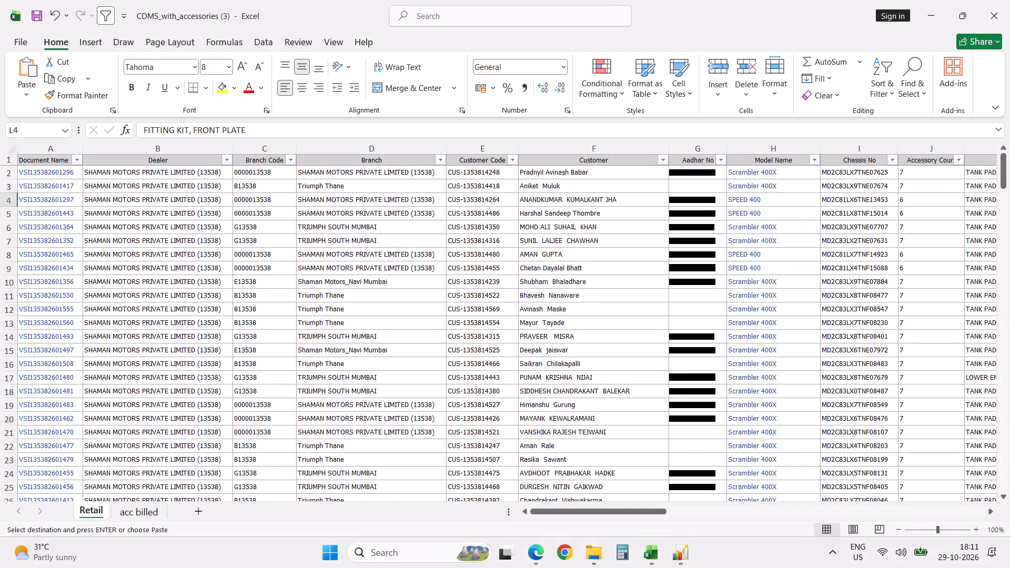
# Look through the vehicle rows of the Retail sheet and the filtered accessory invoices on the acc billed sheet.
pyautogui.scroll(-20, 409, 394)
pyautogui.scroll(-9, 409, 394)
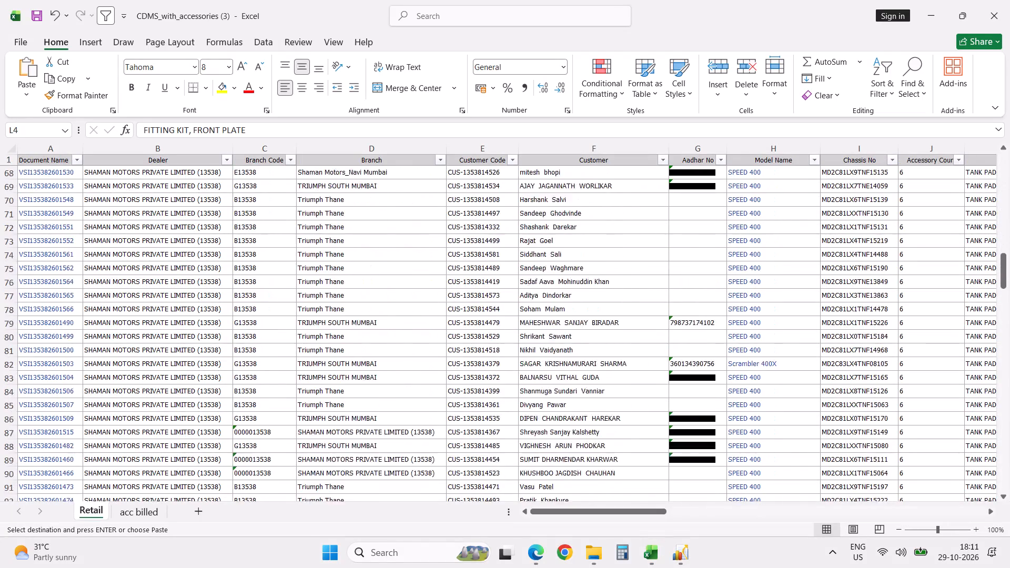
pyautogui.scroll(-20, 409, 394)
pyautogui.scroll(-9, 409, 394)
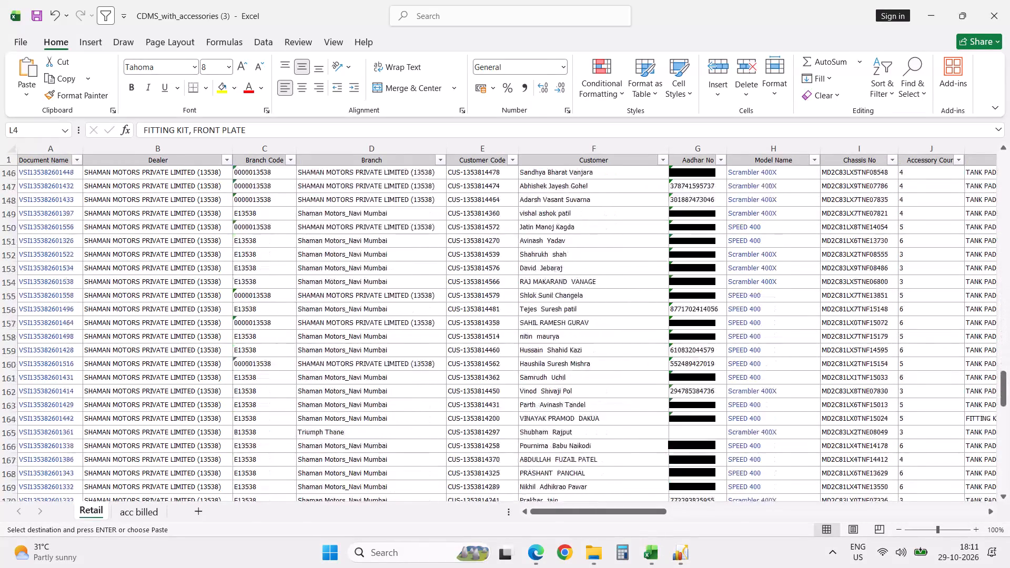
pyautogui.scroll(-20, 409, 394)
pyautogui.scroll(-8, 409, 394)
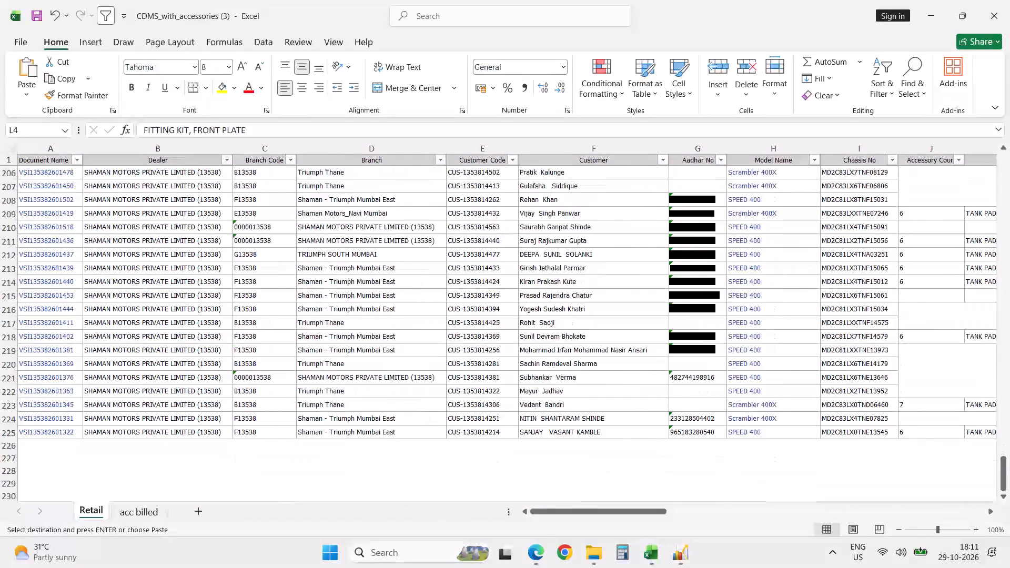
pyautogui.scroll(-1, 409, 394)
pyautogui.click(150, 512)
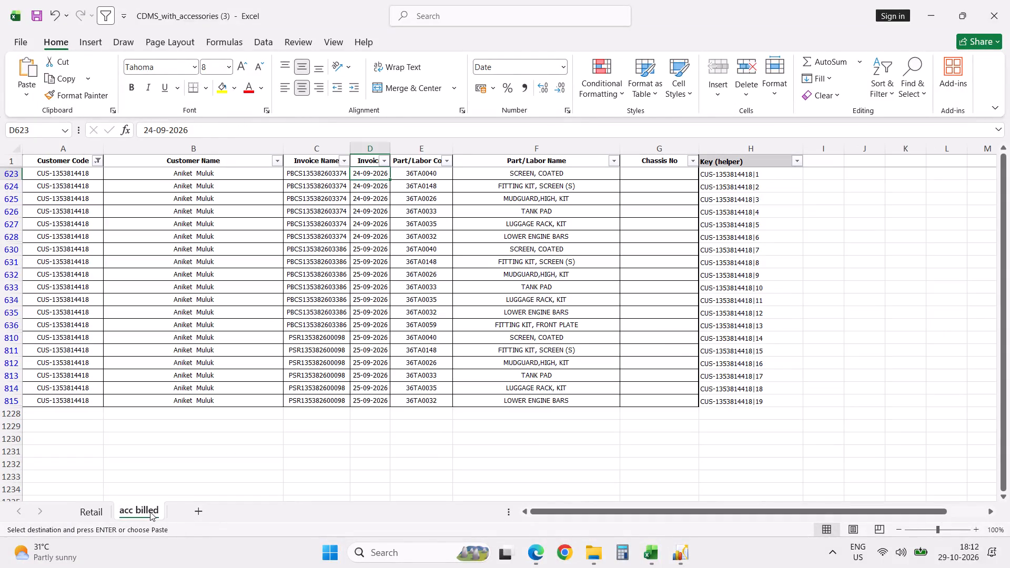
pyautogui.scroll(16, 415, 433)
pyautogui.scroll(2, 206, 337)
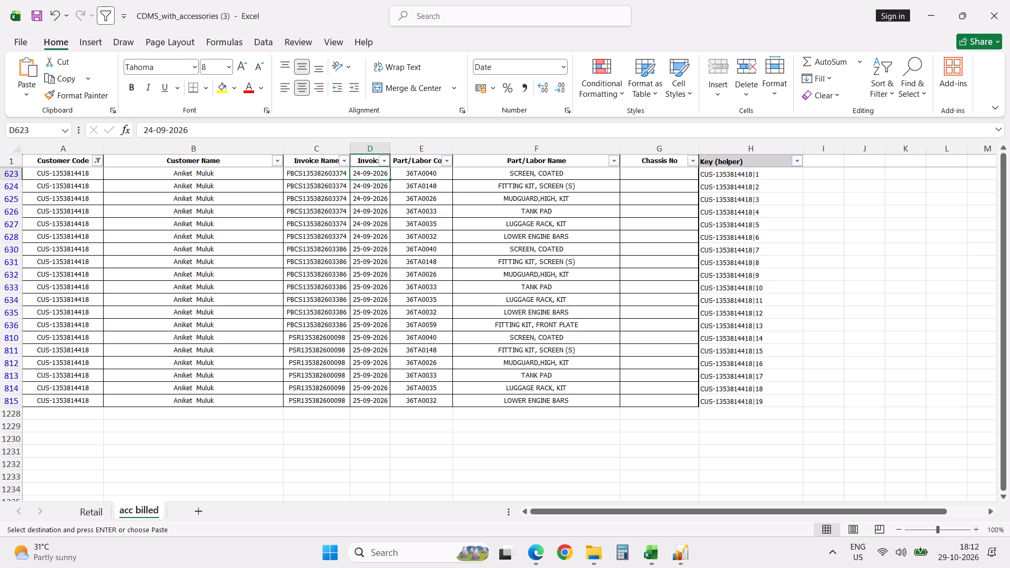
pyautogui.scroll(11, 206, 337)
pyautogui.click(90, 510)
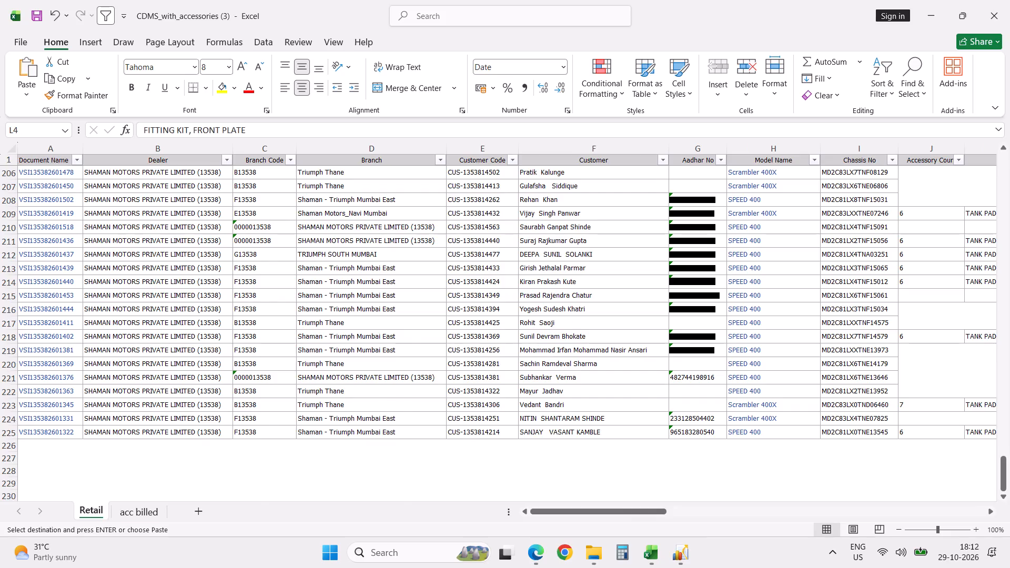
# Close the CDMS_with_accessories (3) workbook.
pyautogui.hotkey('alt', 'Tab')
pyautogui.hotkey('alt', 'Tab')
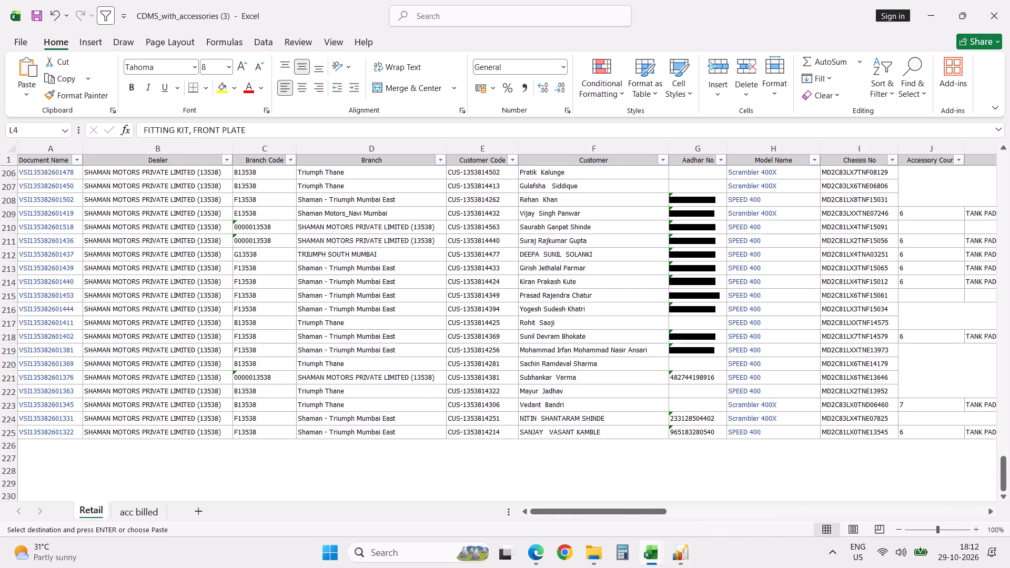
pyautogui.click(997, 21)
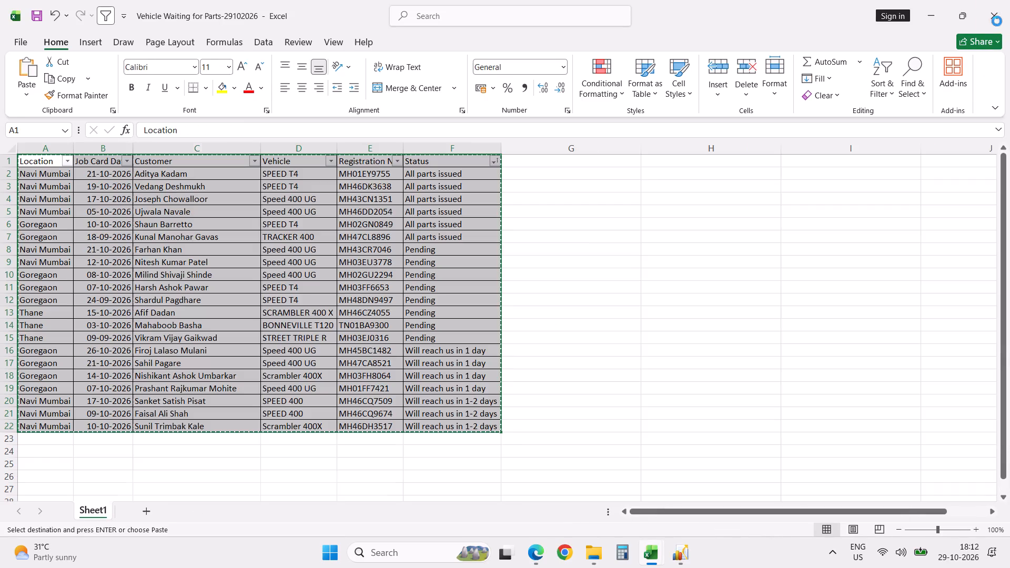
# Switch to the webmail inbox in the Edge browser.
pyautogui.click(534, 550)
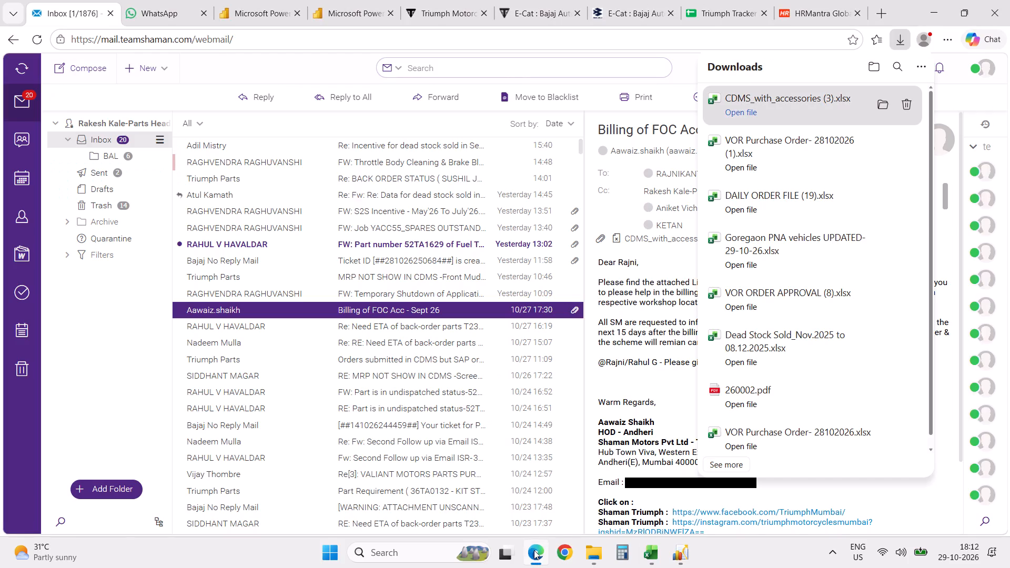
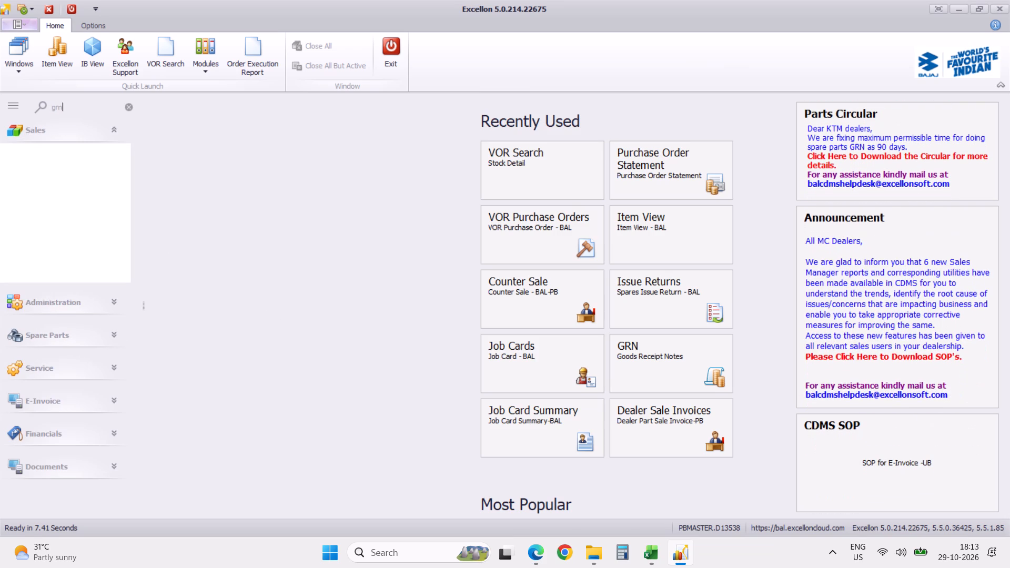
# In Excellon, open the PB-Procurement GRN list under Spare Parts and load its week-to-date records.
pyautogui.click(115, 335)
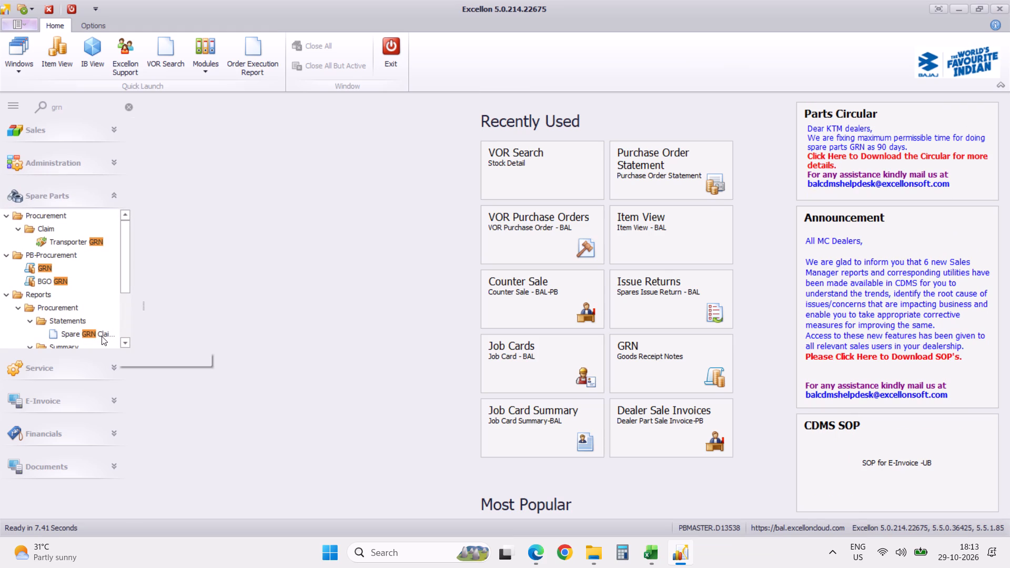
pyautogui.click(46, 269)
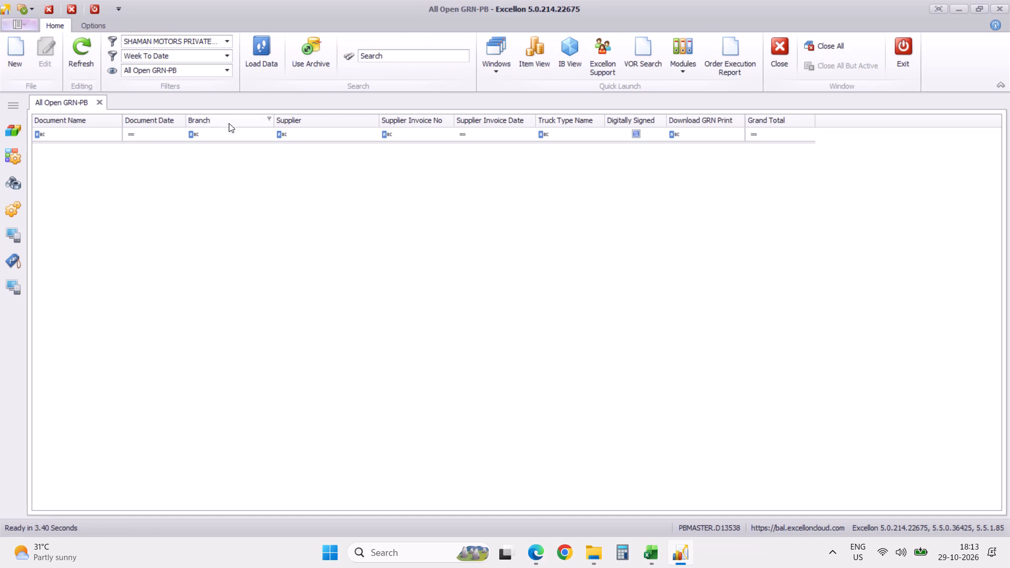
pyautogui.click(256, 63)
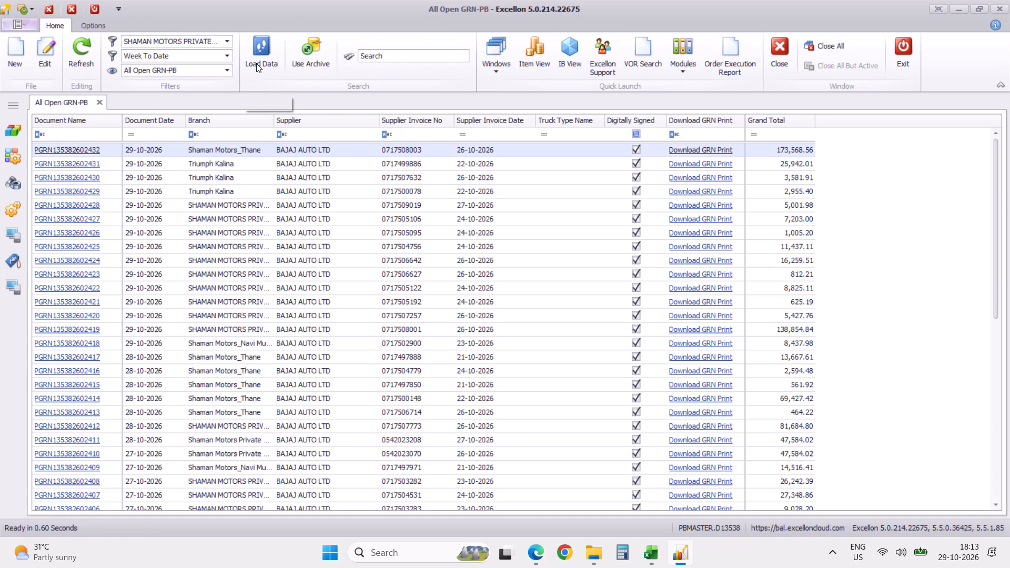
# Look through the view options and the loaded rows of the All Open GRN-PB list, and close the list.
pyautogui.click(226, 71)
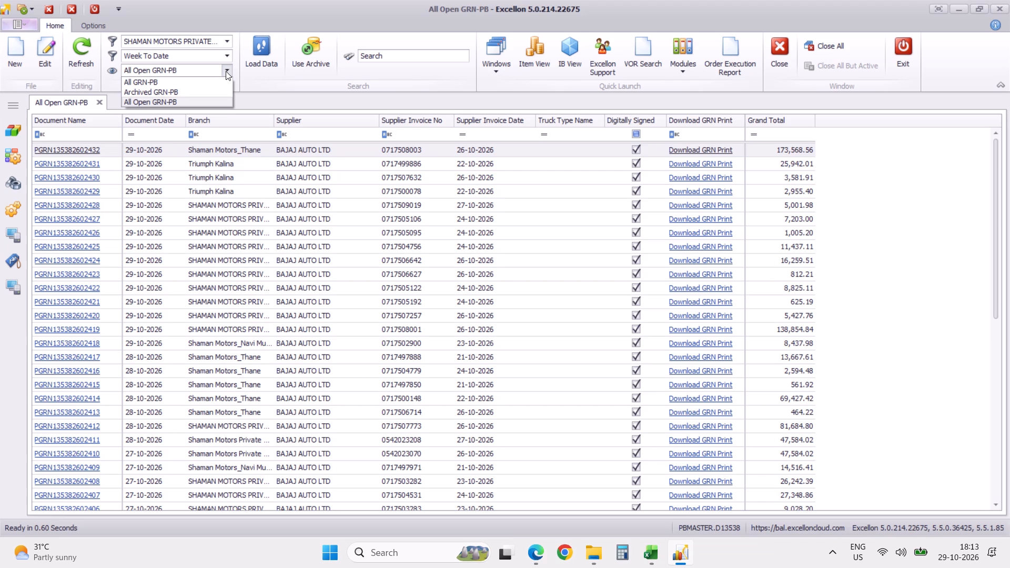
pyautogui.click(260, 84)
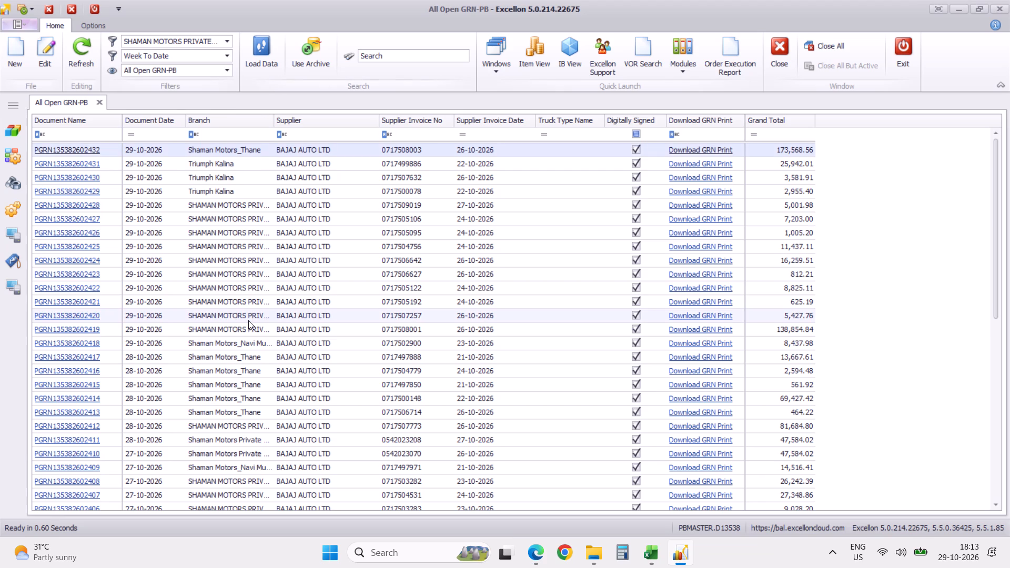
pyautogui.scroll(-20, 248, 321)
pyautogui.scroll(-9, 248, 321)
pyautogui.scroll(6, 248, 321)
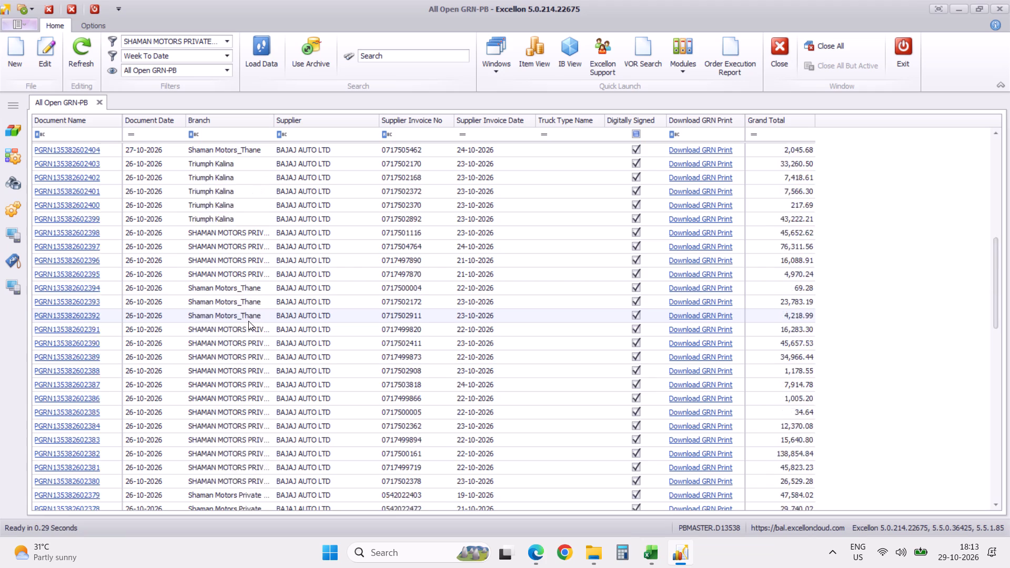
pyautogui.scroll(-10, 248, 321)
pyautogui.scroll(20, 248, 321)
pyautogui.scroll(19, 248, 321)
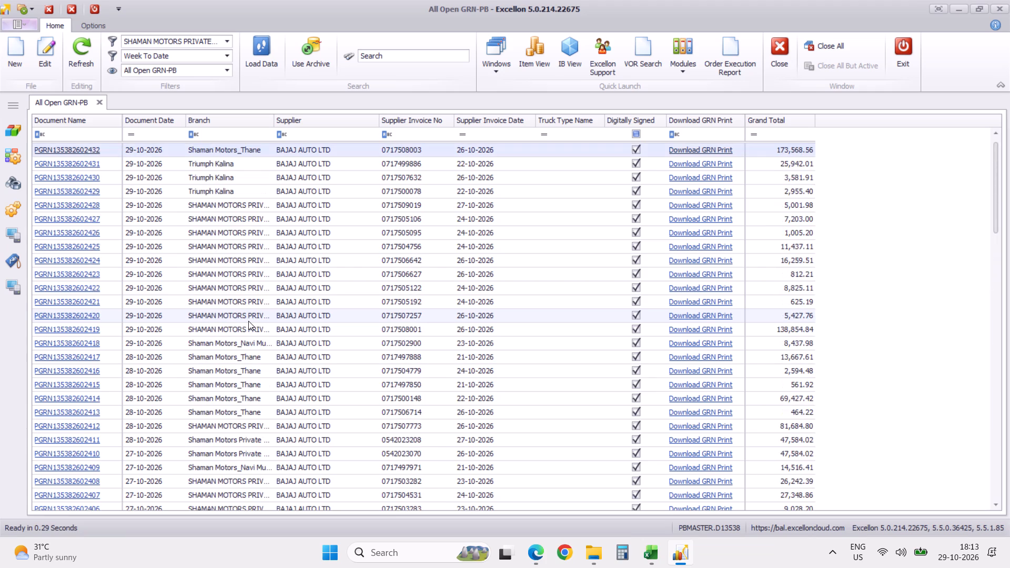
pyautogui.scroll(4, 248, 321)
pyautogui.click(102, 104)
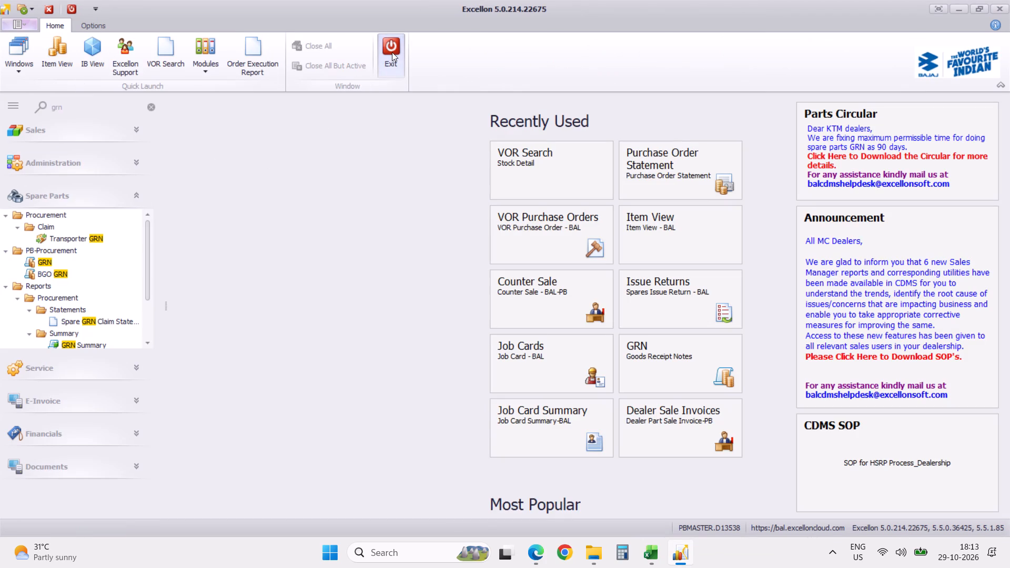
# Exit the Excellon application.
pyautogui.click(392, 52)
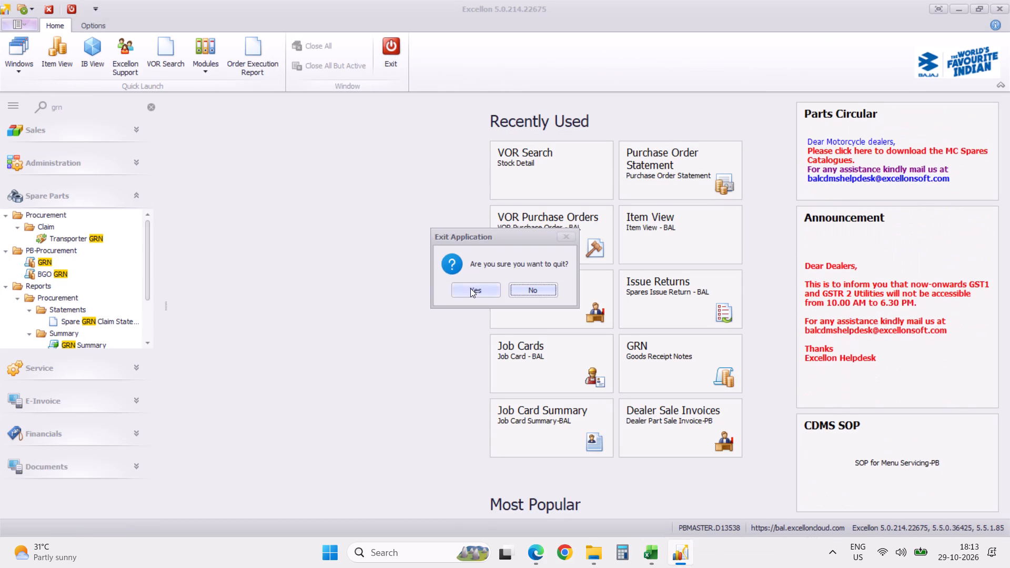
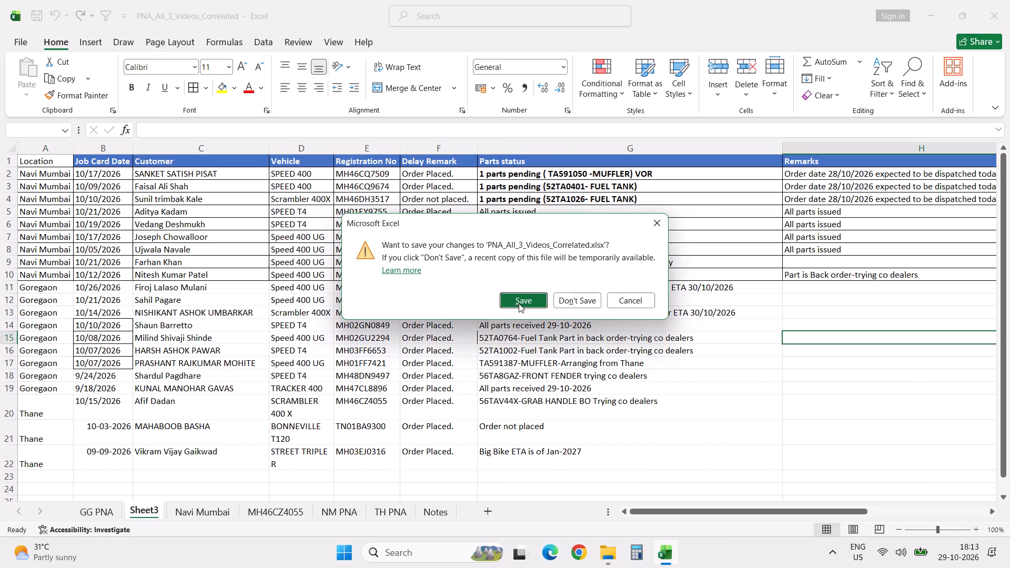
# Save the changes to PNA_All_3_Videos_Correlated.xlsx as the workbook closes.
pyautogui.click(519, 303)
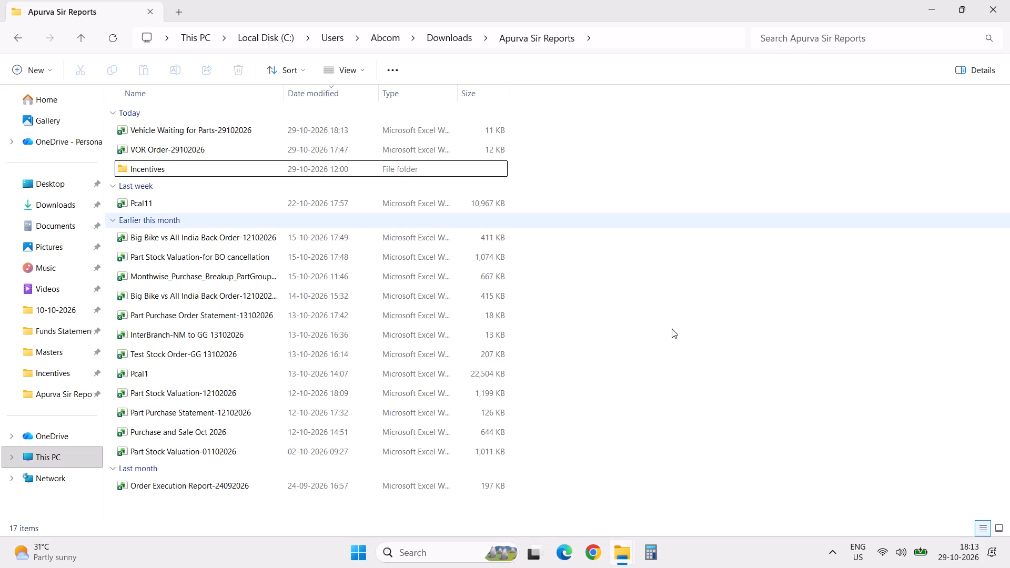
# Add 9 and 13 in Calculator, clear the result and close Calculator.
pyautogui.click(652, 559)
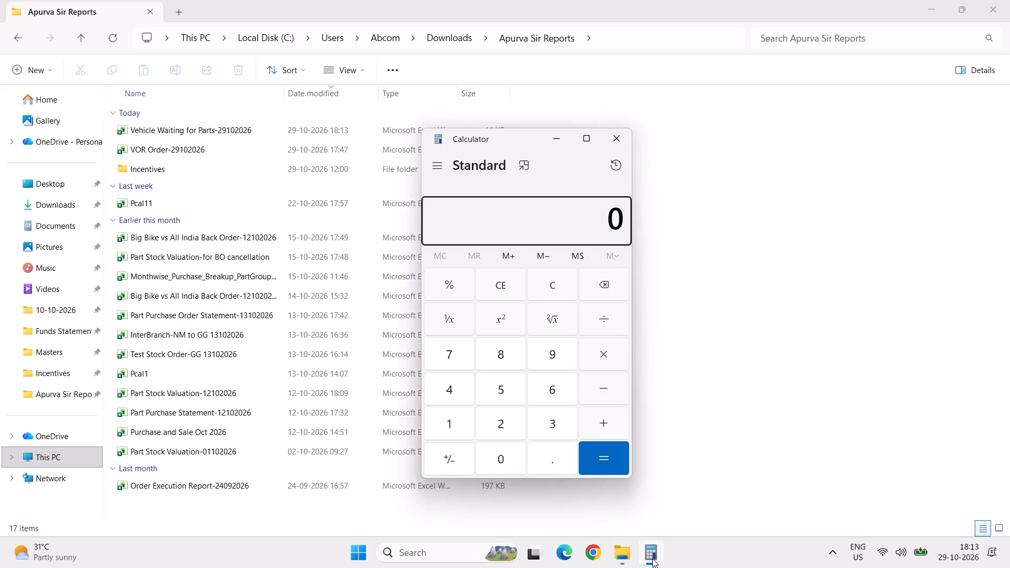
pyautogui.write('9+13')
pyautogui.press('Return')
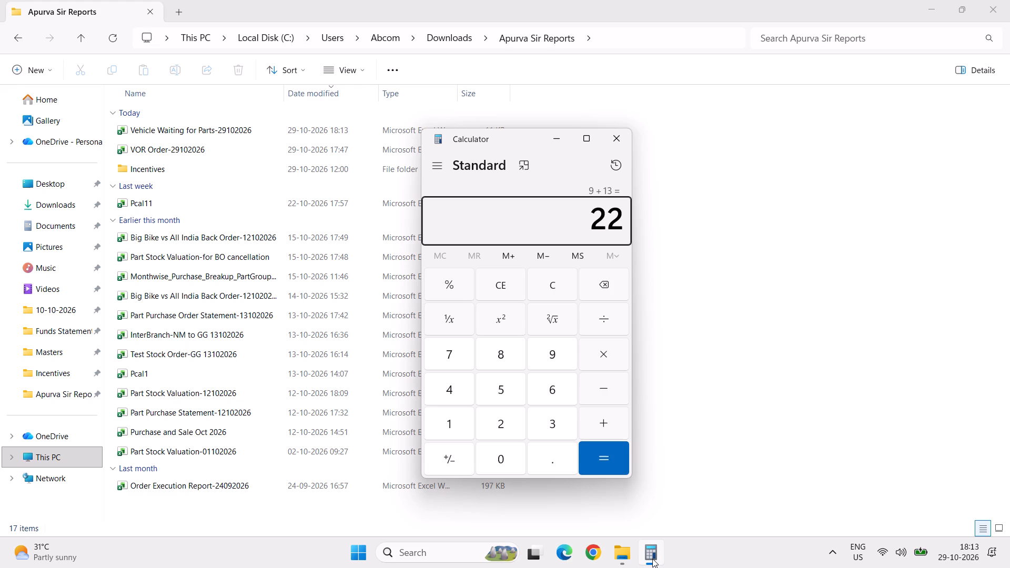
pyautogui.press('Escape')
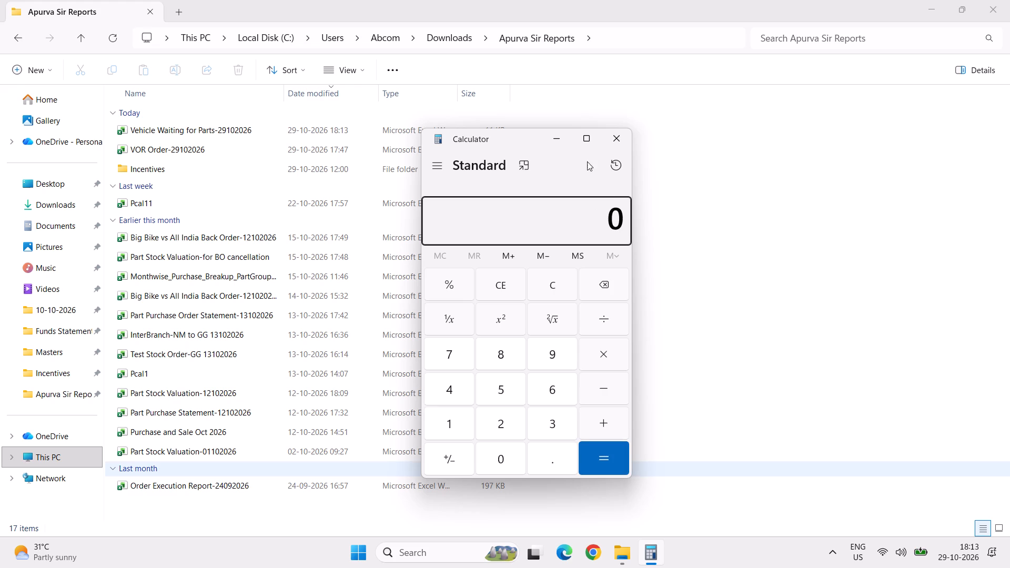
pyautogui.click(618, 143)
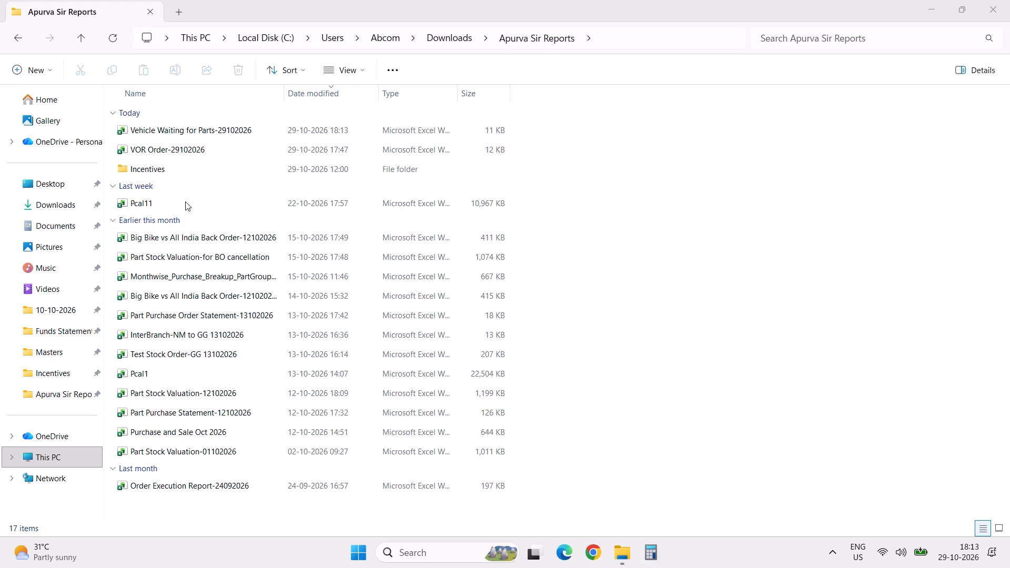
# Open the Vehicle Waiting for Parts-29102026 workbook, check the block of Pending entries in the Status column, and close the workbook.
pyautogui.doubleClick(194, 130)
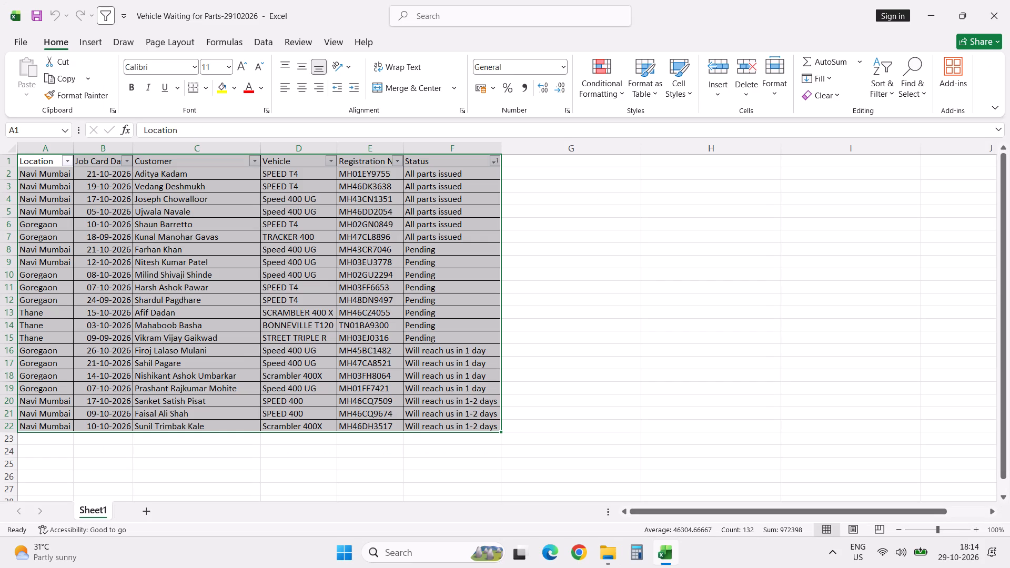
pyautogui.click(406, 254)
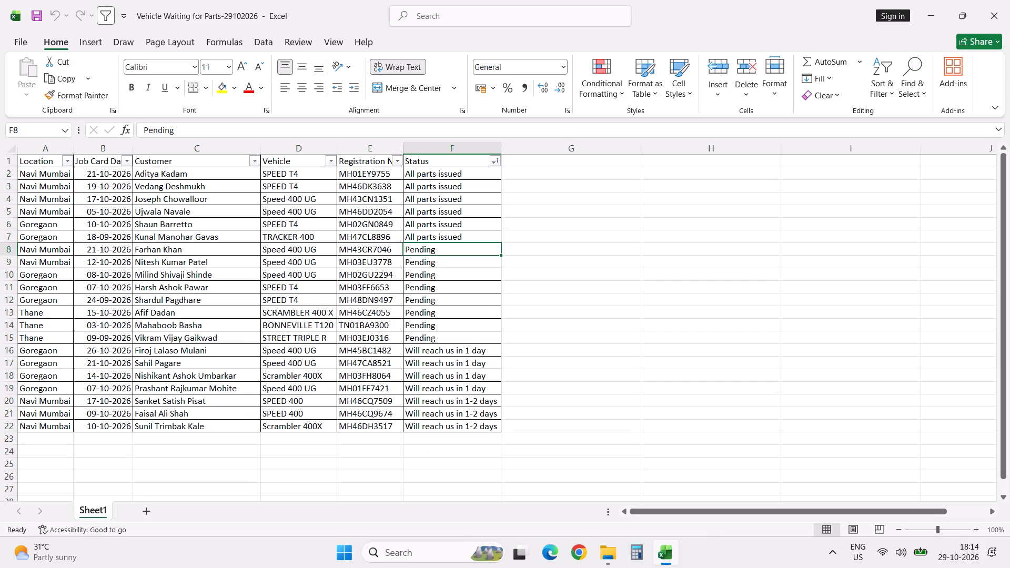
pyautogui.keyDown('shift'); pyautogui.click(437, 339); pyautogui.keyUp('shift')
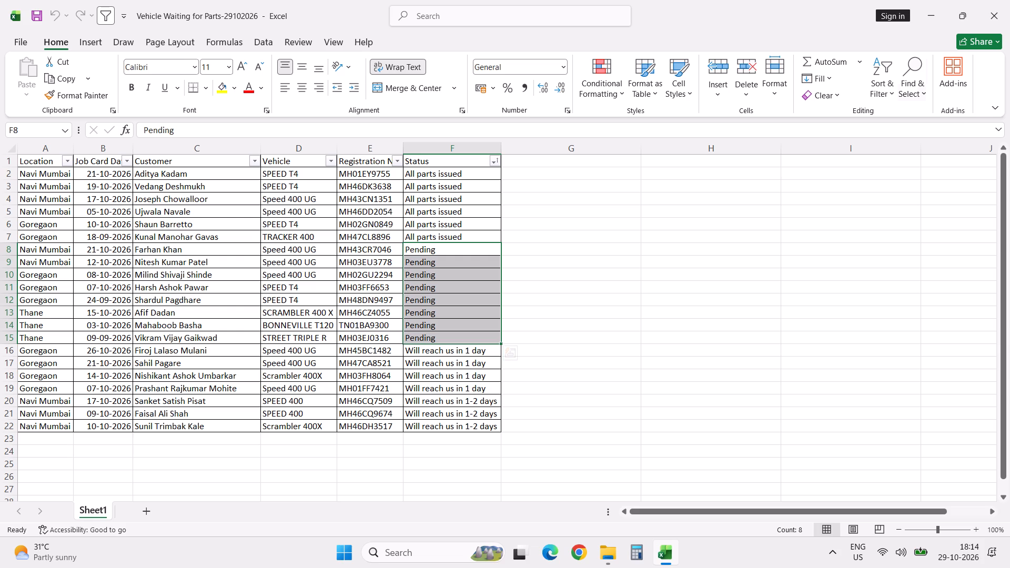
pyautogui.click(999, 12)
# Close the Apurva Sir Reports folder window.
pyautogui.click(999, 12)
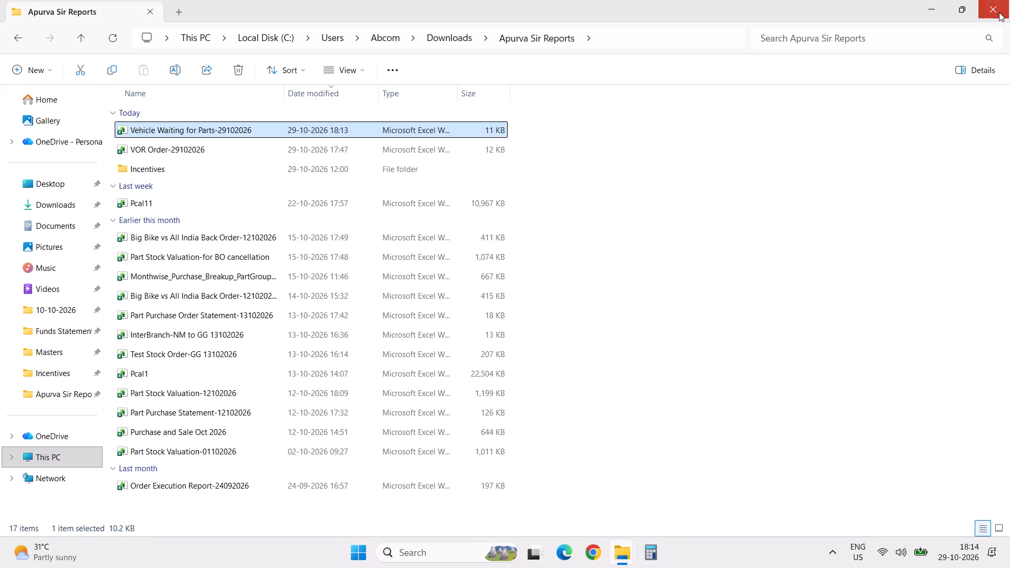
pyautogui.click(999, 12)
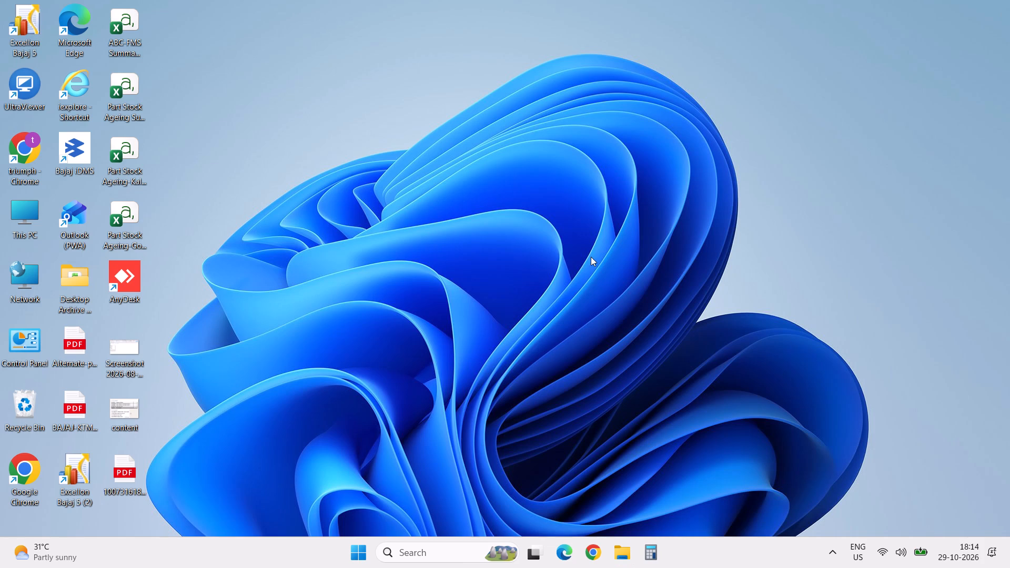
# Shut down the computer from the Windows desktop.
pyautogui.click(389, 358)
pyautogui.hotkey('alt', 'F4')
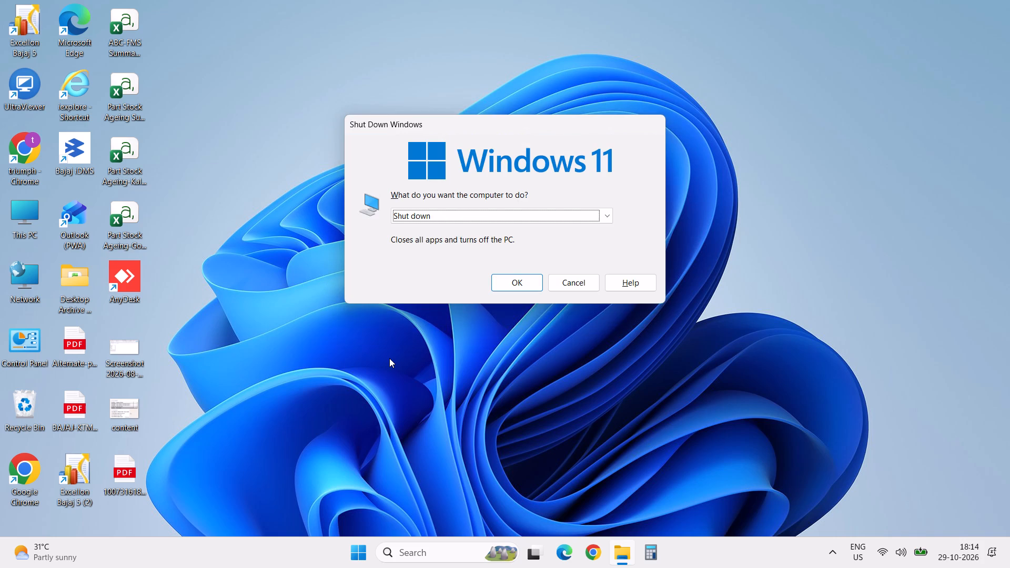
pyautogui.click(511, 287)
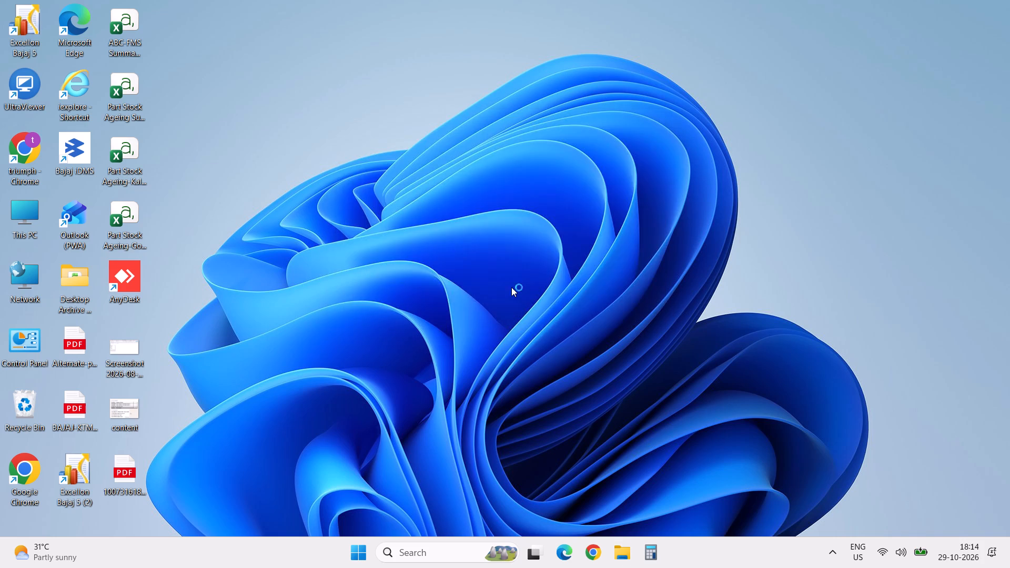